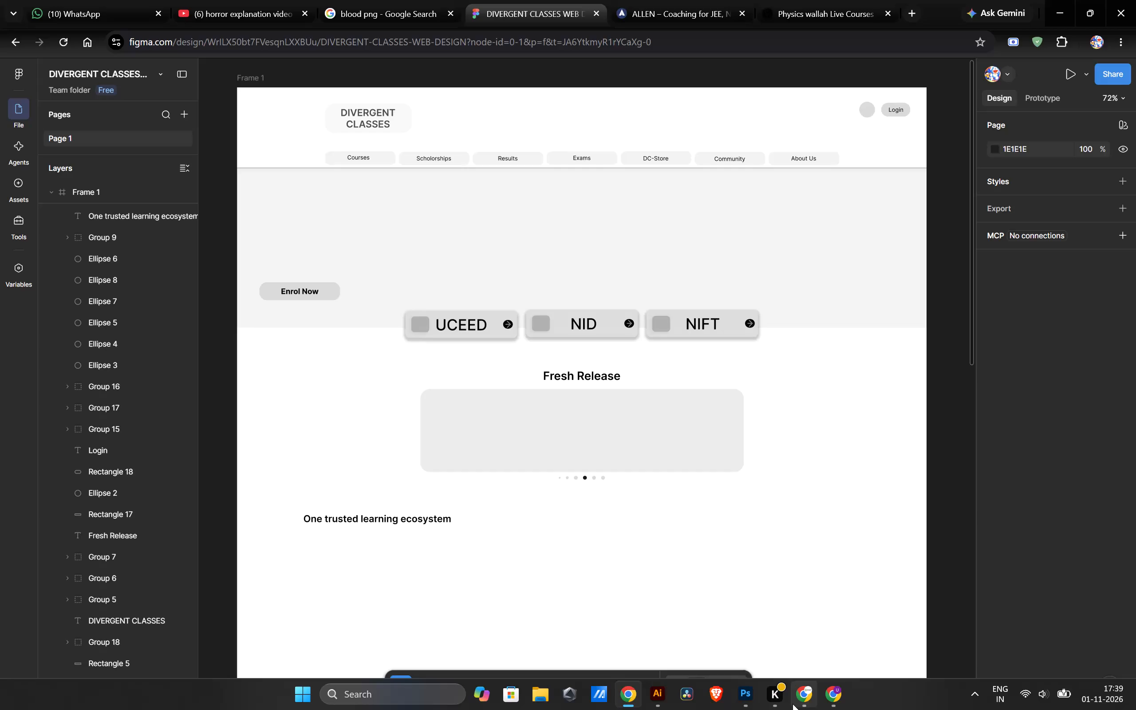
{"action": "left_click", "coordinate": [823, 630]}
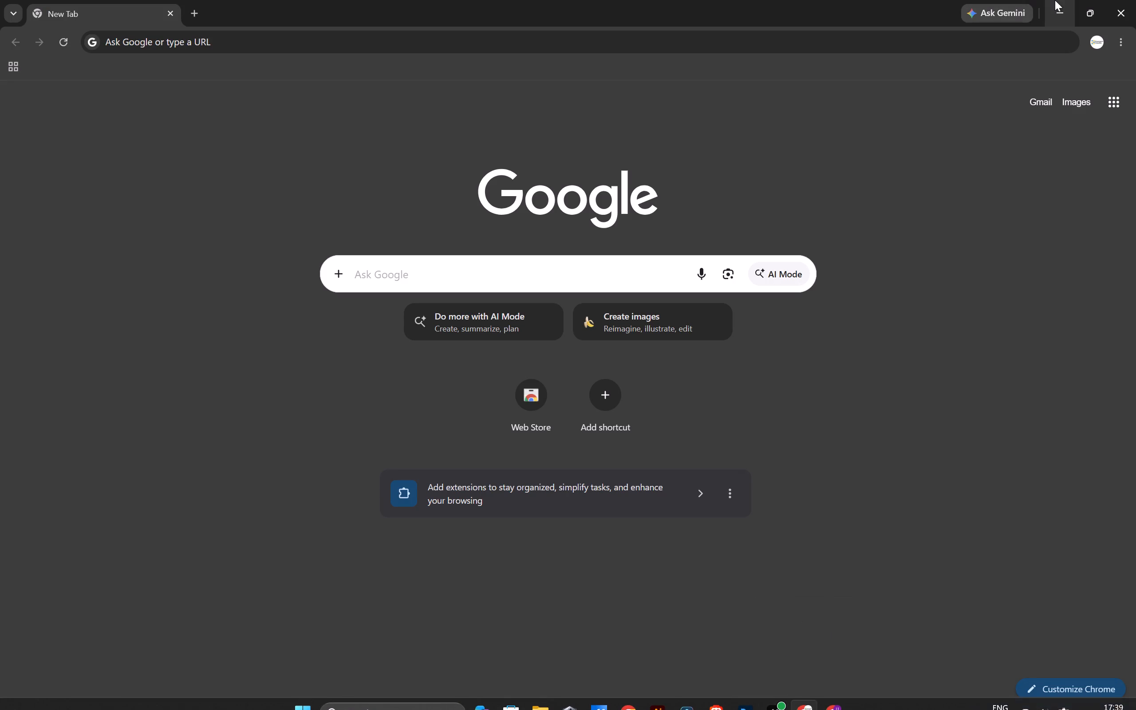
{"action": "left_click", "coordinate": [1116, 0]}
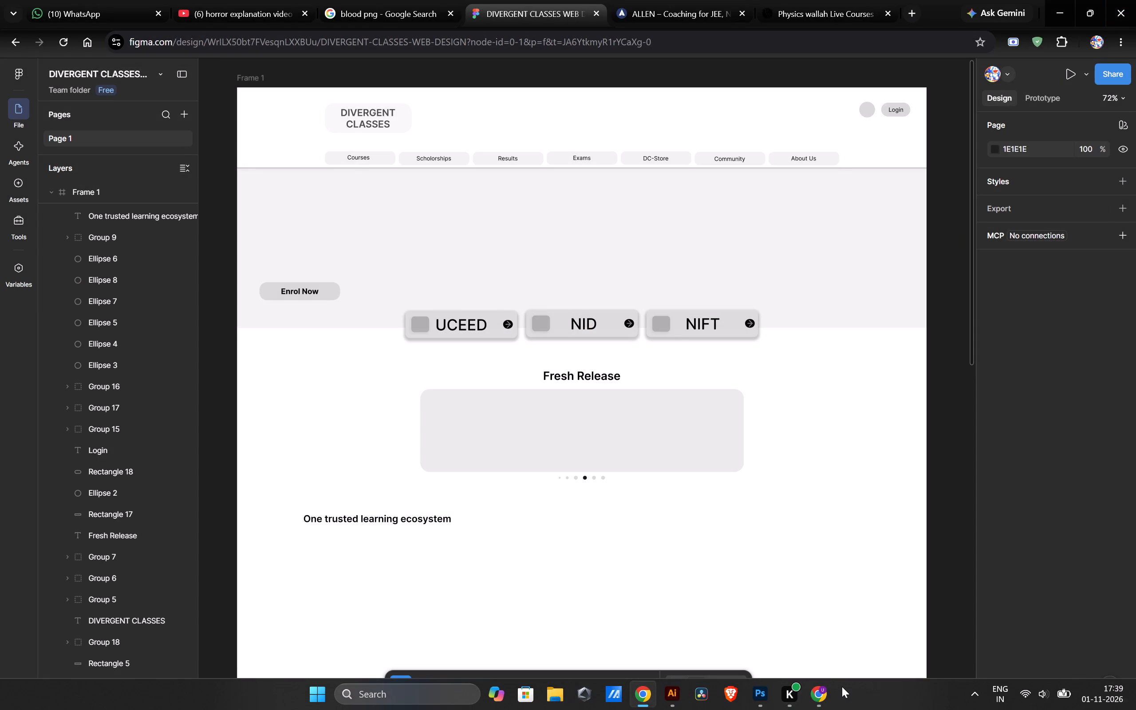
Search the web for "brave" in a new tab and close that tab.
{"action": "left_click", "coordinate": [920, 12]}
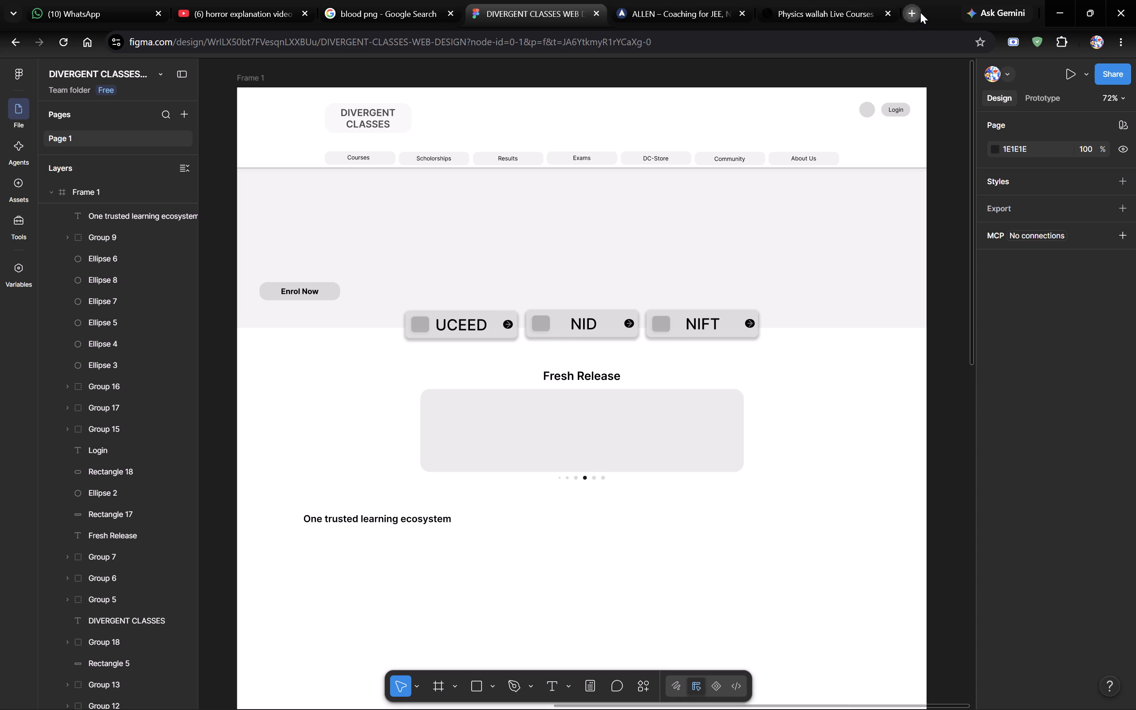
{"action": "type", "text": "brave"}
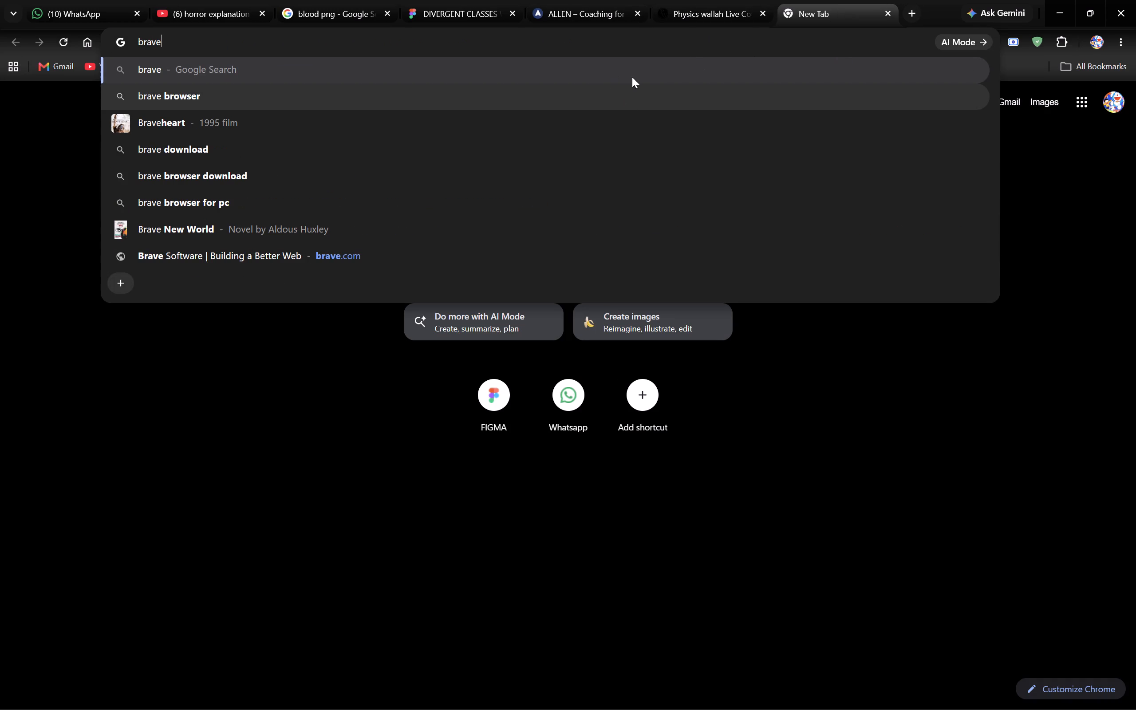
{"action": "left_click", "coordinate": [632, 77]}
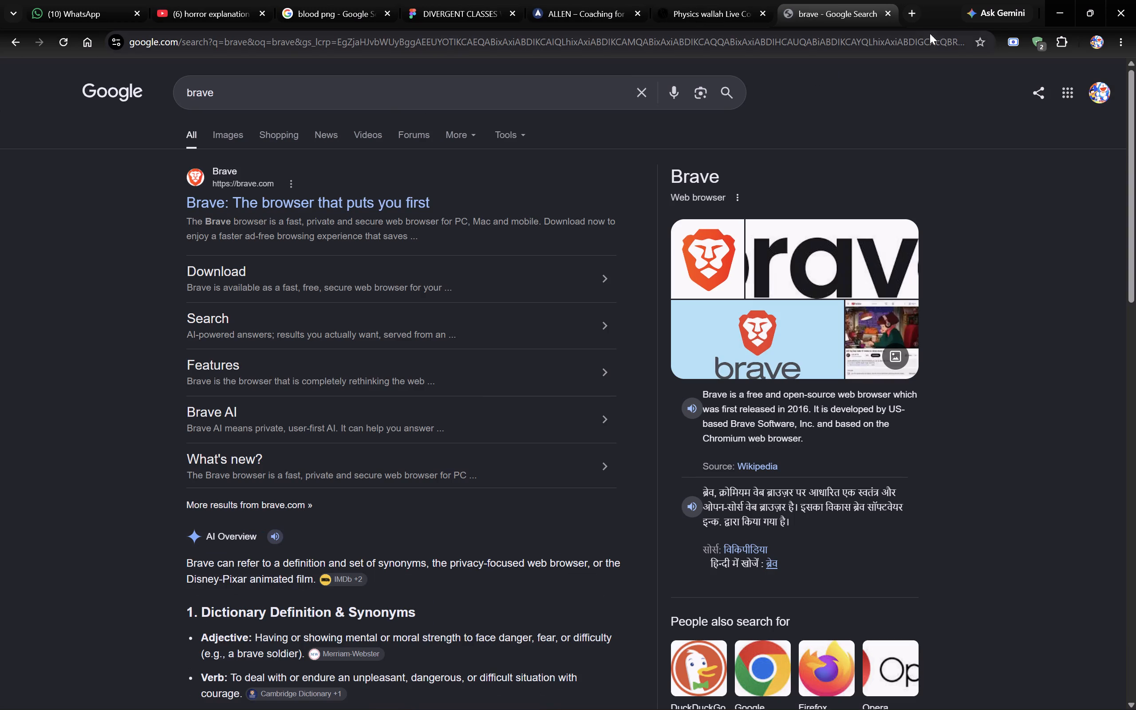
{"action": "left_click_drag", "start_coordinate": [891, 3], "coordinate": [891, 14]}
{"action": "left_click", "coordinate": [891, 14]}
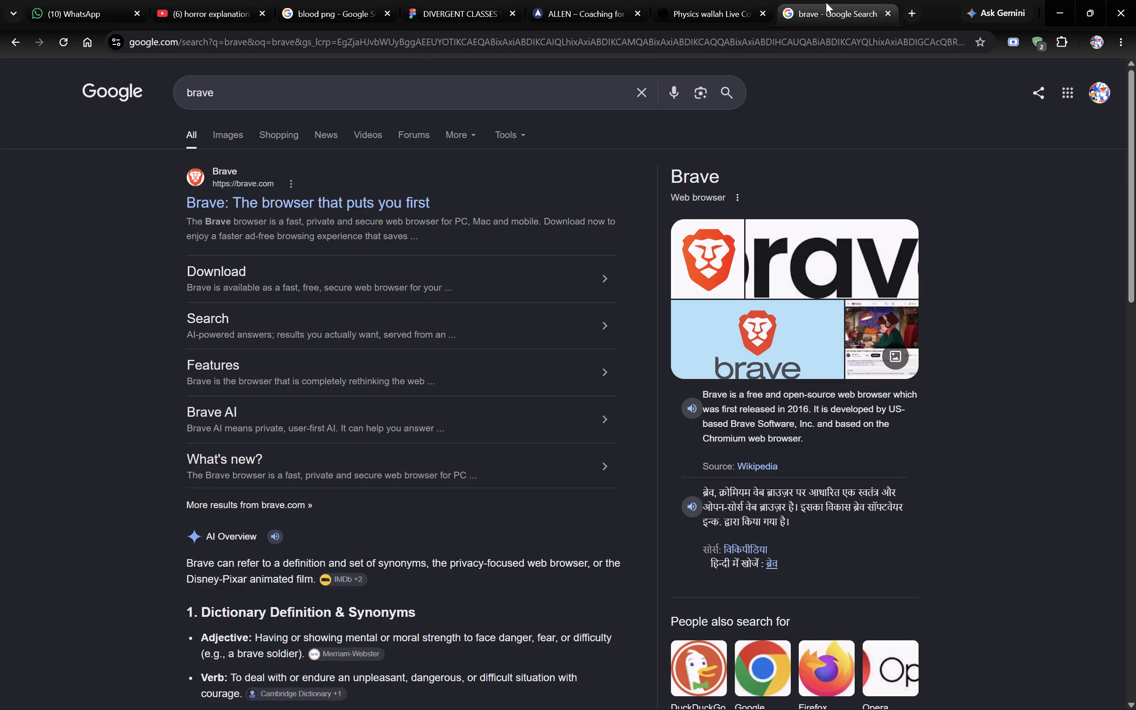
{"action": "left_click", "coordinate": [886, 14]}
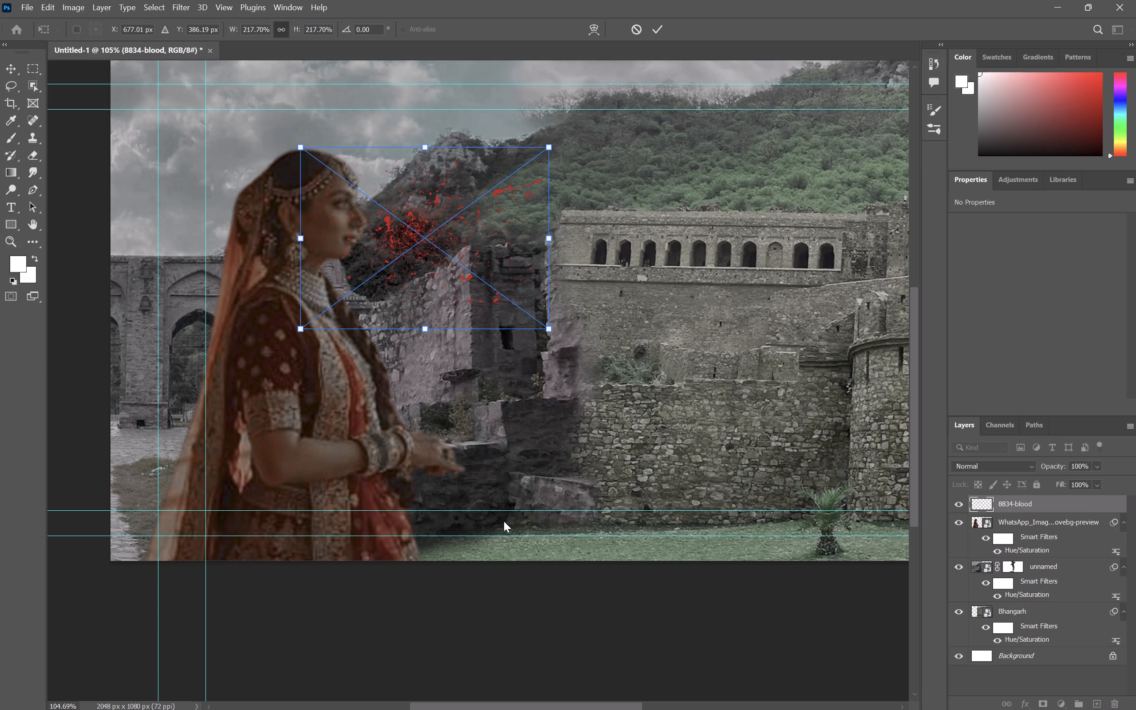
Position the 8834-blood splatter over the bride's chin and neck and commit its placement.
{"action": "left_click_drag", "start_coordinate": [410, 259], "coordinate": [403, 261]}
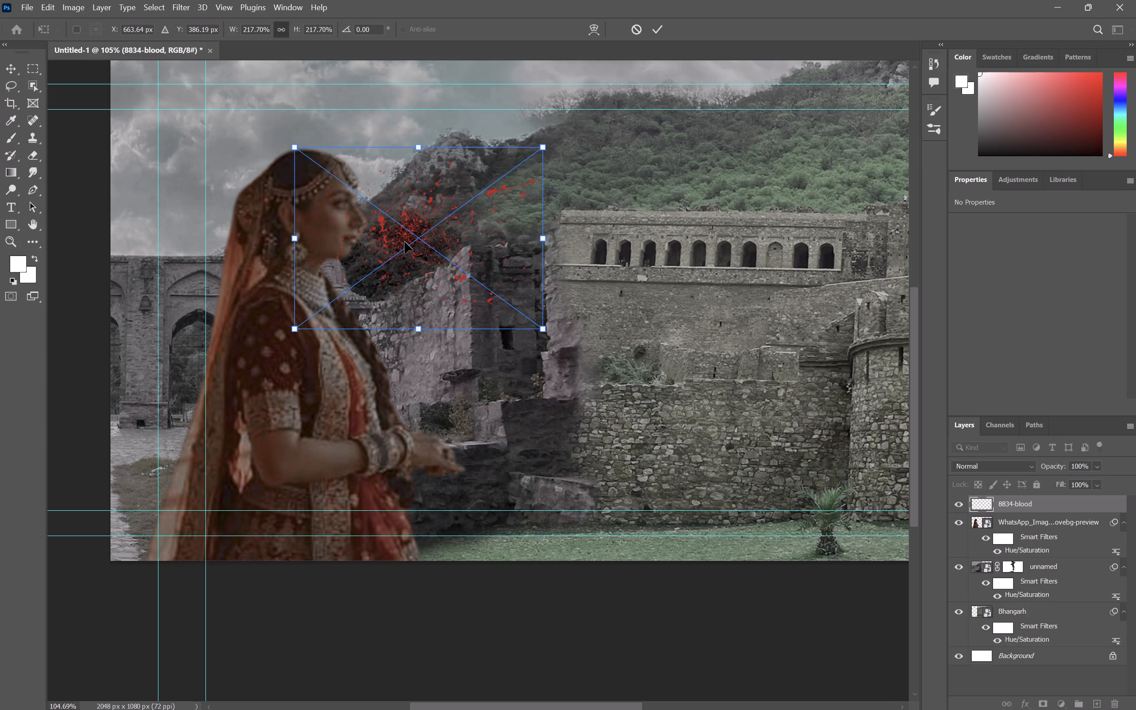
{"action": "left_click_drag", "start_coordinate": [405, 242], "coordinate": [347, 263]}
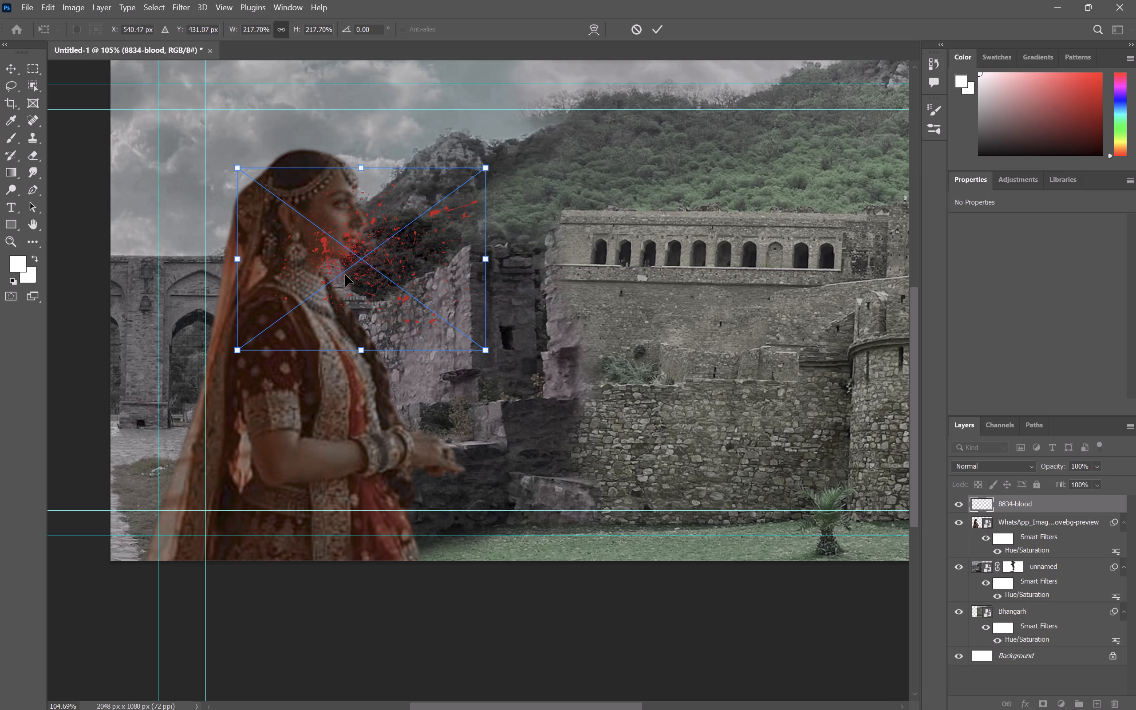
{"action": "right_click", "coordinate": [345, 275]}
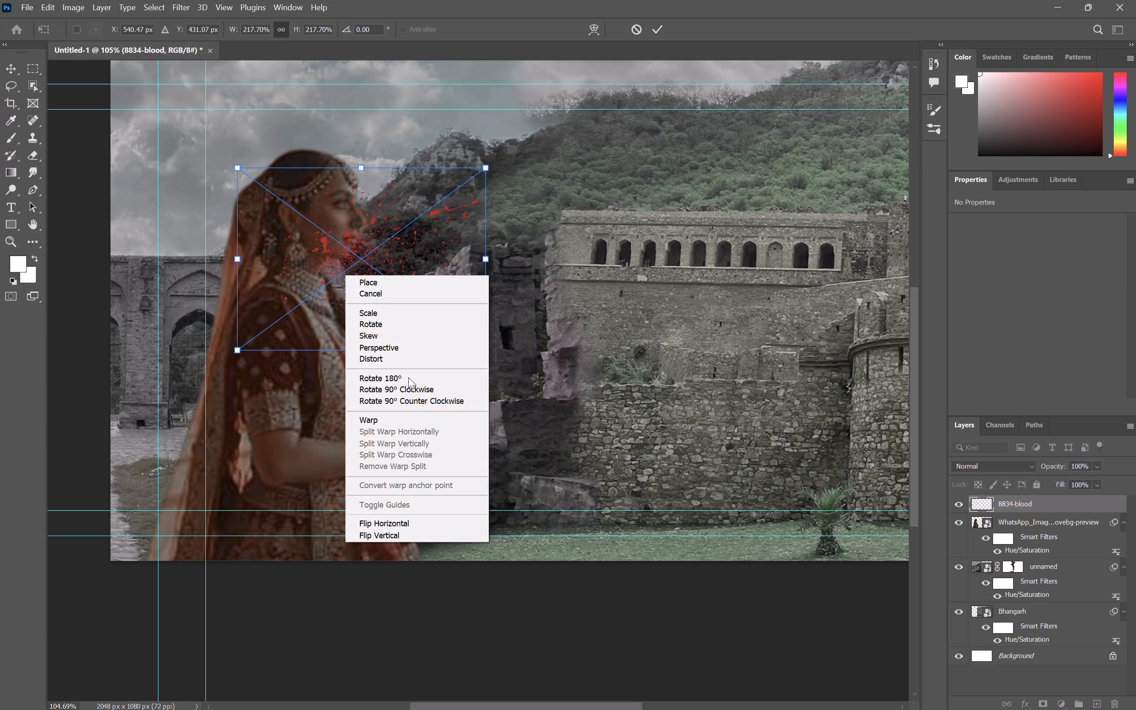
{"action": "left_click", "coordinate": [437, 577]}
{"action": "left_click", "coordinate": [437, 577]}
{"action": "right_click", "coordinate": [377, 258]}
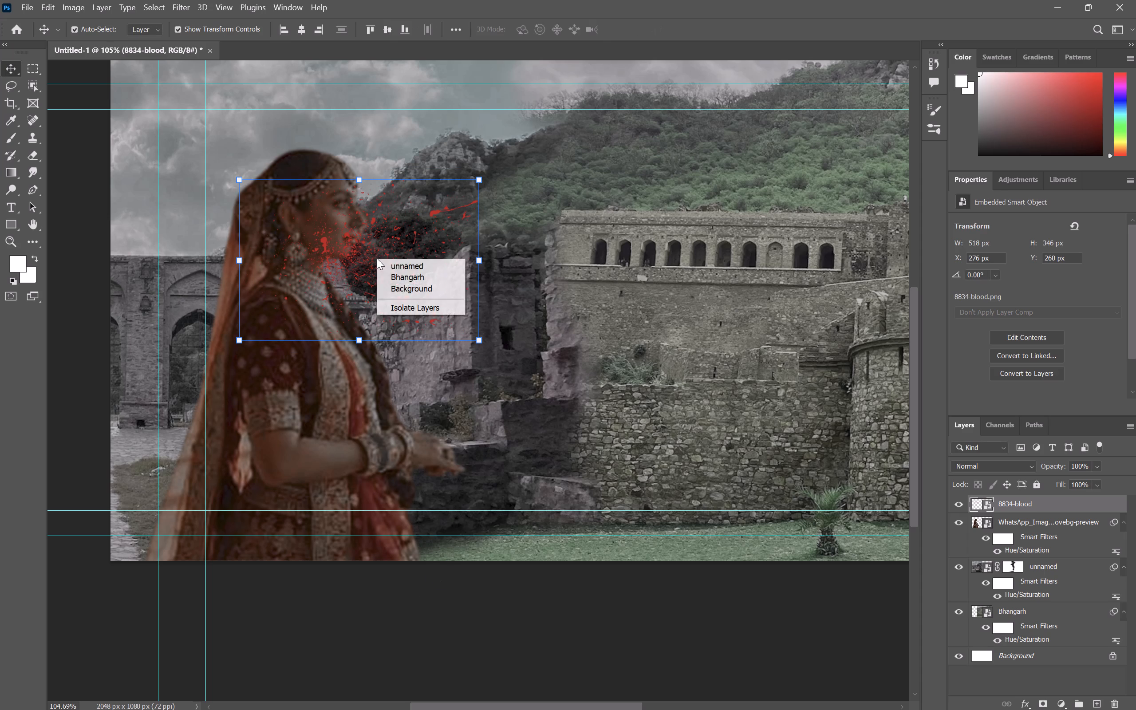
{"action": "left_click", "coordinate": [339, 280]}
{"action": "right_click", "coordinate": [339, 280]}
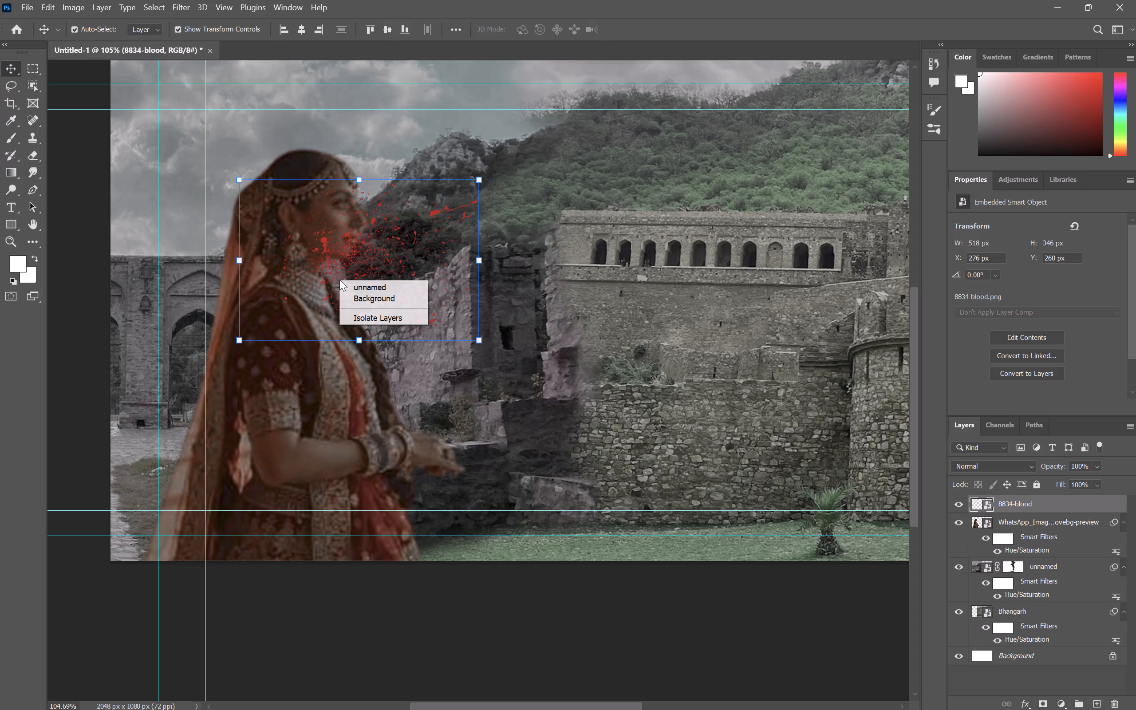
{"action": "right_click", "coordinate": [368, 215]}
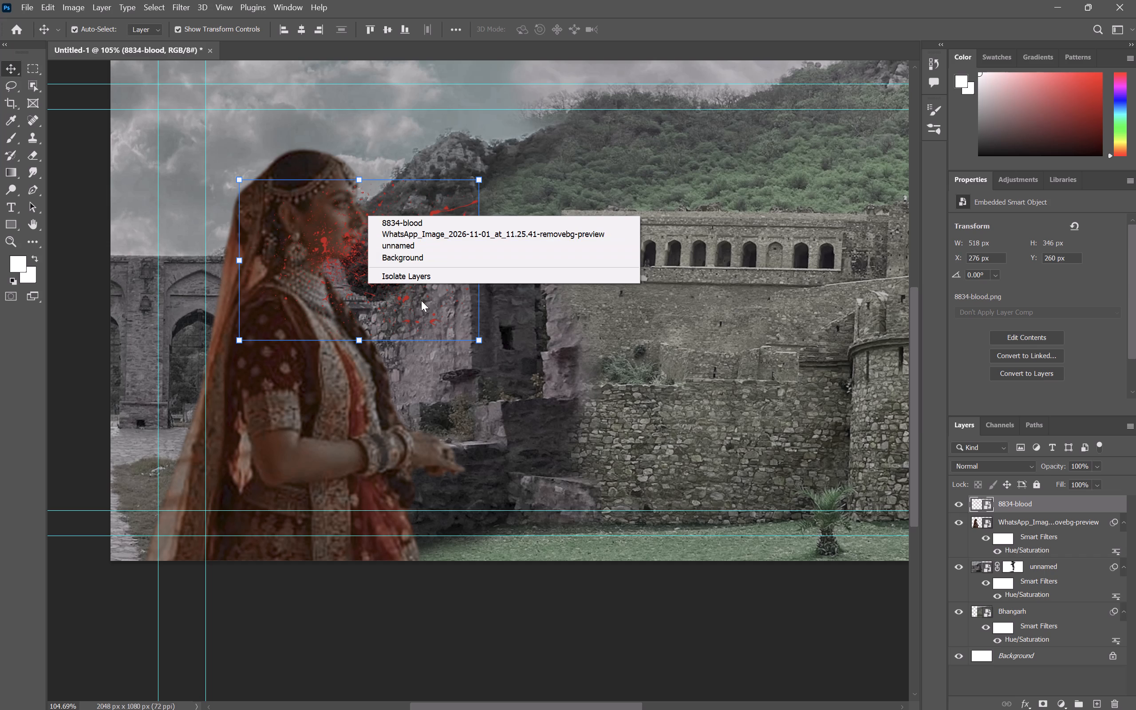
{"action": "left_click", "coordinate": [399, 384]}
Move the bride's image layer above the 8834-blood layer, then clear the layer selection.
{"action": "left_click", "coordinate": [335, 371]}
{"action": "right_click", "coordinate": [335, 371]}
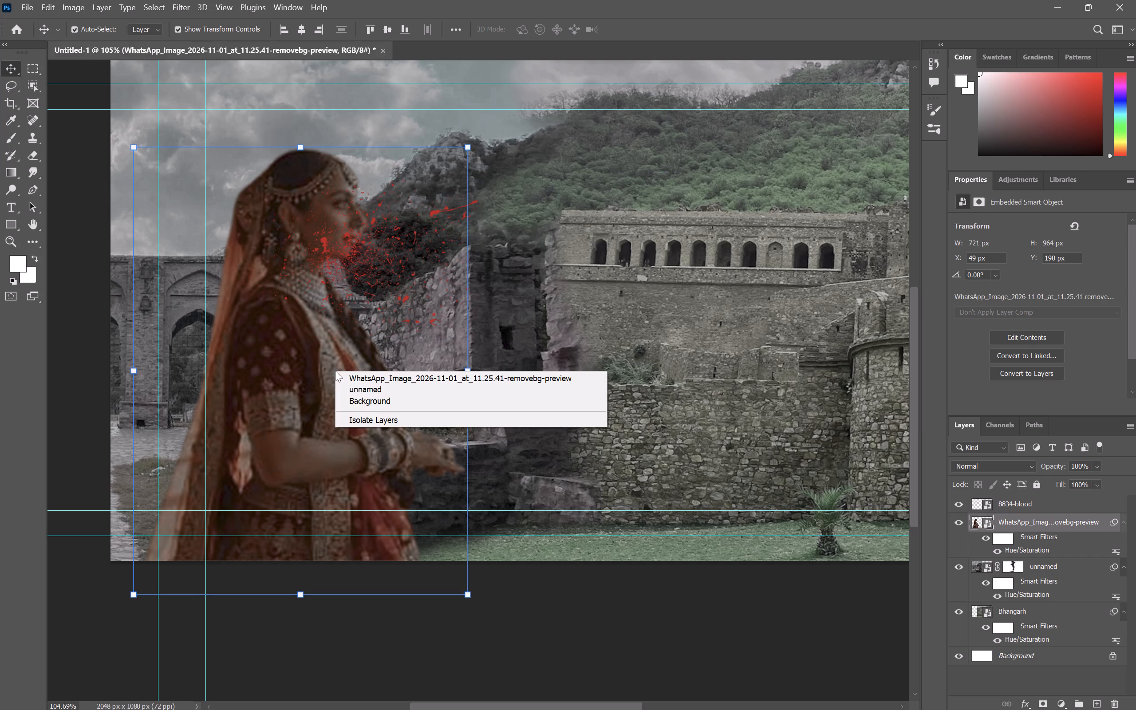
{"action": "left_click", "coordinate": [882, 647]}
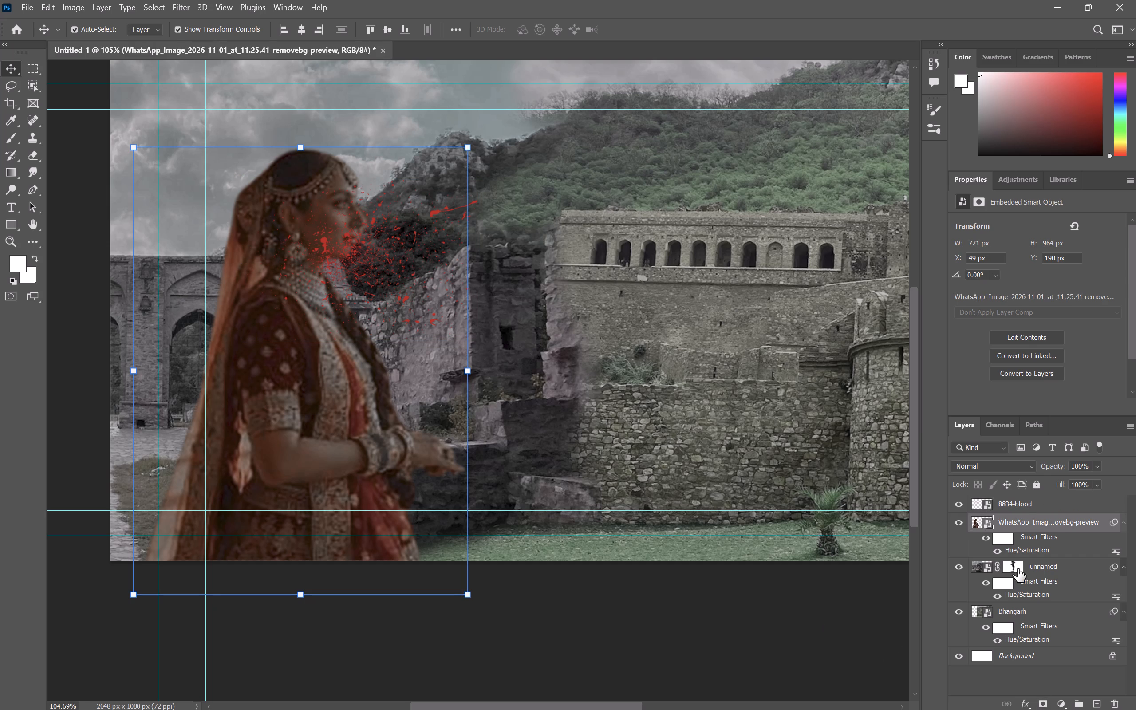
{"action": "left_click_drag", "start_coordinate": [1006, 520], "coordinate": [1005, 482]}
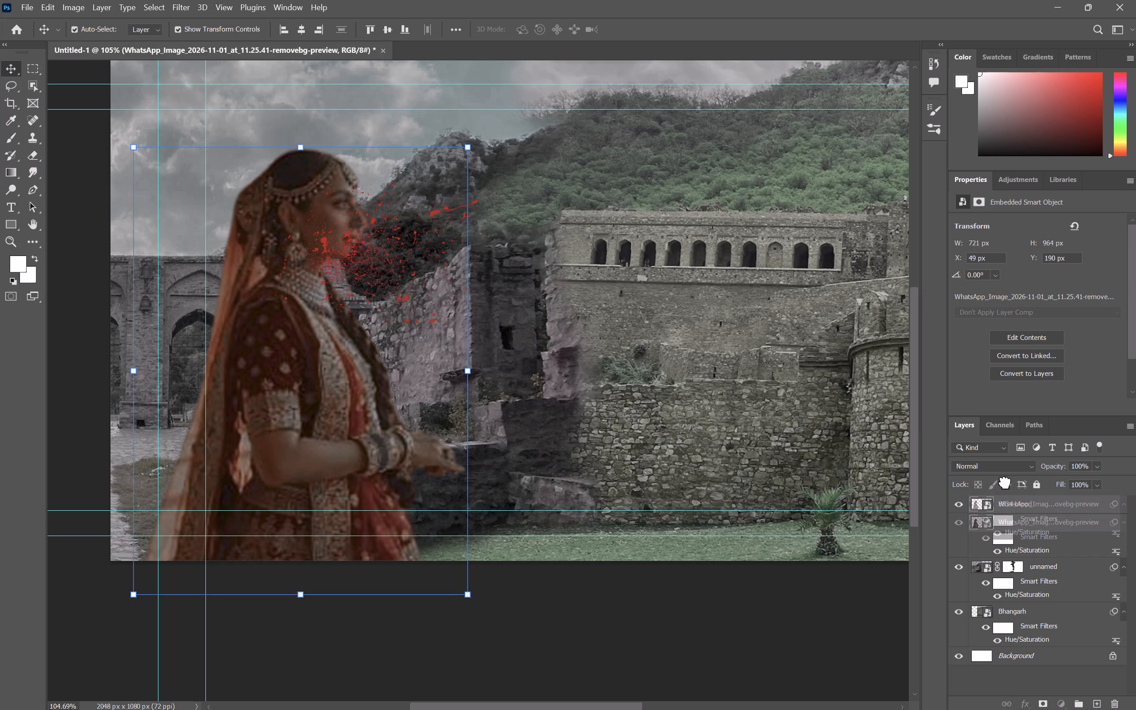
{"action": "left_click_drag", "start_coordinate": [1005, 482], "coordinate": [1006, 500]}
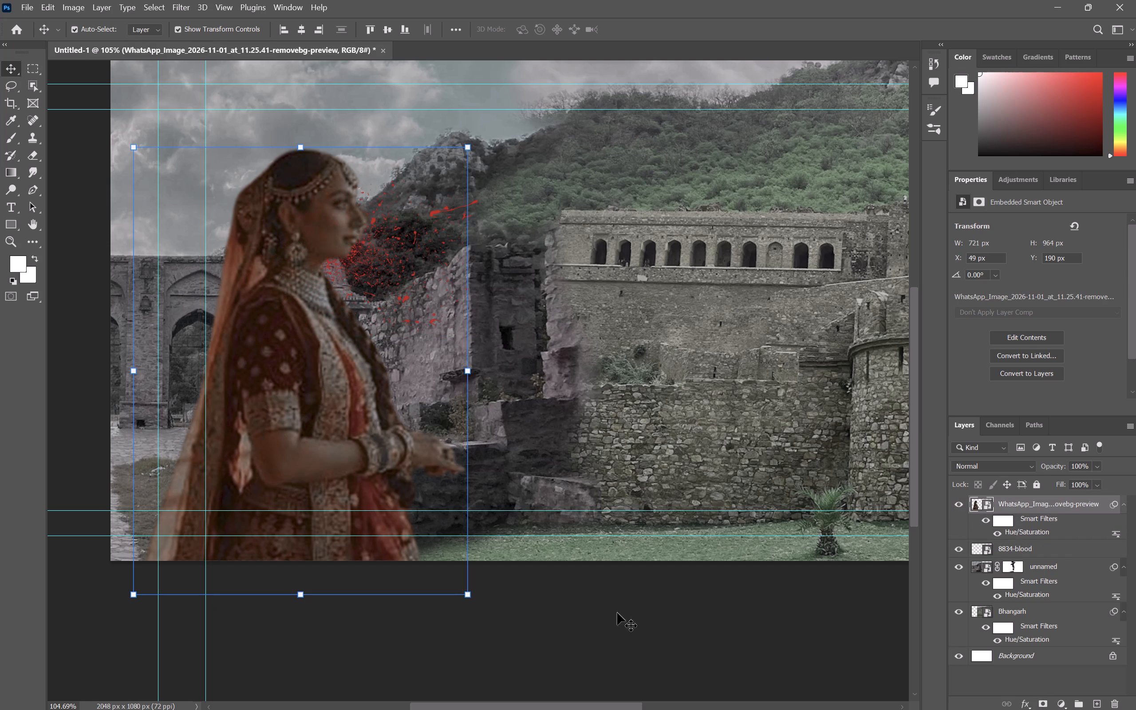
{"action": "left_click", "coordinate": [638, 634]}
Move the blood splatter from behind the bride onto the lower stone wall of the fort beside the small palm.
{"action": "left_click_drag", "start_coordinate": [377, 247], "coordinate": [373, 267]}
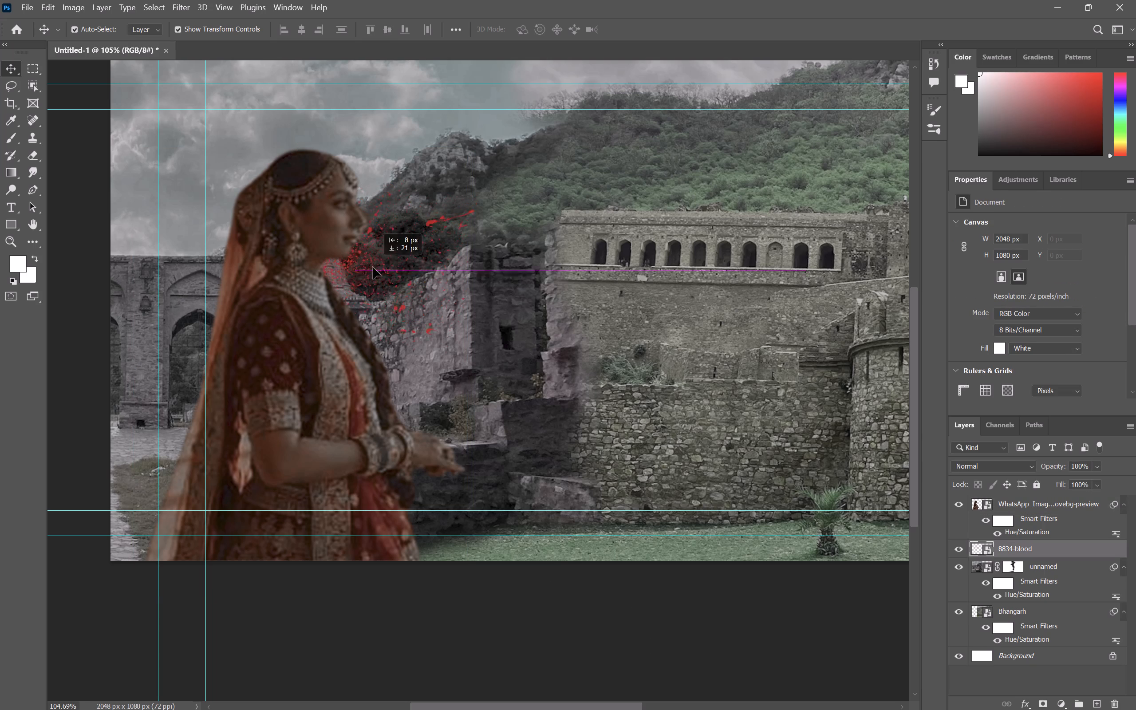
{"action": "left_click_drag", "start_coordinate": [373, 267], "coordinate": [434, 387]}
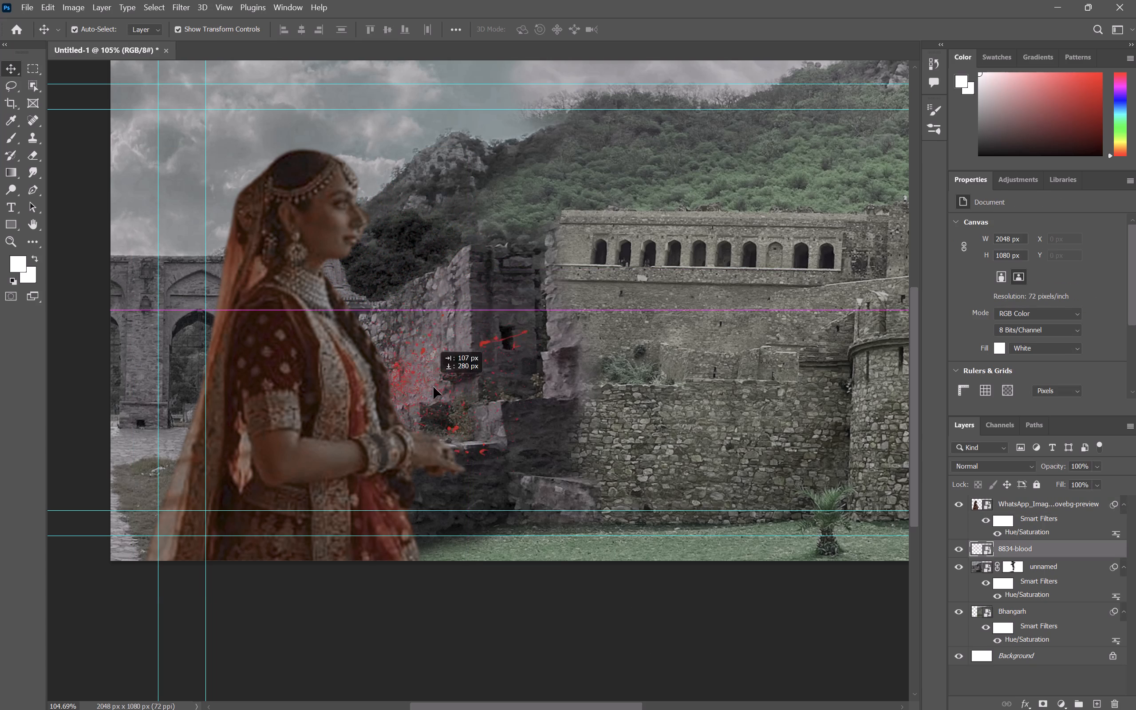
{"action": "left_click_drag", "start_coordinate": [434, 387], "coordinate": [748, 469]}
{"action": "left_click_drag", "start_coordinate": [756, 489], "coordinate": [713, 464]}
{"action": "key", "text": "ctrl+z"}
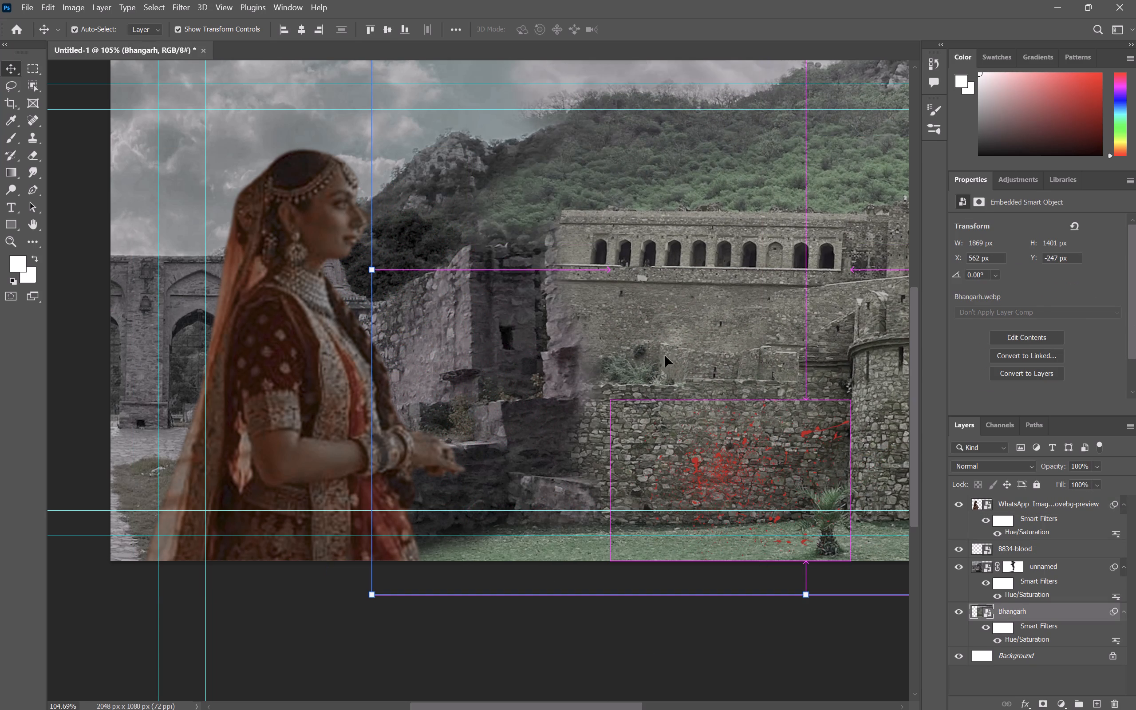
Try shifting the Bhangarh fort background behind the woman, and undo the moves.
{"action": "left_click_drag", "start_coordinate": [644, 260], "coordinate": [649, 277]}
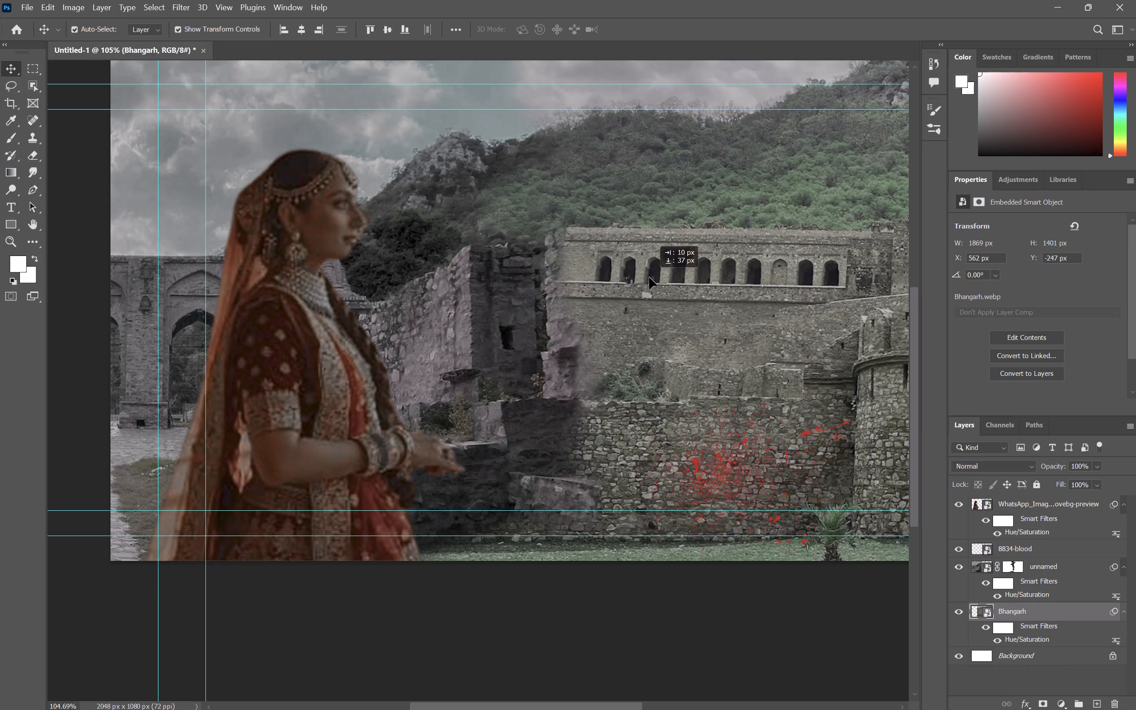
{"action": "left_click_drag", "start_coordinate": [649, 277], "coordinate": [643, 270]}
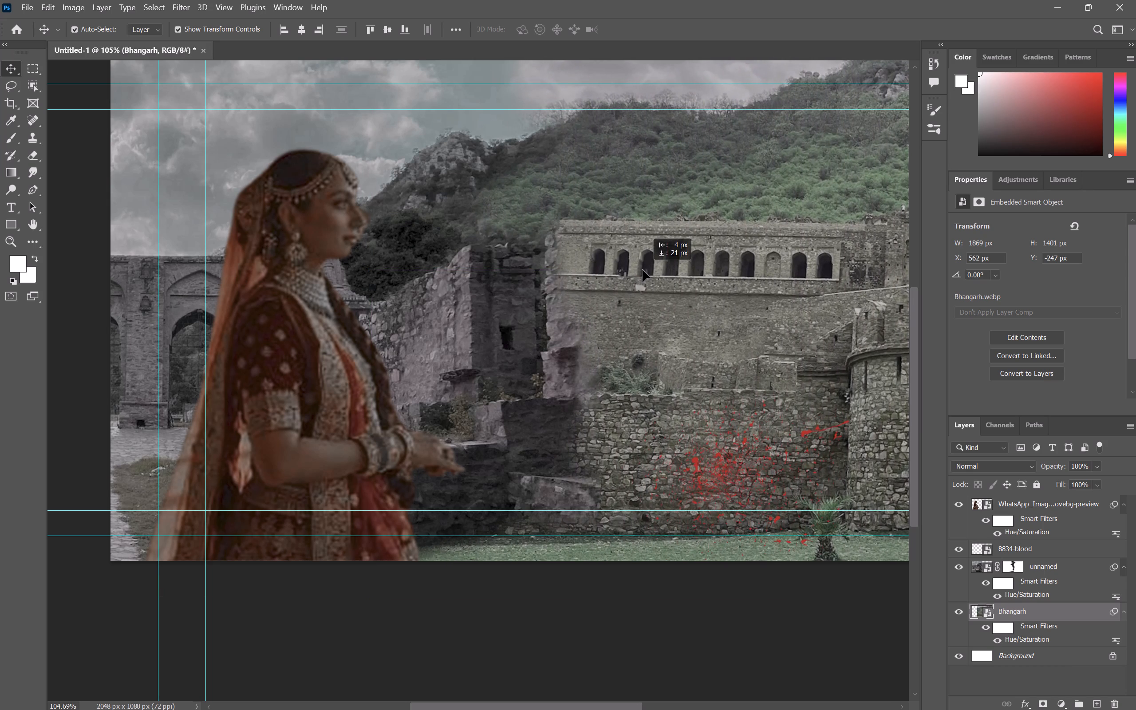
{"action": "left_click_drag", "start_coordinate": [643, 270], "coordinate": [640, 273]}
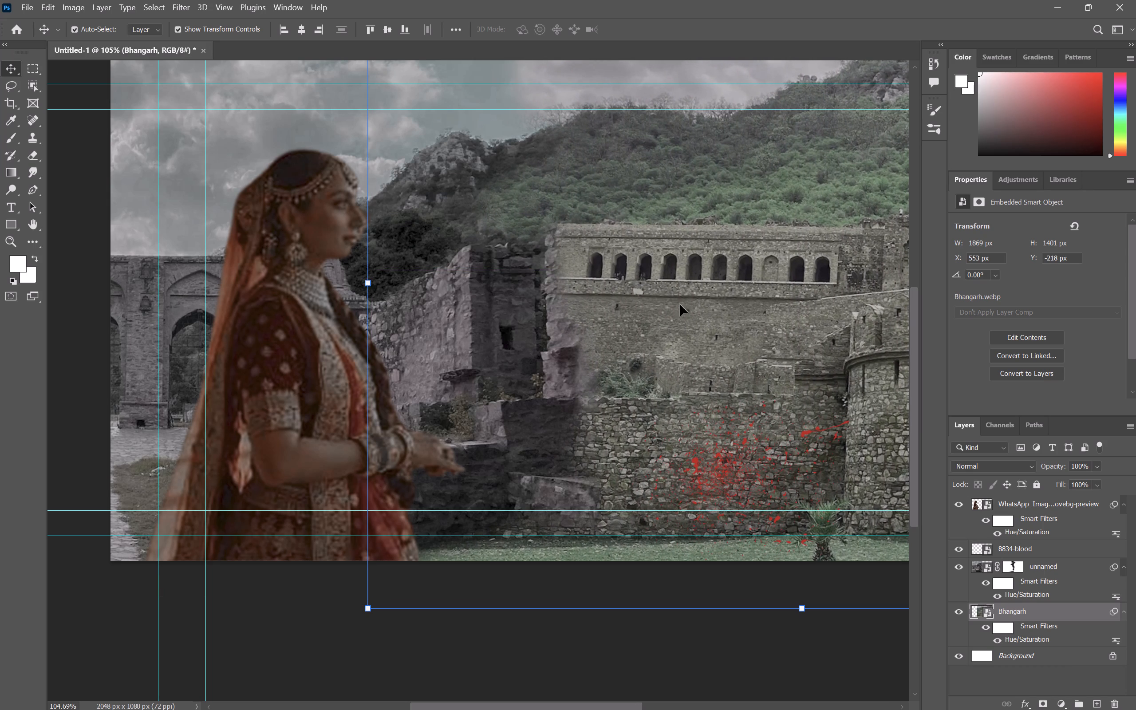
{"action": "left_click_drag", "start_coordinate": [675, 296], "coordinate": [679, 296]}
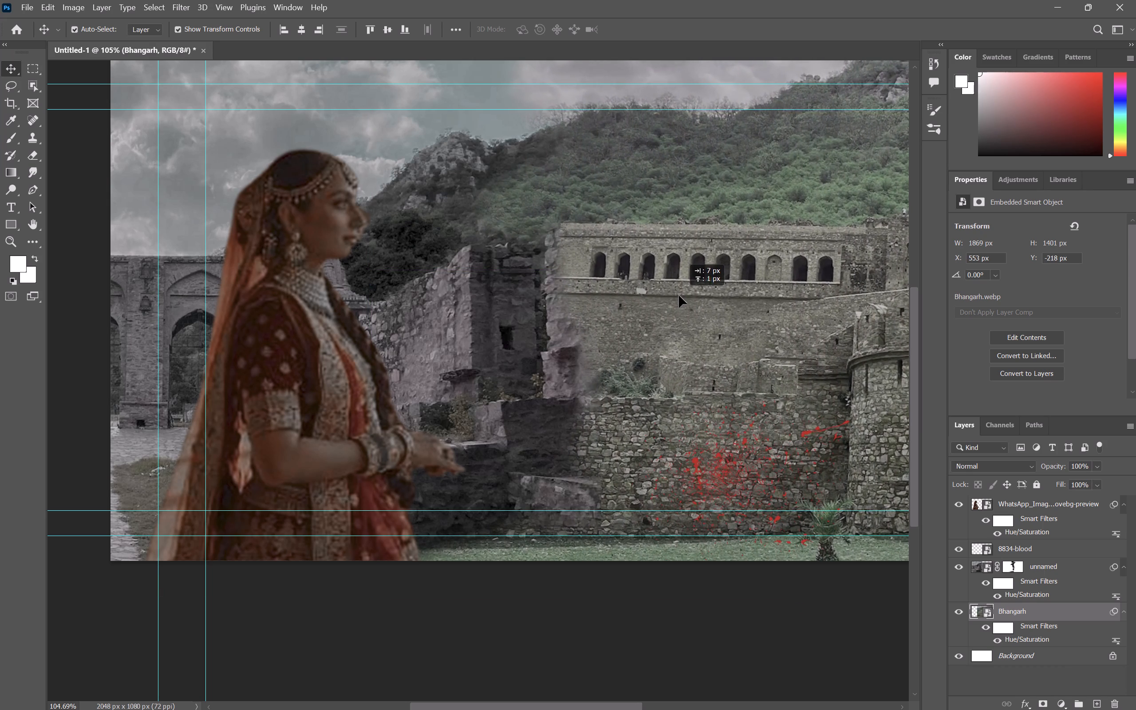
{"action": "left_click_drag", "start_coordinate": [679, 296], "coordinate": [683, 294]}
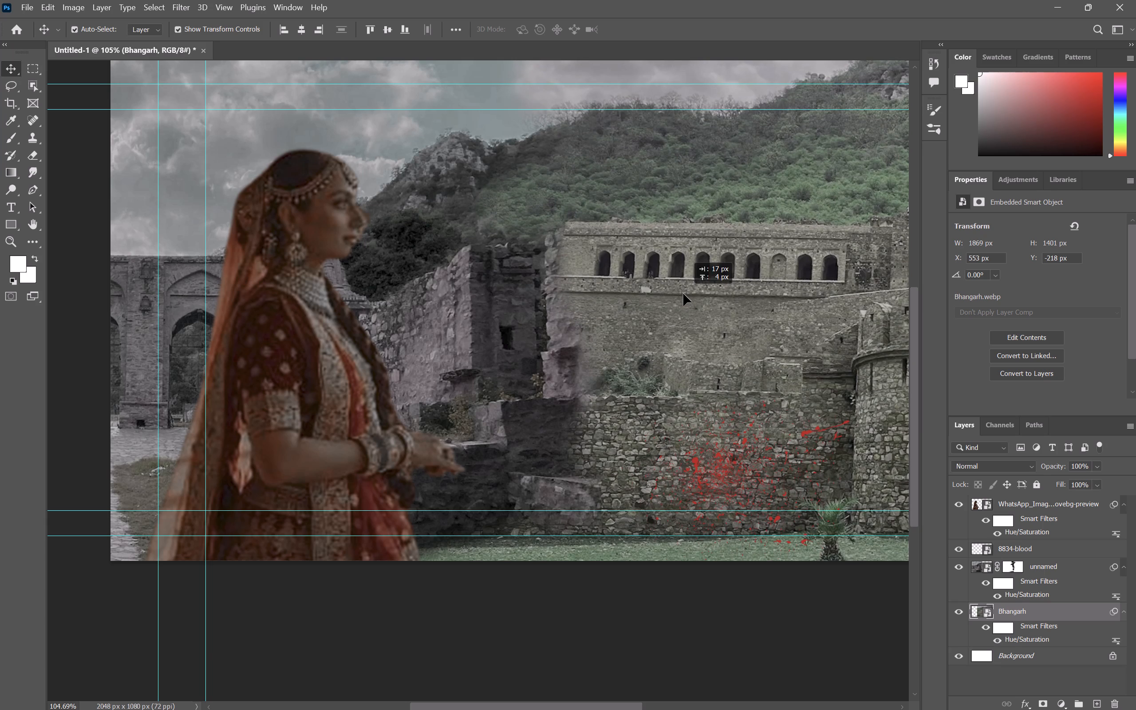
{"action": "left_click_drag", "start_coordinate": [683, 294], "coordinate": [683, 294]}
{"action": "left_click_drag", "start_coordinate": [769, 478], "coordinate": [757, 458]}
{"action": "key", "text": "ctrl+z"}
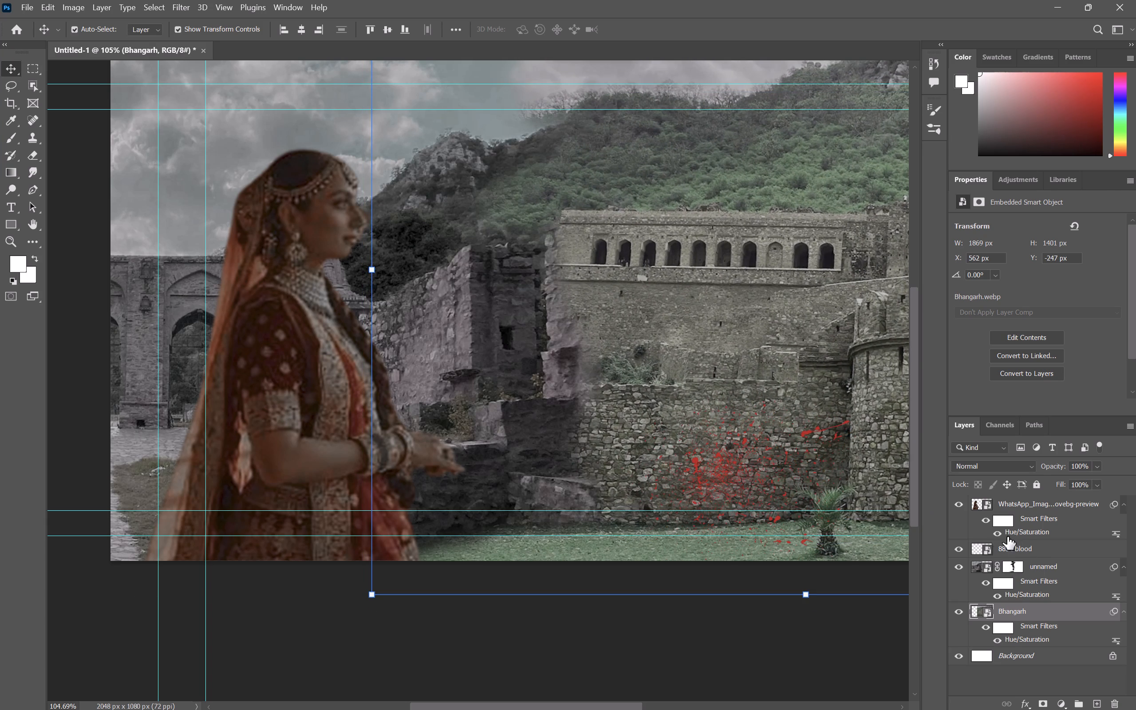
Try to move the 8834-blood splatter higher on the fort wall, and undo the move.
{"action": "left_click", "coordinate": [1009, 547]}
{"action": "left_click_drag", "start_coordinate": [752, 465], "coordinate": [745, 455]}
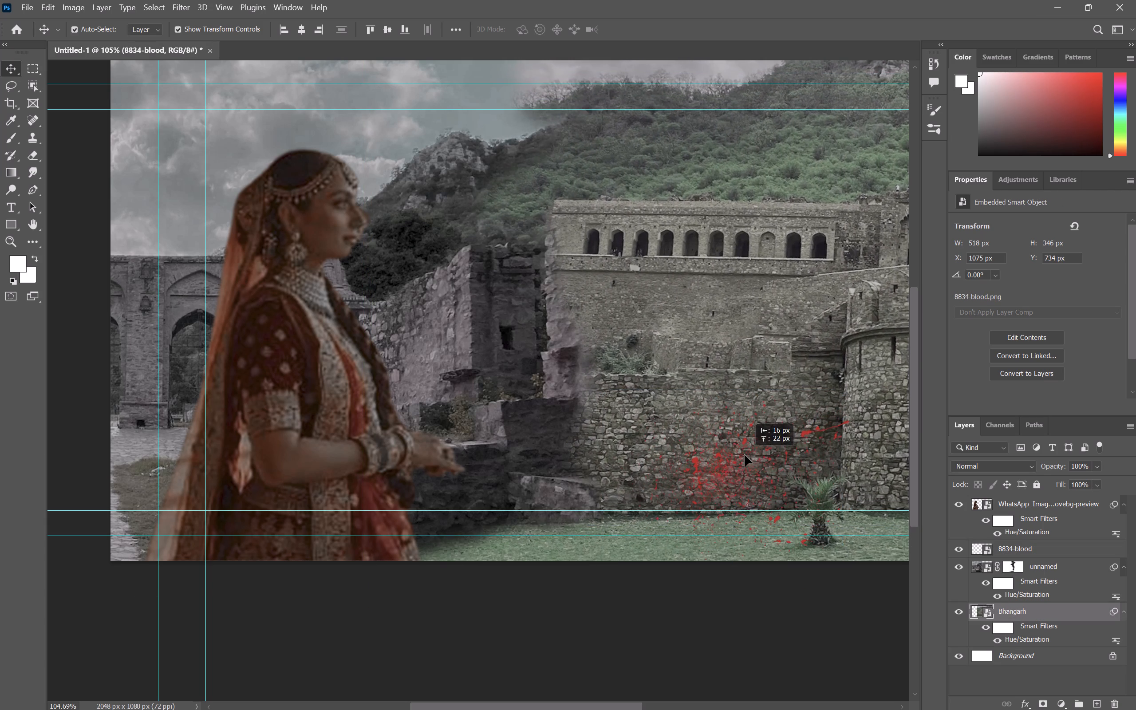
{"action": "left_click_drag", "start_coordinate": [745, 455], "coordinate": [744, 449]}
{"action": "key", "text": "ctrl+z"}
Move the 8834-blood layer to the top of the layer stack, above the WhatsApp image layer of the woman.
{"action": "left_click", "coordinate": [994, 543]}
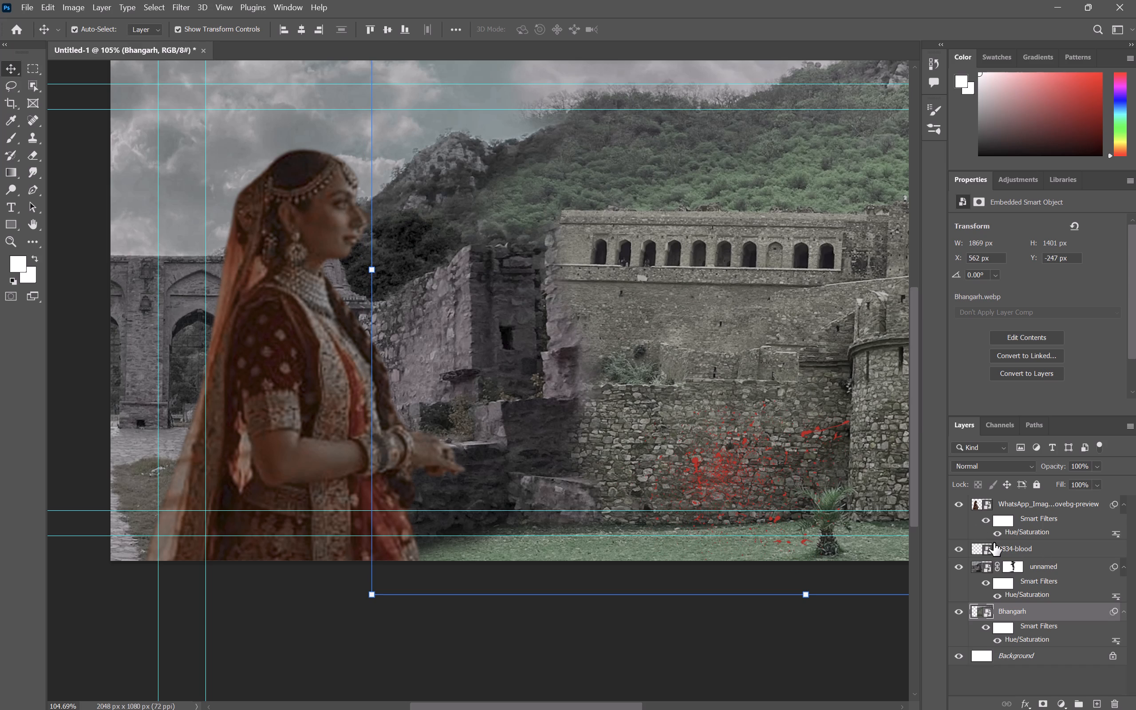
{"action": "left_click", "coordinate": [1006, 550]}
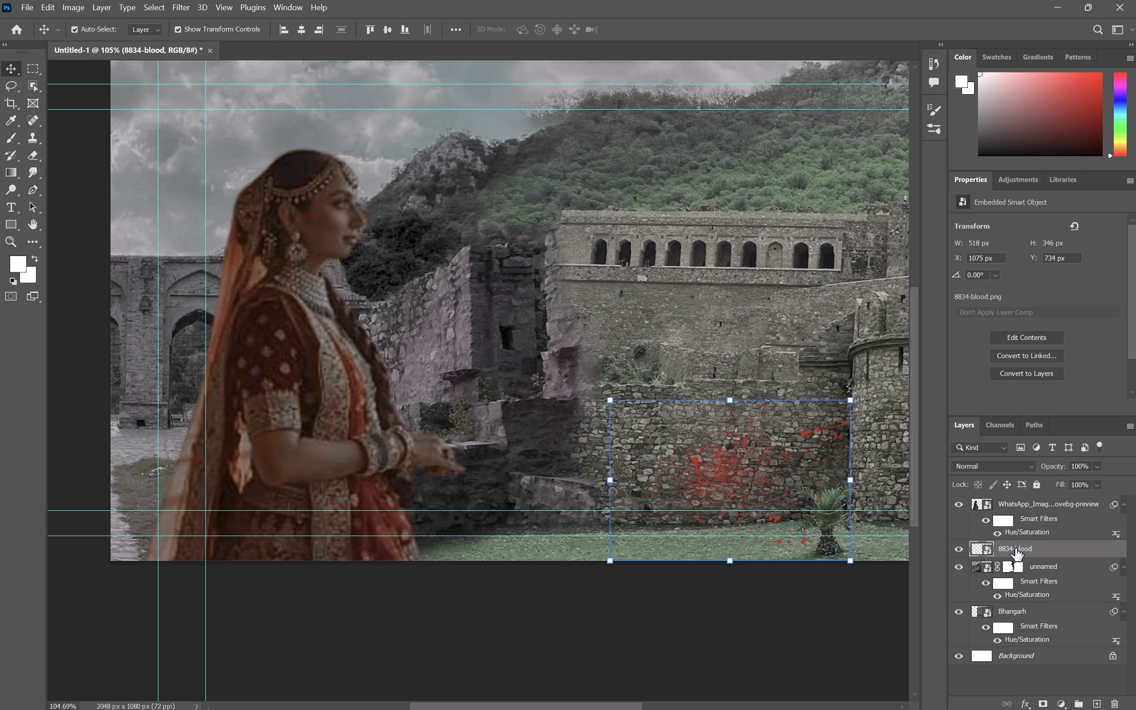
{"action": "left_click_drag", "start_coordinate": [1017, 548], "coordinate": [1010, 499]}
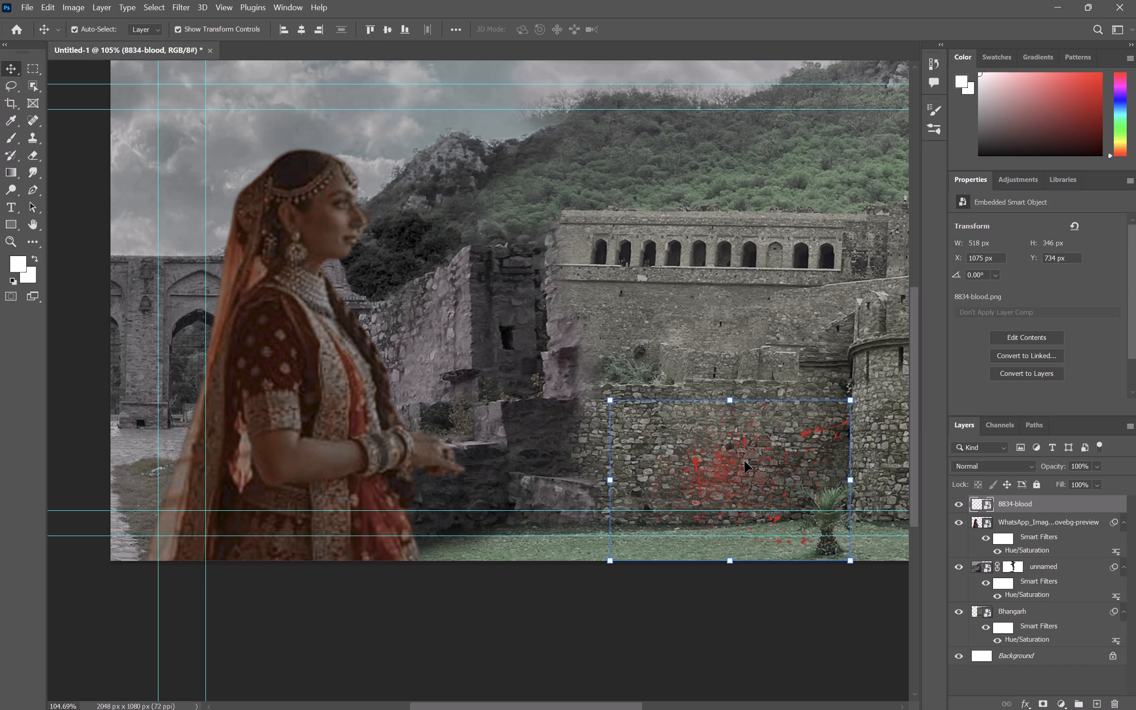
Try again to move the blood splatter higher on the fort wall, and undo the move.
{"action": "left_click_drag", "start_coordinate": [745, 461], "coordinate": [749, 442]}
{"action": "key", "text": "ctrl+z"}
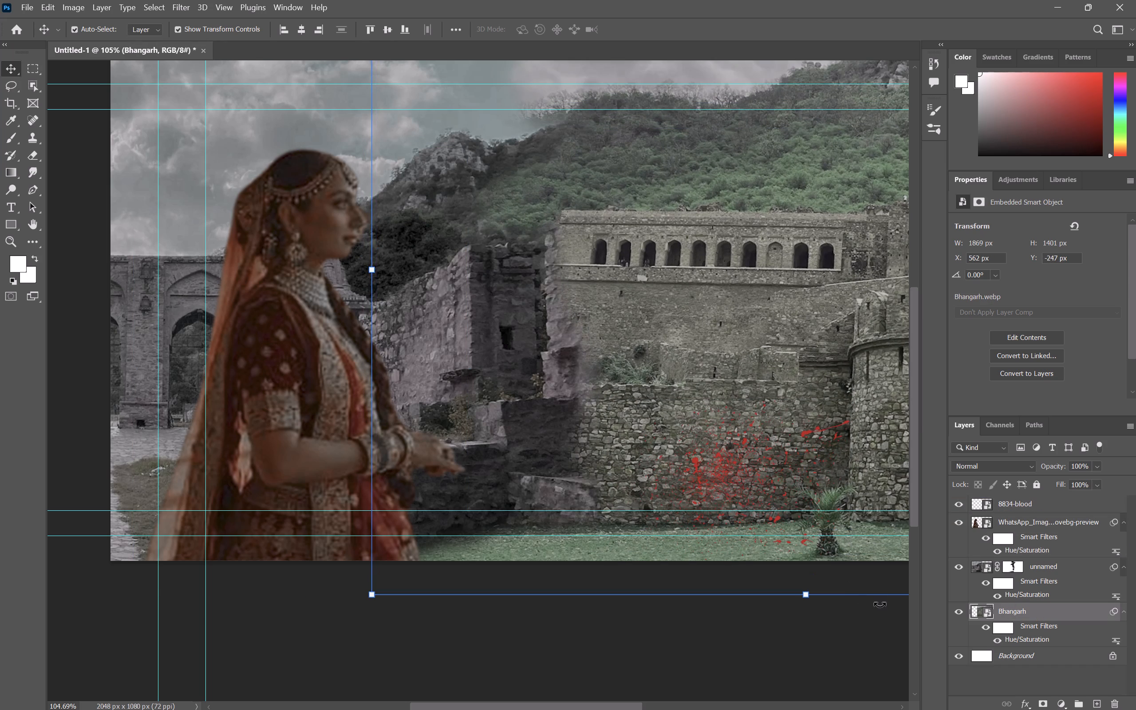
Toggle the Bhangarh layer's visibility off and back on to check what it covers.
{"action": "left_click", "coordinate": [966, 614]}
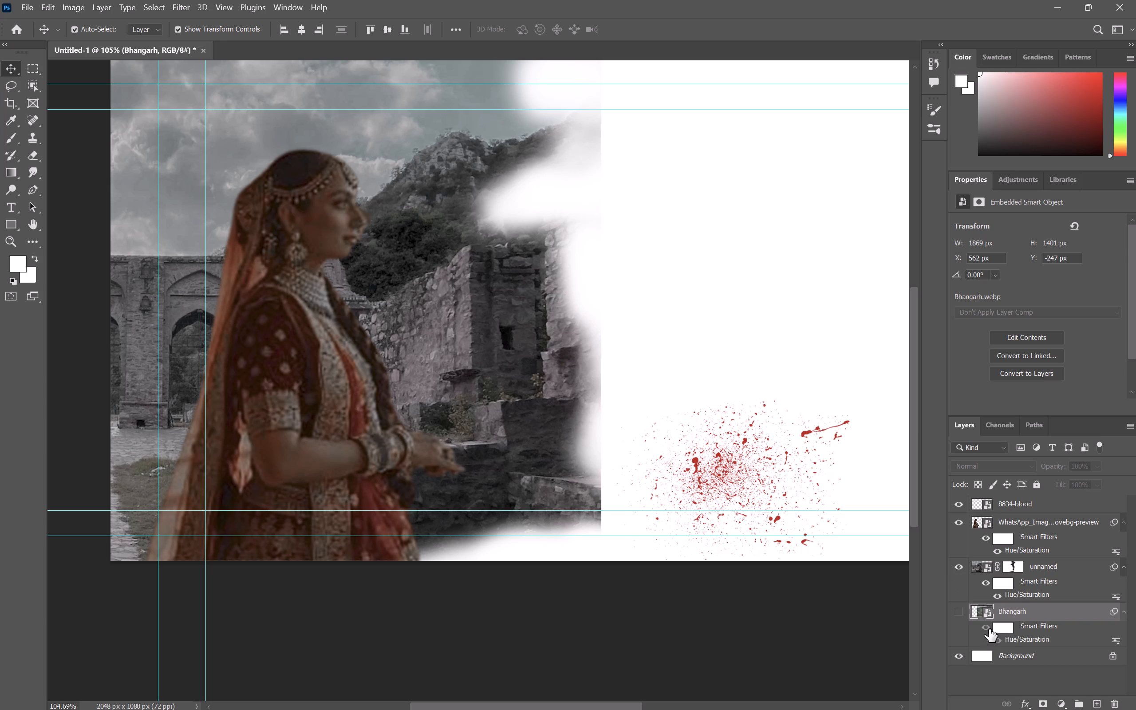
{"action": "left_click", "coordinate": [959, 611]}
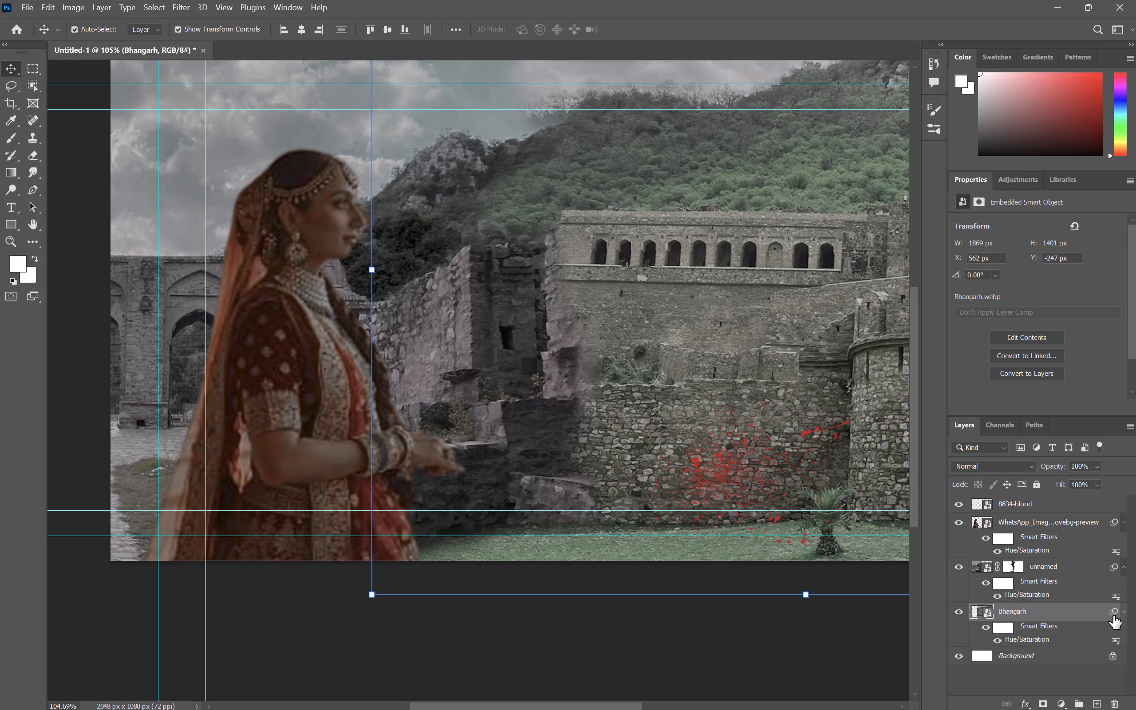
{"action": "scroll", "coordinate": [1111, 637], "scroll_direction": "up", "scroll_amount": 1}
{"action": "left_click", "coordinate": [1109, 611]}
{"action": "key", "text": "ctrl+z"}
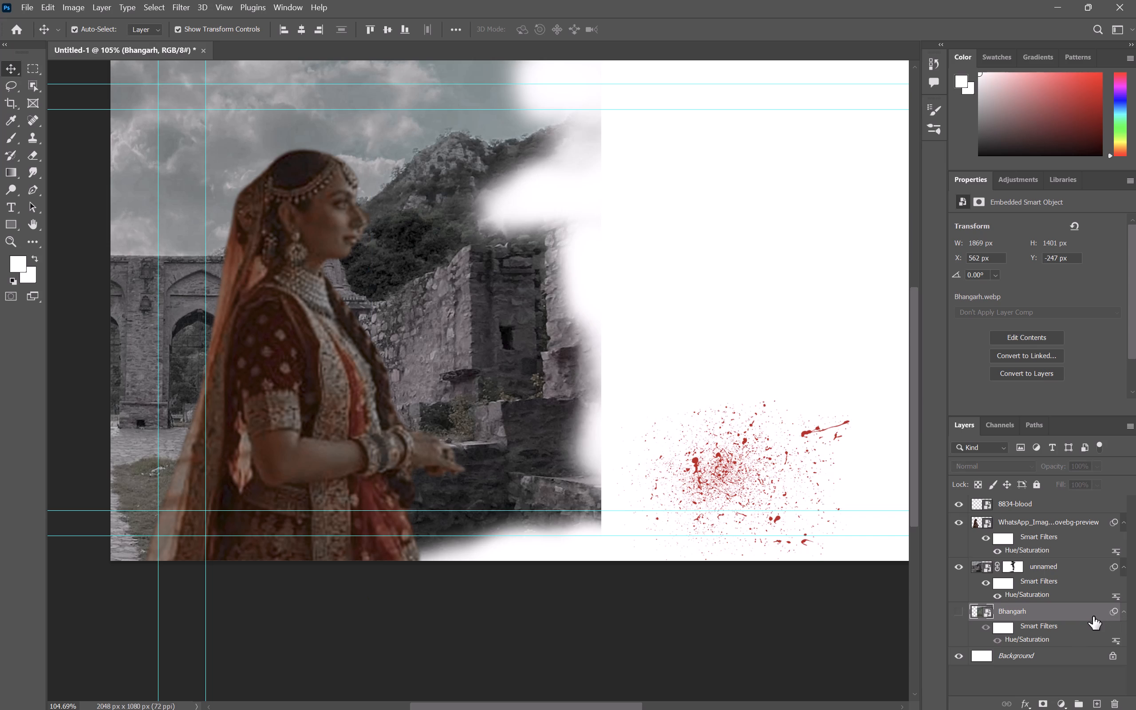
{"action": "key", "text": "ctrl+z"}
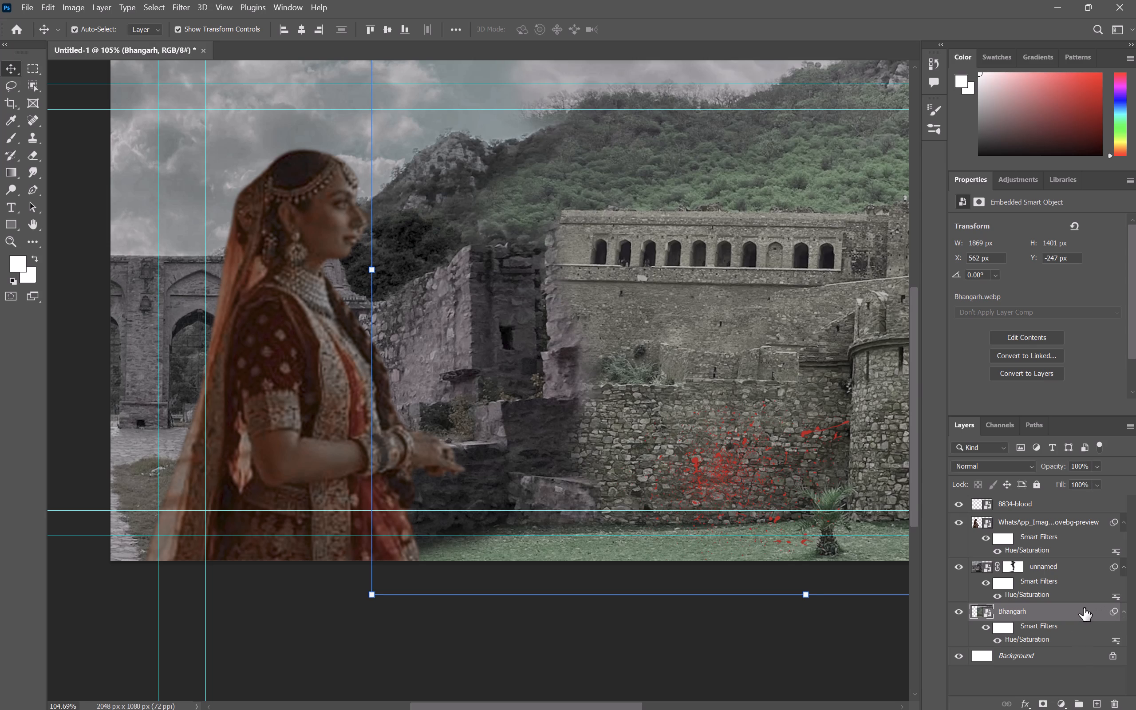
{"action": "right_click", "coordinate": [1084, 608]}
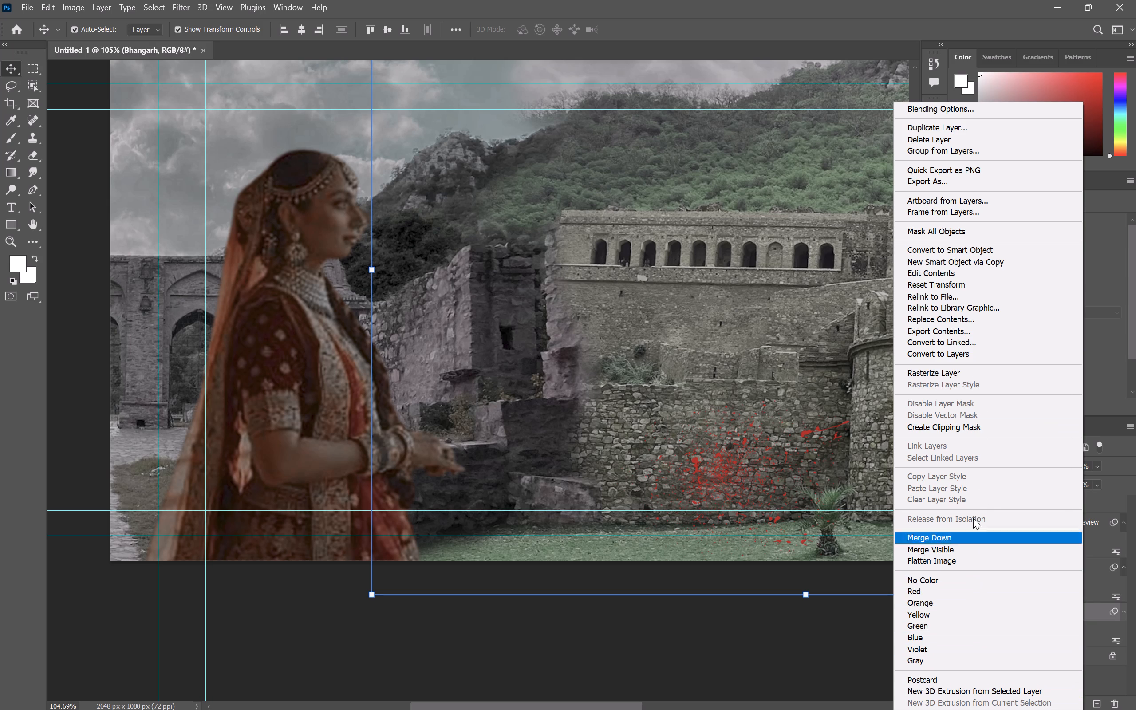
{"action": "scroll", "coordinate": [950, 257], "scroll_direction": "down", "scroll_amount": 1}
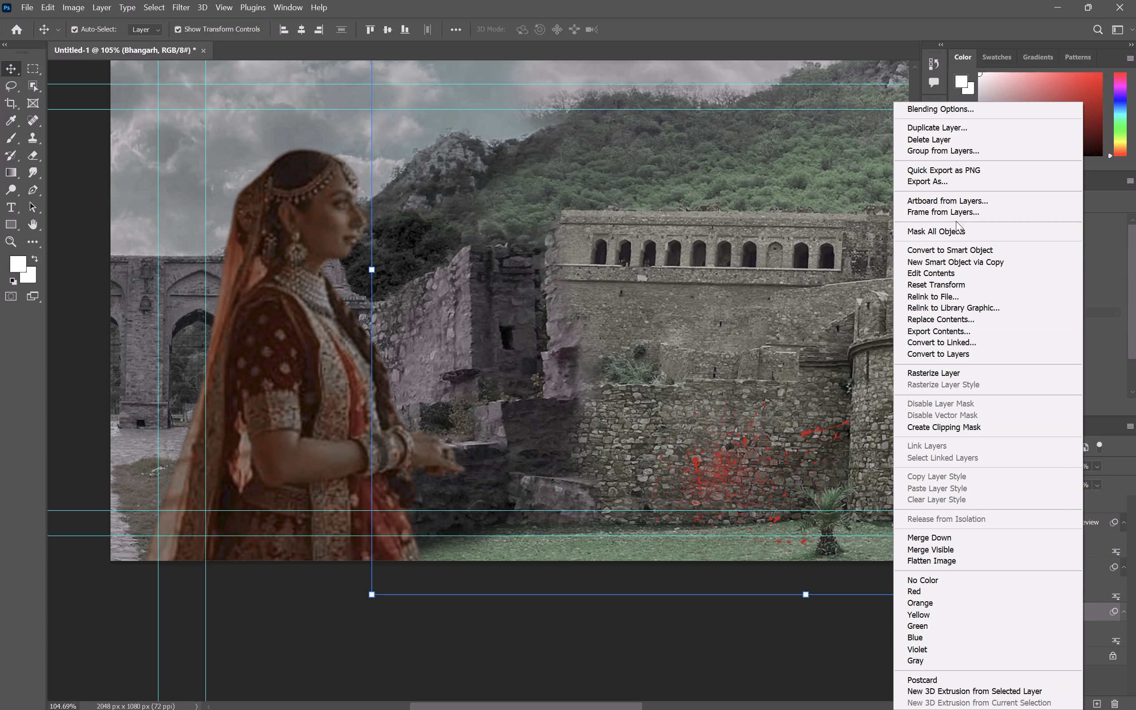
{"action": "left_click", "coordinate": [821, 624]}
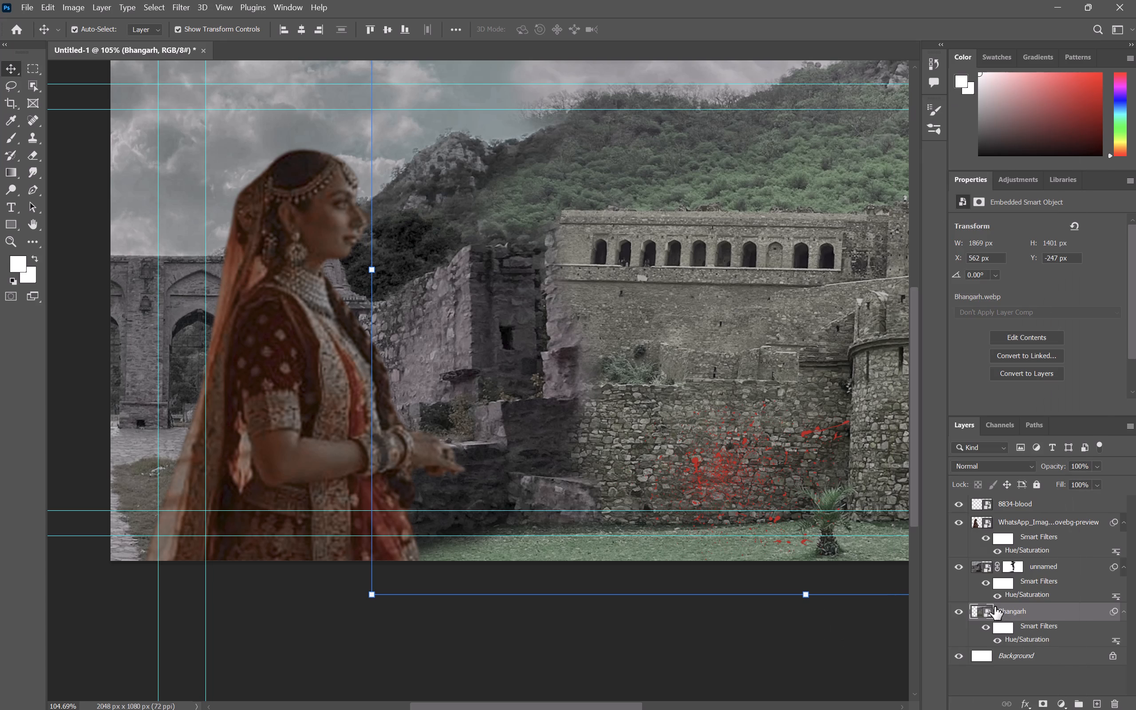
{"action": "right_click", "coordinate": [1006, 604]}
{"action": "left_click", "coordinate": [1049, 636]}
Scale the 8834-blood splatter down to about 167% and reposition it on the lower stone wall, beside the small palm.
{"action": "left_click", "coordinate": [1118, 503]}
{"action": "triple_click", "coordinate": [1118, 503]}
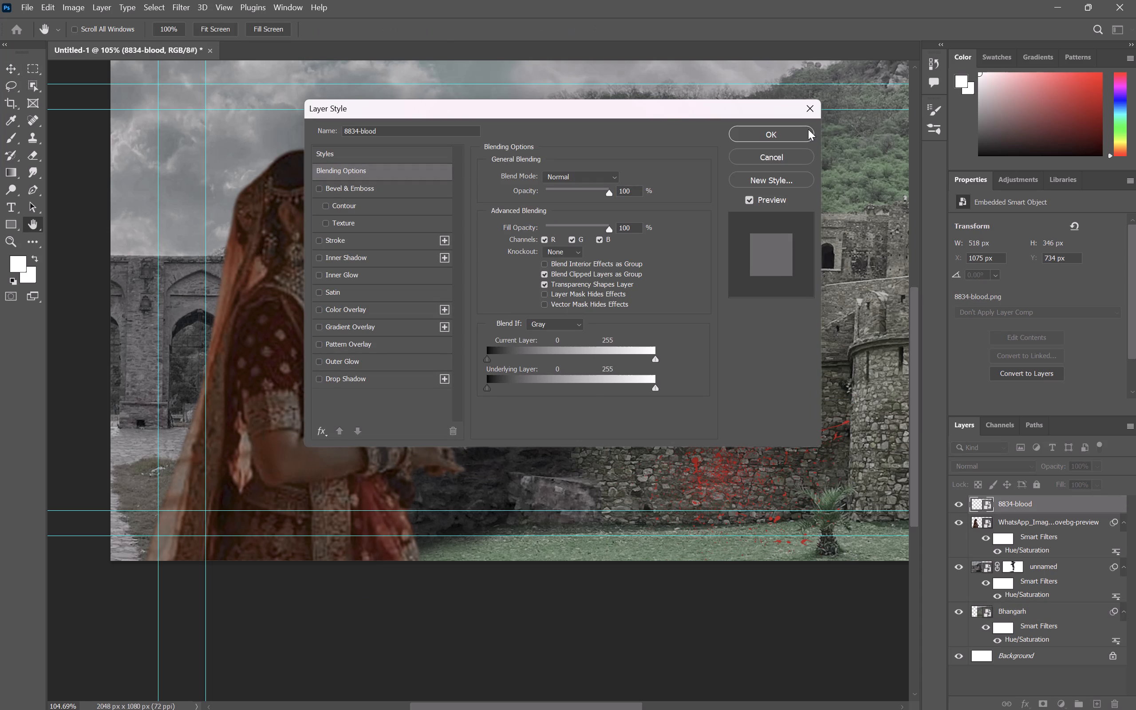
{"action": "left_click", "coordinate": [803, 102]}
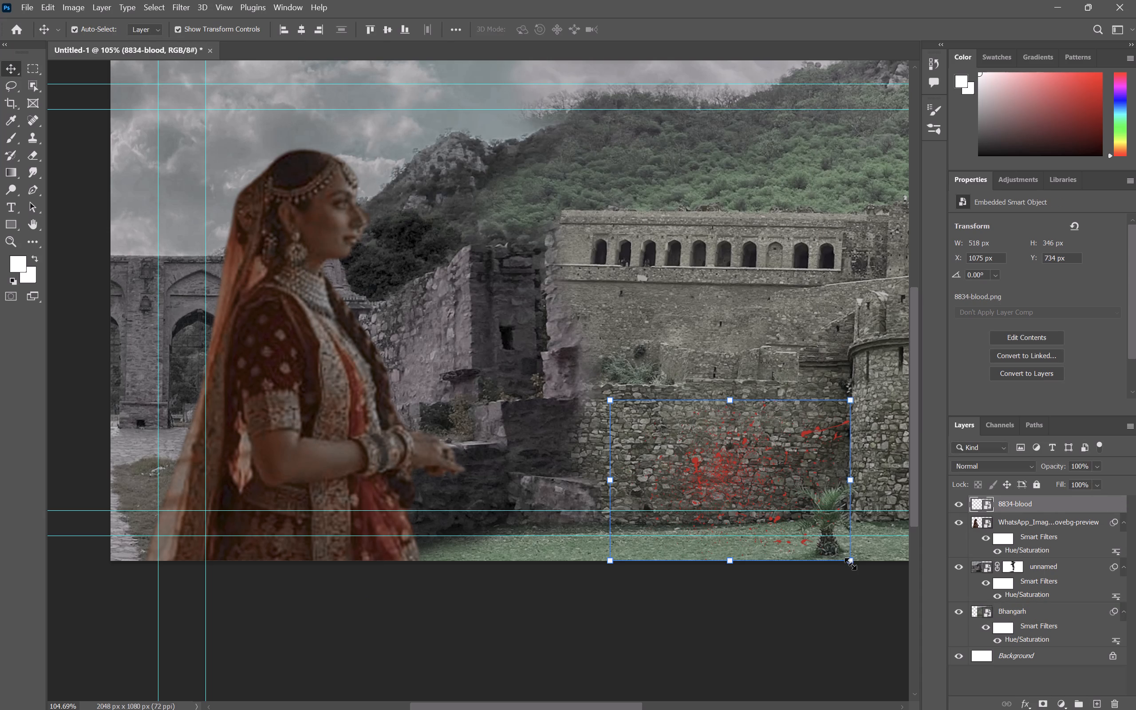
{"action": "left_click_drag", "start_coordinate": [850, 564], "coordinate": [828, 542]}
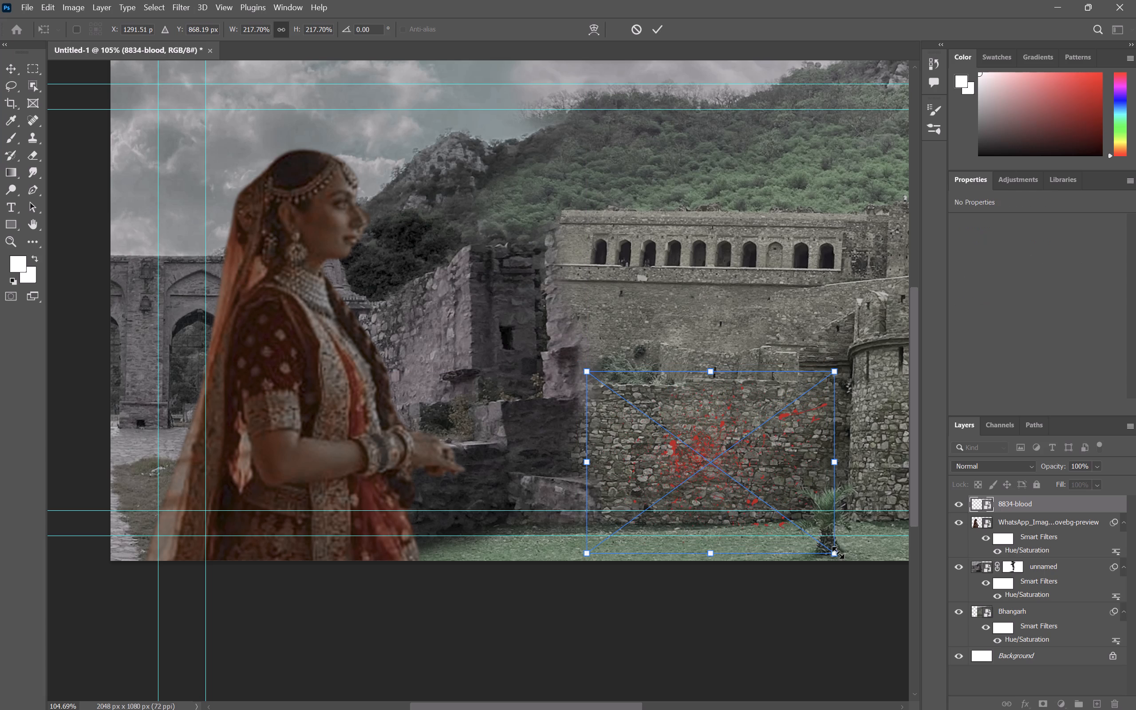
{"action": "left_click_drag", "start_coordinate": [838, 555], "coordinate": [784, 508]}
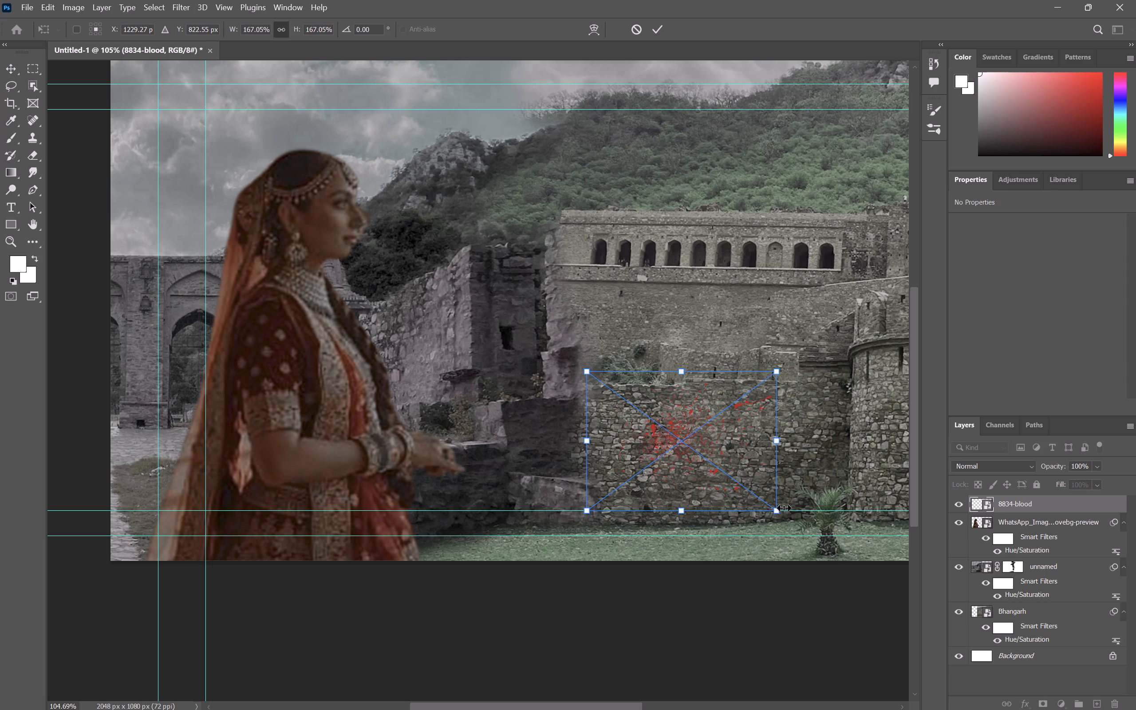
{"action": "left_click_drag", "start_coordinate": [682, 437], "coordinate": [727, 461]}
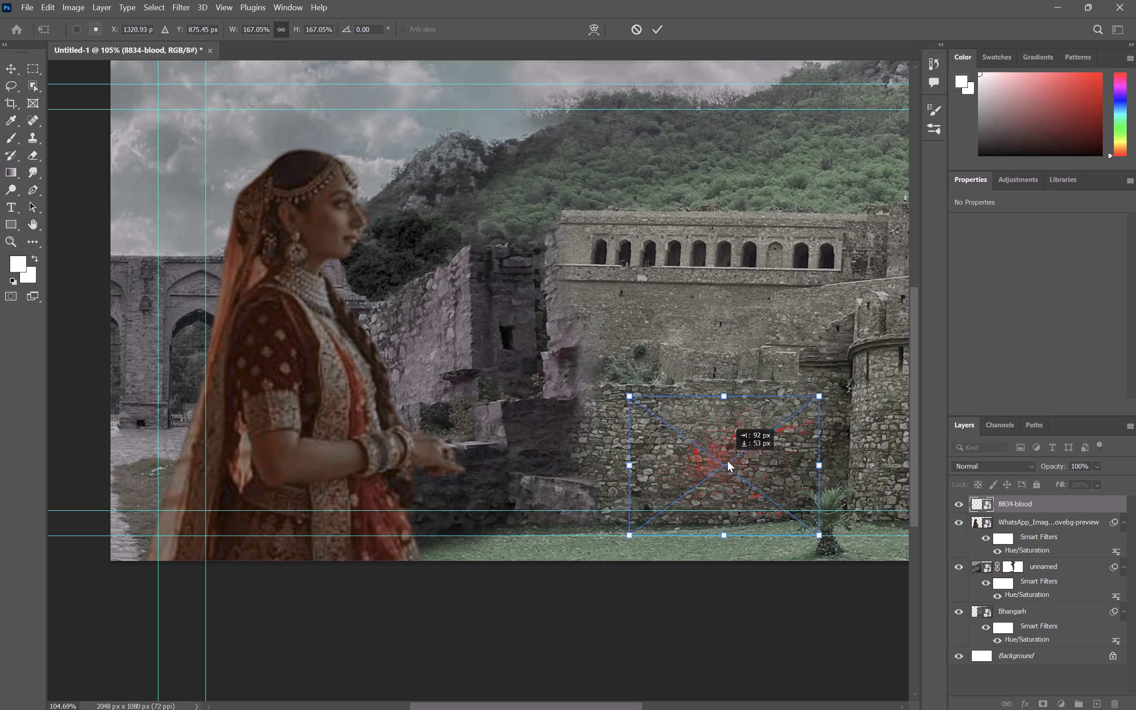
{"action": "left_click_drag", "start_coordinate": [727, 461], "coordinate": [696, 450]}
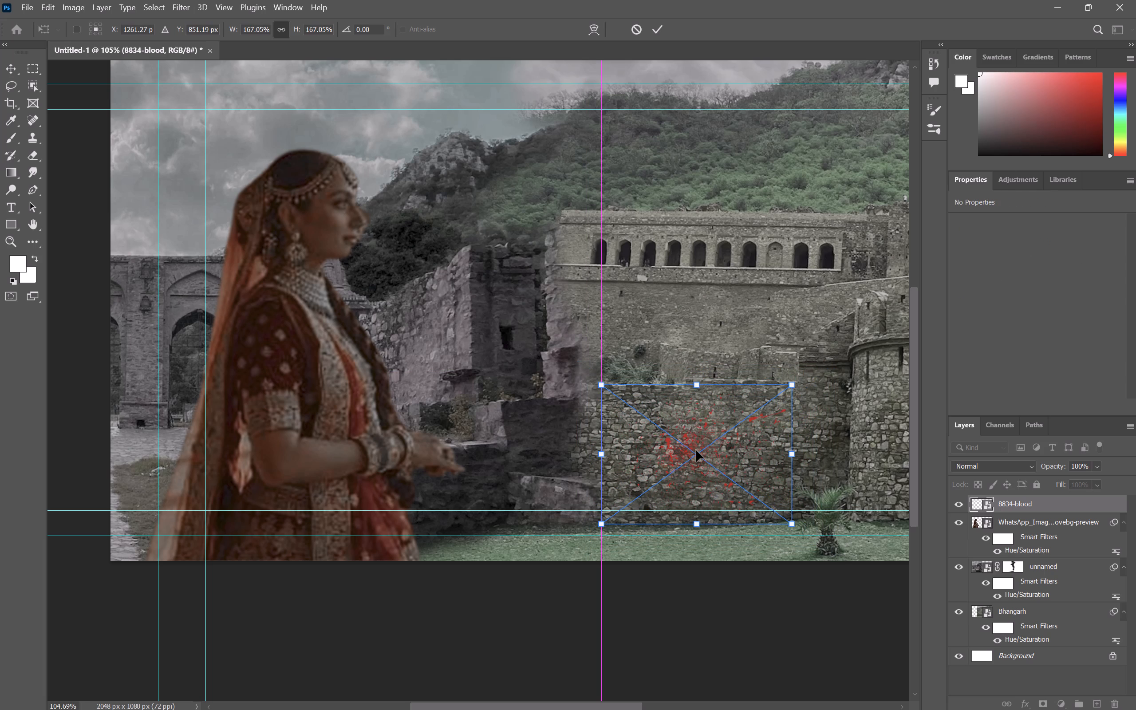
{"action": "right_click", "coordinate": [696, 450]}
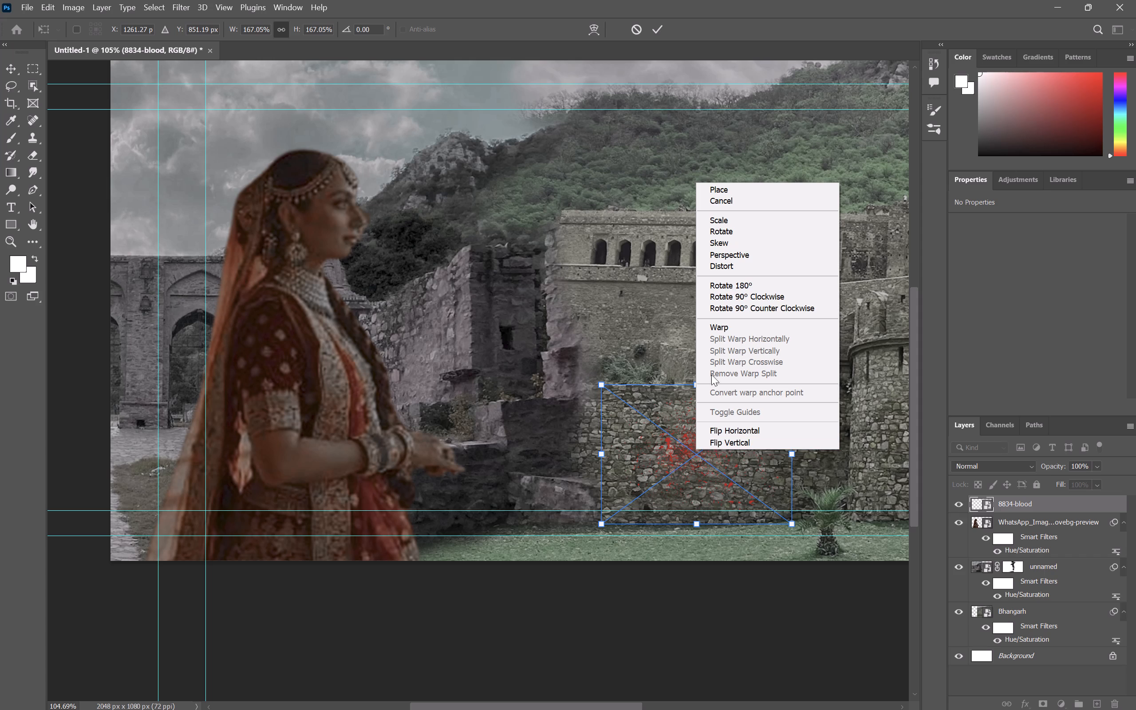
{"action": "left_click", "coordinate": [676, 463]}
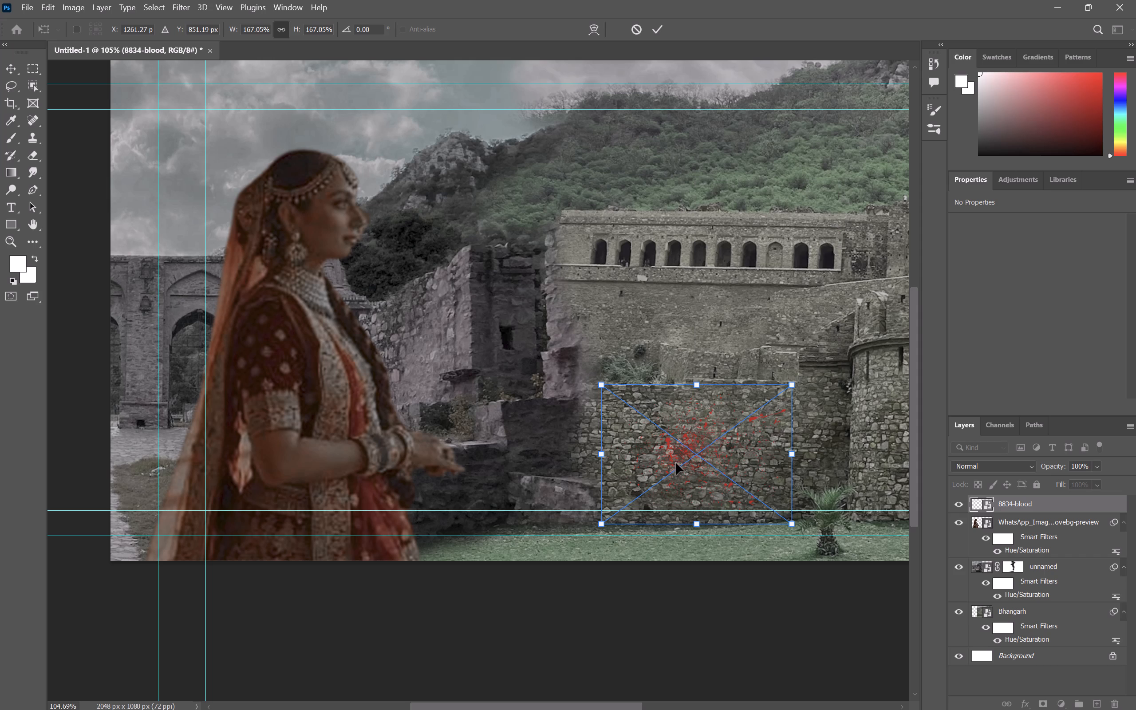
{"action": "key", "text": "ctrl+u"}
{"action": "left_click", "coordinate": [1008, 504]}
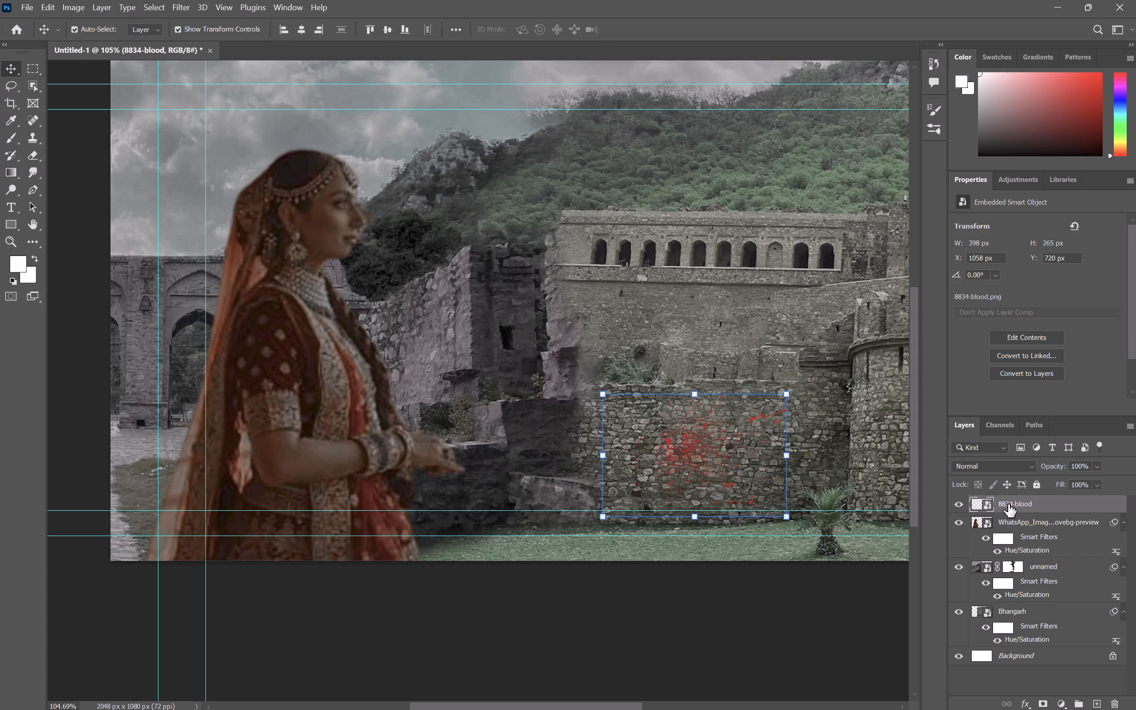
Apply a Hue/Saturation adjustment with saturation -52 to the 8834-blood layer.
{"action": "left_click", "coordinate": [975, 502]}
{"action": "key", "text": "ctrl+u"}
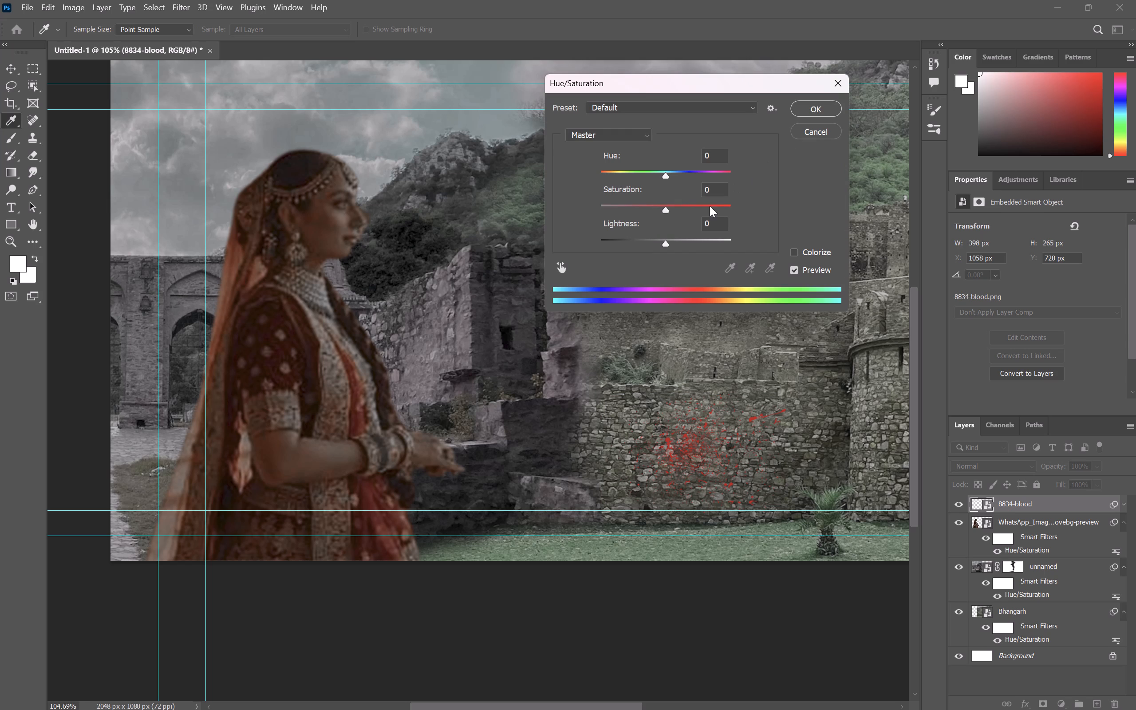
{"action": "left_click_drag", "start_coordinate": [663, 210], "coordinate": [653, 210]}
{"action": "left_click_drag", "start_coordinate": [653, 210], "coordinate": [628, 205]}
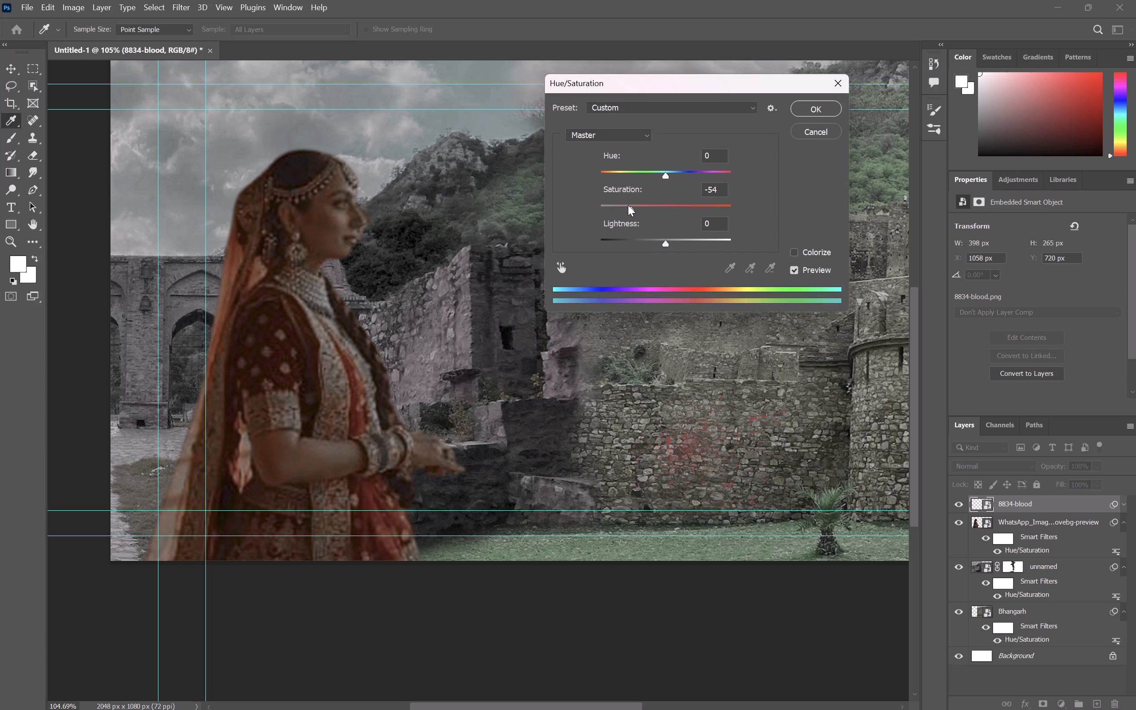
{"action": "left_click_drag", "start_coordinate": [628, 205], "coordinate": [632, 205]}
{"action": "left_click", "coordinate": [815, 106]}
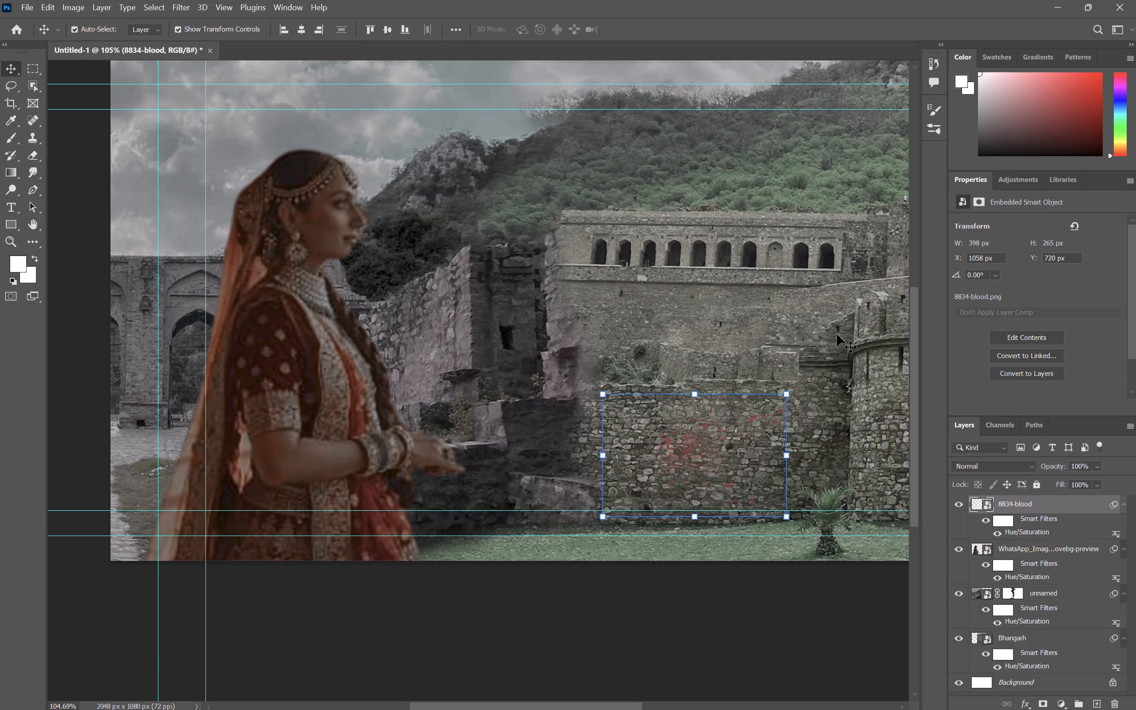
Copy and paste the desaturated 8834-blood layer to make a second blood splatter.
{"action": "key", "text": "ctrl+c"}
{"action": "key", "text": "ctrl+v"}
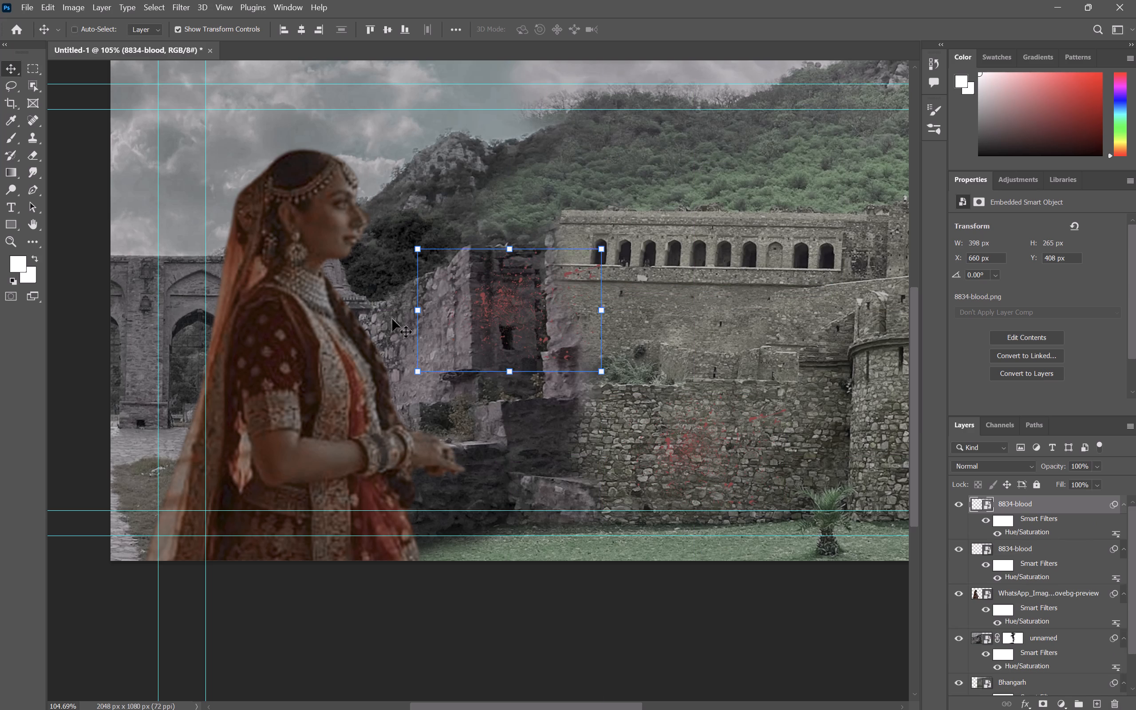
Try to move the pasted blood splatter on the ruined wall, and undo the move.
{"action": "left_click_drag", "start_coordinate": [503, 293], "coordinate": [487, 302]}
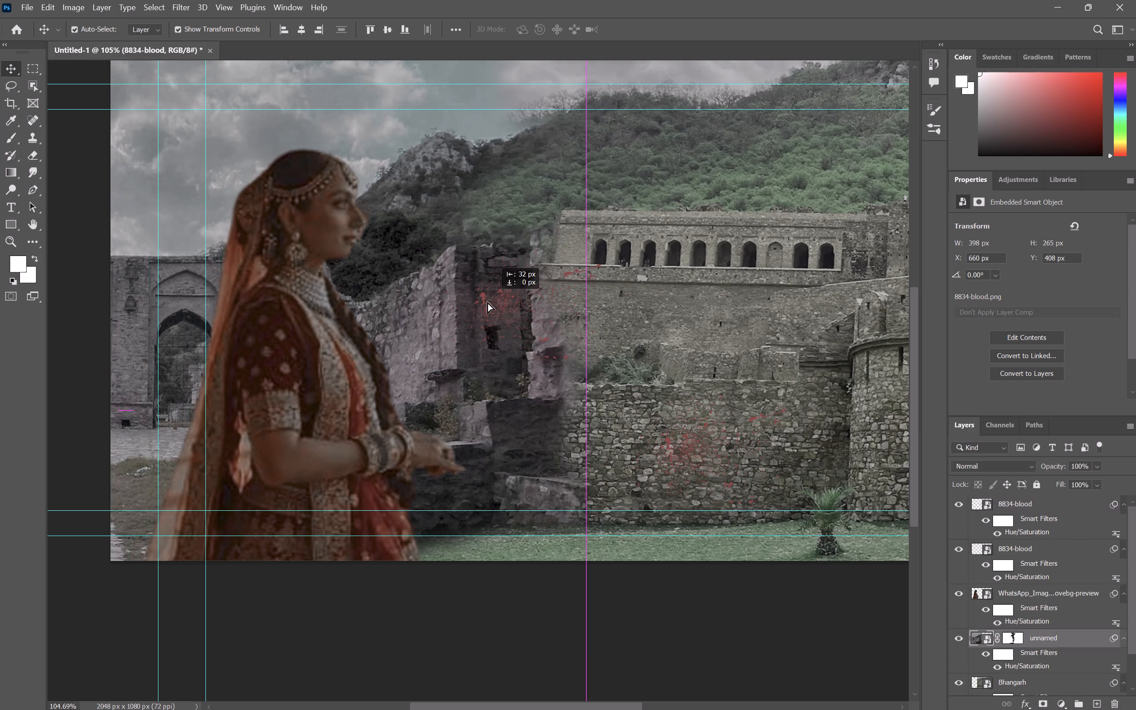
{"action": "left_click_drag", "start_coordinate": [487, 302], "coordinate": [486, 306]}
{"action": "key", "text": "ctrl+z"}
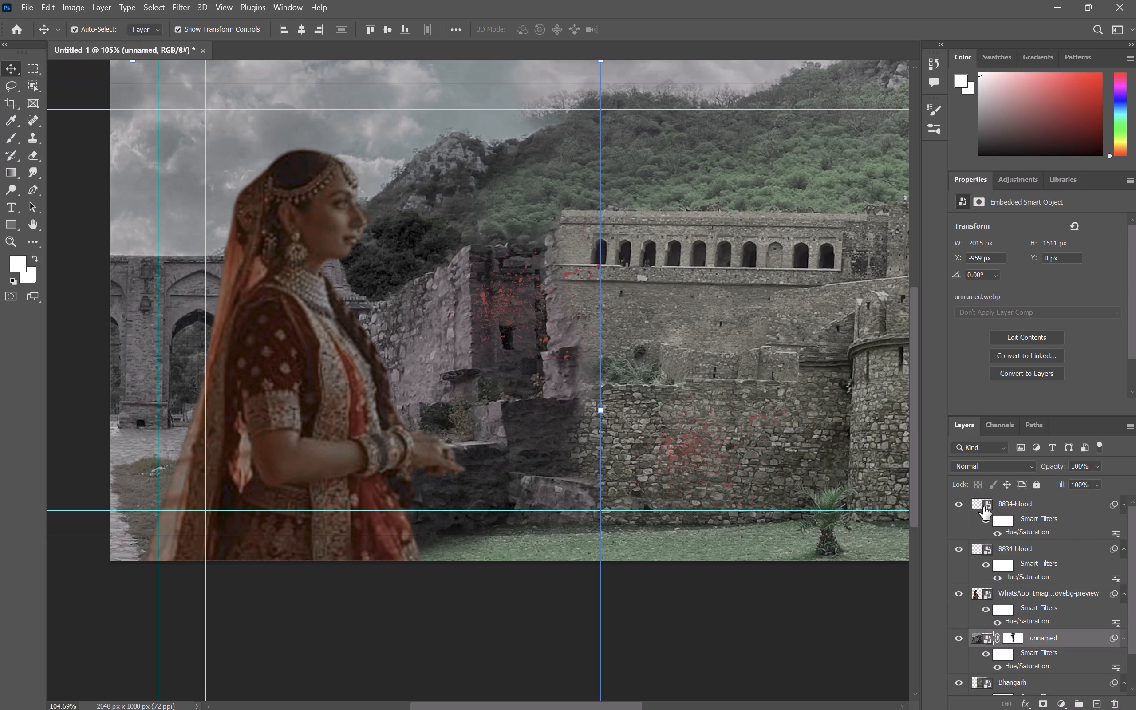
Move the pasted blood splatter onto the arched ruin behind the woman, at about X -100 px and Y 571 px.
{"action": "left_click", "coordinate": [983, 498]}
{"action": "left_click", "coordinate": [1011, 500]}
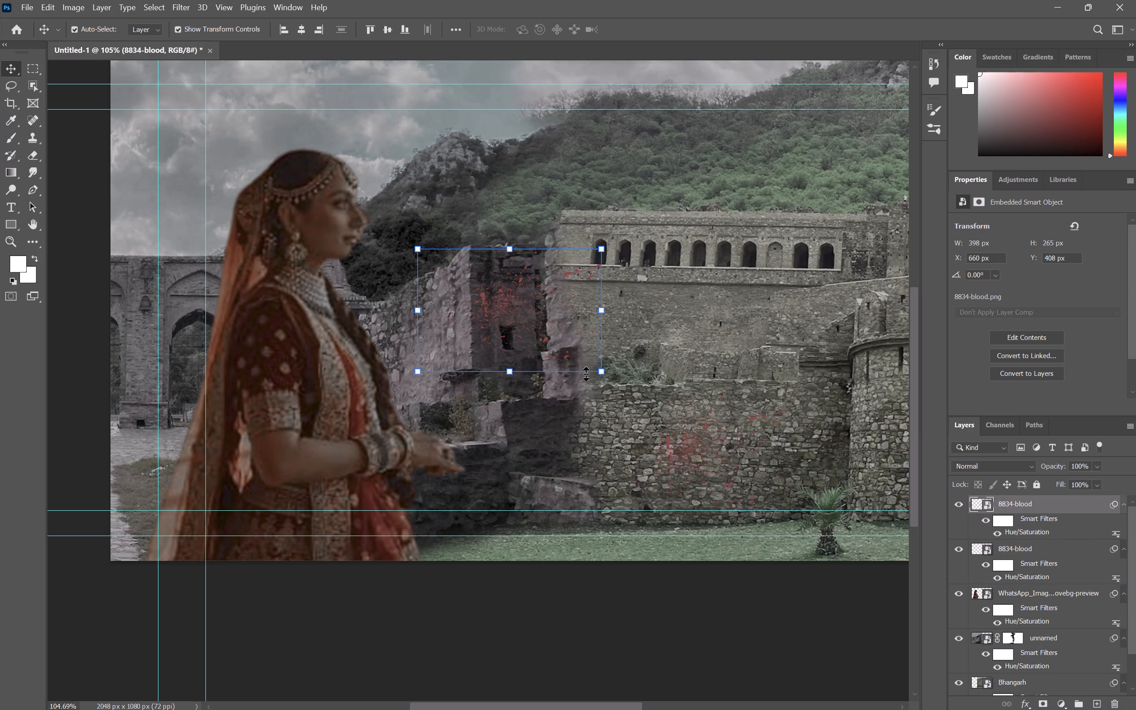
{"action": "left_click_drag", "start_coordinate": [603, 376], "coordinate": [609, 326]}
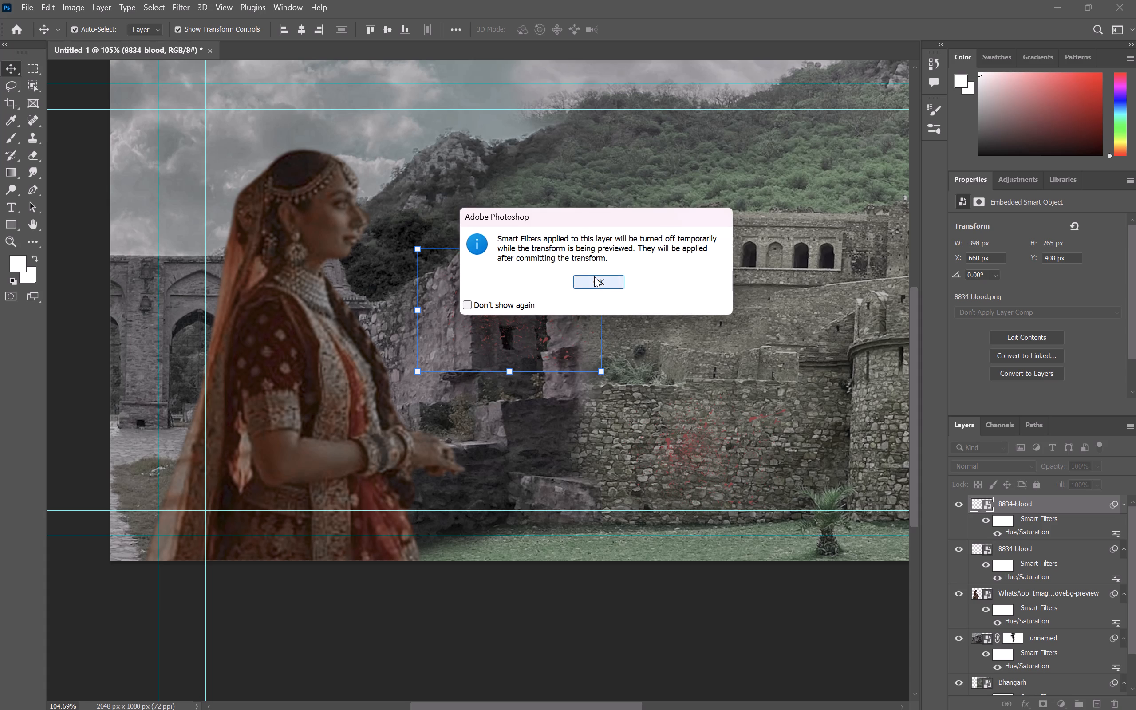
{"action": "left_click", "coordinate": [594, 276]}
{"action": "left_click_drag", "start_coordinate": [512, 313], "coordinate": [509, 313]}
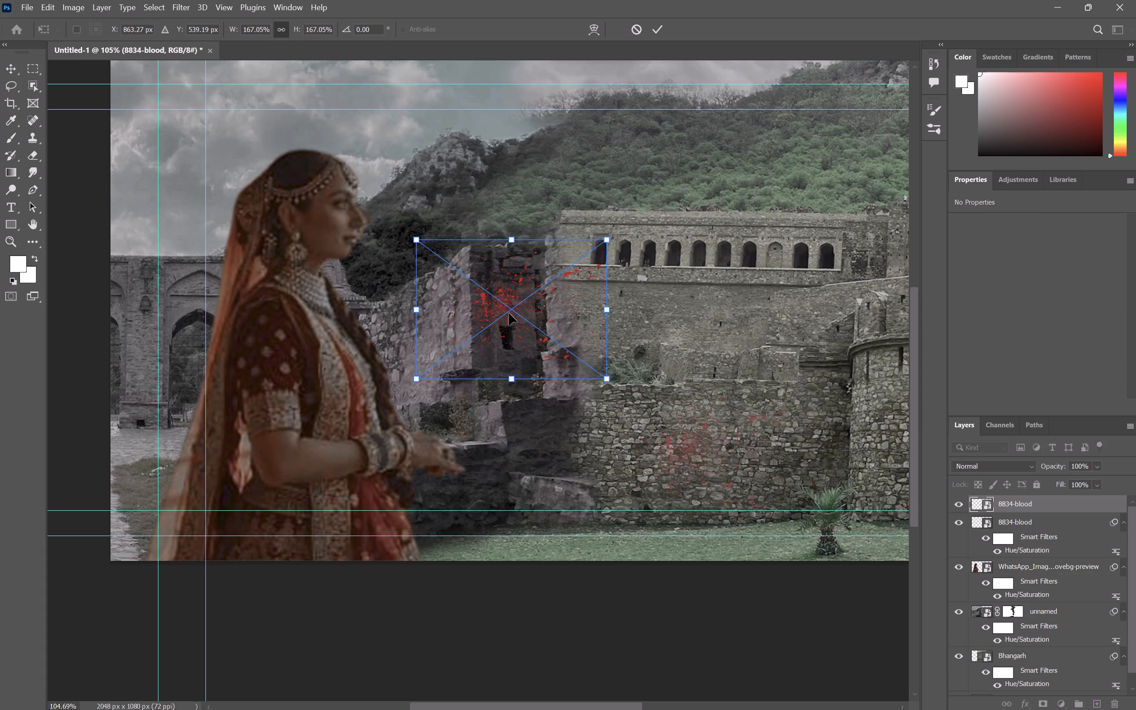
{"action": "left_click_drag", "start_coordinate": [509, 313], "coordinate": [693, 357]}
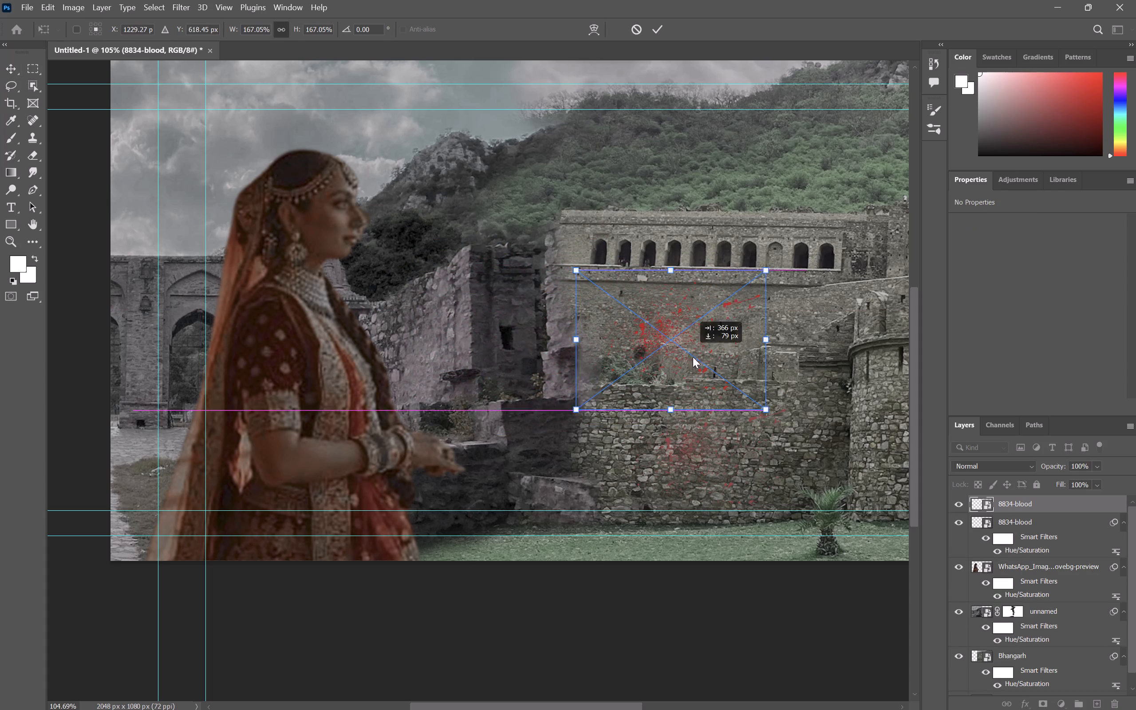
{"action": "left_click_drag", "start_coordinate": [693, 357], "coordinate": [164, 336]}
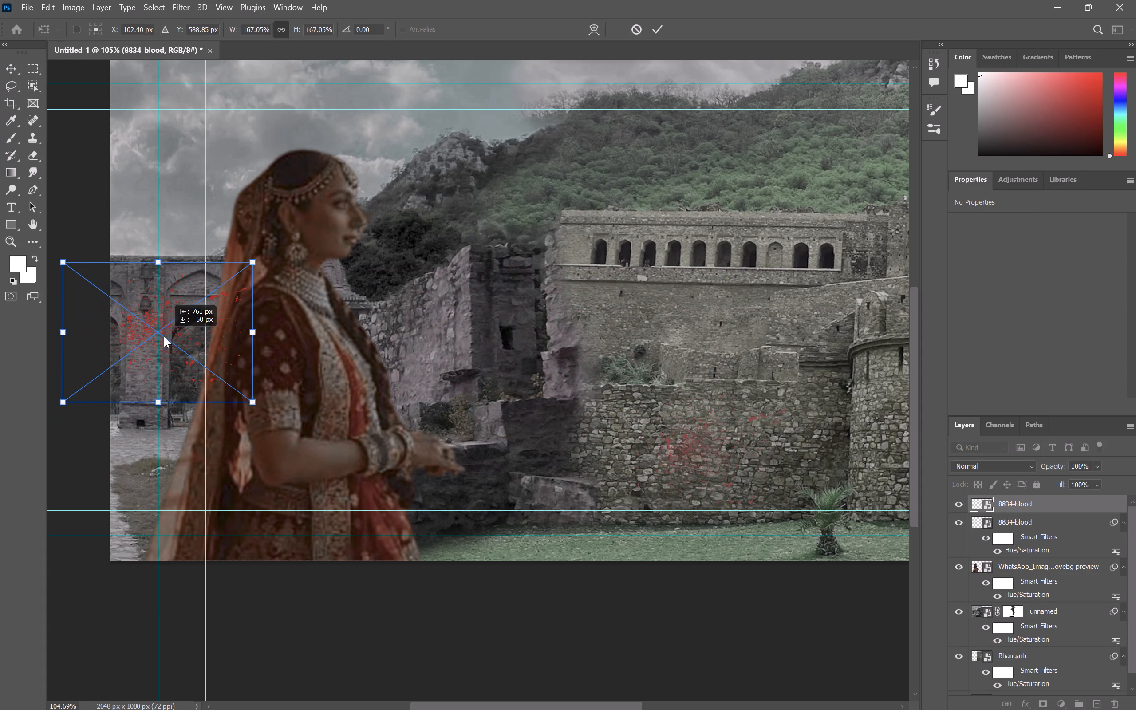
{"action": "left_click_drag", "start_coordinate": [164, 336], "coordinate": [162, 444]}
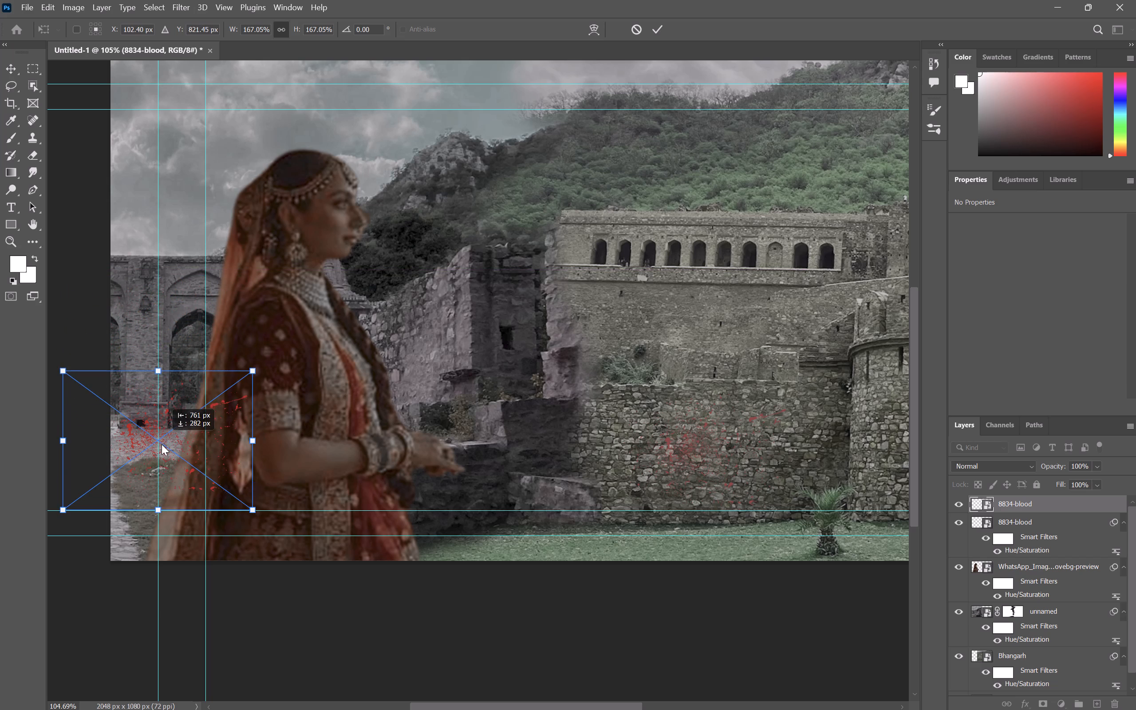
{"action": "left_click_drag", "start_coordinate": [162, 444], "coordinate": [154, 392]}
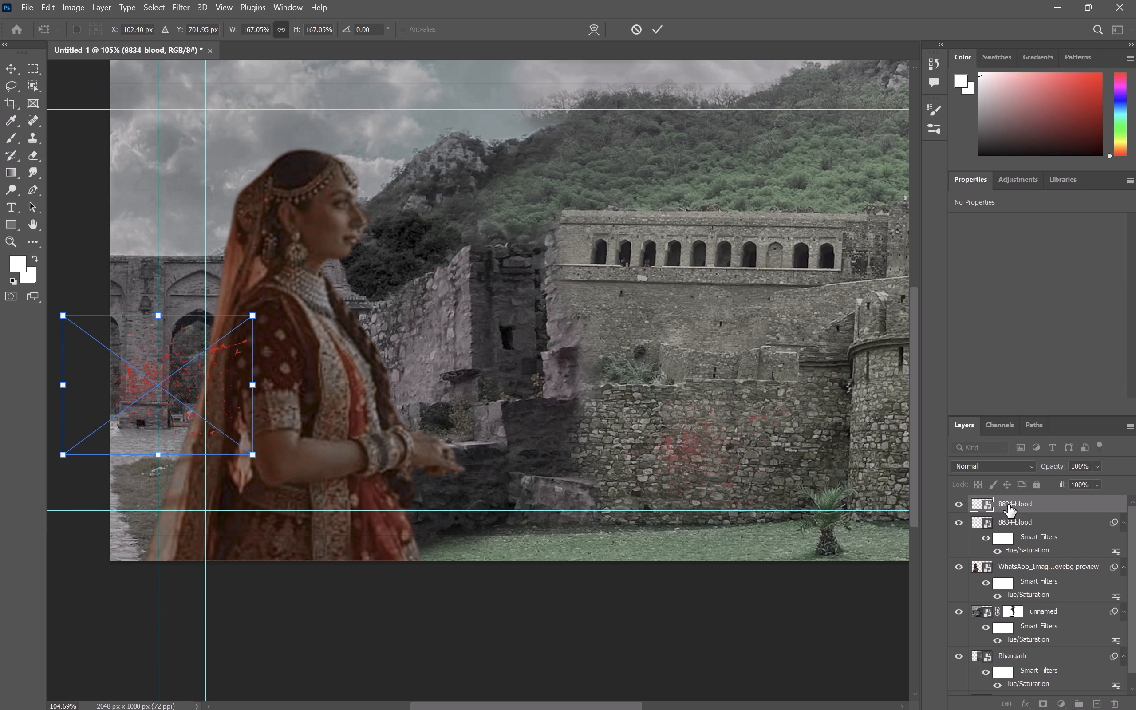
Move the pasted 8834-blood layer below the WhatsApp image layer so the splatter sits behind the woman.
{"action": "left_click_drag", "start_coordinate": [1008, 505], "coordinate": [1018, 566]}
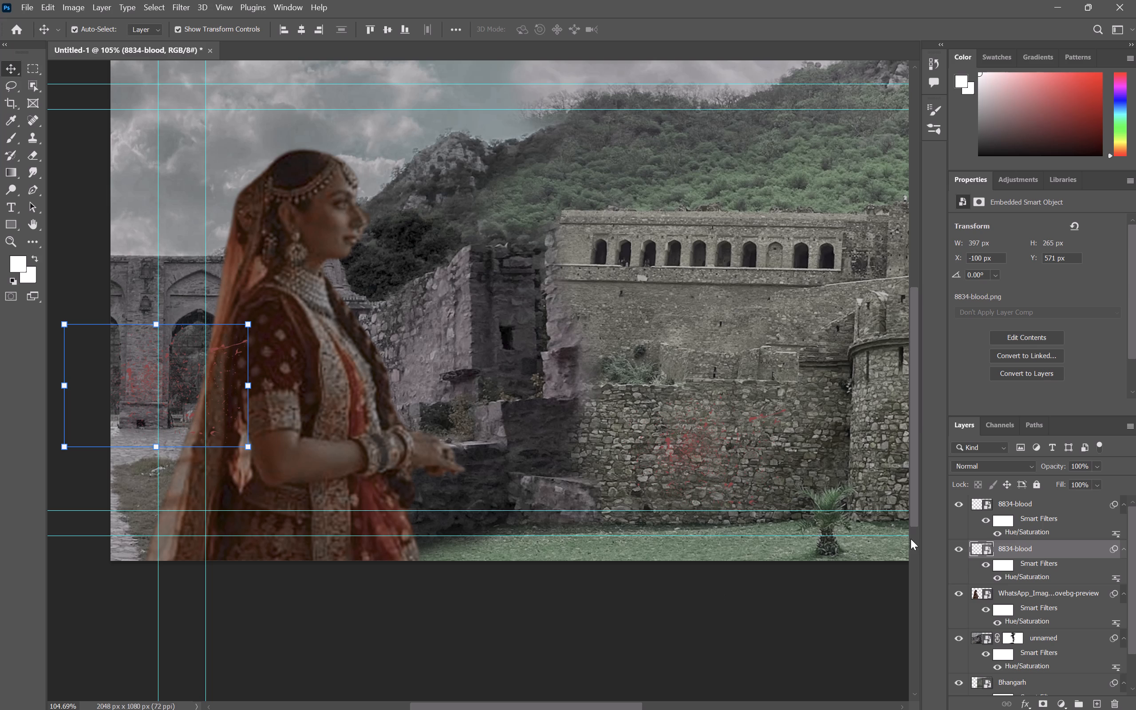
{"action": "left_click_drag", "start_coordinate": [1010, 547], "coordinate": [1026, 613]}
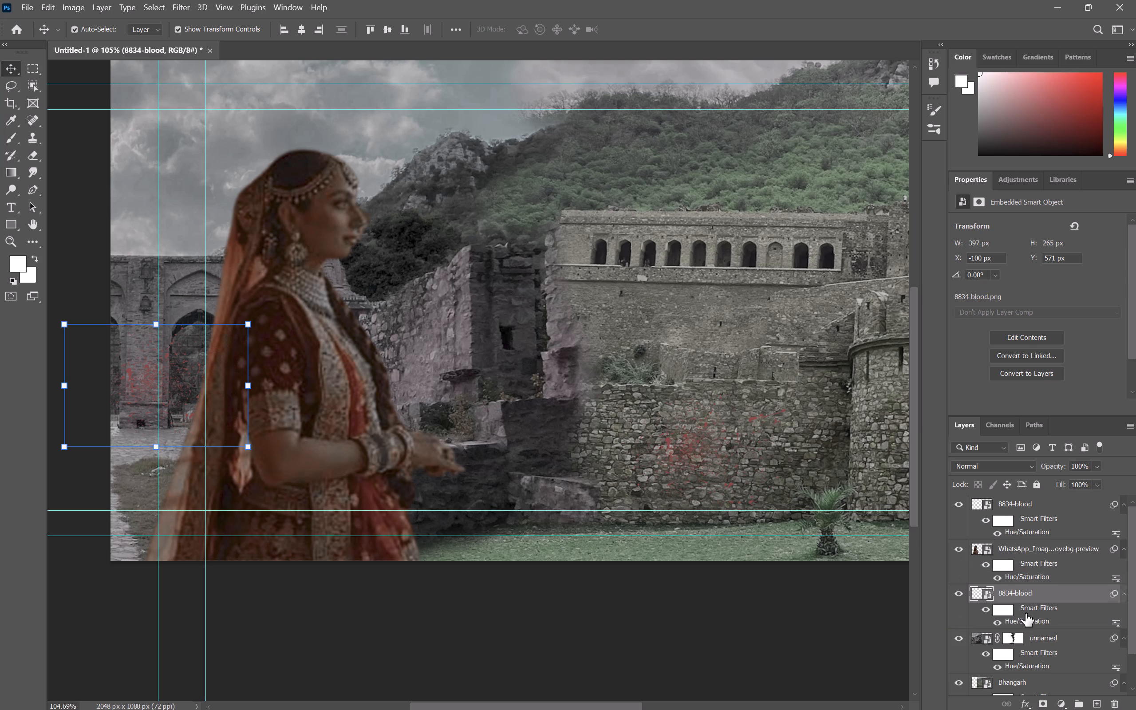
Apply a second Hue/Saturation adjustment to the 8834-blood copy behind the woman, fine-tuning its saturation.
{"action": "right_click", "coordinate": [182, 363]}
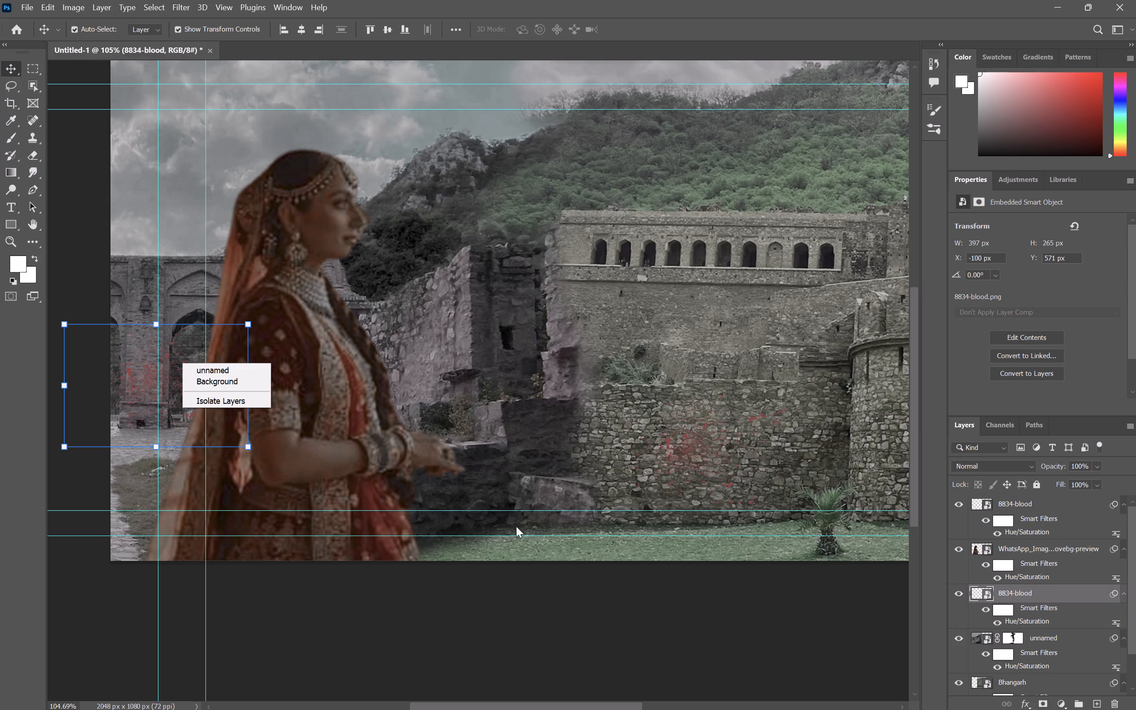
{"action": "left_click", "coordinate": [995, 599]}
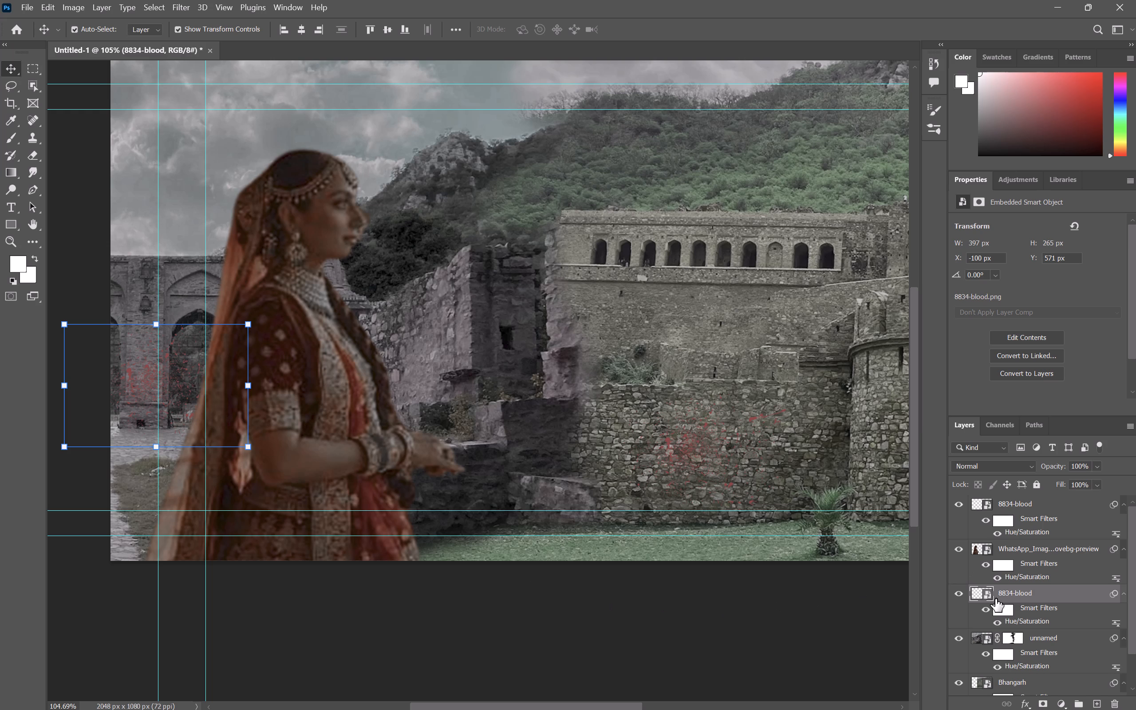
{"action": "left_click", "coordinate": [978, 591]}
{"action": "key", "text": "ctrl+u"}
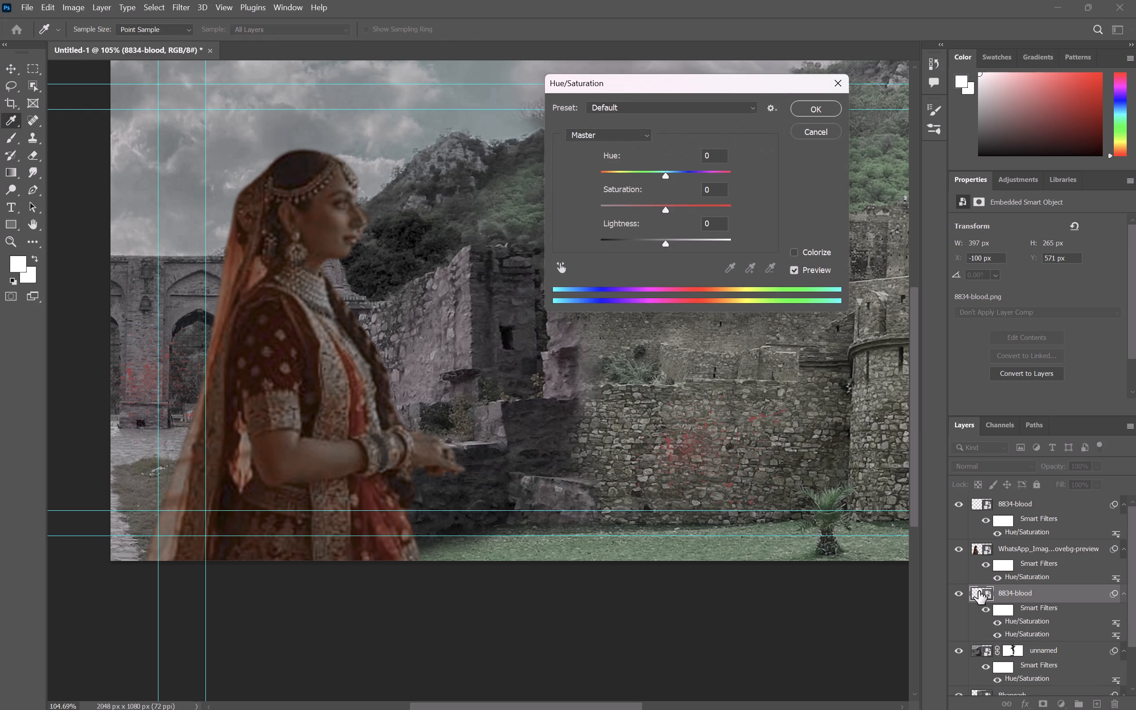
{"action": "left_click_drag", "start_coordinate": [670, 206], "coordinate": [664, 206]}
{"action": "left_click_drag", "start_coordinate": [664, 206], "coordinate": [651, 205]}
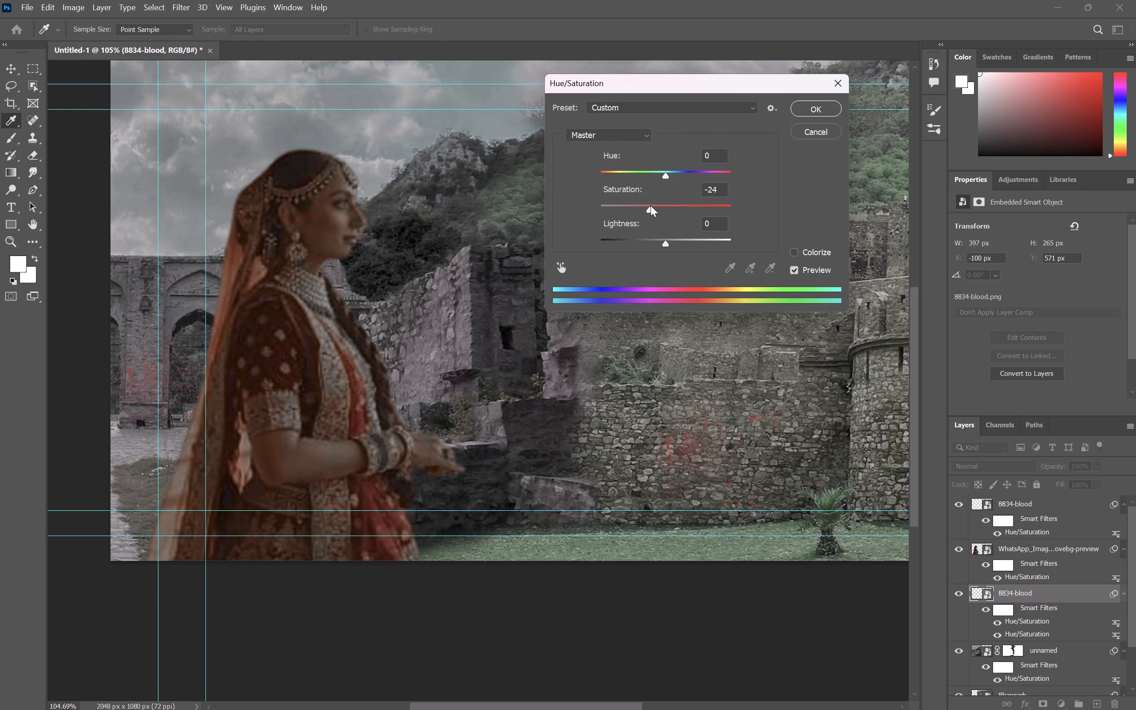
{"action": "left_click_drag", "start_coordinate": [651, 205], "coordinate": [663, 205]}
{"action": "left_click", "coordinate": [816, 103]}
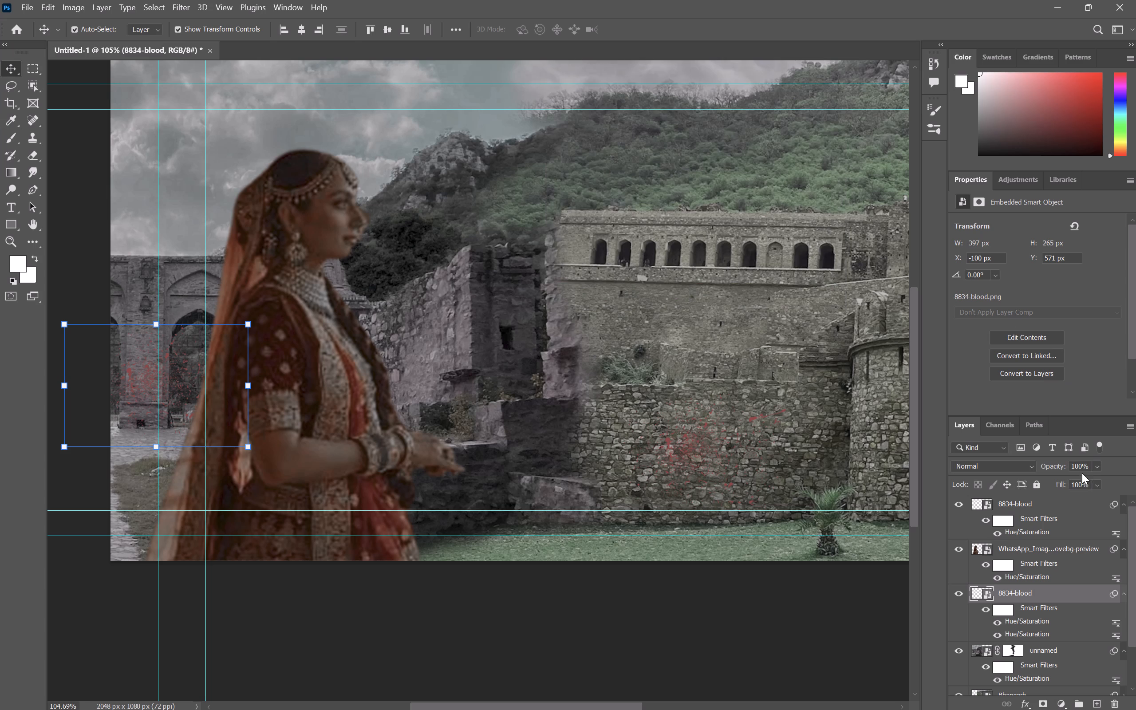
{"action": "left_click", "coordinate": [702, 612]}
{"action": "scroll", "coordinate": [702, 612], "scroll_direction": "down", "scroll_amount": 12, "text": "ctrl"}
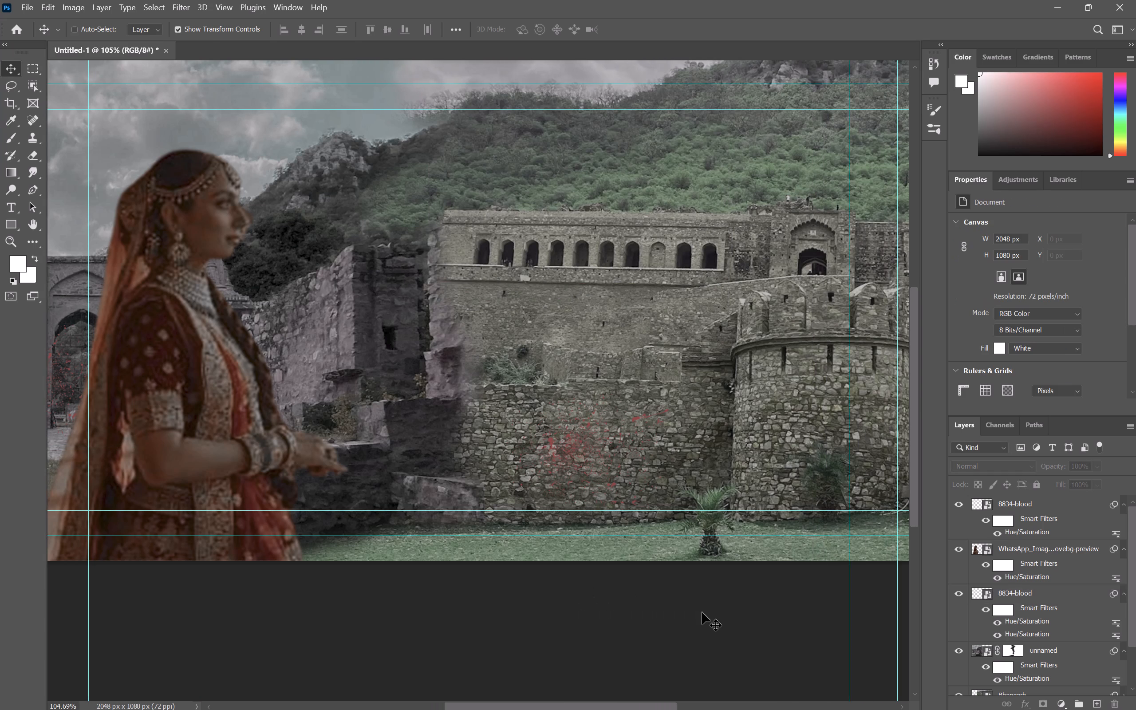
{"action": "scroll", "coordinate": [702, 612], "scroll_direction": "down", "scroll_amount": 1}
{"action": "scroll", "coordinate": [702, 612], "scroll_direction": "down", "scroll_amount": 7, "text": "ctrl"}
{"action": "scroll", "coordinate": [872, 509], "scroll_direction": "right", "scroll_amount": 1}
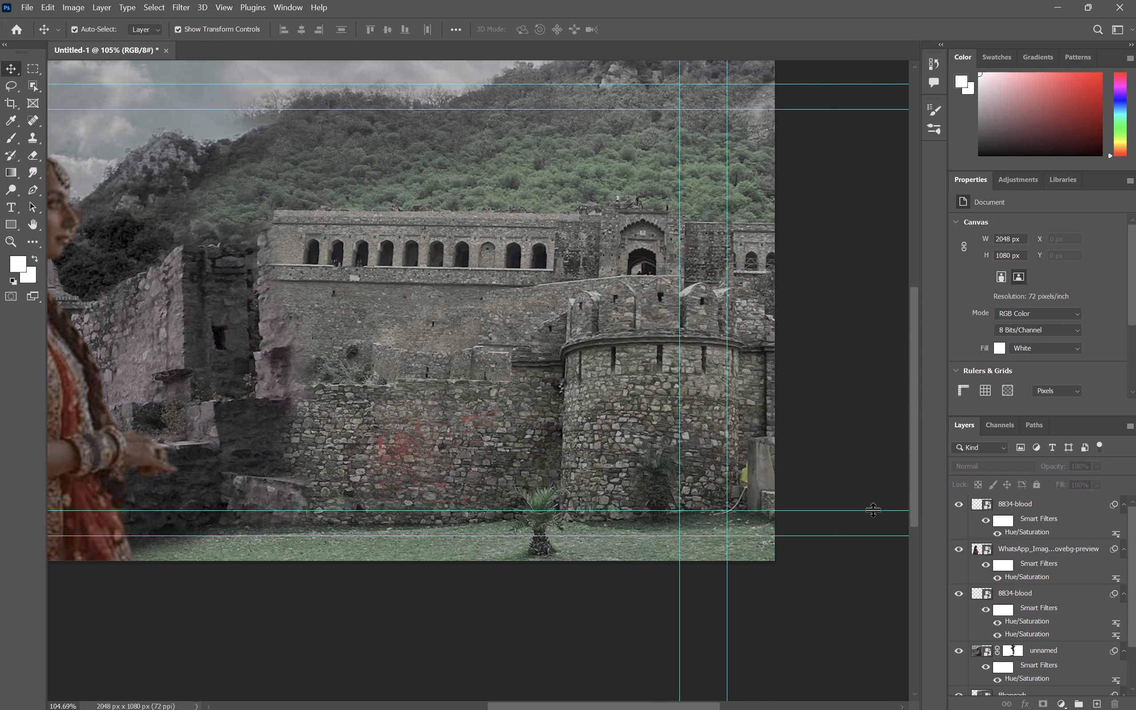
Switch to Chrome and return to the blood png image search results.
{"action": "scroll", "coordinate": [872, 509], "scroll_direction": "right", "scroll_amount": 1}
{"action": "scroll", "coordinate": [872, 509], "scroll_direction": "left", "scroll_amount": 1}
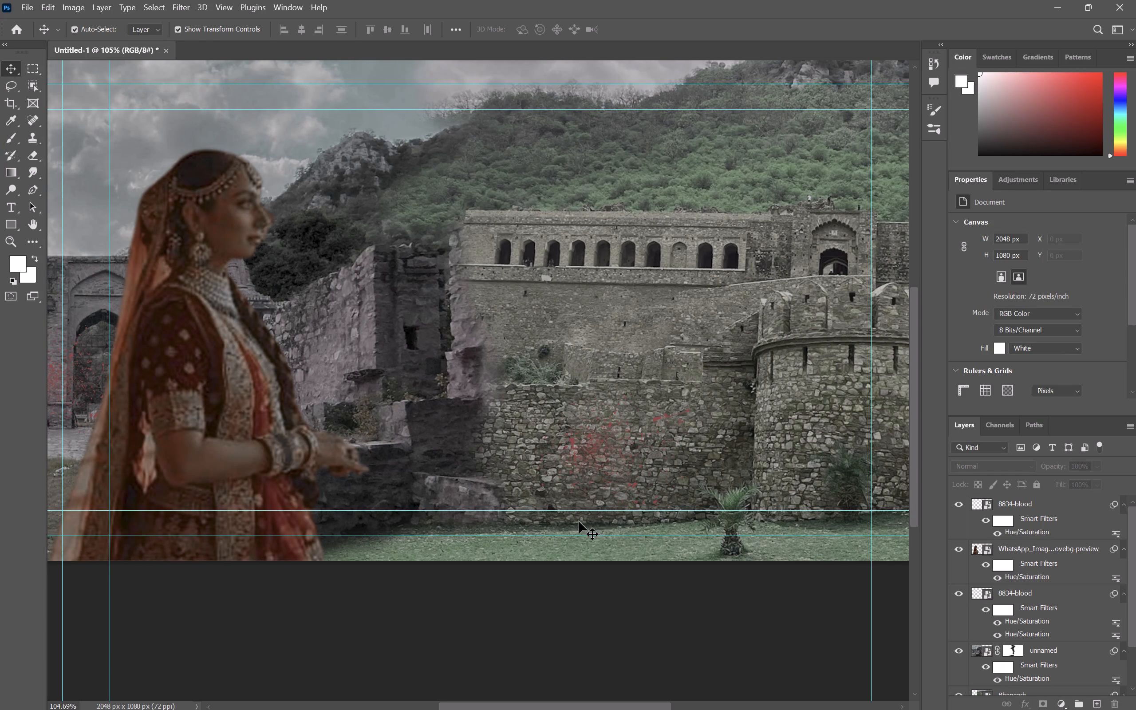
{"action": "key", "text": "alt+Tab"}
{"action": "scroll", "coordinate": [537, 480], "scroll_direction": "down", "scroll_amount": 1}
{"action": "key", "text": "alt+Tab"}
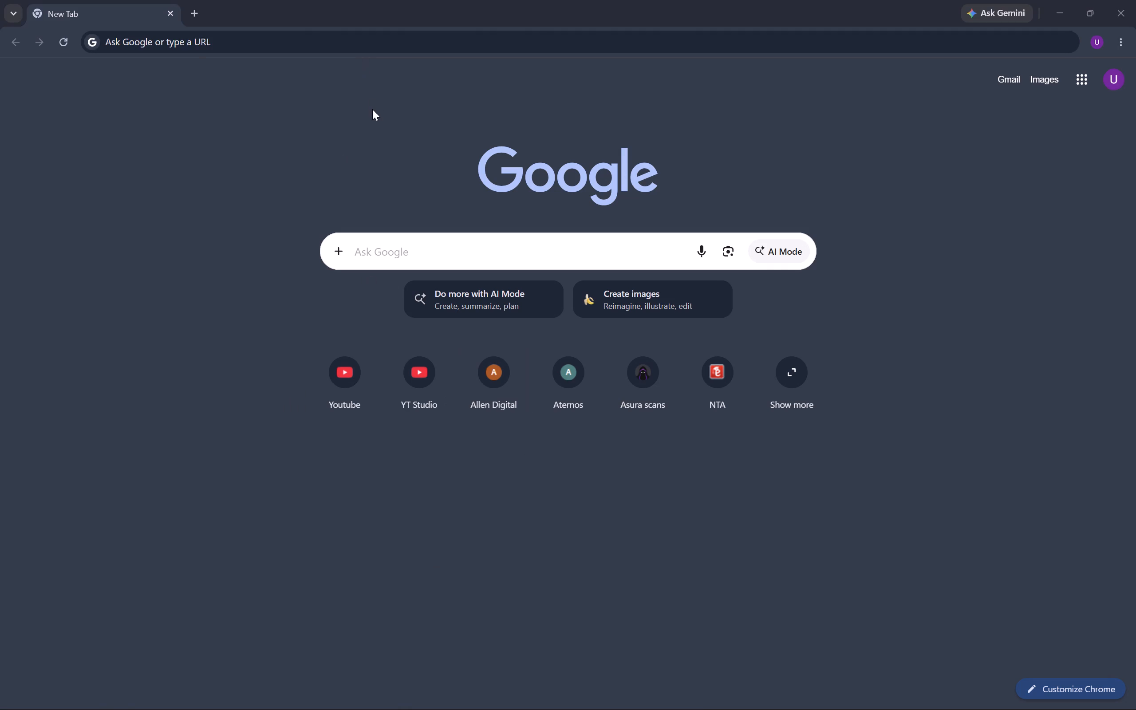
{"action": "key", "text": "alt+Tab"}
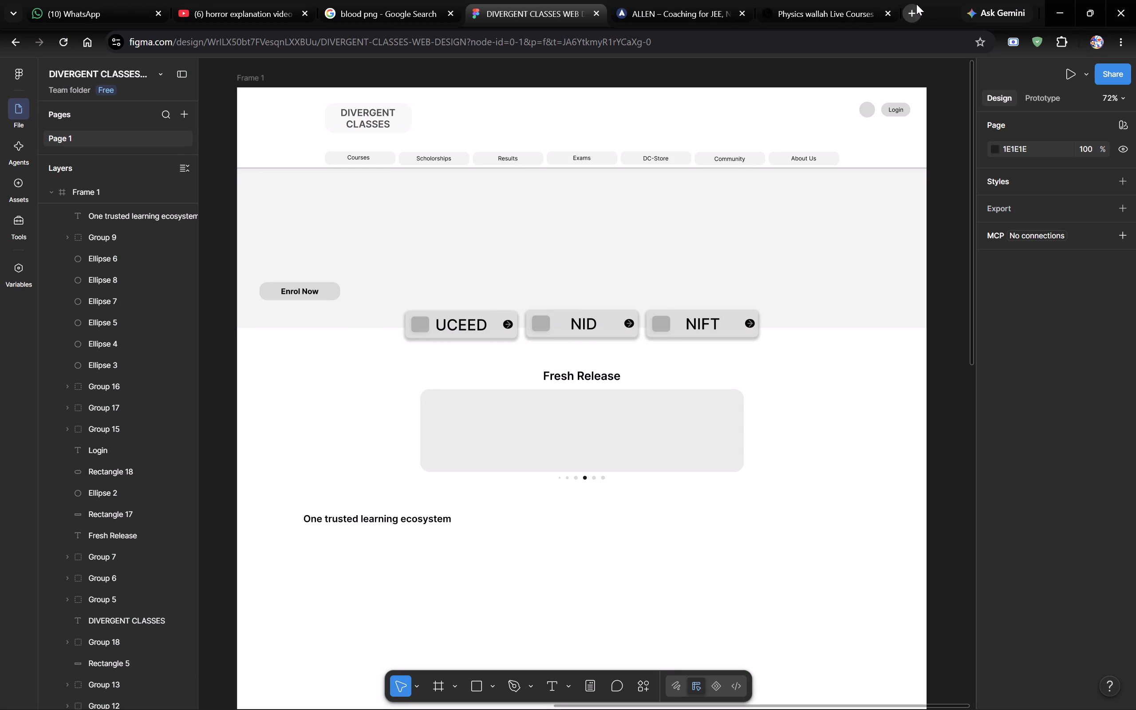
{"action": "left_click", "coordinate": [916, 4]}
{"action": "left_click", "coordinate": [356, 0]}
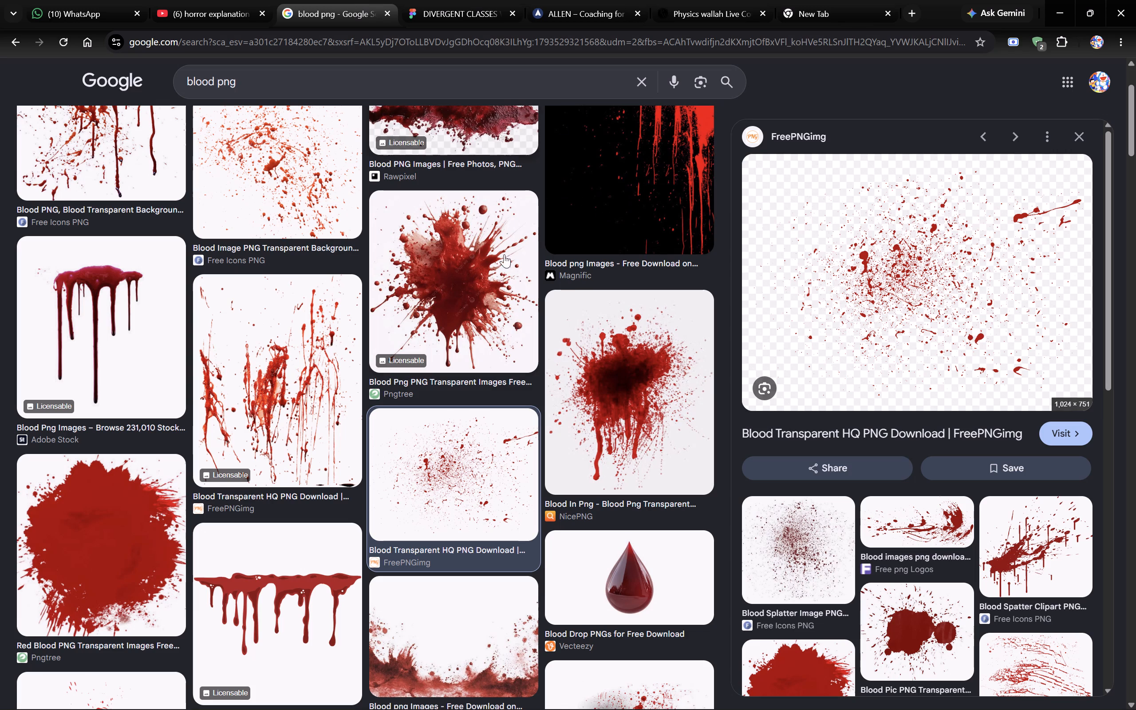
{"action": "scroll", "coordinate": [545, 330], "scroll_direction": "down", "scroll_amount": 4}
{"action": "left_click", "coordinate": [484, 323]}
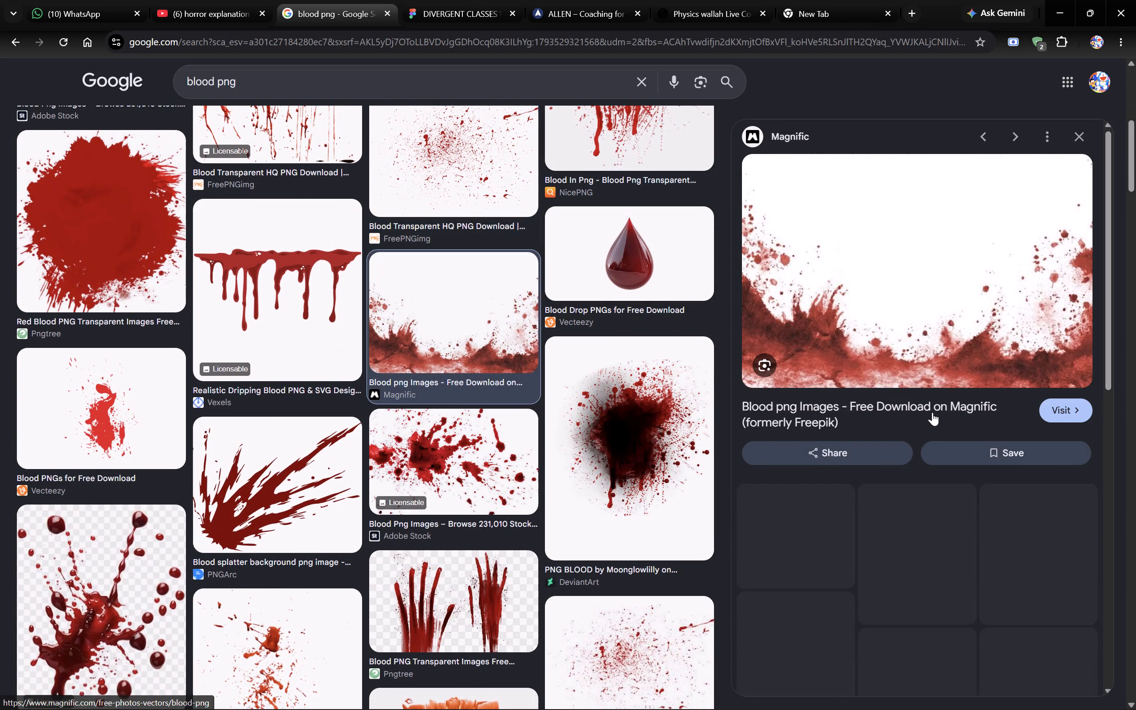
{"action": "right_click", "coordinate": [962, 306]}
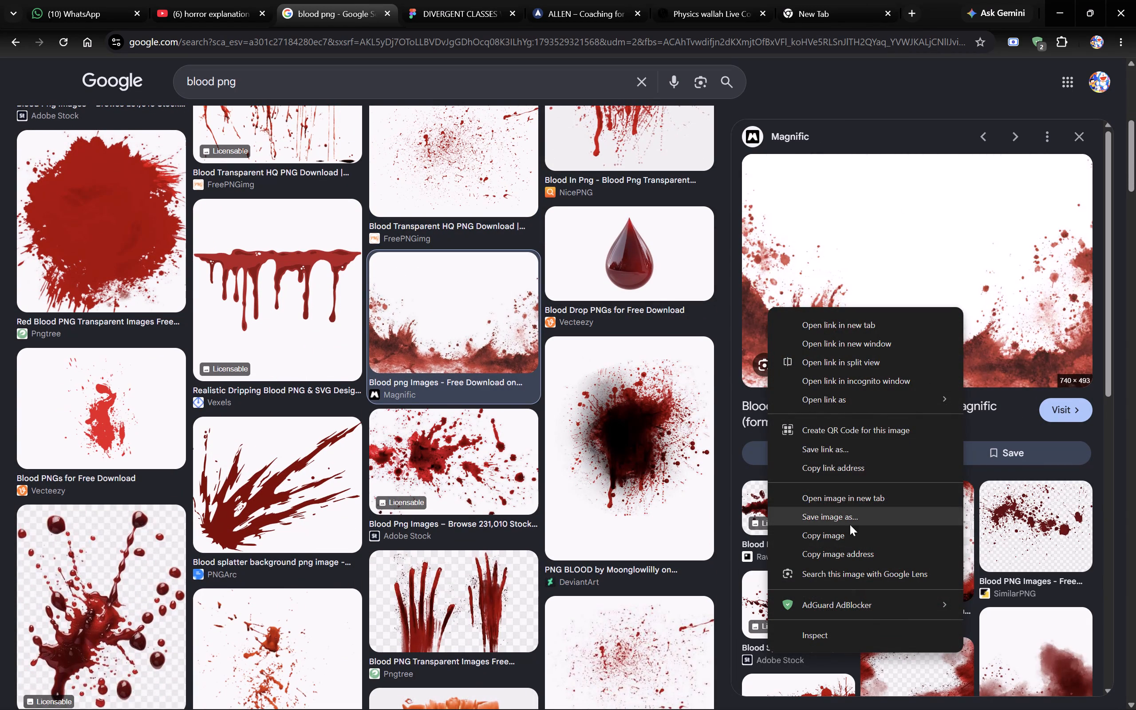
{"action": "left_click", "coordinate": [860, 520]}
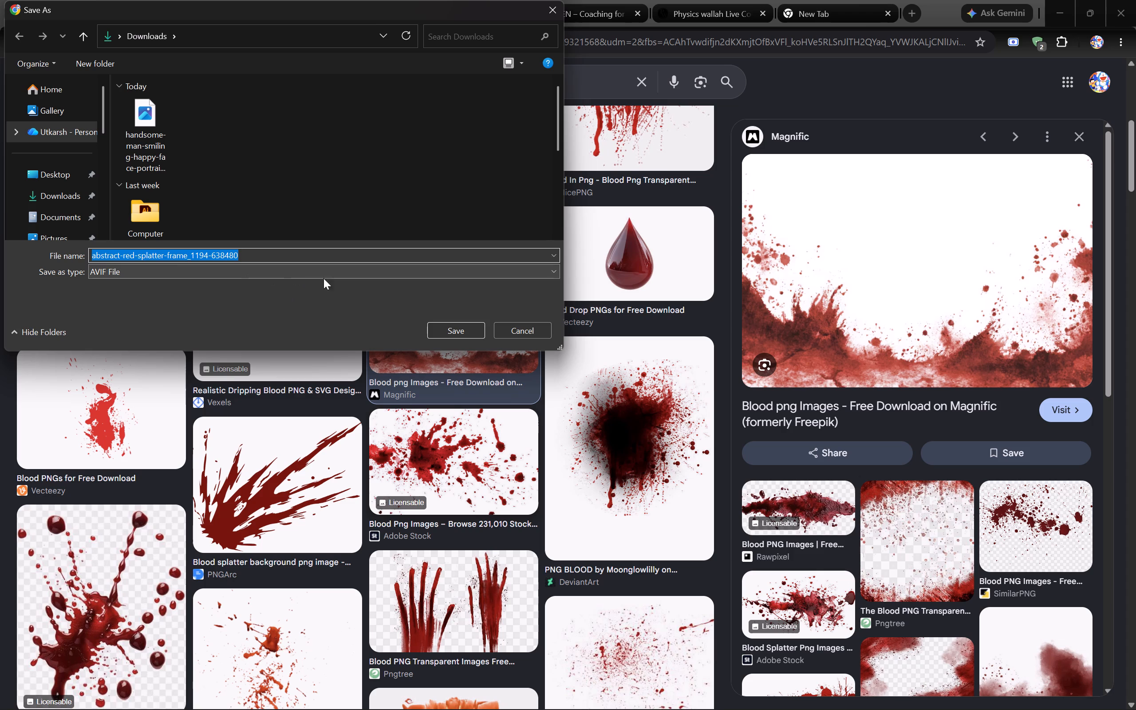
{"action": "left_click", "coordinate": [331, 278]}
{"action": "left_click", "coordinate": [331, 278]}
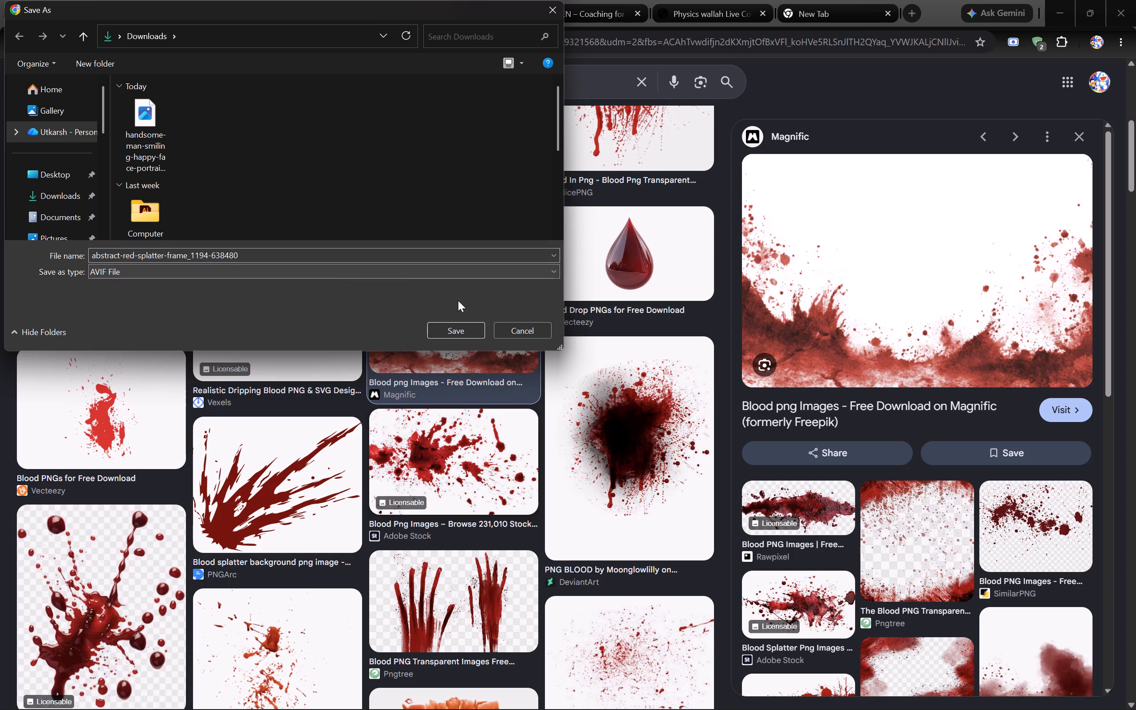
{"action": "left_click", "coordinate": [445, 339]}
{"action": "left_click", "coordinate": [462, 331]}
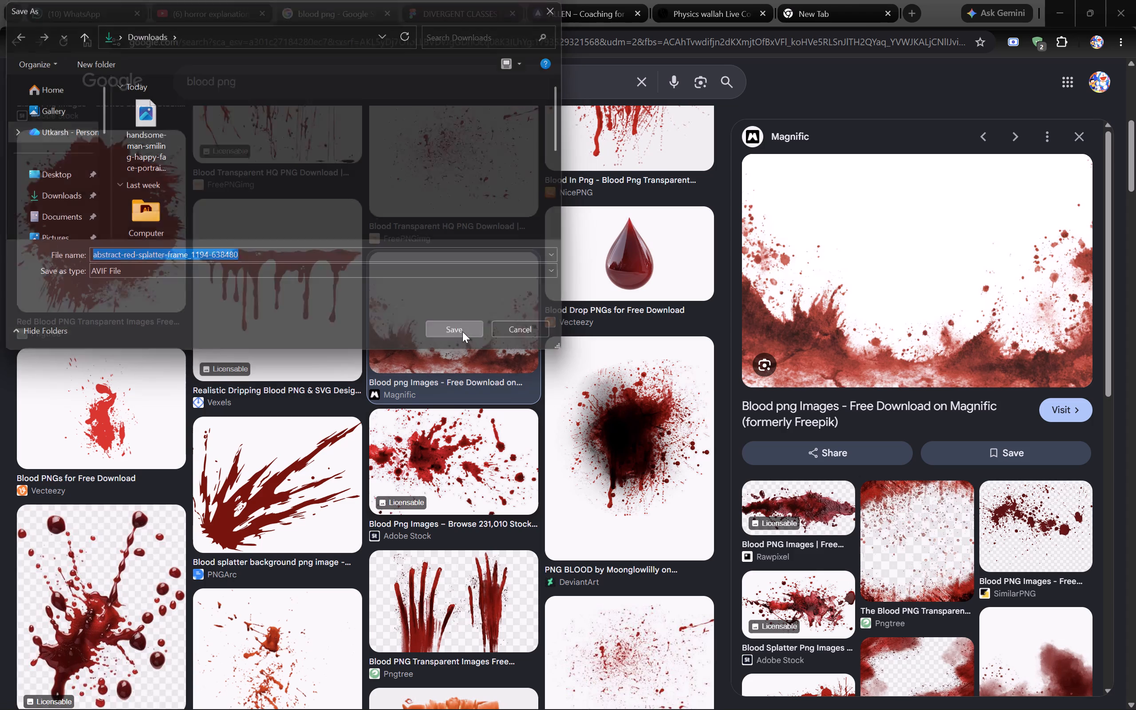
Search for background remover in a new browser tab and open Pixelcut's Free Background Remover page.
{"action": "left_click", "coordinate": [908, 14]}
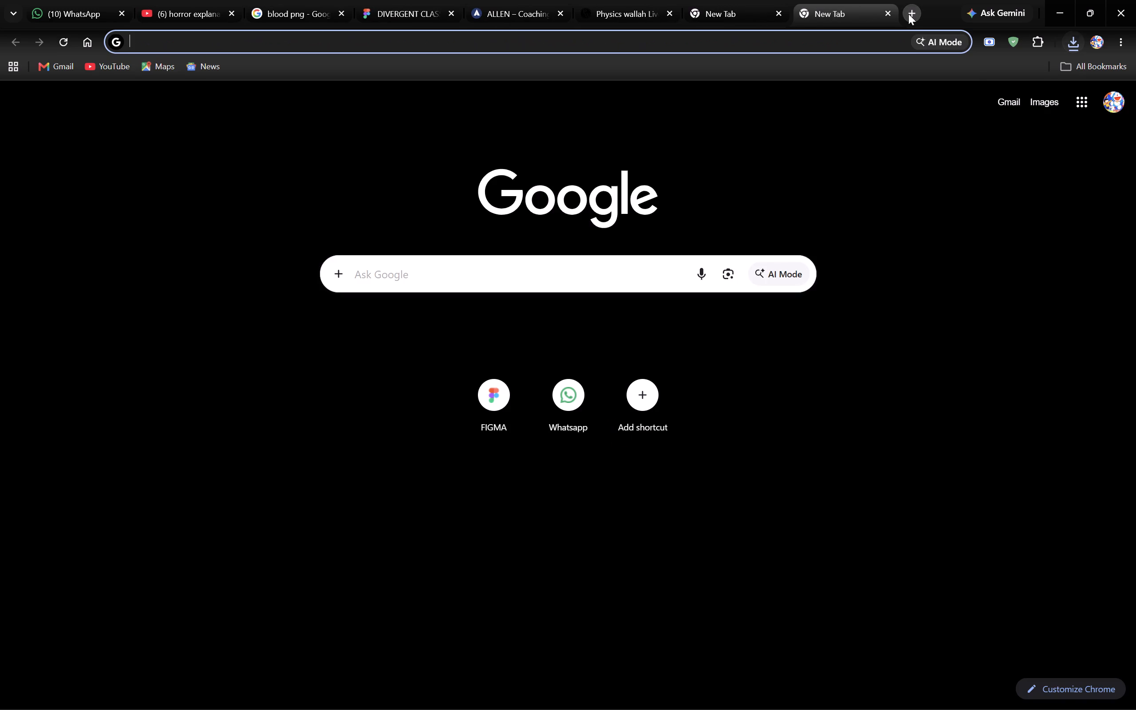
{"action": "type", "text": "ba"}
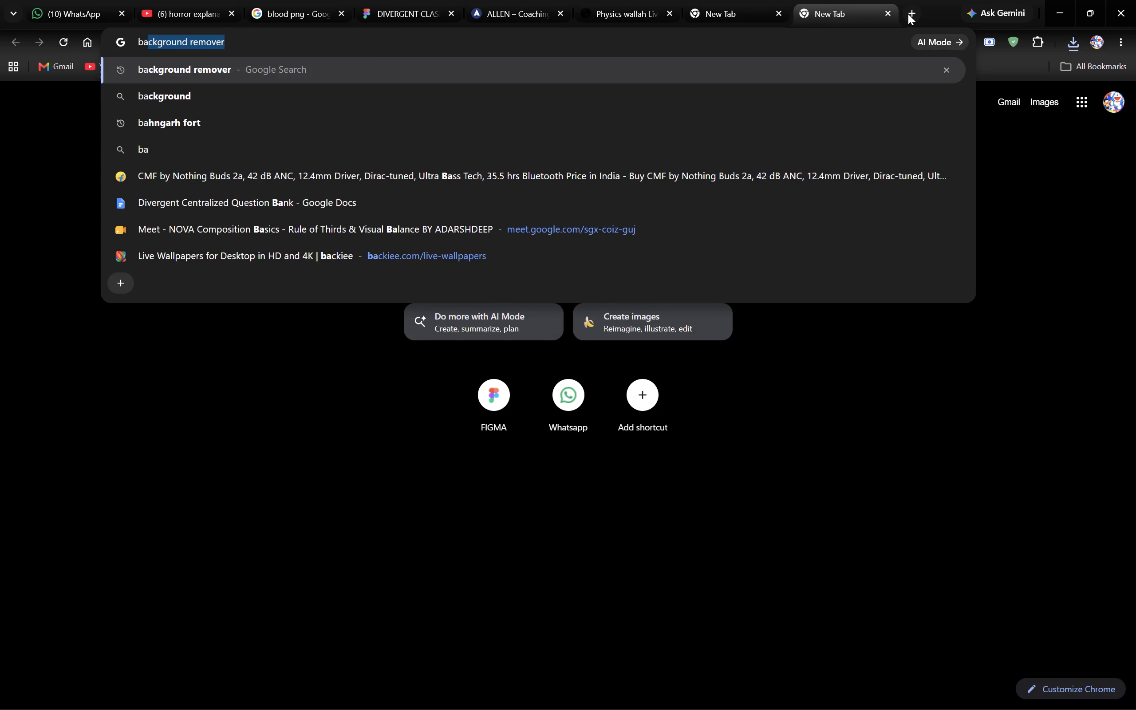
{"action": "key", "text": "Return"}
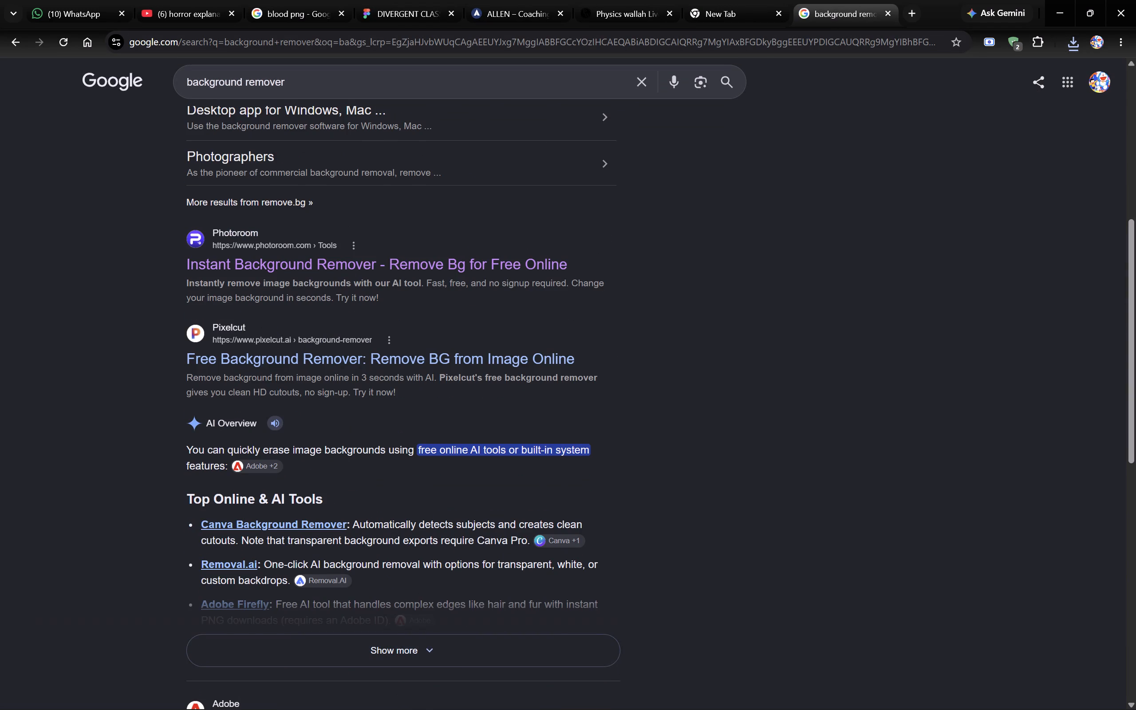
{"action": "scroll", "coordinate": [500, 452], "scroll_direction": "down", "scroll_amount": 3}
{"action": "scroll", "coordinate": [422, 386], "scroll_direction": "down", "scroll_amount": 4}
{"action": "scroll", "coordinate": [422, 386], "scroll_direction": "up", "scroll_amount": 8}
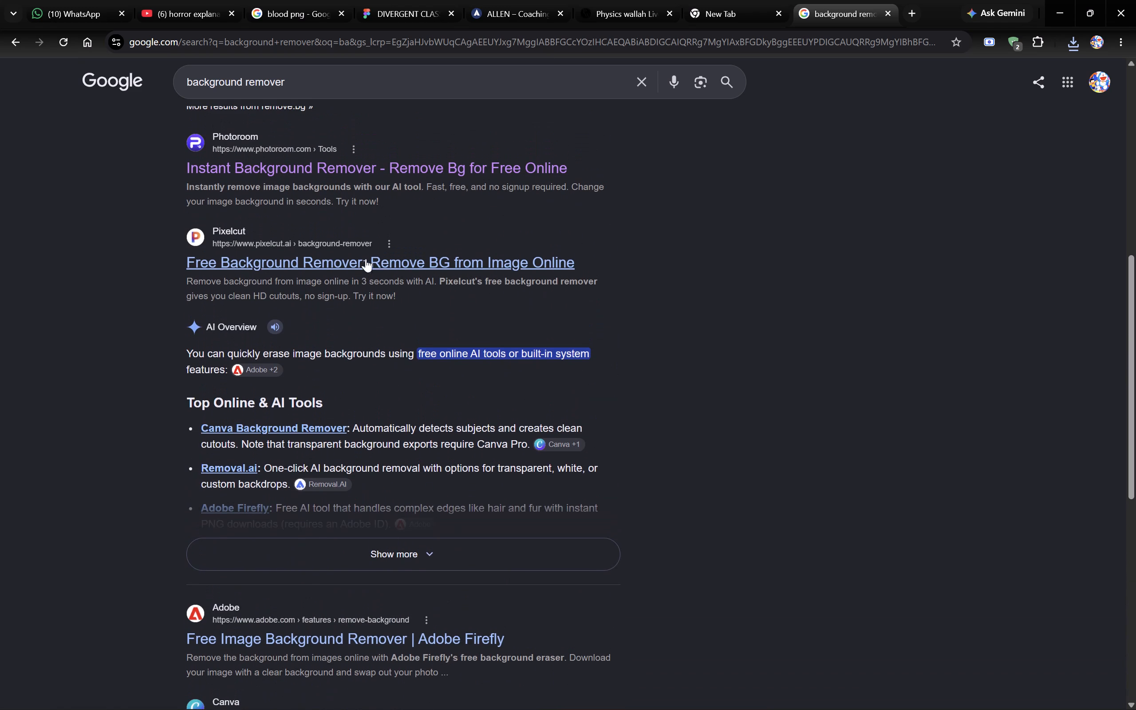
{"action": "left_click", "coordinate": [377, 255]}
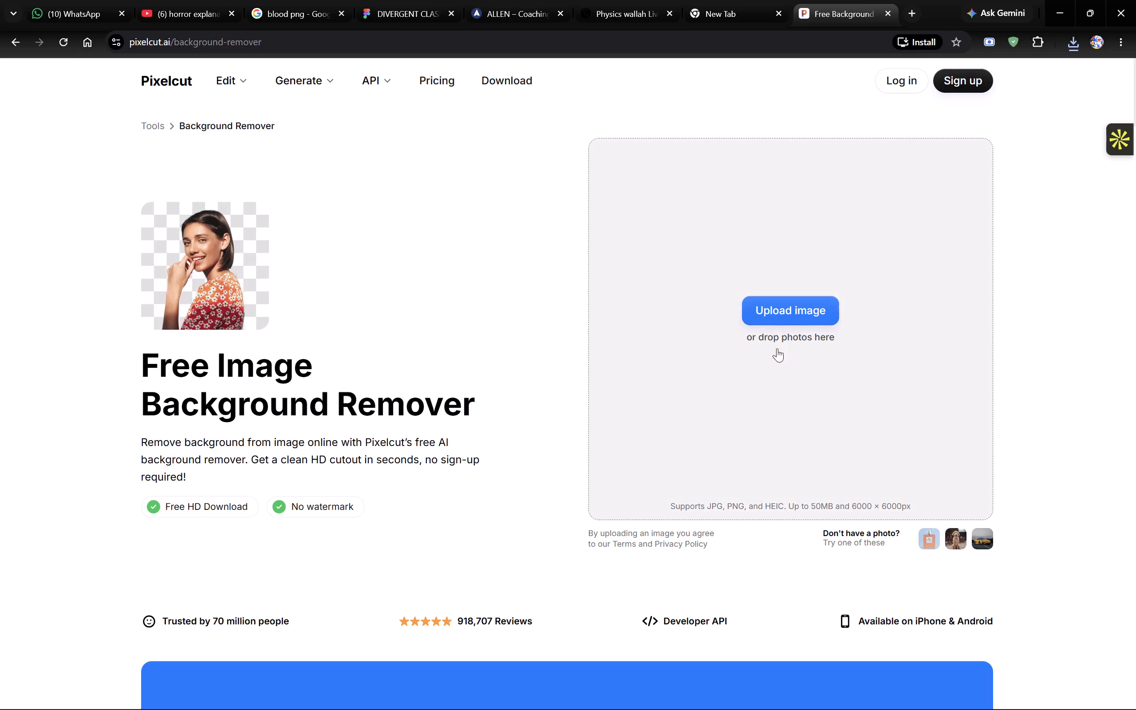
{"action": "left_click", "coordinate": [779, 318]}
{"action": "left_click", "coordinate": [149, 121]}
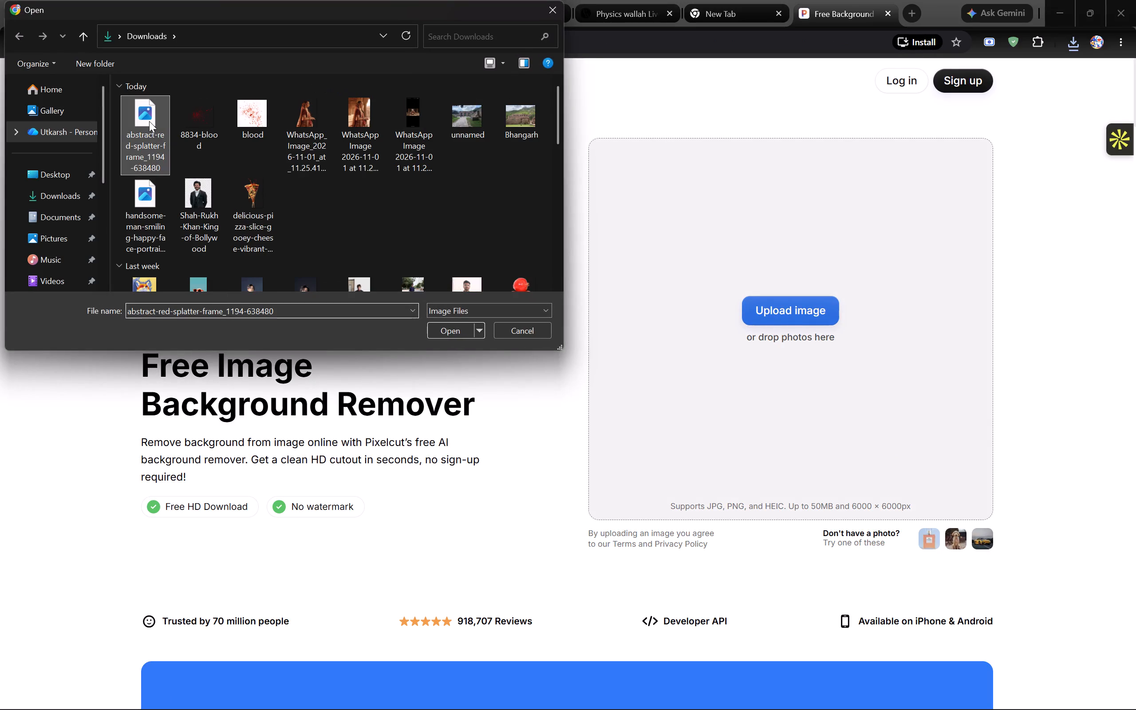
{"action": "left_click_drag", "start_coordinate": [453, 319], "coordinate": [458, 331]}
{"action": "left_click", "coordinate": [458, 331]}
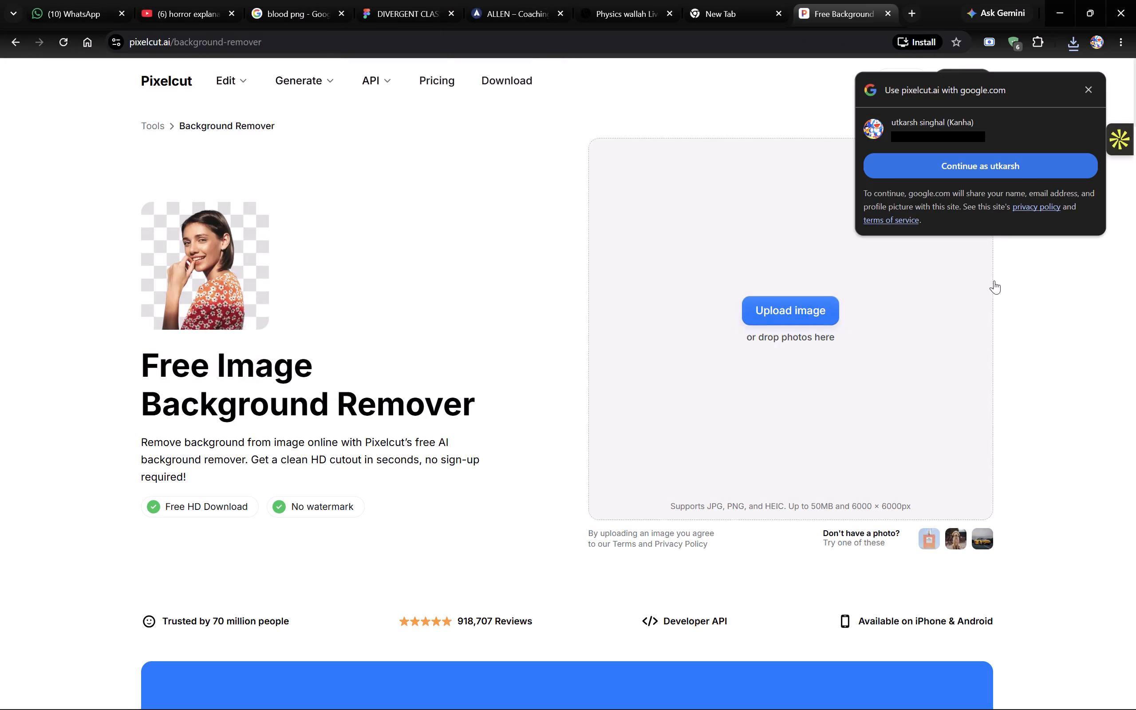
{"action": "left_click", "coordinate": [1091, 90]}
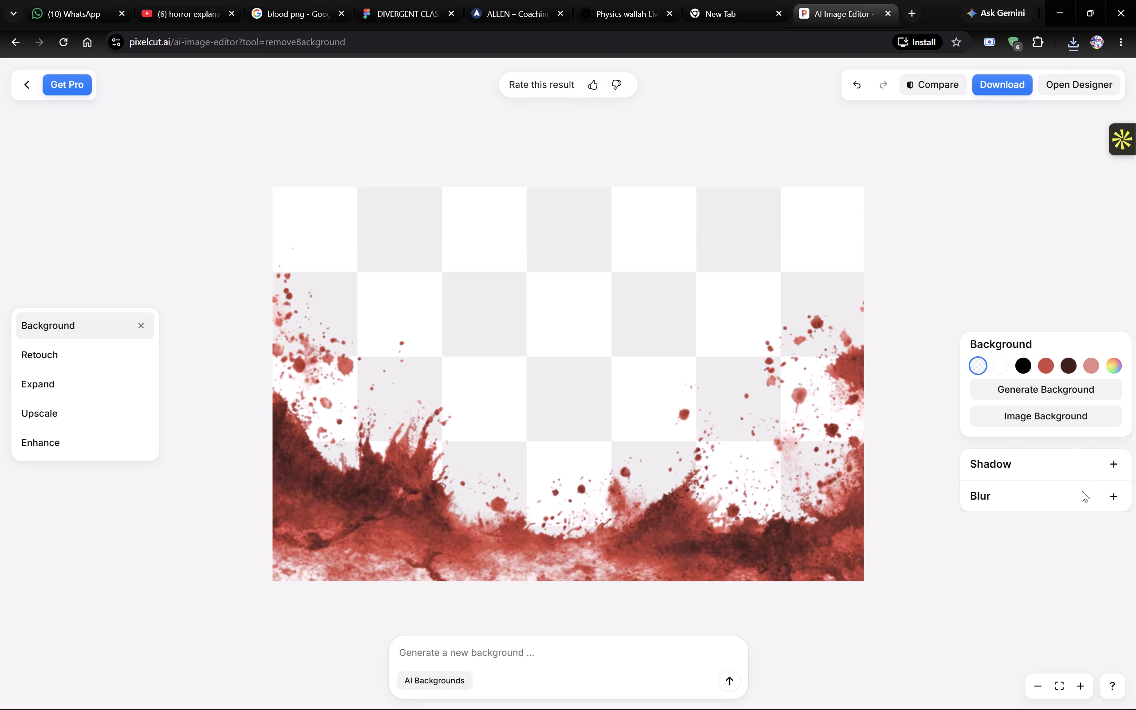
Add an AI Shadow to the splatter cutout and close the shadow settings.
{"action": "left_click", "coordinate": [1122, 464]}
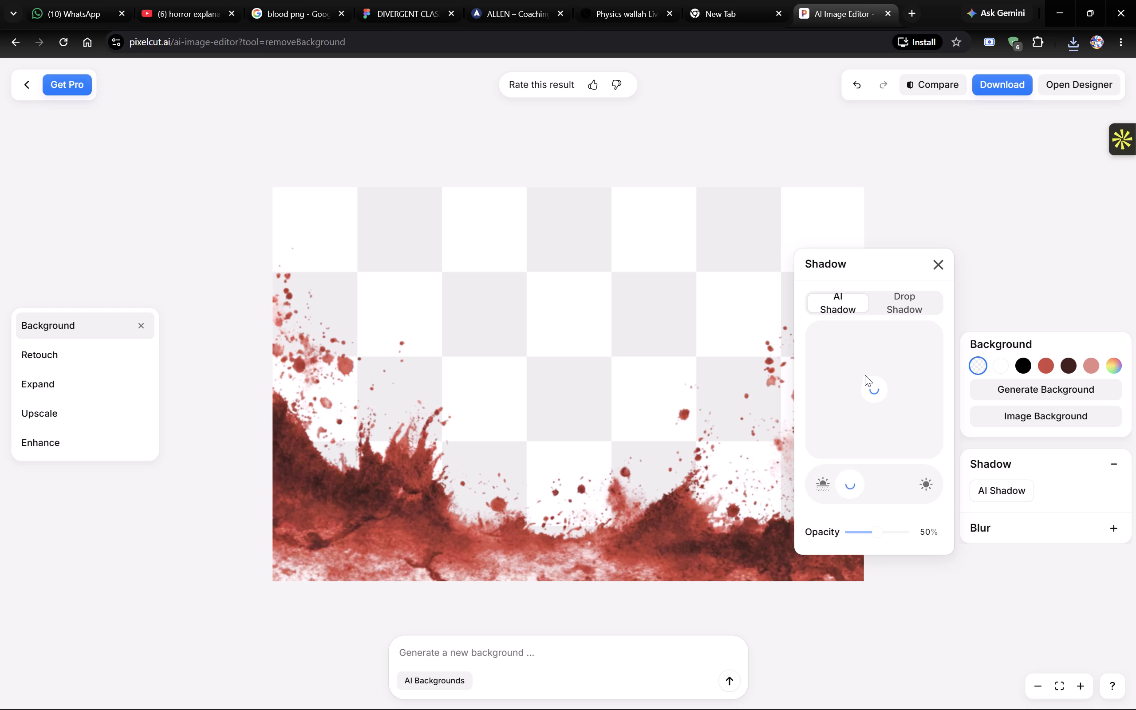
{"action": "left_click", "coordinate": [939, 259]}
Download the background-free splatter cutout as a PNG.
{"action": "left_click", "coordinate": [1003, 78]}
{"action": "left_click", "coordinate": [988, 121]}
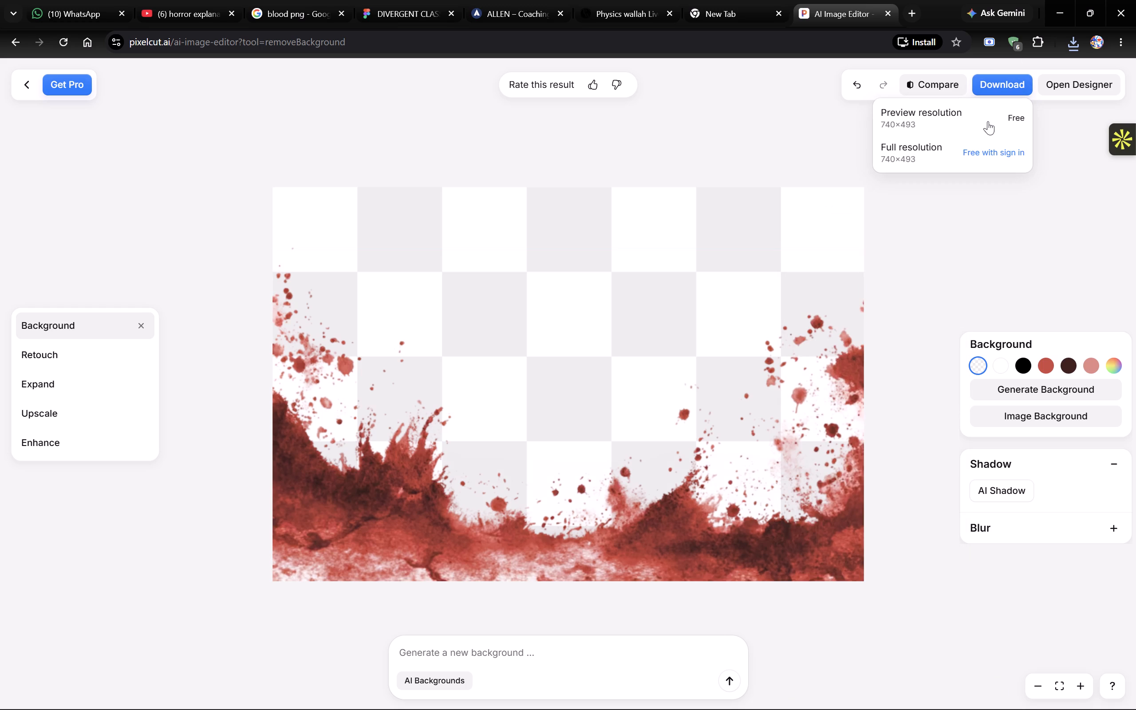
{"action": "left_click", "coordinate": [479, 0]}
{"action": "key", "text": "alt+Tab"}
{"action": "key", "text": "alt+Tab"}
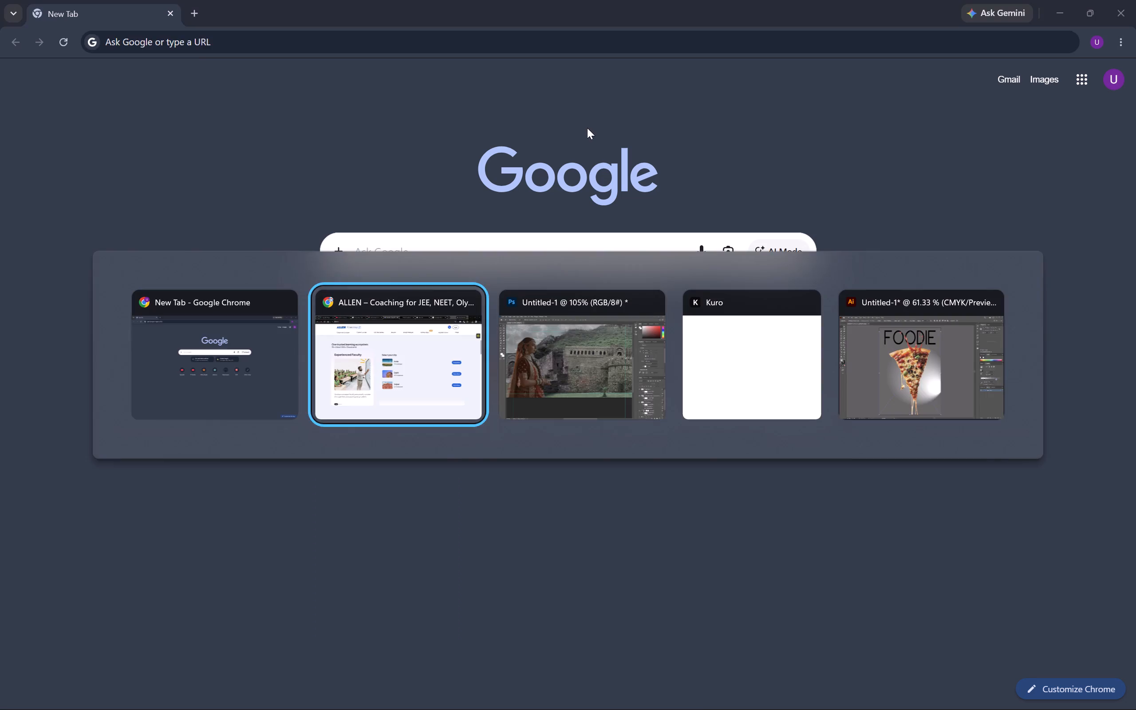
{"action": "key", "text": "alt+Tab"}
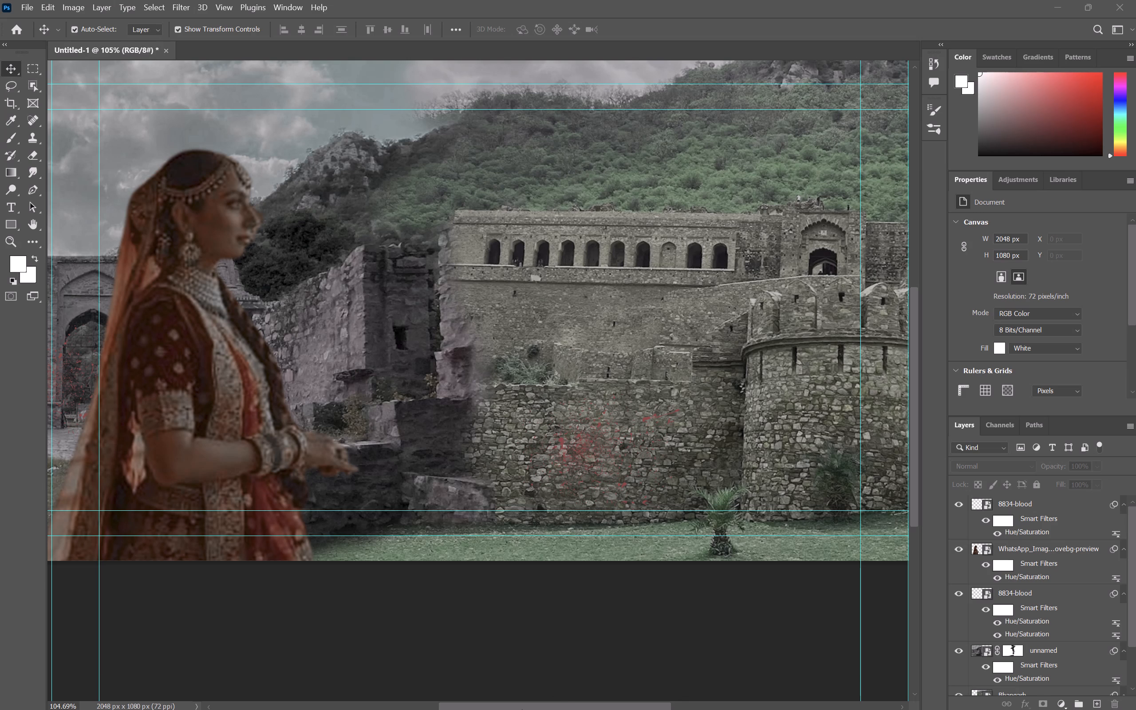
{"action": "left_click", "coordinate": [552, 702]}
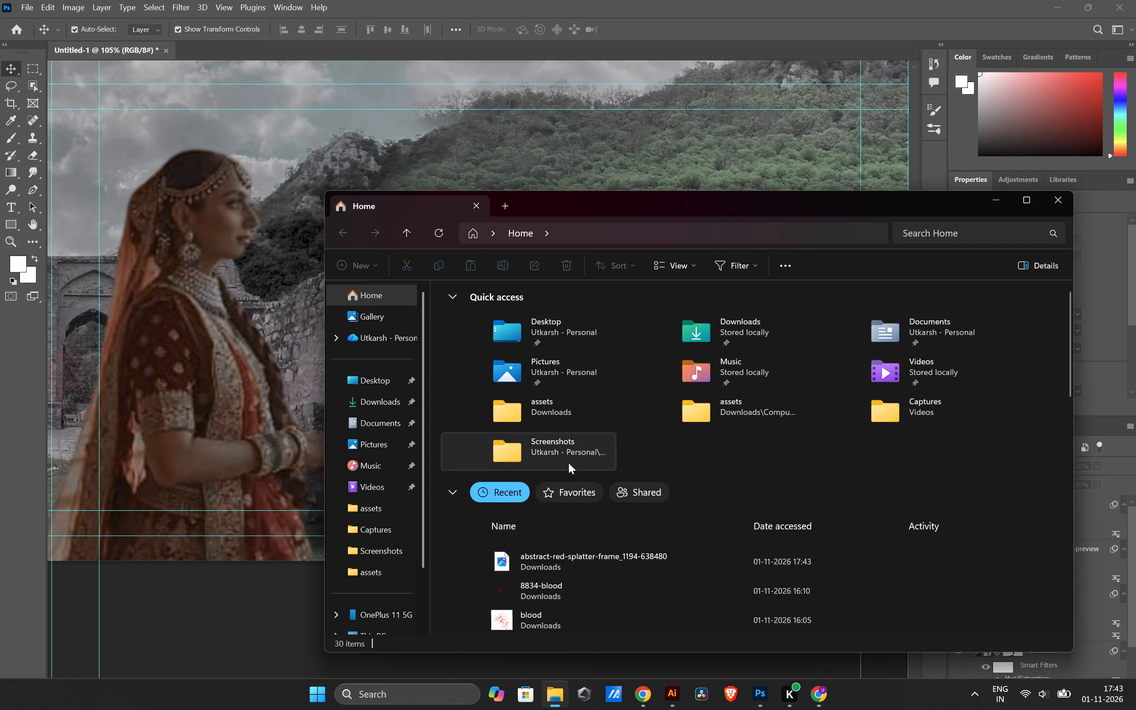
{"action": "left_click", "coordinate": [539, 569]}
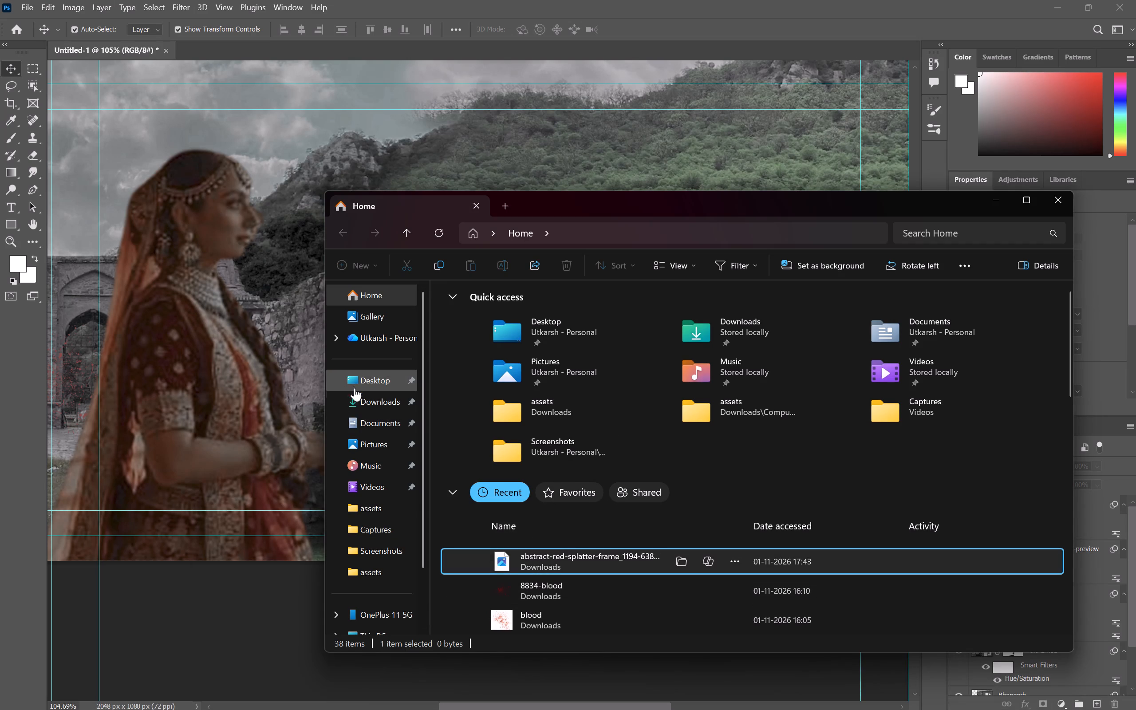
{"action": "left_click", "coordinate": [358, 402]}
{"action": "scroll", "coordinate": [656, 474], "scroll_direction": "down", "scroll_amount": 8}
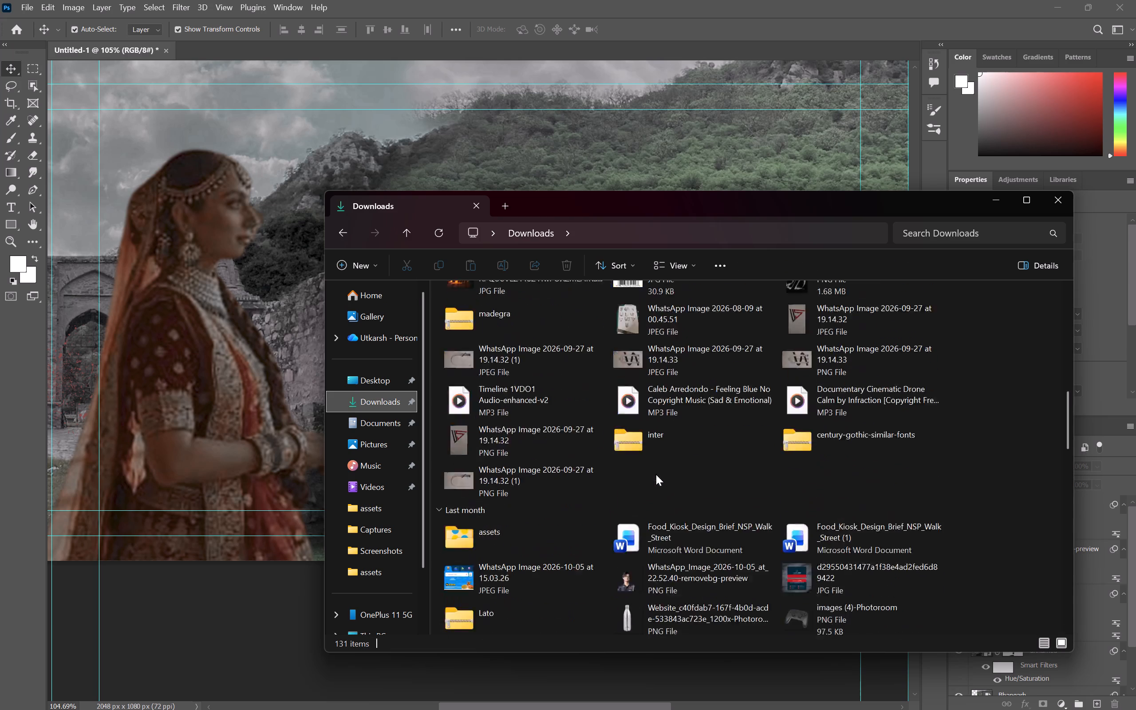
{"action": "scroll", "coordinate": [656, 474], "scroll_direction": "down", "scroll_amount": 9}
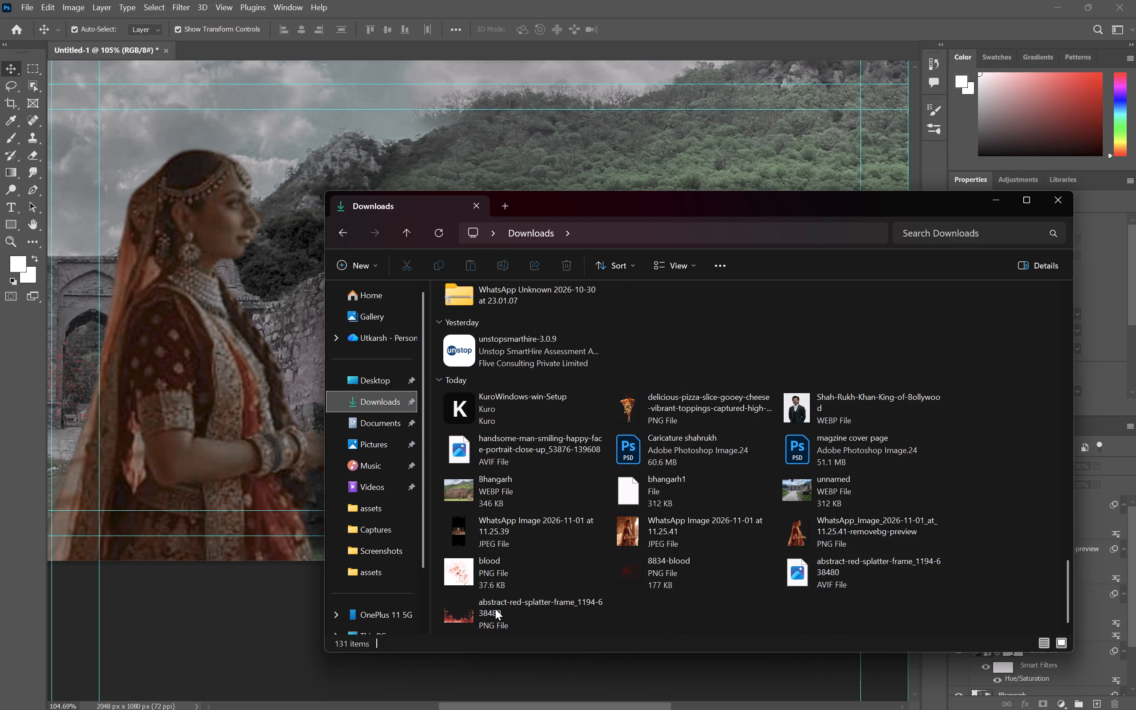
{"action": "left_click_drag", "start_coordinate": [459, 604], "coordinate": [574, 154]}
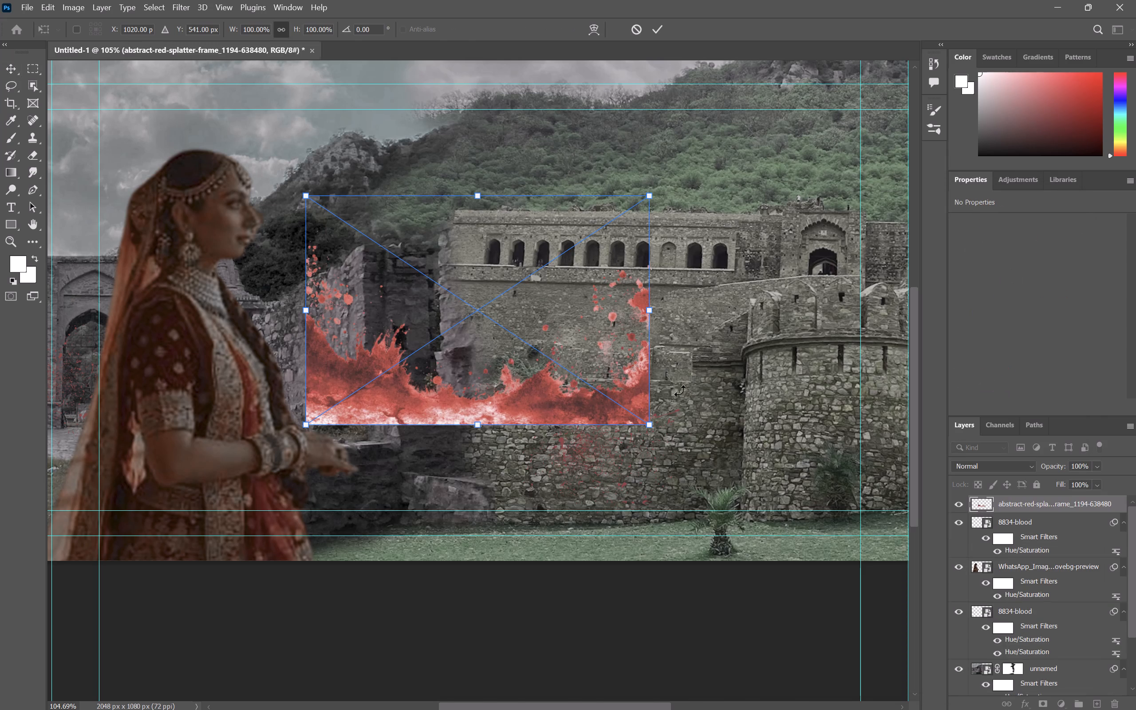
Enlarge the placed splatter frame proportionally to about 263% and shift it down over the bottom of the canvas.
{"action": "left_click_drag", "start_coordinate": [649, 427], "coordinate": [885, 496]}
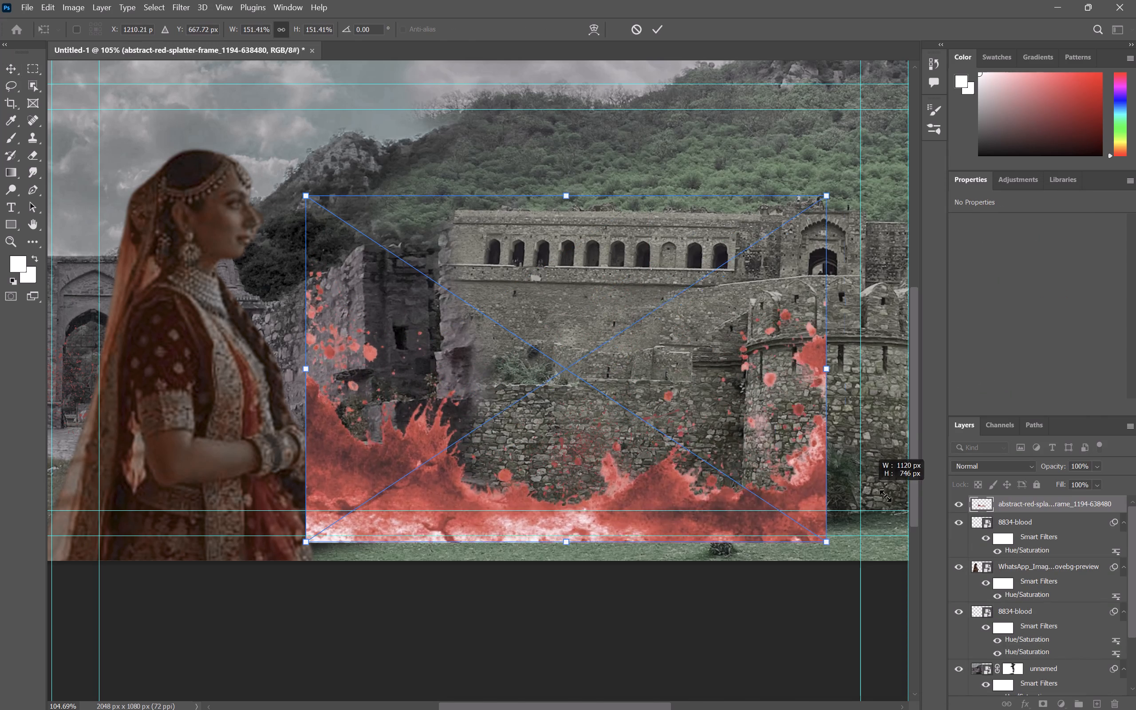
{"action": "left_click_drag", "start_coordinate": [885, 496], "coordinate": [890, 497]}
{"action": "left_click_drag", "start_coordinate": [689, 436], "coordinate": [419, 496]}
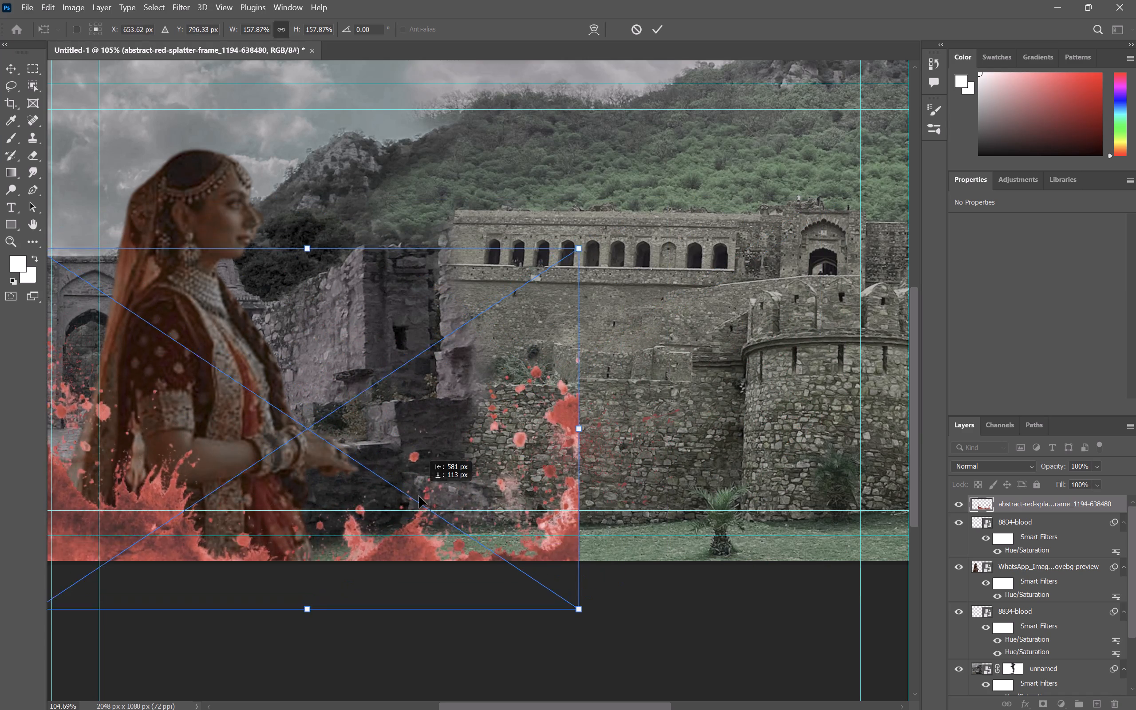
{"action": "left_click_drag", "start_coordinate": [419, 496], "coordinate": [426, 501]}
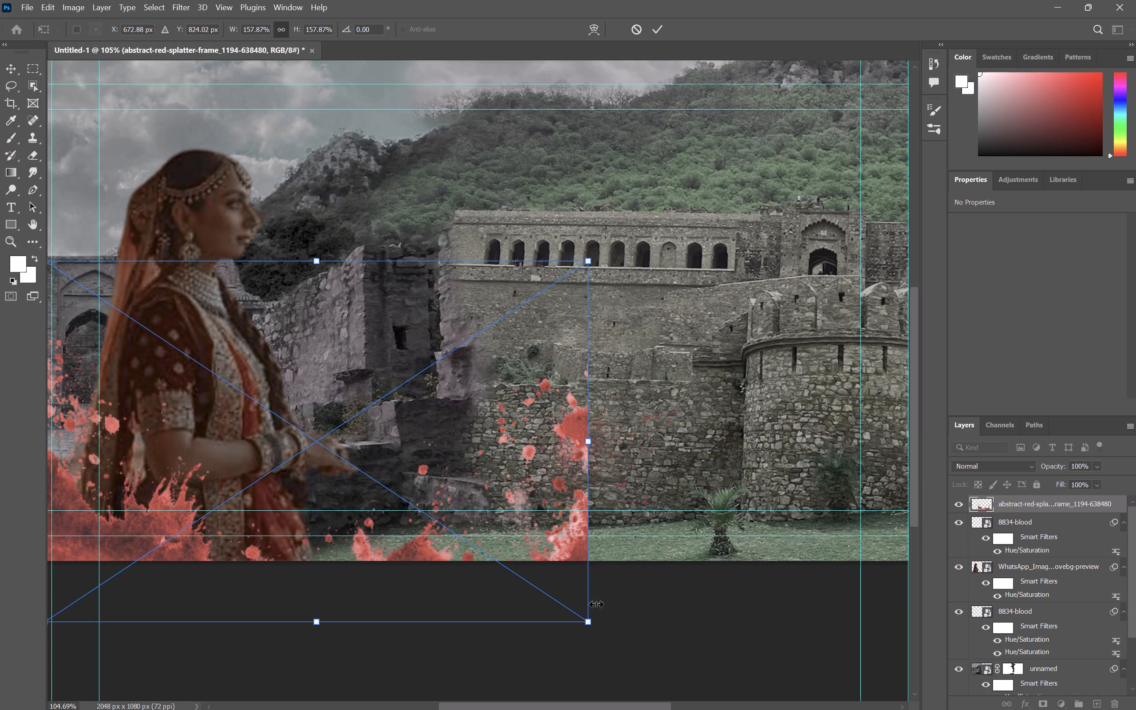
{"action": "left_click_drag", "start_coordinate": [591, 627], "coordinate": [926, 576]}
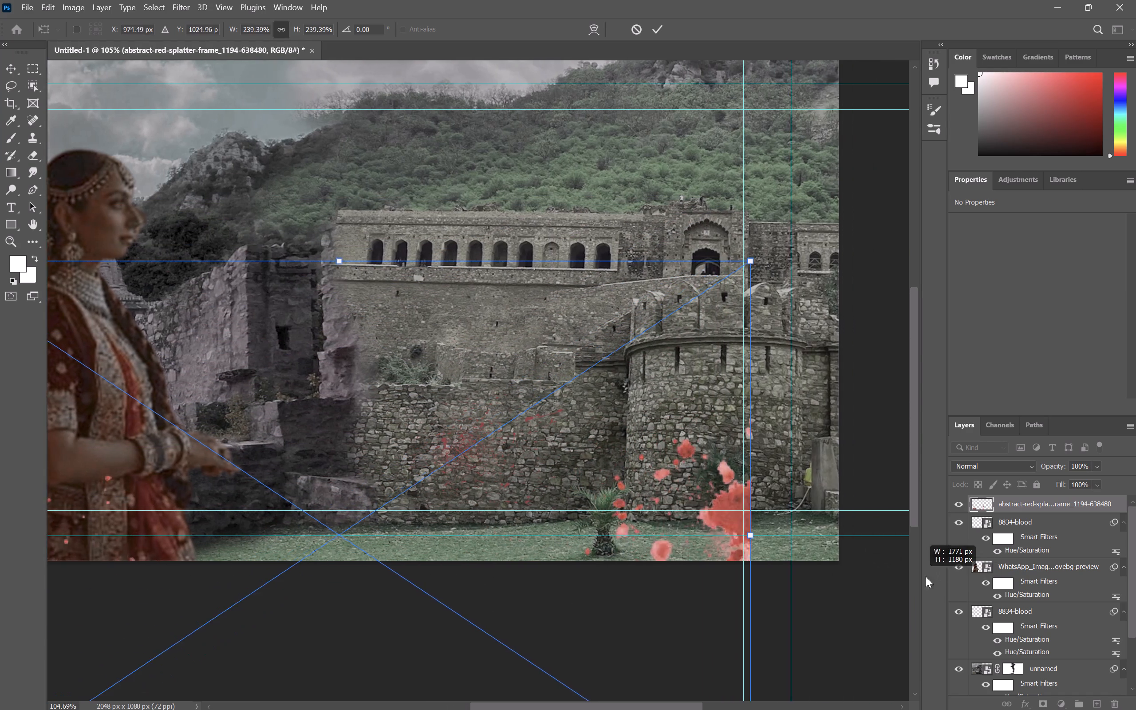
{"action": "left_click_drag", "start_coordinate": [926, 576], "coordinate": [835, 544]}
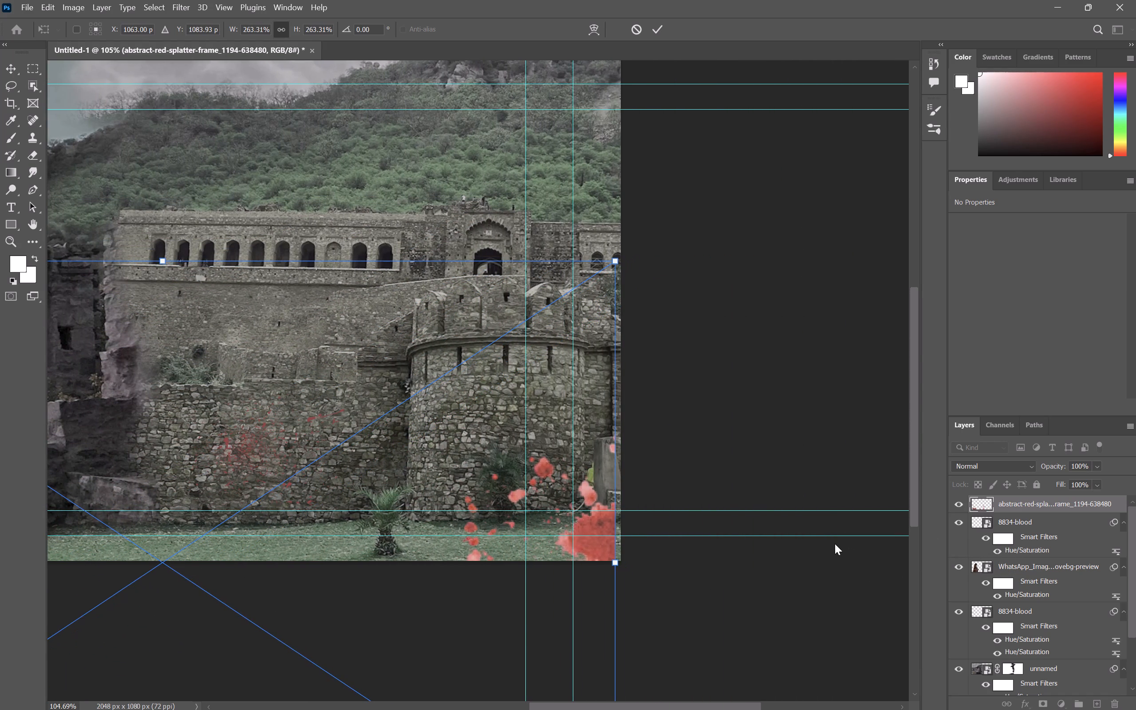
Rescale the splatter frame to about 277% so it spans the full canvas width, and raise it to about Y 755 px.
{"action": "scroll", "coordinate": [835, 544], "scroll_direction": "down", "scroll_amount": 13, "text": "ctrl"}
{"action": "scroll", "coordinate": [720, 515], "scroll_direction": "down", "scroll_amount": 1, "text": "alt"}
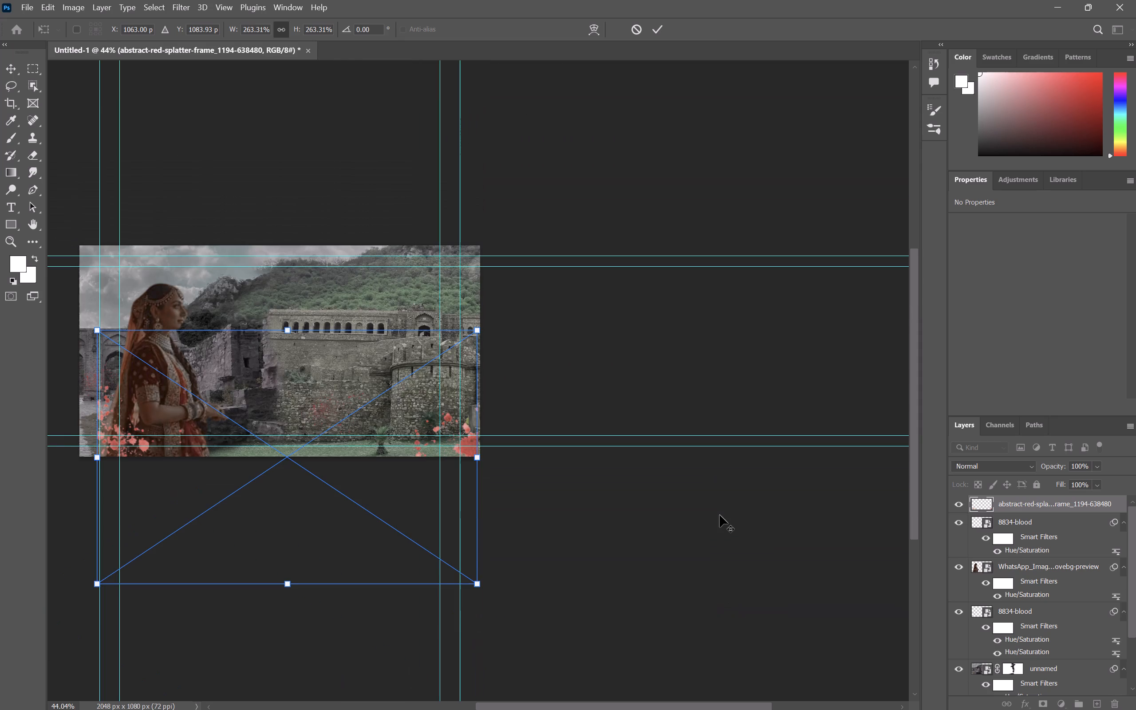
{"action": "scroll", "coordinate": [720, 515], "scroll_direction": "down", "scroll_amount": 1, "text": "alt"}
{"action": "scroll", "coordinate": [720, 515], "scroll_direction": "right", "scroll_amount": 1}
{"action": "scroll", "coordinate": [535, 522], "scroll_direction": "right", "scroll_amount": 1}
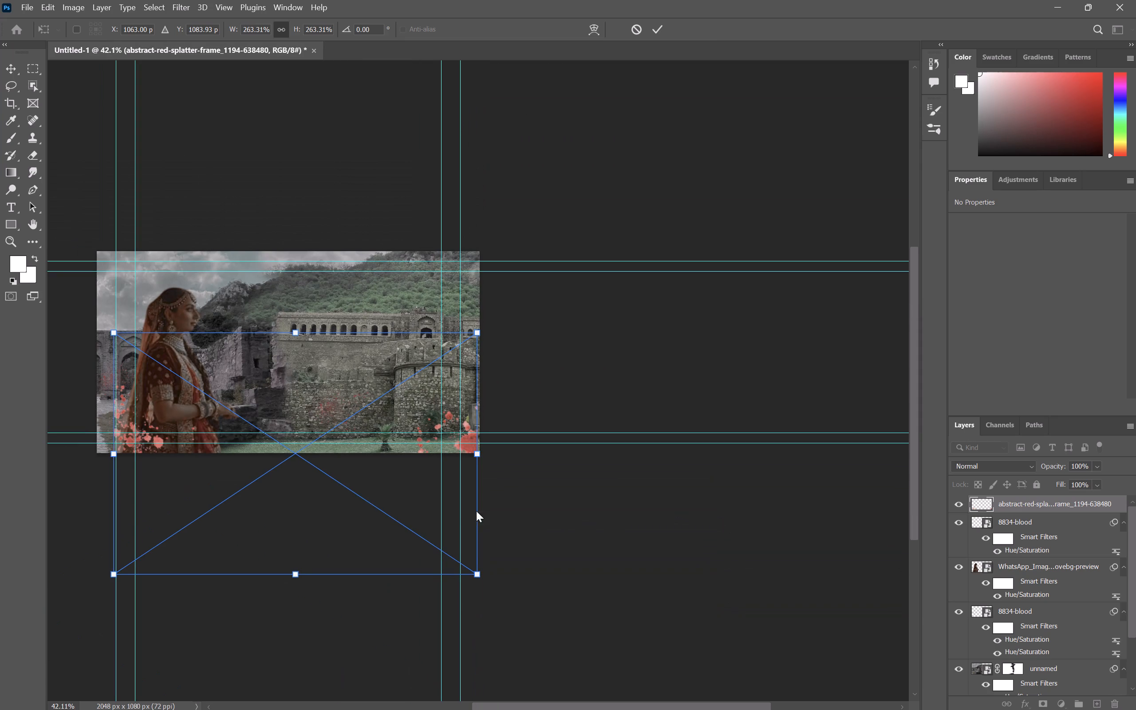
{"action": "scroll", "coordinate": [454, 508], "scroll_direction": "right", "scroll_amount": 2, "text": "ctrl"}
{"action": "scroll", "coordinate": [454, 508], "scroll_direction": "down", "scroll_amount": 2}
{"action": "left_click", "coordinate": [475, 573]}
{"action": "left_click_drag", "start_coordinate": [475, 573], "coordinate": [336, 446]}
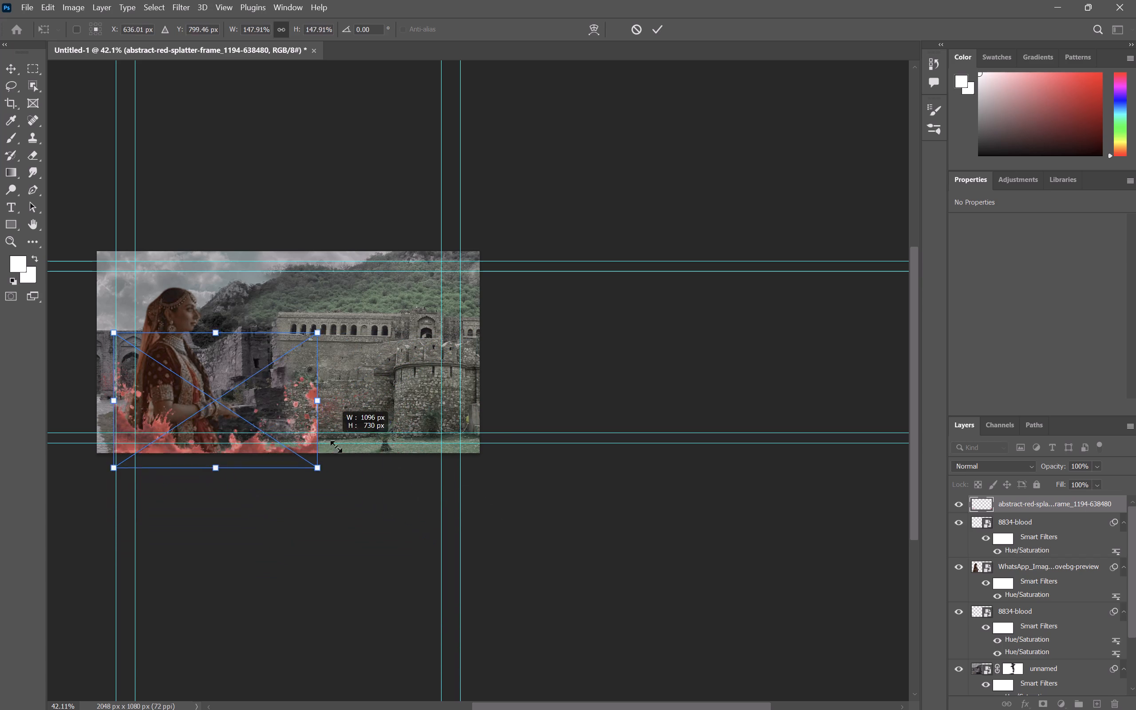
{"action": "left_click_drag", "start_coordinate": [336, 446], "coordinate": [357, 465]}
{"action": "left_click_drag", "start_coordinate": [349, 404], "coordinate": [386, 402]}
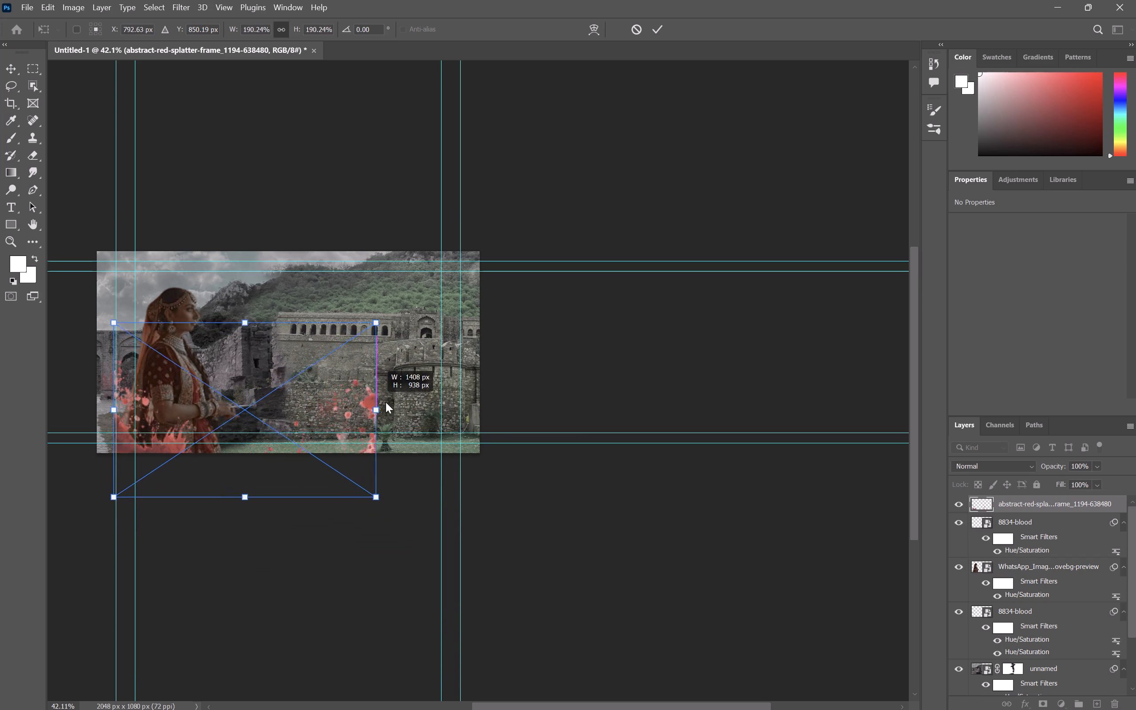
{"action": "left_click_drag", "start_coordinate": [386, 402], "coordinate": [485, 425]}
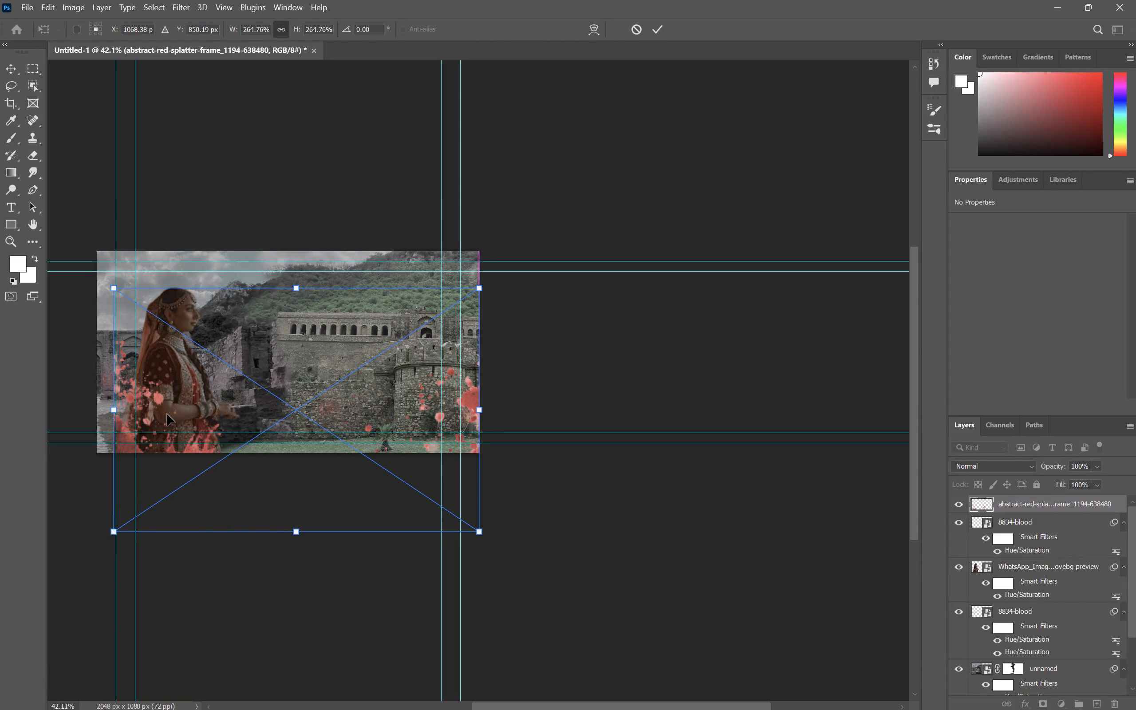
{"action": "left_click_drag", "start_coordinate": [110, 409], "coordinate": [90, 409]}
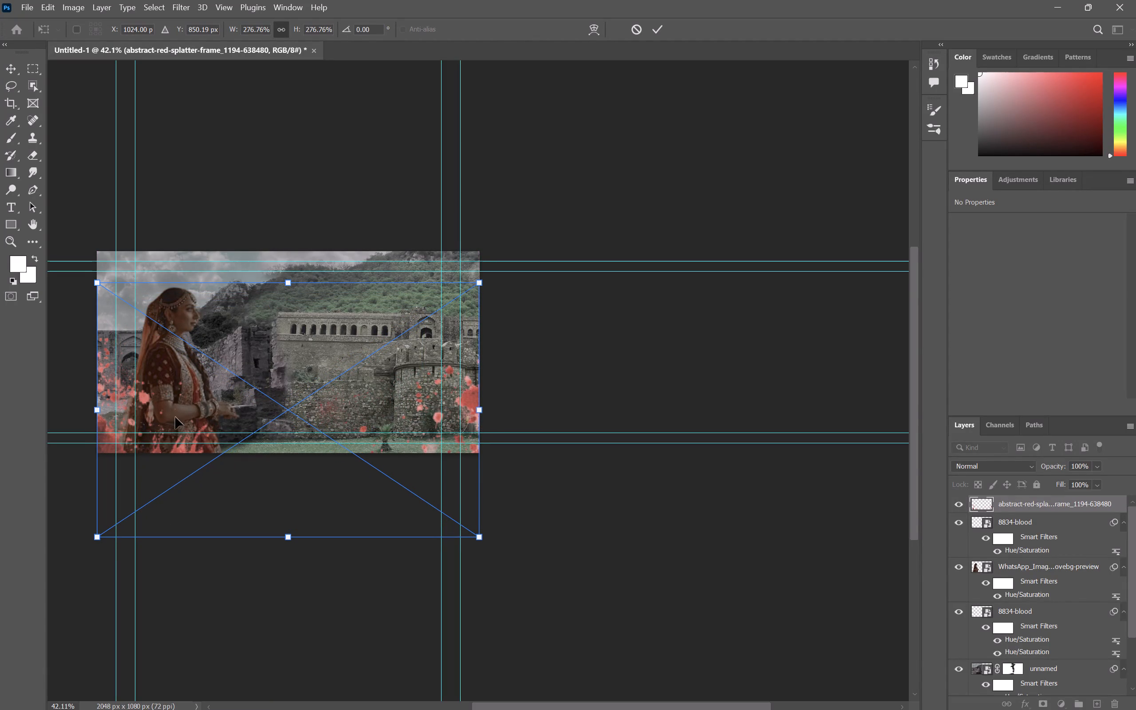
{"action": "left_click_drag", "start_coordinate": [221, 416], "coordinate": [218, 403]}
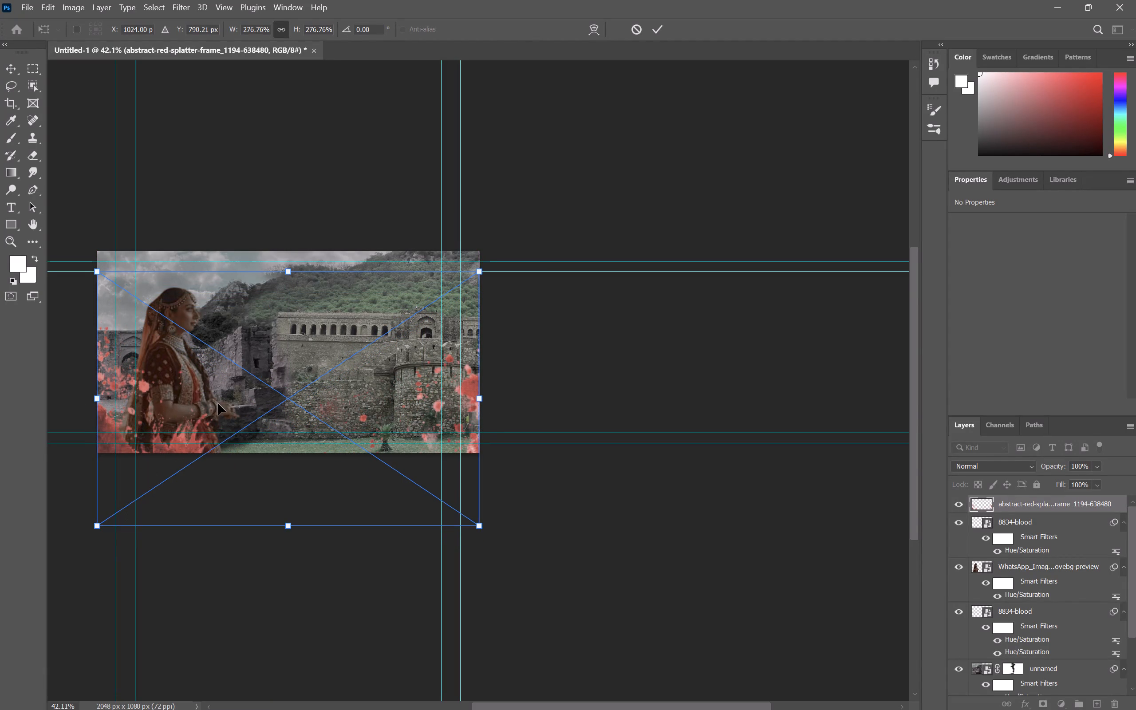
{"action": "left_click", "coordinate": [230, 403]}
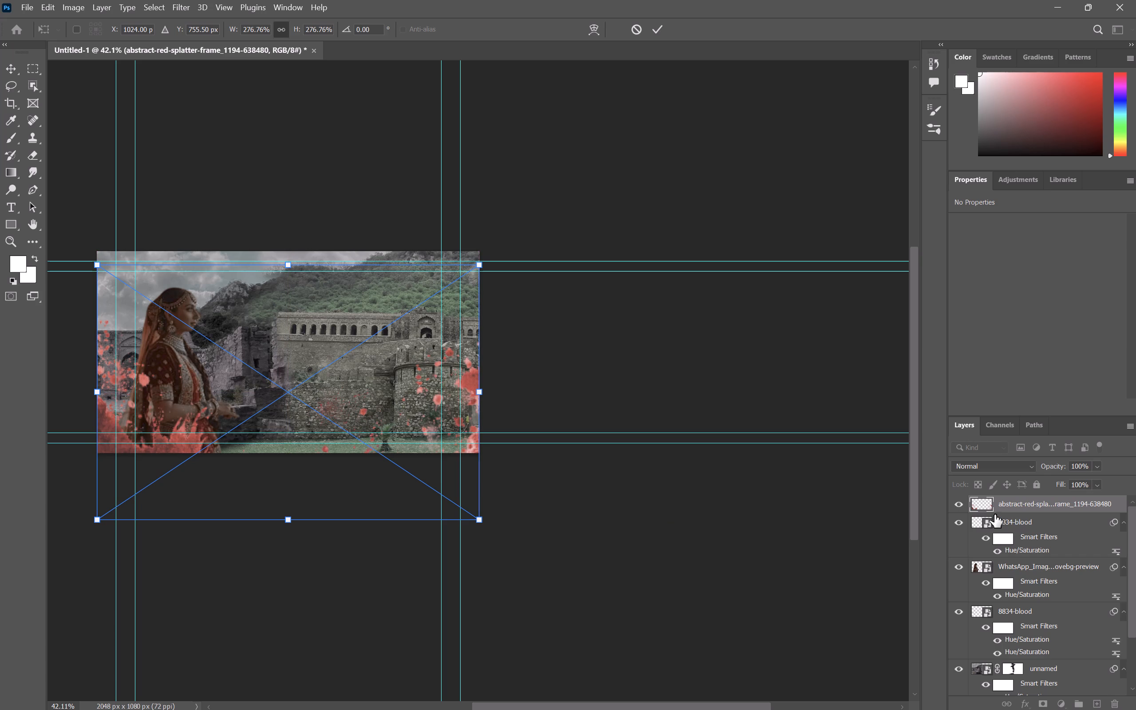
Move the splatter frame layer beneath the bridal woman's layer, just above the lower 8834-blood layer.
{"action": "left_click_drag", "start_coordinate": [1012, 504], "coordinate": [1028, 603]}
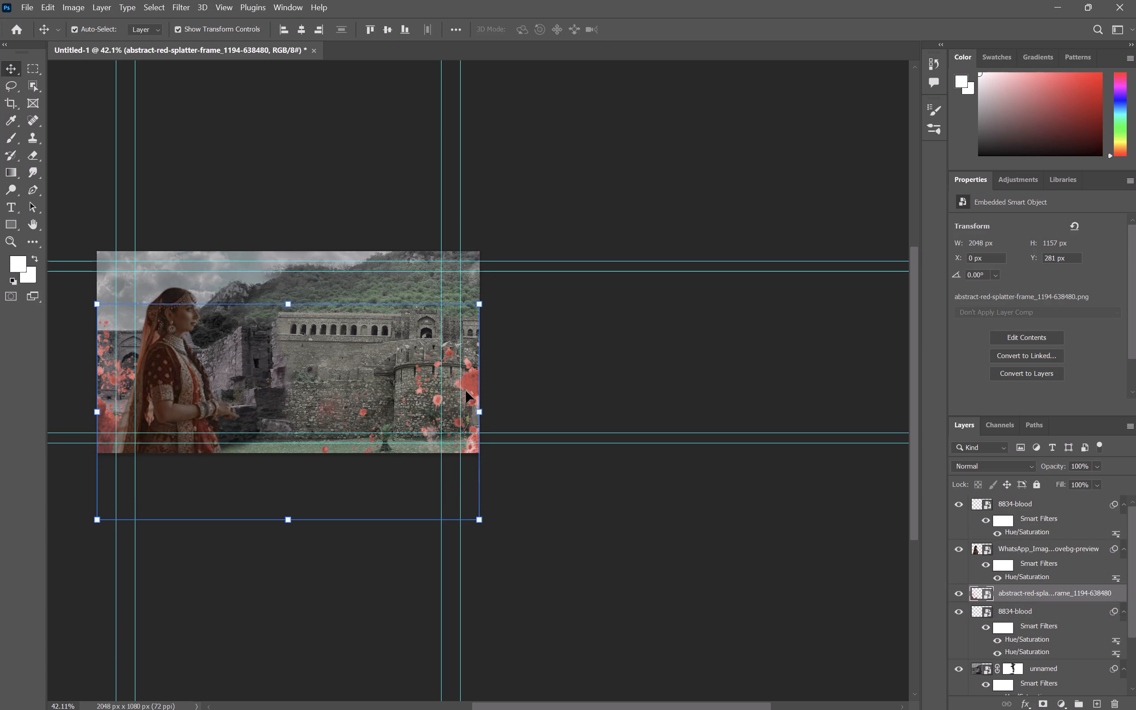
{"action": "right_click", "coordinate": [466, 373]}
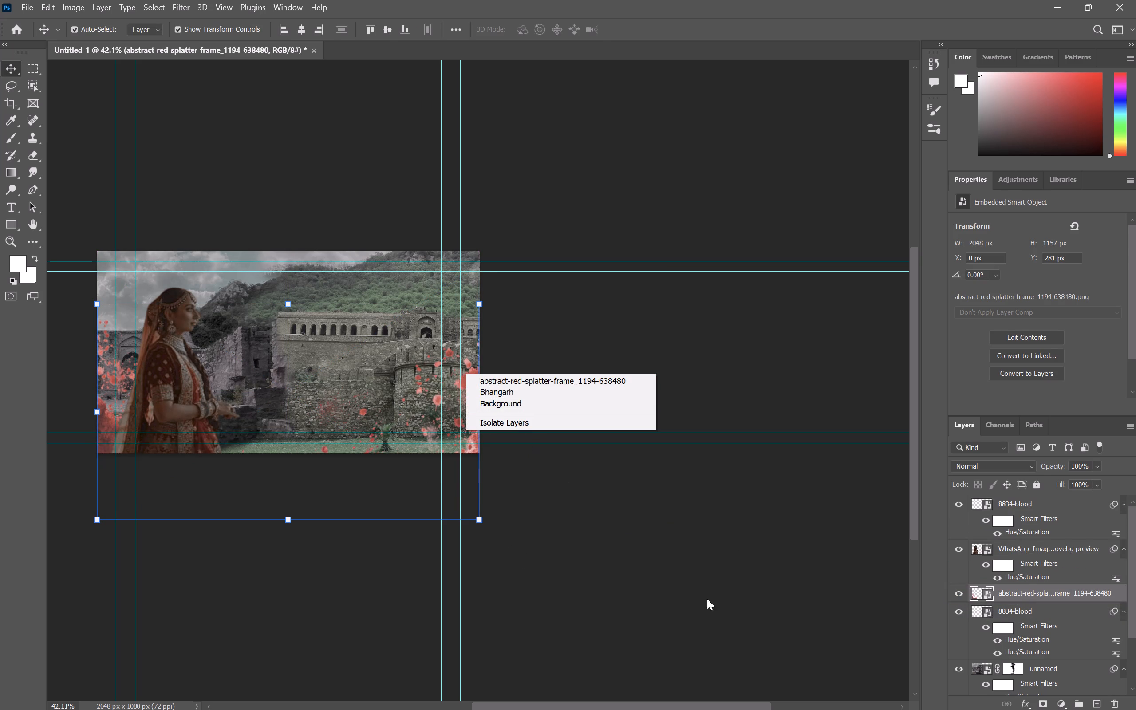
{"action": "left_click", "coordinate": [722, 492]}
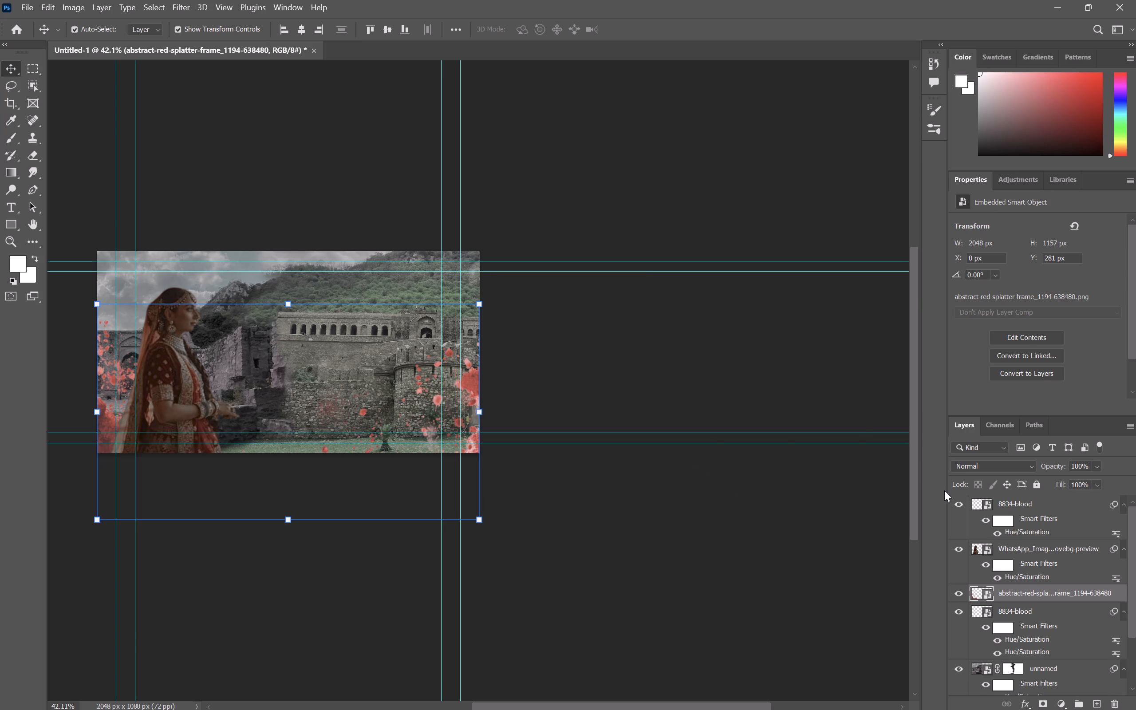
Apply Hue/Saturation to the splatter frame layer with Master saturation -29 and lightness -7.
{"action": "left_click", "coordinate": [974, 592]}
{"action": "key", "text": "ctrl+u"}
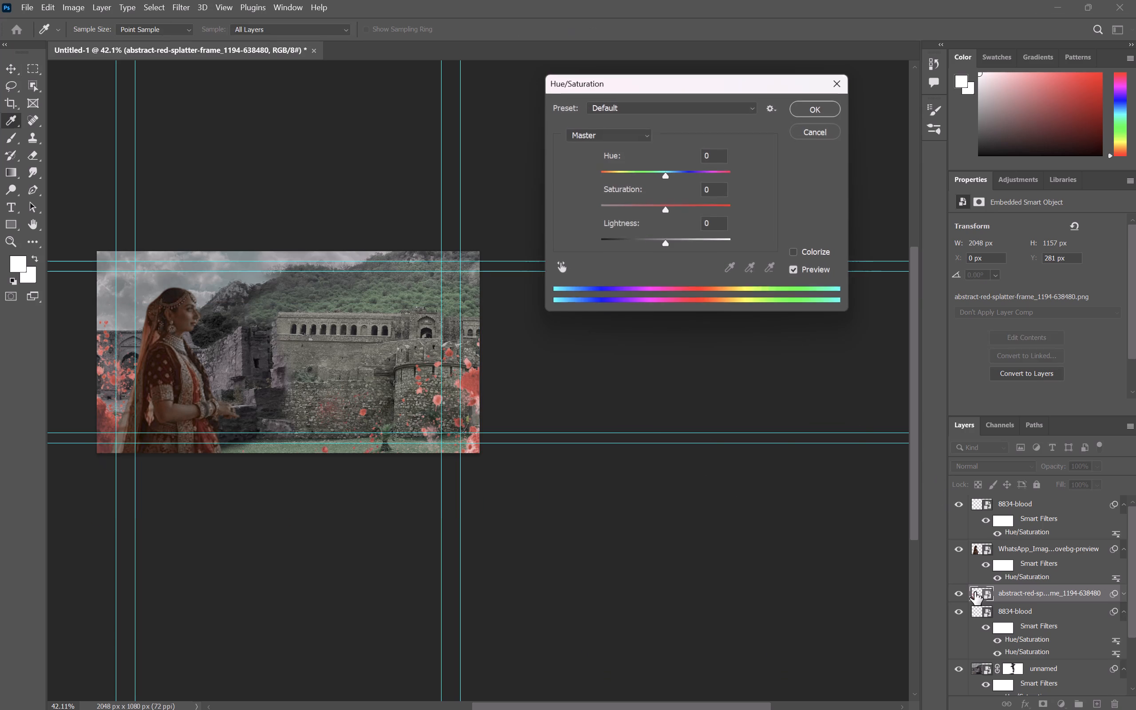
{"action": "left_click_drag", "start_coordinate": [662, 209], "coordinate": [660, 209]}
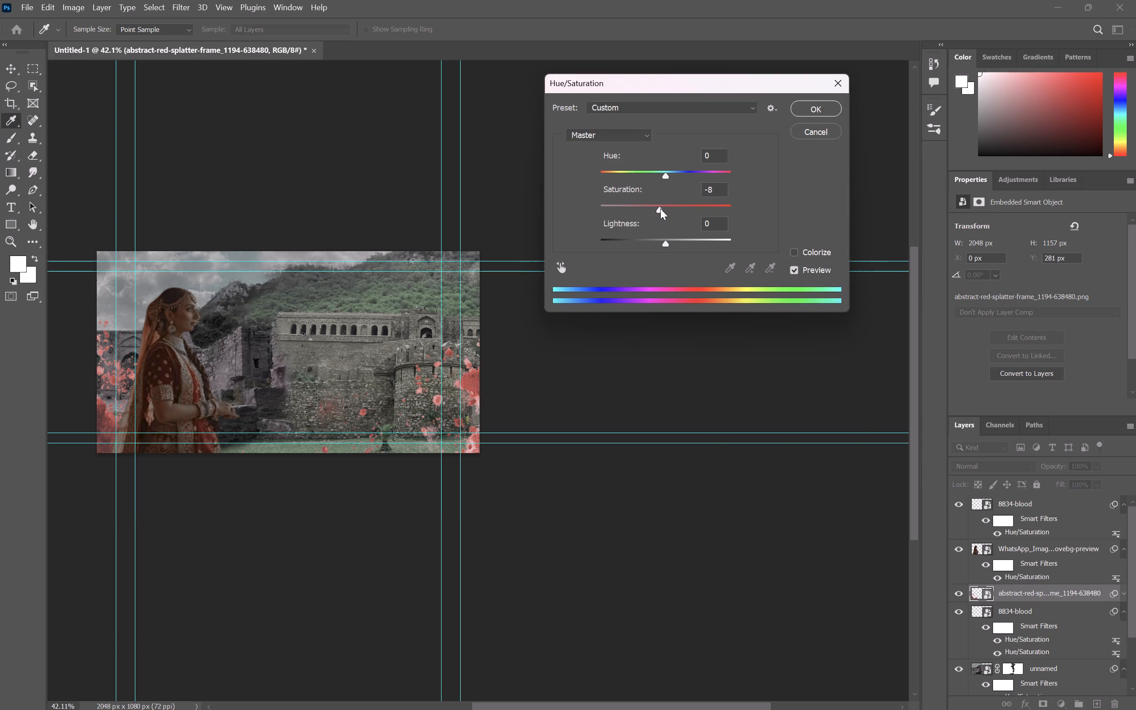
{"action": "left_click_drag", "start_coordinate": [660, 209], "coordinate": [652, 209]}
{"action": "left_click_drag", "start_coordinate": [667, 245], "coordinate": [657, 243]}
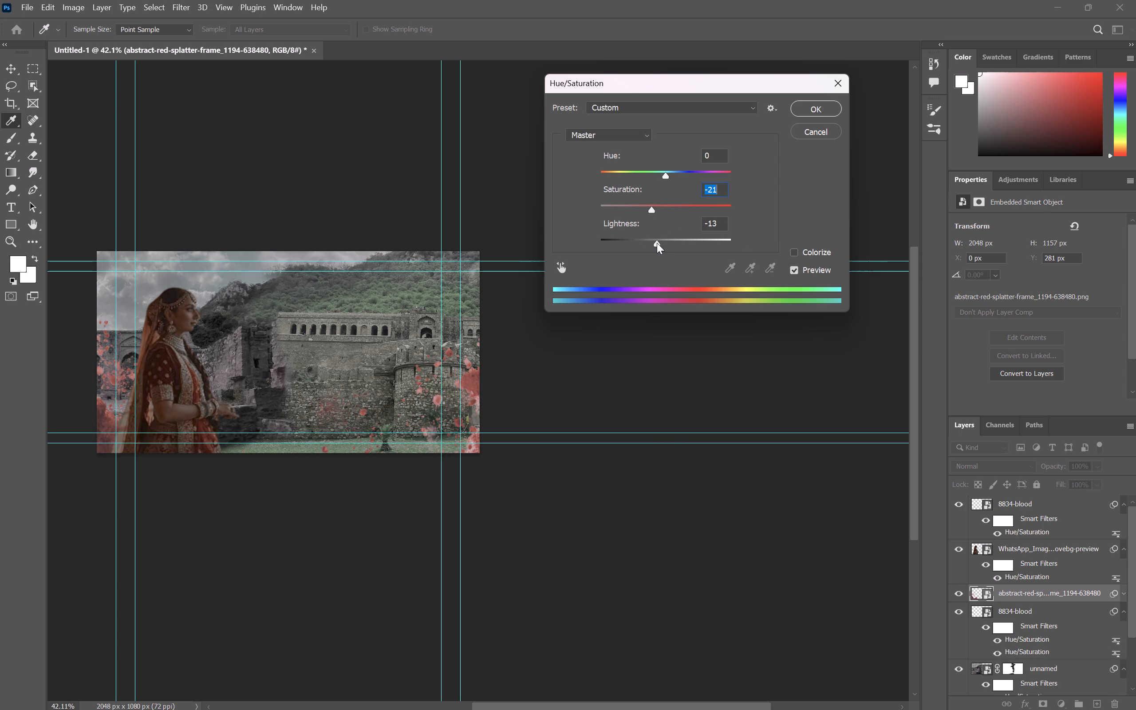
{"action": "left_click_drag", "start_coordinate": [657, 243], "coordinate": [661, 241]}
{"action": "left_click_drag", "start_coordinate": [652, 210], "coordinate": [647, 209]}
Set the splatter's Reds to saturation +5 and lightness -8, apply the adjustment and deselect the layer.
{"action": "left_click", "coordinate": [625, 129]}
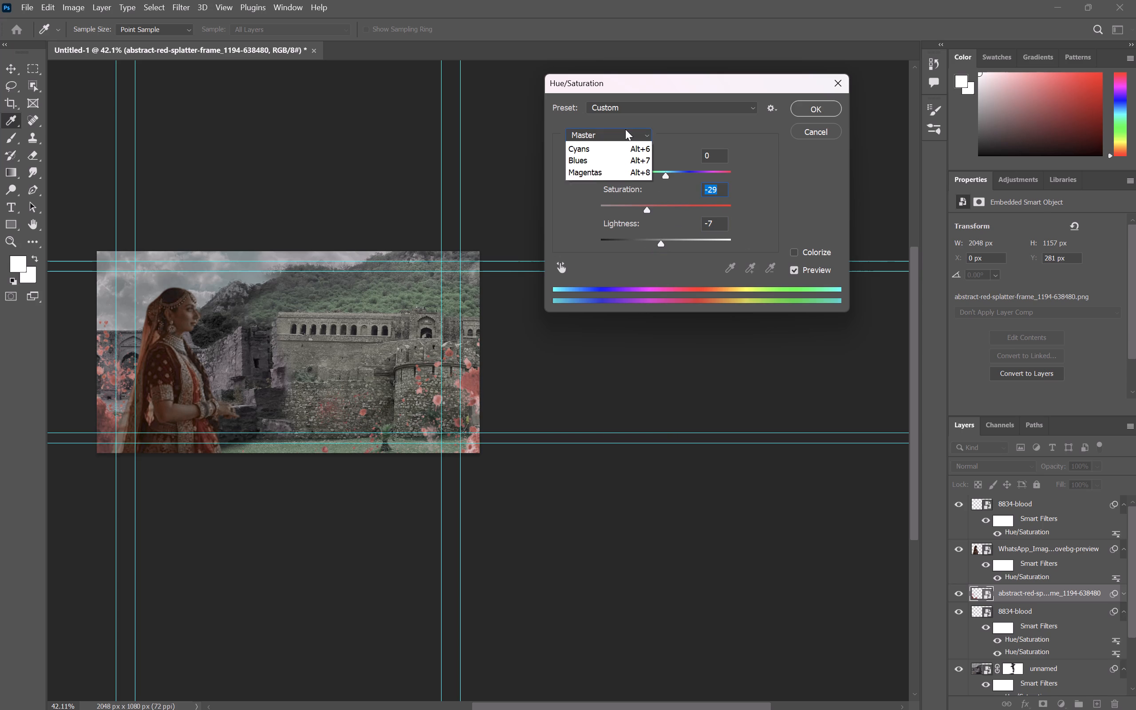
{"action": "left_click", "coordinate": [611, 160]}
{"action": "left_click_drag", "start_coordinate": [671, 214], "coordinate": [686, 207]}
{"action": "left_click", "coordinate": [686, 207]}
{"action": "left_click_drag", "start_coordinate": [686, 207], "coordinate": [689, 209]}
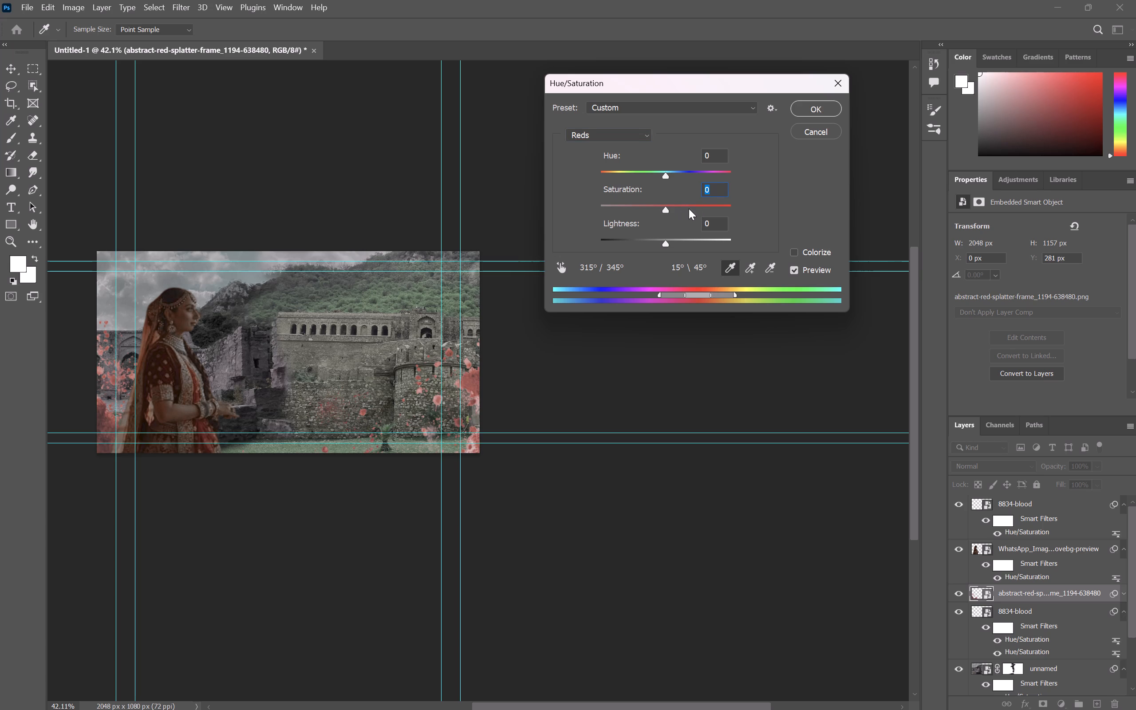
{"action": "left_click_drag", "start_coordinate": [689, 209], "coordinate": [676, 207]}
{"action": "left_click", "coordinate": [676, 207]}
{"action": "left_click_drag", "start_coordinate": [673, 212], "coordinate": [674, 211]}
{"action": "left_click_drag", "start_coordinate": [674, 211], "coordinate": [662, 210]}
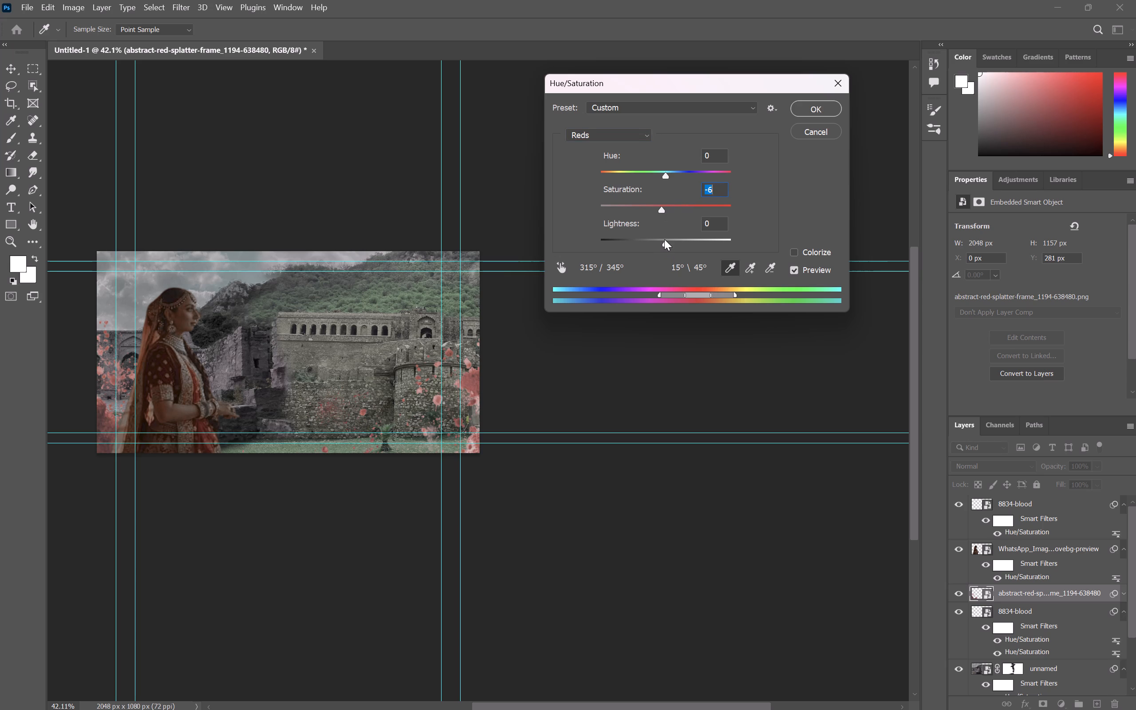
{"action": "left_click", "coordinate": [664, 239]}
{"action": "left_click_drag", "start_coordinate": [659, 212], "coordinate": [672, 215]}
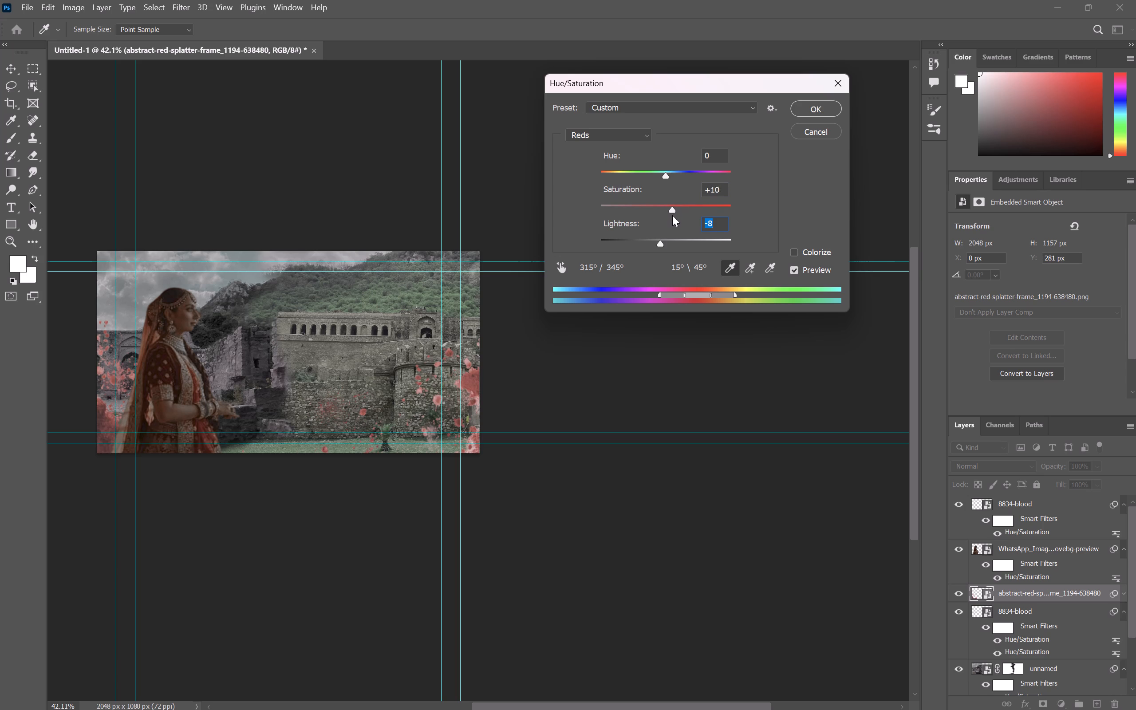
{"action": "left_click_drag", "start_coordinate": [672, 215], "coordinate": [669, 215]}
{"action": "left_click", "coordinate": [820, 105]}
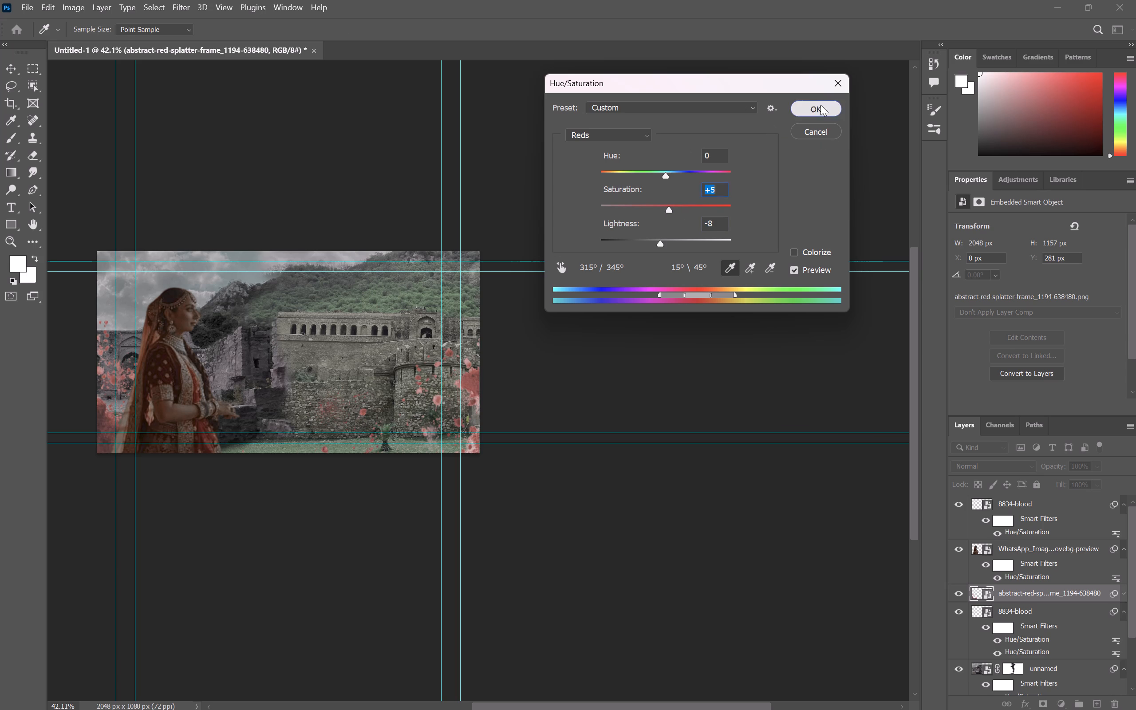
{"action": "left_click", "coordinate": [669, 300]}
Examine up close how the toned-down splatter blends with the bridal woman and the fort walls.
{"action": "scroll", "coordinate": [500, 399], "scroll_direction": "up", "scroll_amount": 7, "text": "ctrl"}
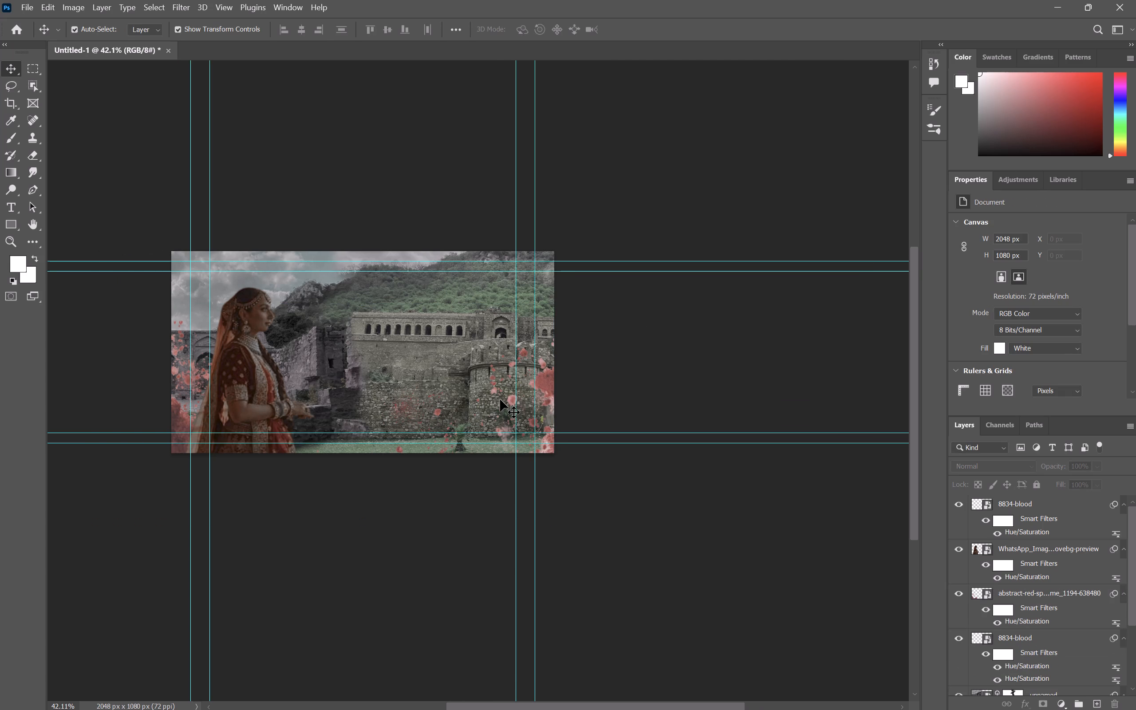
{"action": "scroll", "coordinate": [399, 384], "scroll_direction": "up", "scroll_amount": 1, "text": "alt"}
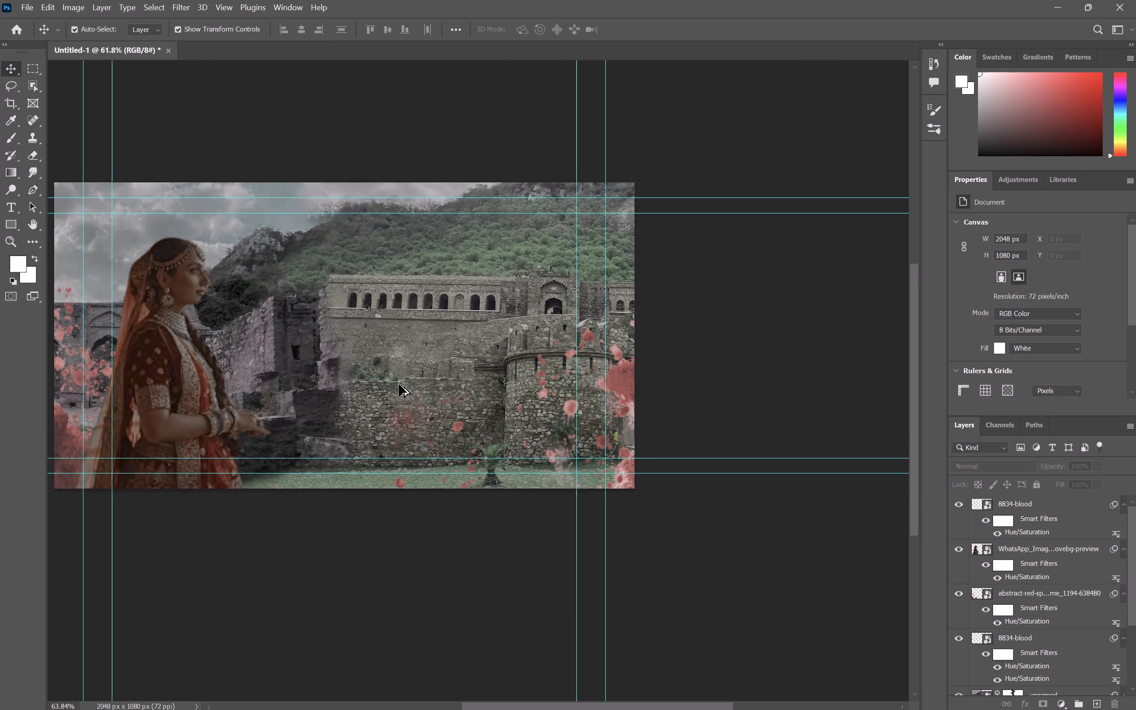
{"action": "scroll", "coordinate": [399, 384], "scroll_direction": "up", "scroll_amount": 1, "text": "alt"}
{"action": "scroll", "coordinate": [399, 384], "scroll_direction": "left", "scroll_amount": 2}
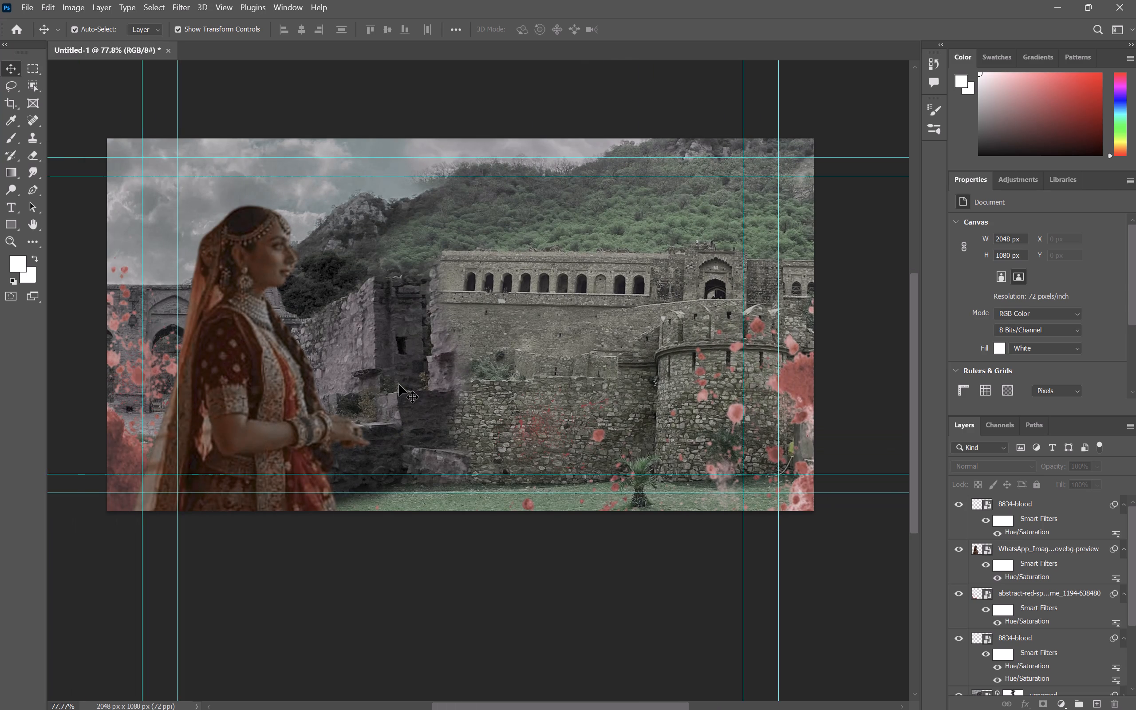
{"action": "scroll", "coordinate": [399, 384], "scroll_direction": "up", "scroll_amount": 1, "text": "alt"}
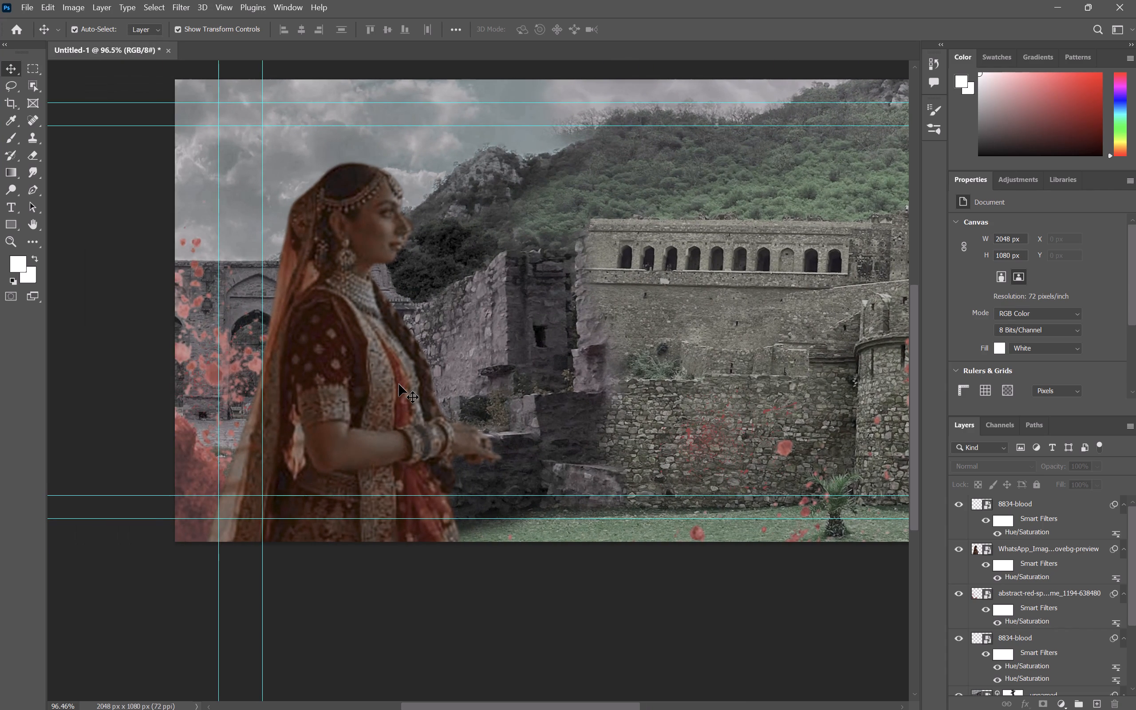
{"action": "scroll", "coordinate": [484, 411], "scroll_direction": "left", "scroll_amount": 1}
{"action": "scroll", "coordinate": [484, 411], "scroll_direction": "right", "scroll_amount": 1}
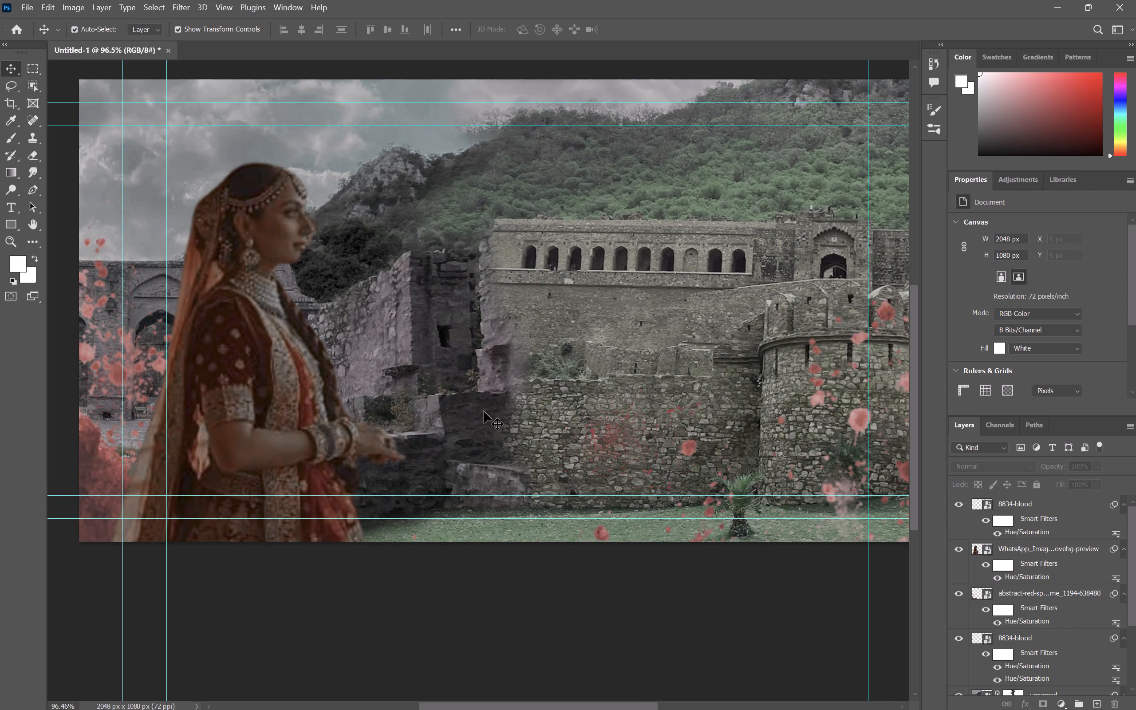
Switch to Chrome, search for "image enhancer" in a new tab and open Picsart's AI Photo Enhancer page.
{"action": "left_click", "coordinate": [213, 422]}
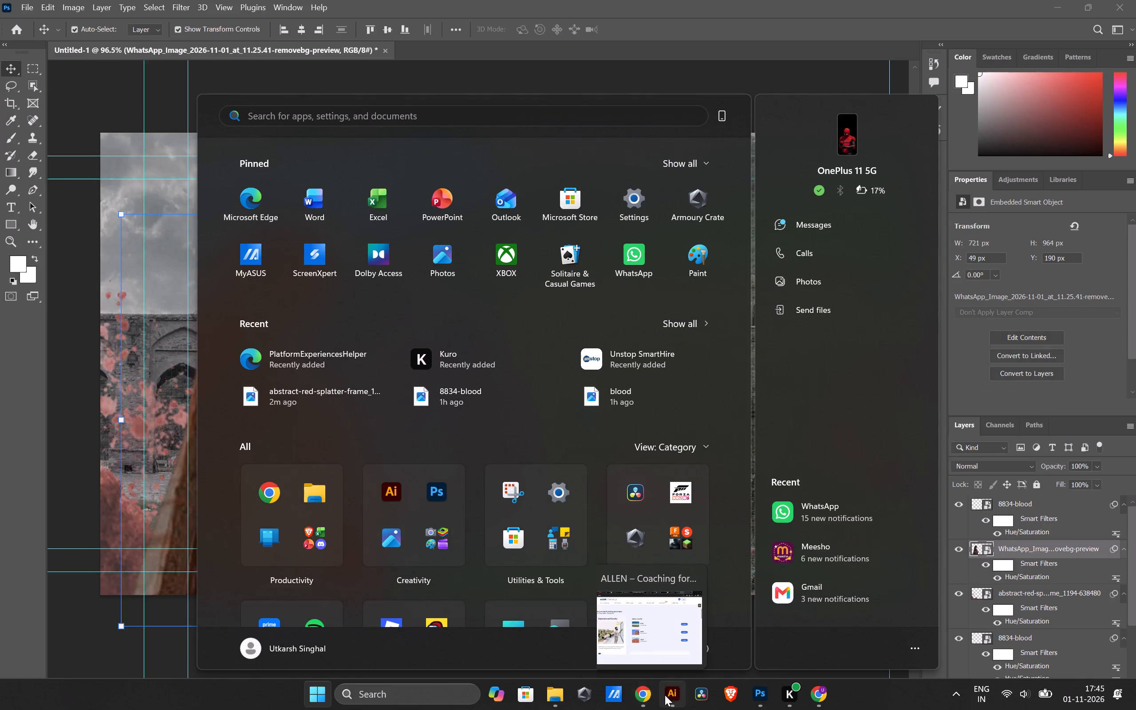
{"action": "left_click", "coordinate": [649, 694]}
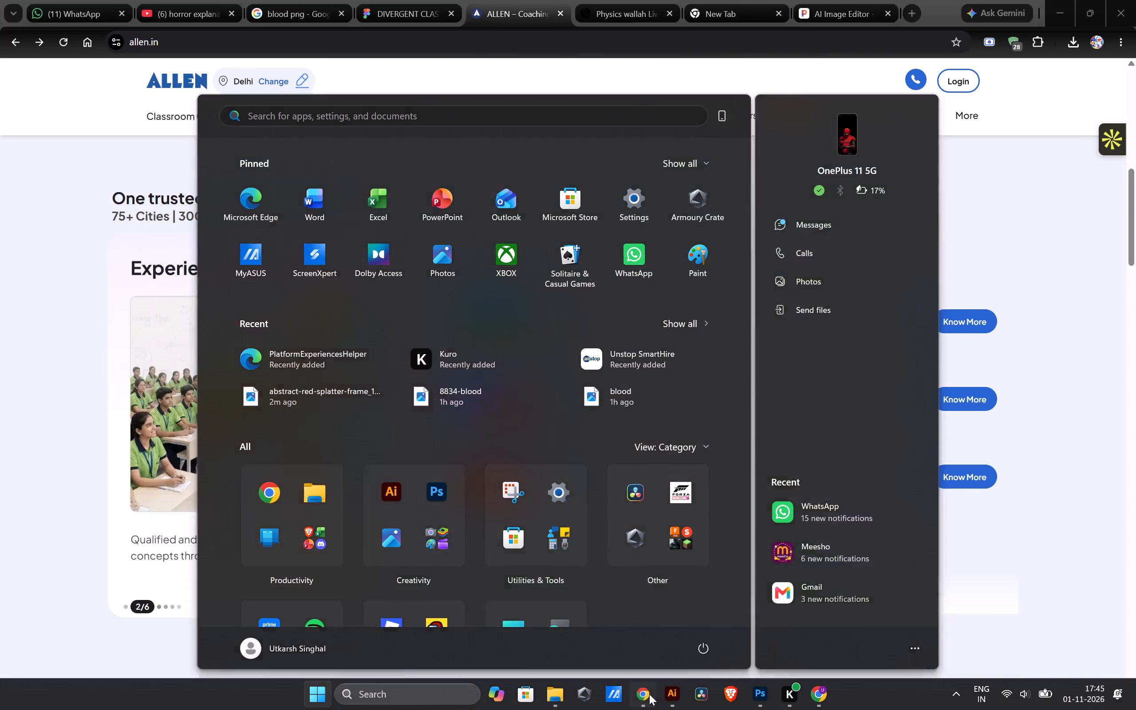
{"action": "left_click", "coordinate": [914, 9]}
{"action": "type", "text": "image"}
{"action": "key", "text": "space"}
{"action": "key", "text": "BackSpace"}
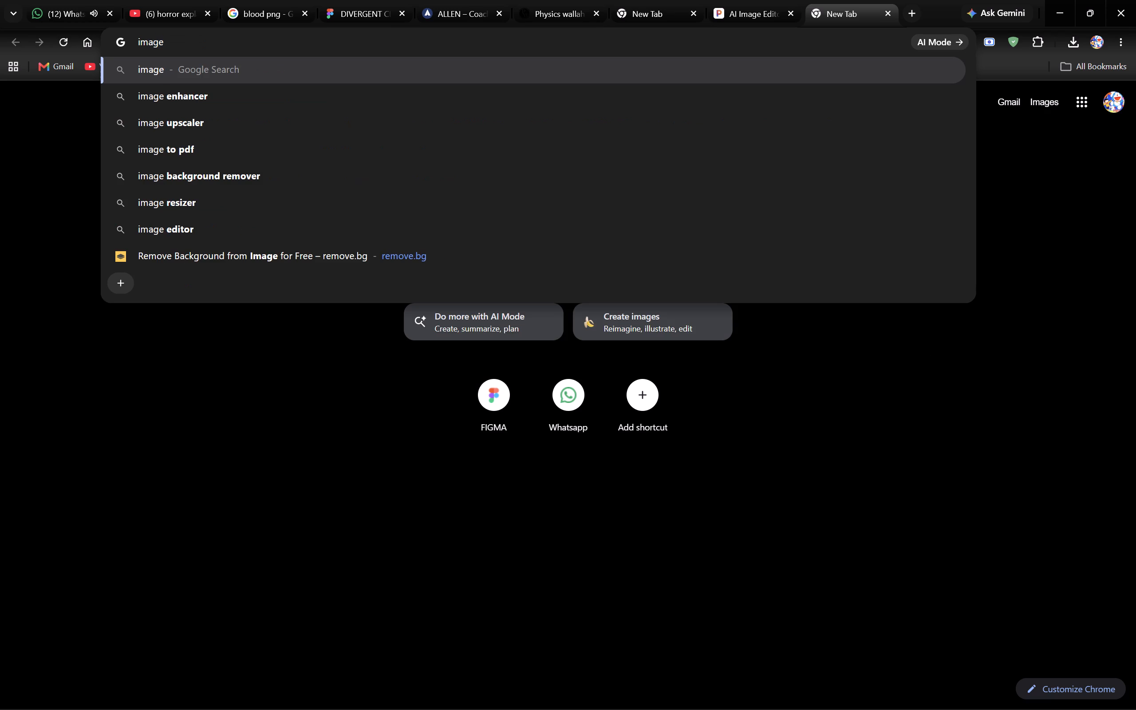
{"action": "type", "text": "enhancer"}
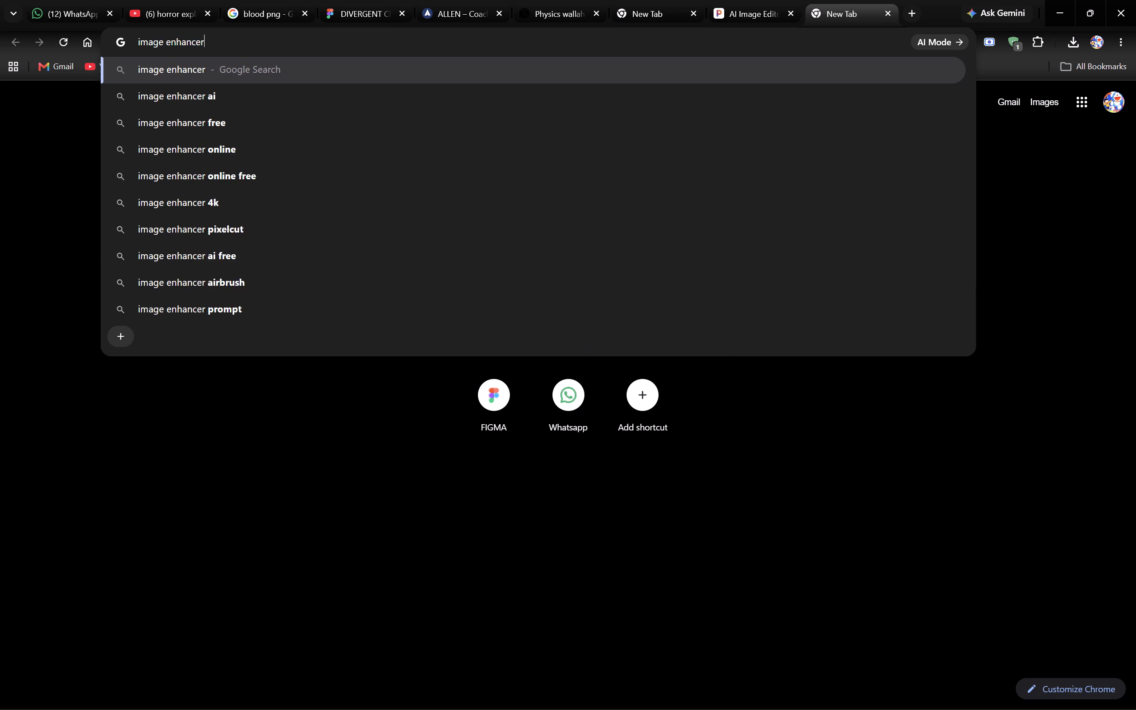
{"action": "key", "text": "Return"}
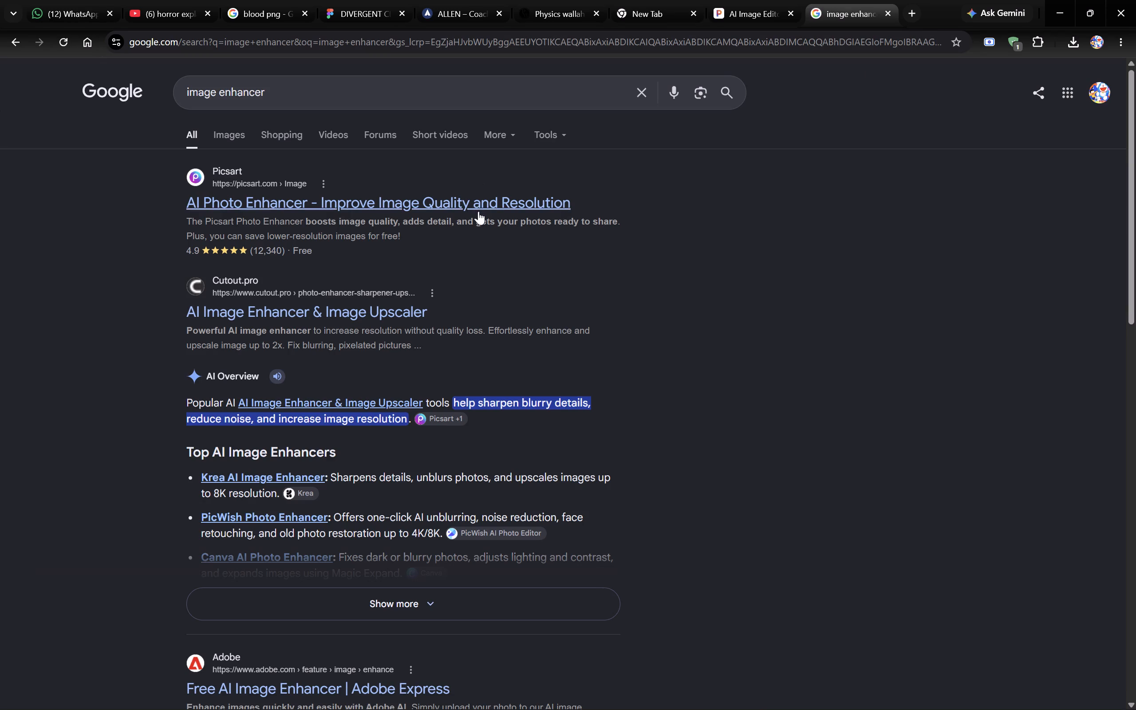
{"action": "double_click", "coordinate": [457, 197]}
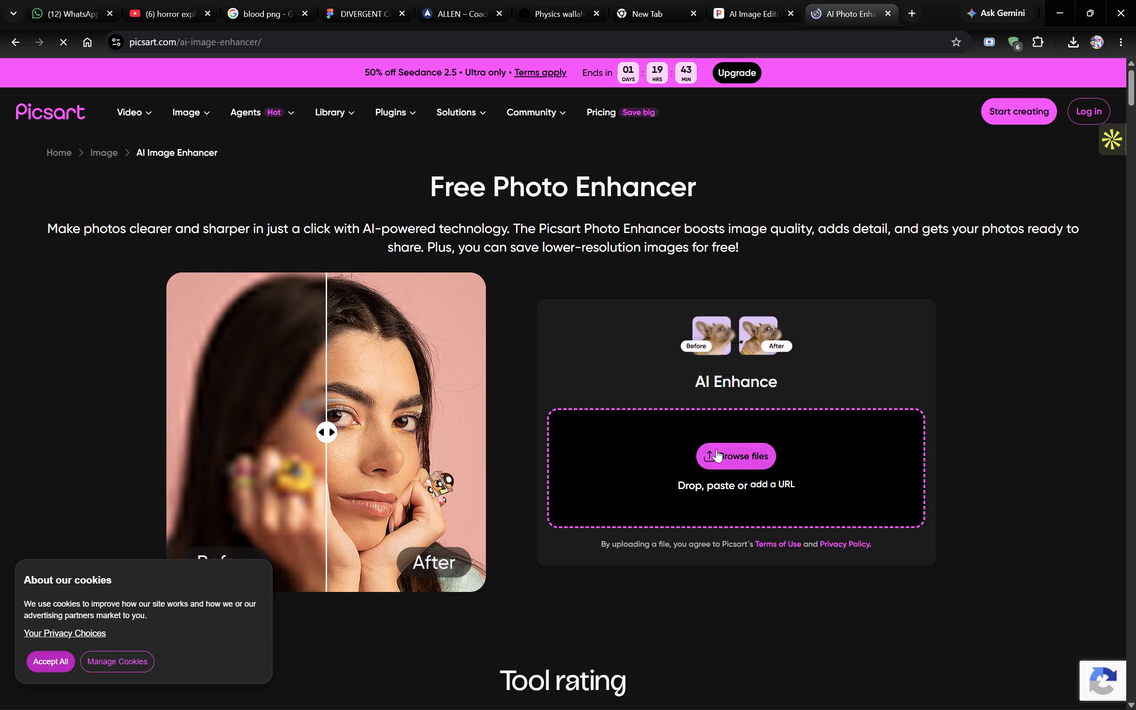
Upload the bridal woman's background-removed preview PNG from Downloads to the Picsart AI enhancer.
{"action": "left_click", "coordinate": [716, 449]}
{"action": "scroll", "coordinate": [289, 198], "scroll_direction": "down", "scroll_amount": 8}
{"action": "scroll", "coordinate": [289, 198], "scroll_direction": "up", "scroll_amount": 3}
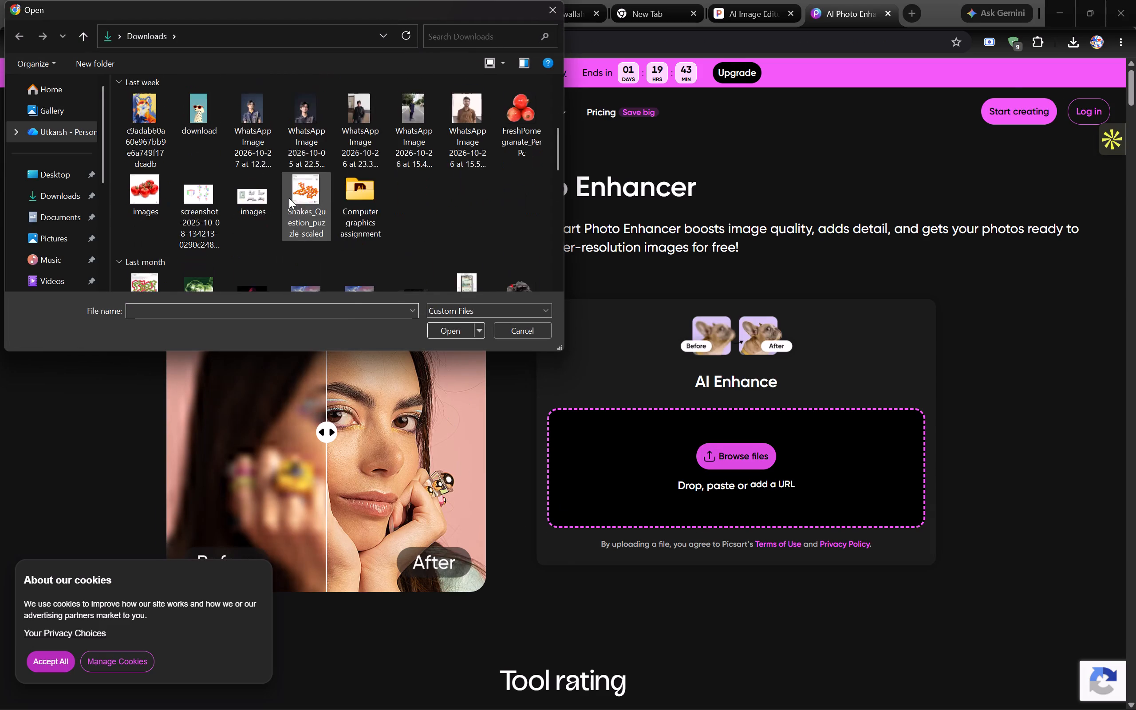
{"action": "scroll", "coordinate": [289, 198], "scroll_direction": "up", "scroll_amount": 4}
{"action": "left_click", "coordinate": [347, 124]}
{"action": "key", "text": "Return"}
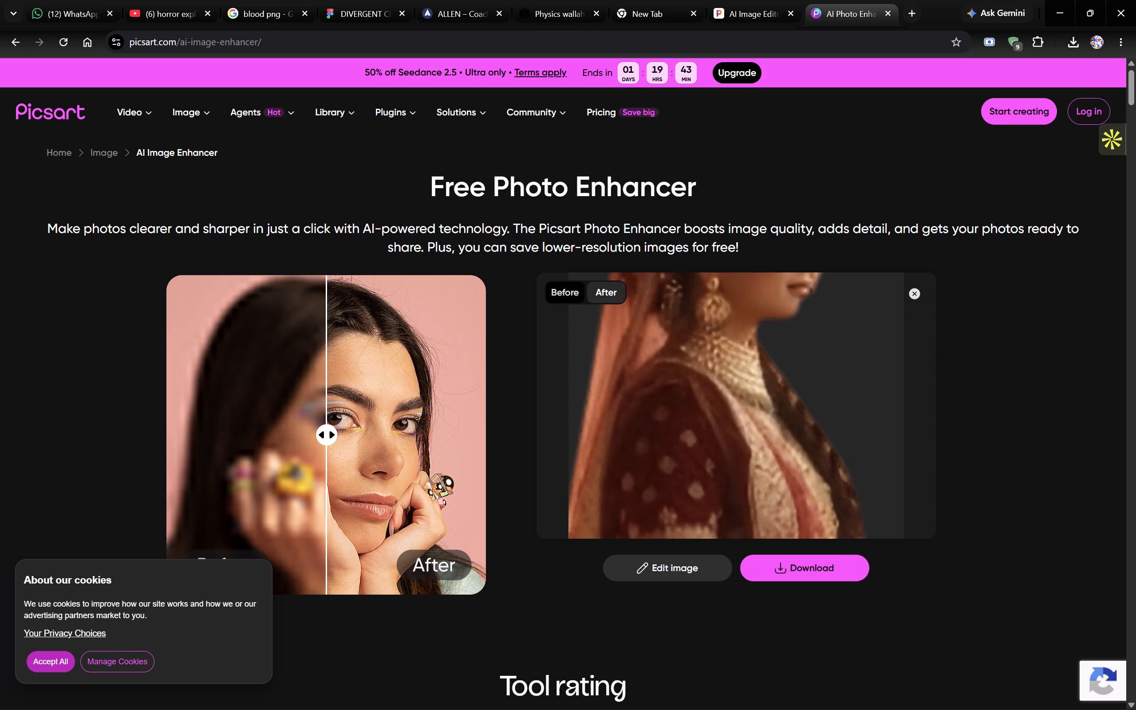
Compare the before and after previews, download the free low-res 448 x 598 px enhanced image and close the extra editor tab.
{"action": "scroll", "coordinate": [702, 382], "scroll_direction": "up", "scroll_amount": 1}
{"action": "left_click", "coordinate": [565, 287]}
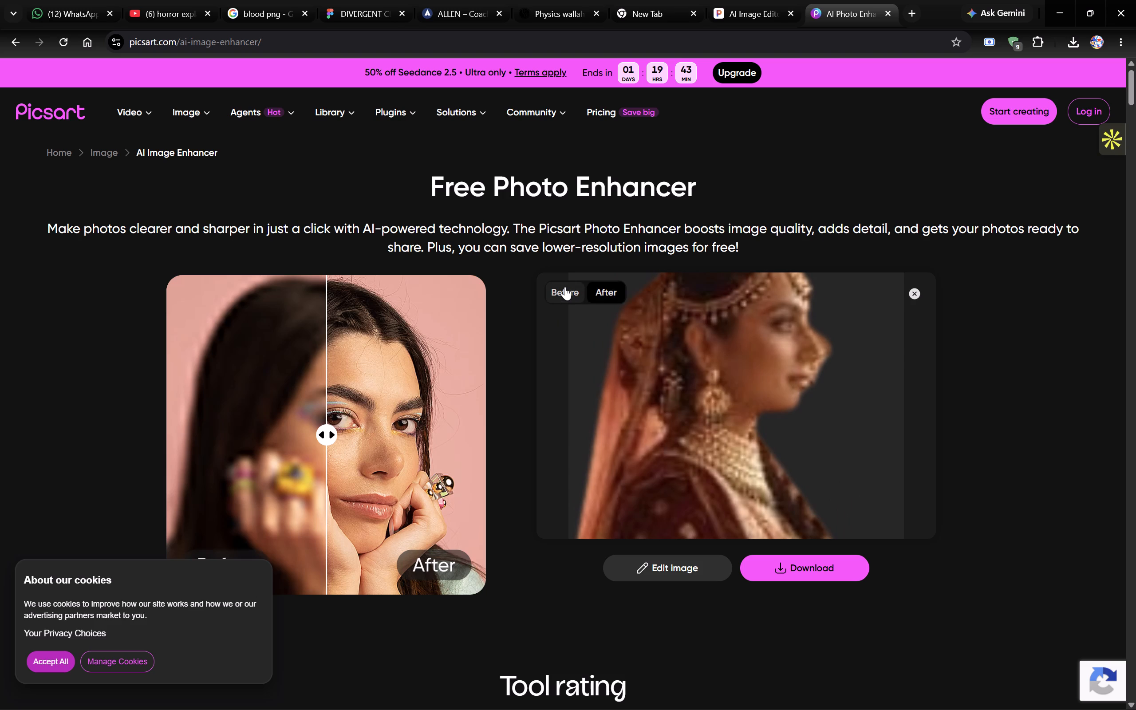
{"action": "left_click", "coordinate": [611, 283]}
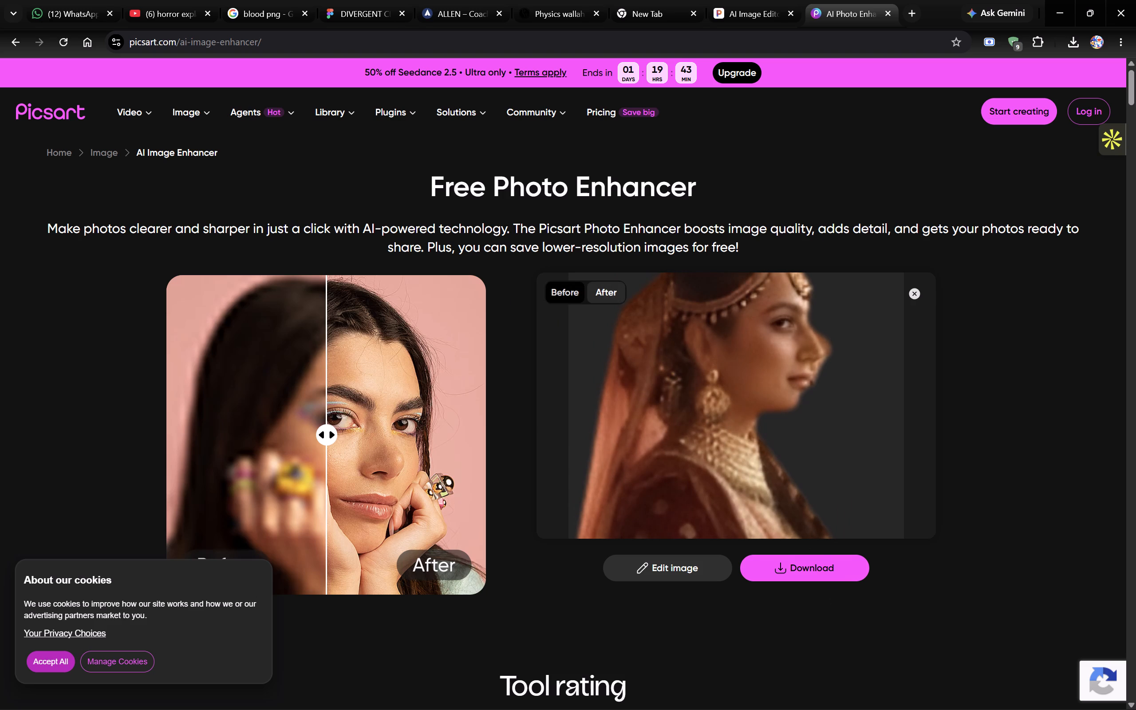
{"action": "left_click", "coordinate": [577, 280]}
{"action": "left_click", "coordinate": [571, 288]}
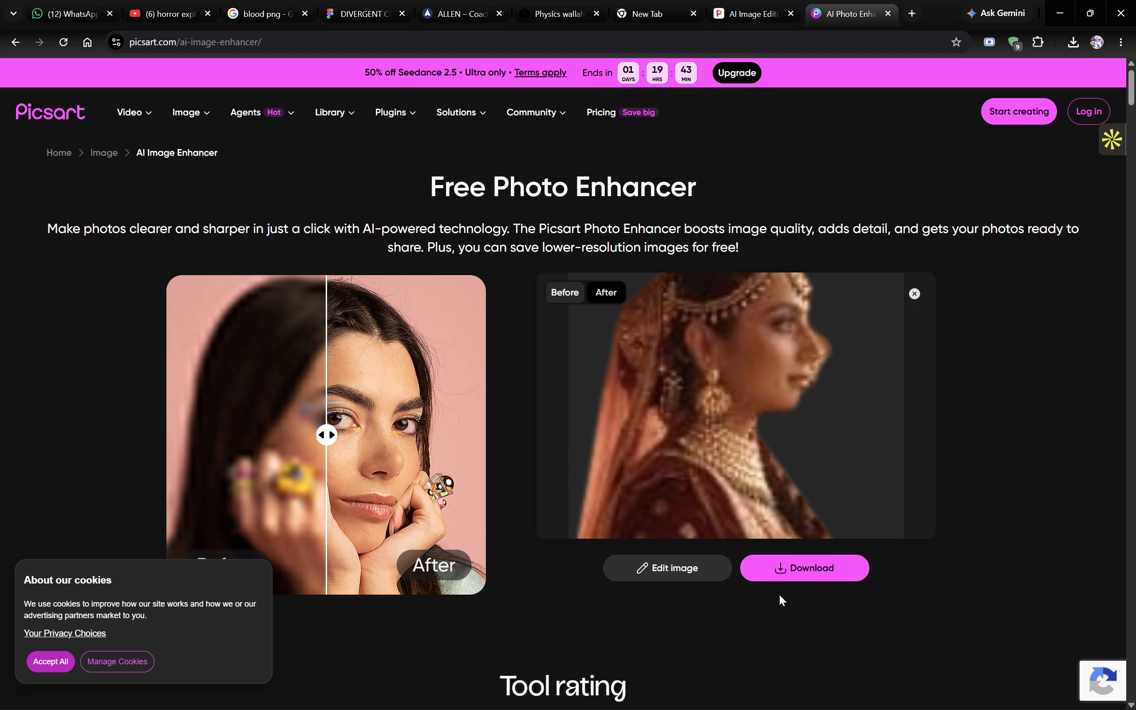
{"action": "left_click", "coordinate": [810, 557]}
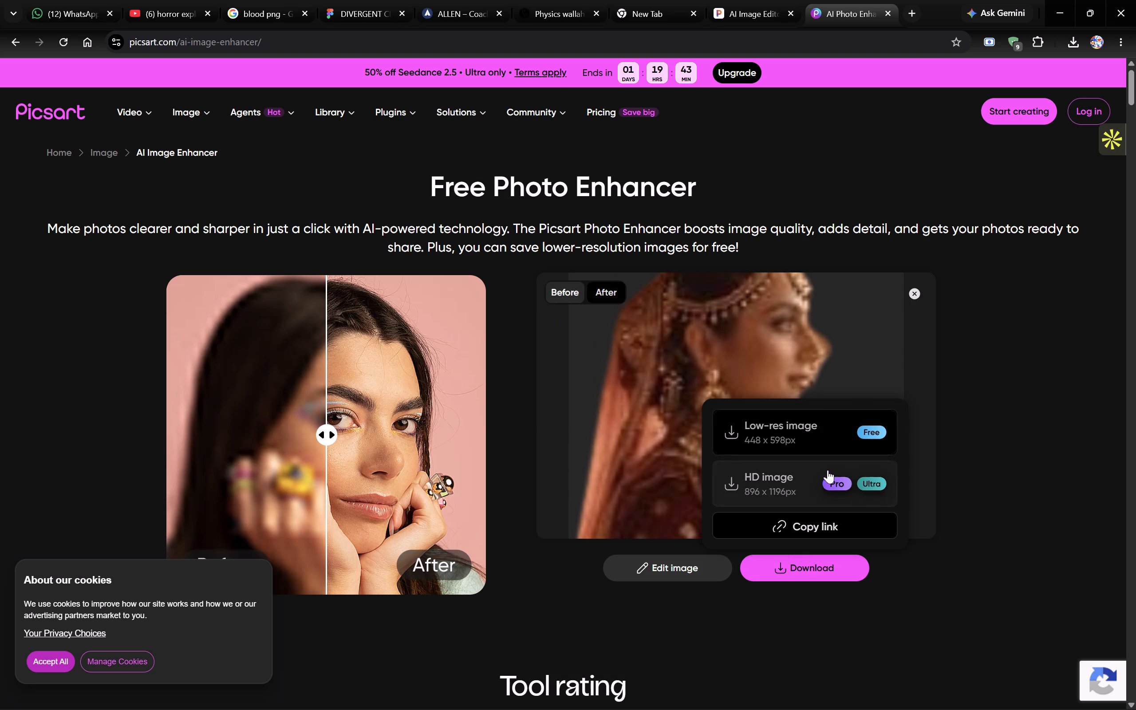
{"action": "left_click", "coordinate": [816, 431]}
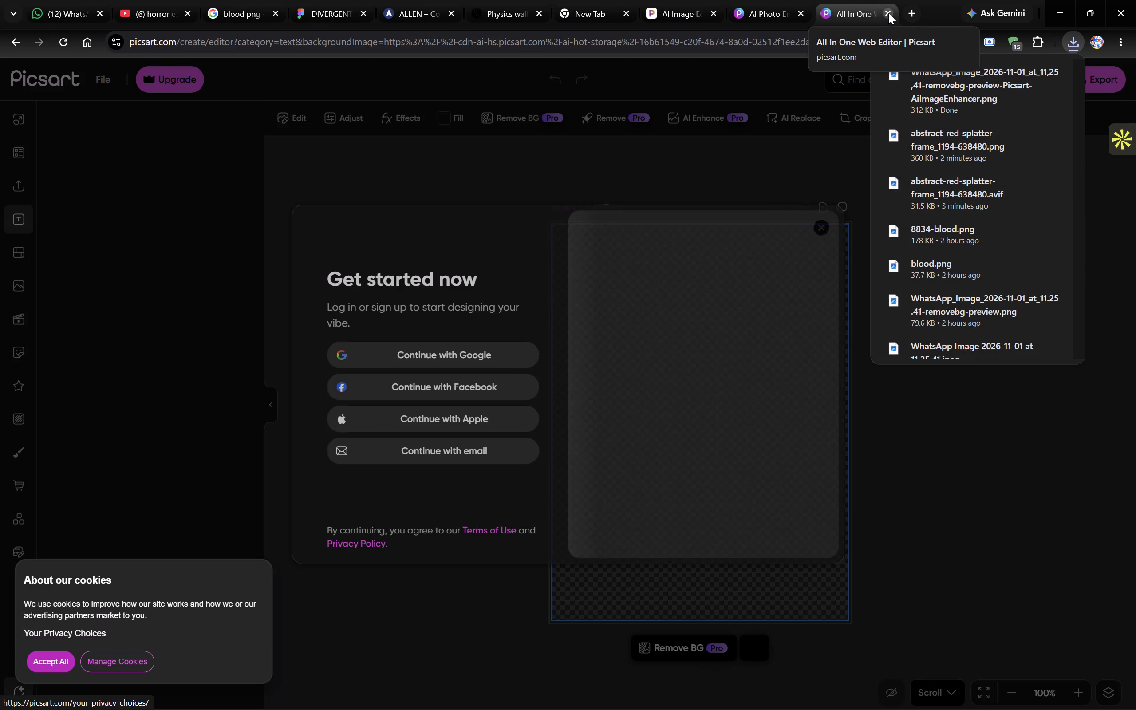
{"action": "left_click", "coordinate": [888, 13]}
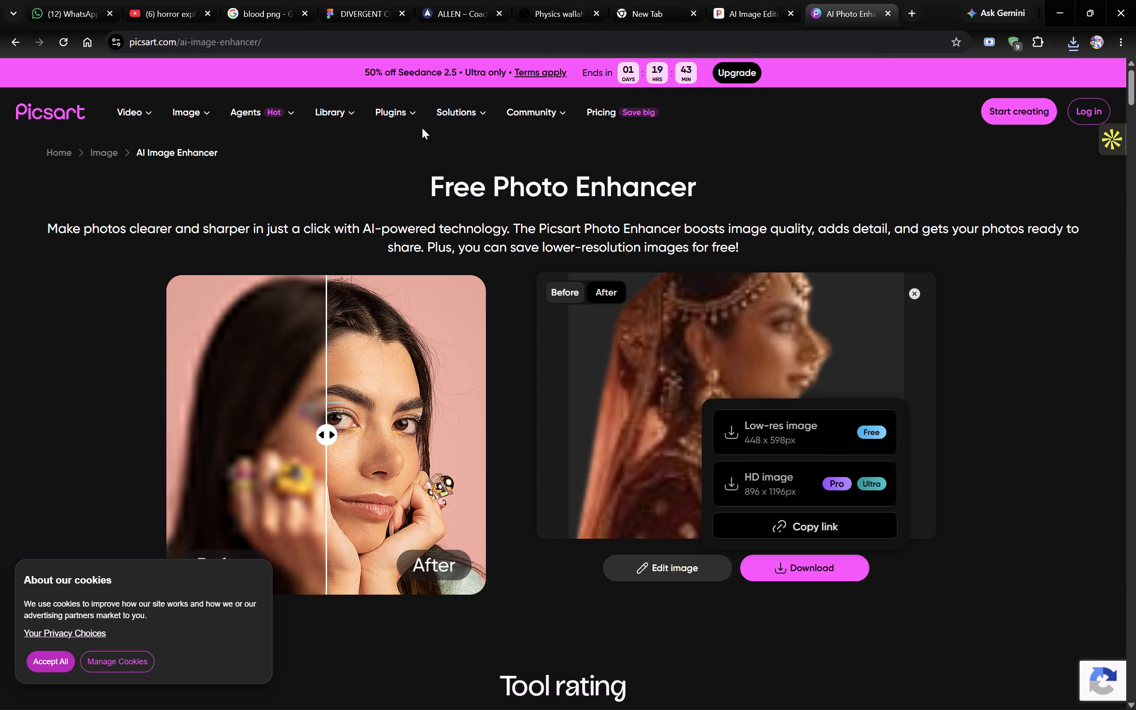
{"action": "left_click", "coordinate": [884, 12]}
Return to Photoshop and place the Picsart-enhanced bridal woman PNG from Downloads above her original layer.
{"action": "key", "text": "alt+Tab"}
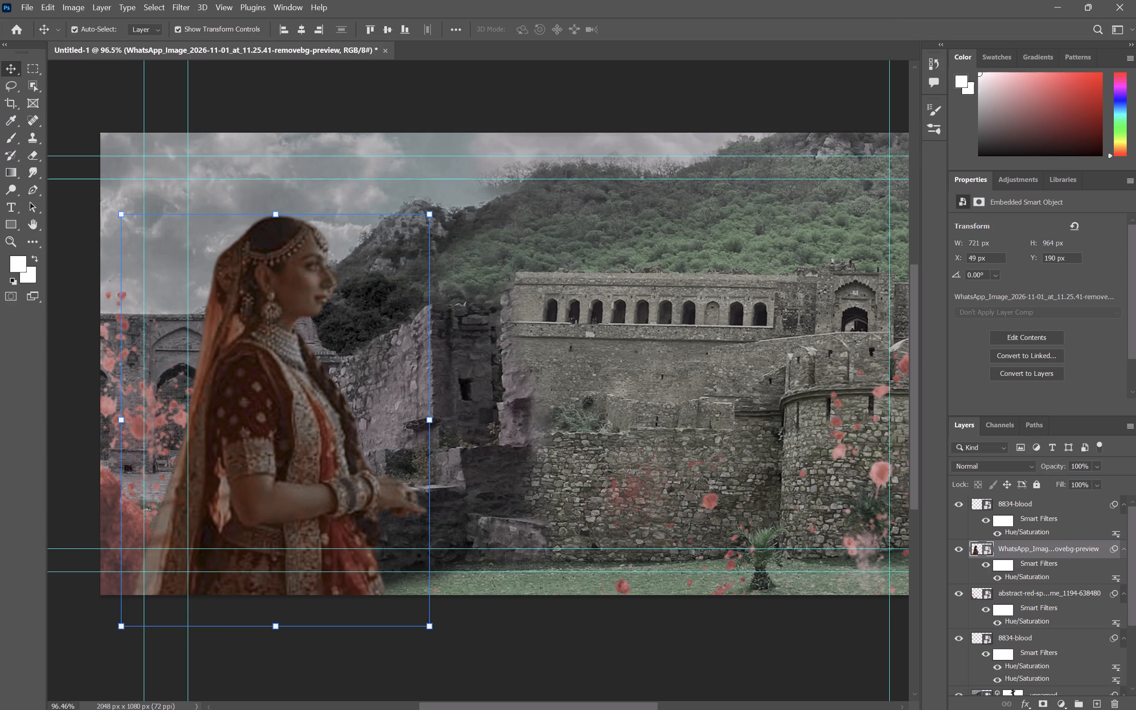
{"action": "left_click", "coordinate": [563, 702]}
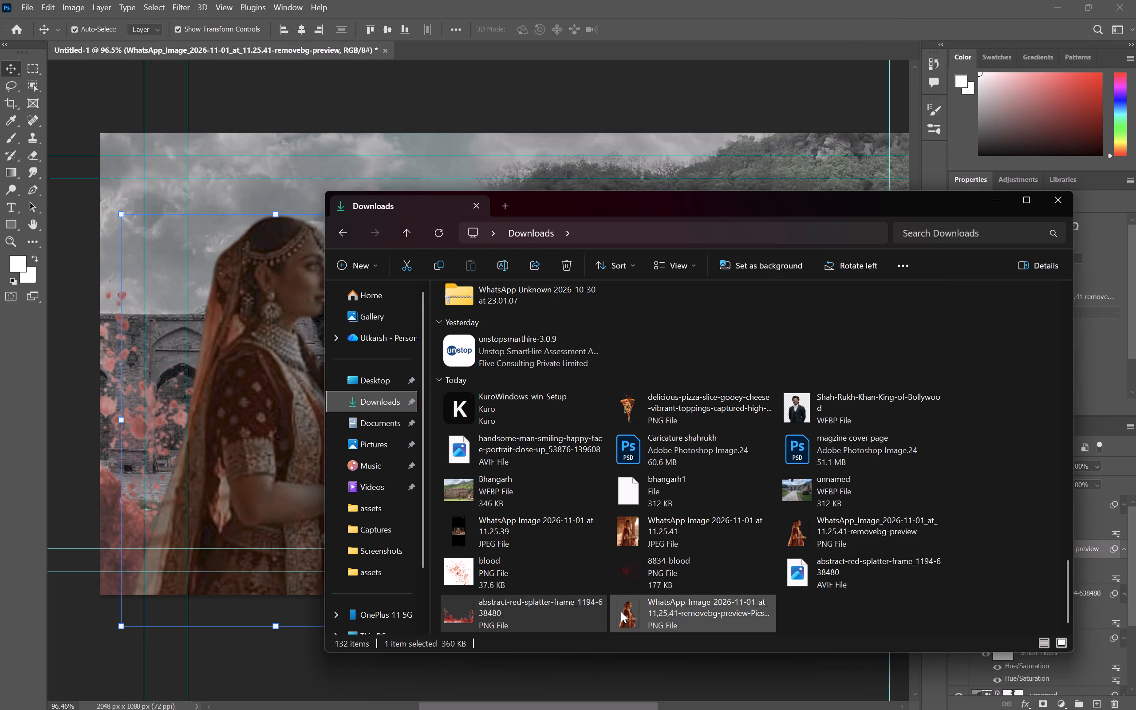
{"action": "scroll", "coordinate": [783, 505], "scroll_direction": "down", "scroll_amount": 3}
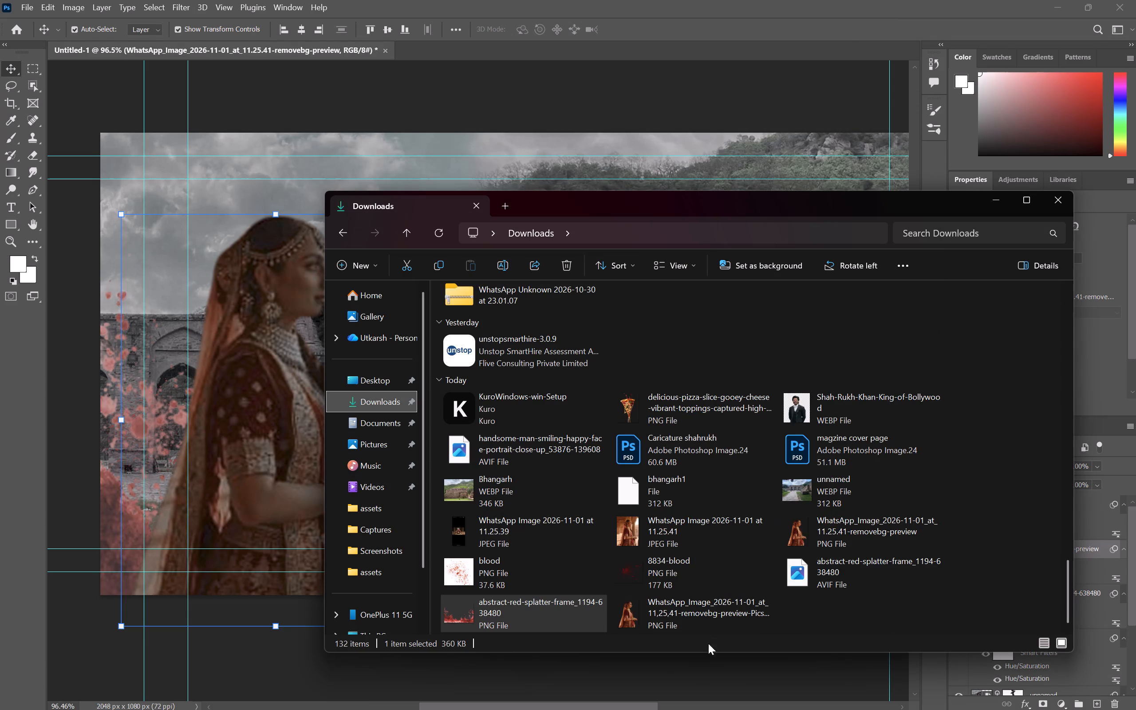
{"action": "left_click_drag", "start_coordinate": [708, 628], "coordinate": [647, 158]}
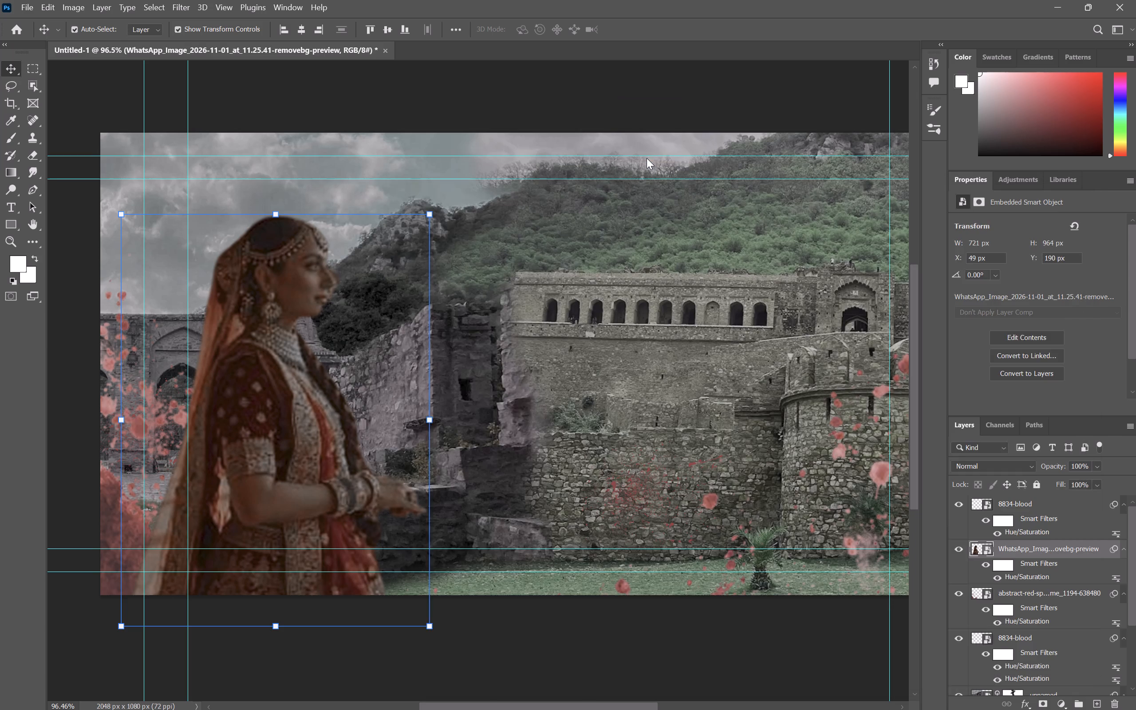
Scale the enhanced bridal woman to about 176%, position her over the original figure and commit the placement.
{"action": "left_click_drag", "start_coordinate": [602, 495], "coordinate": [660, 519]}
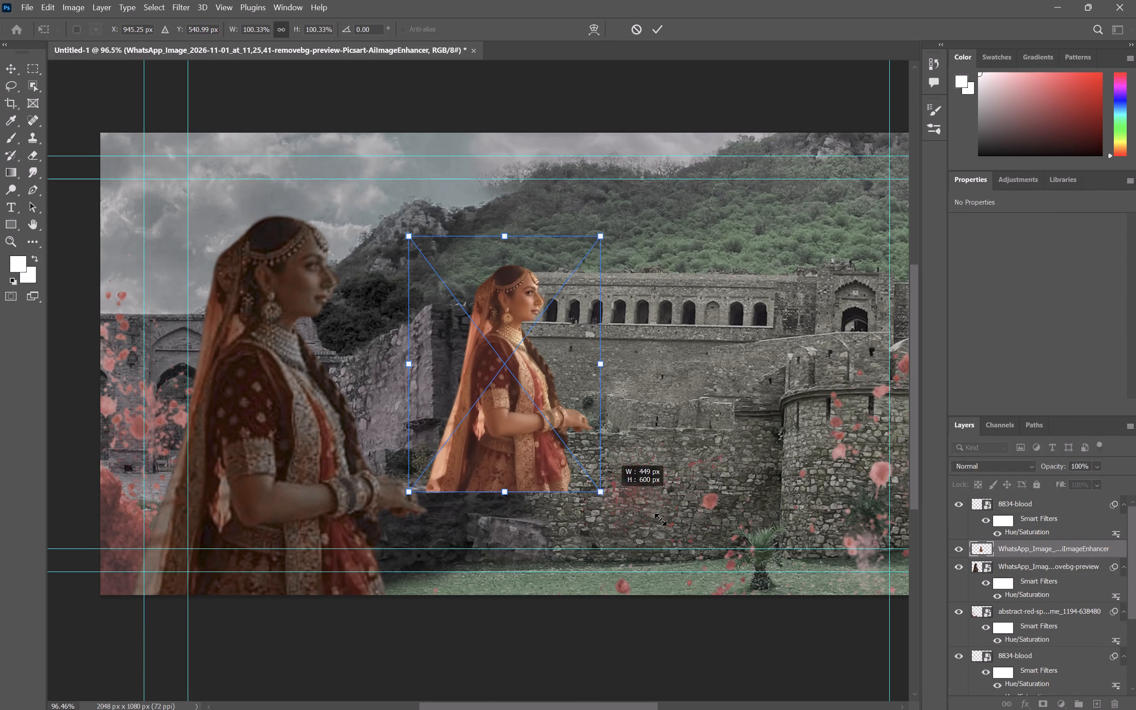
{"action": "left_click_drag", "start_coordinate": [660, 519], "coordinate": [745, 598]}
{"action": "left_click_drag", "start_coordinate": [549, 478], "coordinate": [496, 468]}
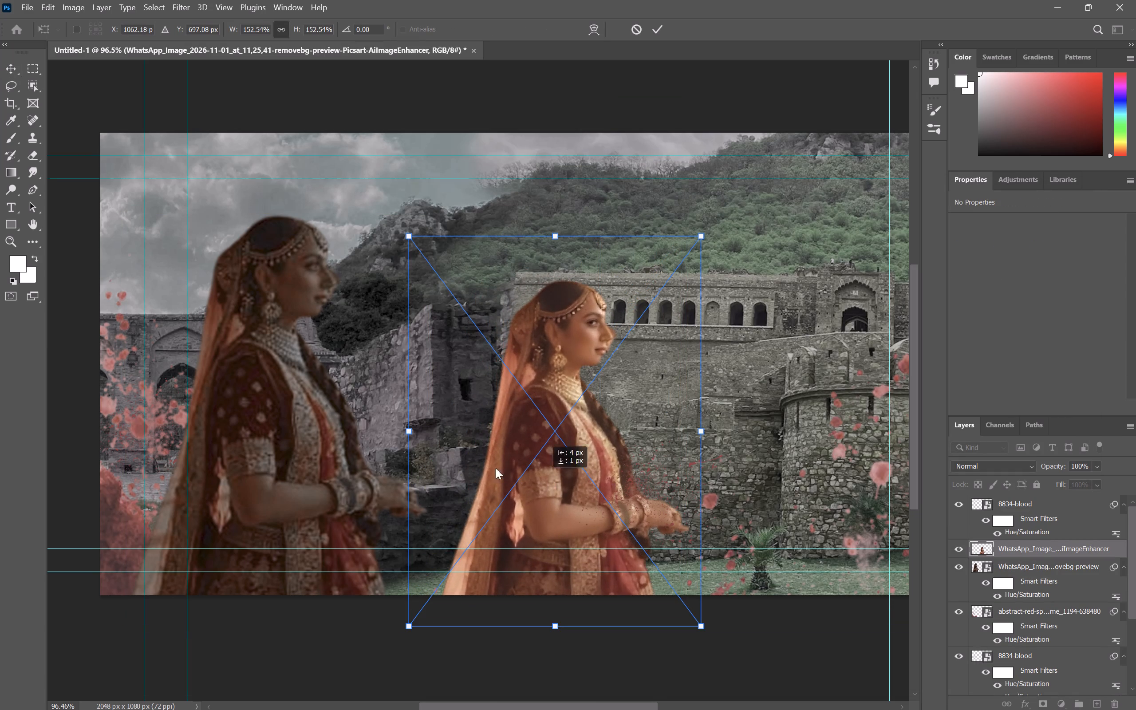
{"action": "left_click_drag", "start_coordinate": [496, 468], "coordinate": [255, 415]}
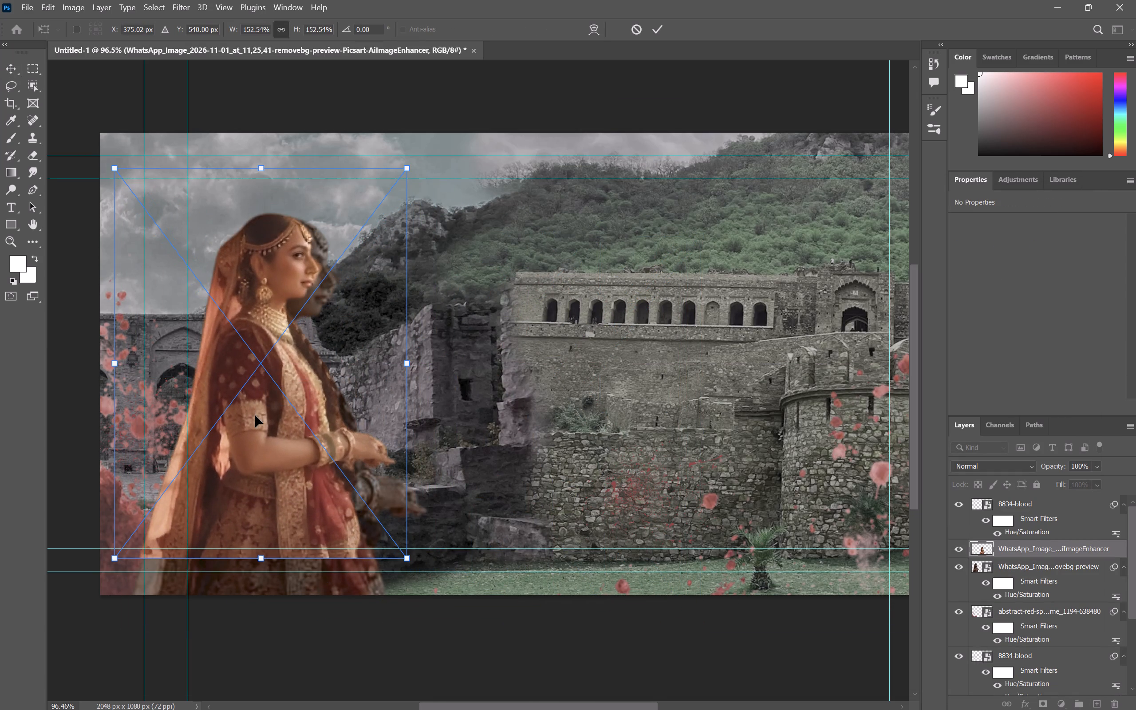
{"action": "left_click_drag", "start_coordinate": [406, 555], "coordinate": [440, 599]}
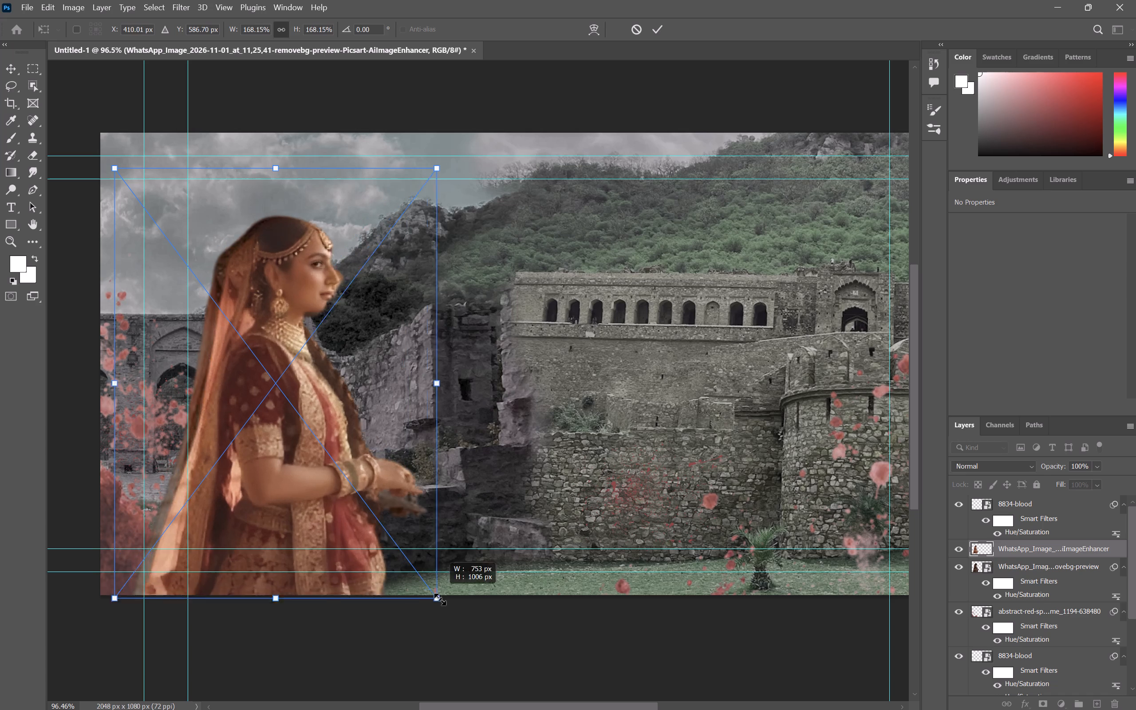
{"action": "left_click_drag", "start_coordinate": [440, 599], "coordinate": [456, 614]}
{"action": "left_click_drag", "start_coordinate": [312, 528], "coordinate": [293, 524]}
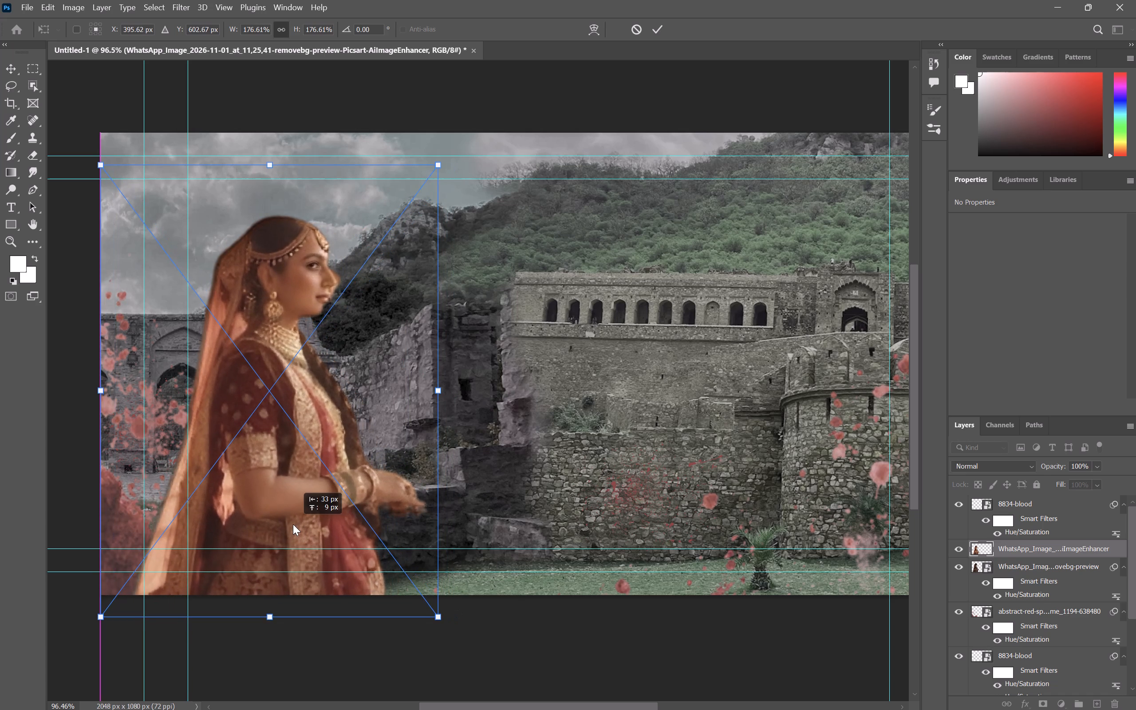
{"action": "left_click_drag", "start_coordinate": [293, 524], "coordinate": [294, 523]}
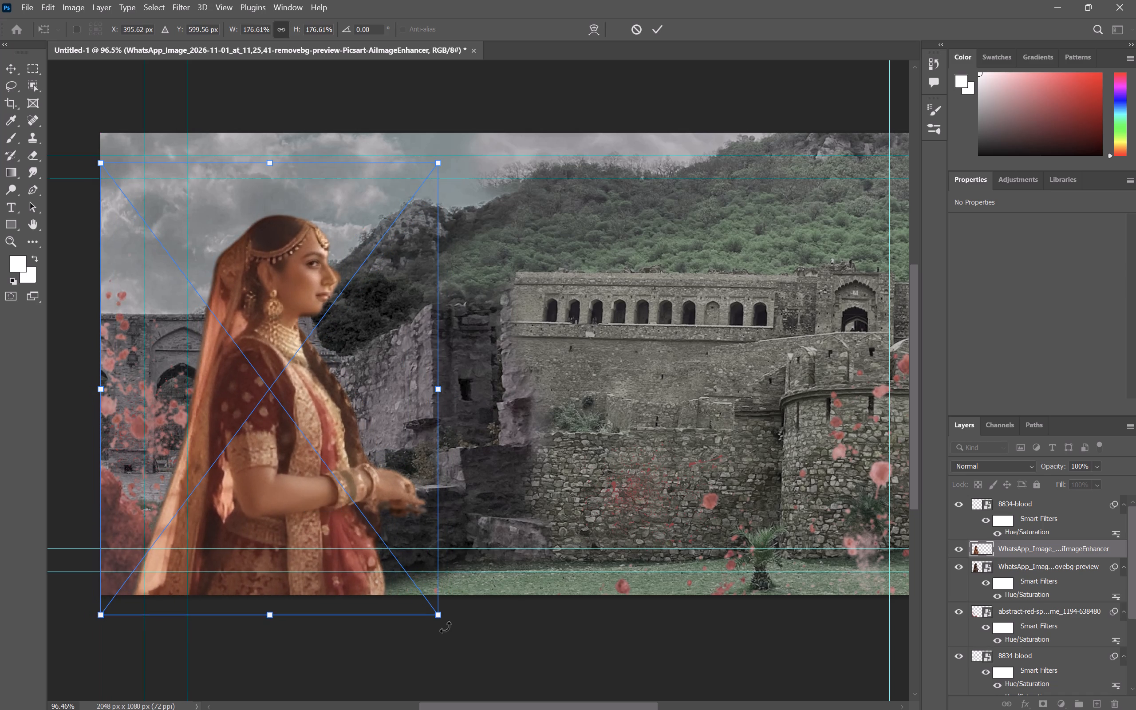
{"action": "left_click", "coordinate": [438, 617]}
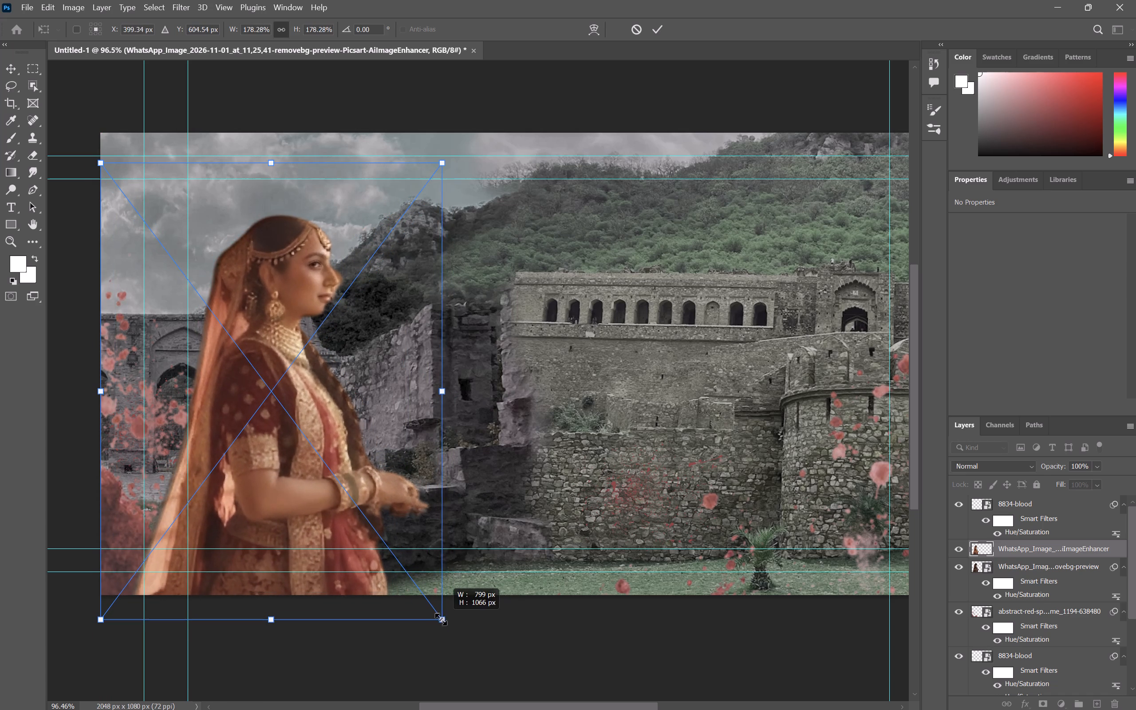
{"action": "left_click_drag", "start_coordinate": [368, 538], "coordinate": [367, 528]}
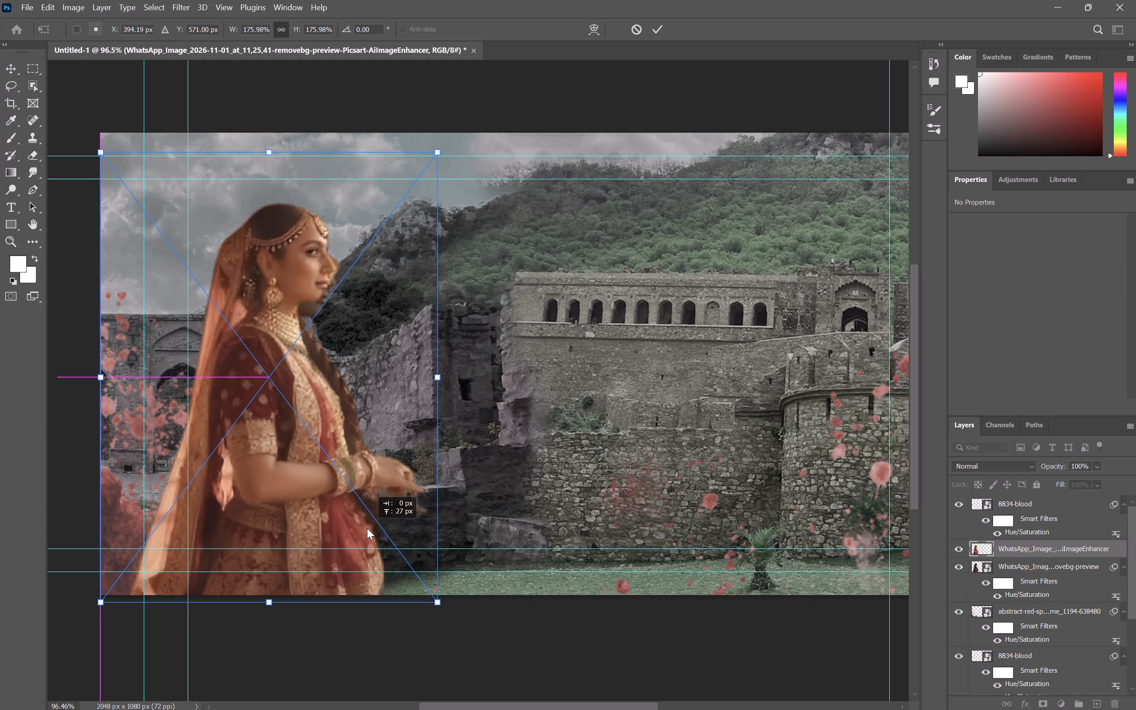
{"action": "left_click_drag", "start_coordinate": [367, 528], "coordinate": [367, 533]}
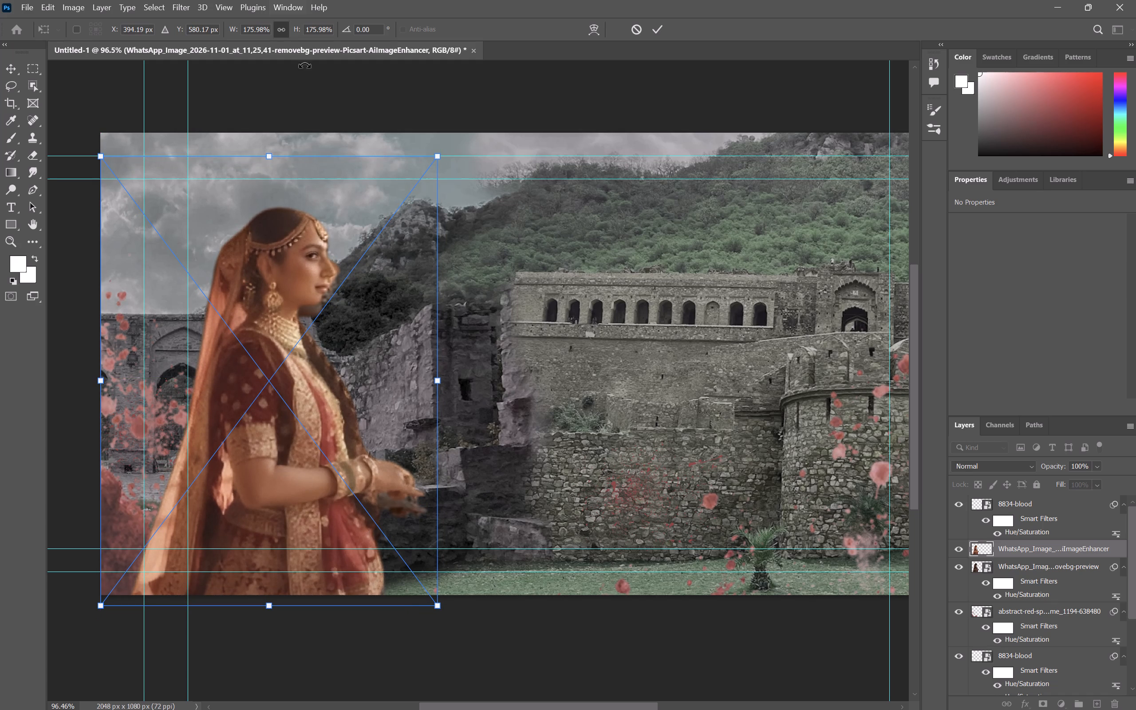
{"action": "key", "text": "ctrl+u"}
{"action": "left_click", "coordinate": [982, 545]}
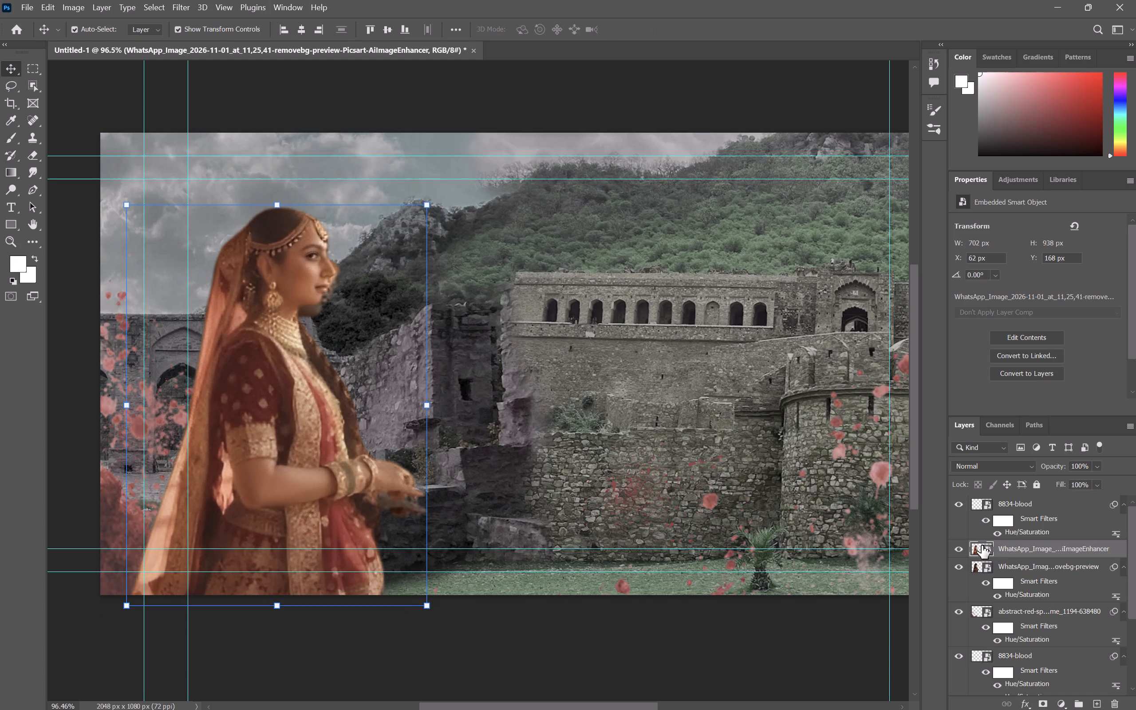
Apply a Hue/Saturation adjustment to the enhanced bridal woman with saturation -19 and lightness -42.
{"action": "key", "text": "ctrl+u"}
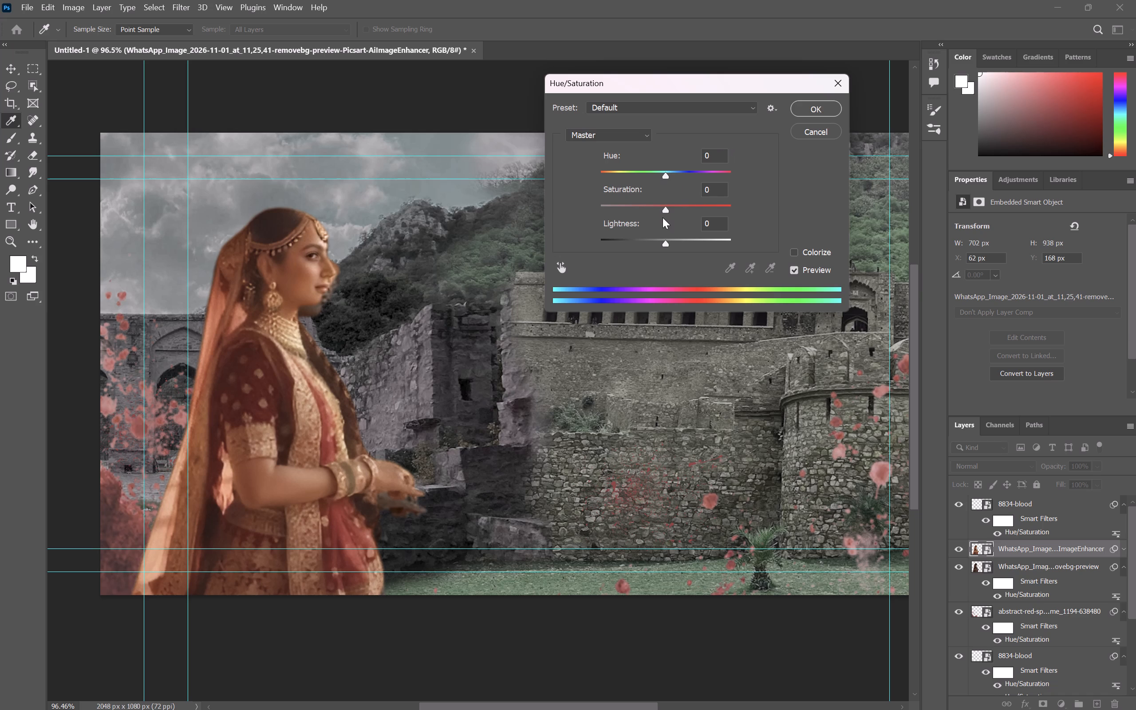
{"action": "left_click_drag", "start_coordinate": [664, 213], "coordinate": [656, 241]}
{"action": "left_click_drag", "start_coordinate": [656, 241], "coordinate": [640, 244]}
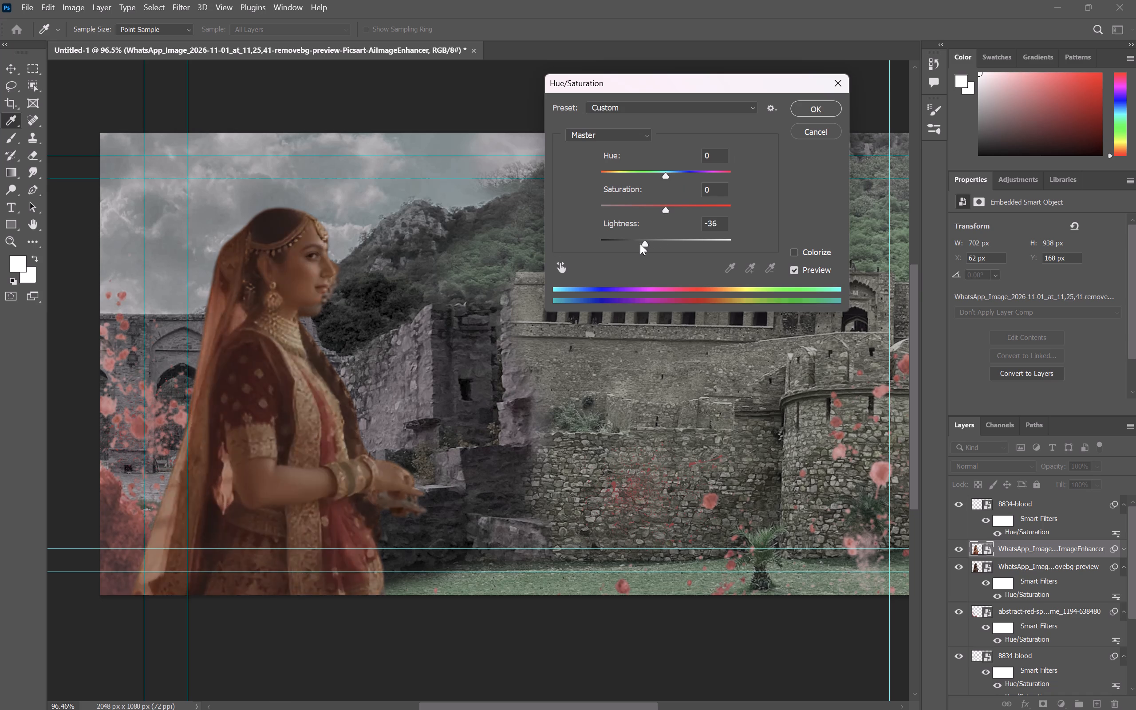
{"action": "left_click_drag", "start_coordinate": [640, 244], "coordinate": [639, 247]}
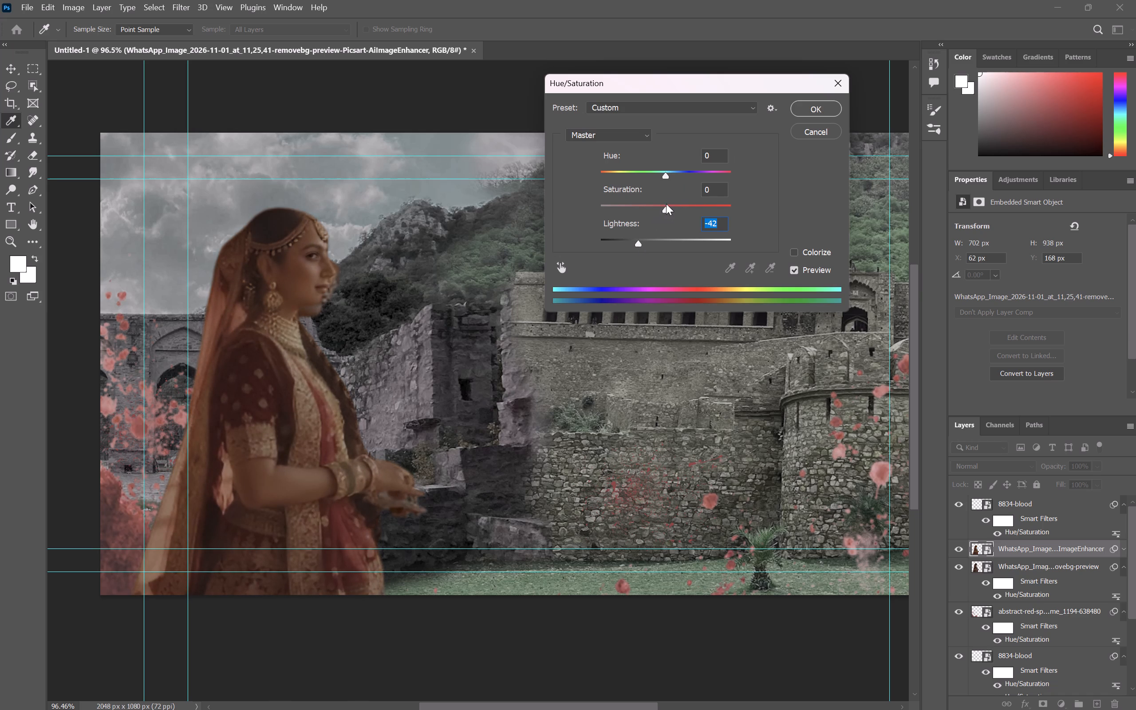
{"action": "left_click_drag", "start_coordinate": [663, 213], "coordinate": [651, 218]}
{"action": "left_click_drag", "start_coordinate": [651, 218], "coordinate": [653, 218]}
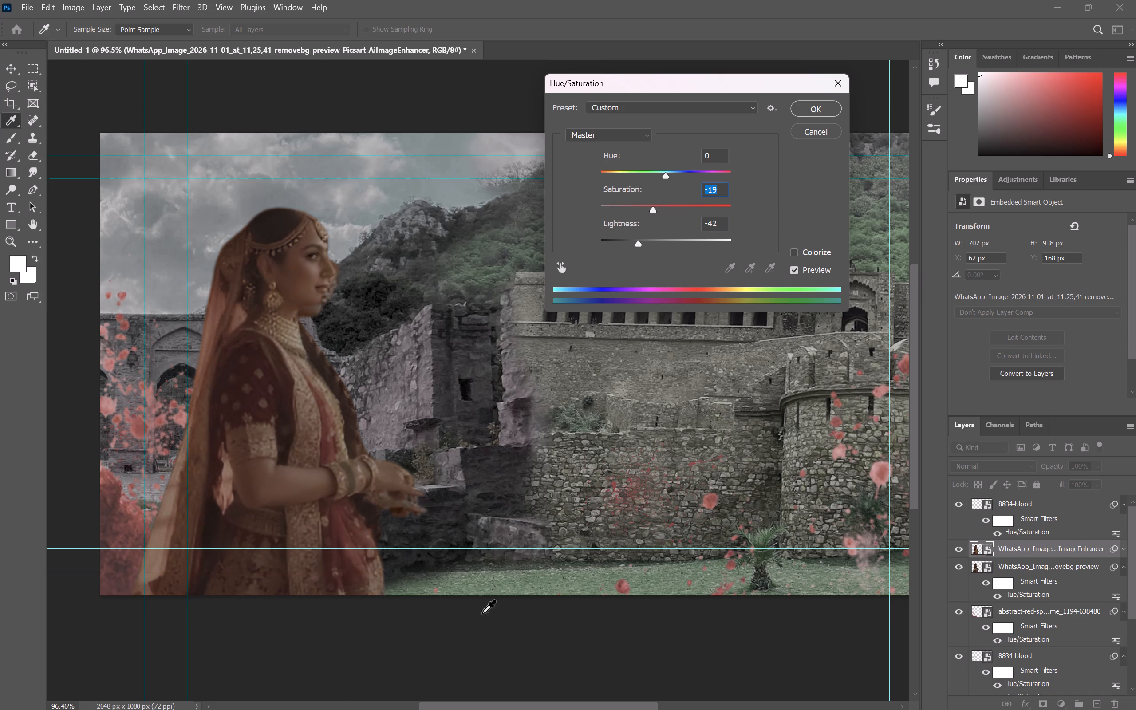
{"action": "left_click", "coordinate": [484, 625]}
{"action": "left_click", "coordinate": [1000, 567]}
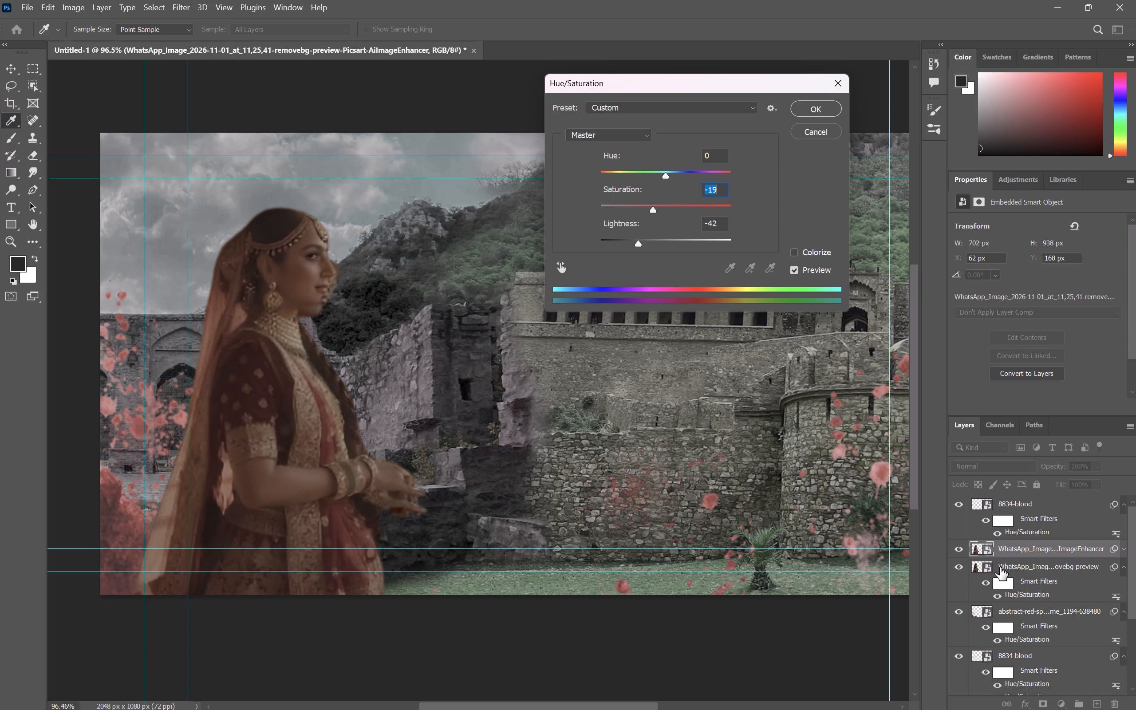
{"action": "left_click", "coordinate": [978, 562]}
{"action": "left_click", "coordinate": [822, 106]}
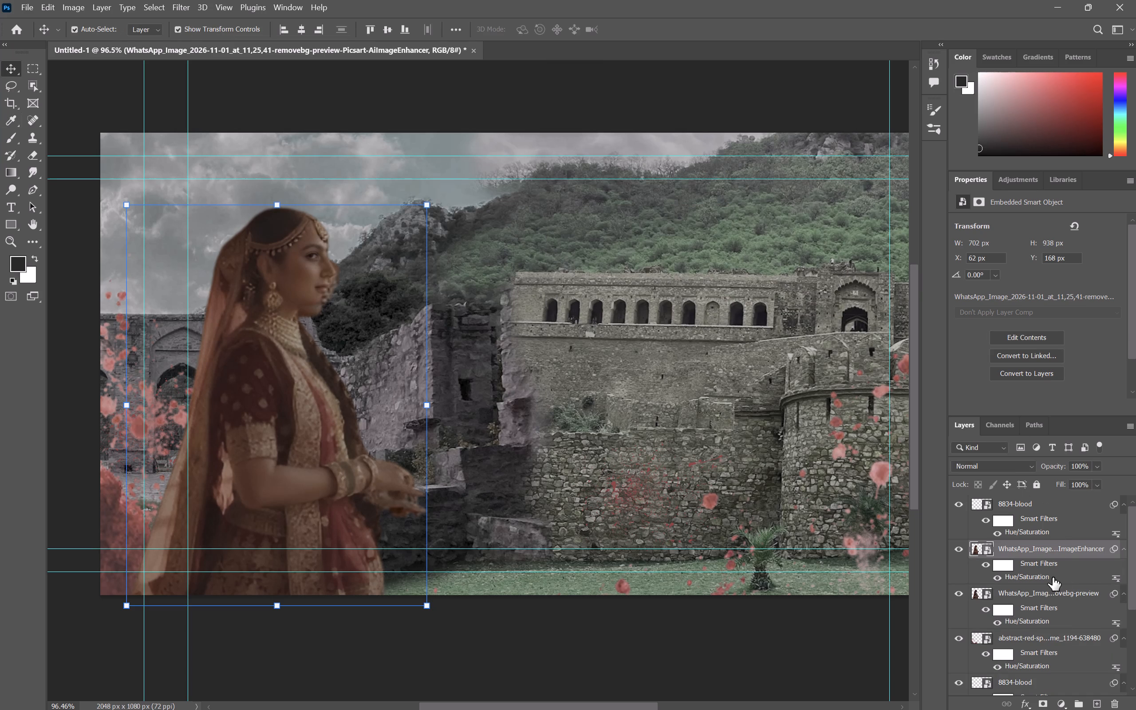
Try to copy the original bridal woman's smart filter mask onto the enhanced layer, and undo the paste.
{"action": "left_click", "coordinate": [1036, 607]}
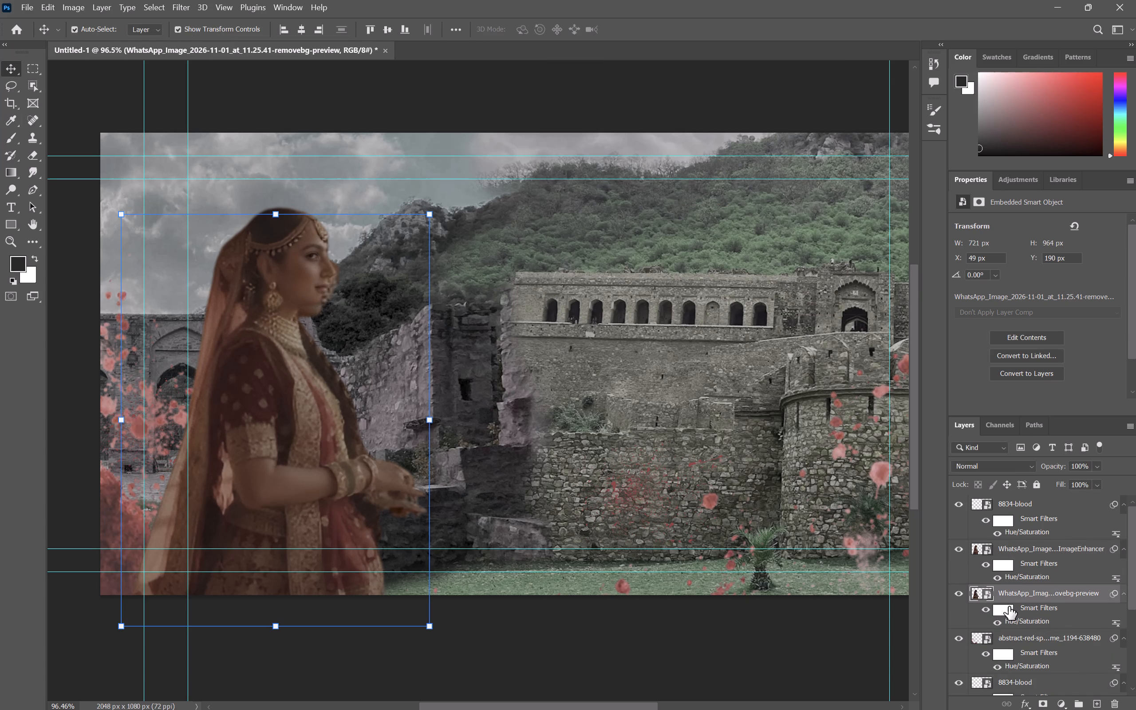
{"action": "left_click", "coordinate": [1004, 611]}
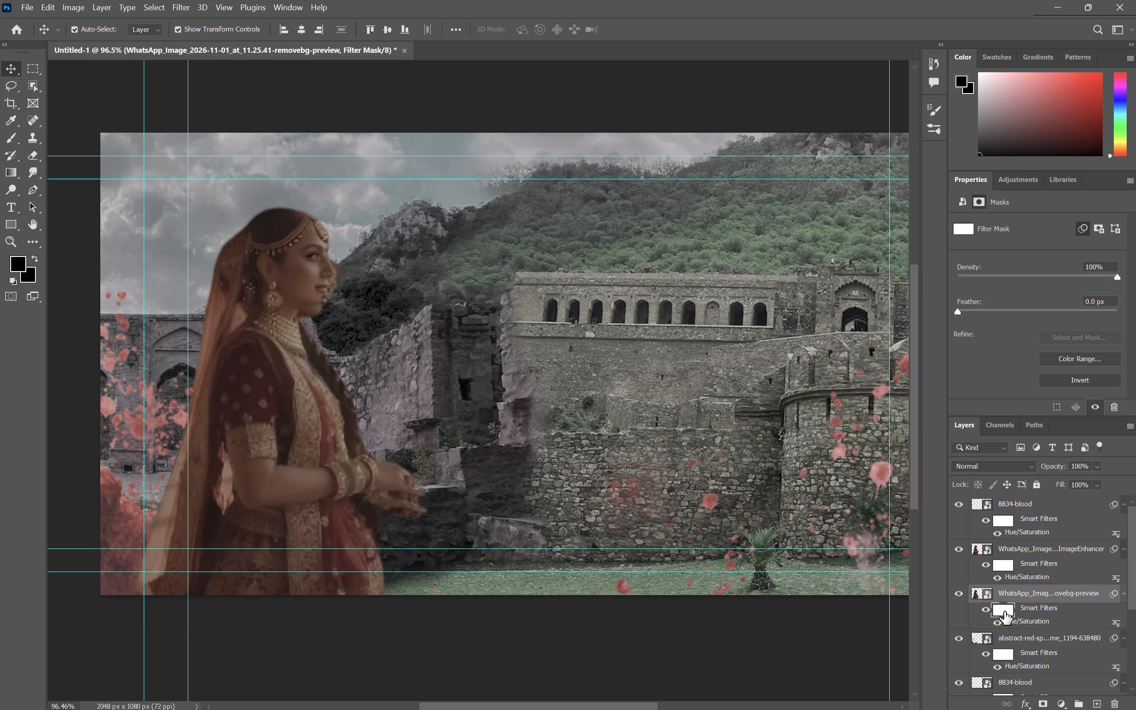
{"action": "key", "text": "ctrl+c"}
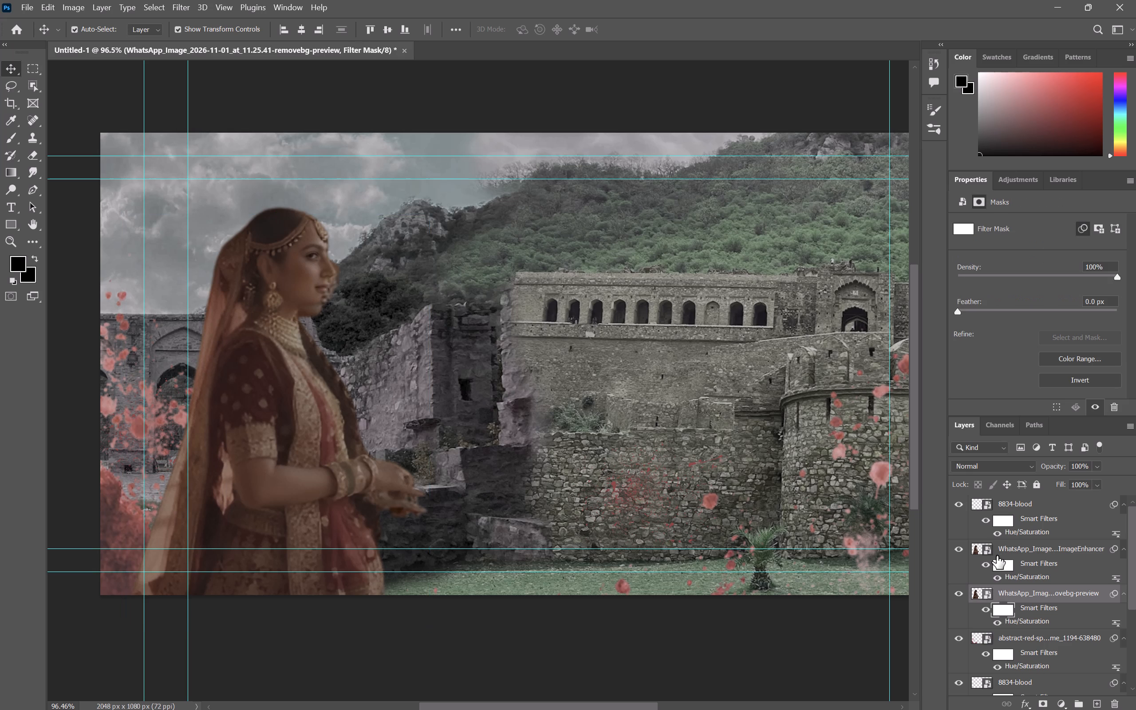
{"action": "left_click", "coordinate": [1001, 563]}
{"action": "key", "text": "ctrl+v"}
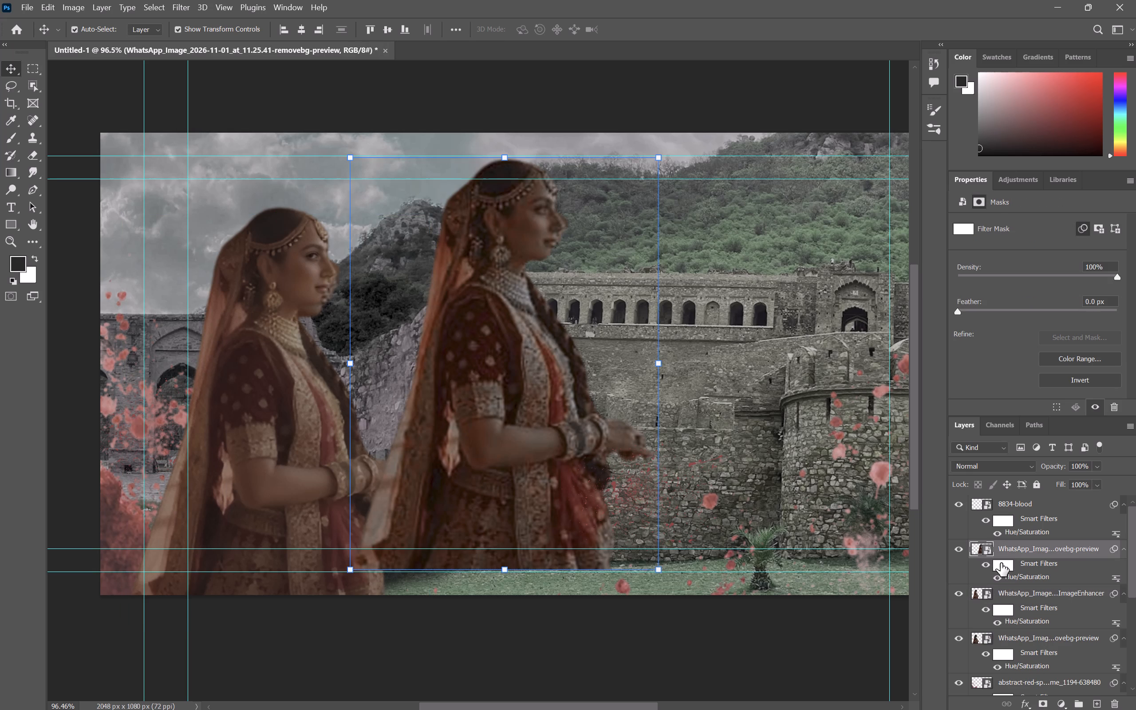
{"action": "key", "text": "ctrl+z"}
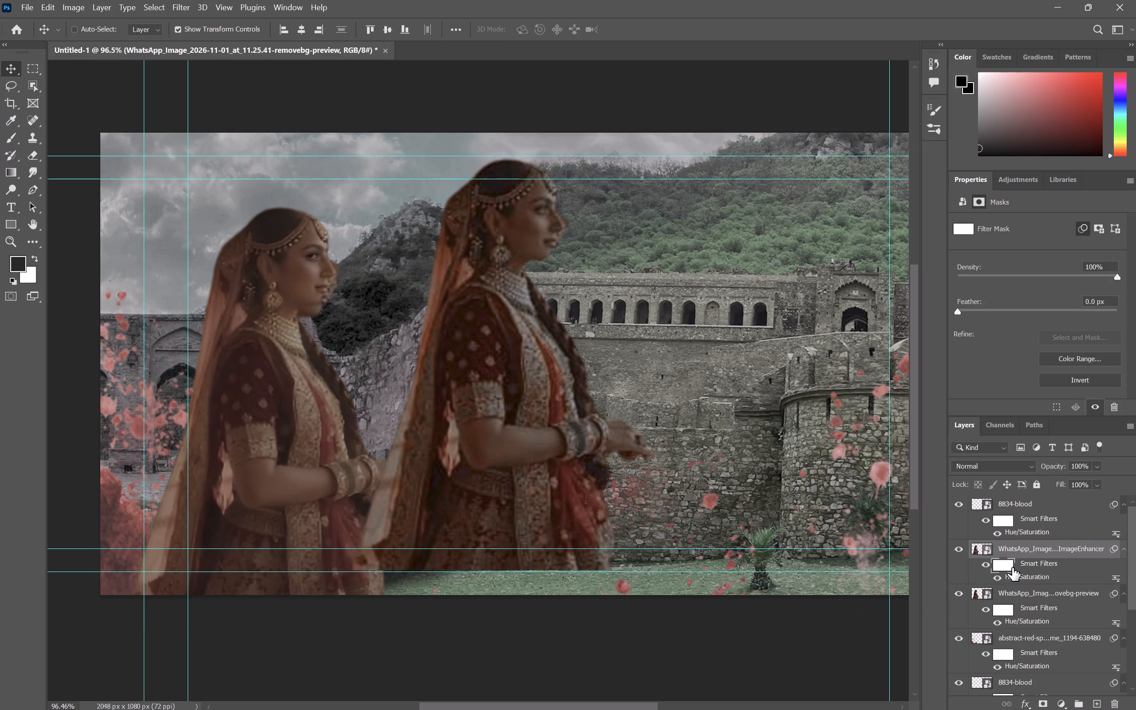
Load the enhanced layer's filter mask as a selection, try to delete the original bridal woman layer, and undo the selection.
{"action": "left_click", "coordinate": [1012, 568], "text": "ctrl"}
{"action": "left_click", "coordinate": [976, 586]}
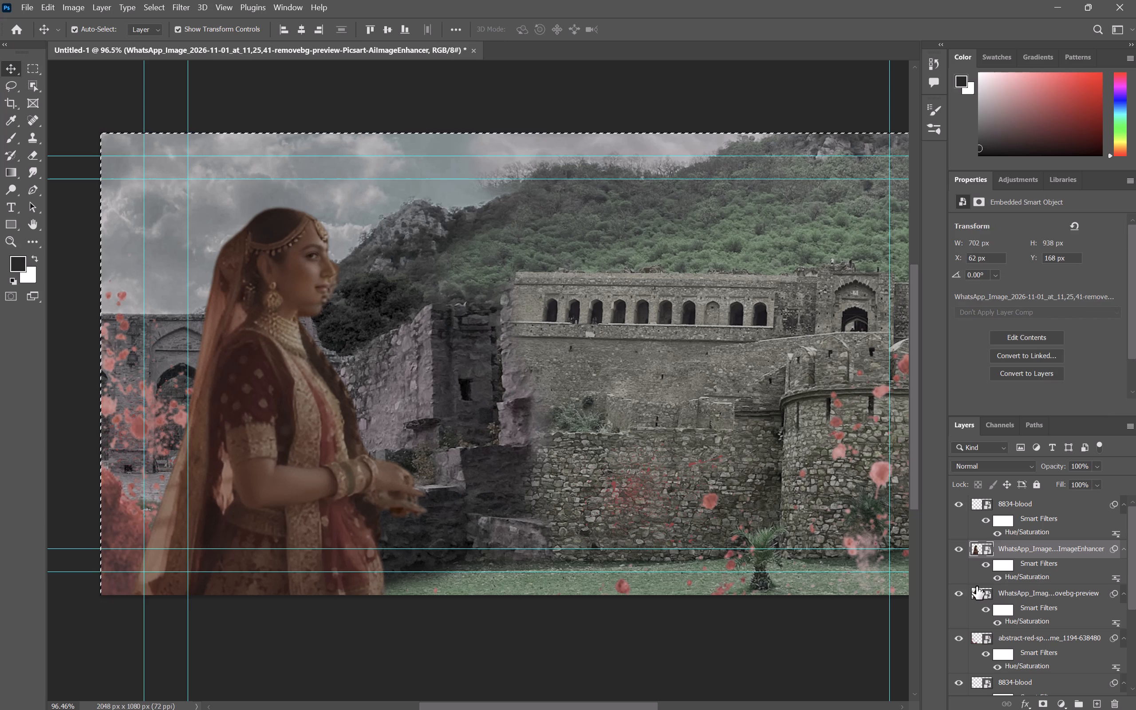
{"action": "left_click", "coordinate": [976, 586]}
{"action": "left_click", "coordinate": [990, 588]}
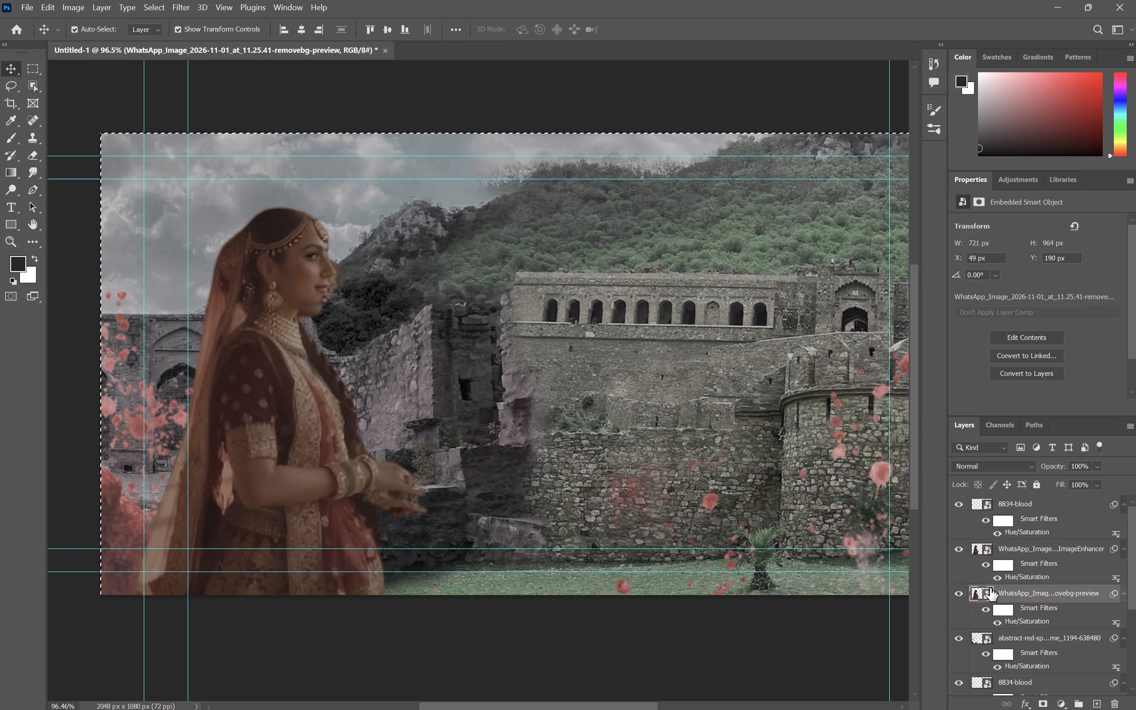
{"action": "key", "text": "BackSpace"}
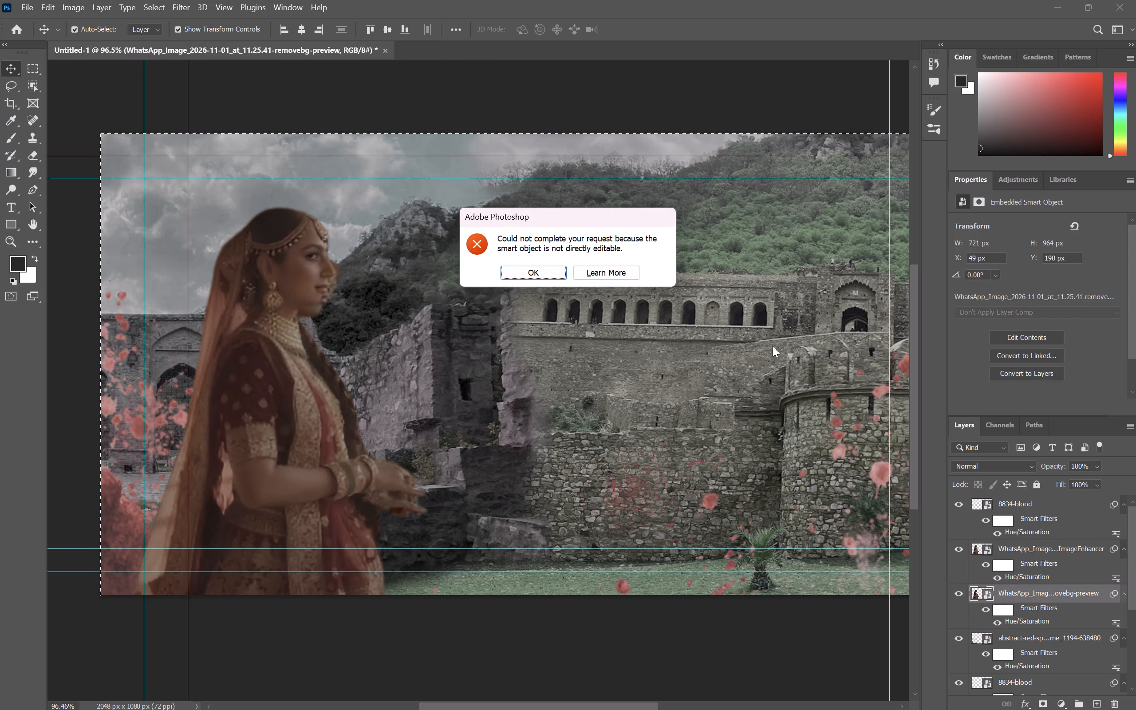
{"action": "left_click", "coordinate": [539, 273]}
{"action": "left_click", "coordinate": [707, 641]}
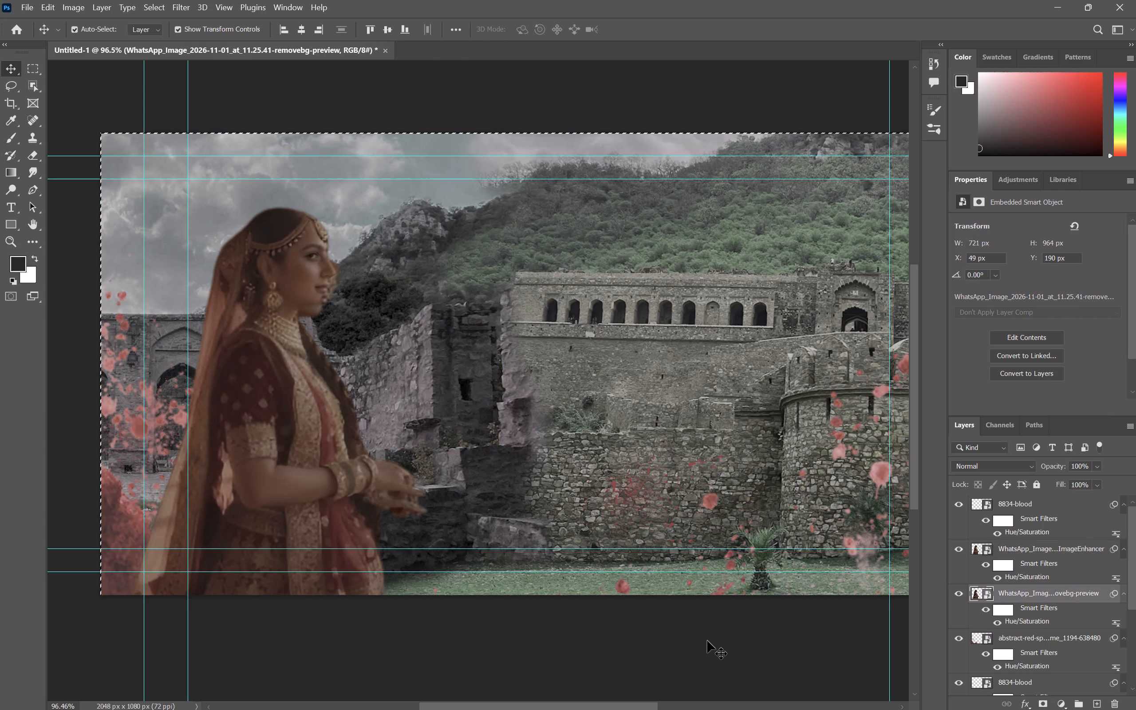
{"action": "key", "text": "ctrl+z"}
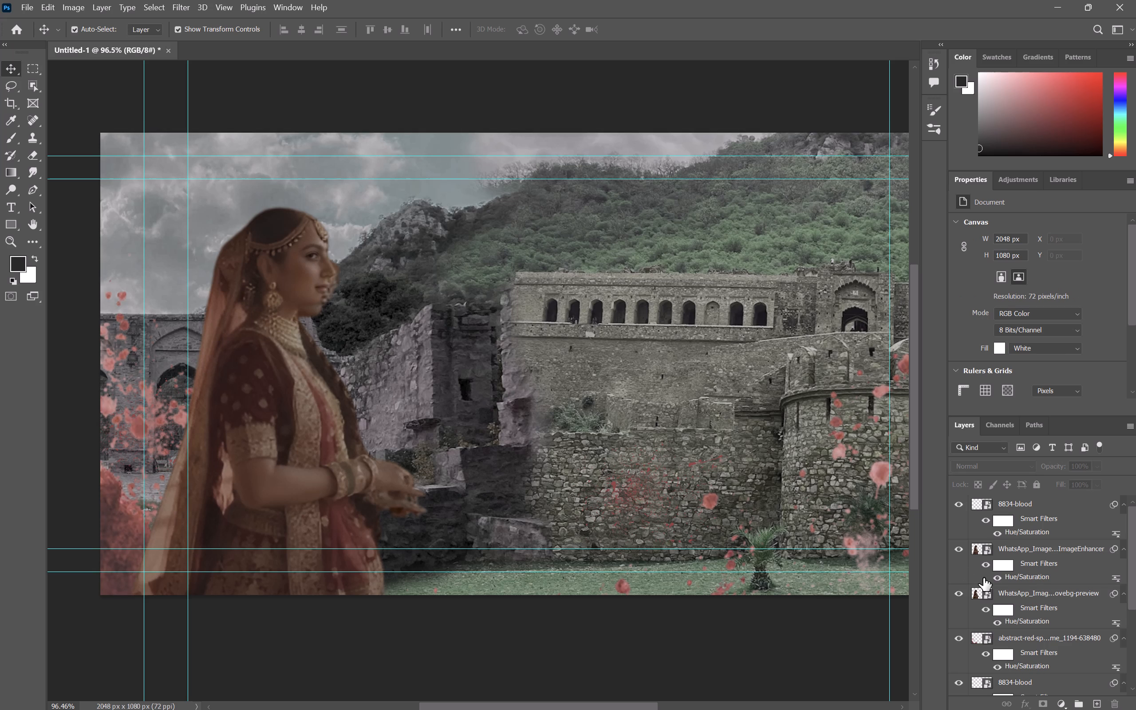
Delete the original removebg-preview bridal woman layer beneath the enhanced one.
{"action": "left_click", "coordinate": [978, 594]}
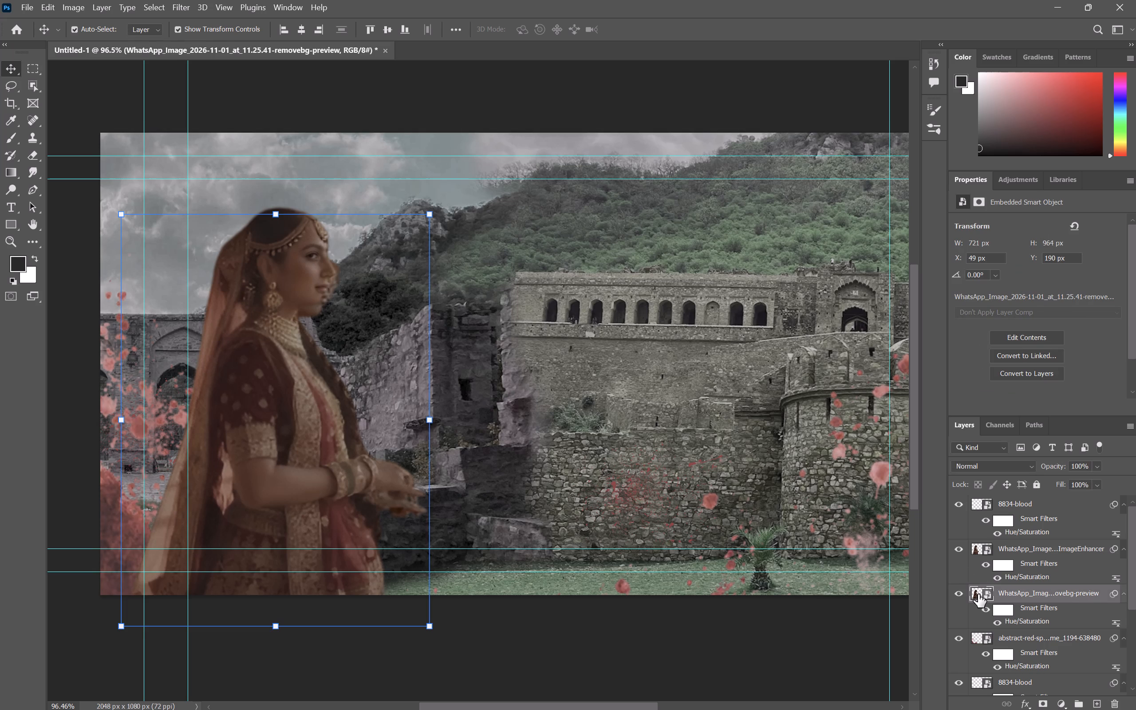
{"action": "key", "text": "BackSpace"}
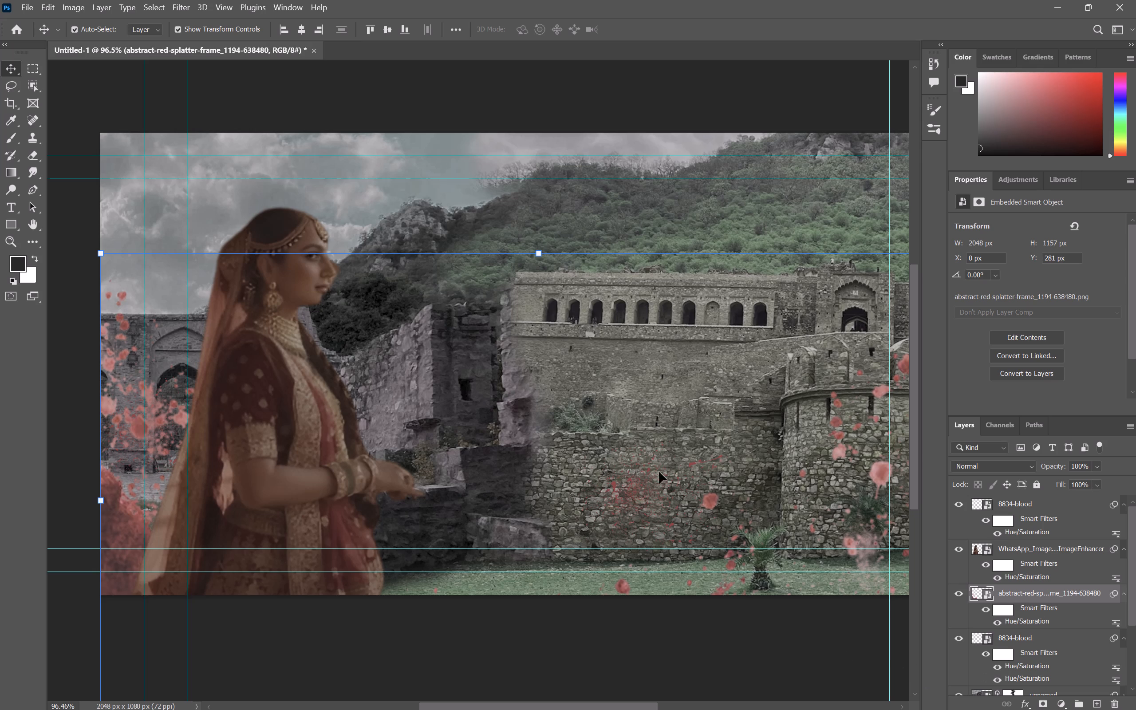
Add a second Hue/Saturation adjustment to the enhanced bridal woman layer with Master saturation at -11.
{"action": "left_click", "coordinate": [1030, 606]}
{"action": "left_click", "coordinate": [1015, 575]}
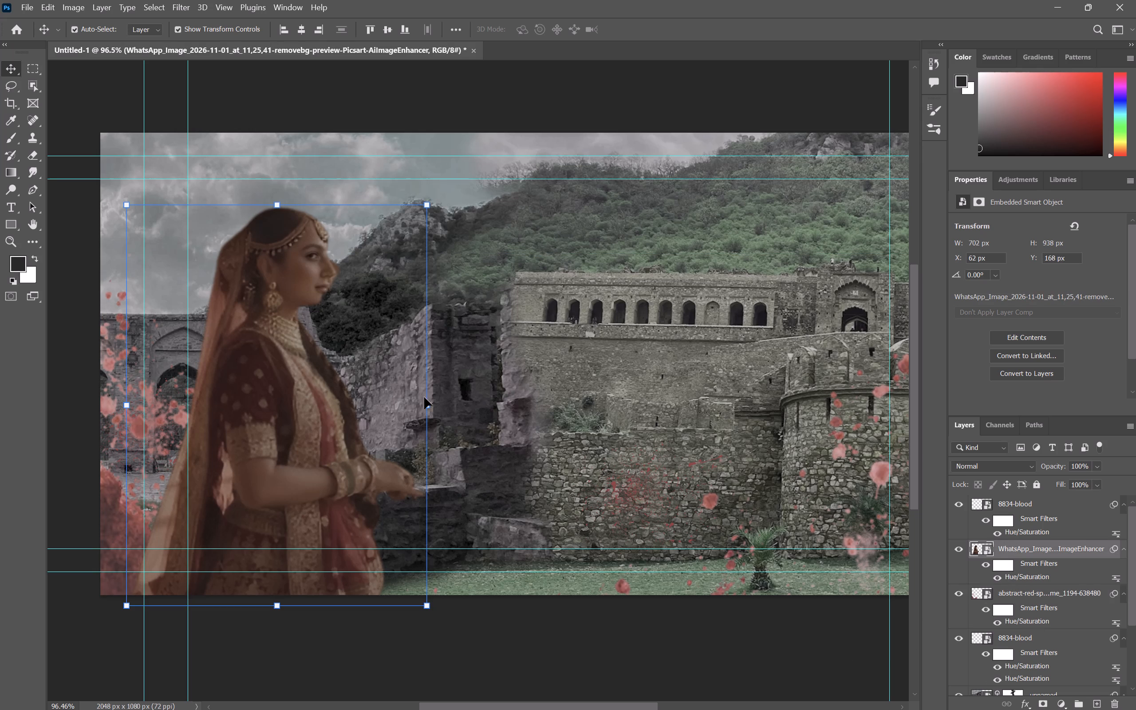
{"action": "key", "text": "ctrl+u"}
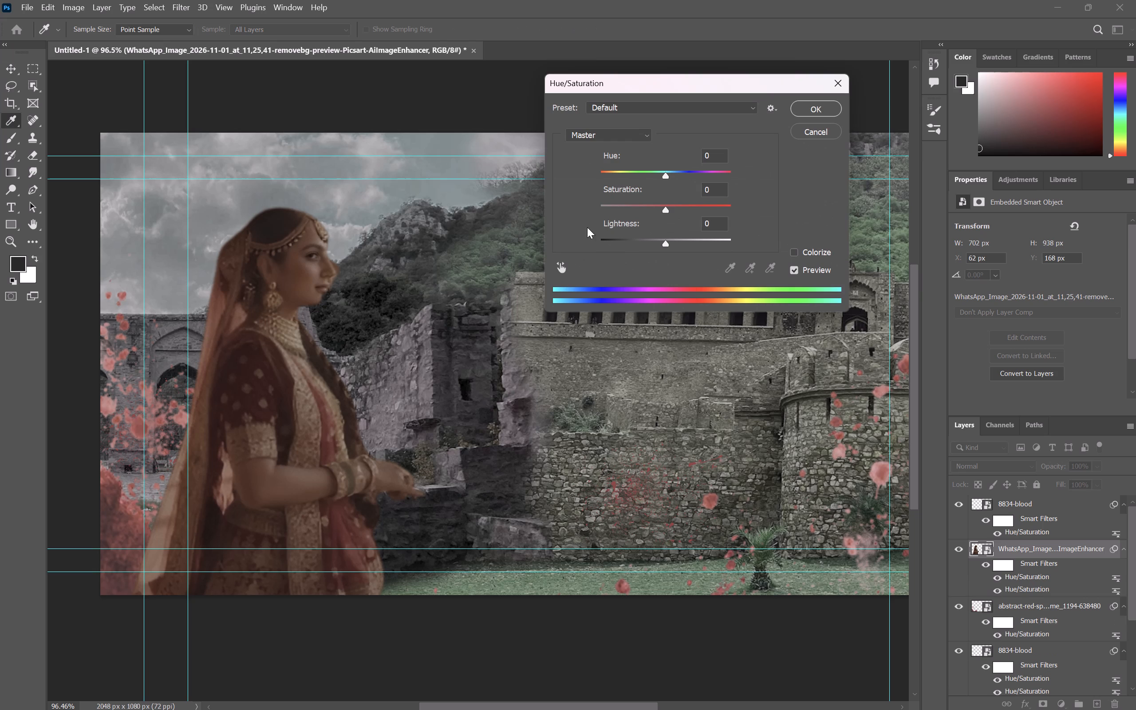
{"action": "left_click_drag", "start_coordinate": [663, 210], "coordinate": [640, 213]}
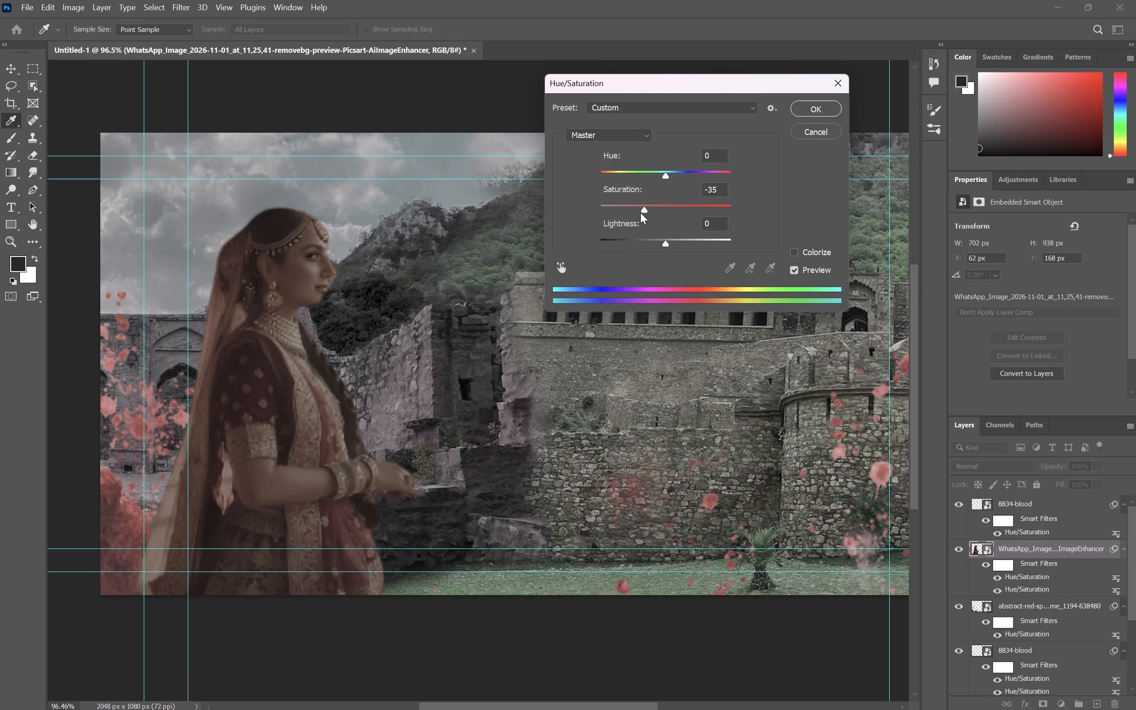
{"action": "left_click_drag", "start_coordinate": [640, 213], "coordinate": [659, 207]}
Set the Reds range of the enhanced bridal woman's Hue/Saturation to saturation +45 and lightness -92.
{"action": "left_click", "coordinate": [624, 134]}
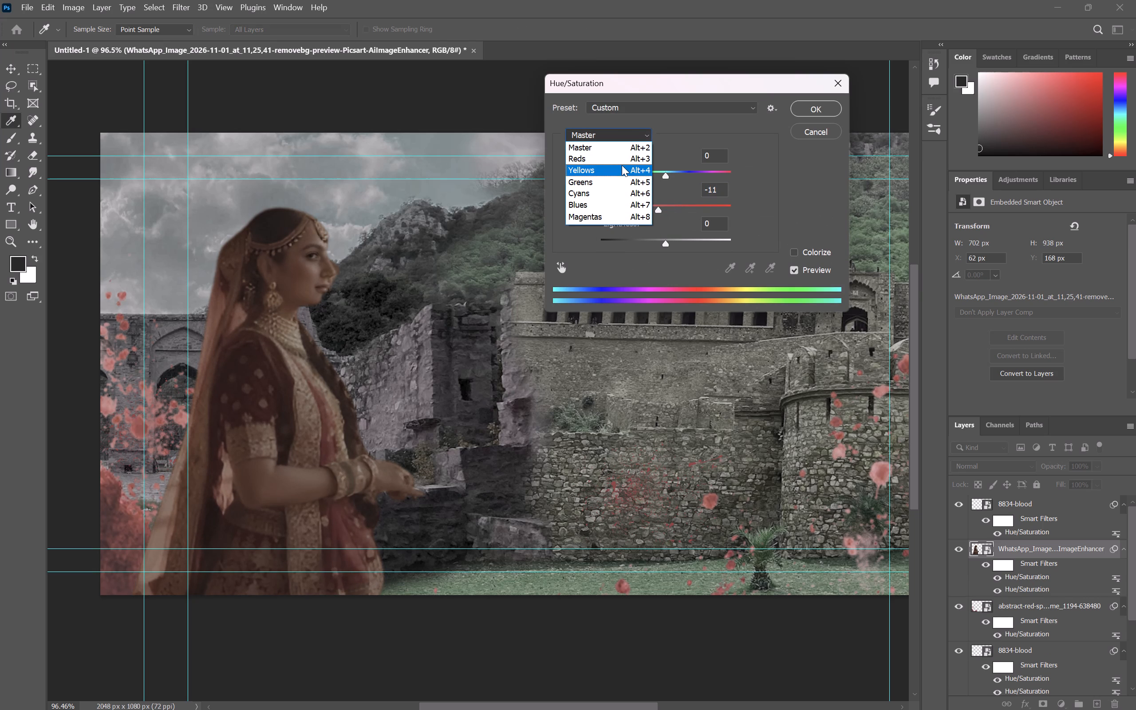
{"action": "left_click", "coordinate": [624, 162]}
{"action": "left_click_drag", "start_coordinate": [664, 213], "coordinate": [690, 213]}
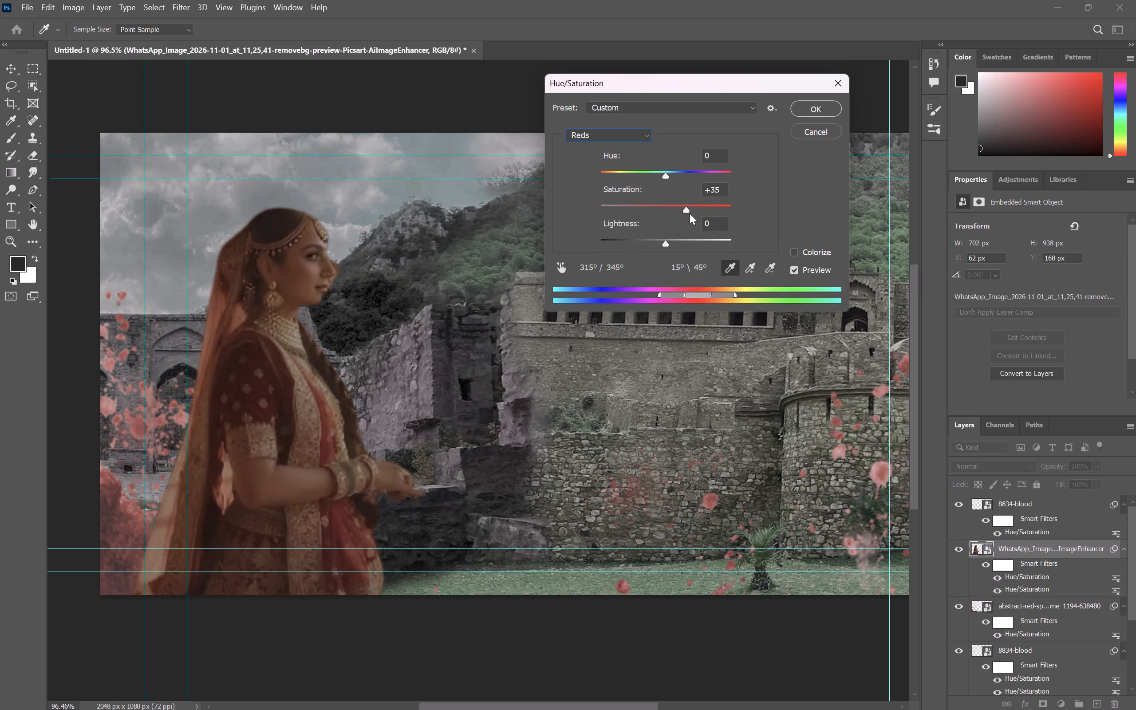
{"action": "left_click_drag", "start_coordinate": [690, 213], "coordinate": [675, 209]}
{"action": "left_click_drag", "start_coordinate": [663, 245], "coordinate": [648, 241]}
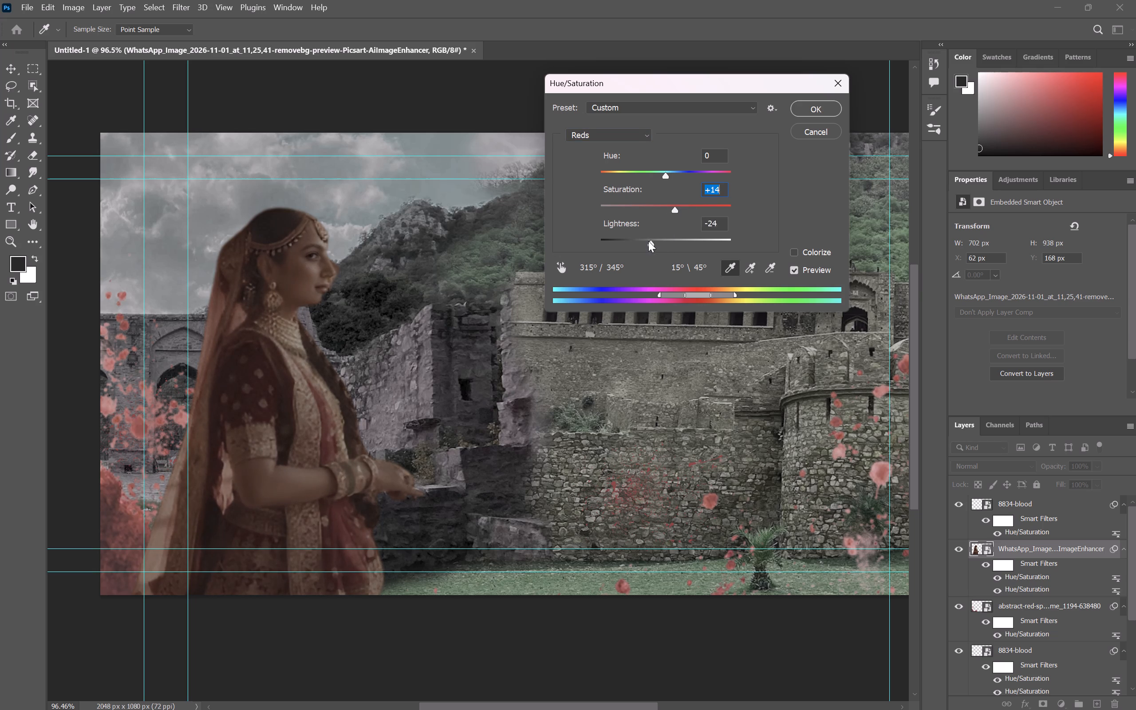
{"action": "left_click_drag", "start_coordinate": [648, 241], "coordinate": [627, 232]}
{"action": "left_click_drag", "start_coordinate": [677, 208], "coordinate": [694, 205]}
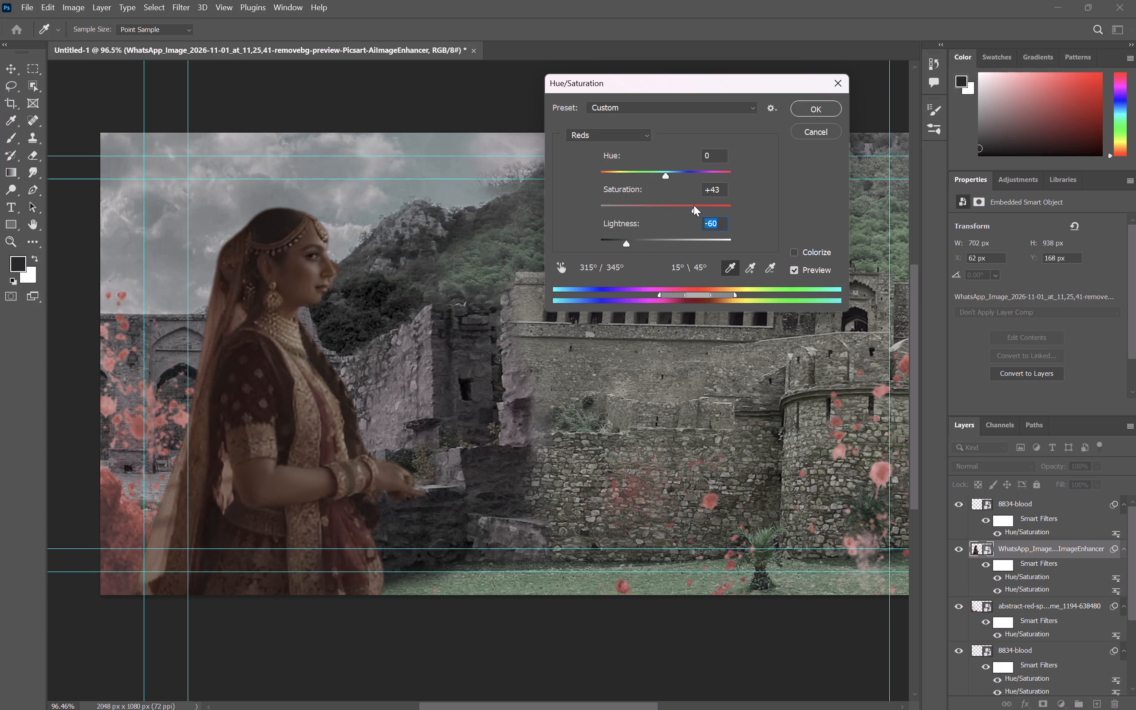
{"action": "left_click_drag", "start_coordinate": [694, 205], "coordinate": [695, 207]}
{"action": "left_click_drag", "start_coordinate": [625, 246], "coordinate": [612, 245]}
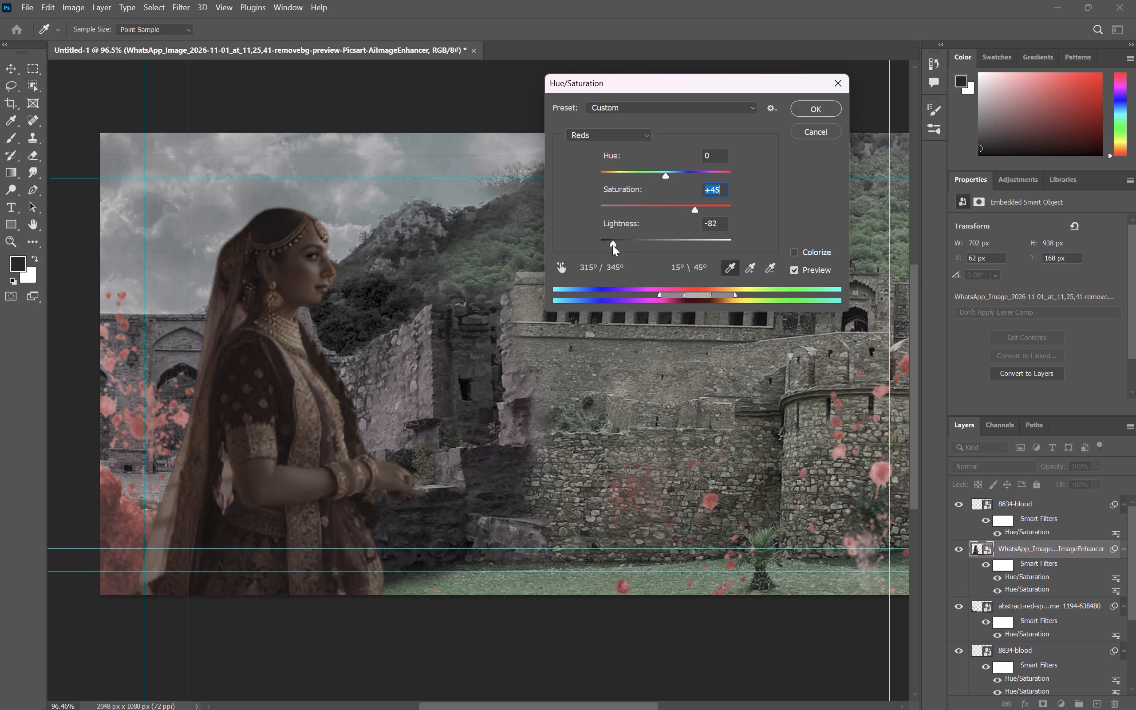
{"action": "left_click_drag", "start_coordinate": [612, 245], "coordinate": [581, 235]}
{"action": "left_click_drag", "start_coordinate": [581, 235], "coordinate": [567, 238]}
{"action": "left_click_drag", "start_coordinate": [567, 238], "coordinate": [587, 241]}
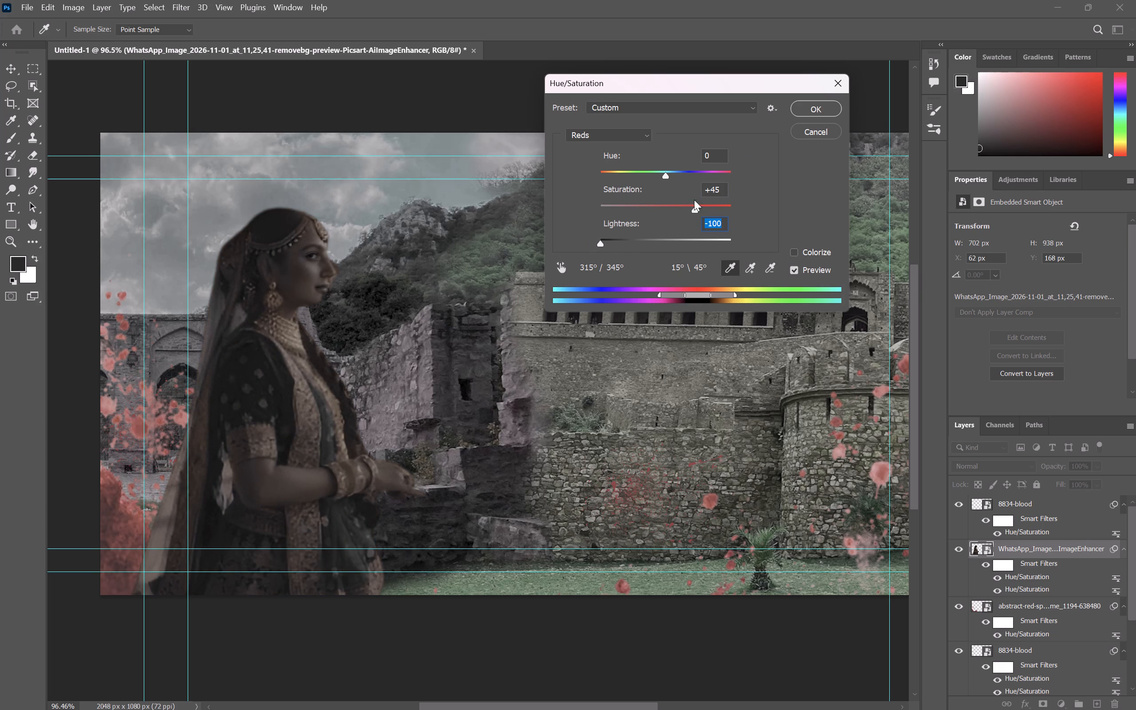
{"action": "left_click", "coordinate": [606, 238]}
{"action": "left_click", "coordinate": [606, 238]}
Set the Cyans range of the enhanced bridal woman's Hue/Saturation to hue +29, saturation +100 and lightness +100.
{"action": "left_click", "coordinate": [642, 134]}
{"action": "left_click", "coordinate": [631, 190]}
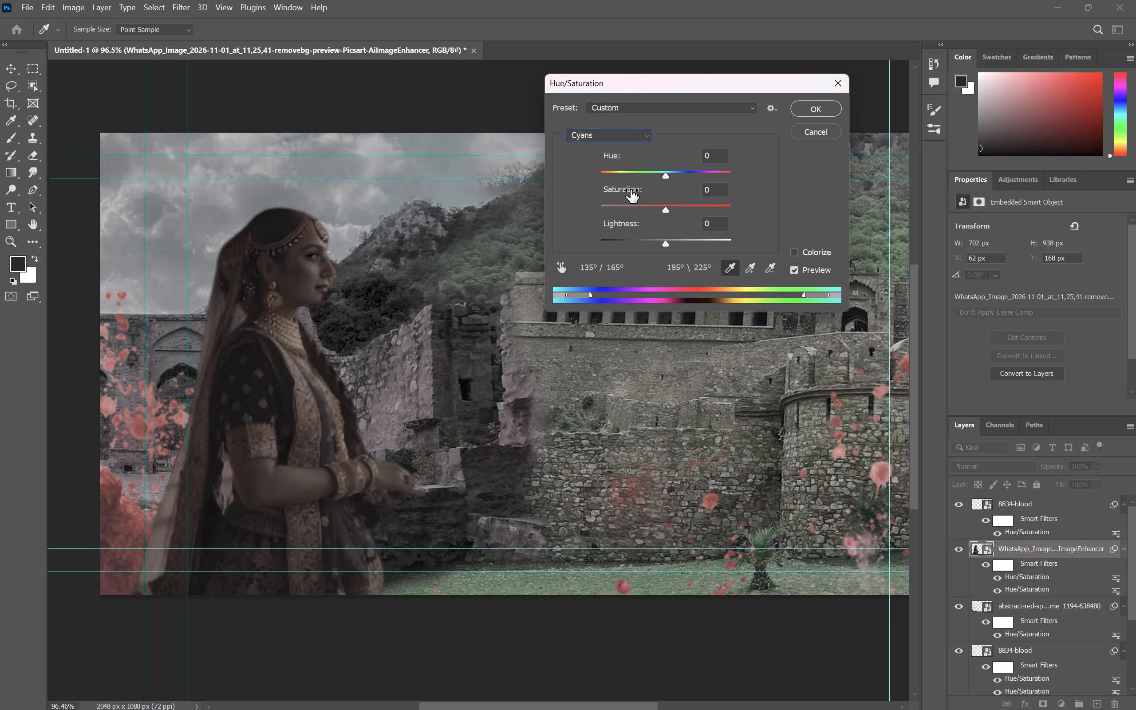
{"action": "left_click_drag", "start_coordinate": [667, 176], "coordinate": [686, 173]}
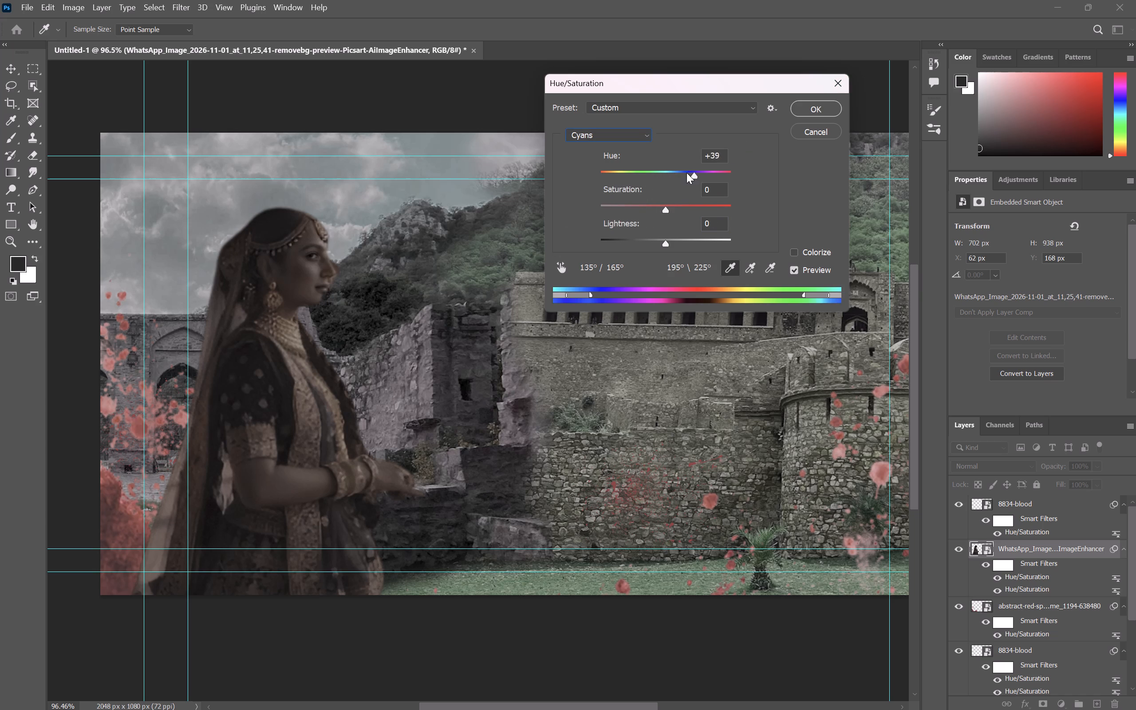
{"action": "left_click_drag", "start_coordinate": [686, 173], "coordinate": [684, 173]}
{"action": "left_click_drag", "start_coordinate": [666, 212], "coordinate": [731, 229]}
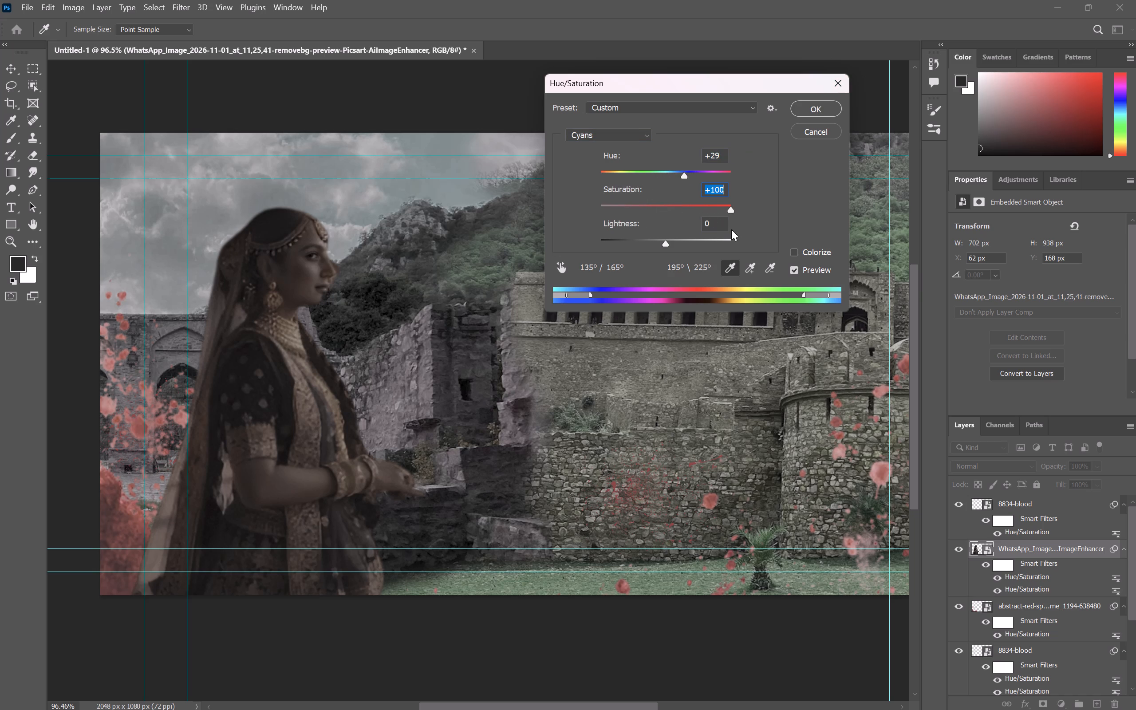
{"action": "left_click_drag", "start_coordinate": [665, 246], "coordinate": [750, 269]}
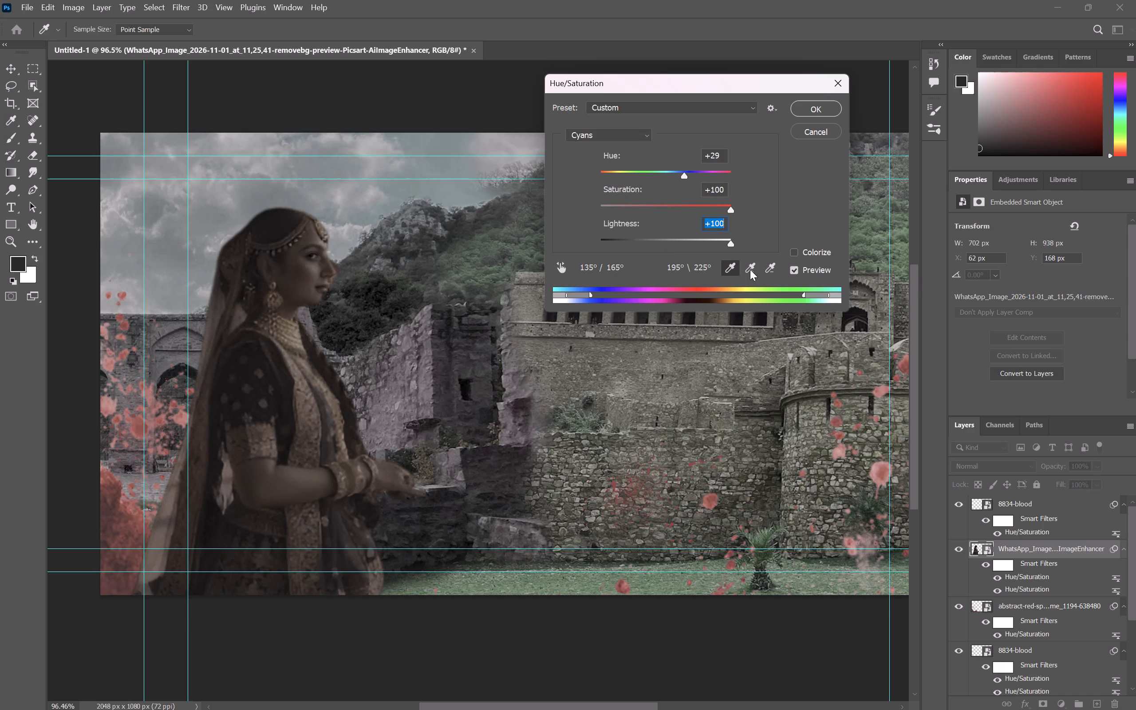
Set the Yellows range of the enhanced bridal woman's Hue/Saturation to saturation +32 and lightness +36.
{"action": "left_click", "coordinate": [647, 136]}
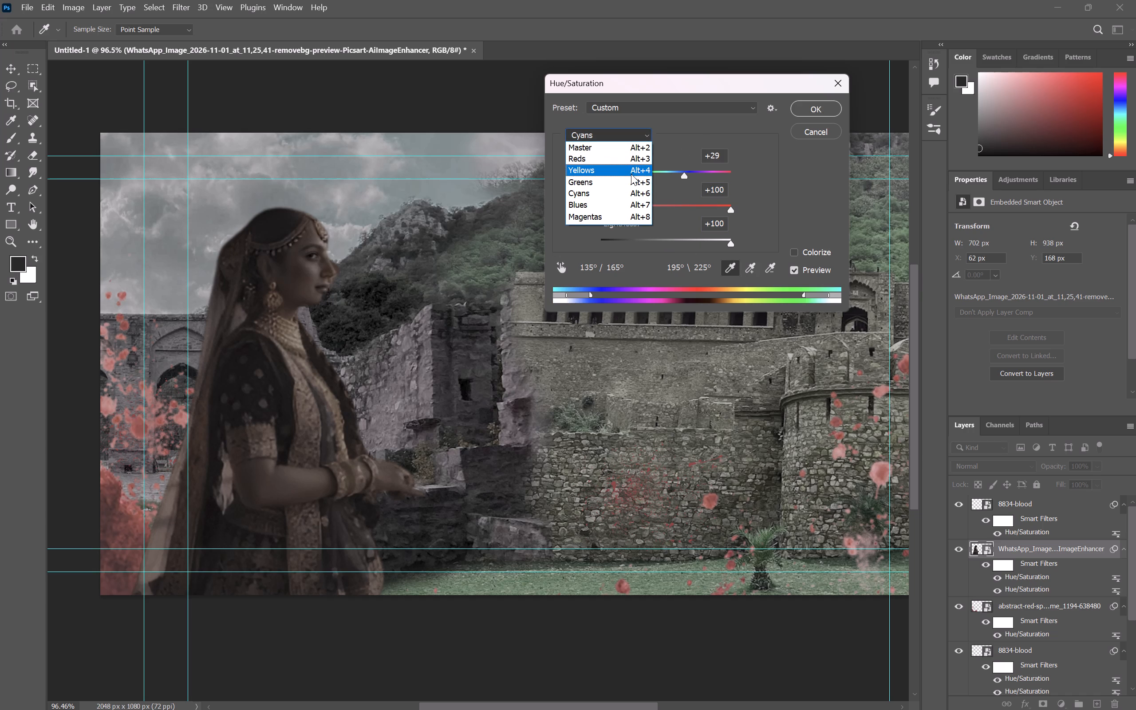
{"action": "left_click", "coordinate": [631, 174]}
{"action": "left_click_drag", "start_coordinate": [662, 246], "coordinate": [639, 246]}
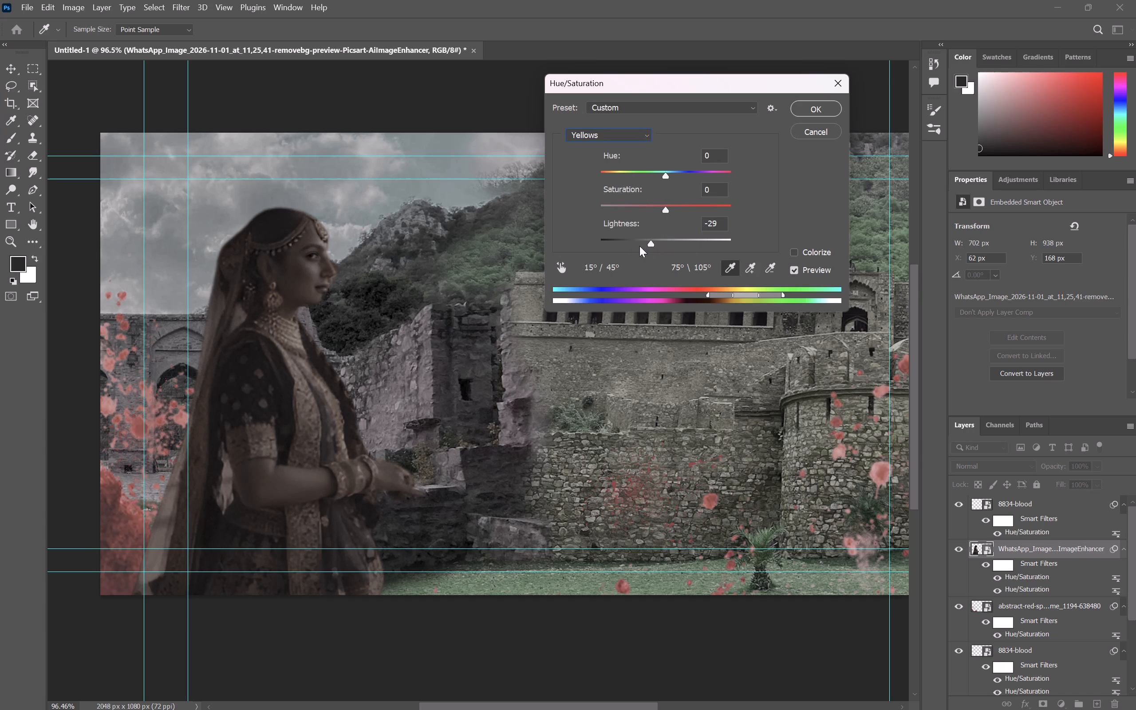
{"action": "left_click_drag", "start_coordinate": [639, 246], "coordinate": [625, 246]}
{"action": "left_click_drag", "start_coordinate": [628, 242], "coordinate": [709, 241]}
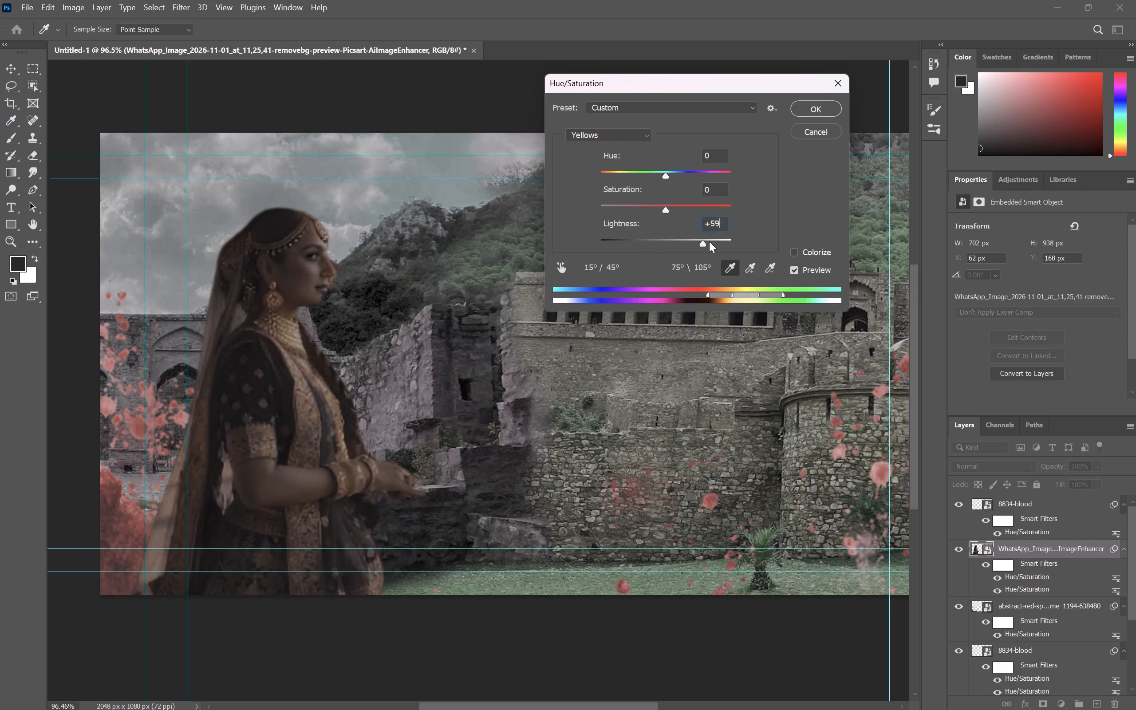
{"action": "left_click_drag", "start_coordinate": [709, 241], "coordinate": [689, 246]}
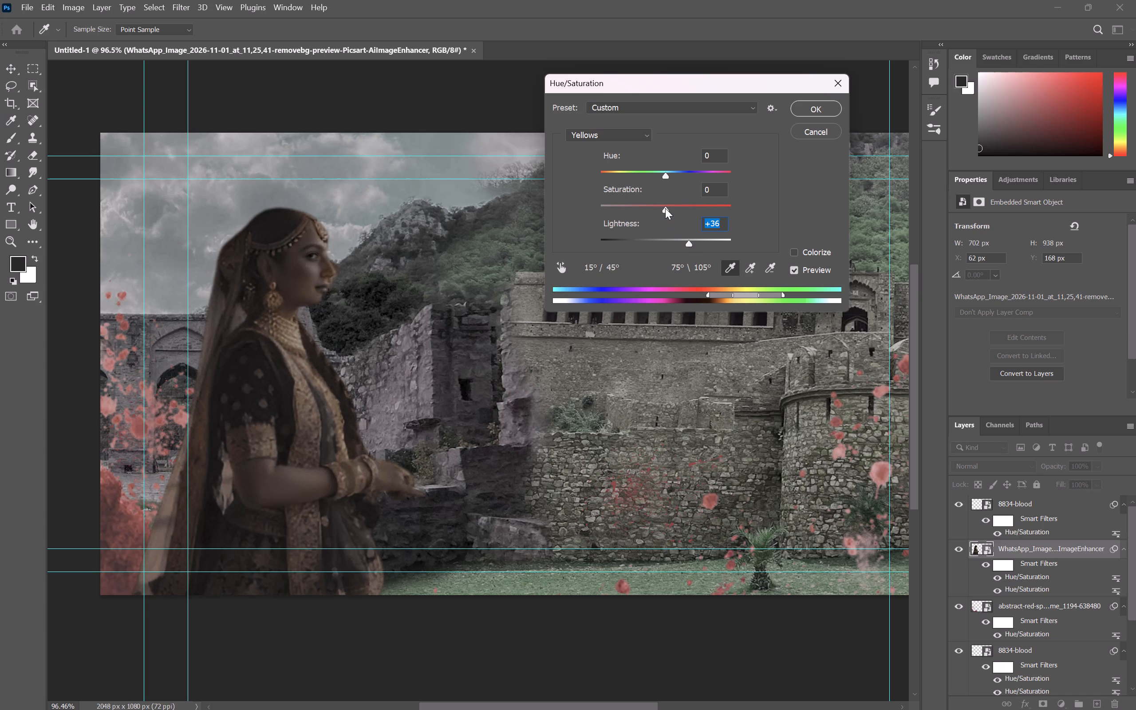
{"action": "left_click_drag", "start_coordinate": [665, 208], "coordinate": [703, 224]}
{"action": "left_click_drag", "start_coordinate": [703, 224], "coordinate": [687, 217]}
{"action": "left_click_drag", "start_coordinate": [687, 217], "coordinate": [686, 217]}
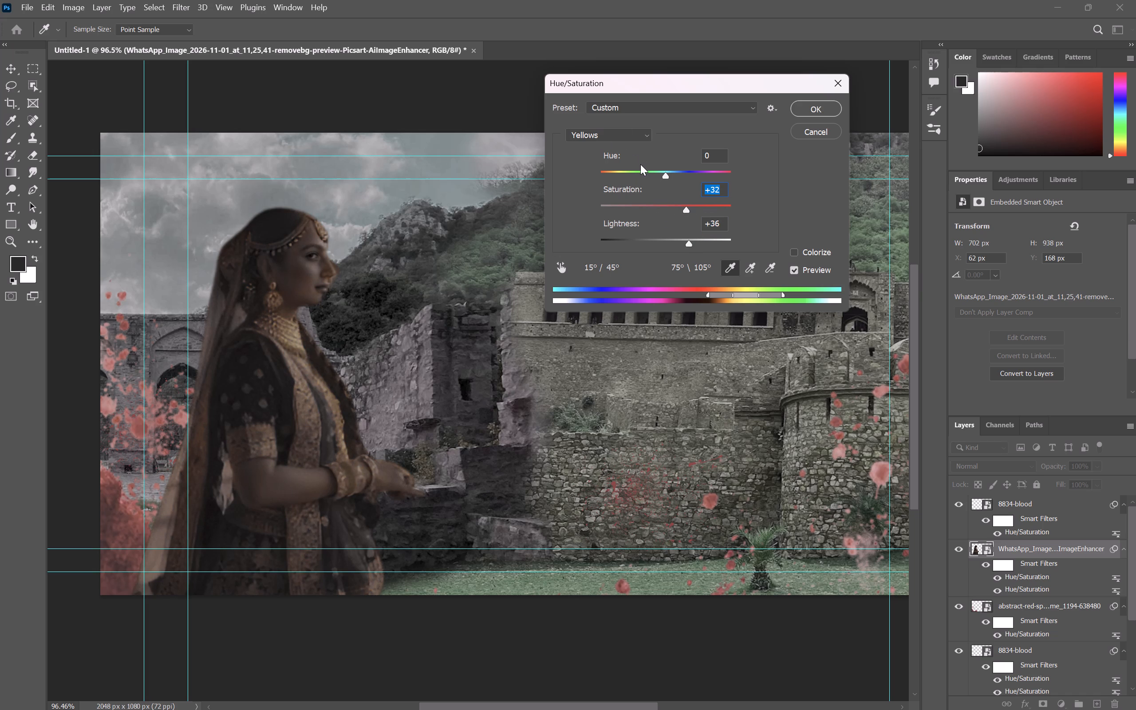
Set the Greens range of the enhanced bridal woman's Hue/Saturation to saturation -29.
{"action": "left_click", "coordinate": [621, 133]}
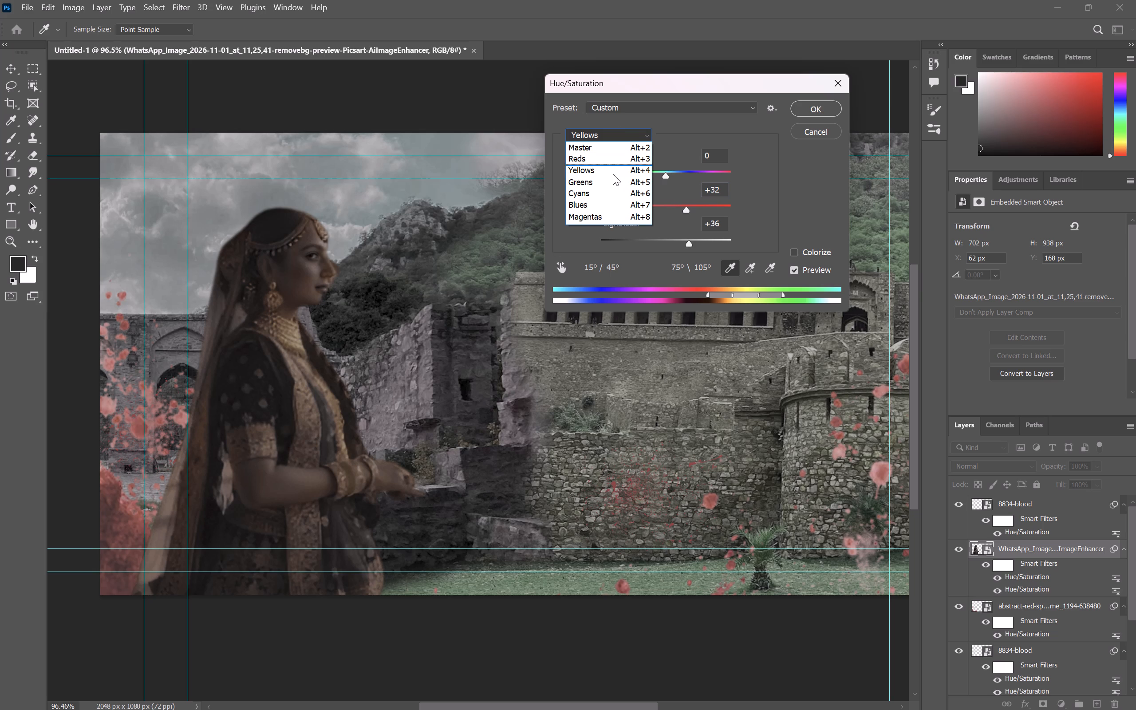
{"action": "left_click", "coordinate": [610, 185]}
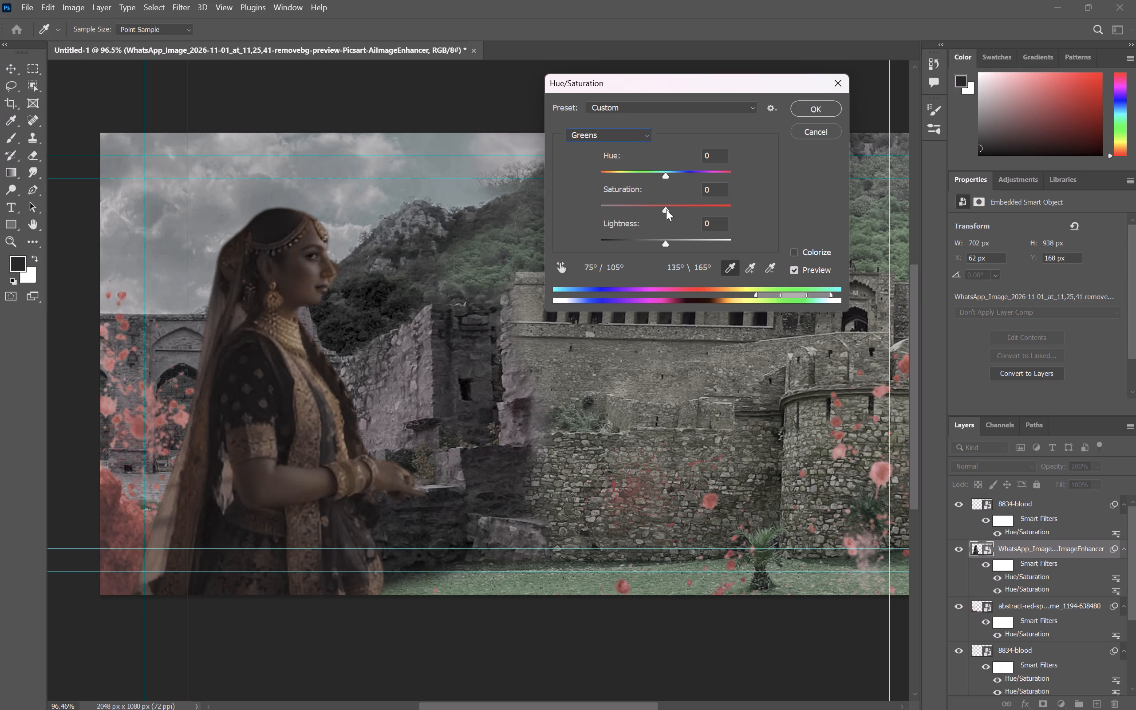
{"action": "left_click_drag", "start_coordinate": [666, 209], "coordinate": [726, 205]}
{"action": "left_click_drag", "start_coordinate": [726, 205], "coordinate": [647, 182]}
Set the Blues range of the enhanced bridal woman's Hue/Saturation to saturation +55 and lightness -100.
{"action": "left_click", "coordinate": [625, 134]}
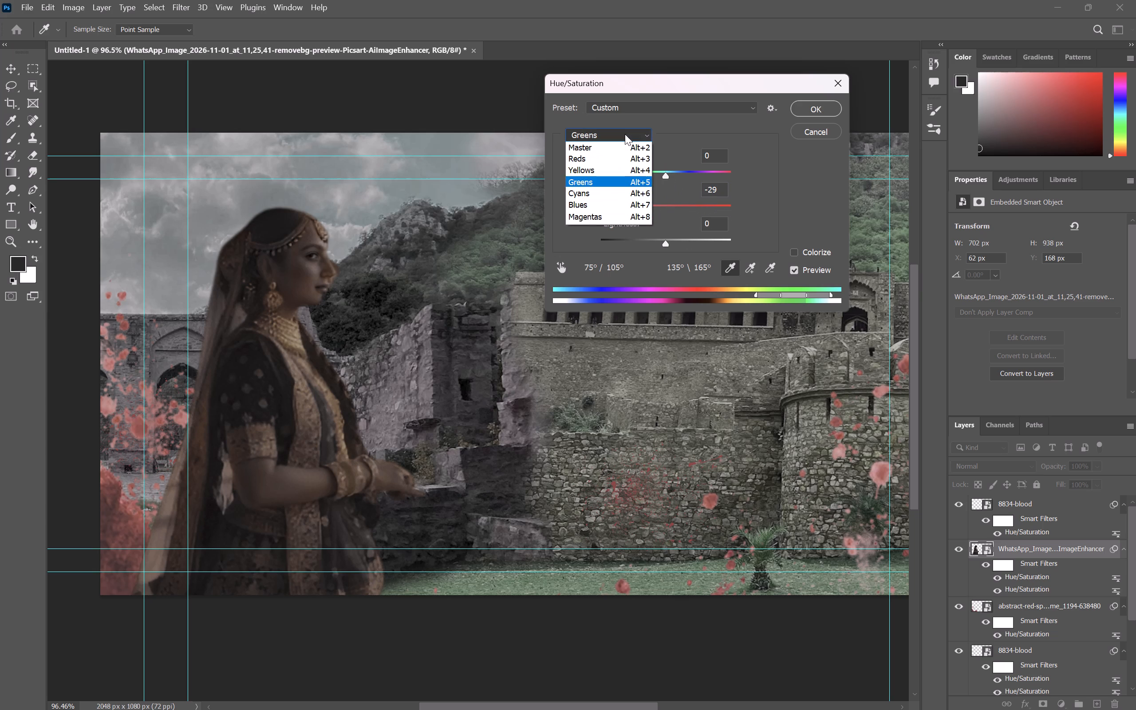
{"action": "left_click", "coordinate": [619, 201]}
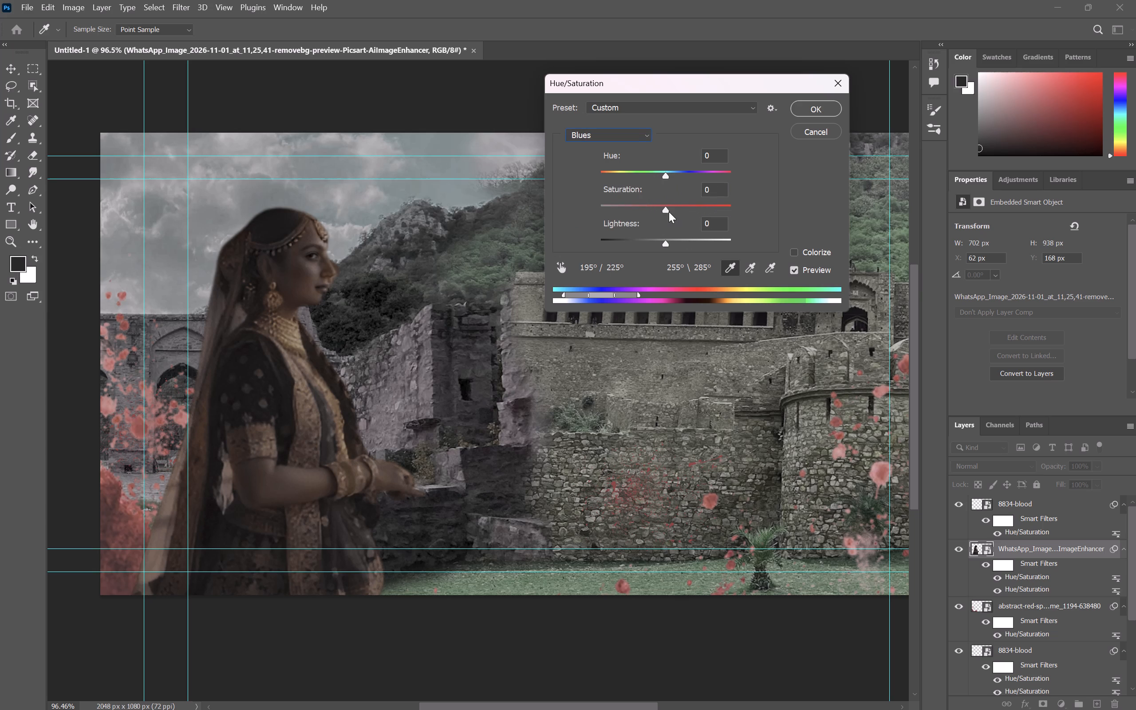
{"action": "left_click_drag", "start_coordinate": [667, 212], "coordinate": [702, 222]}
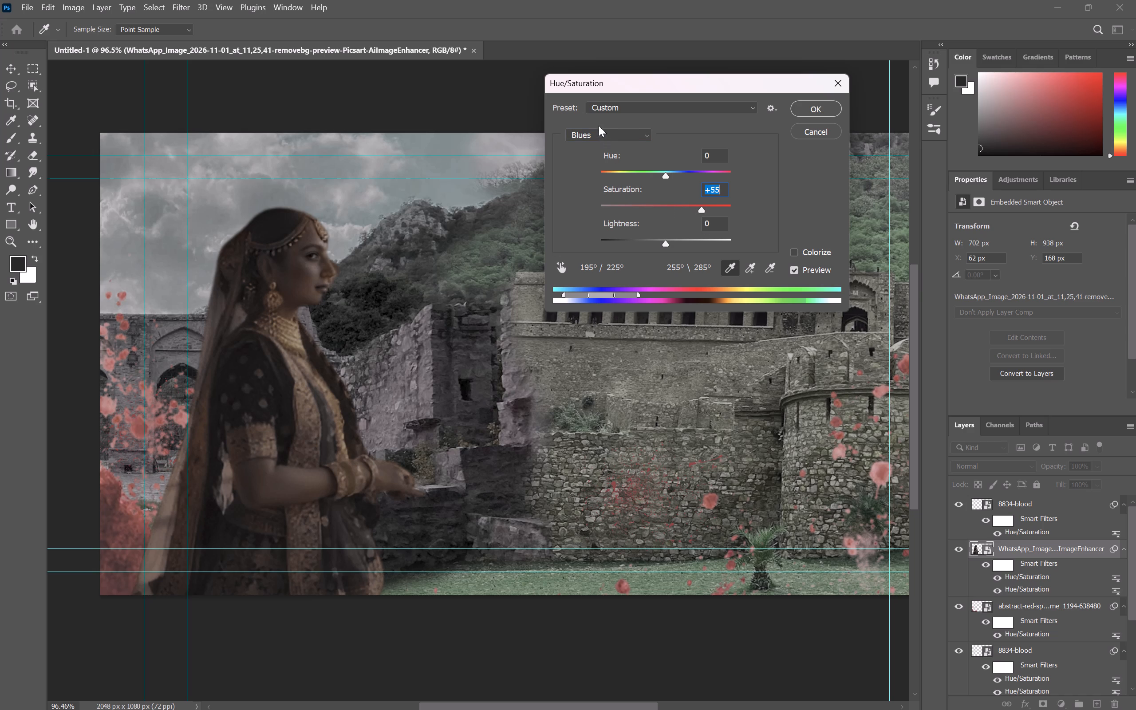
{"action": "left_click", "coordinate": [601, 130]}
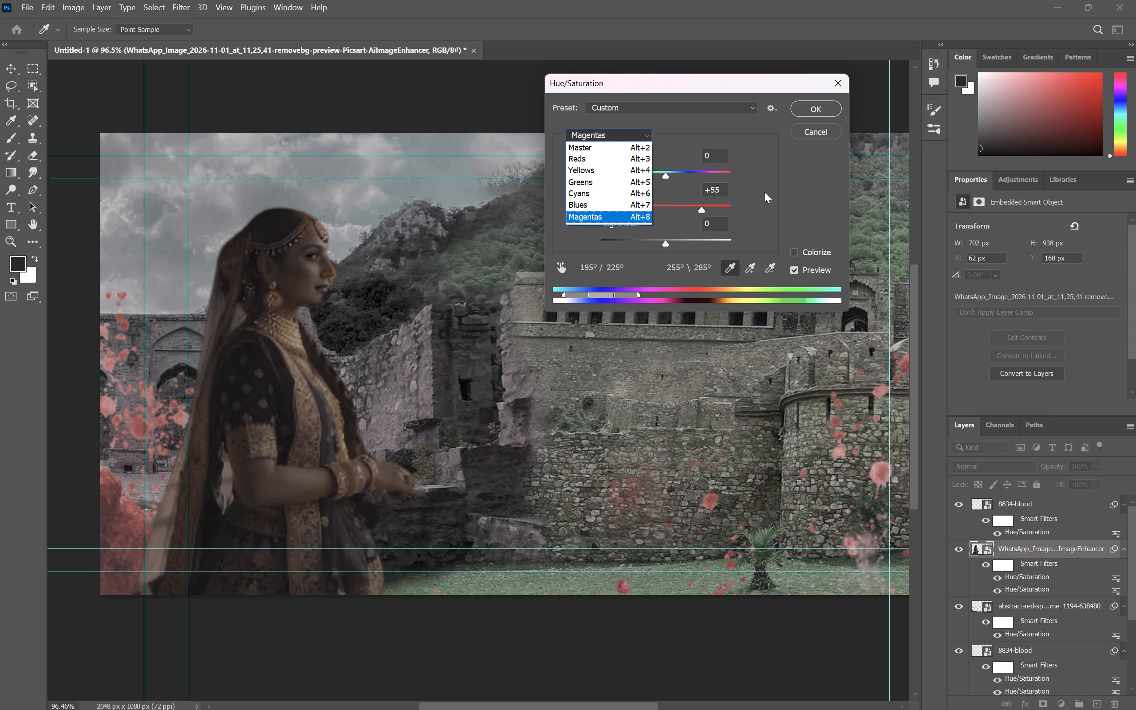
{"action": "left_click_drag", "start_coordinate": [764, 192], "coordinate": [667, 247]}
{"action": "left_click_drag", "start_coordinate": [667, 247], "coordinate": [545, 254]}
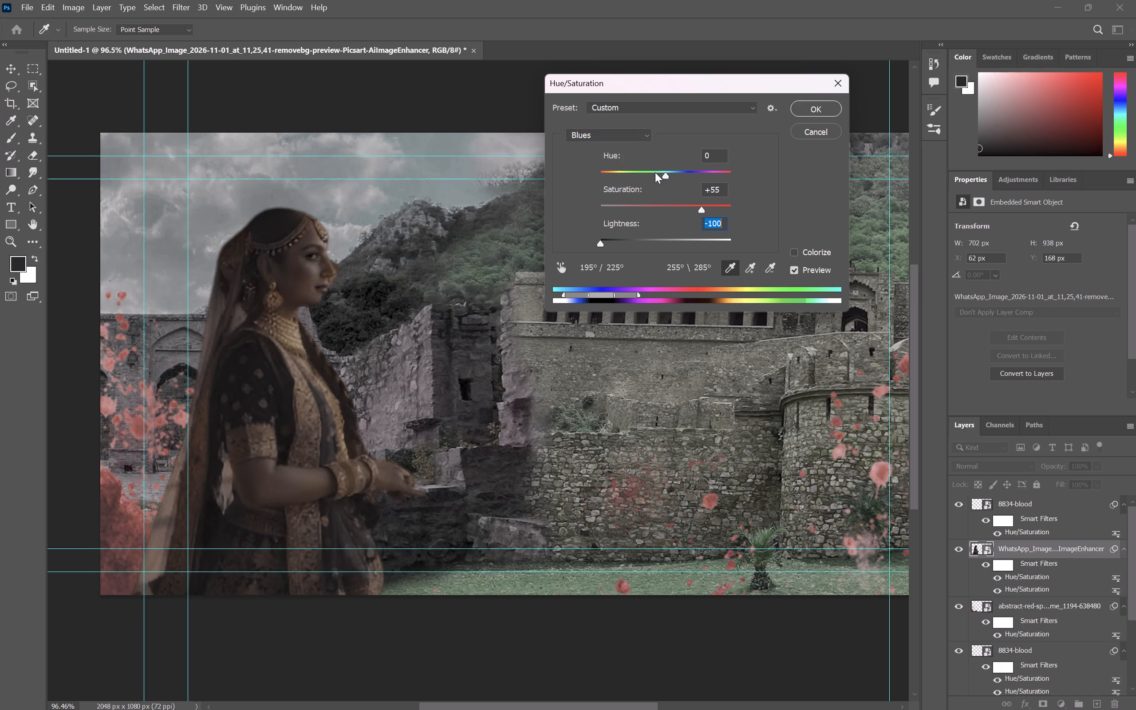
Set the Magentas range of the enhanced bridal woman's Hue/Saturation to lightness -100.
{"action": "left_click", "coordinate": [635, 142]}
{"action": "left_click", "coordinate": [627, 216]}
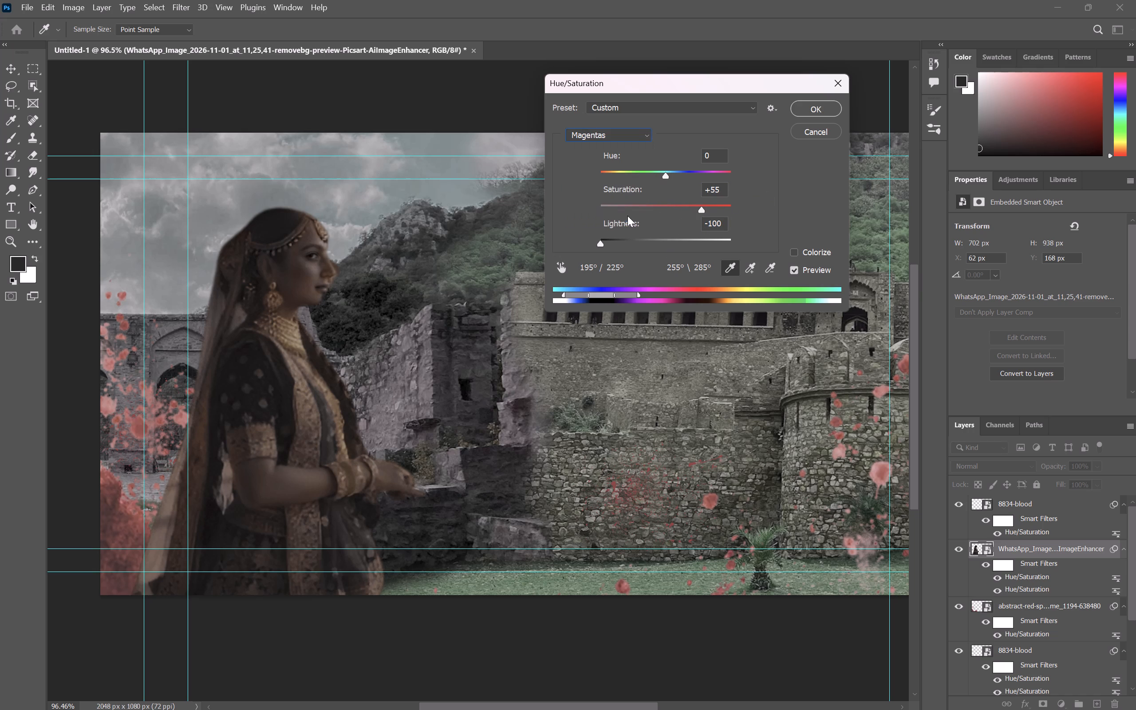
{"action": "left_click_drag", "start_coordinate": [635, 241], "coordinate": [577, 242]}
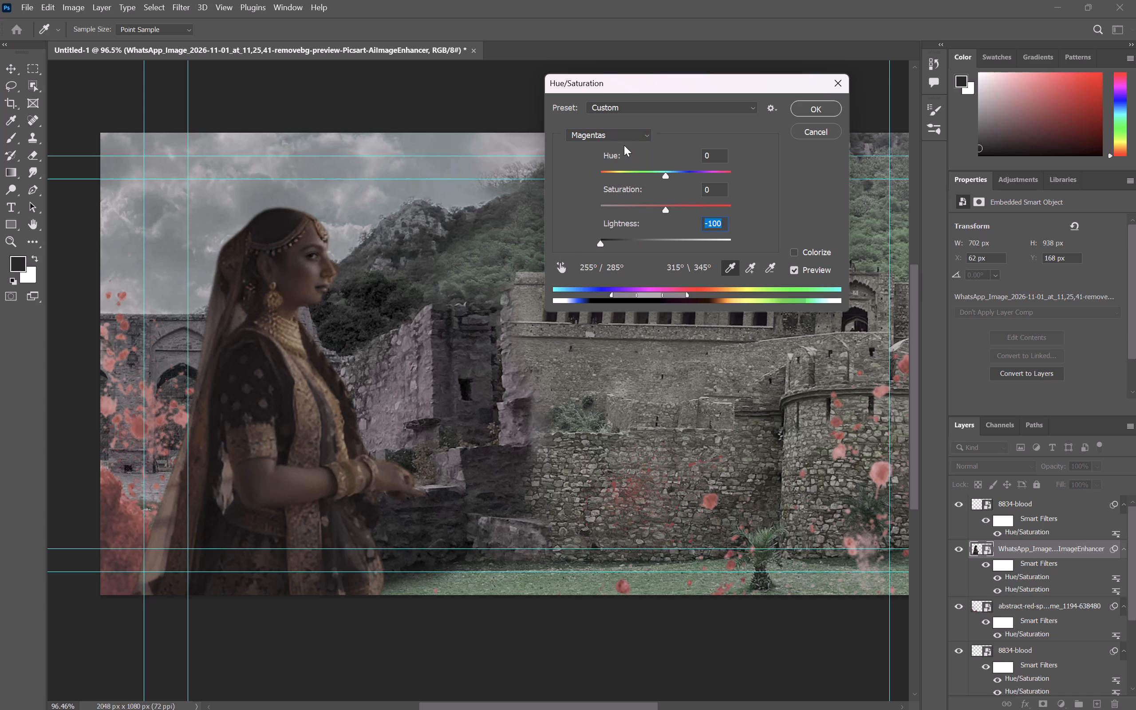
Lower the lightness of the Greens range to -100 in the enhanced bridal woman's Hue/Saturation.
{"action": "left_click", "coordinate": [617, 131]}
{"action": "left_click", "coordinate": [610, 186]}
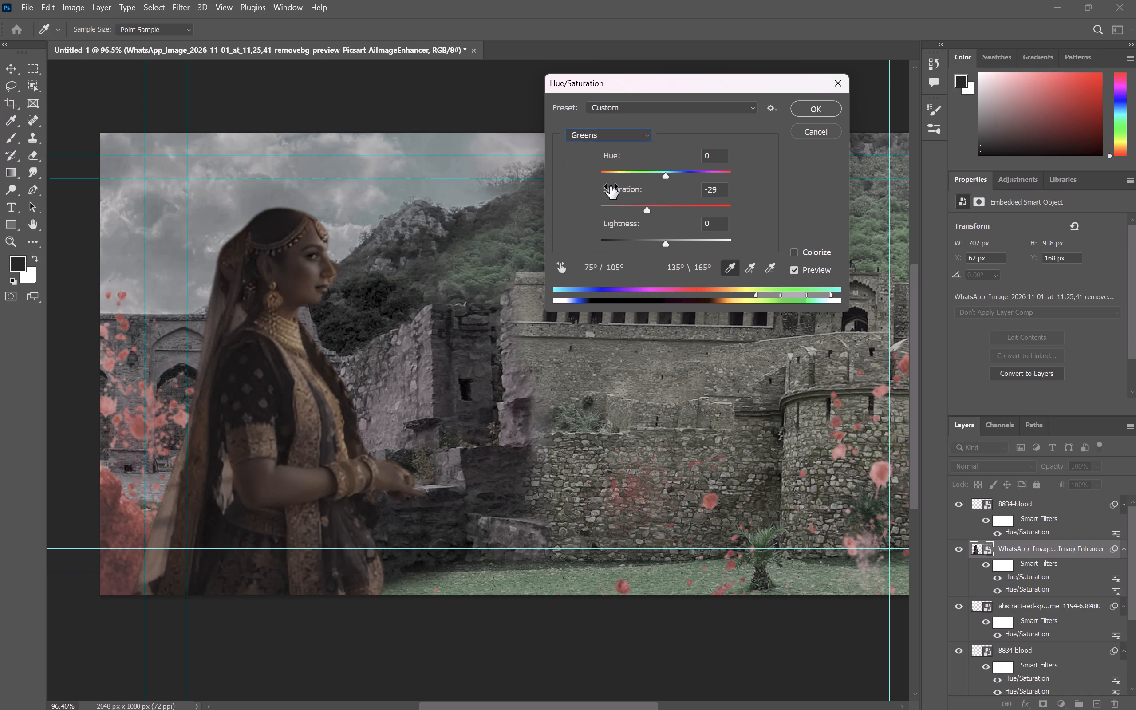
{"action": "left_click_drag", "start_coordinate": [645, 241], "coordinate": [572, 252]}
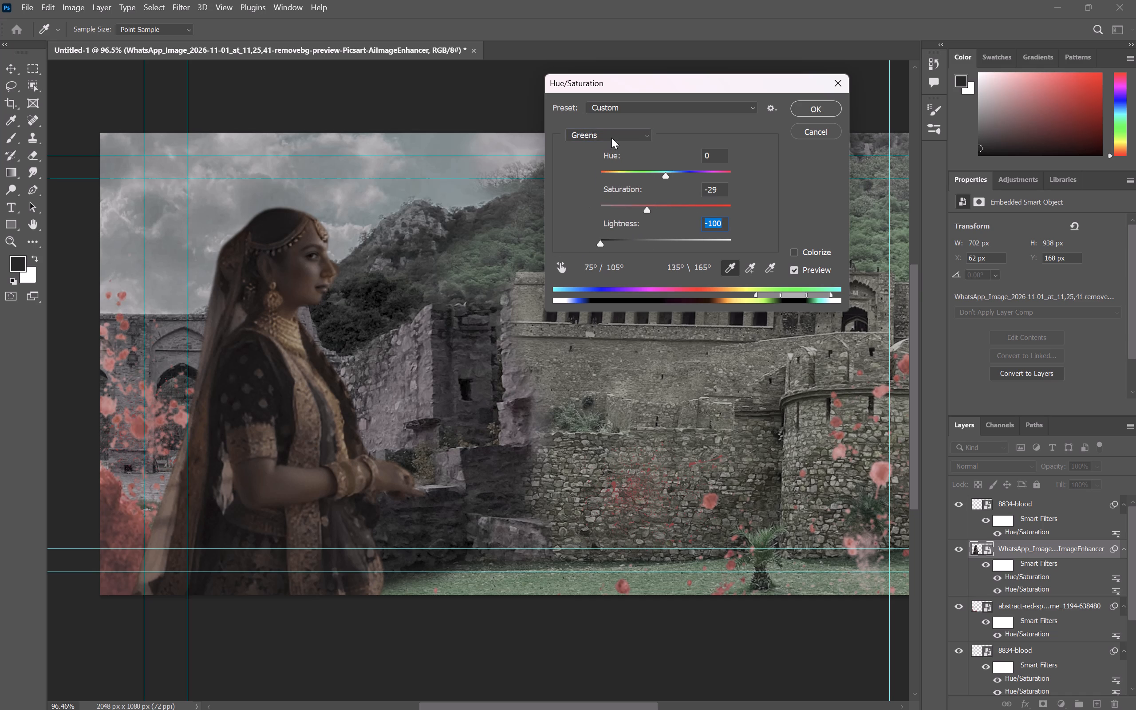
Change the lightness of the Cyans range to -100 in the enhanced bridal woman's Hue/Saturation.
{"action": "left_click", "coordinate": [611, 138]}
{"action": "left_click", "coordinate": [607, 189]}
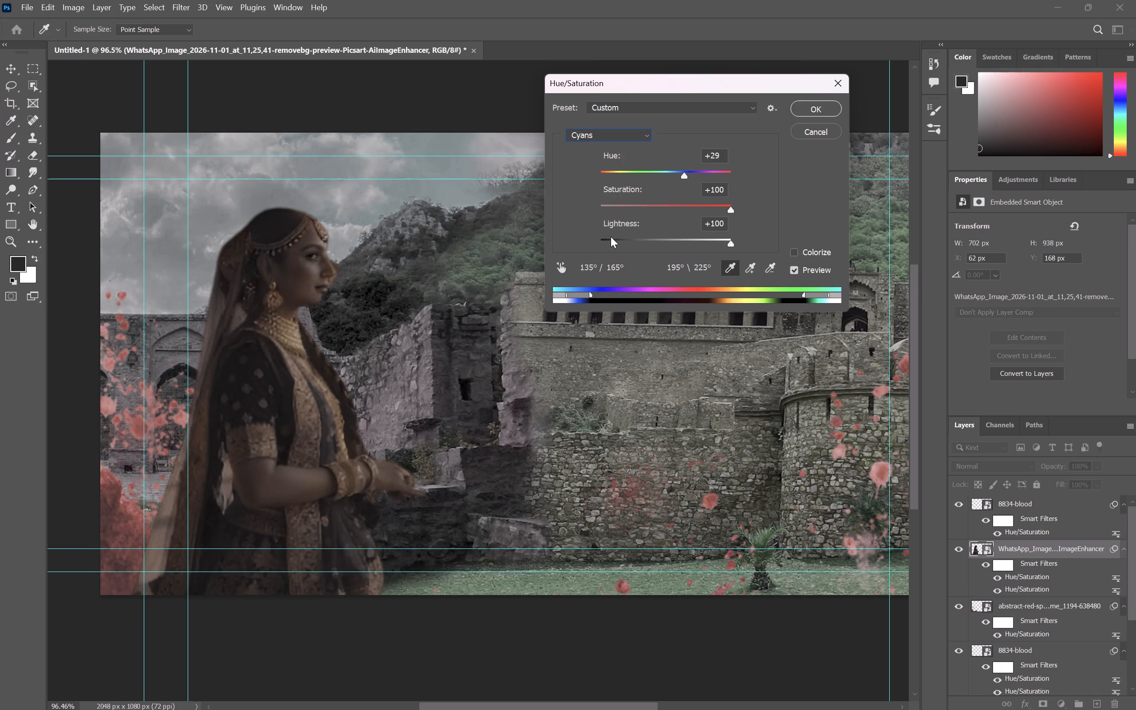
{"action": "left_click_drag", "start_coordinate": [611, 237], "coordinate": [626, 236]}
{"action": "left_click_drag", "start_coordinate": [626, 236], "coordinate": [573, 244]}
{"action": "left_click_drag", "start_coordinate": [573, 244], "coordinate": [571, 244]}
{"action": "left_click_drag", "start_coordinate": [623, 244], "coordinate": [583, 241]}
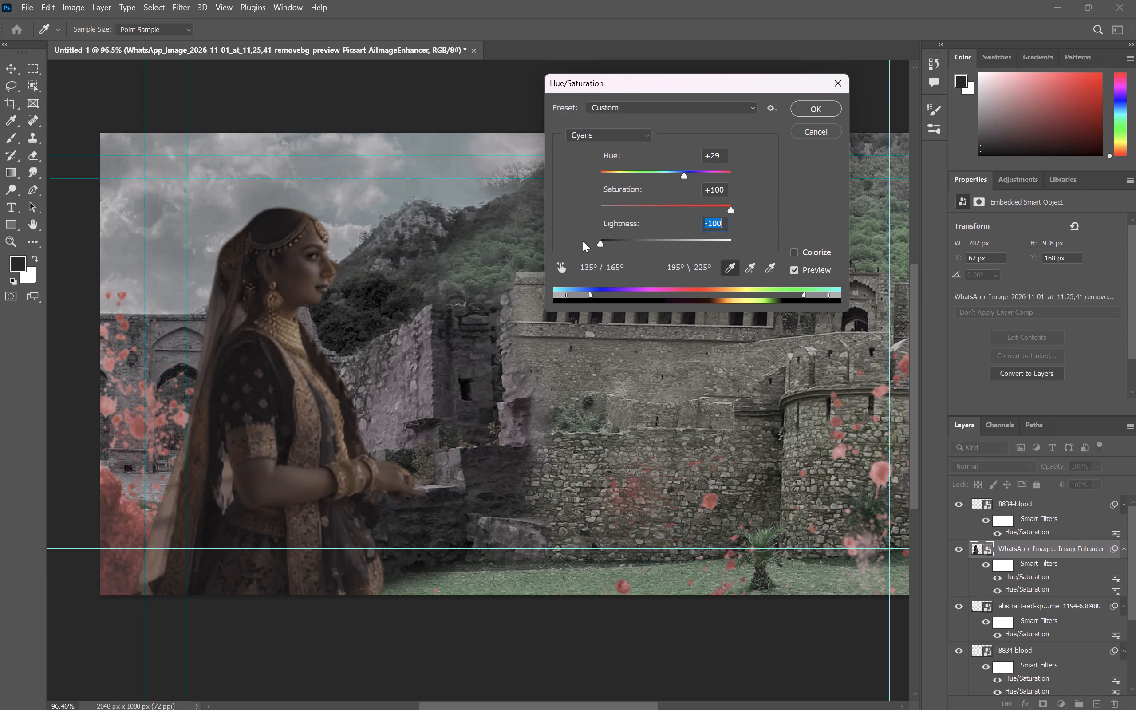
Adjust the Yellows range of the enhanced bridal woman's Hue/Saturation to saturation +34 and lightness +47.
{"action": "left_click", "coordinate": [635, 138]}
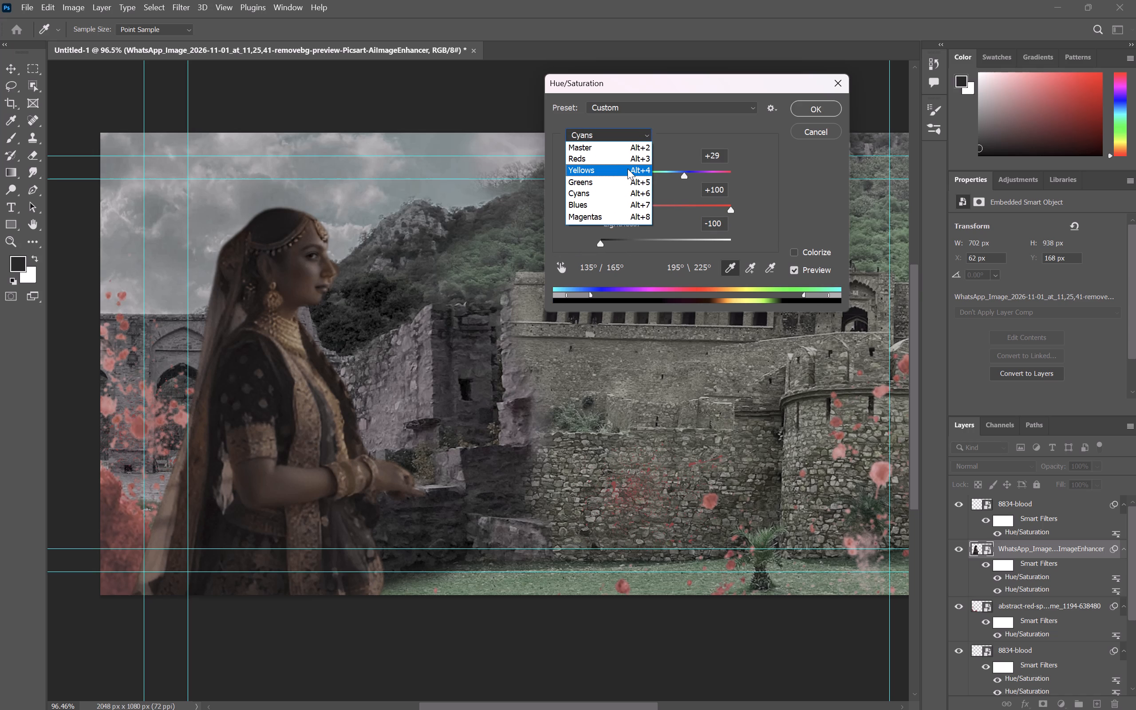
{"action": "left_click", "coordinate": [627, 169]}
{"action": "left_click_drag", "start_coordinate": [689, 246], "coordinate": [697, 248]}
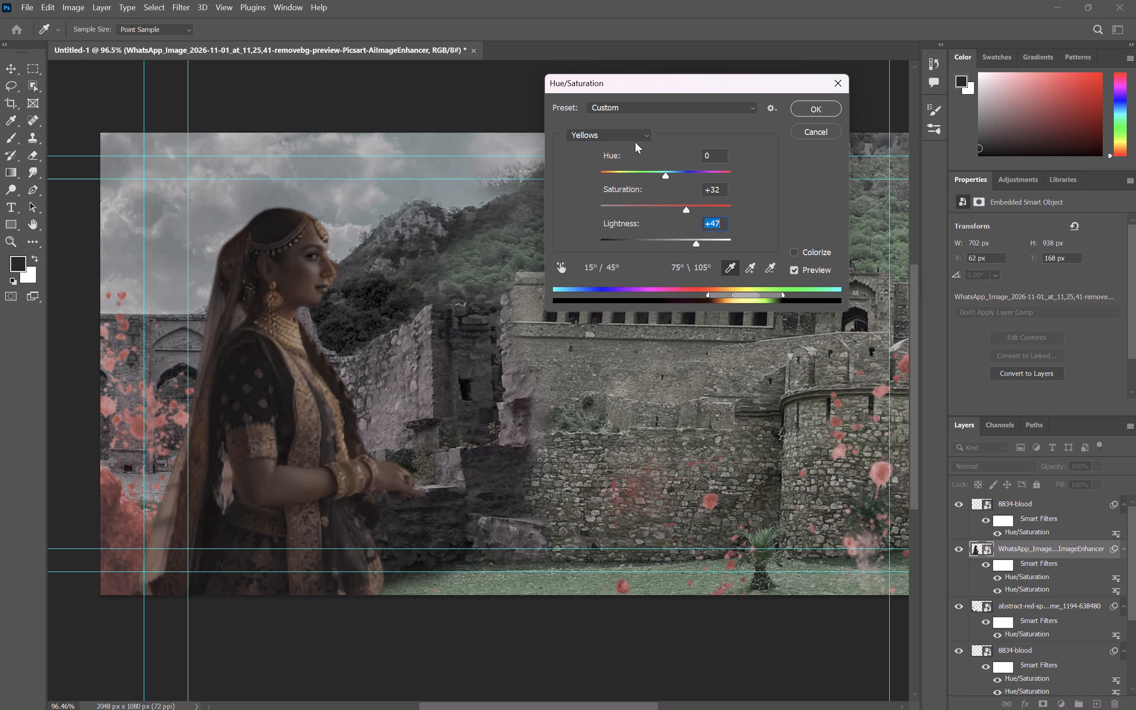
{"action": "left_click_drag", "start_coordinate": [683, 211], "coordinate": [586, 205]}
{"action": "left_click_drag", "start_coordinate": [586, 205], "coordinate": [697, 220]}
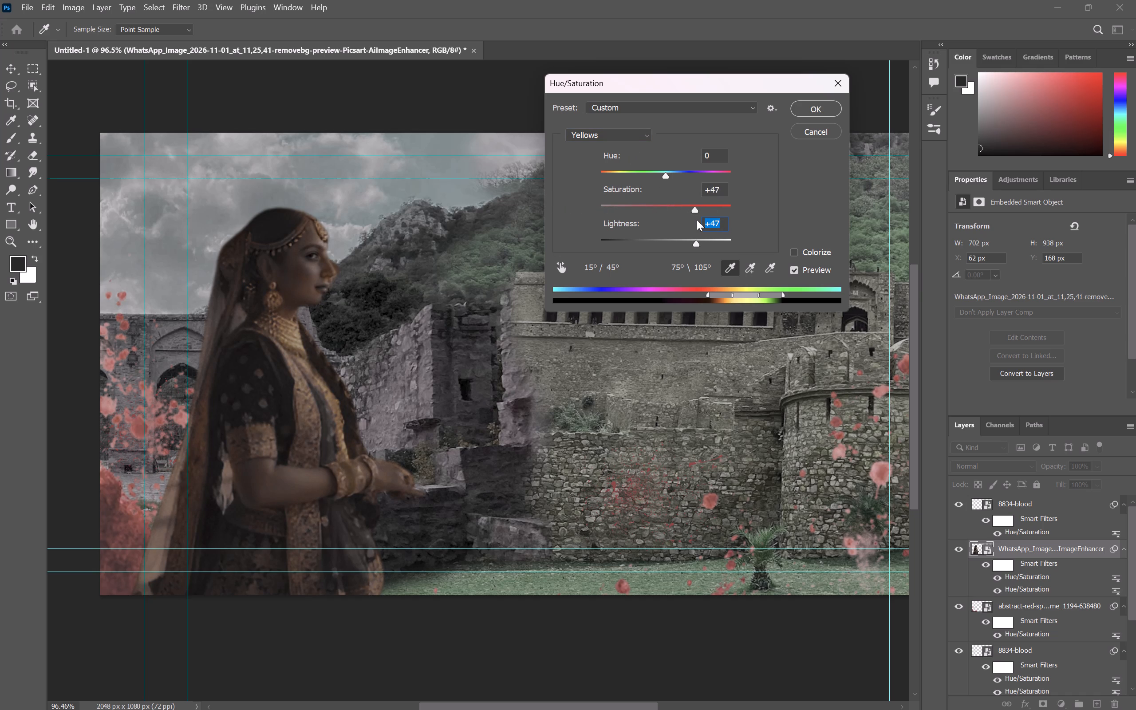
{"action": "left_click_drag", "start_coordinate": [697, 220], "coordinate": [688, 221]}
Set the enhanced bridal woman's Master Hue/Saturation to saturation -6 and lightness +2, apply the filter, and deselect the layer.
{"action": "left_click", "coordinate": [593, 133]}
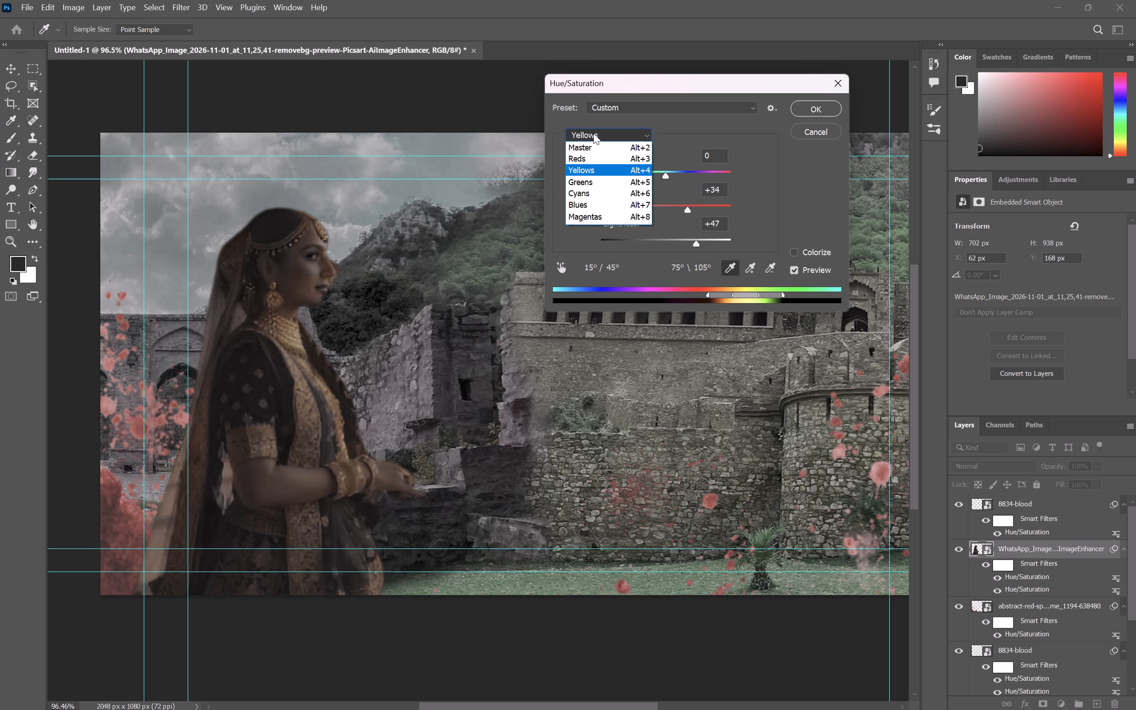
{"action": "left_click", "coordinate": [593, 143]}
{"action": "left_click", "coordinate": [659, 211]}
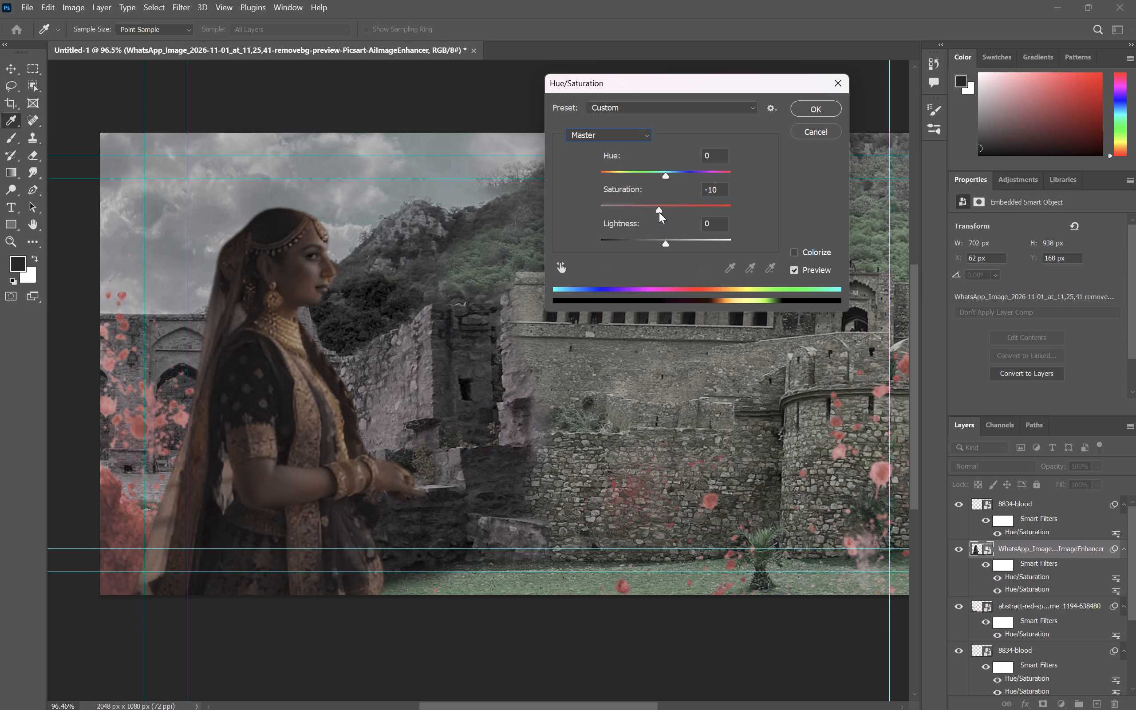
{"action": "left_click_drag", "start_coordinate": [662, 247], "coordinate": [655, 245]}
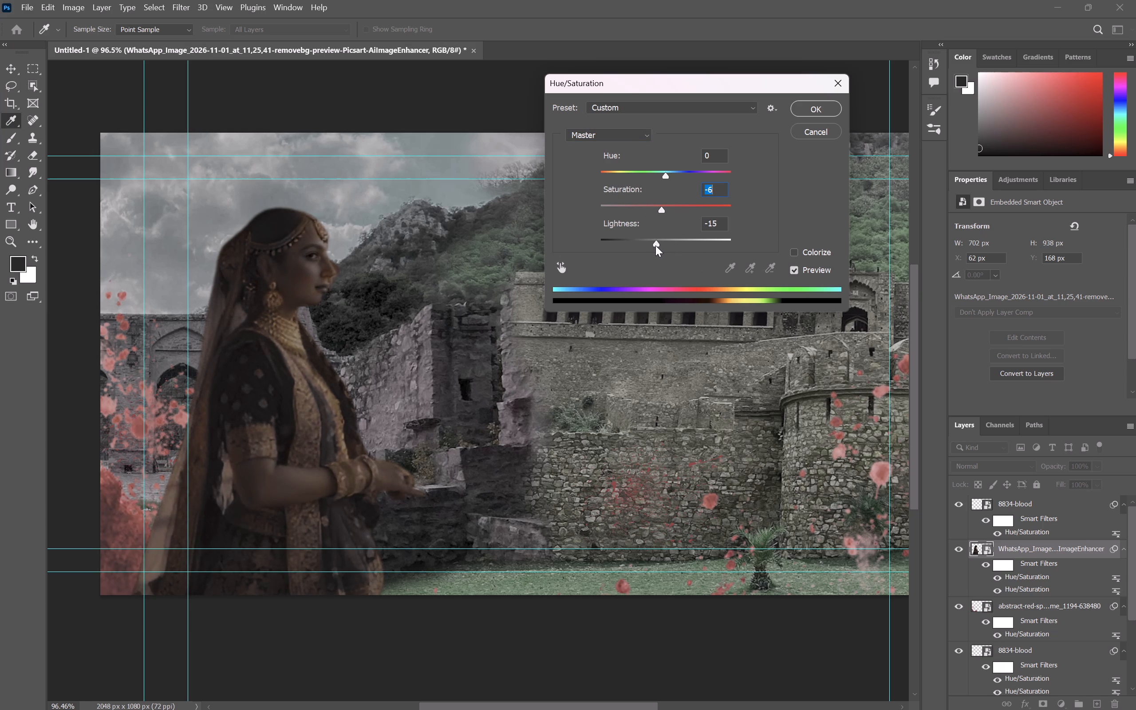
{"action": "left_click_drag", "start_coordinate": [655, 245], "coordinate": [660, 247]}
{"action": "left_click_drag", "start_coordinate": [660, 247], "coordinate": [666, 246]}
{"action": "left_click_drag", "start_coordinate": [666, 246], "coordinate": [665, 246]}
{"action": "left_click_drag", "start_coordinate": [665, 246], "coordinate": [667, 246]}
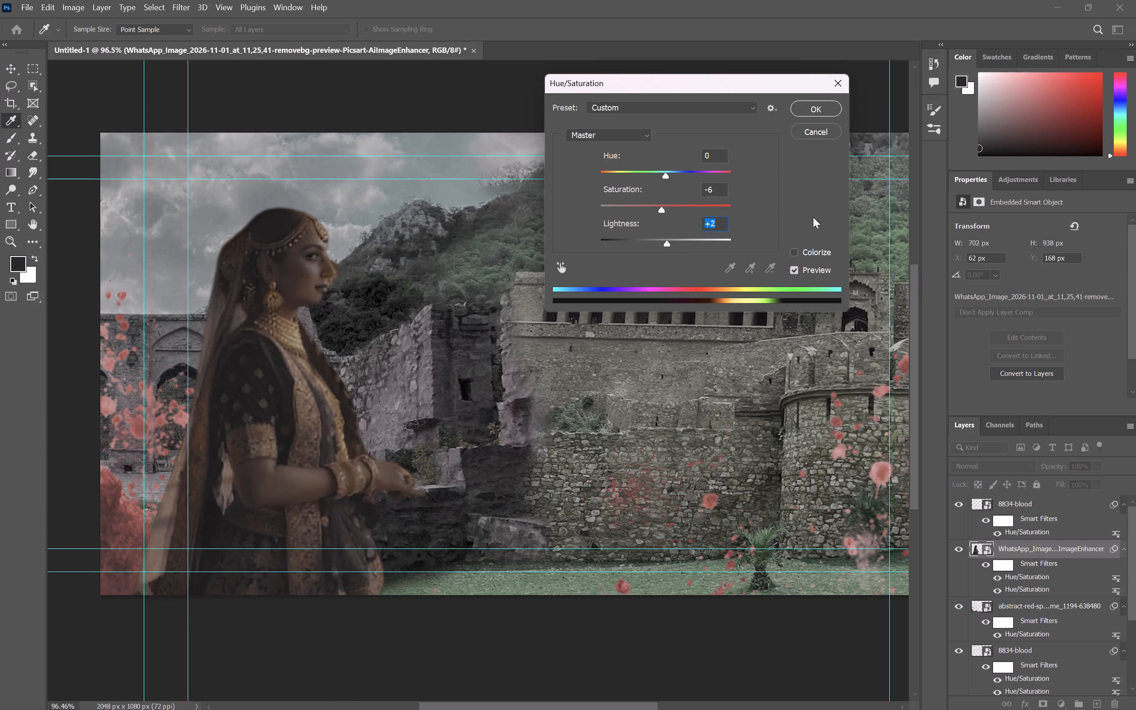
{"action": "left_click", "coordinate": [797, 250]}
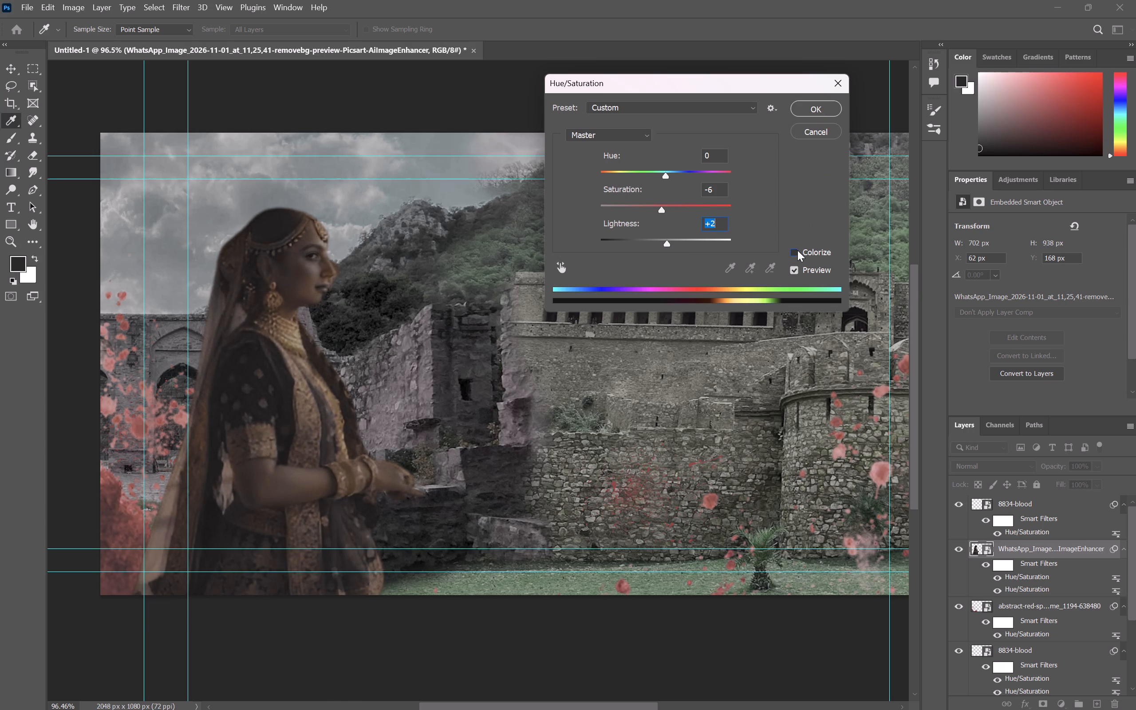
{"action": "left_click", "coordinate": [797, 250]}
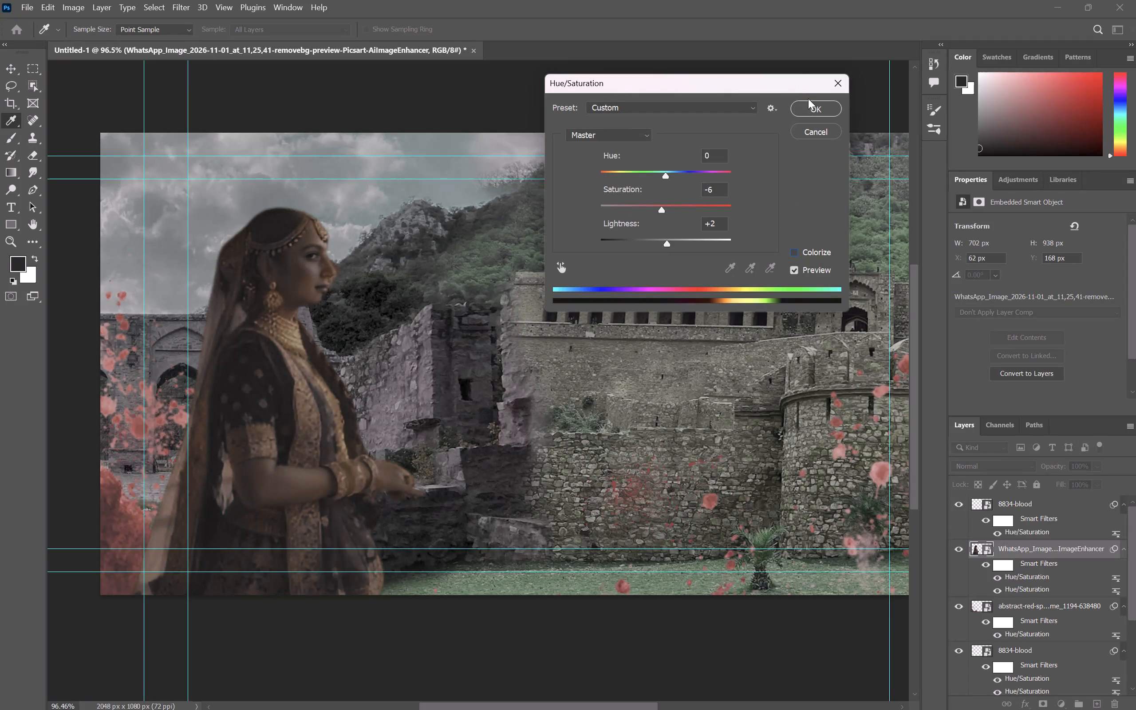
{"action": "left_click", "coordinate": [809, 105]}
{"action": "left_click", "coordinate": [613, 626]}
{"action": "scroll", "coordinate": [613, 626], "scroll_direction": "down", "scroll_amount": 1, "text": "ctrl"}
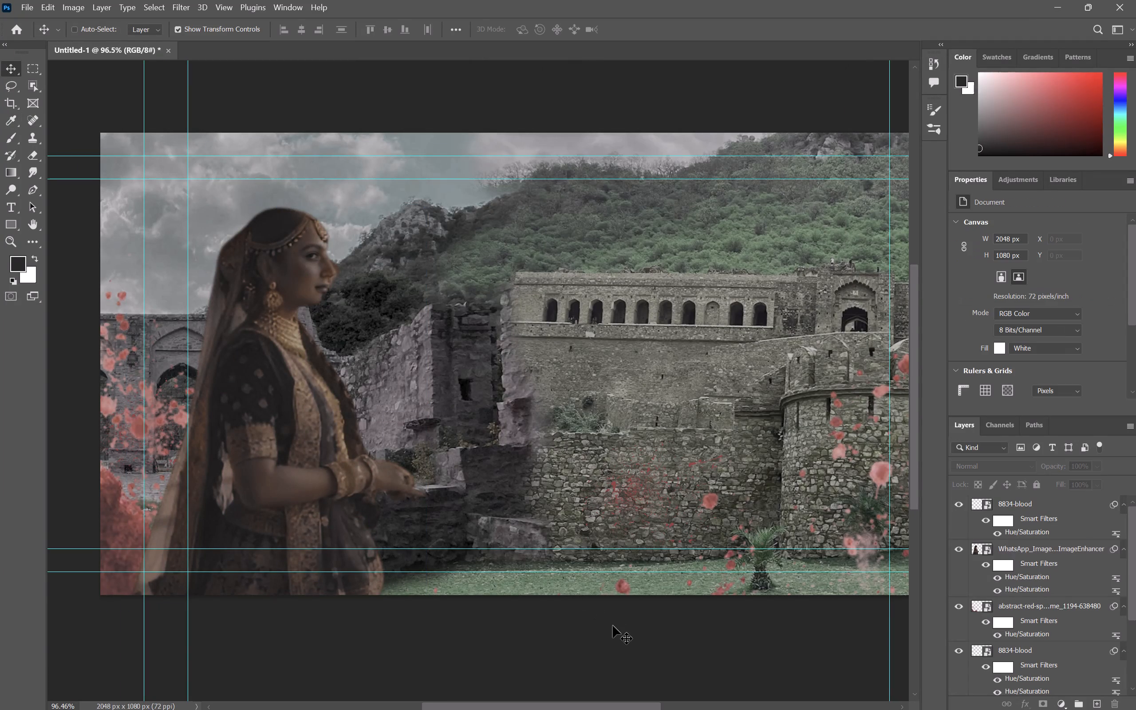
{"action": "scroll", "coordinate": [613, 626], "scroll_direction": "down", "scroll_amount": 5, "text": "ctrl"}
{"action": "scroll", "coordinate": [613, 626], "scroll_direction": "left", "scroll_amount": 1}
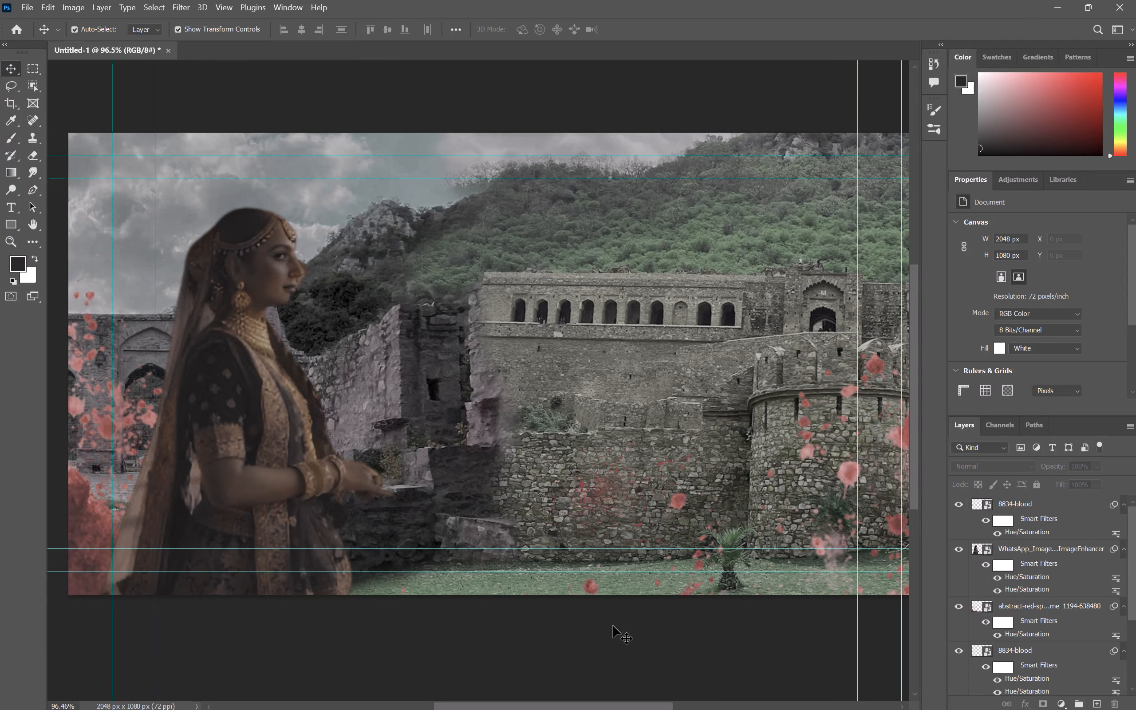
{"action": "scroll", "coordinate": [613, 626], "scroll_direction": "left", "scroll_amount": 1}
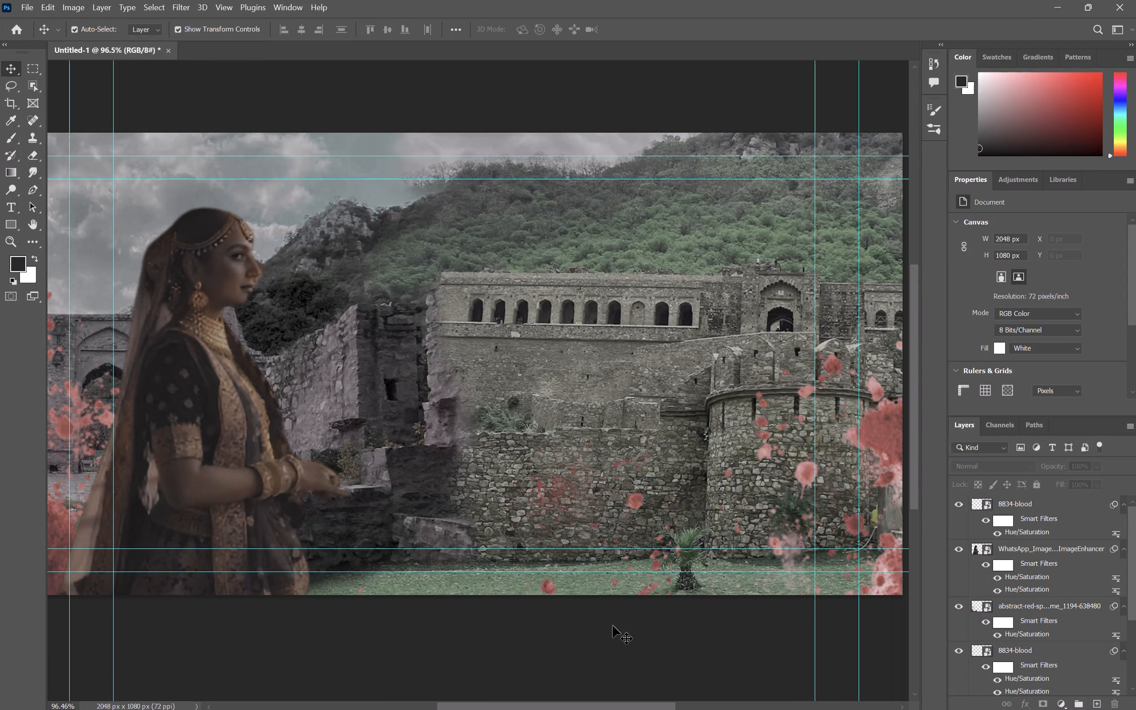
Switch to Chrome and search Google for creepy fonts.
{"action": "key", "text": "alt+Tab"}
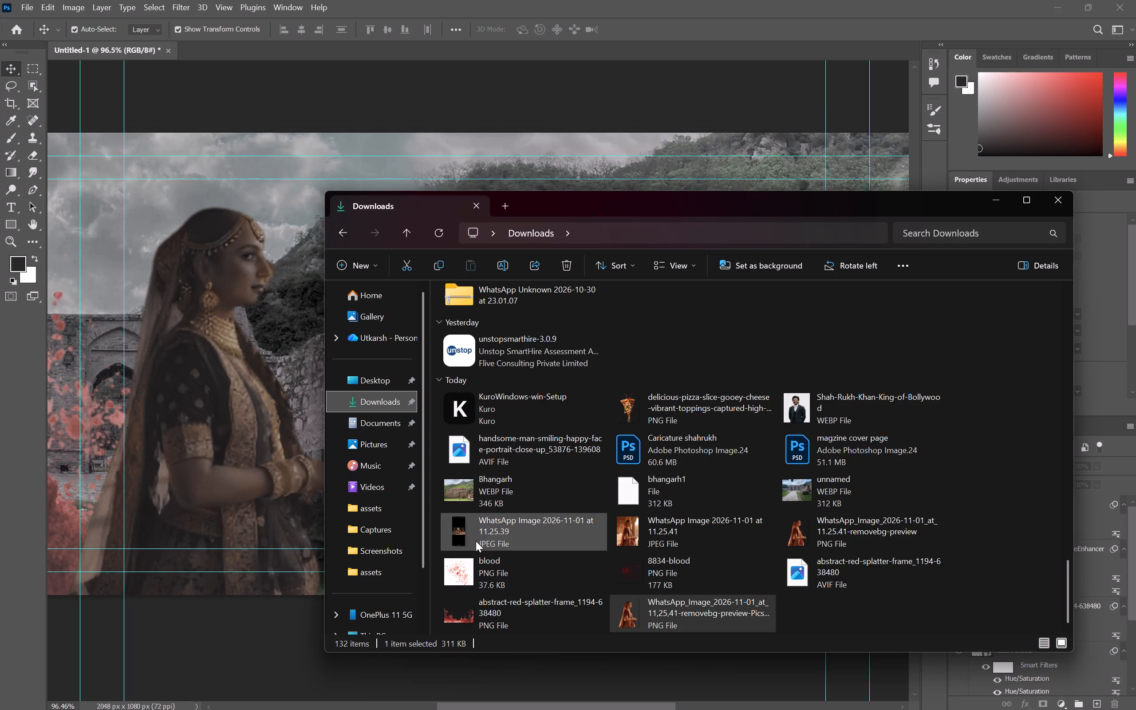
{"action": "key", "text": "alt+Tab"}
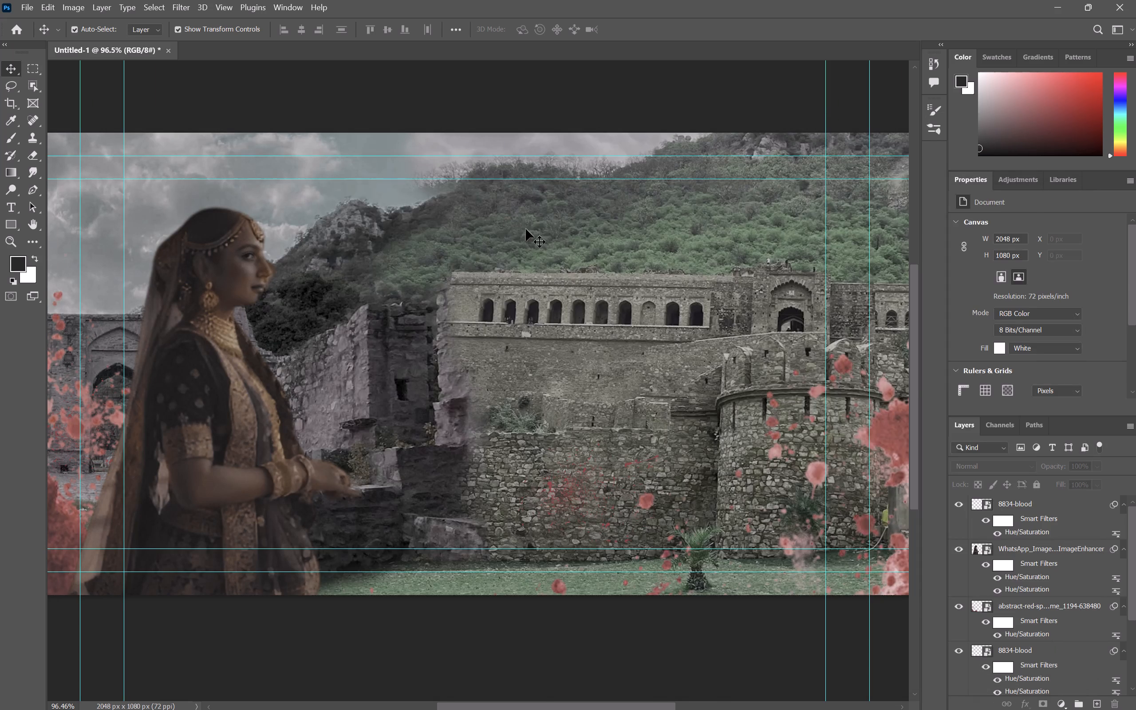
{"action": "key", "text": "alt+Tab"}
{"action": "key", "text": "alt+Tab"}
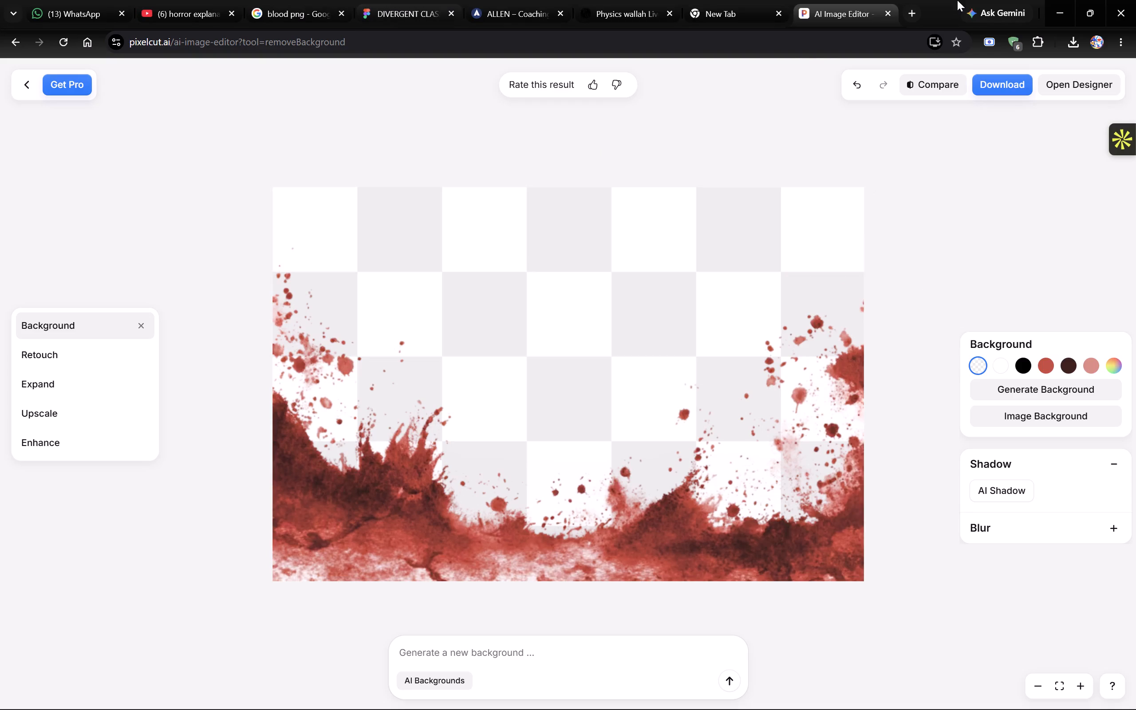
{"action": "left_click", "coordinate": [760, 46]}
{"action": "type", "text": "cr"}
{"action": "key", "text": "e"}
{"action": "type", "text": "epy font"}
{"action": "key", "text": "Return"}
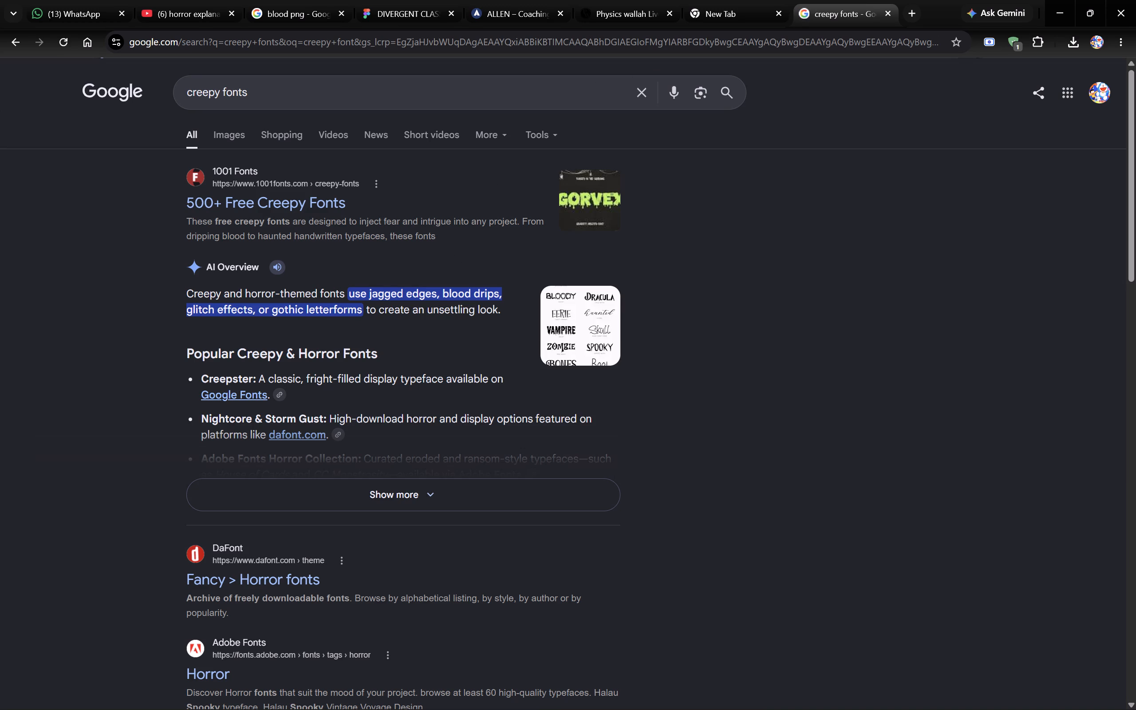
Open the 500+ Free Creepy Fonts page on 1001 Fonts and browse the font previews for a horror-style typeface.
{"action": "left_click", "coordinate": [336, 201]}
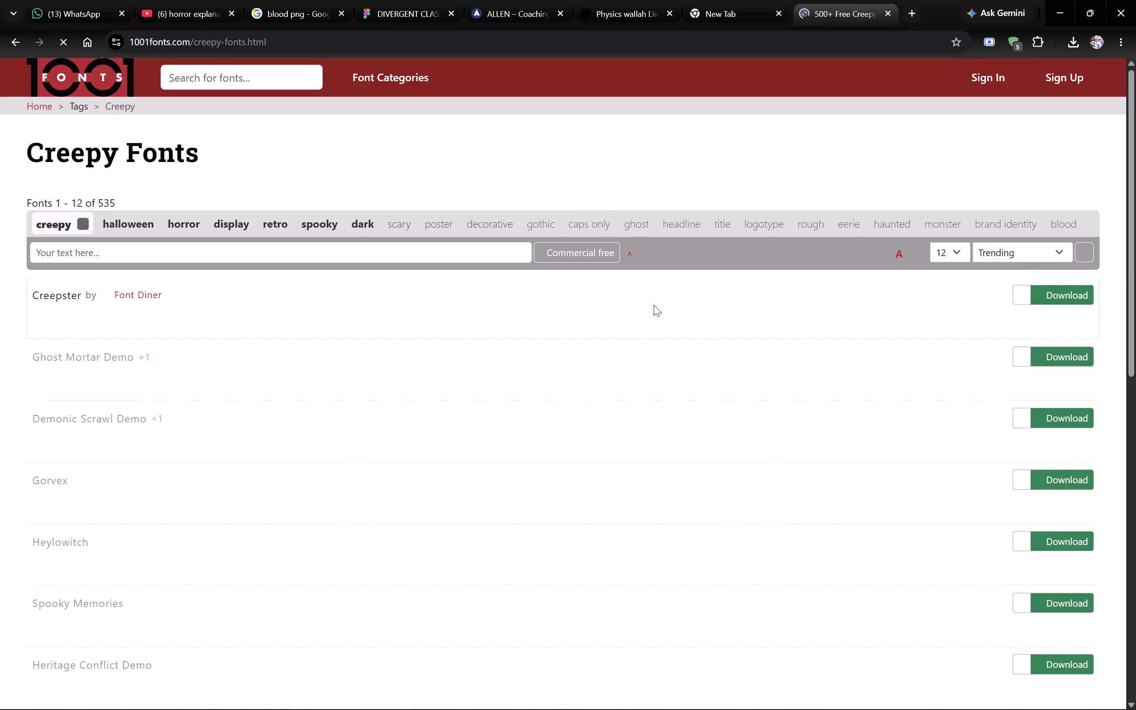
{"action": "scroll", "coordinate": [663, 438], "scroll_direction": "down", "scroll_amount": 11}
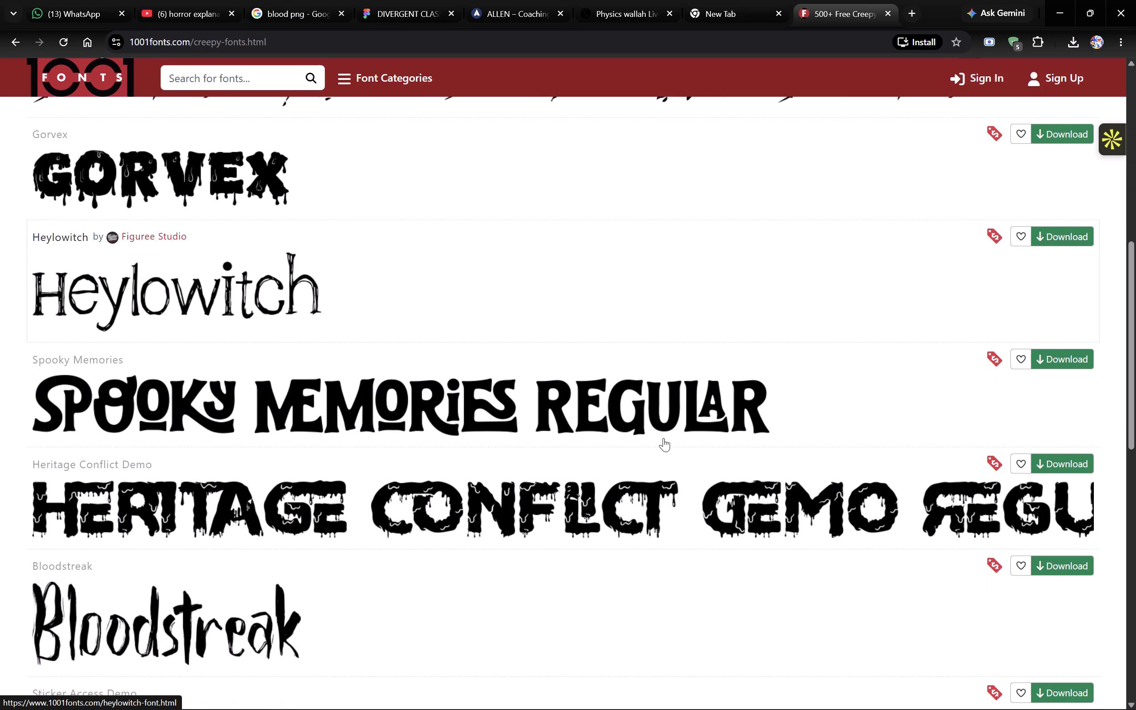
{"action": "scroll", "coordinate": [663, 438], "scroll_direction": "down", "scroll_amount": 5}
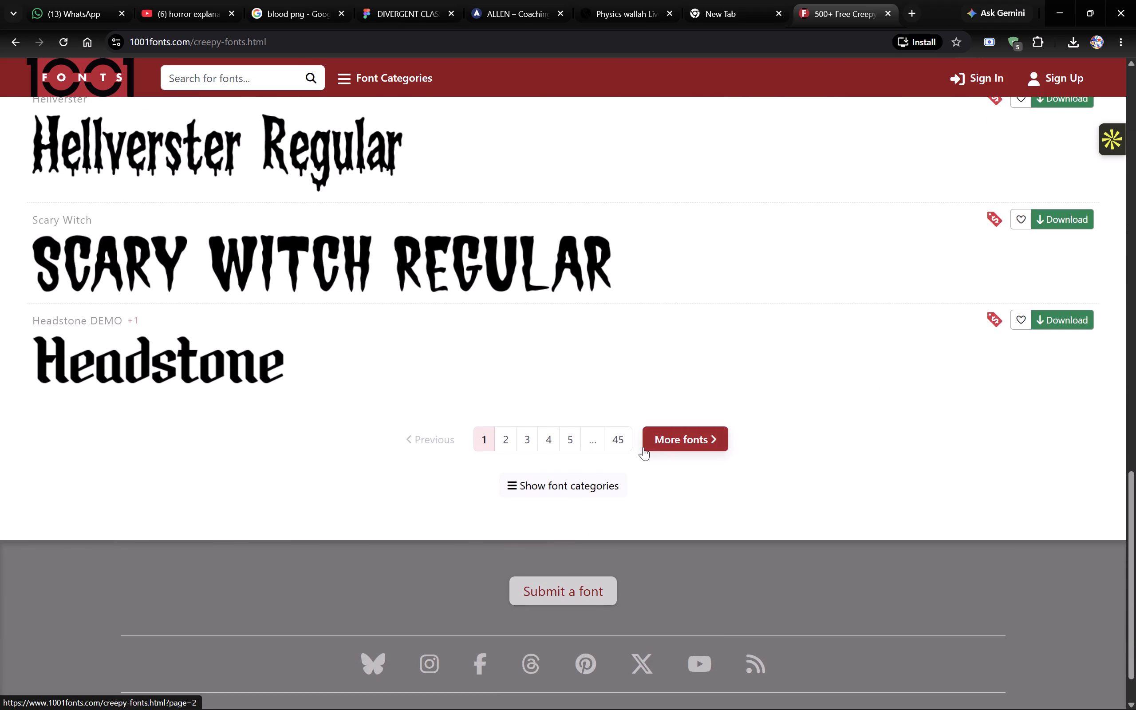
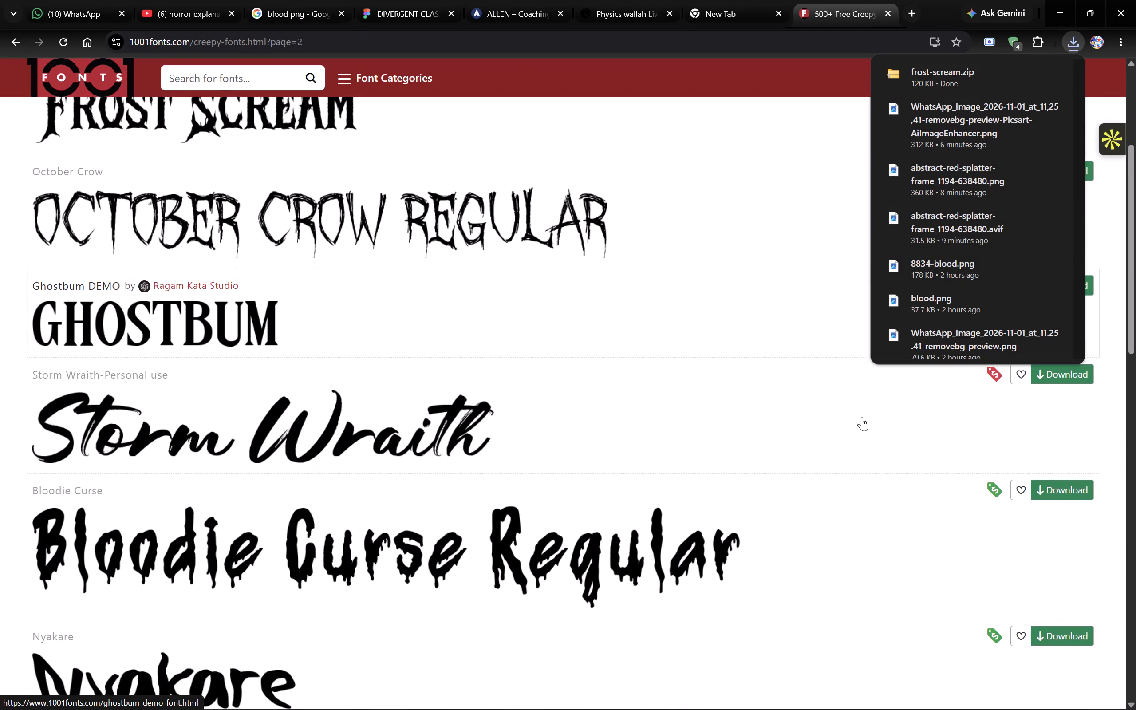
Look through the remaining creepy fonts on page 2 for title lettering candidates, and go back to the previous page.
{"action": "scroll", "coordinate": [862, 417], "scroll_direction": "down", "scroll_amount": 7}
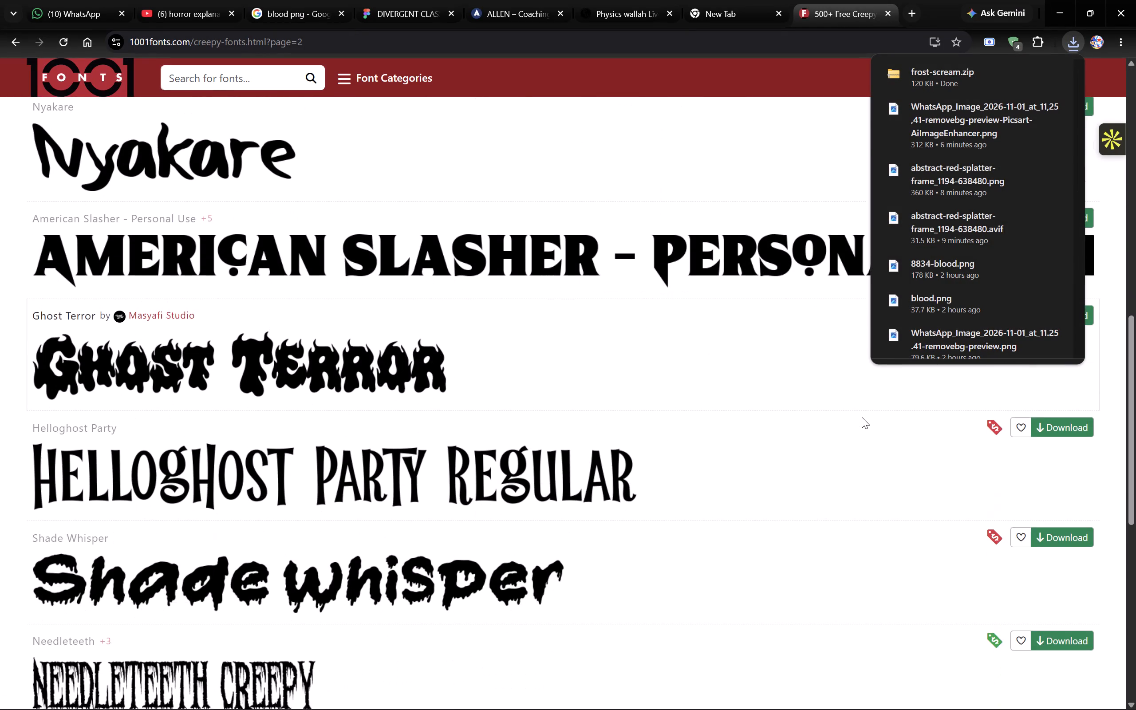
{"action": "scroll", "coordinate": [862, 417], "scroll_direction": "down", "scroll_amount": 4}
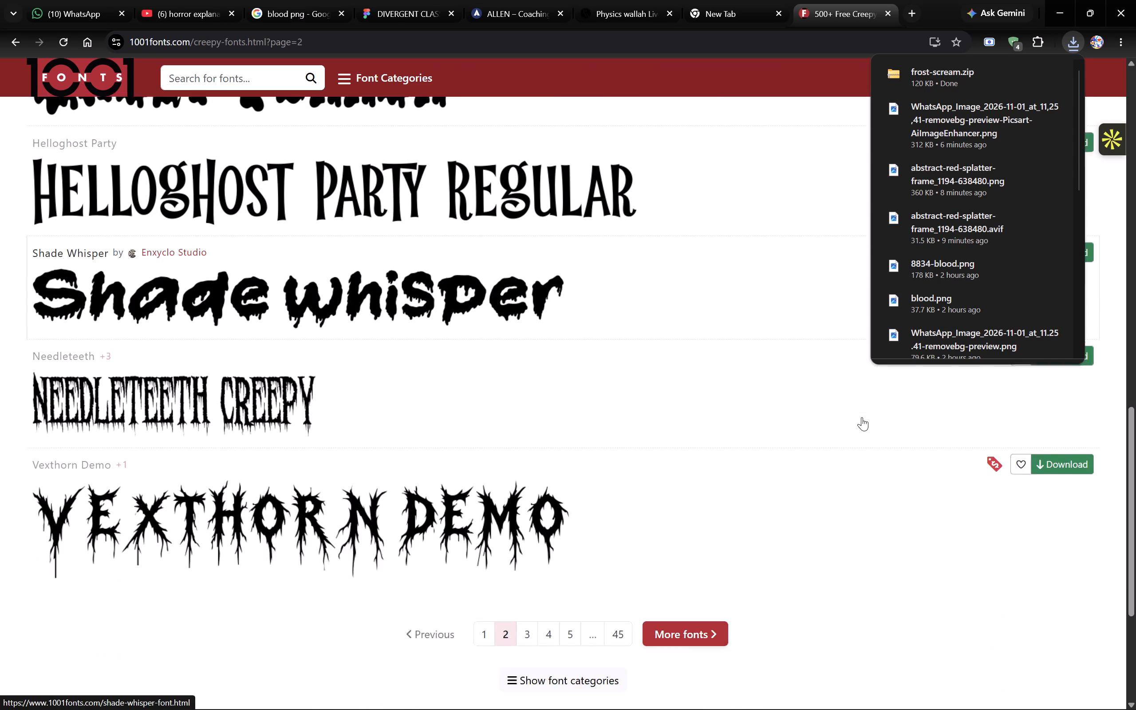
{"action": "scroll", "coordinate": [862, 417], "scroll_direction": "down", "scroll_amount": 2}
{"action": "left_click", "coordinate": [12, 43]}
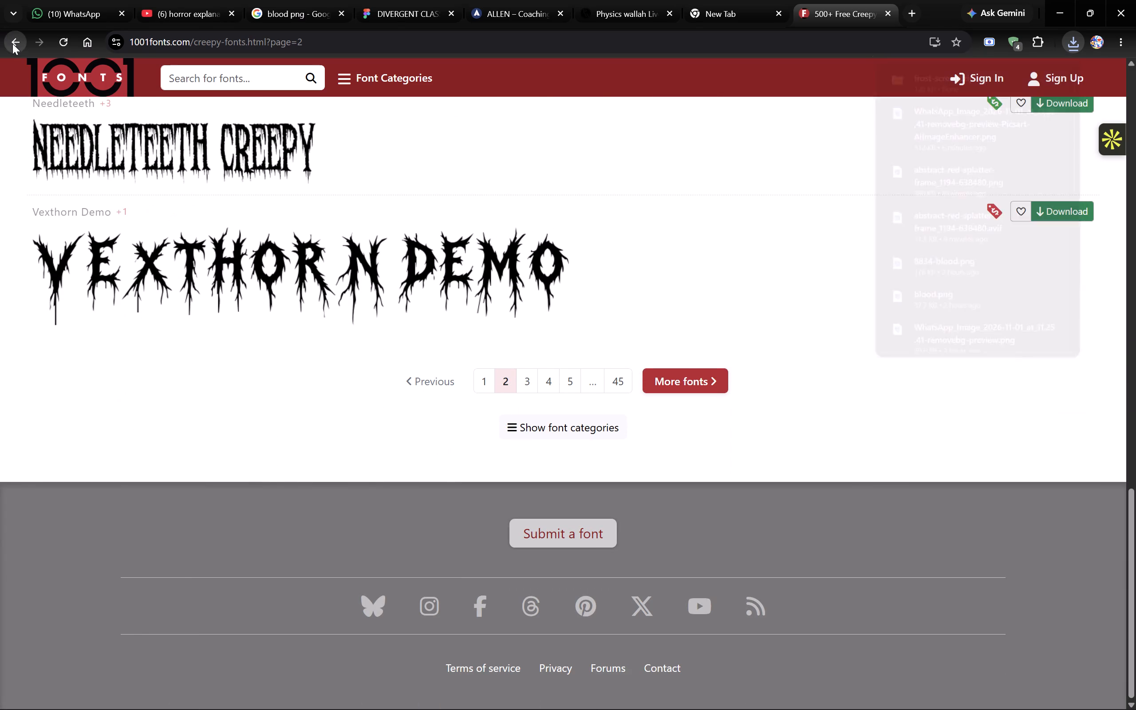
Return from the creepy fonts site to the web search and search for "horror fonts".
{"action": "scroll", "coordinate": [164, 358], "scroll_direction": "right", "scroll_amount": 9}
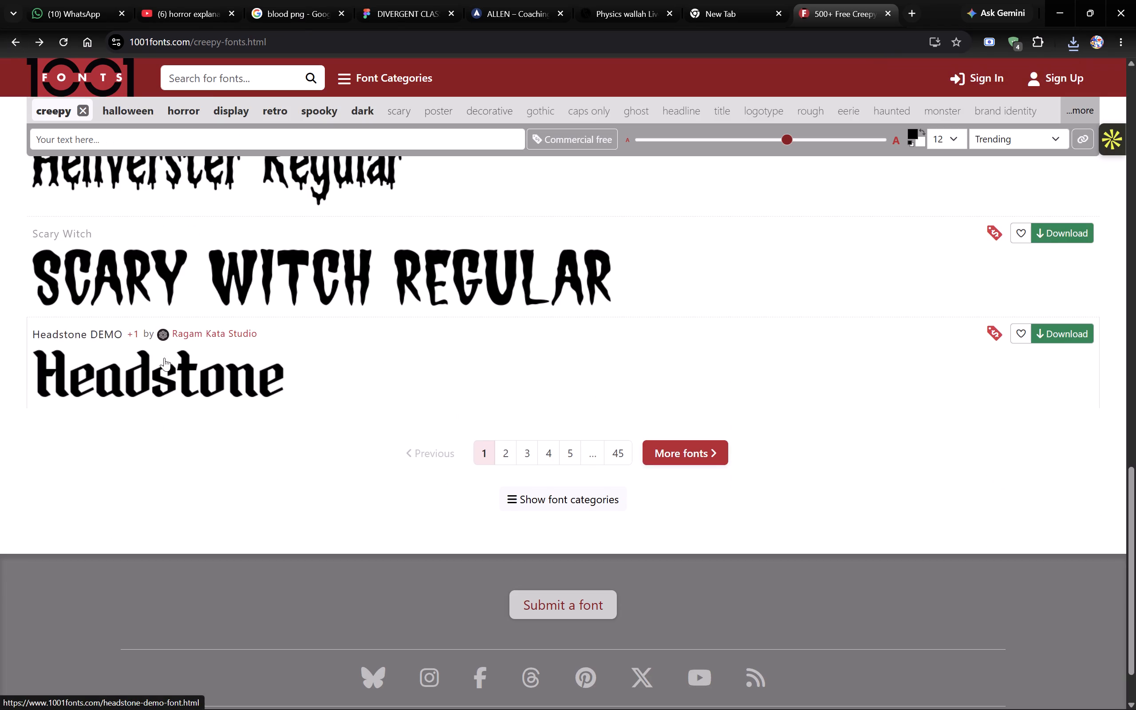
{"action": "scroll", "coordinate": [164, 358], "scroll_direction": "right", "scroll_amount": 5}
{"action": "scroll", "coordinate": [337, 454], "scroll_direction": "down", "scroll_amount": 1}
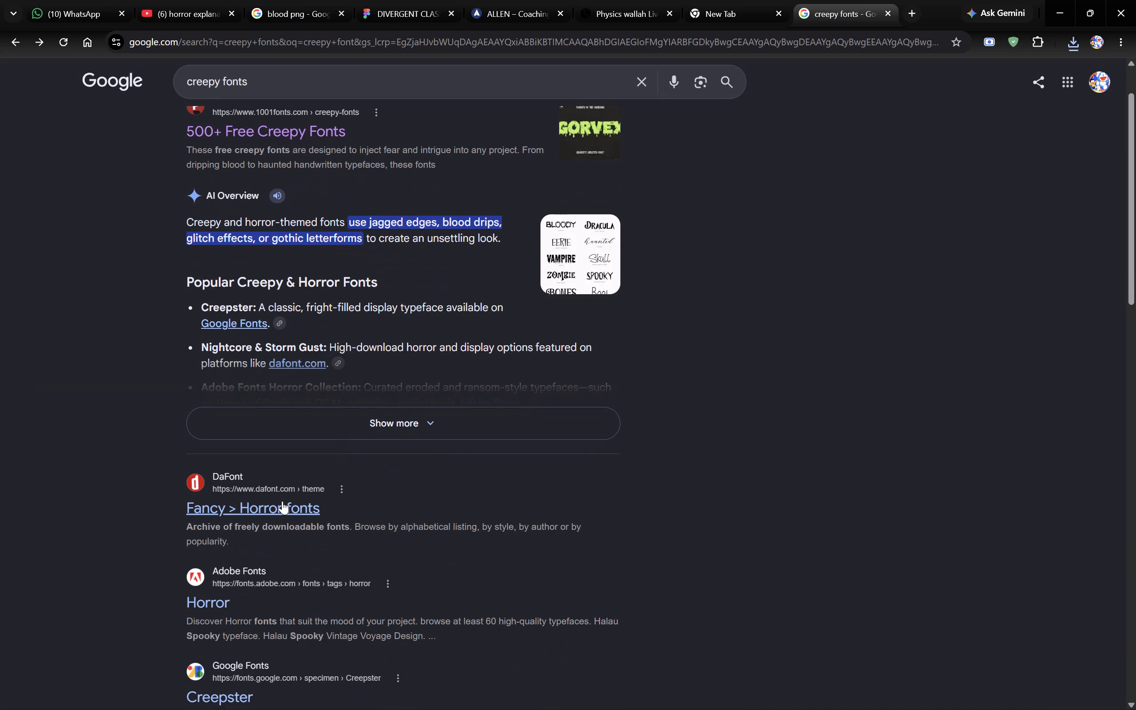
{"action": "scroll", "coordinate": [333, 535], "scroll_direction": "down", "scroll_amount": 3}
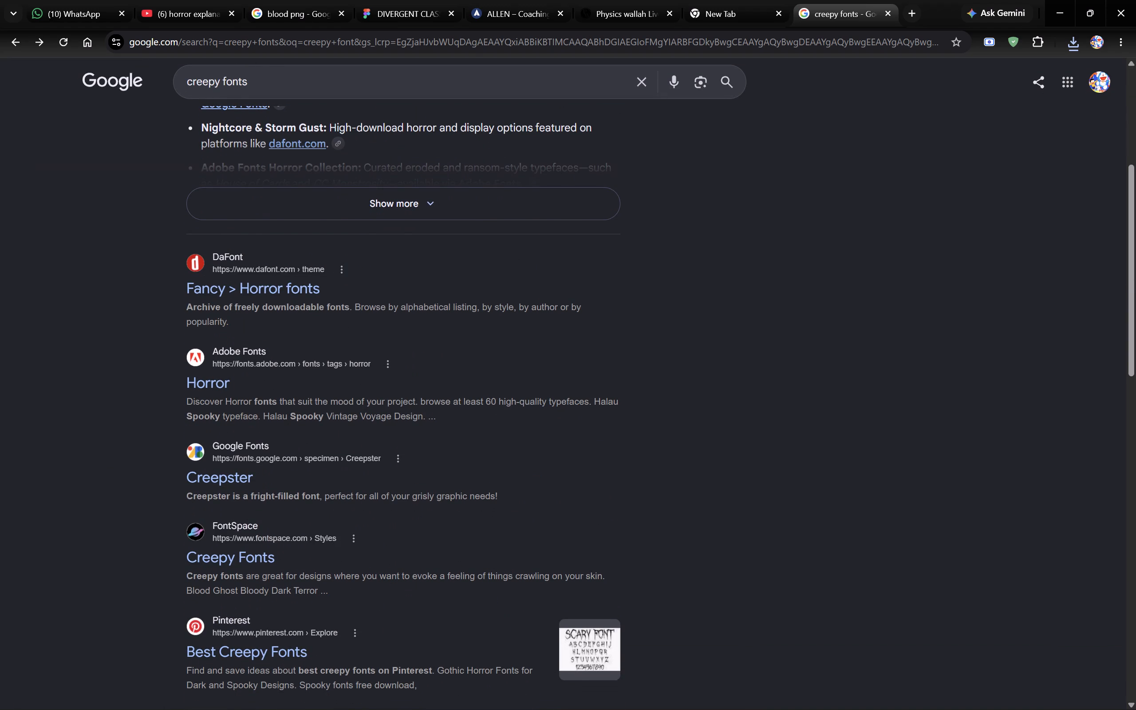
{"action": "left_click_drag", "start_coordinate": [217, 83], "coordinate": [163, 82]}
{"action": "key", "text": "BackSpace"}
{"action": "key", "text": "Right"}
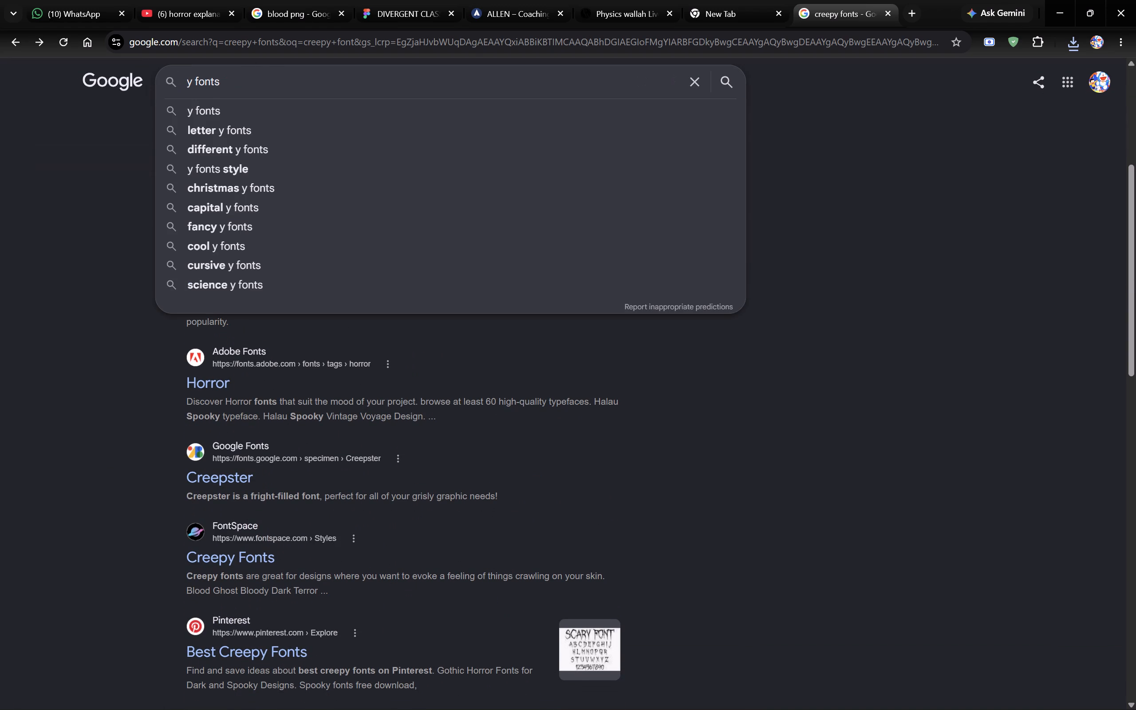
{"action": "key", "text": "BackSpace"}
{"action": "type", "text": "hp"}
{"action": "key", "text": "BackSpace"}
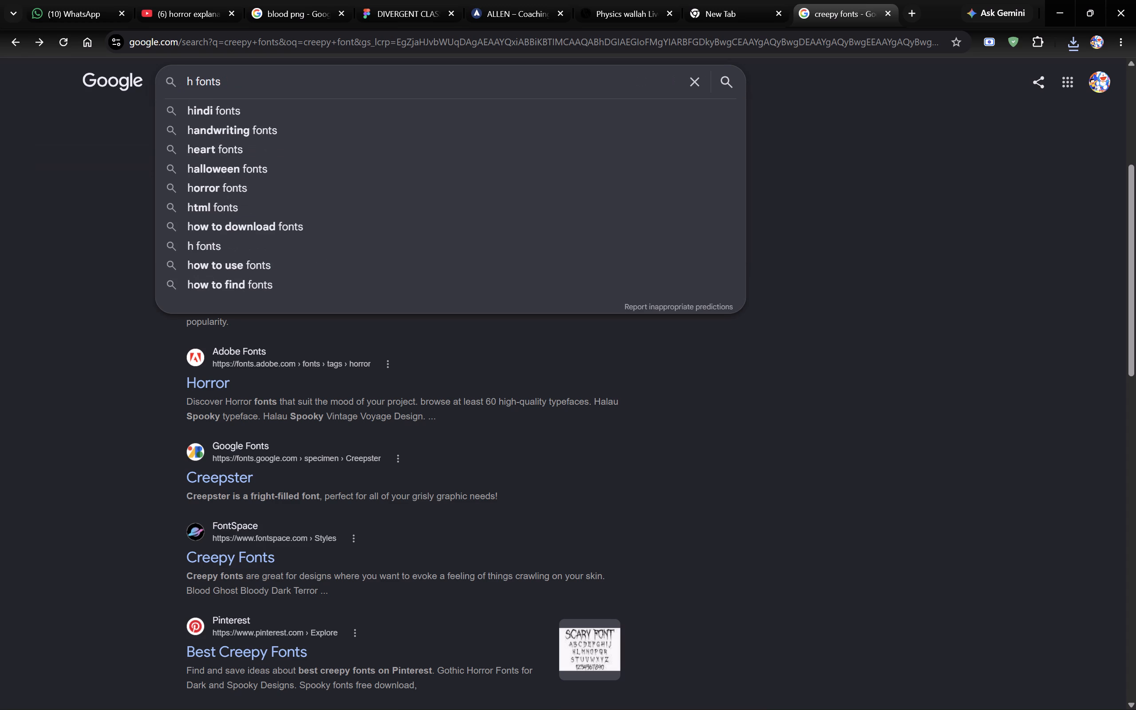
{"action": "type", "text": "orror"}
{"action": "key", "text": "Return"}
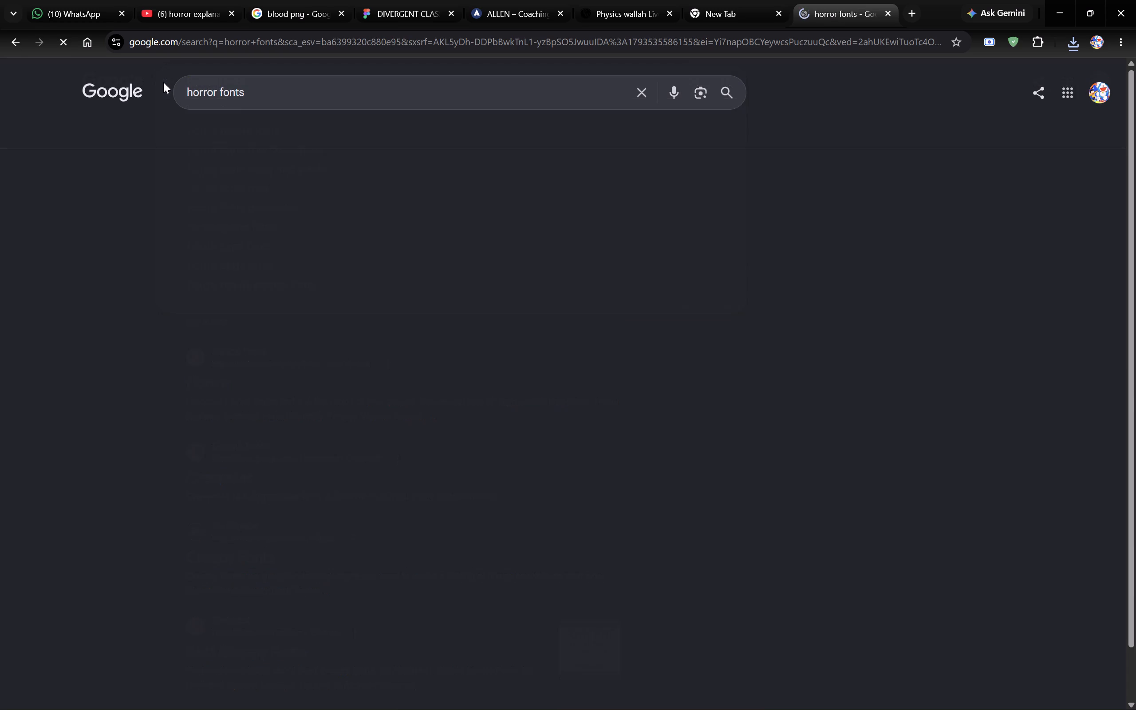
Open DaFont's Fancy > Horror fonts page from the search results.
{"action": "left_click", "coordinate": [265, 214]}
{"action": "left_click", "coordinate": [284, 202]}
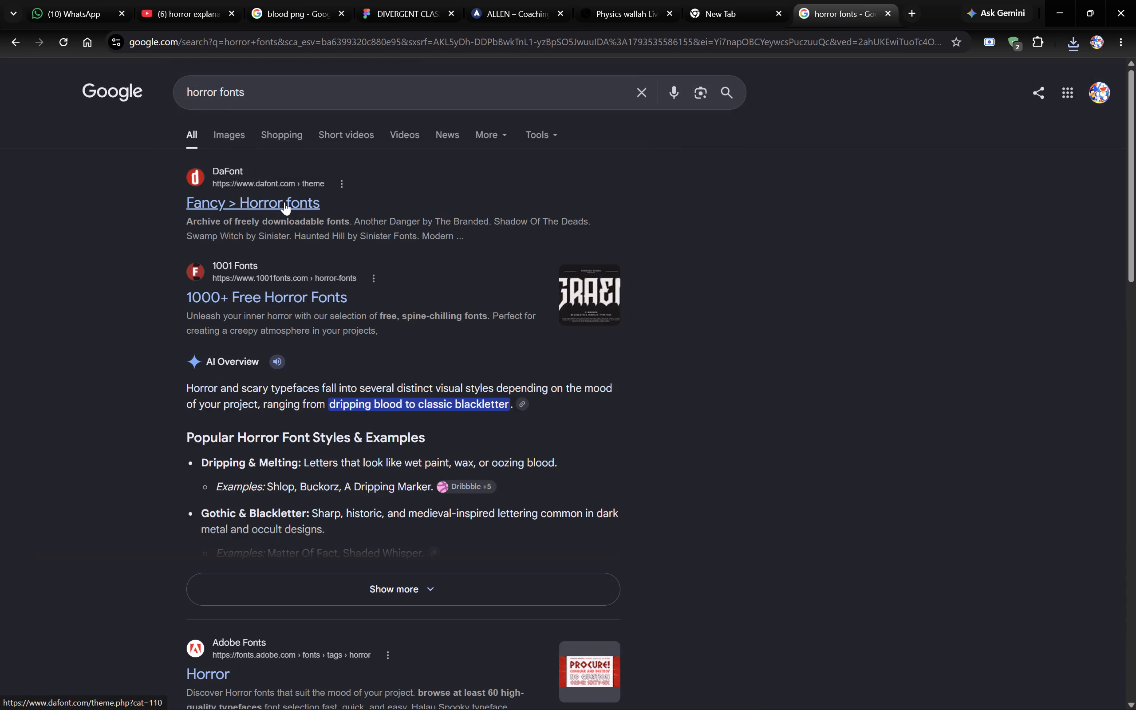
{"action": "scroll", "coordinate": [296, 207], "scroll_direction": "down", "scroll_amount": 1}
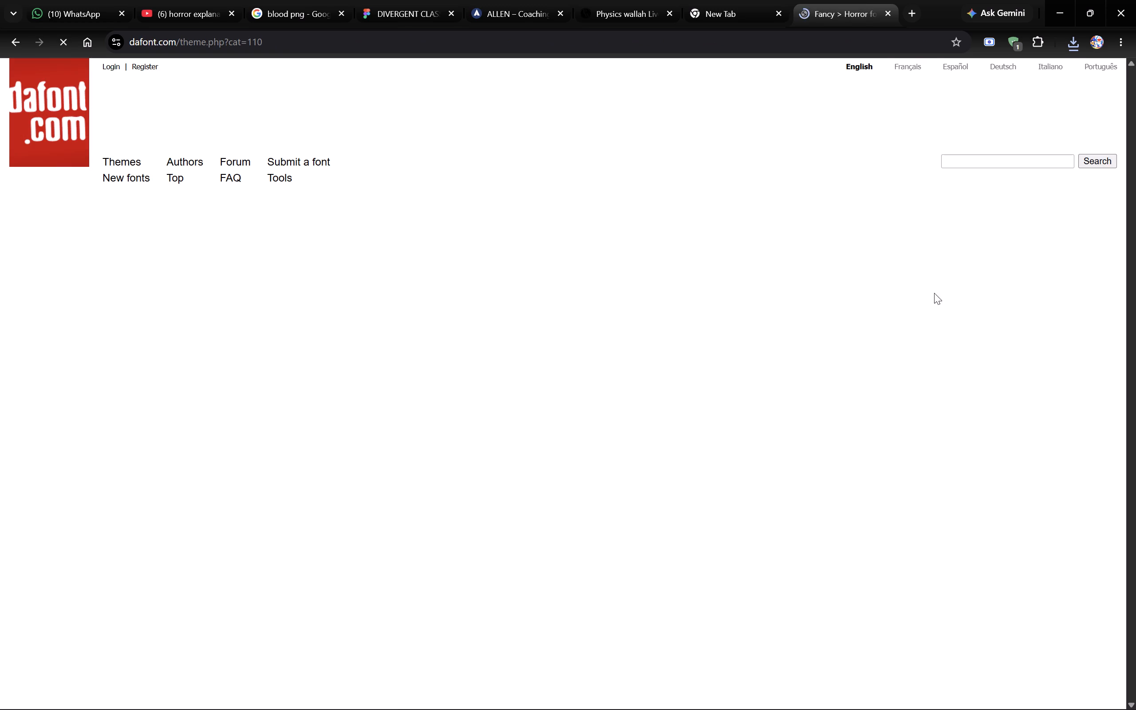
{"action": "scroll", "coordinate": [934, 293], "scroll_direction": "down", "scroll_amount": 1}
{"action": "left_click", "coordinate": [1073, 35]}
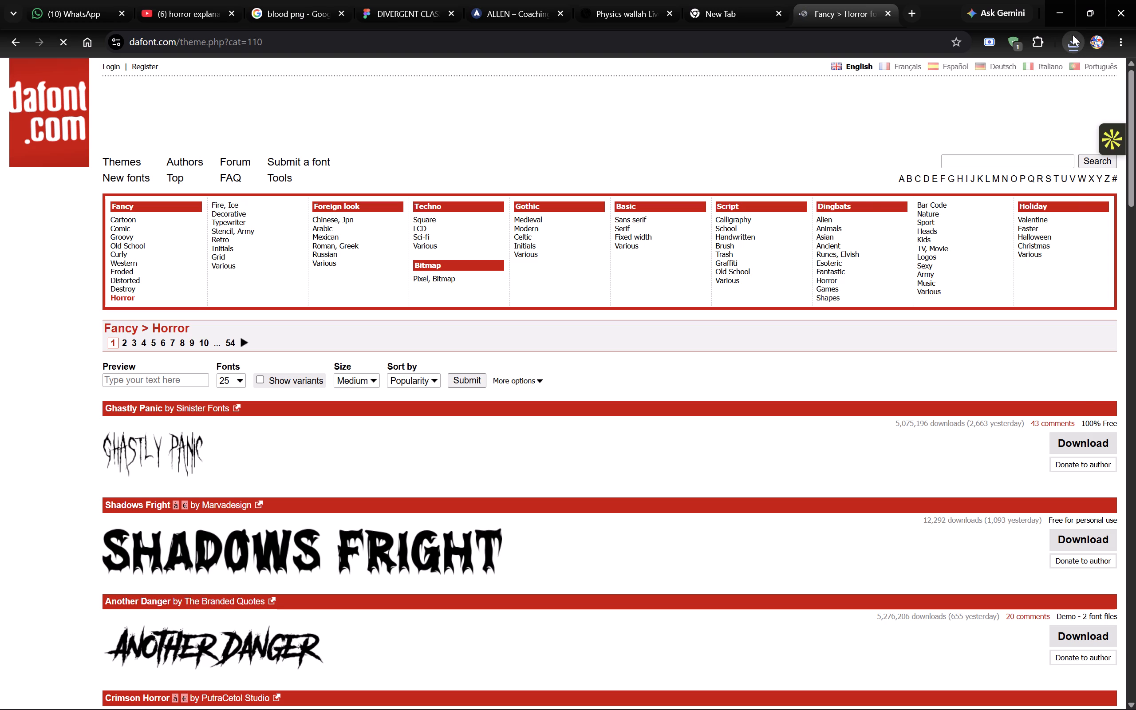
{"action": "scroll", "coordinate": [812, 248], "scroll_direction": "left", "scroll_amount": 2}
{"action": "left_click", "coordinate": [4, 465]}
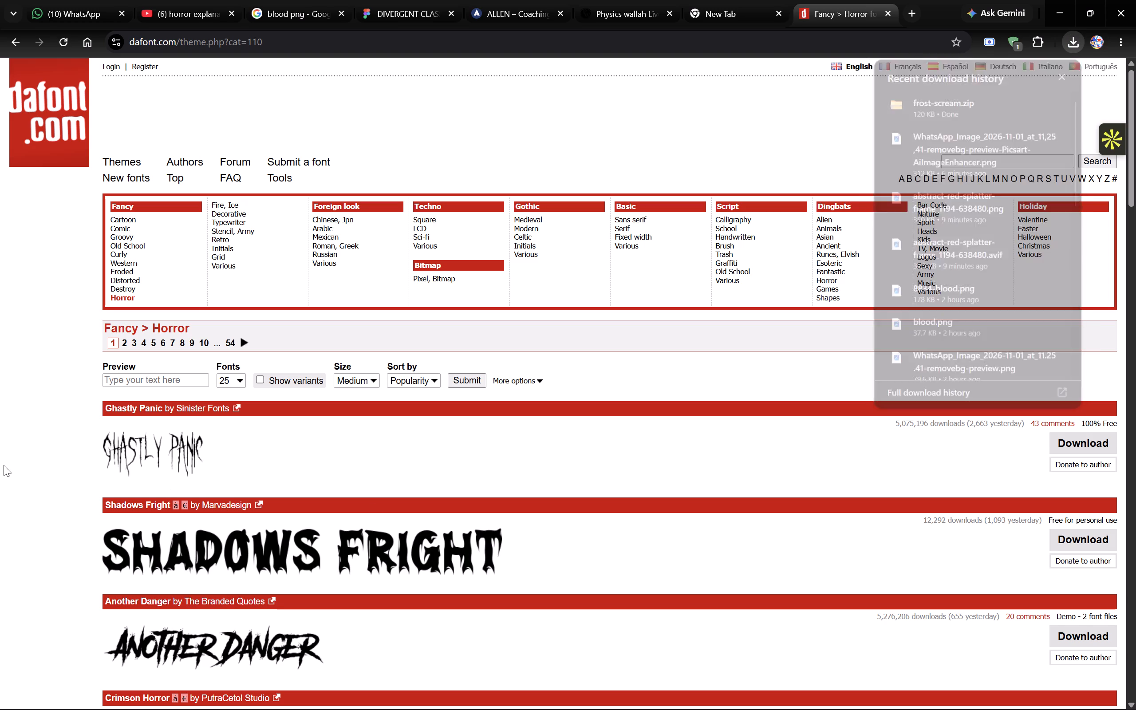
Download the Nothing Inside and Help Me fonts from DaFont's horror list.
{"action": "scroll", "coordinate": [4, 465], "scroll_direction": "down", "scroll_amount": 5}
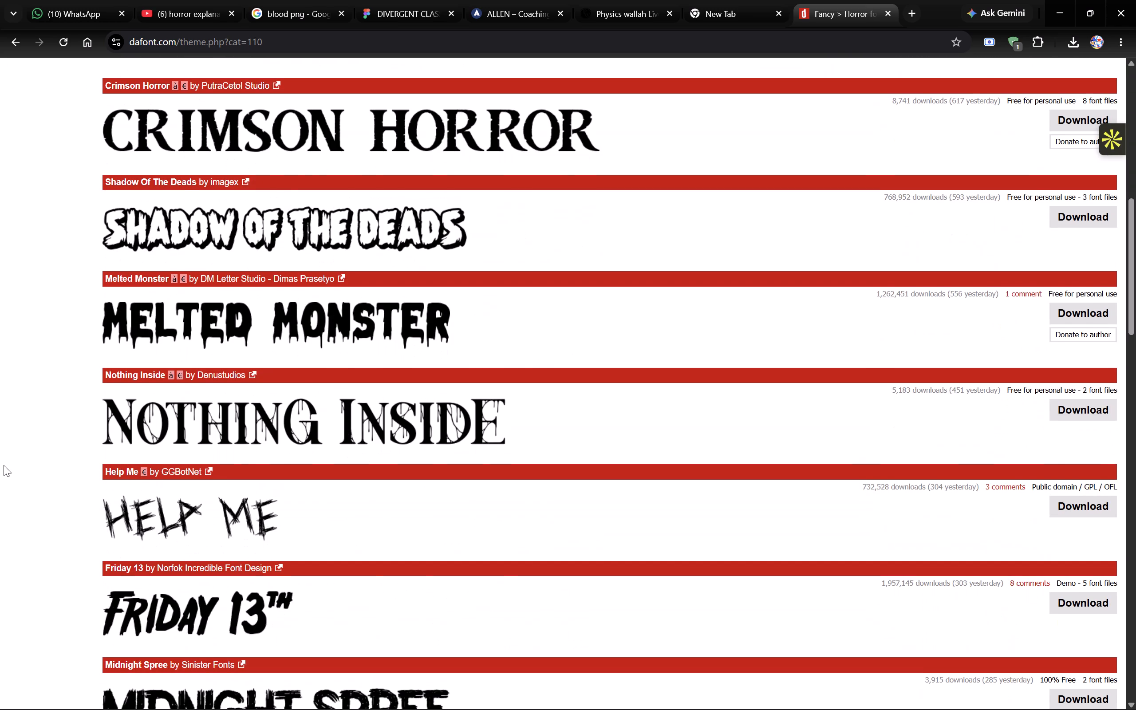
{"action": "left_click", "coordinate": [281, 431]}
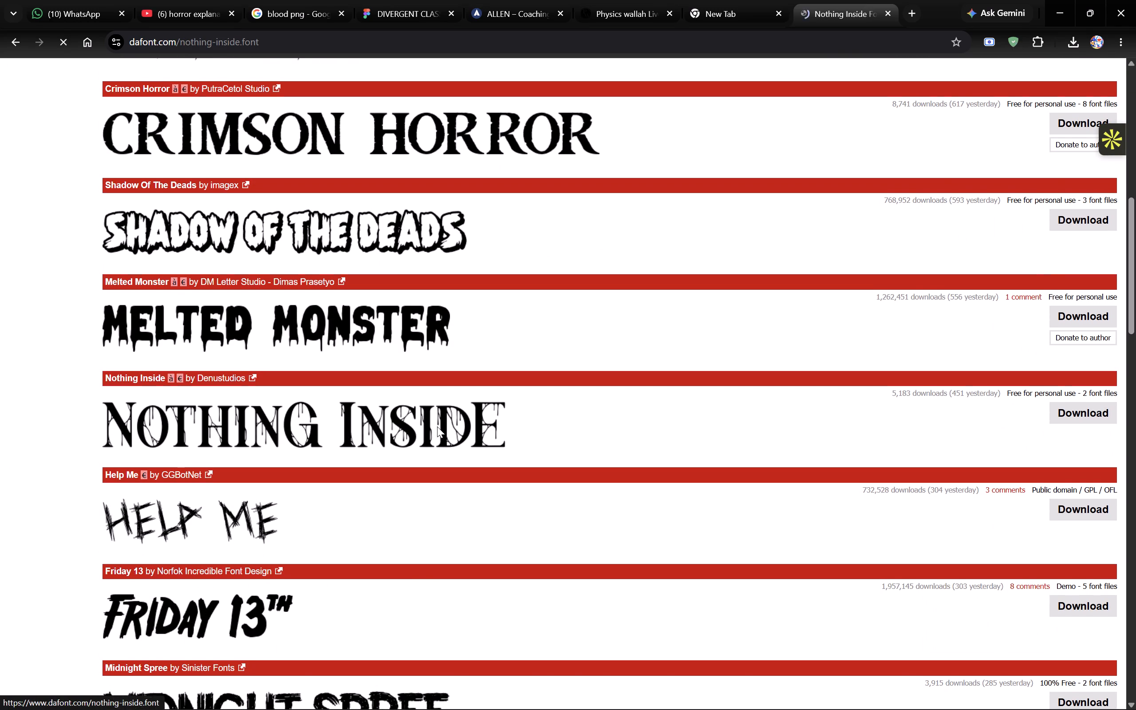
{"action": "scroll", "coordinate": [805, 318], "scroll_direction": "right", "scroll_amount": 7}
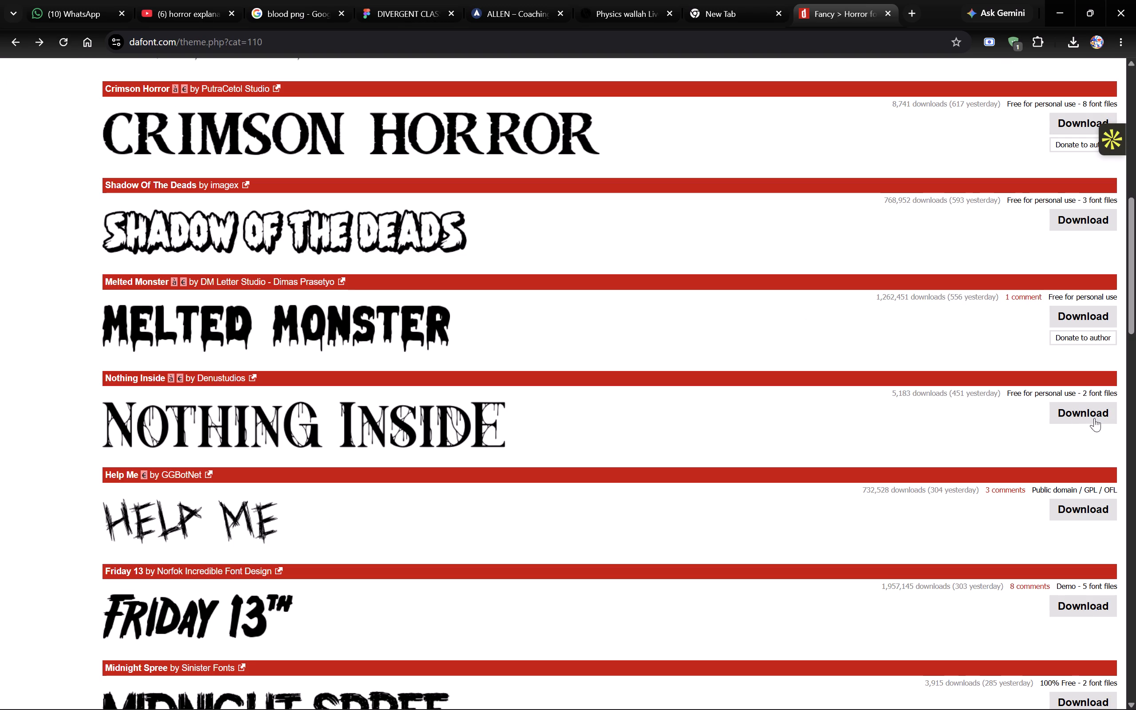
{"action": "left_click", "coordinate": [1097, 411]}
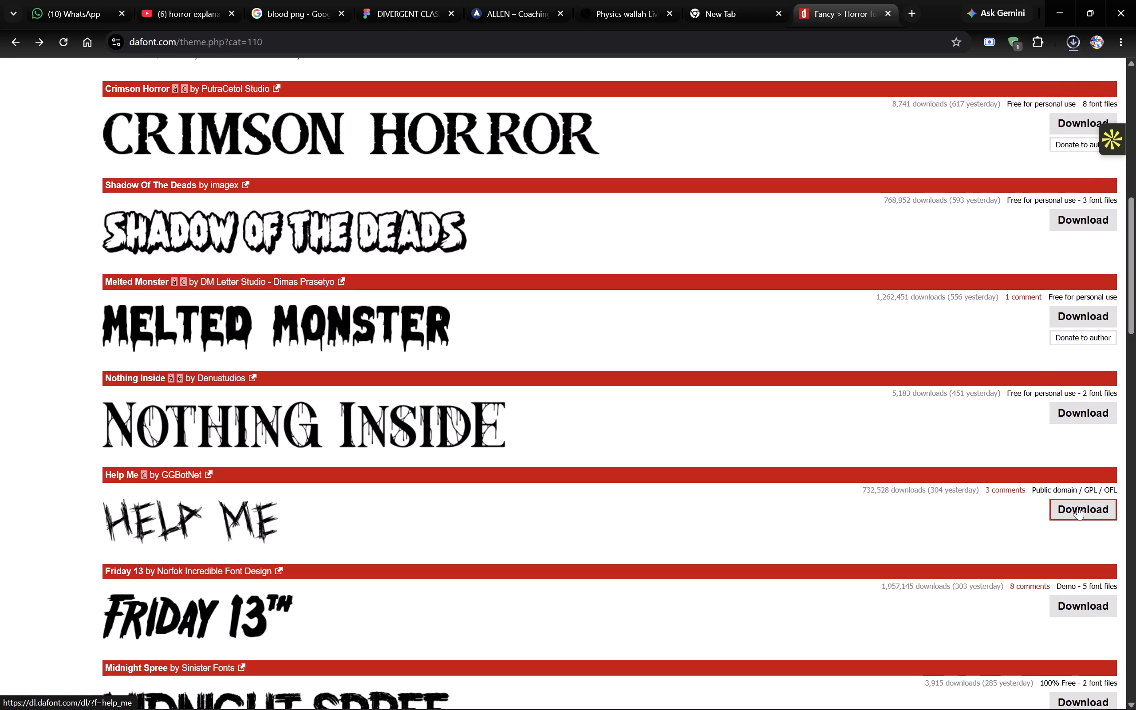
{"action": "left_click", "coordinate": [1077, 506]}
Download the Midnight Spree font from the horror list.
{"action": "scroll", "coordinate": [787, 513], "scroll_direction": "down", "scroll_amount": 4}
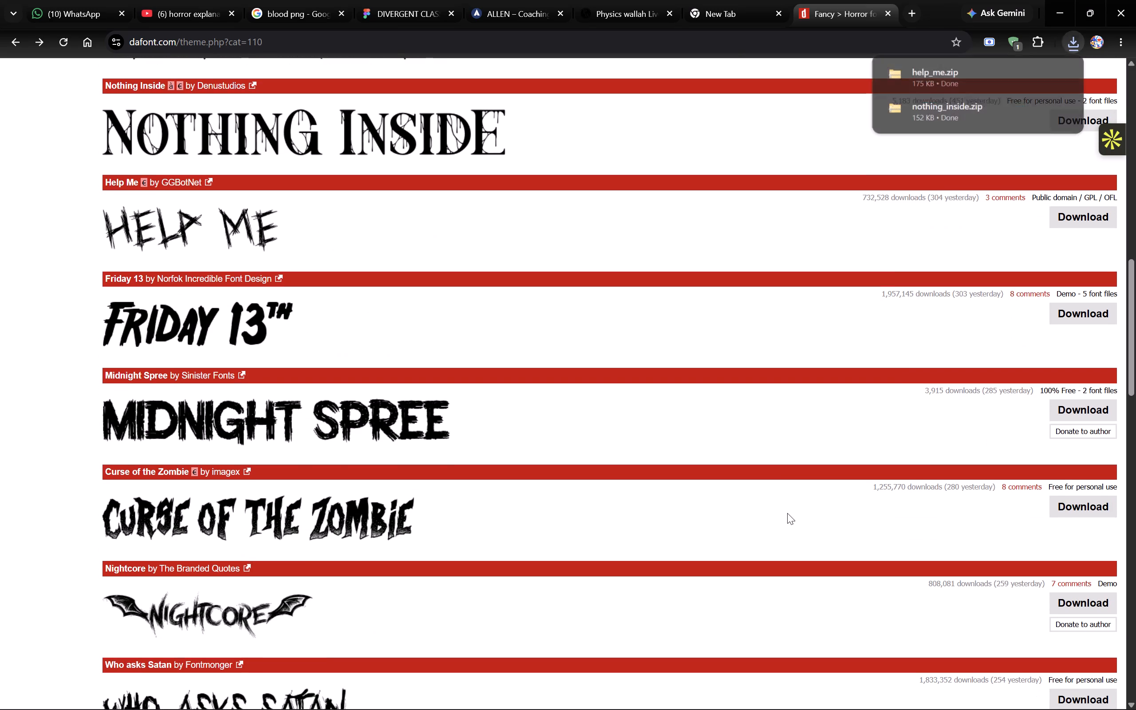
{"action": "scroll", "coordinate": [787, 513], "scroll_direction": "down", "scroll_amount": 1}
{"action": "left_click", "coordinate": [1091, 408]}
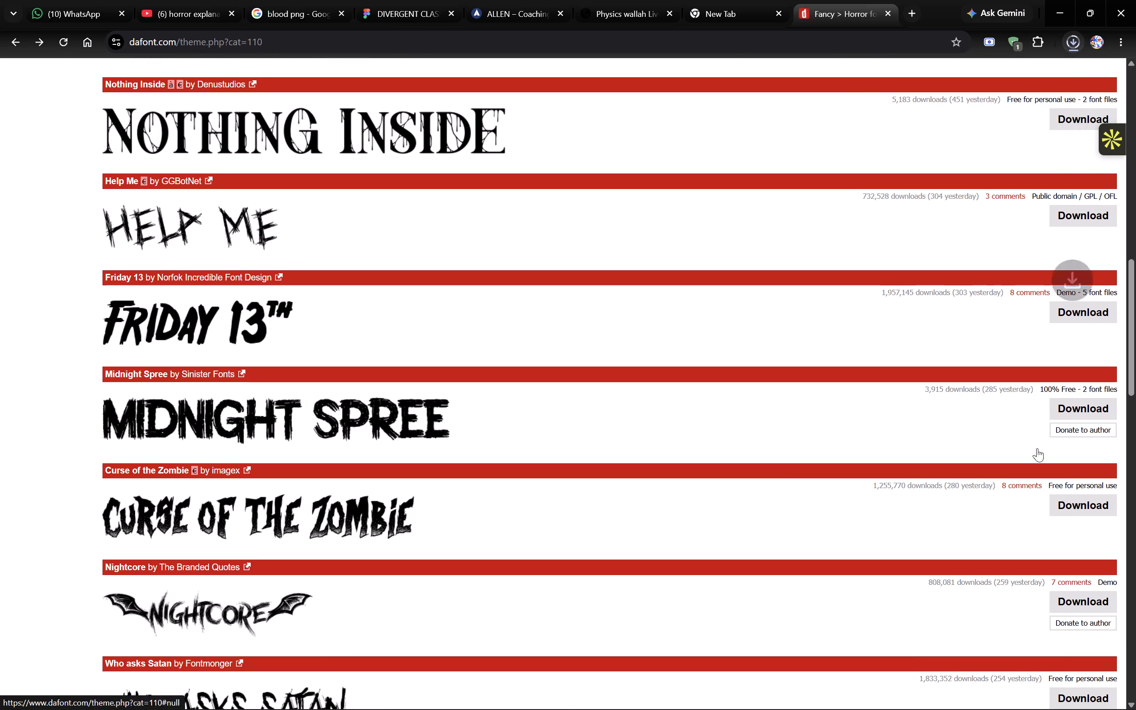
Download the Blood Victim Zombie font from further down the horror list.
{"action": "scroll", "coordinate": [771, 506], "scroll_direction": "down", "scroll_amount": 3}
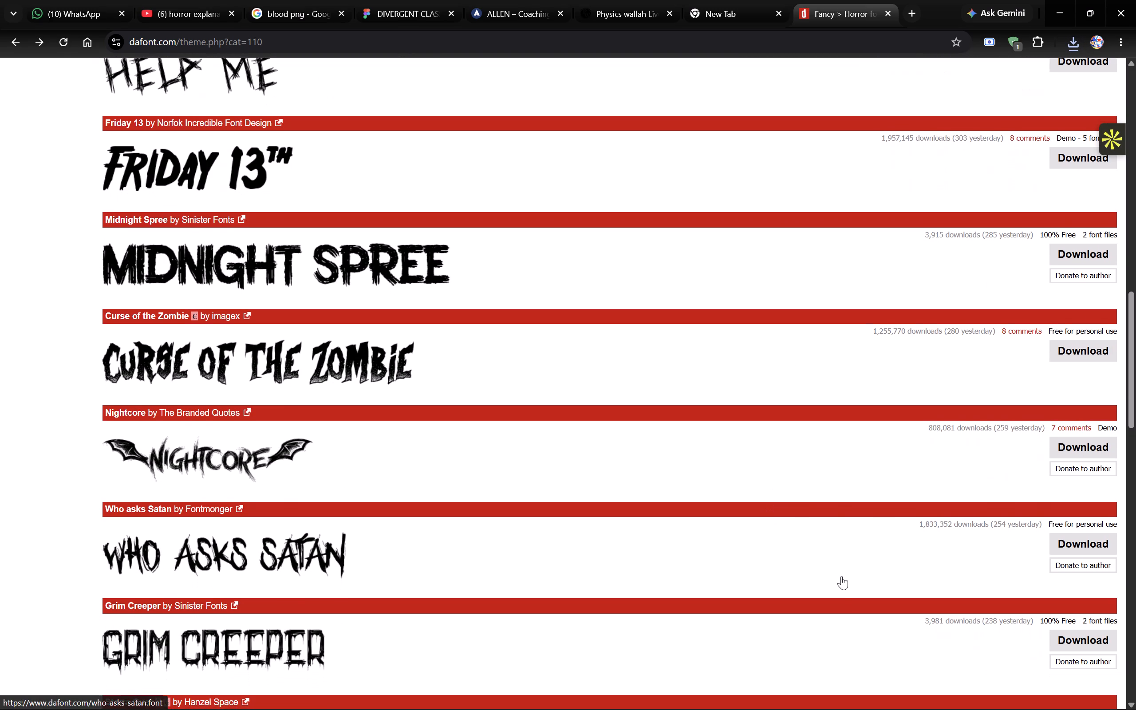
{"action": "scroll", "coordinate": [841, 576], "scroll_direction": "down", "scroll_amount": 4}
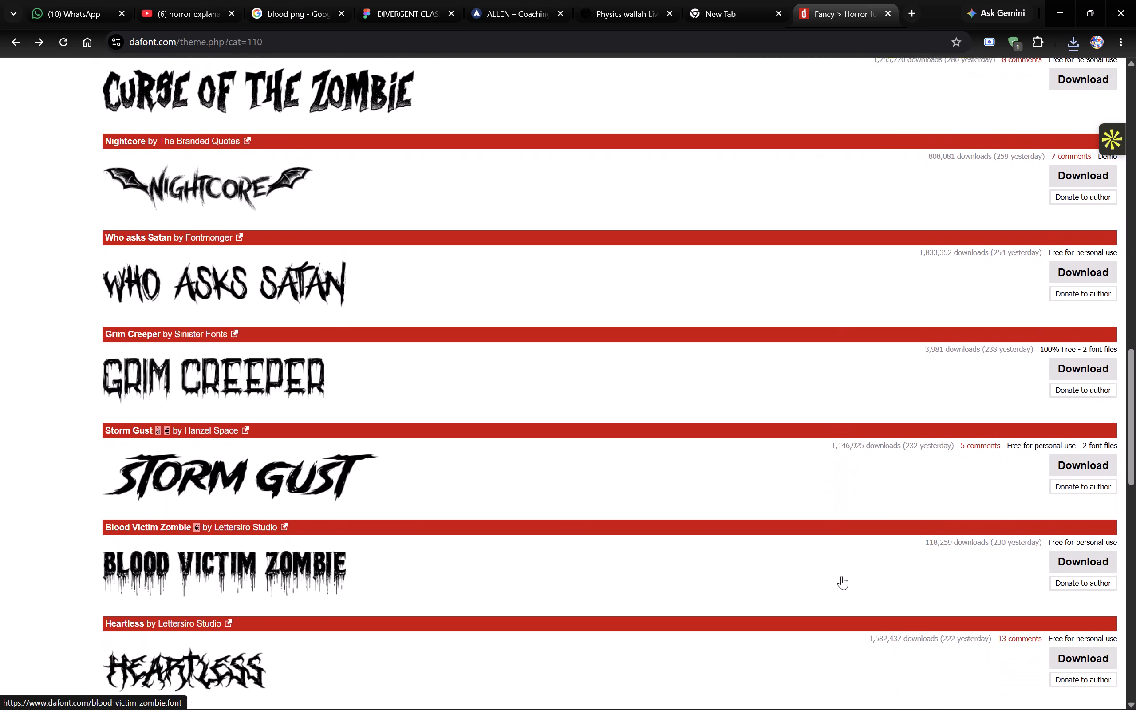
{"action": "scroll", "coordinate": [841, 576], "scroll_direction": "down", "scroll_amount": 3}
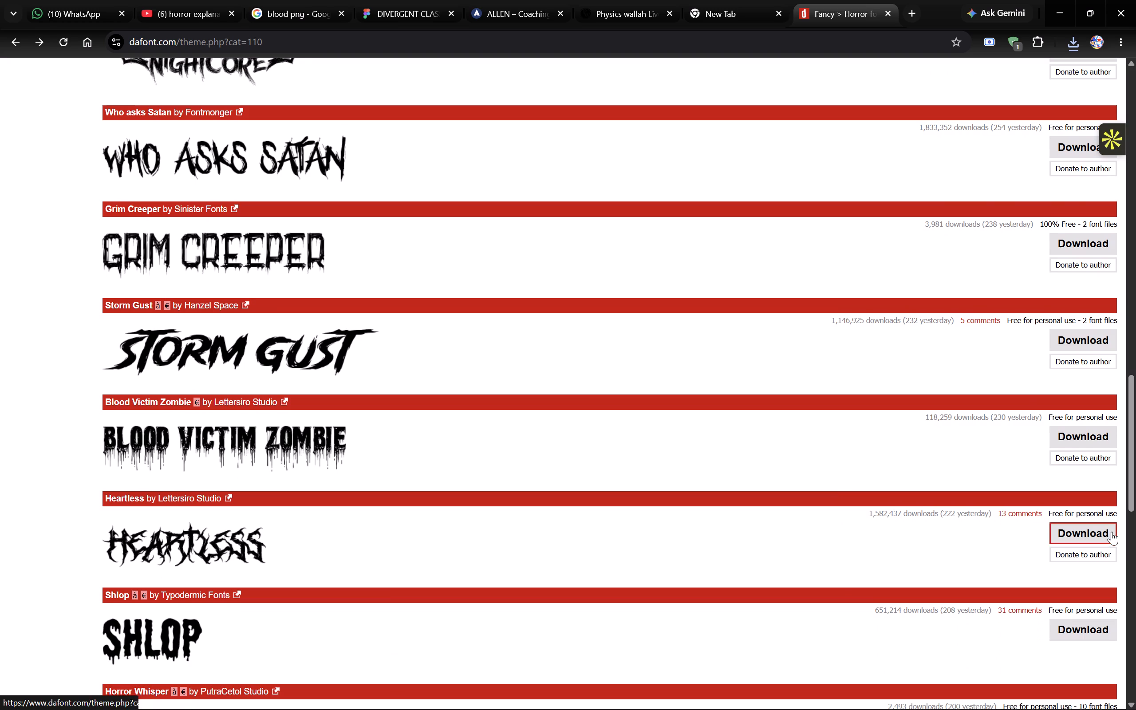
{"action": "left_click", "coordinate": [1101, 441]}
Download the Horror Whisper font by PutraCetol Studio from the horror list.
{"action": "scroll", "coordinate": [794, 493], "scroll_direction": "down", "scroll_amount": 3}
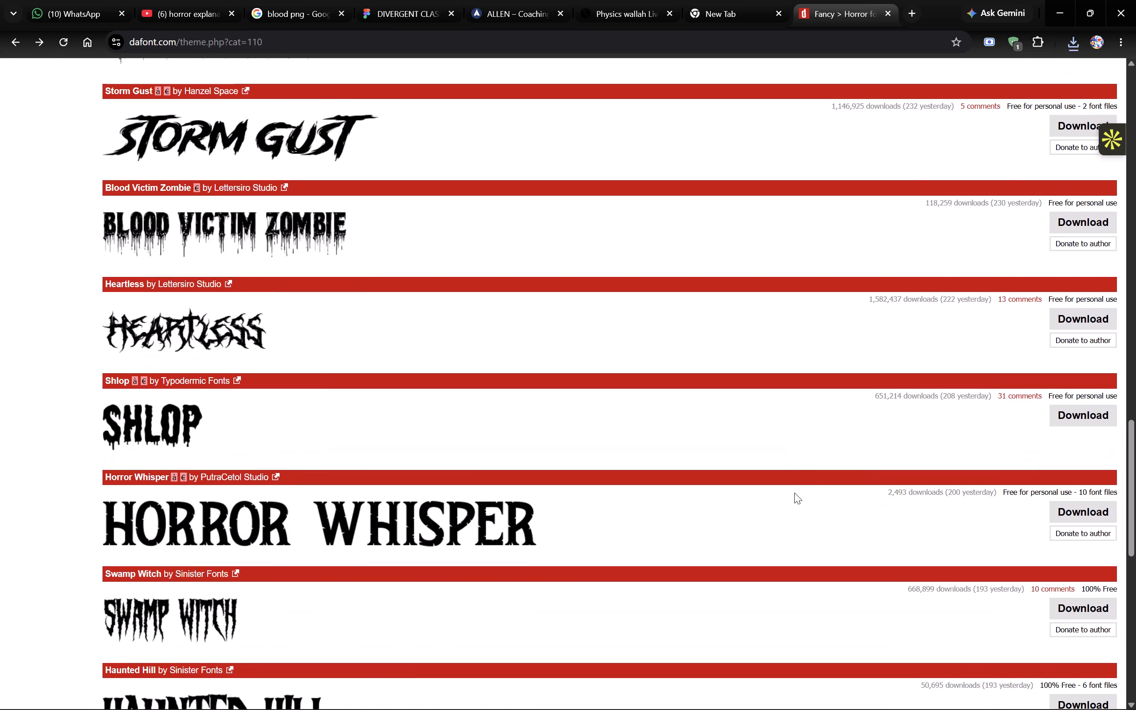
{"action": "scroll", "coordinate": [794, 493], "scroll_direction": "down", "scroll_amount": 3}
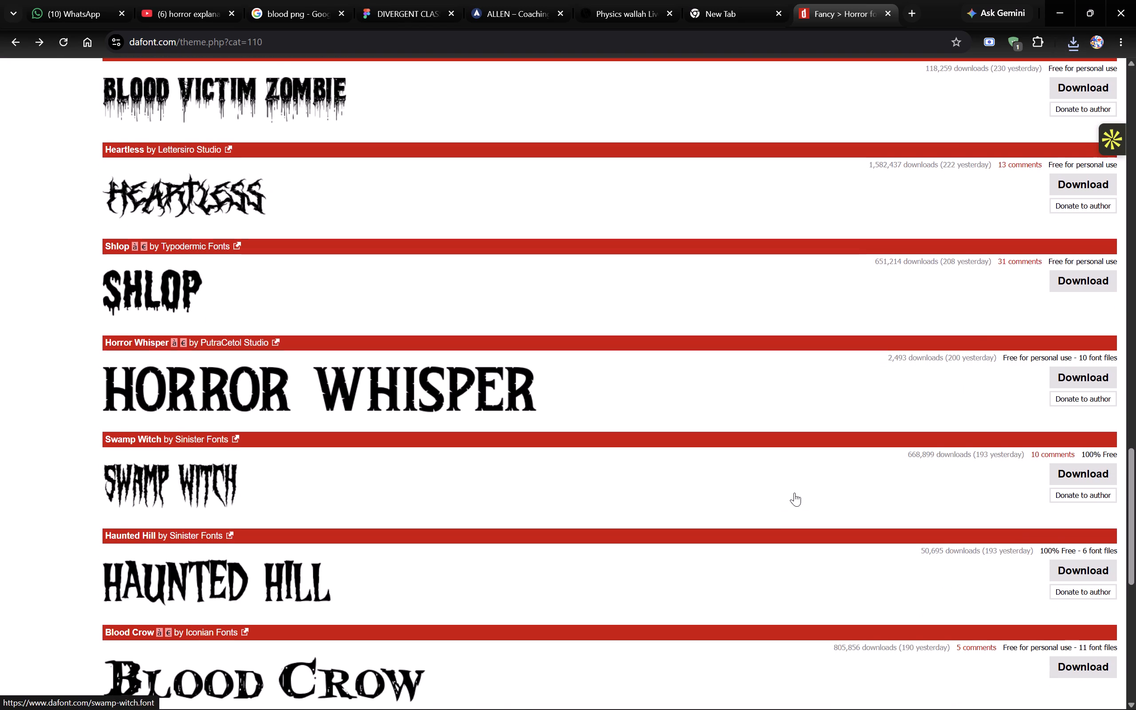
{"action": "right_click", "coordinate": [794, 493]}
{"action": "left_click", "coordinate": [770, 499]}
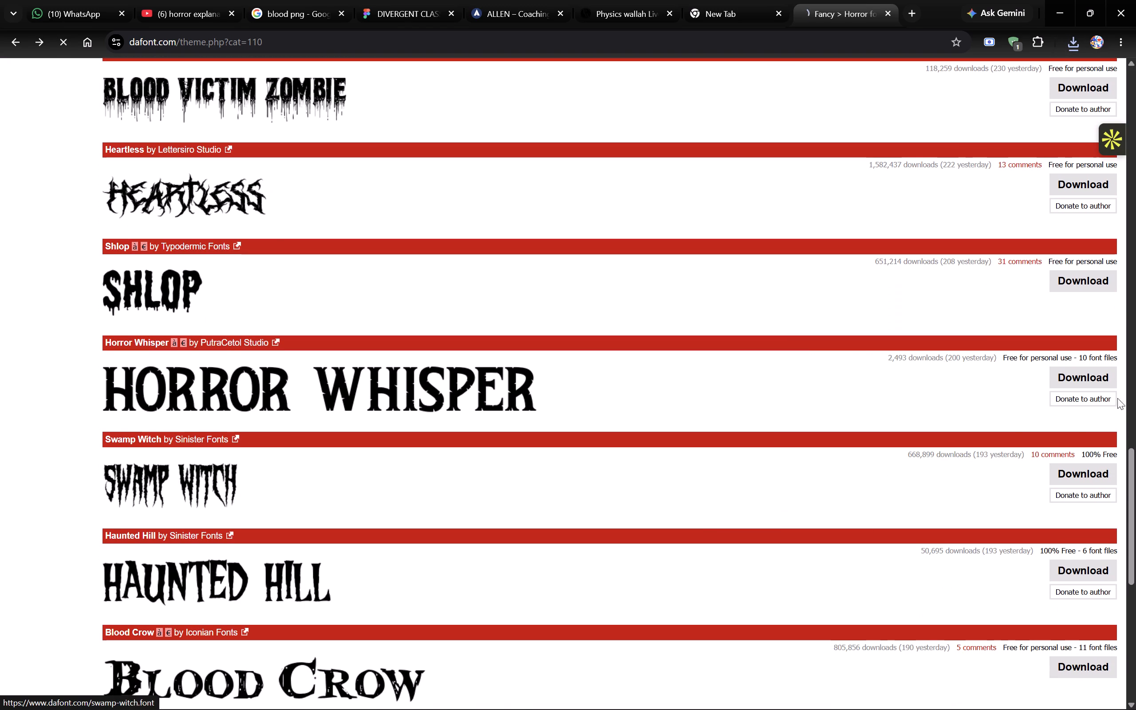
{"action": "scroll", "coordinate": [1046, 390], "scroll_direction": "right", "scroll_amount": 5}
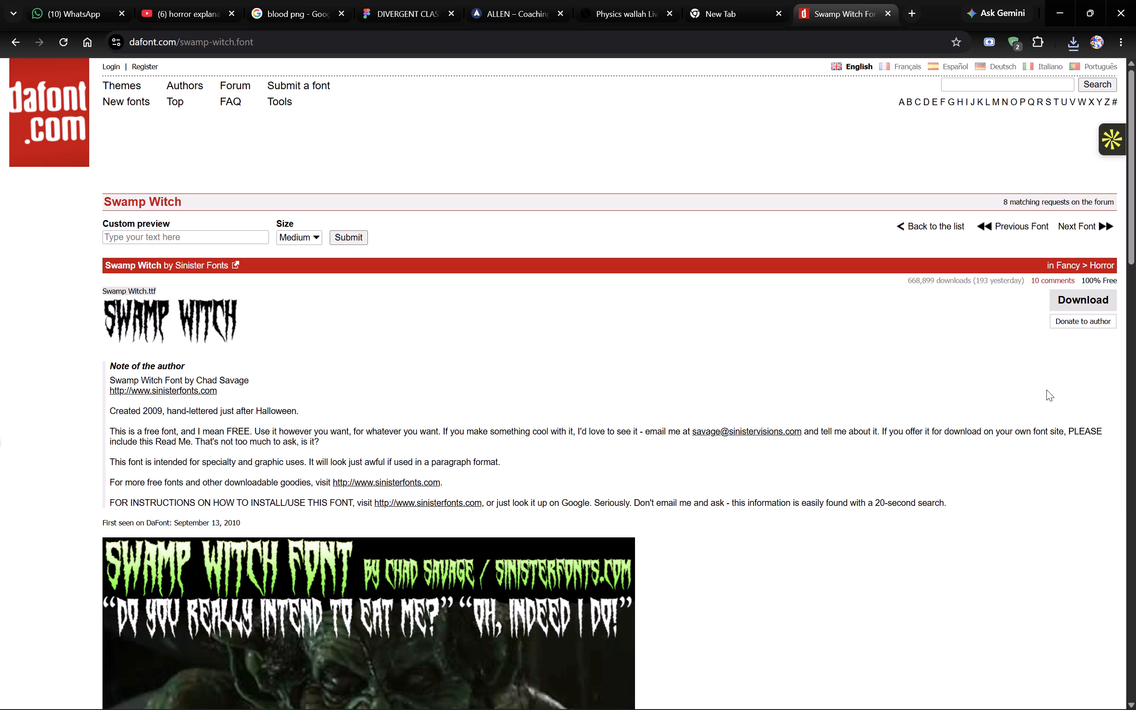
{"action": "scroll", "coordinate": [1046, 390], "scroll_direction": "right", "scroll_amount": 9}
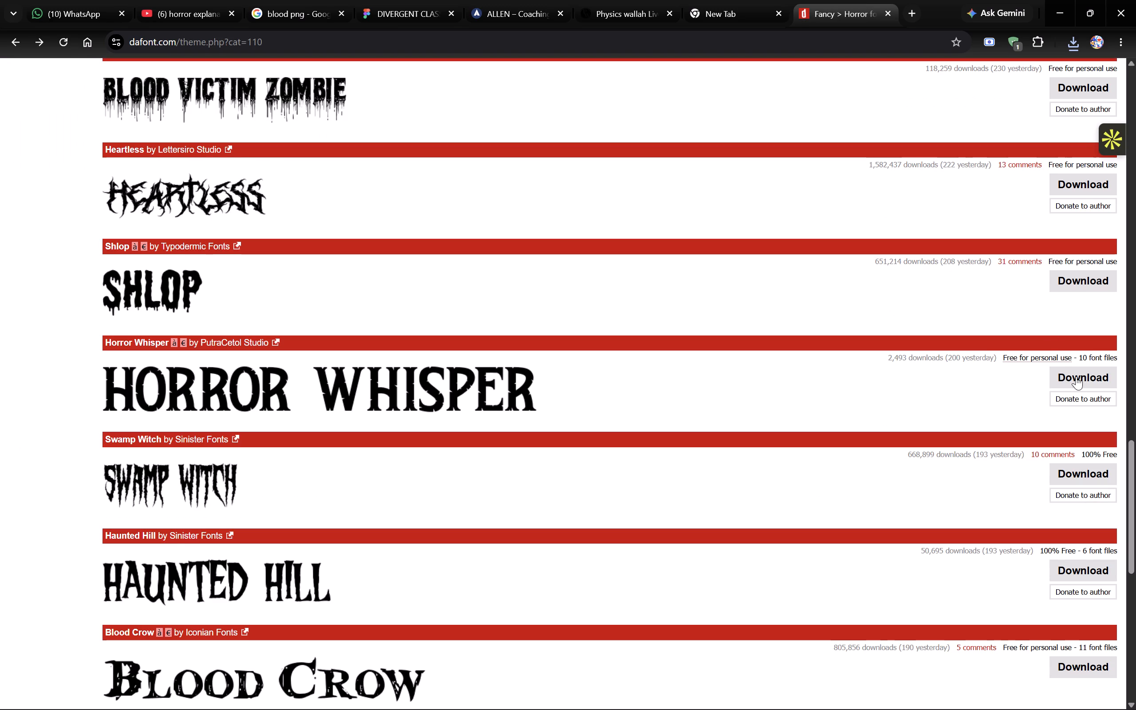
{"action": "left_click", "coordinate": [1084, 372]}
Switch to the Downloads folder in File Explorer and install the base Horror Whisper font from the horror_whisper archive.
{"action": "scroll", "coordinate": [860, 536], "scroll_direction": "down", "scroll_amount": 6}
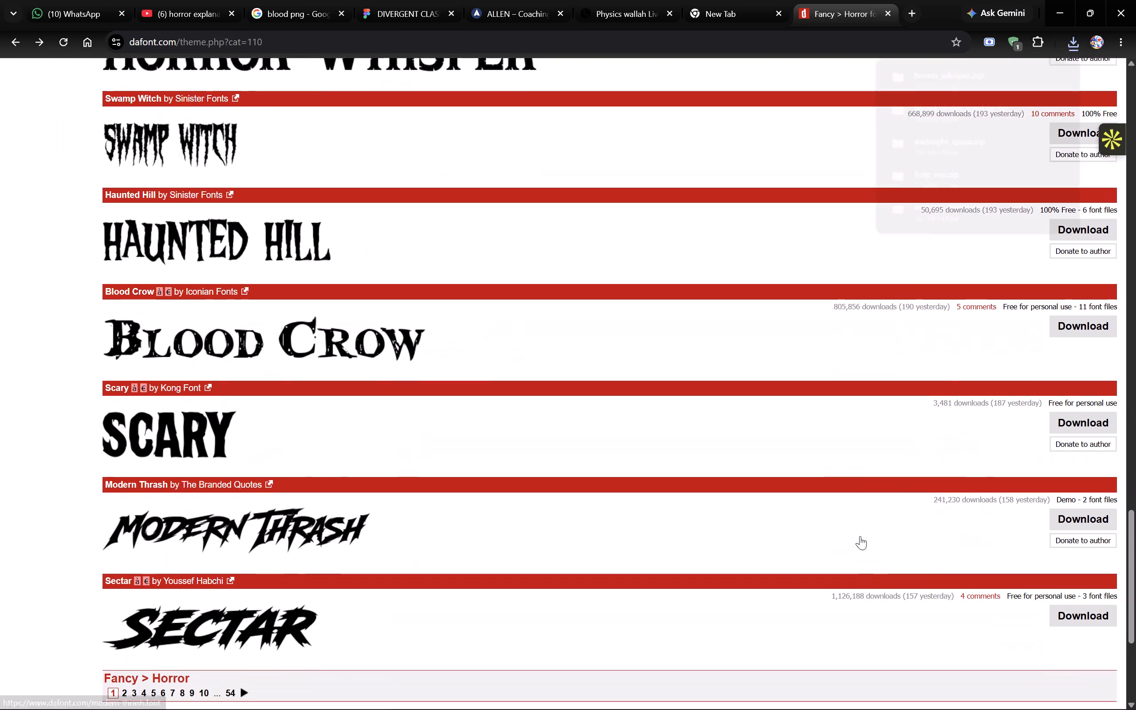
{"action": "scroll", "coordinate": [860, 536], "scroll_direction": "down", "scroll_amount": 1}
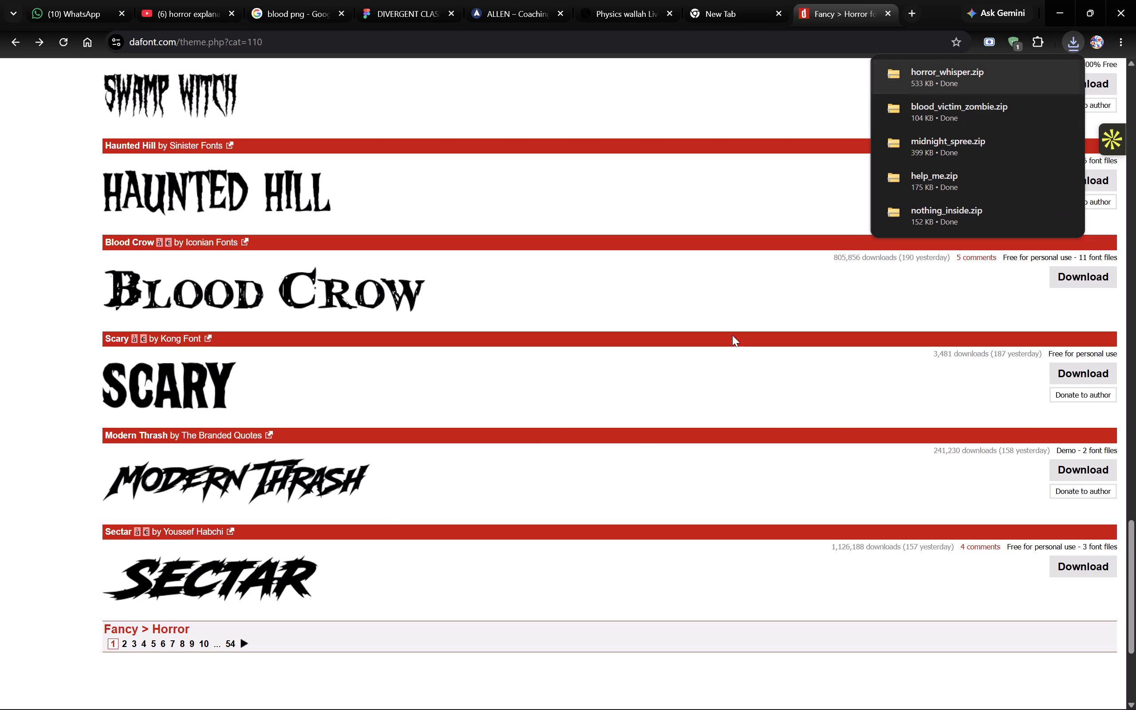
{"action": "key", "text": "alt+Tab"}
{"action": "key", "text": "alt+Tab"}
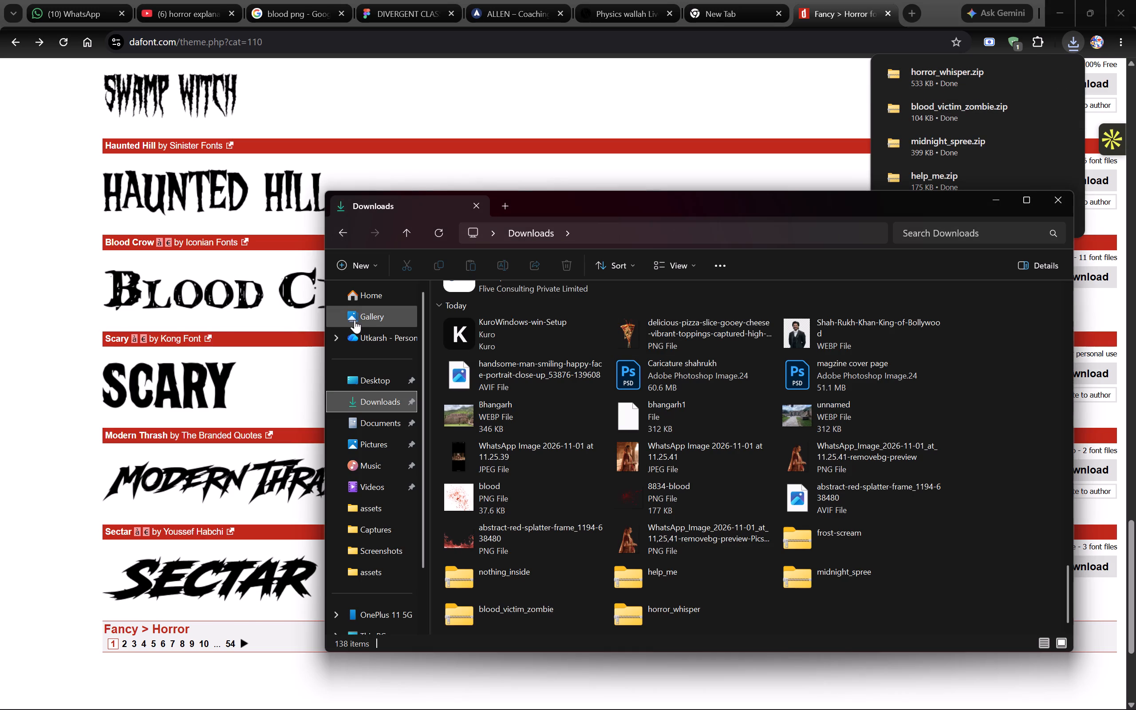
{"action": "scroll", "coordinate": [544, 560], "scroll_direction": "down", "scroll_amount": 2}
{"action": "double_click", "coordinate": [665, 599]}
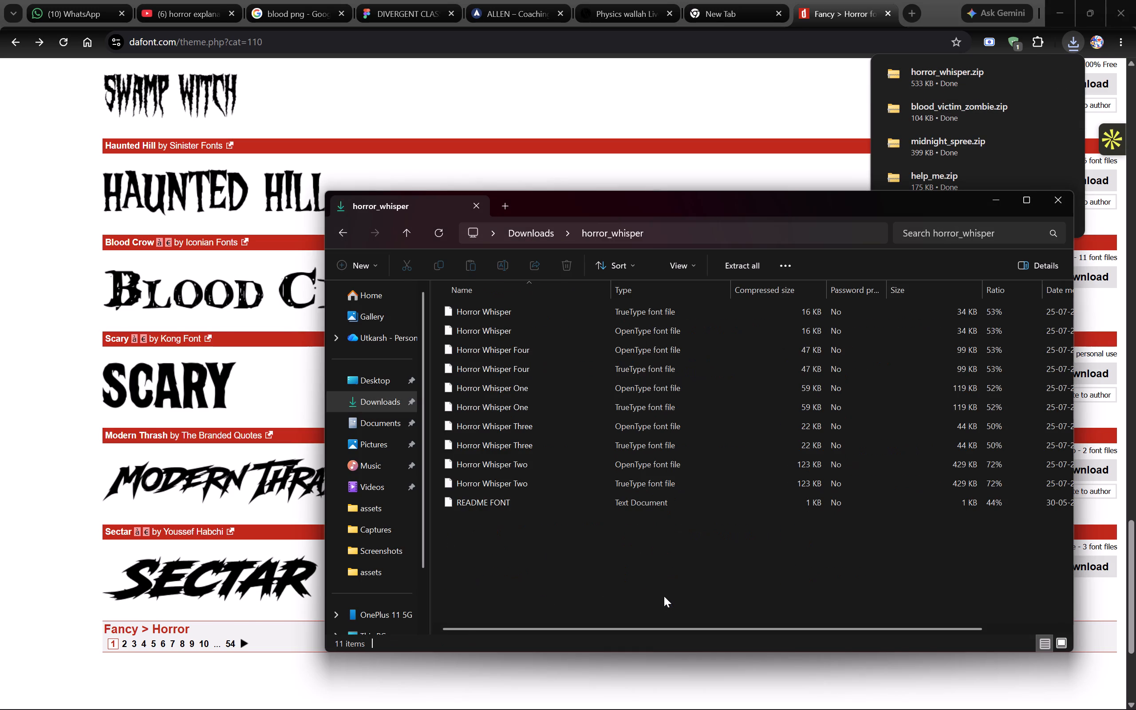
{"action": "double_click", "coordinate": [535, 318]}
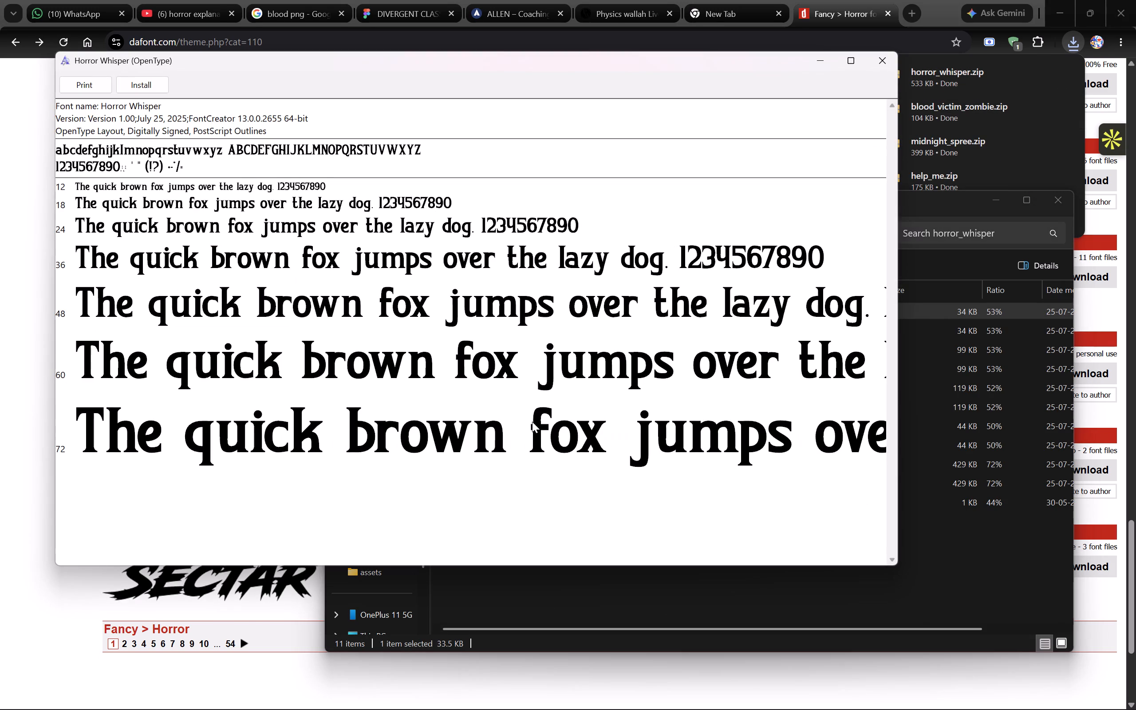
{"action": "left_click", "coordinate": [141, 78]}
{"action": "left_click", "coordinate": [963, 351]}
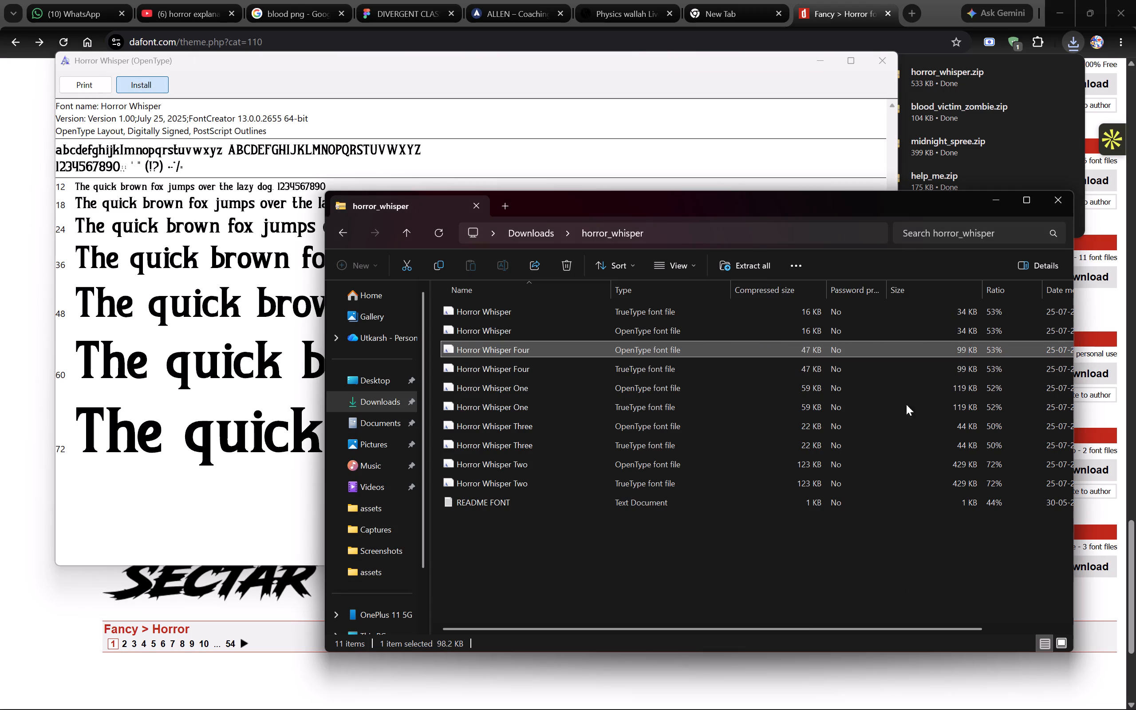
Install the Horror Whisper Three OpenType font from the horror_whisper archive.
{"action": "double_click", "coordinate": [872, 429]}
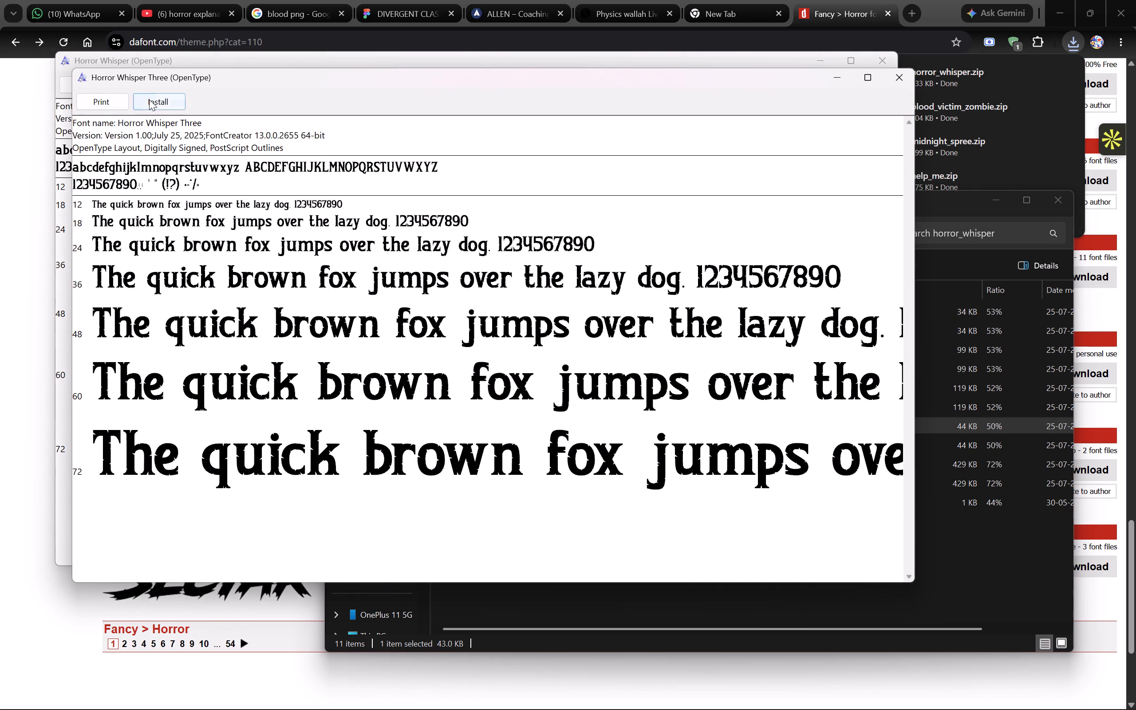
{"action": "left_click", "coordinate": [149, 99]}
{"action": "left_click", "coordinate": [1030, 474]}
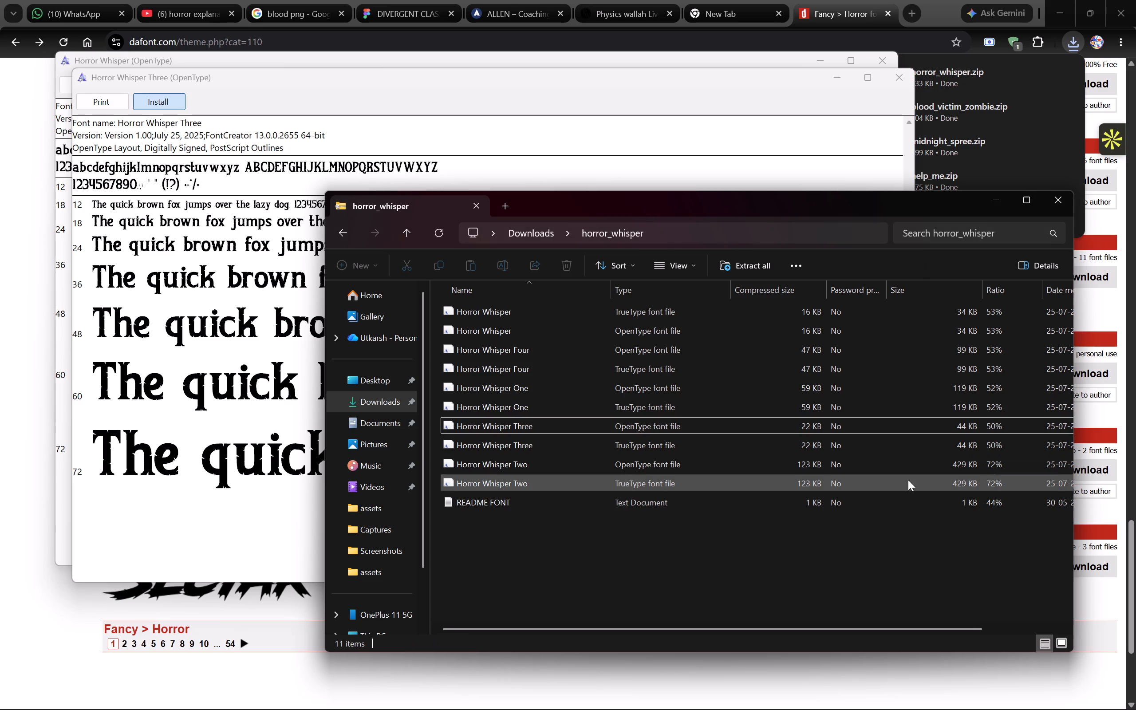
Install the Horror Whisper Four OpenType font from the horror_whisper archive.
{"action": "double_click", "coordinate": [957, 355]}
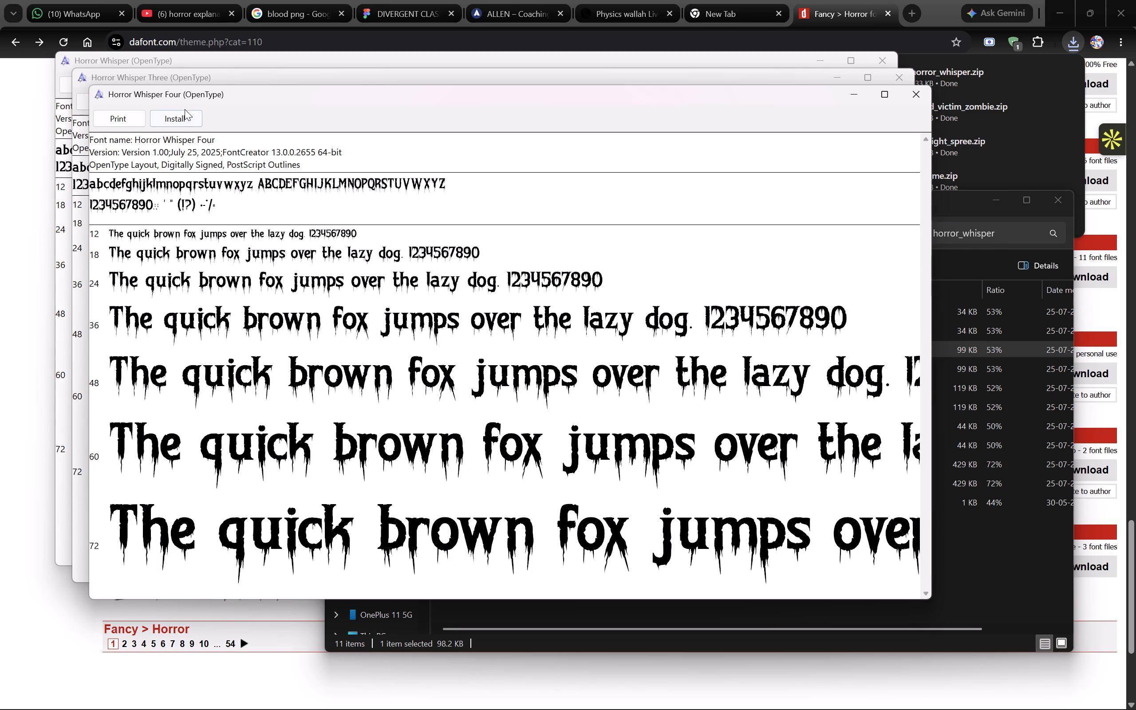
{"action": "left_click", "coordinate": [187, 118]}
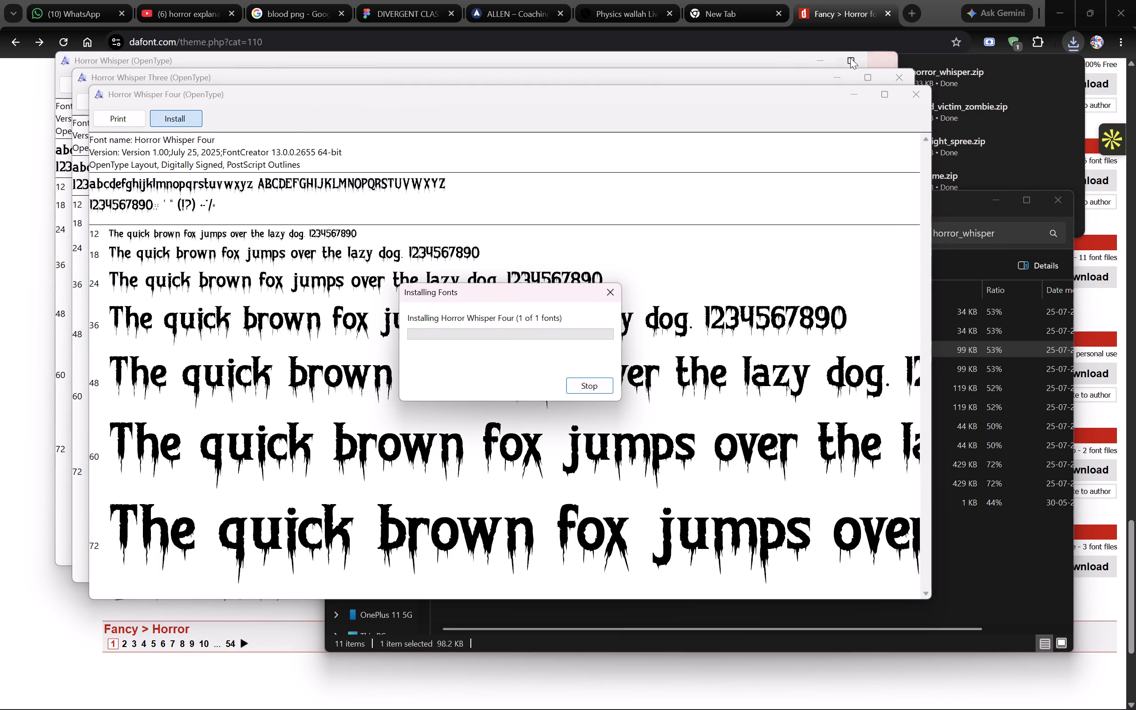
Close the open preview windows of the Horror Whisper, Horror Whisper Three and Horror Whisper Four fonts.
{"action": "left_click", "coordinate": [801, 71]}
{"action": "left_click", "coordinate": [903, 77]}
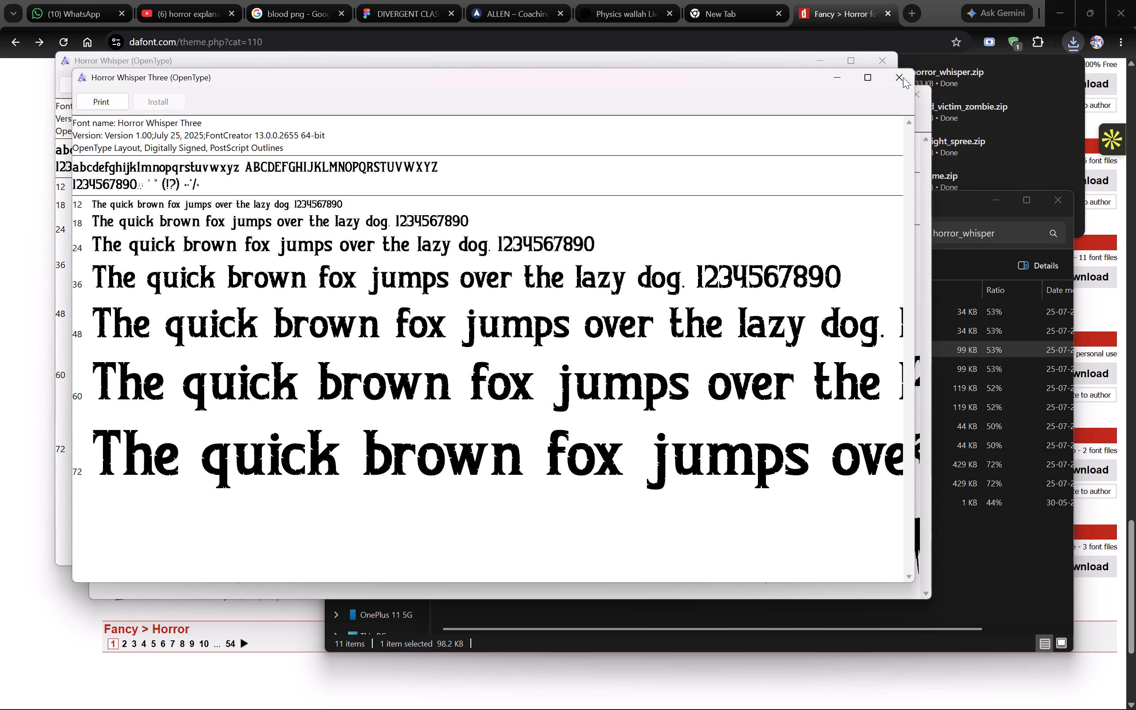
{"action": "left_click", "coordinate": [884, 56]}
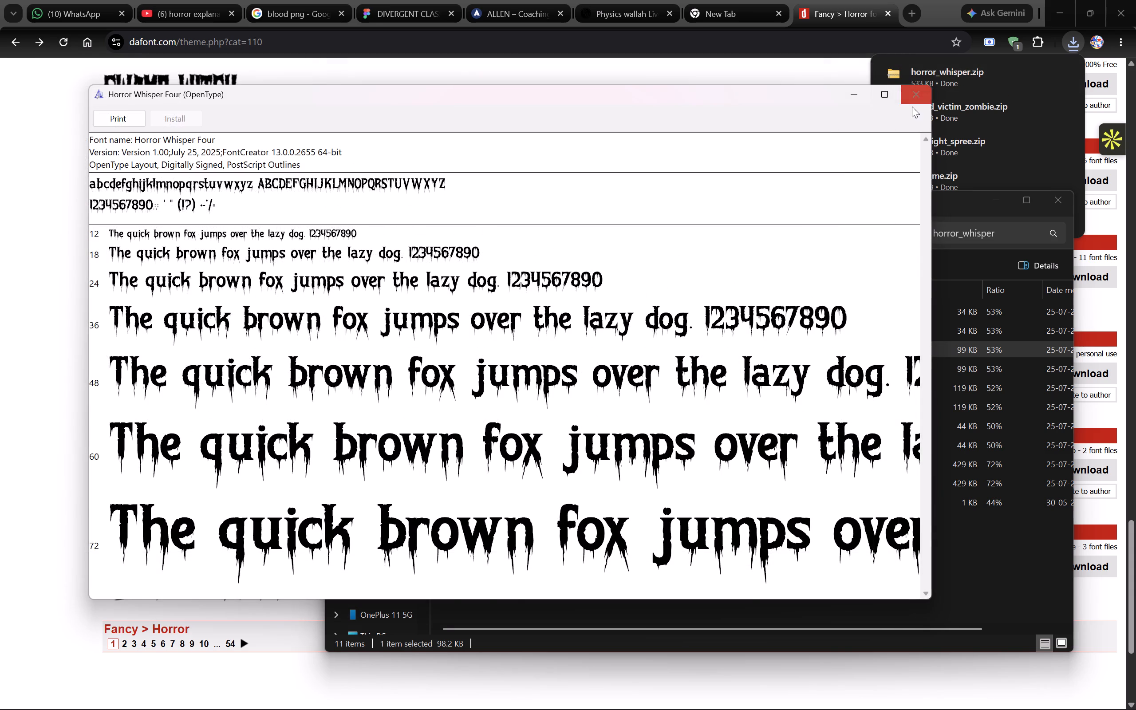
{"action": "left_click", "coordinate": [915, 101]}
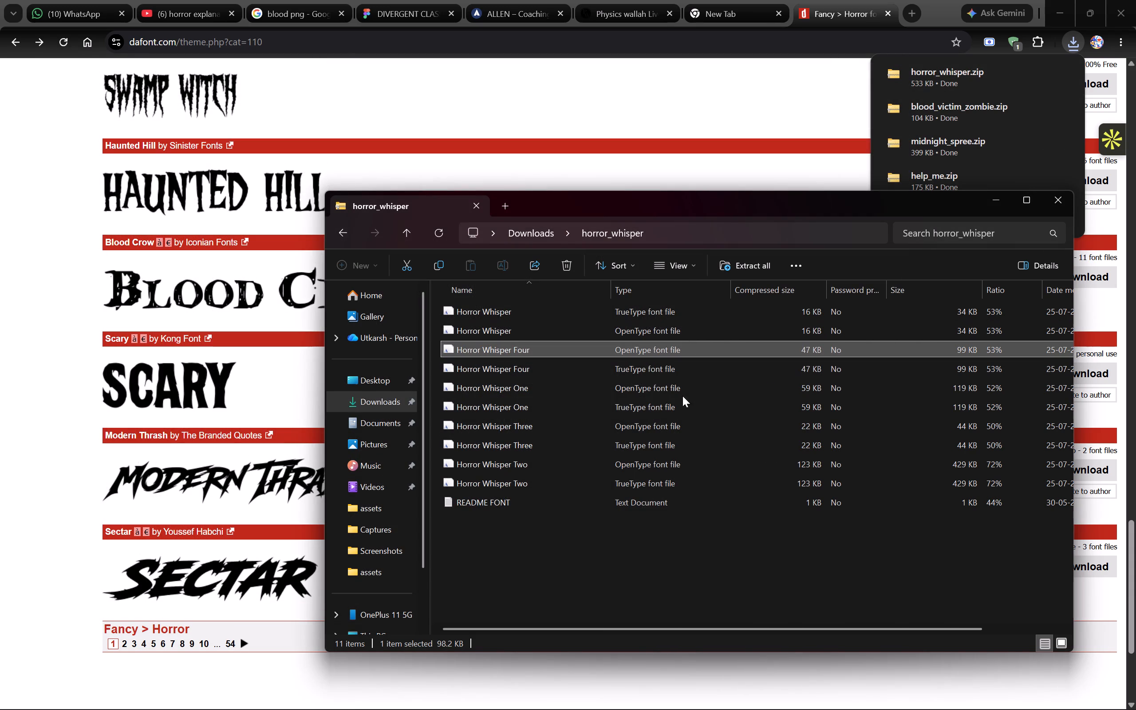
Install the Horror Whisper One OpenType font from the horror_whisper archive and close its preview.
{"action": "double_click", "coordinate": [745, 386]}
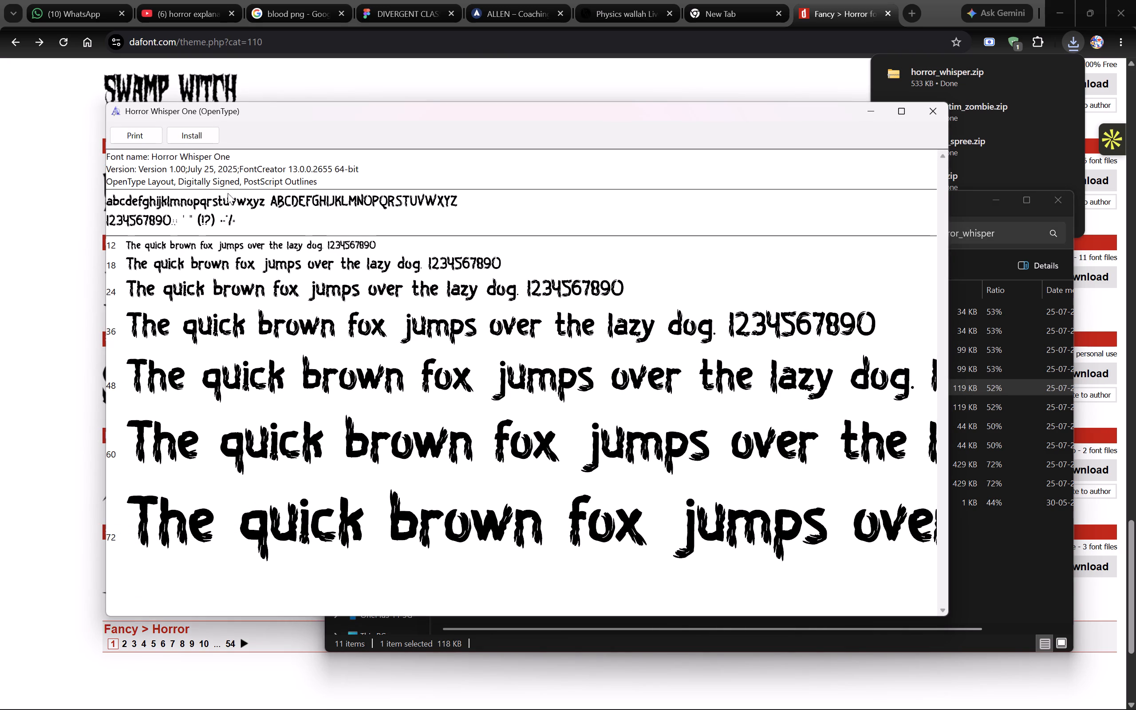
{"action": "left_click", "coordinate": [195, 129]}
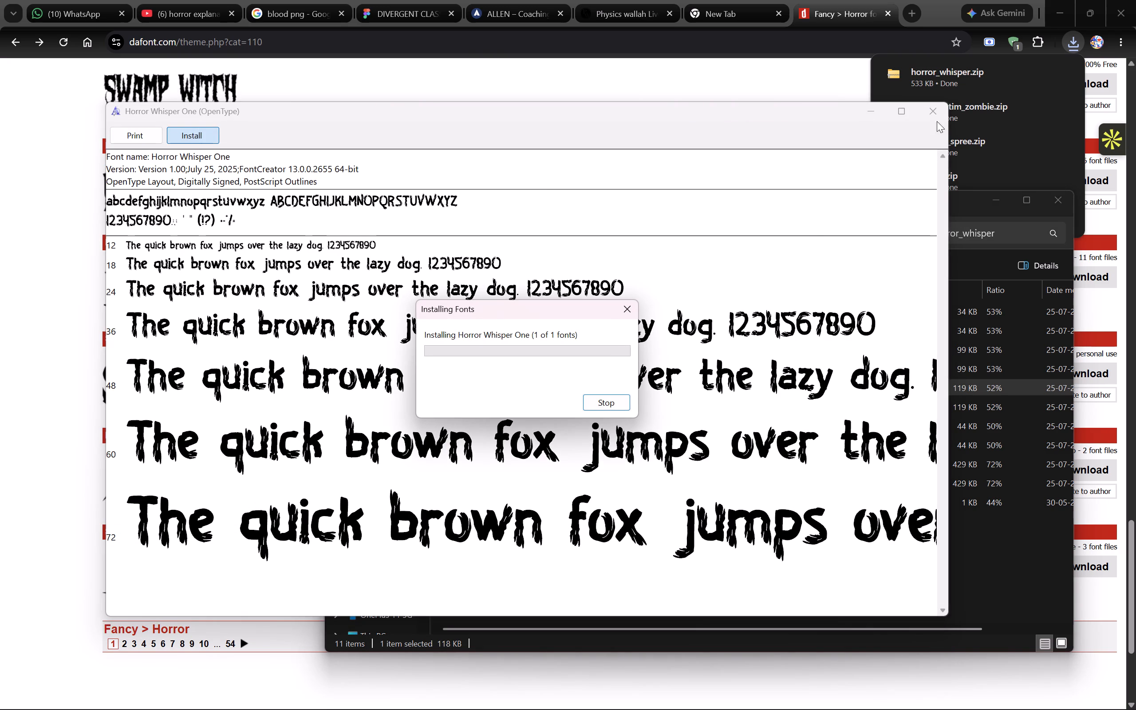
{"action": "left_click", "coordinate": [931, 105]}
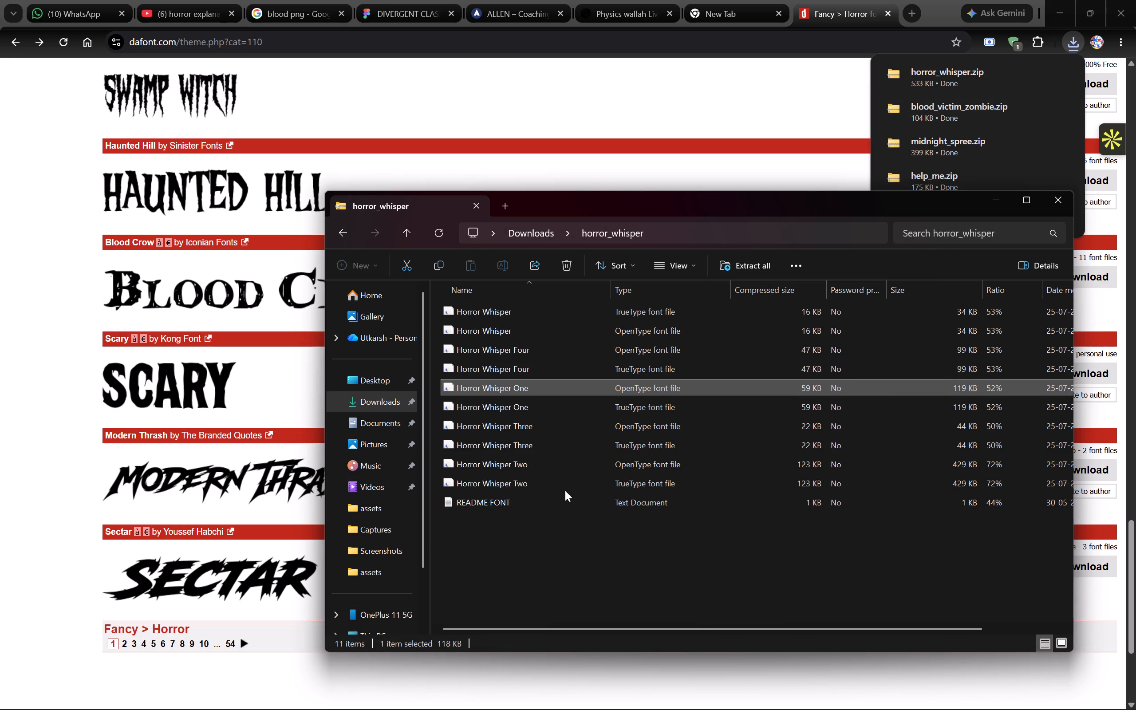
Install the Horror Whisper Two OpenType font from the horror_whisper archive, closing its preview and going back to the Downloads folder.
{"action": "double_click", "coordinate": [522, 467]}
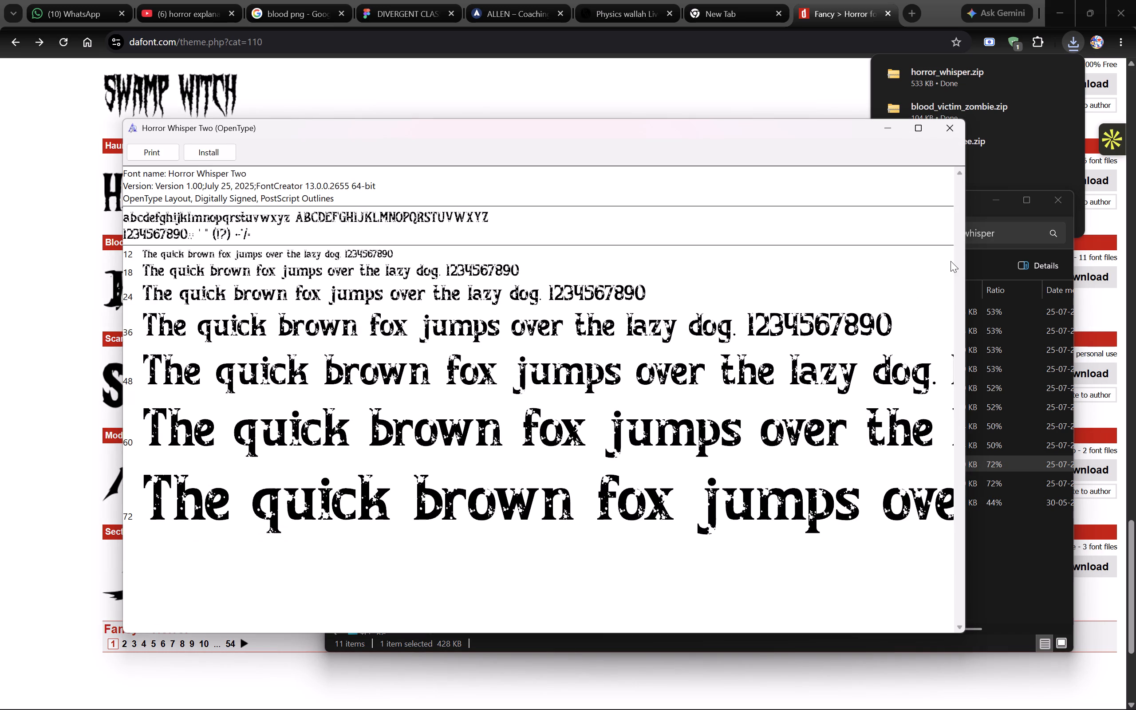
{"action": "left_click", "coordinate": [208, 154]}
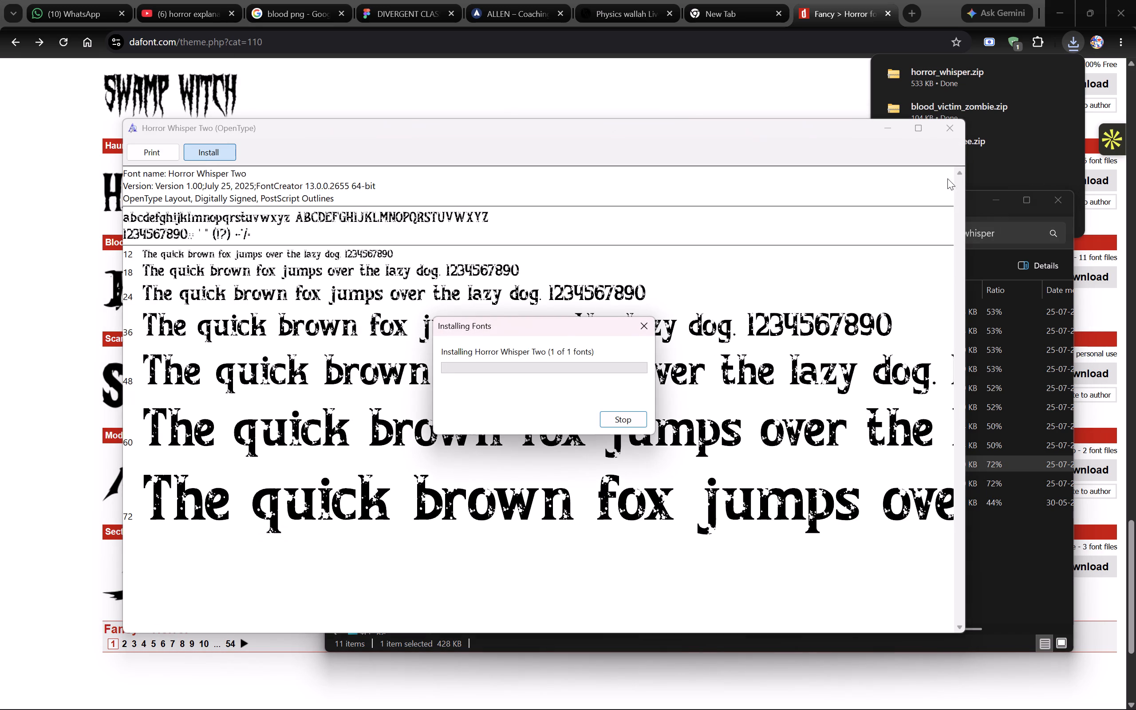
{"action": "left_click", "coordinate": [1050, 376]}
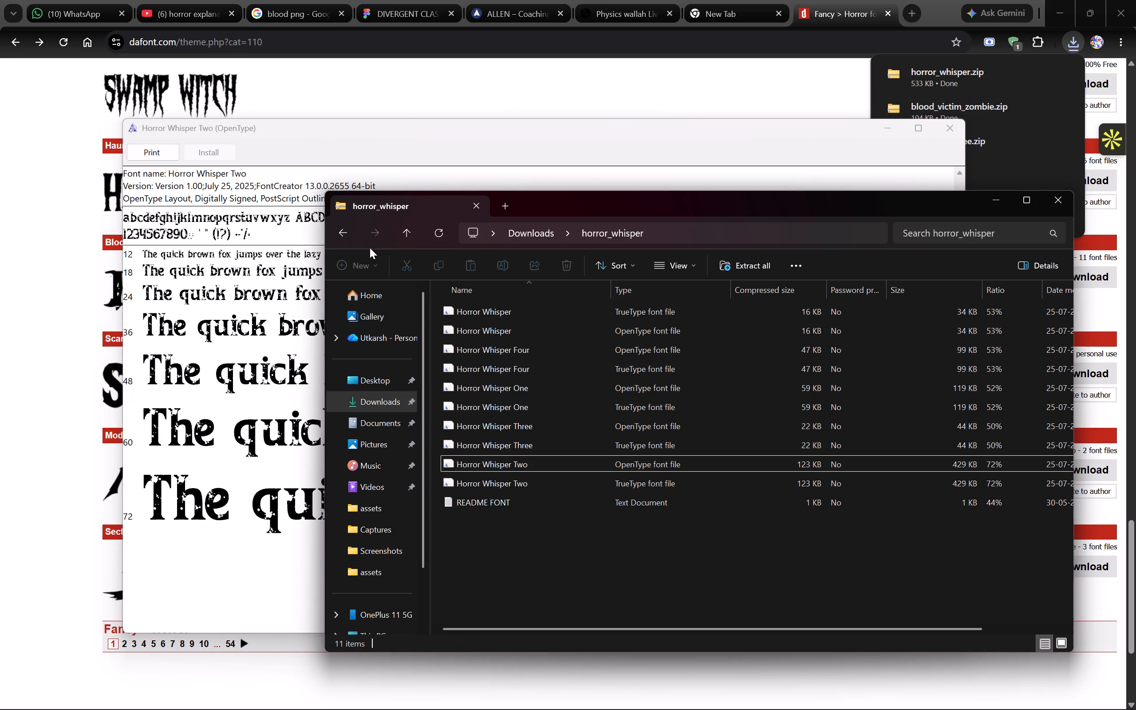
{"action": "left_click", "coordinate": [353, 239]}
{"action": "left_click", "coordinate": [848, 165]}
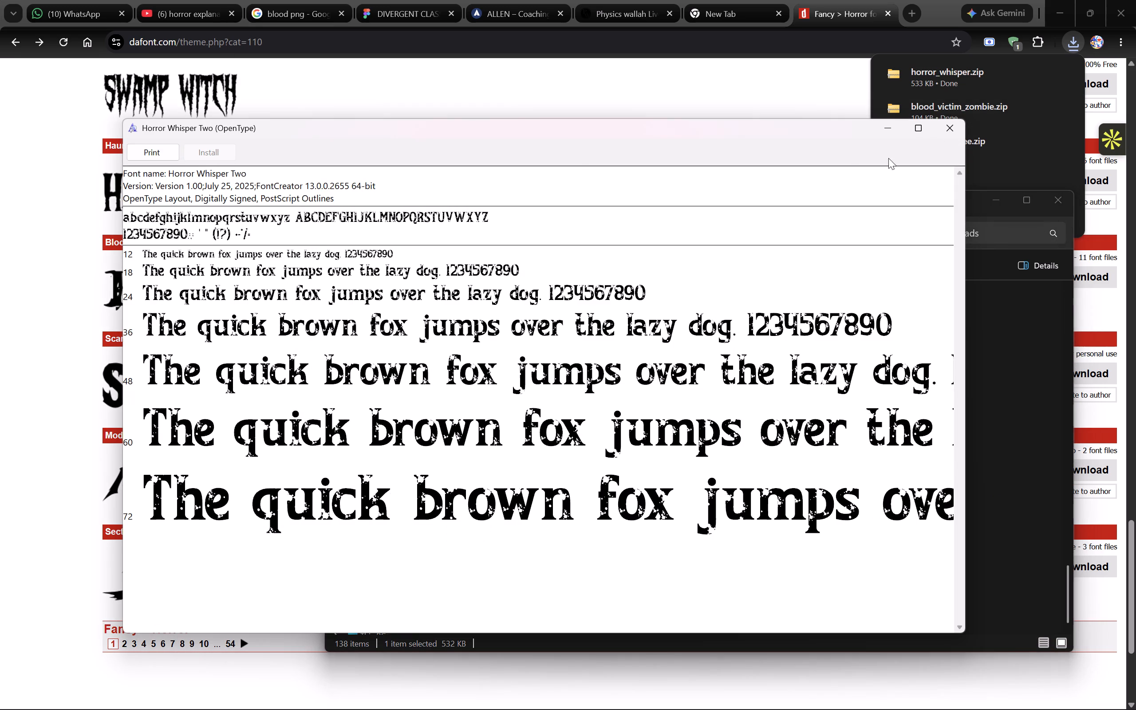
{"action": "left_click", "coordinate": [956, 126]}
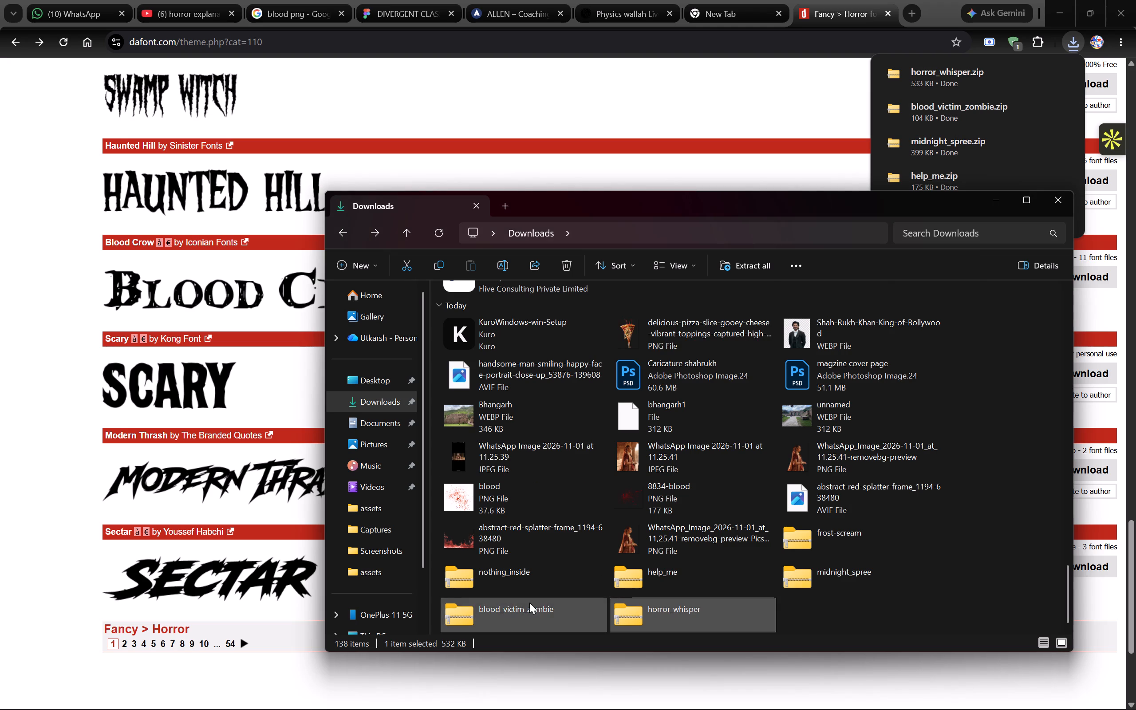
Install the Blood Victim Zombie TrueType font from the blood_victim_zombie archive in Downloads.
{"action": "double_click", "coordinate": [529, 603]}
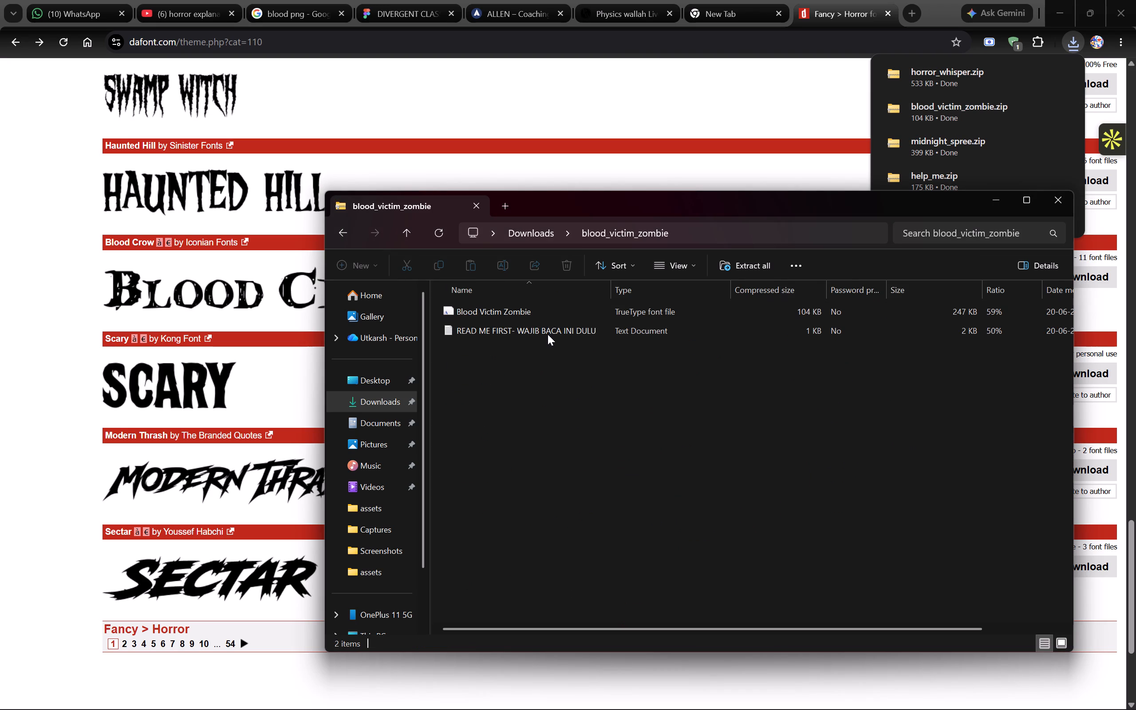
{"action": "double_click", "coordinate": [537, 316]}
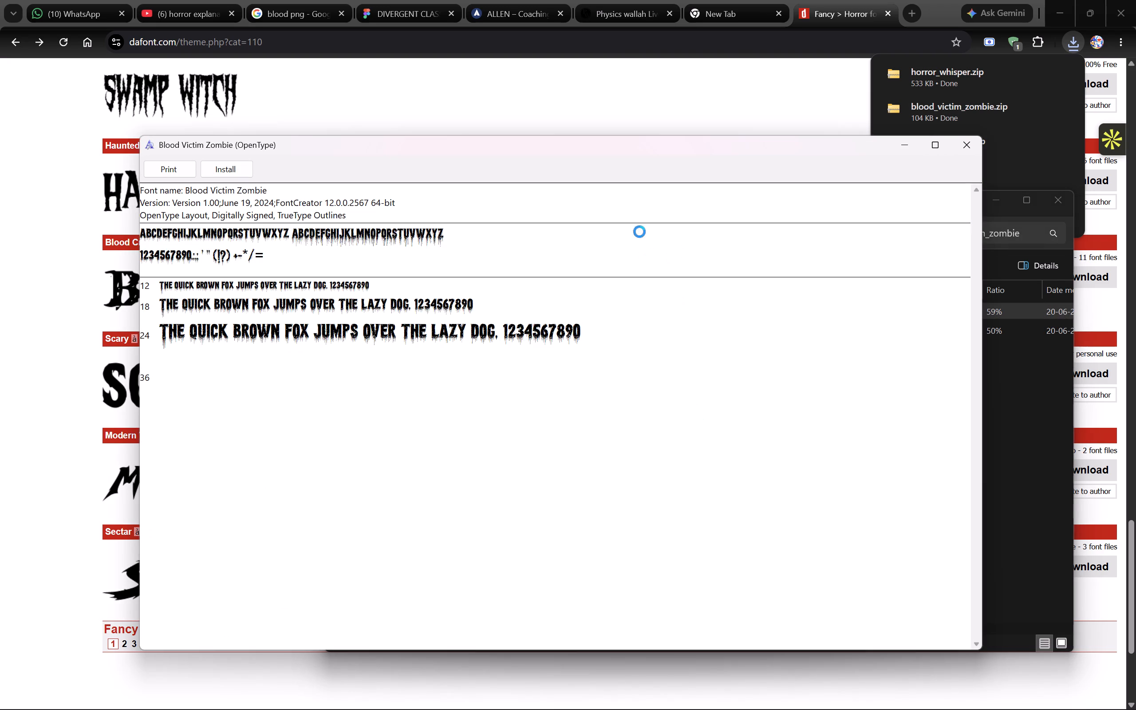
{"action": "left_click", "coordinate": [228, 165]}
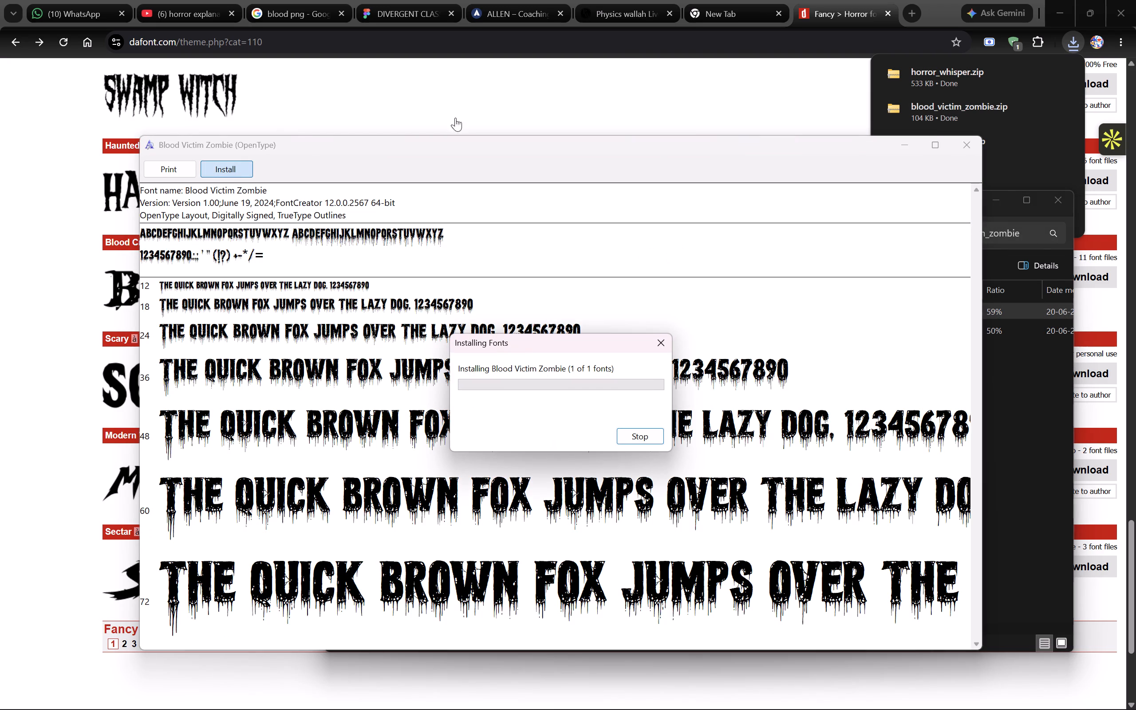
{"action": "left_click_drag", "start_coordinate": [1040, 367], "coordinate": [536, 378]}
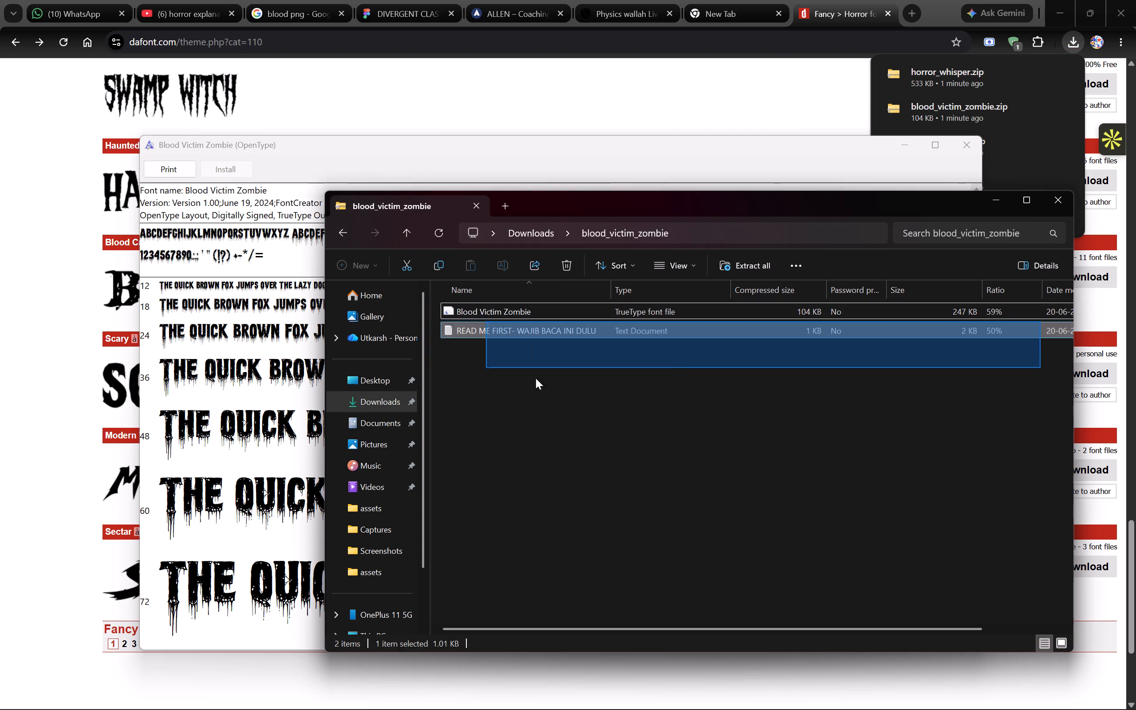
{"action": "left_click_drag", "start_coordinate": [536, 378], "coordinate": [558, 409]}
{"action": "left_click", "coordinate": [558, 409]}
Install the MidnightSpree-Regular OpenType font from the midnight_spree archive in Downloads, and close the leftover Blood Victim Zombie preview.
{"action": "left_click", "coordinate": [331, 226]}
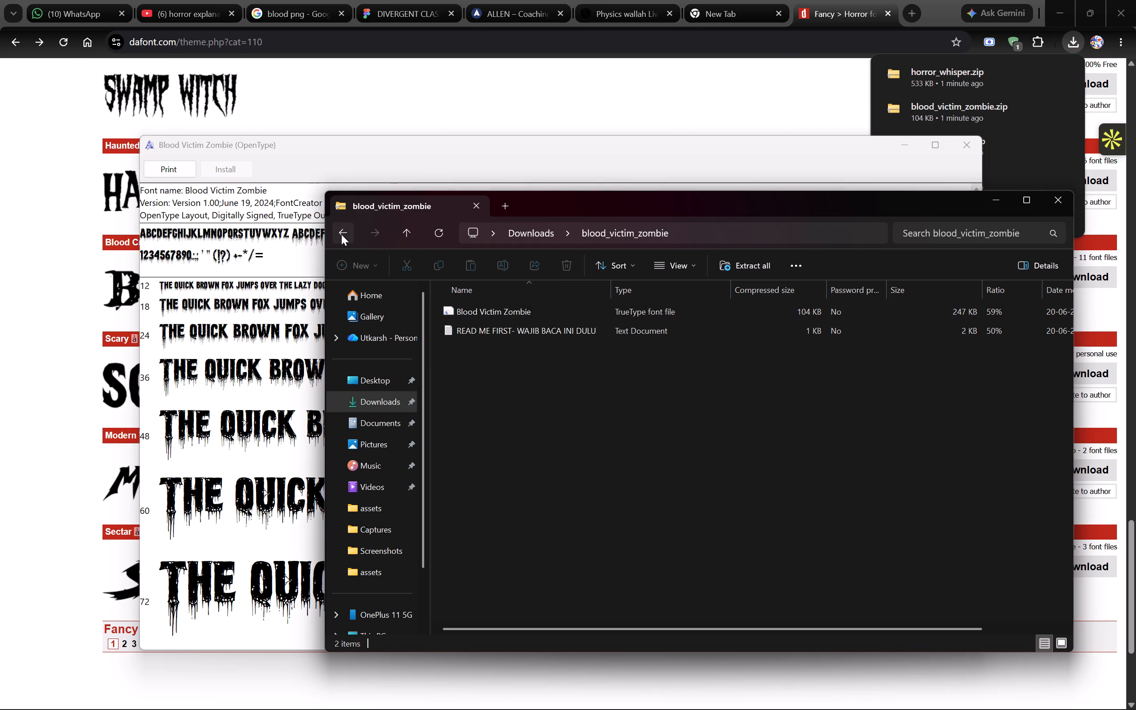
{"action": "left_click", "coordinate": [341, 234]}
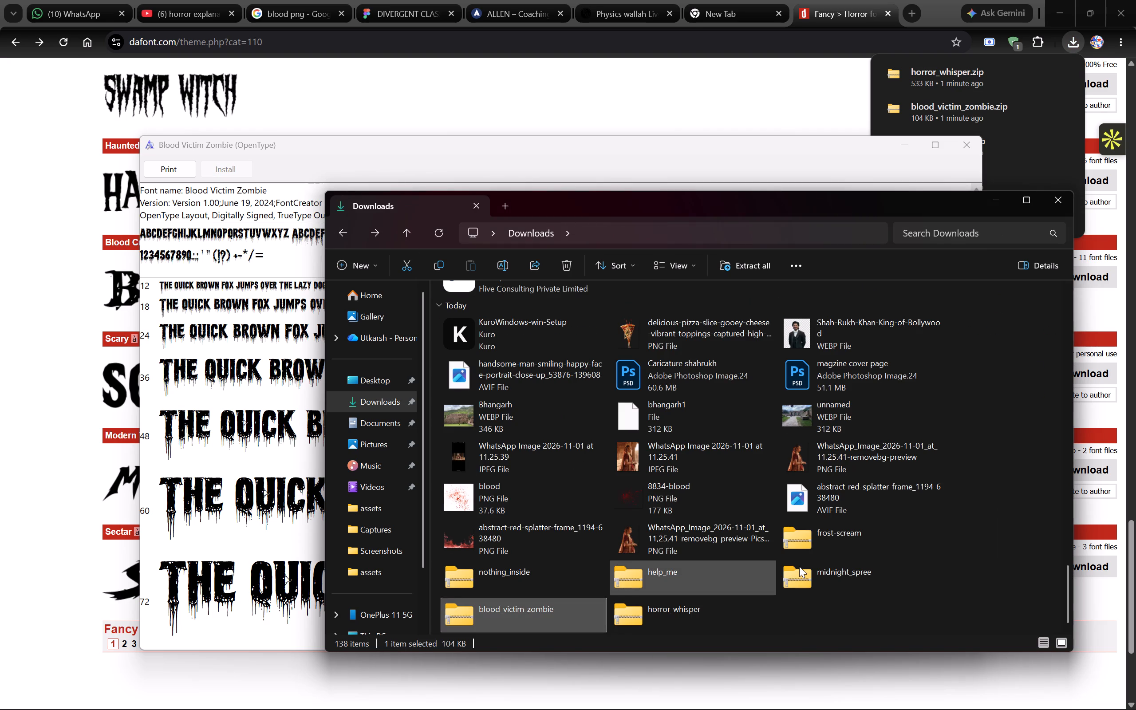
{"action": "double_click", "coordinate": [799, 566]}
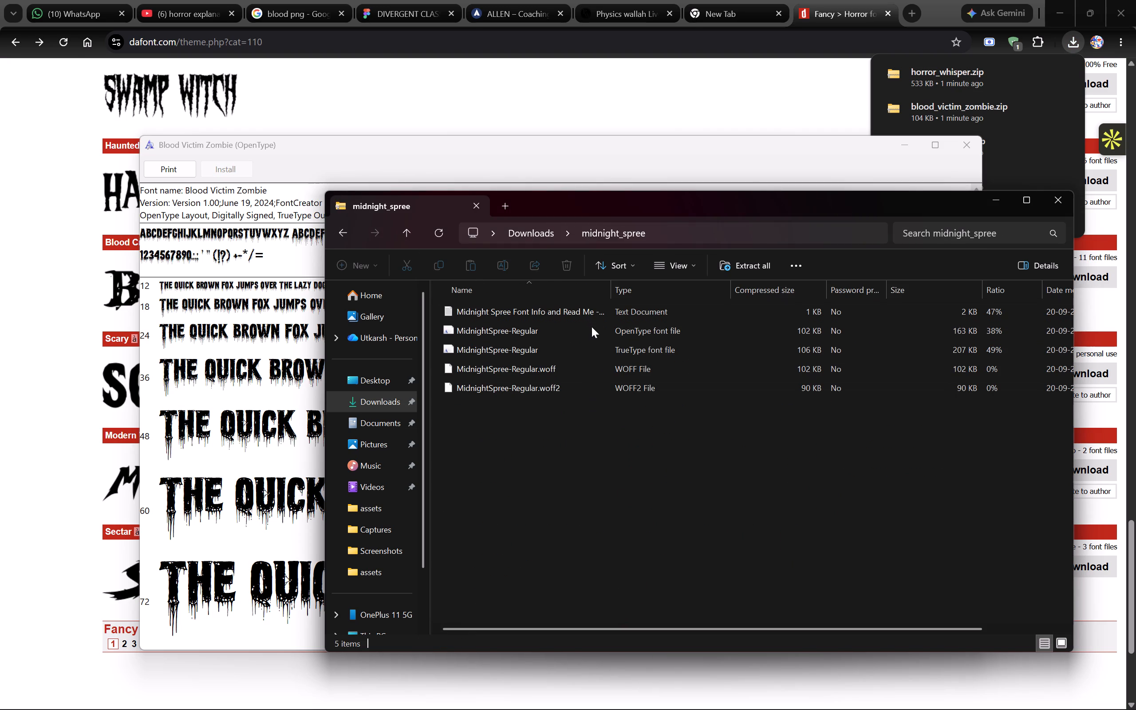
{"action": "double_click", "coordinate": [596, 330]}
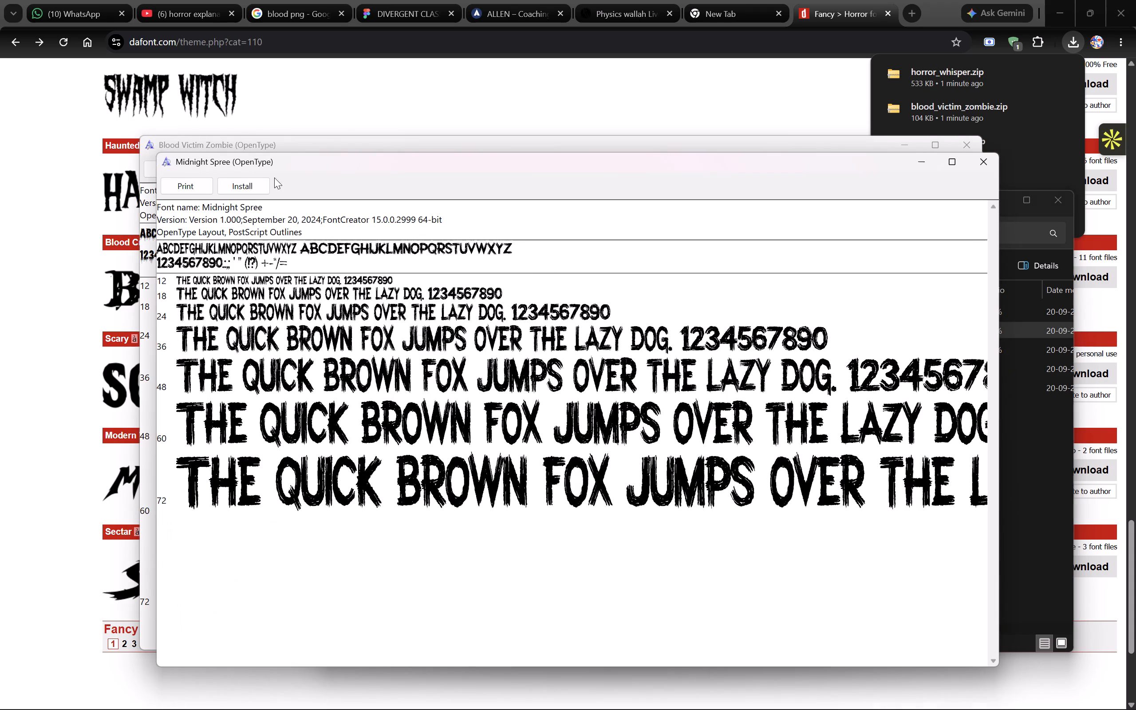
{"action": "left_click", "coordinate": [256, 183]}
{"action": "left_click", "coordinate": [499, 144]}
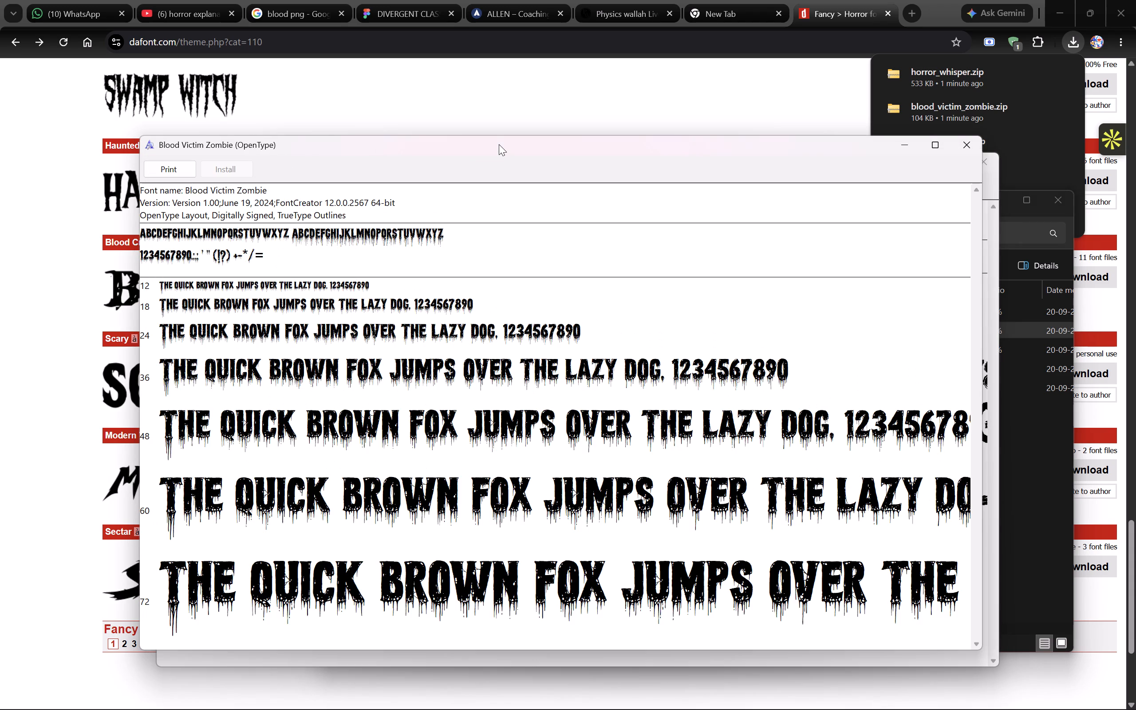
{"action": "left_click", "coordinate": [959, 146]}
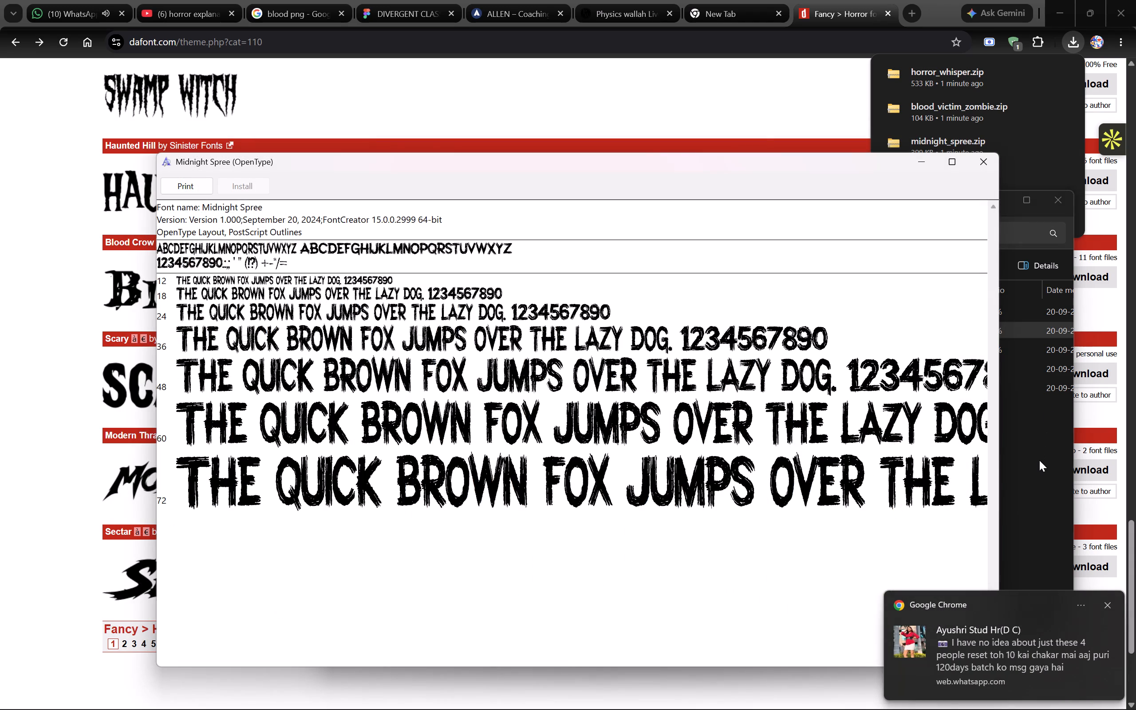
{"action": "left_click", "coordinate": [1039, 460]}
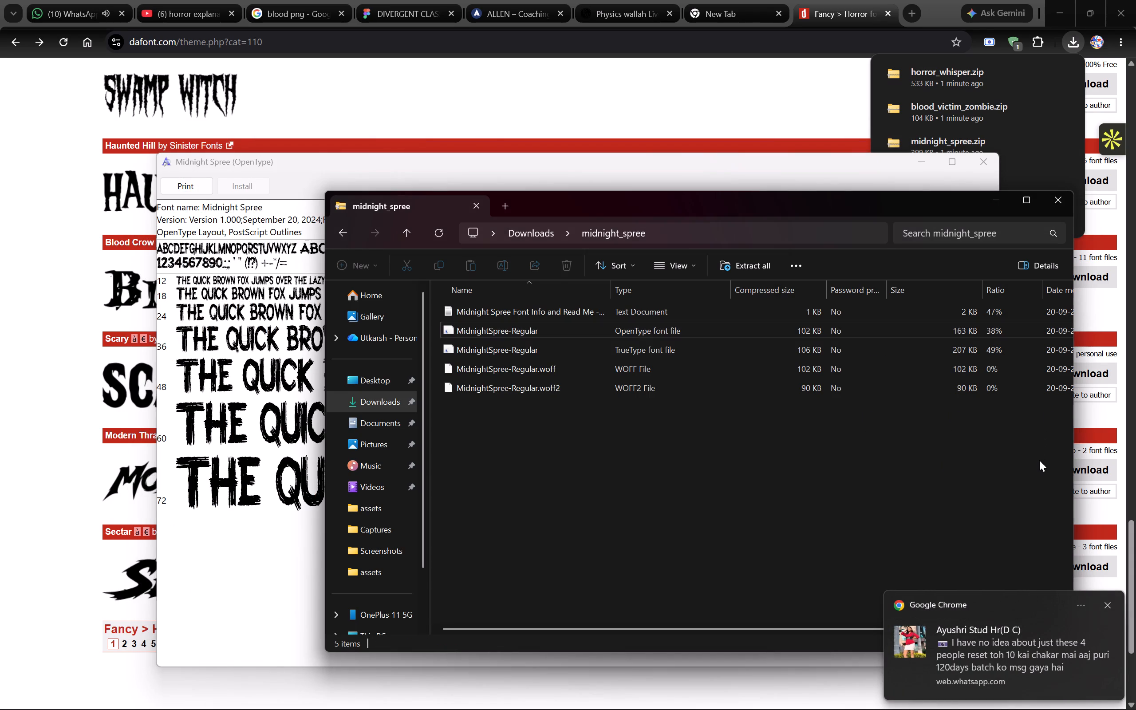
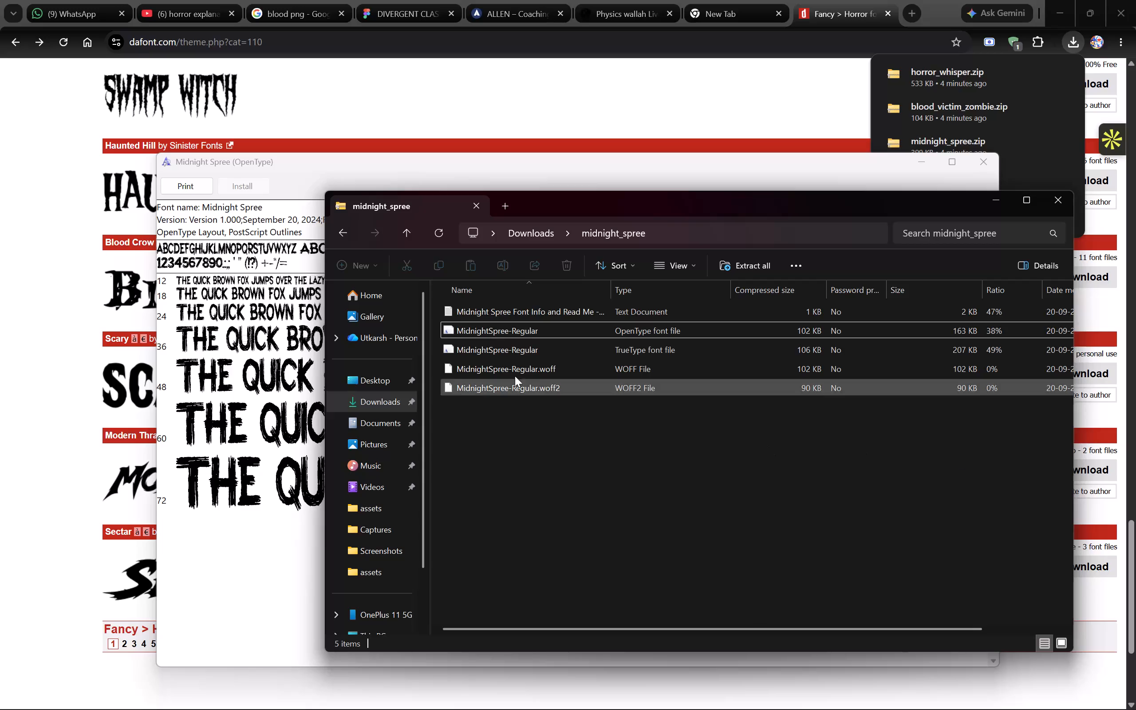
Close the leftover Midnight Spree font preview and go back from the midnight_spree archive to the Downloads folder.
{"action": "left_click", "coordinate": [334, 166]}
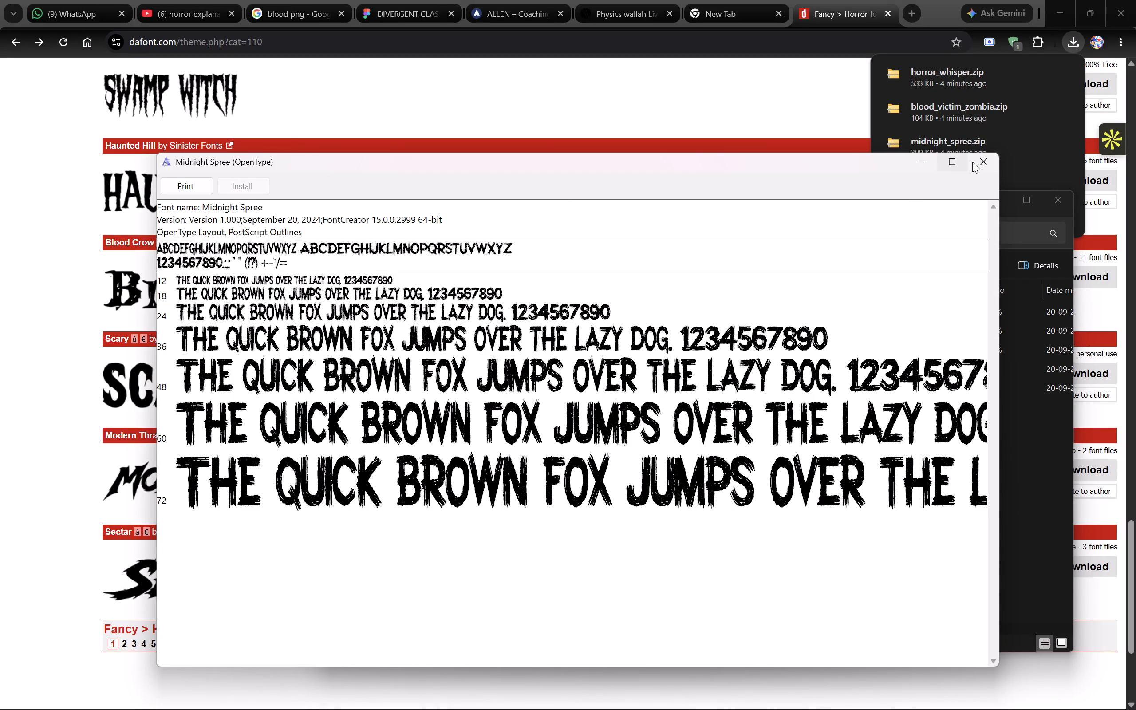
{"action": "left_click", "coordinate": [989, 156]}
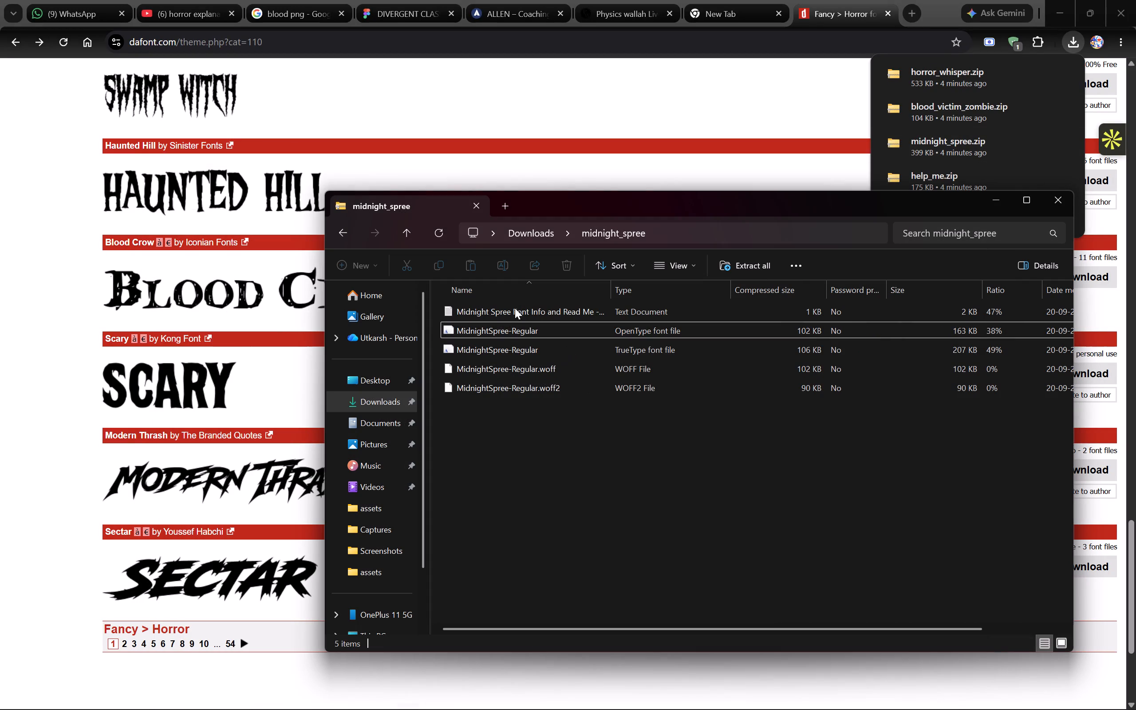
{"action": "scroll", "coordinate": [482, 435], "scroll_direction": "right", "scroll_amount": 1}
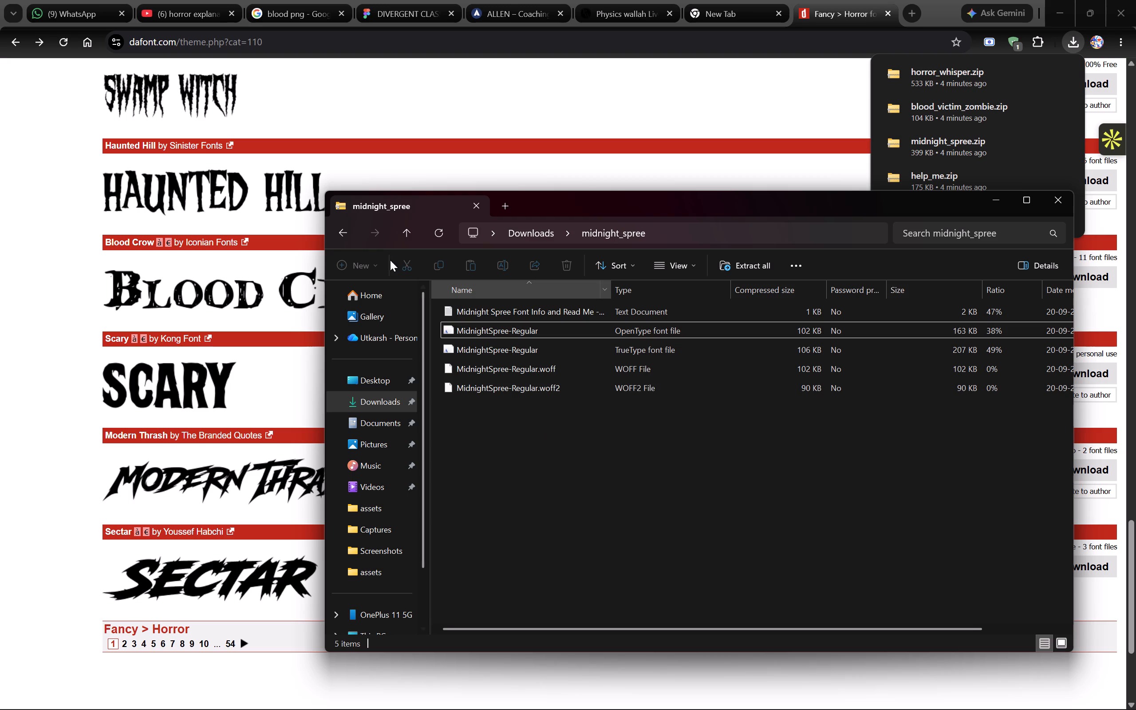
{"action": "left_click", "coordinate": [343, 235]}
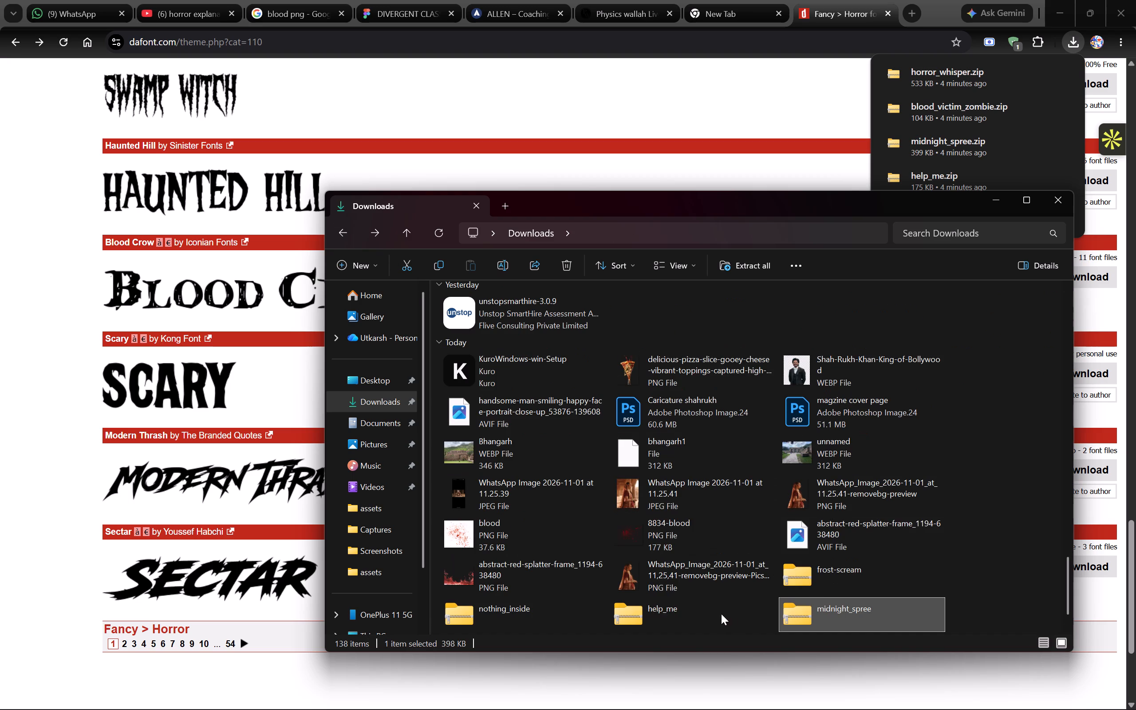
Install the HelpMe TrueType font from the help_me archive in Downloads, and go back to the Downloads folder.
{"action": "double_click", "coordinate": [721, 614]}
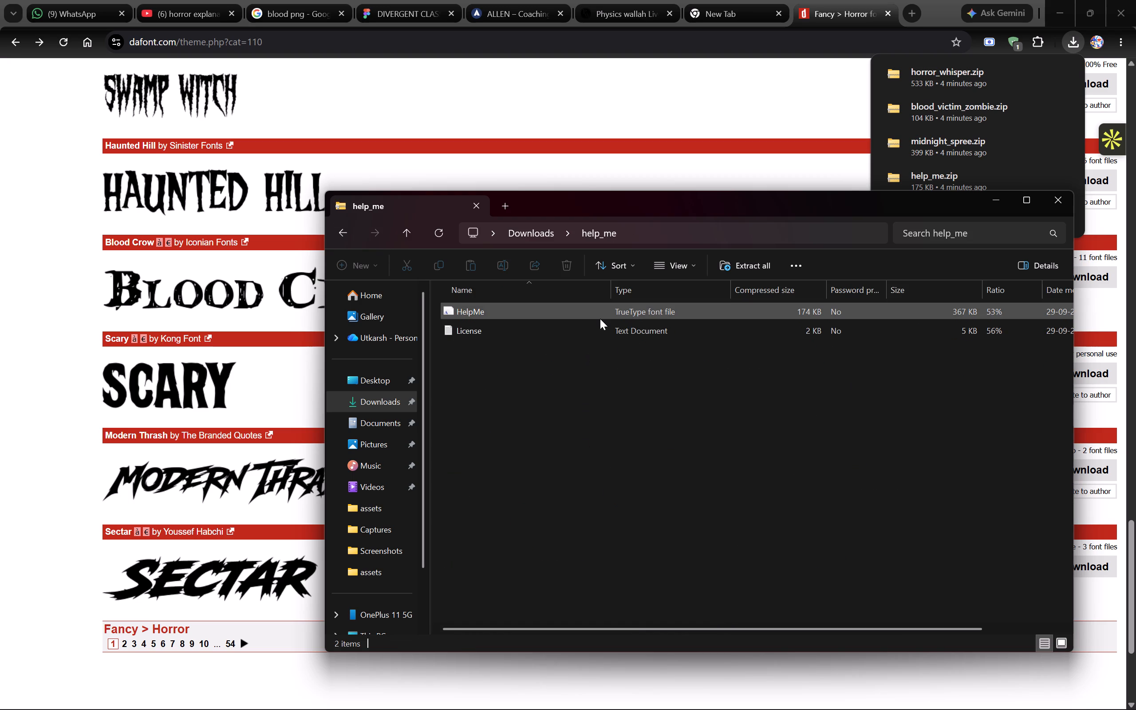
{"action": "double_click", "coordinate": [600, 319]}
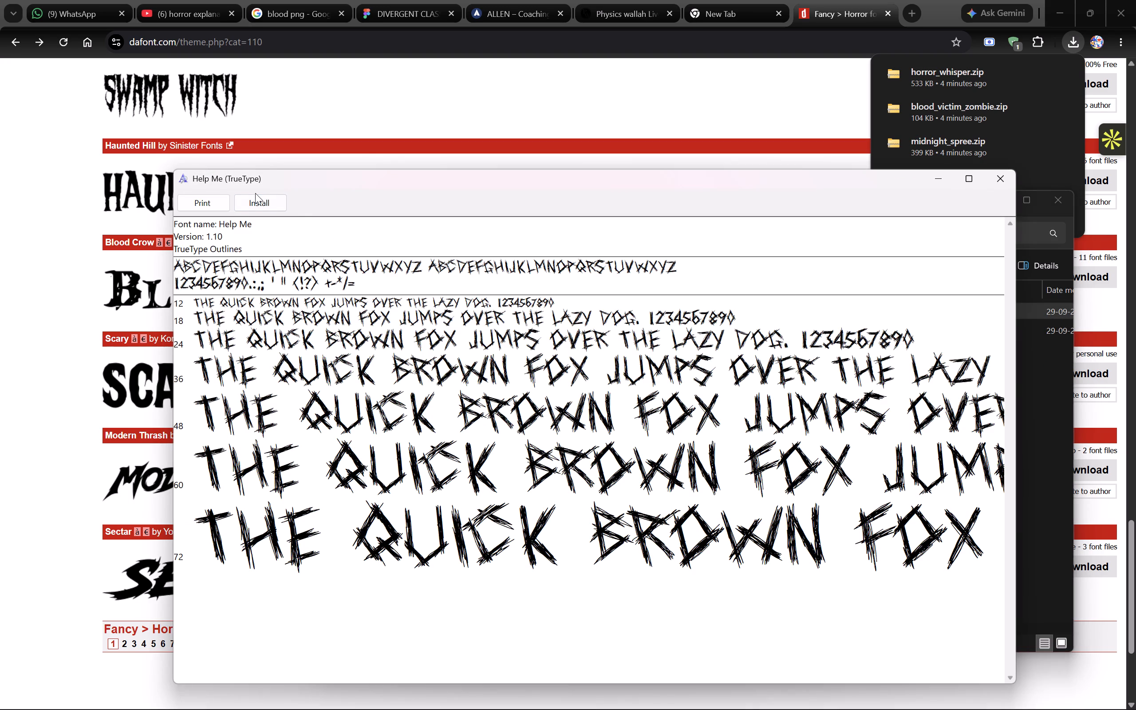
{"action": "left_click", "coordinate": [255, 193]}
{"action": "left_click", "coordinate": [261, 207]}
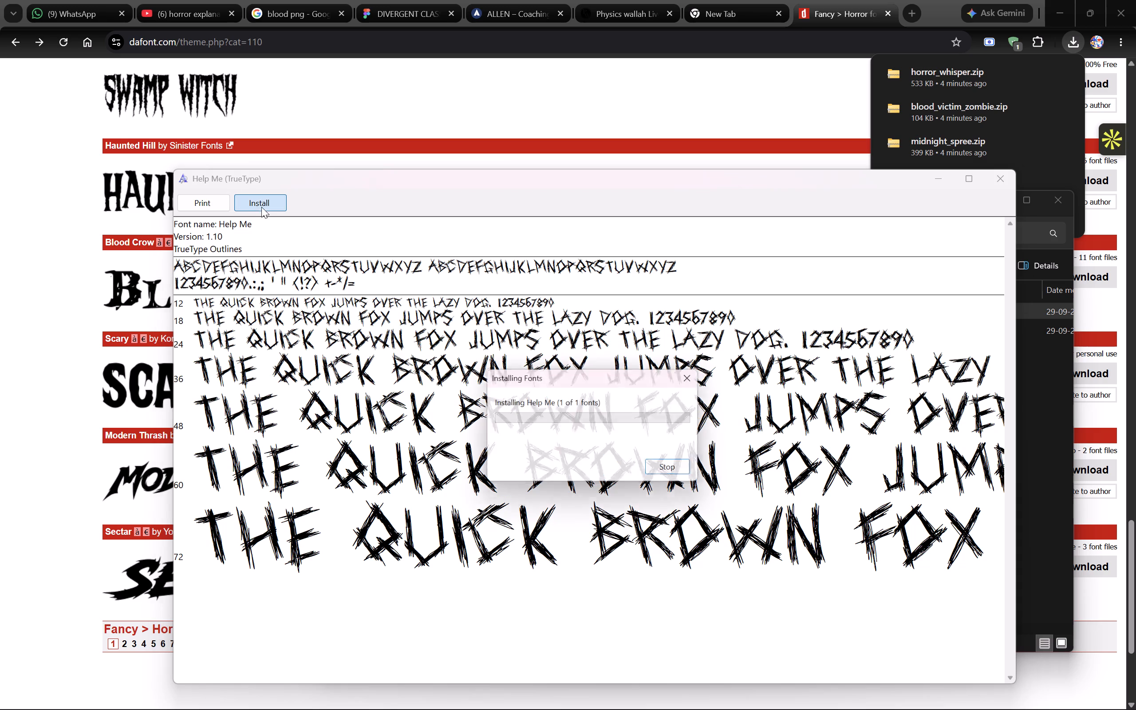
{"action": "left_click", "coordinate": [1067, 382]}
{"action": "left_click", "coordinate": [337, 239]}
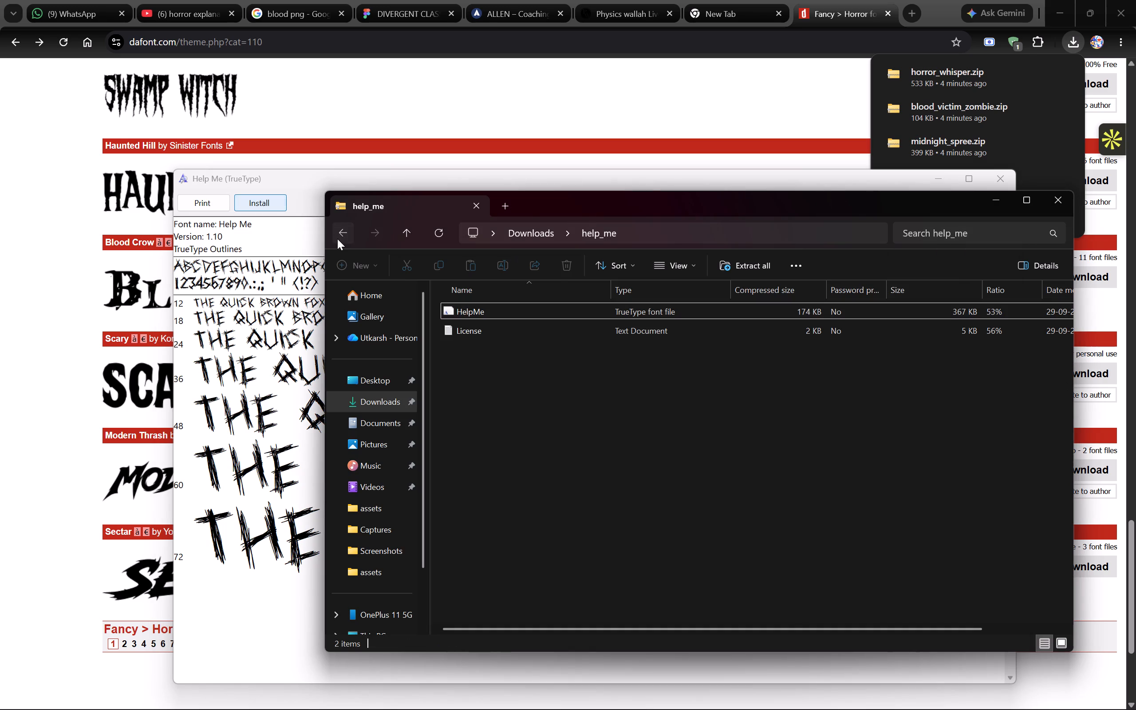
Open the nothing_inside archive in Downloads and preview the Nothing Inside Flat Demo font, closing the preview without installing it.
{"action": "double_click", "coordinate": [519, 606]}
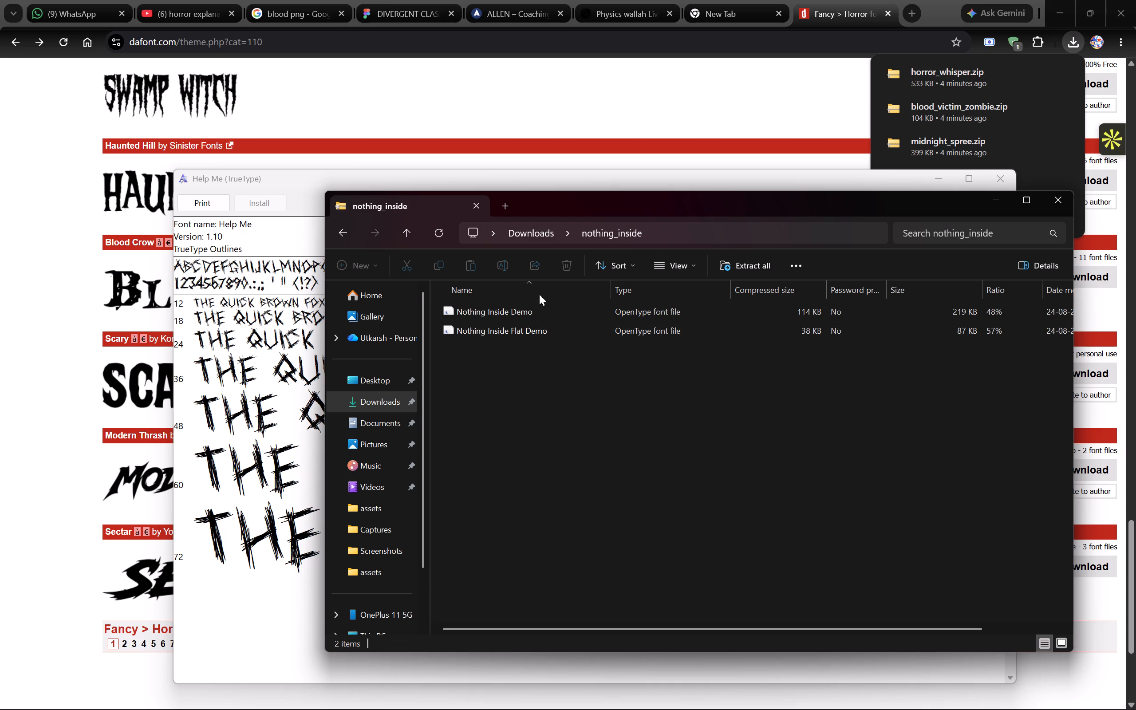
{"action": "double_click", "coordinate": [534, 333]}
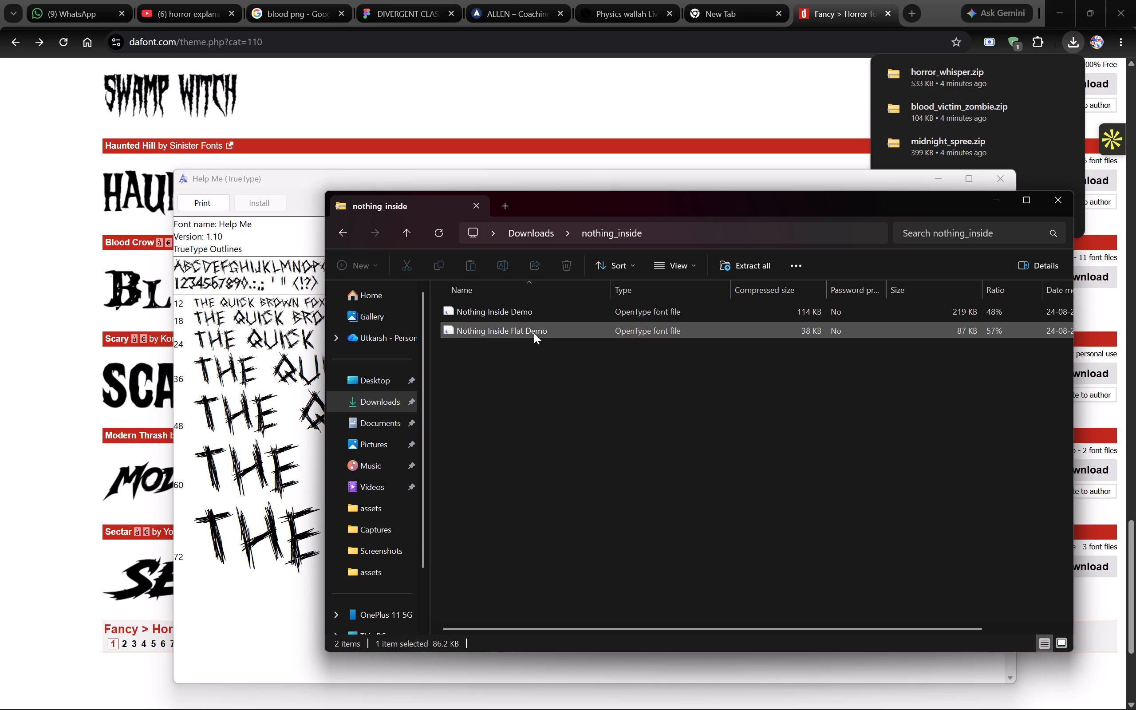
{"action": "left_click", "coordinate": [832, 28]}
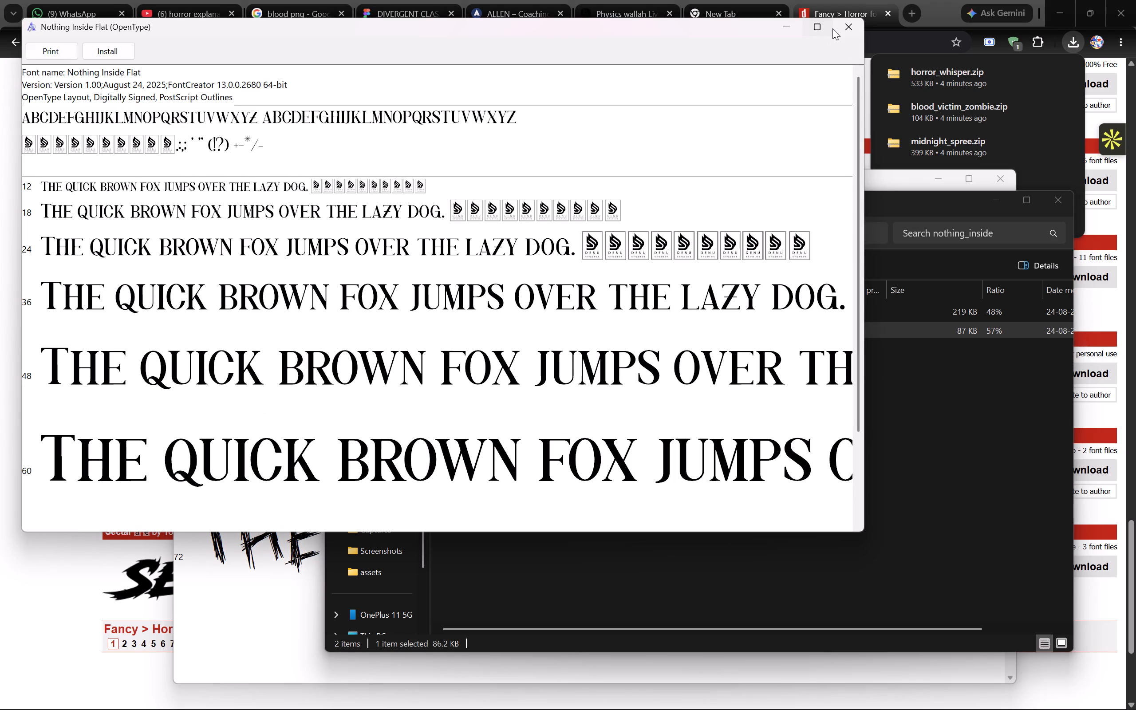
{"action": "left_click", "coordinate": [1094, 0]}
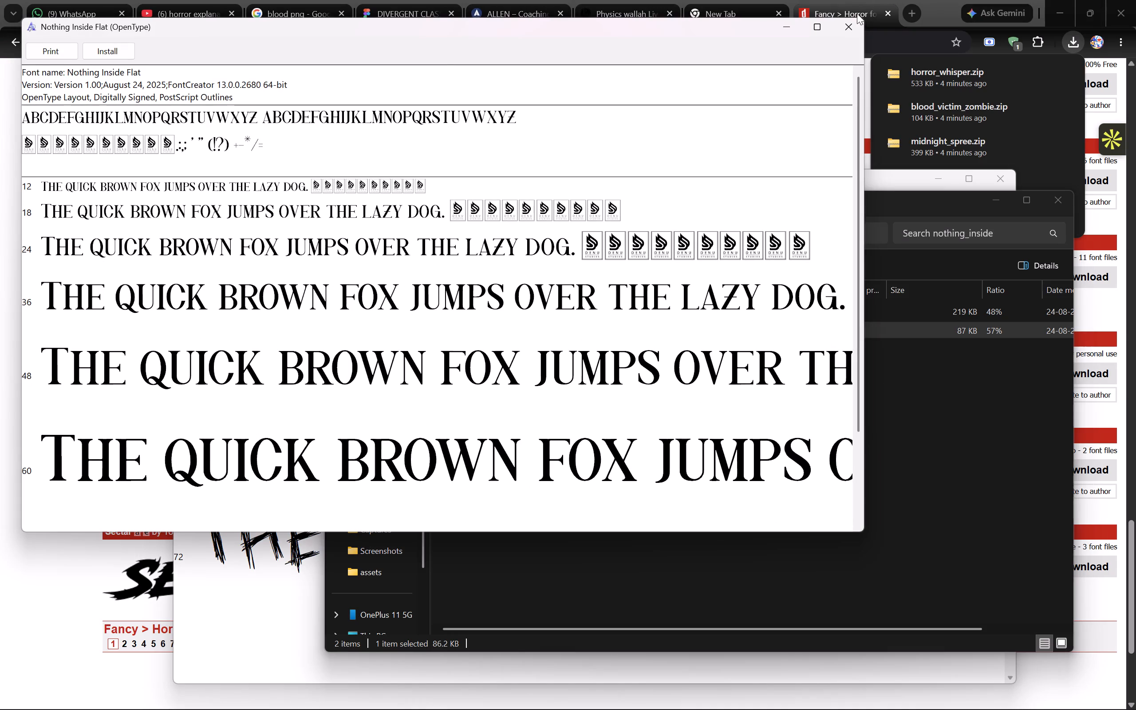
{"action": "left_click", "coordinate": [854, 22]}
Install the Nothing Inside Demo OpenType font from the nothing_inside archive.
{"action": "double_click", "coordinate": [601, 308]}
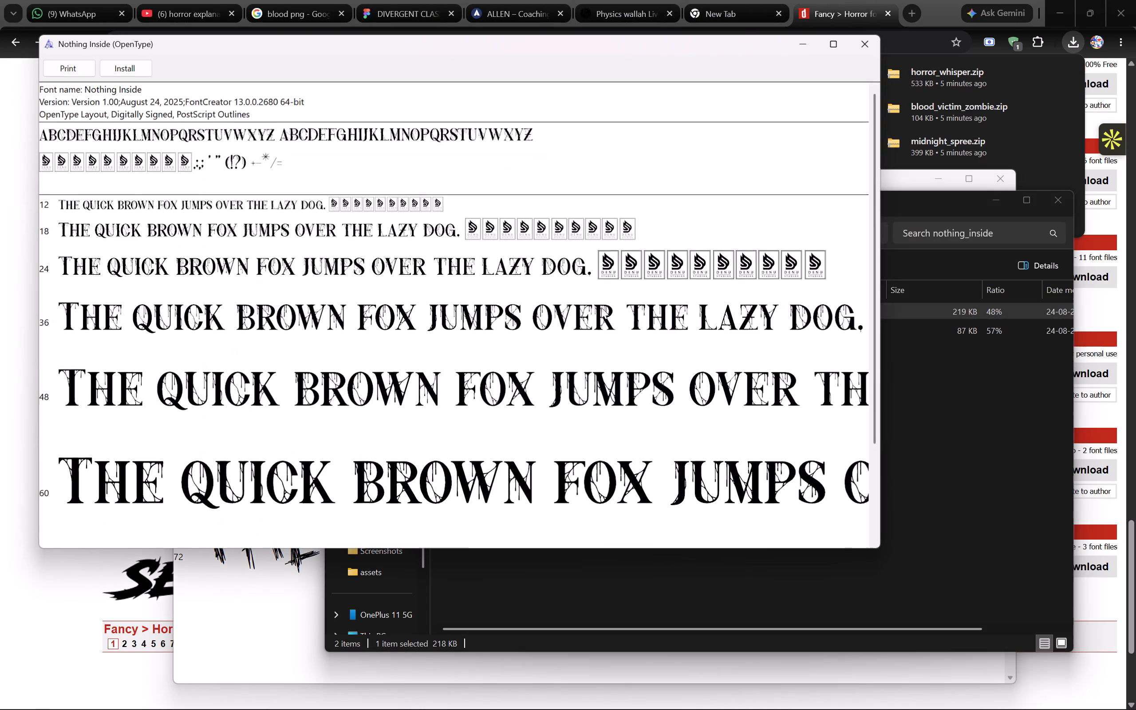
{"action": "left_click", "coordinate": [121, 63]}
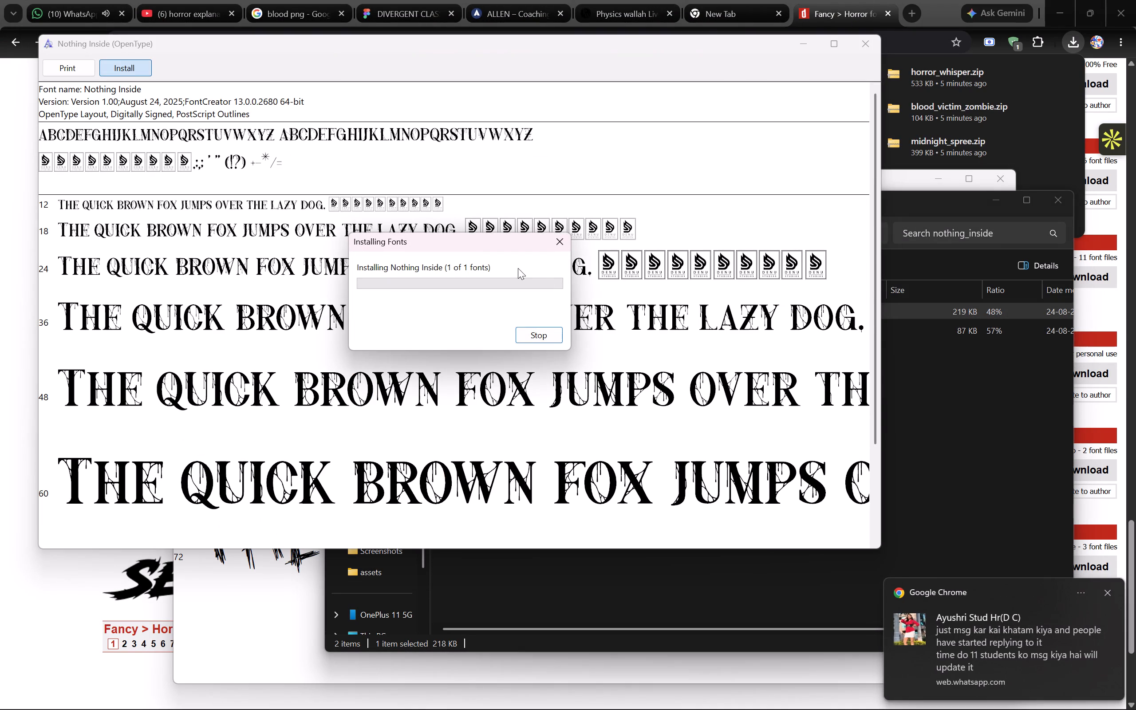
{"action": "left_click", "coordinate": [988, 463]}
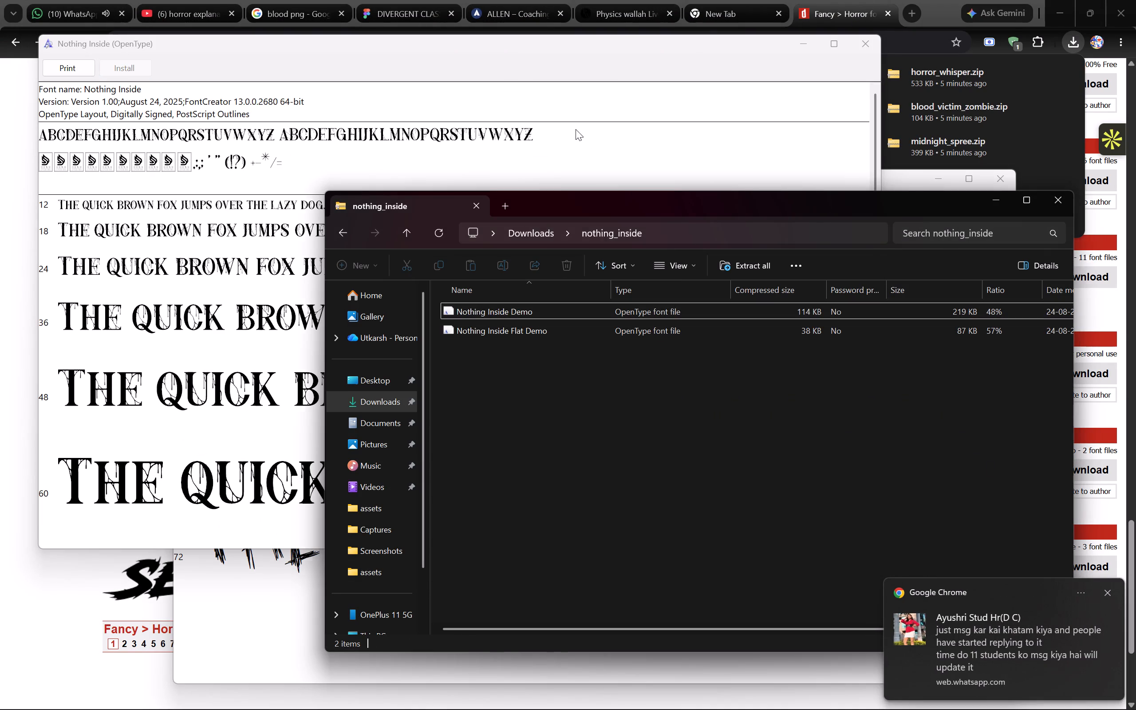
Bring the leftover font previews forward and close the Help Me preview.
{"action": "left_click", "coordinate": [576, 129]}
{"action": "left_click", "coordinate": [250, 576]}
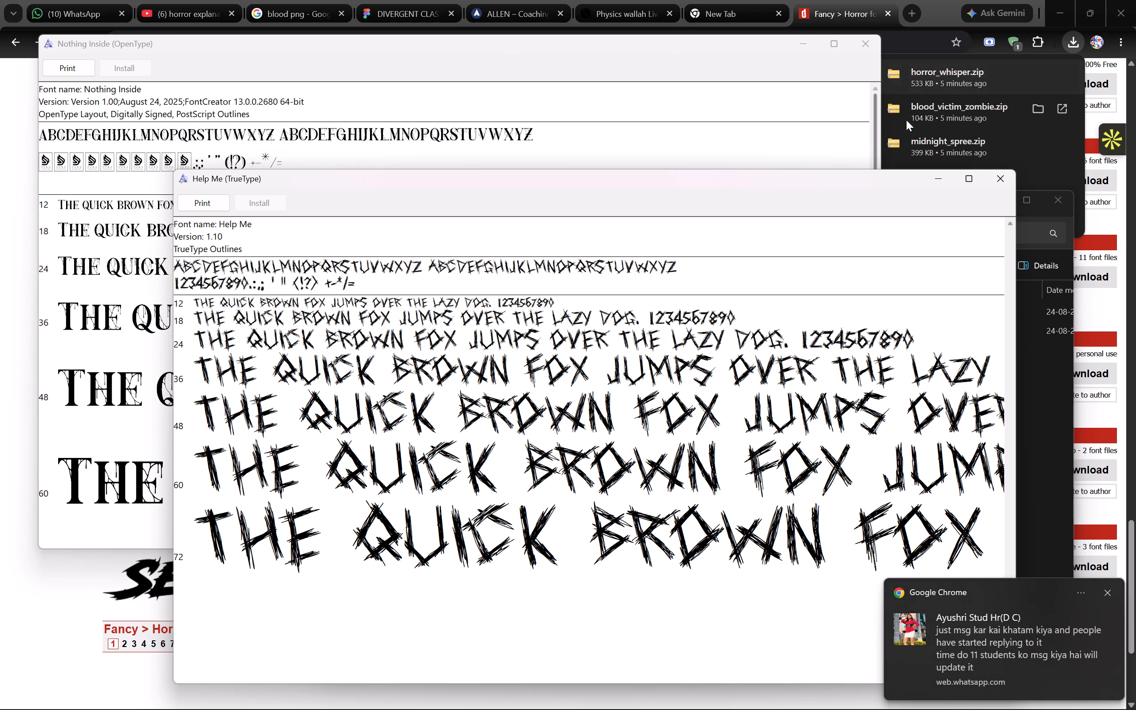
{"action": "left_click", "coordinate": [1000, 175]}
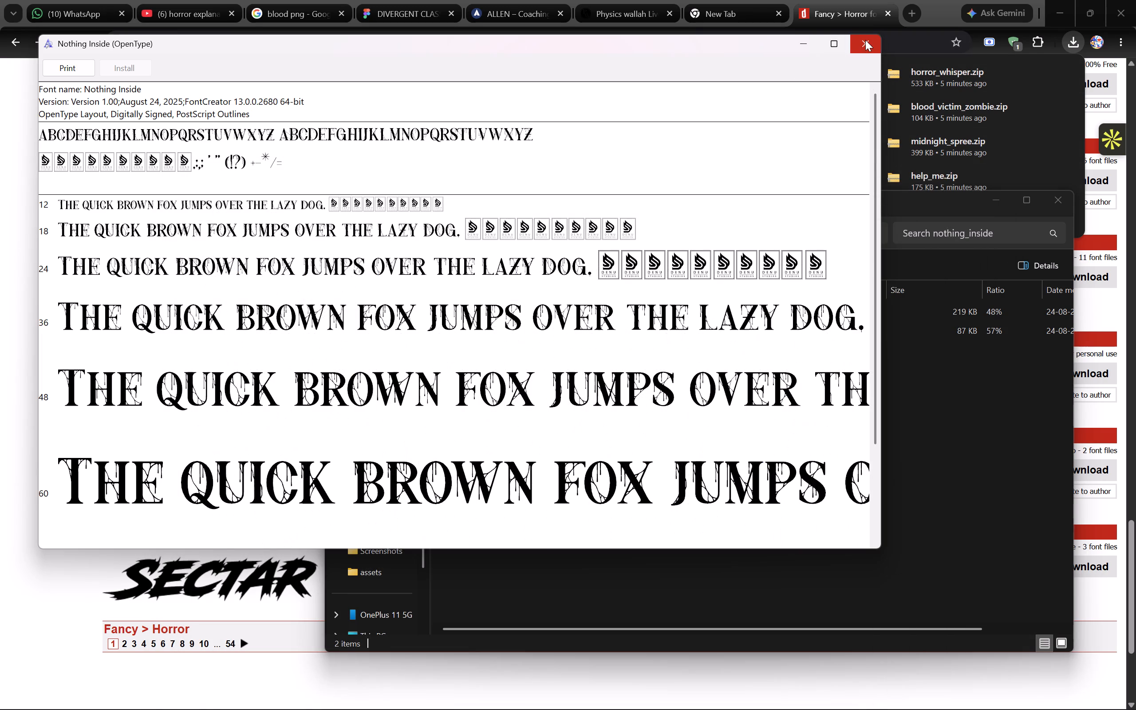
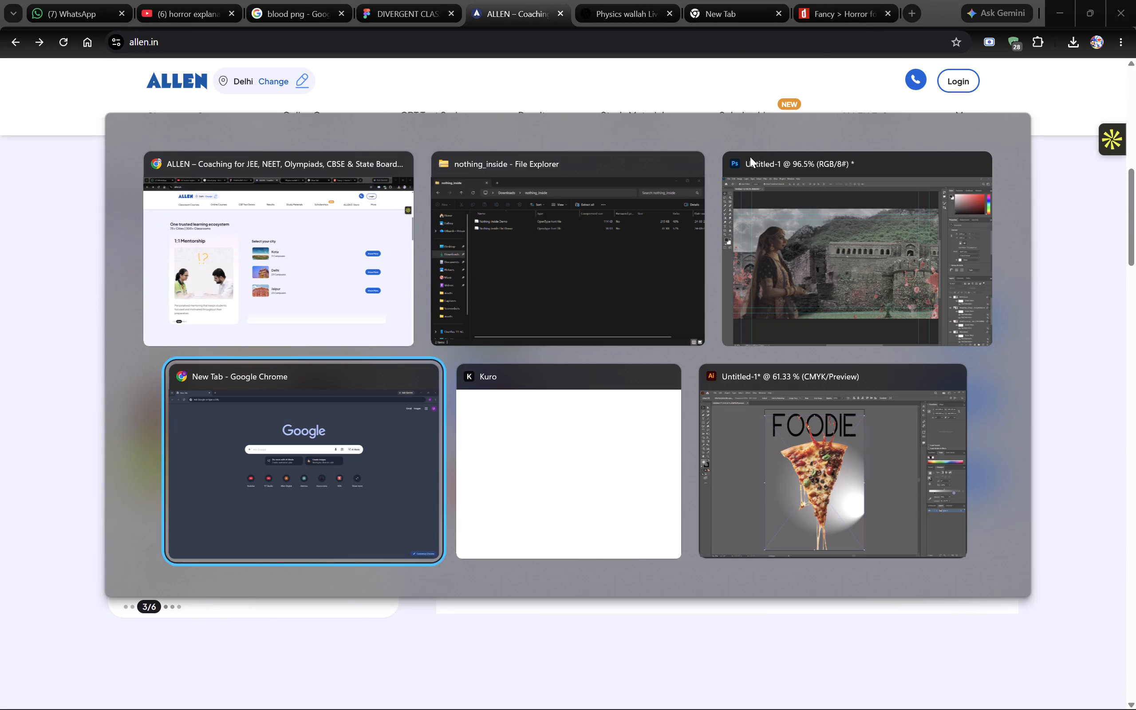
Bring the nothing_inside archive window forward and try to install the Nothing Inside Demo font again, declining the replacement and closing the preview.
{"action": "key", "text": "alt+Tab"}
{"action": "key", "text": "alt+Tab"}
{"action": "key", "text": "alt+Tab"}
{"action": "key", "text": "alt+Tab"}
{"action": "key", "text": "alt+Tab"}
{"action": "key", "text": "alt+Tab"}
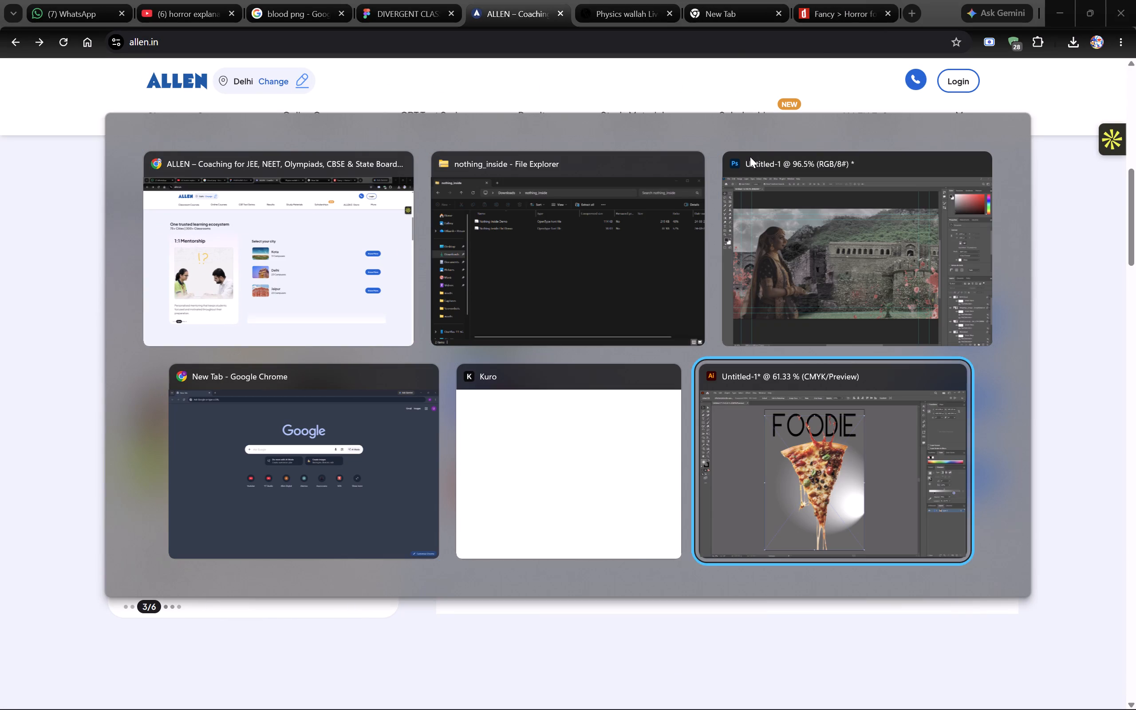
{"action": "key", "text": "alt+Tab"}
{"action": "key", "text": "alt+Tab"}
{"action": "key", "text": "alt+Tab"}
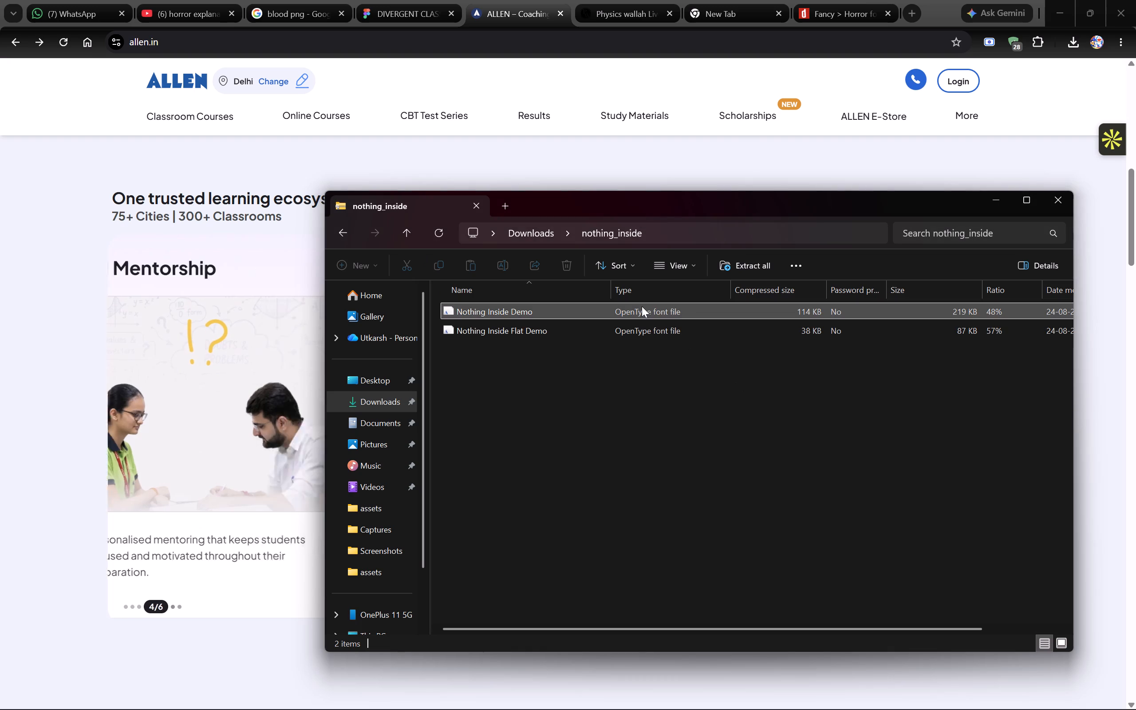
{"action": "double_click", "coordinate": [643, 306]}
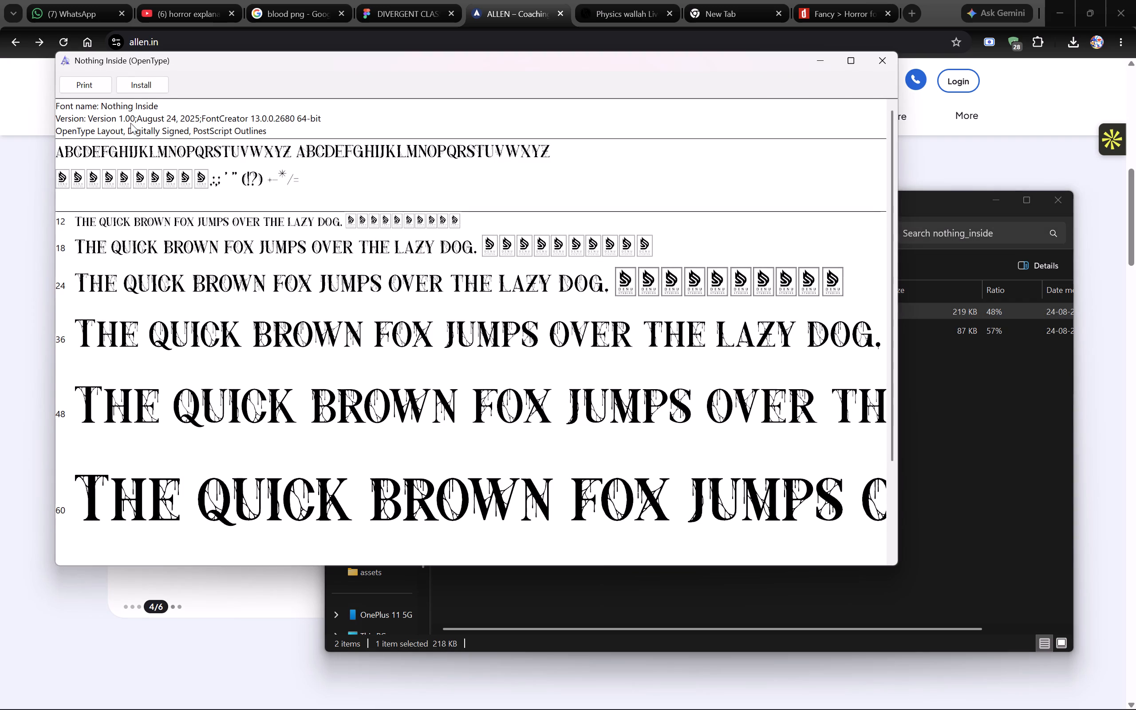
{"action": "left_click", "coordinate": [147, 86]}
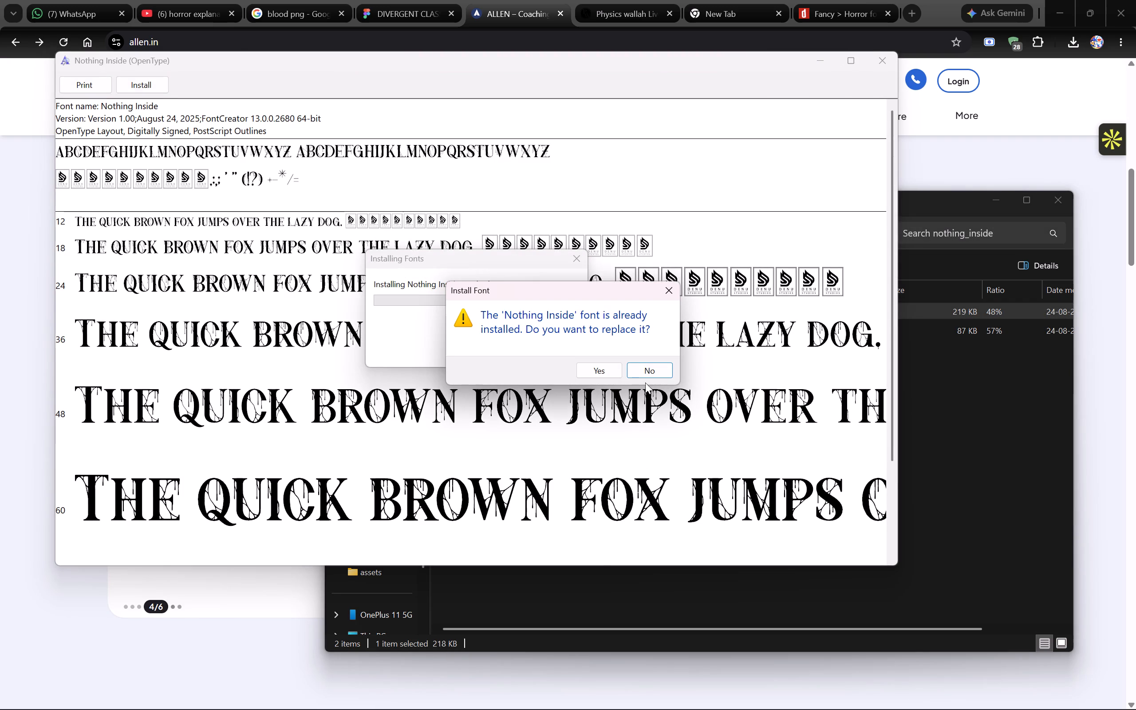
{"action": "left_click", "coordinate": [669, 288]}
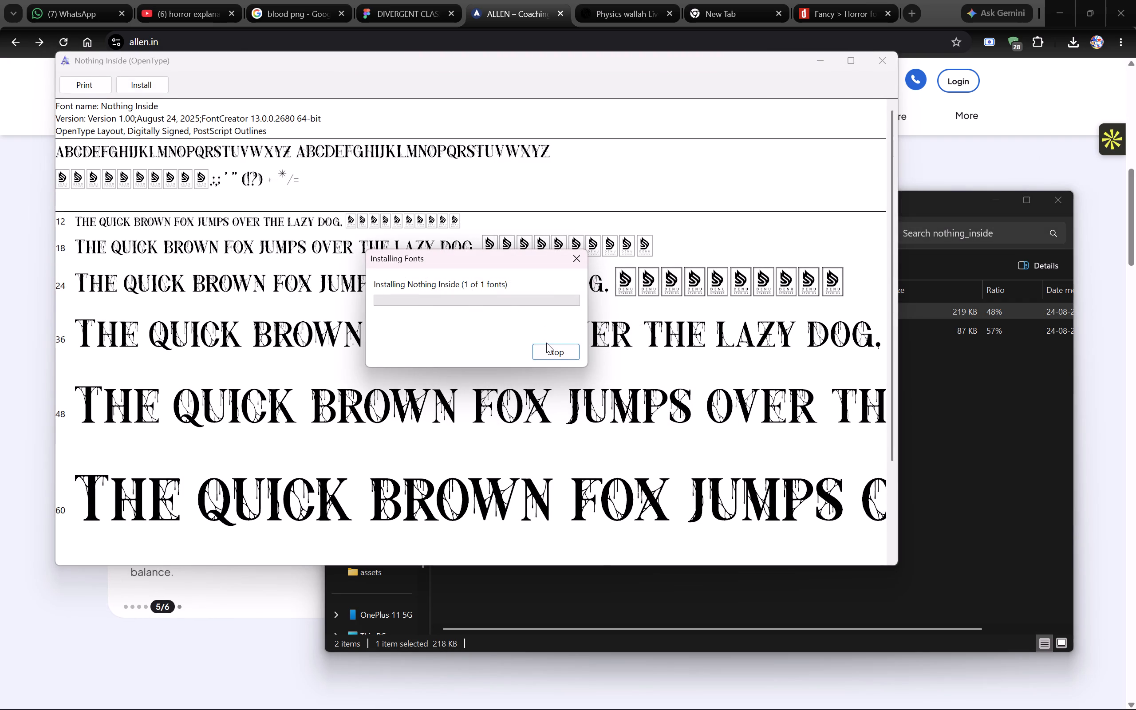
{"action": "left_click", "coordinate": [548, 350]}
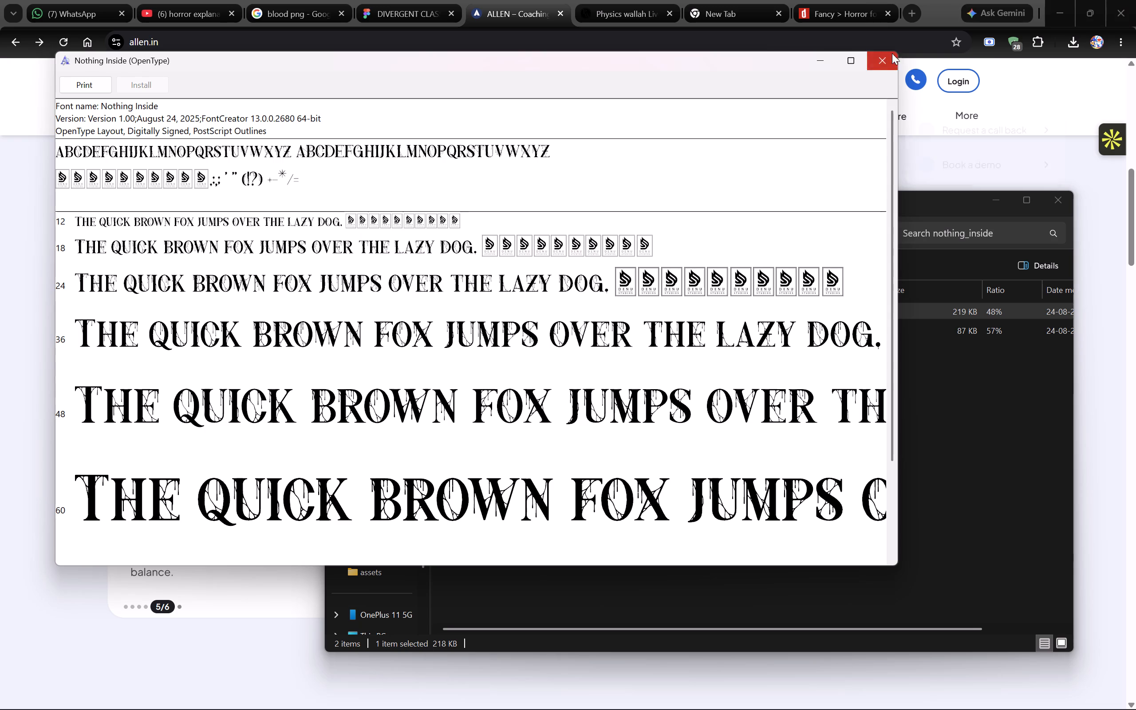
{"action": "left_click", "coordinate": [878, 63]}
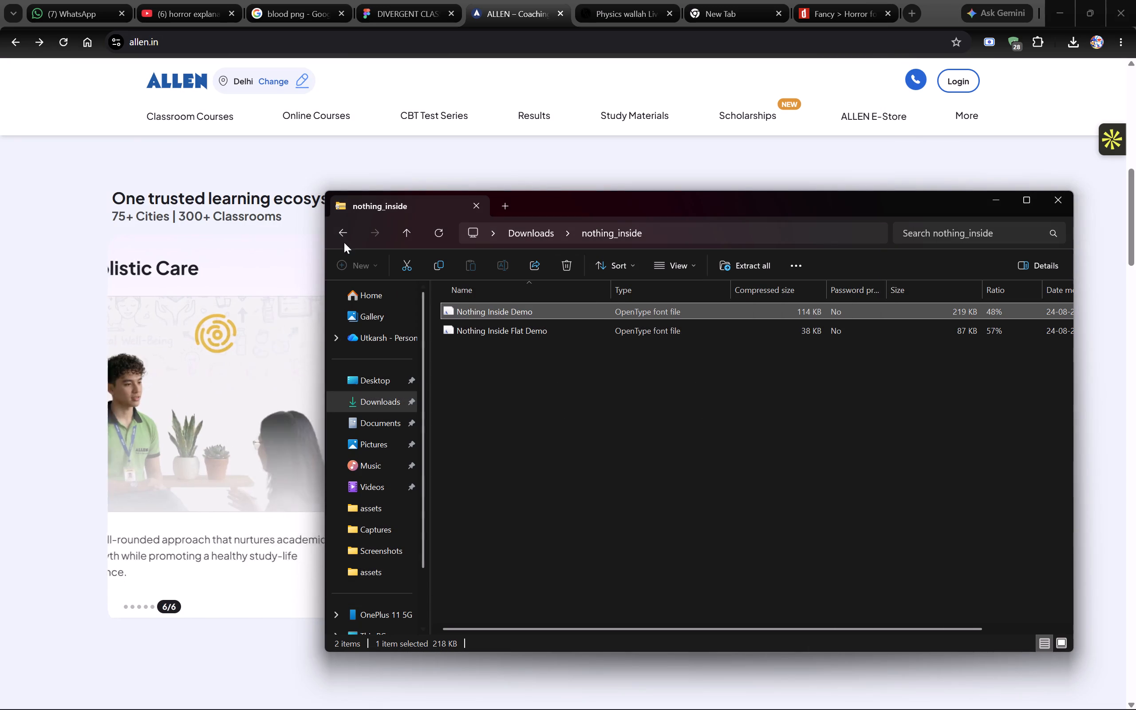
Install the Frost Scream OpenType font from the frost-scream archive in Downloads, and go back to the Downloads folder.
{"action": "left_click", "coordinate": [339, 227]}
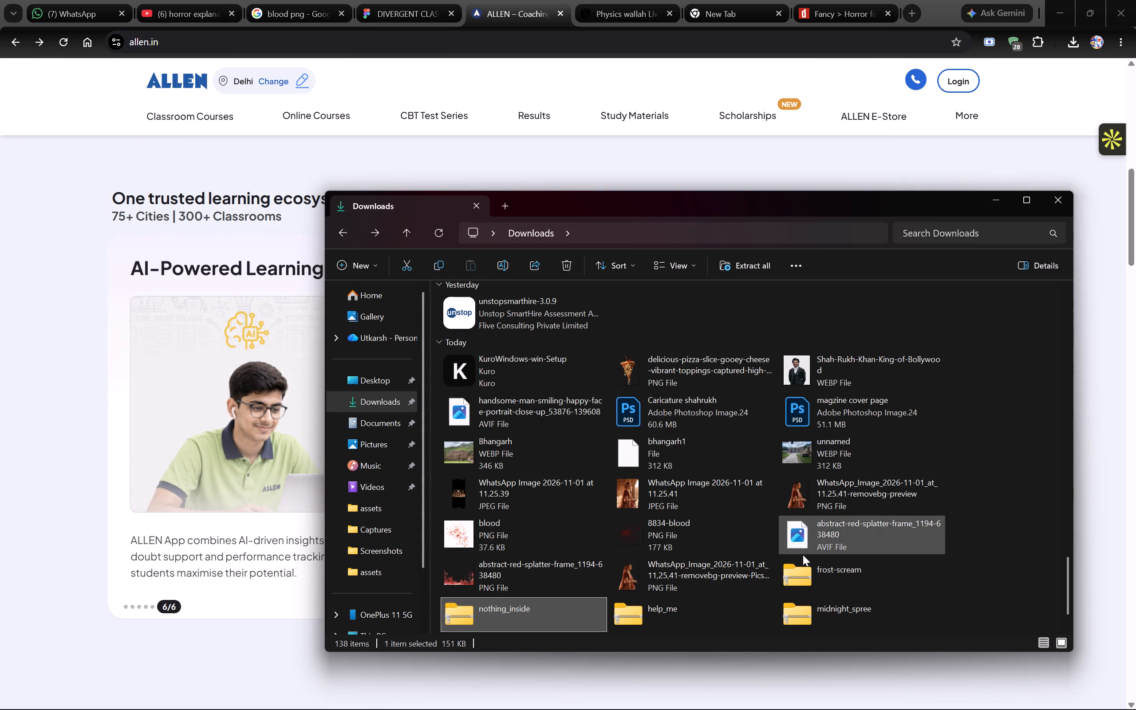
{"action": "double_click", "coordinate": [802, 570]}
{"action": "double_click", "coordinate": [584, 312]}
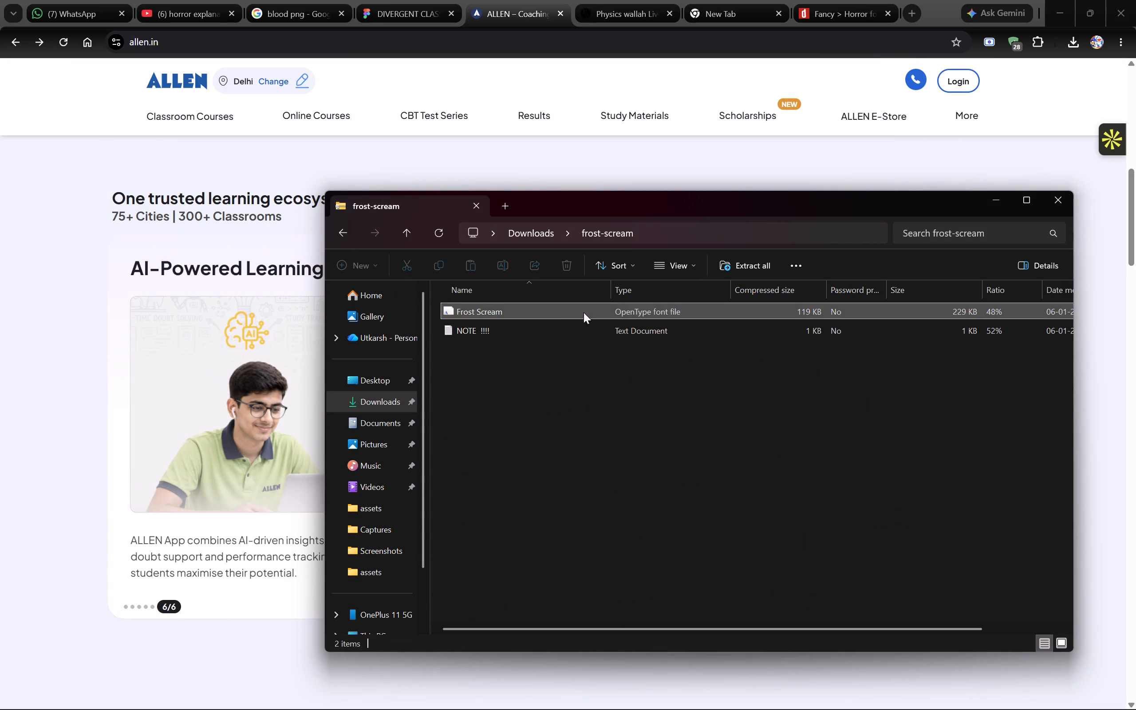
{"action": "left_click", "coordinate": [182, 96]}
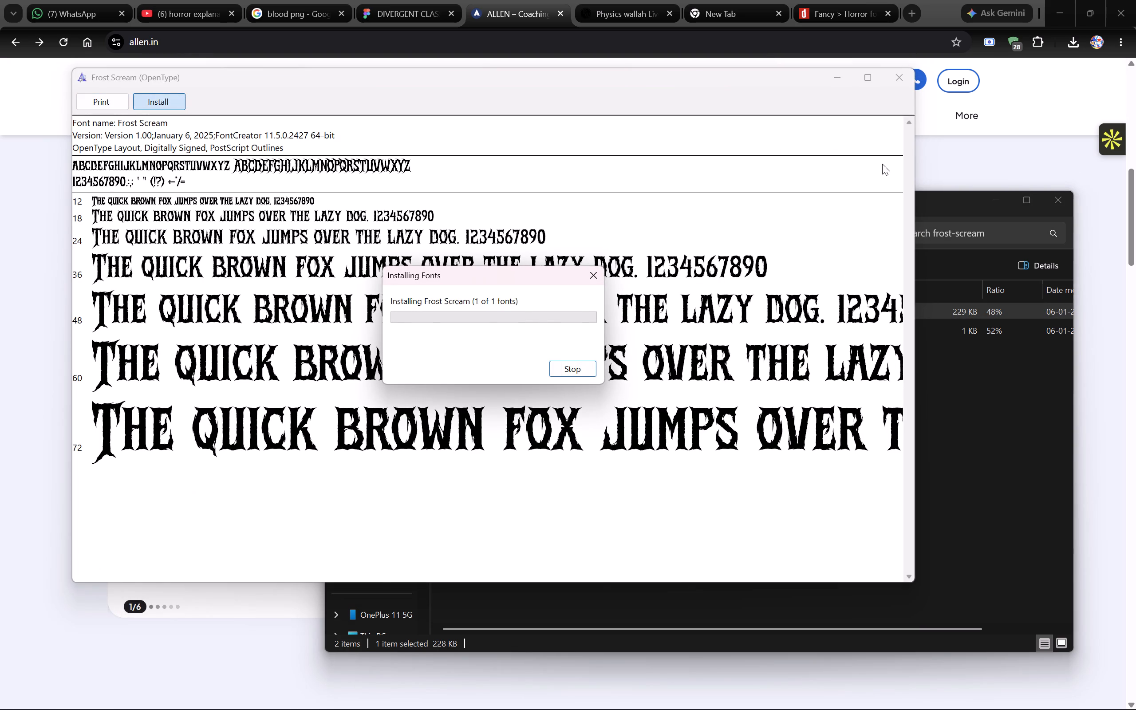
{"action": "left_click", "coordinate": [896, 85]}
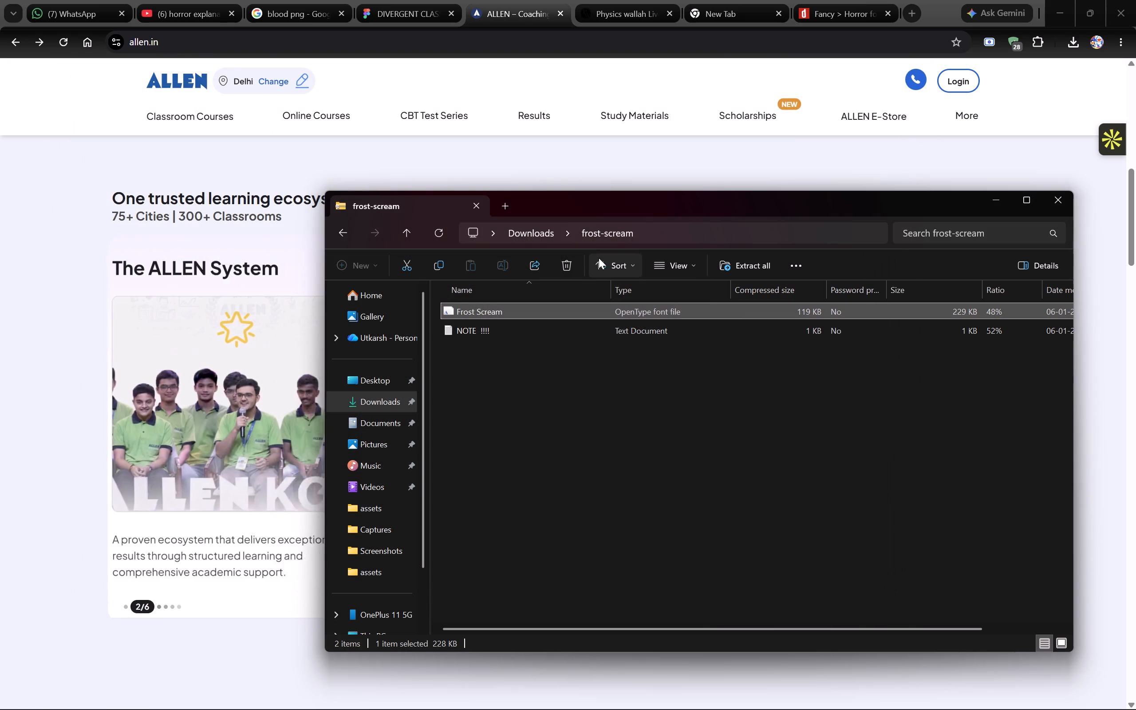
{"action": "left_click", "coordinate": [344, 224]}
{"action": "scroll", "coordinate": [687, 459], "scroll_direction": "down", "scroll_amount": 1}
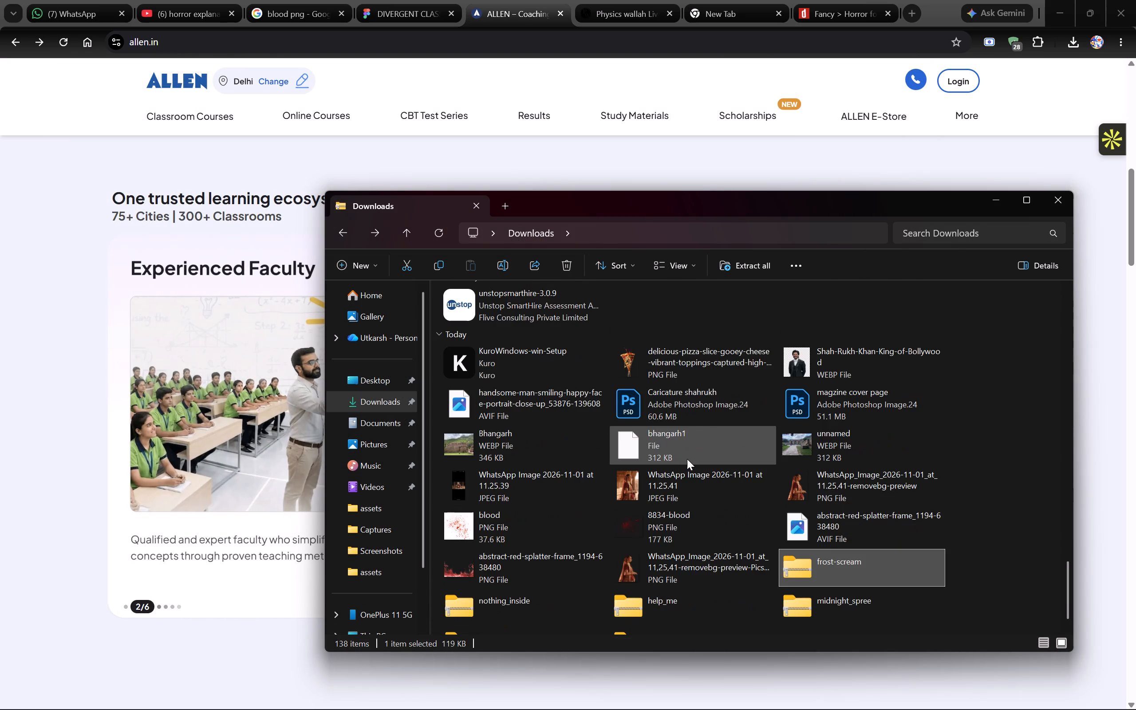
{"action": "scroll", "coordinate": [687, 459], "scroll_direction": "down", "scroll_amount": 2}
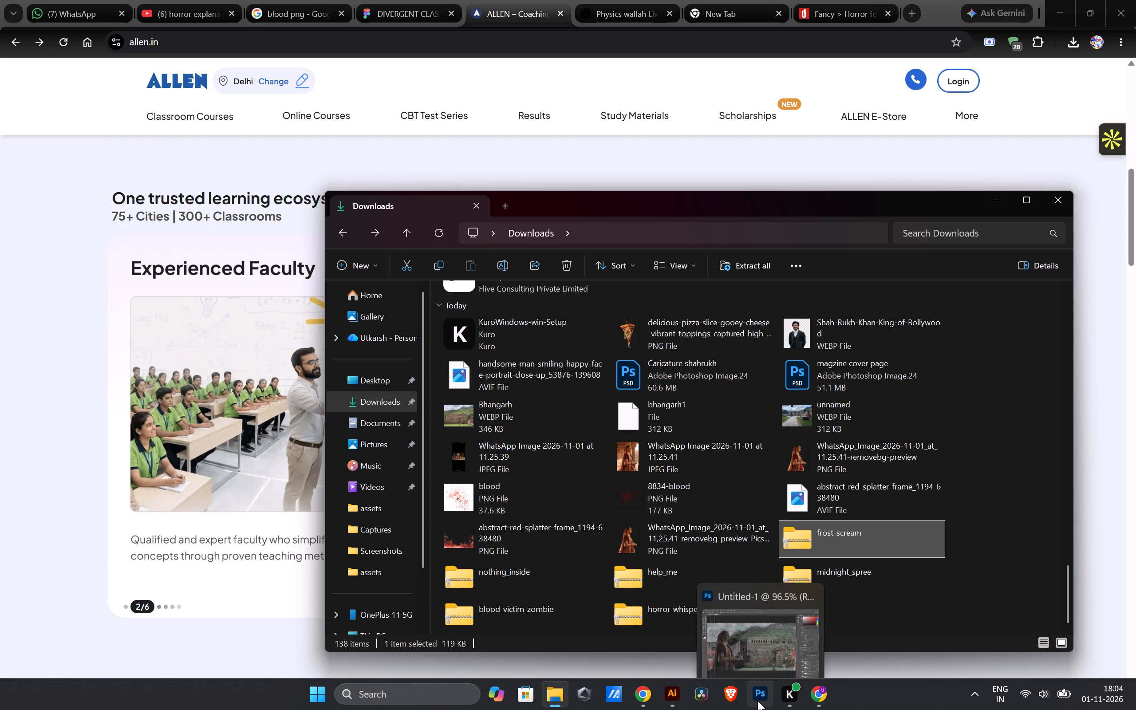
Switch to Photoshop and add a white text layer reading BHANGARH in the sky above the fort.
{"action": "left_click", "coordinate": [757, 701]}
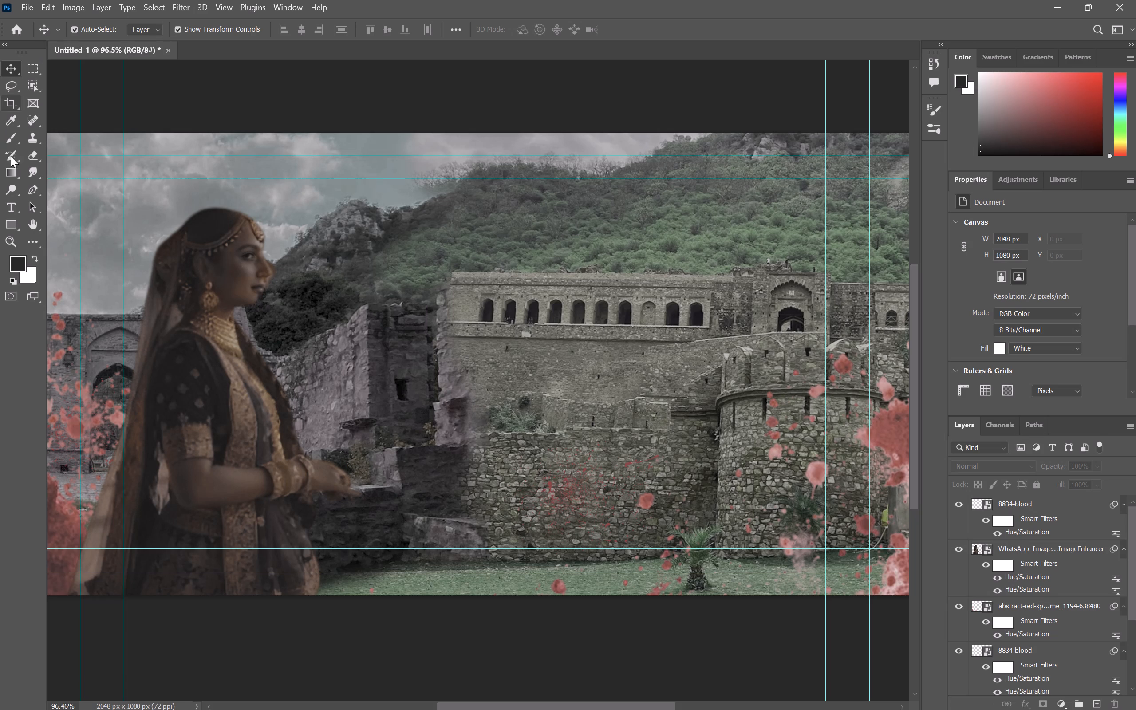
{"action": "left_click", "coordinate": [6, 206]}
{"action": "left_click", "coordinate": [396, 176]}
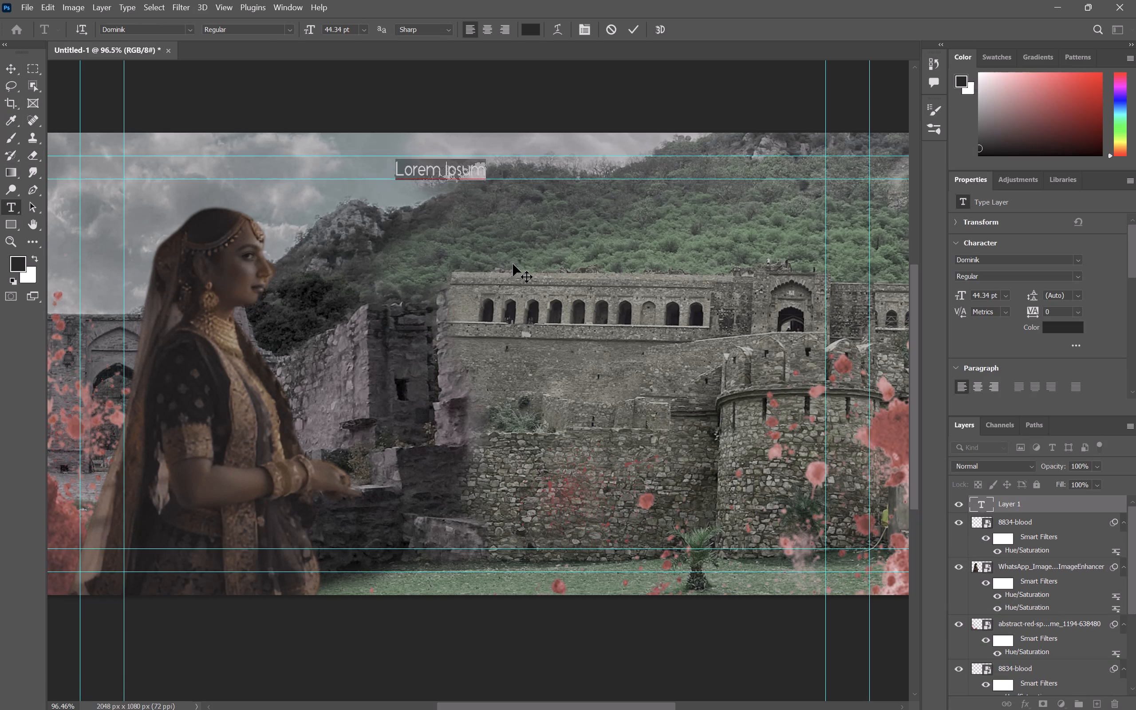
{"action": "key", "text": "BackSpace"}
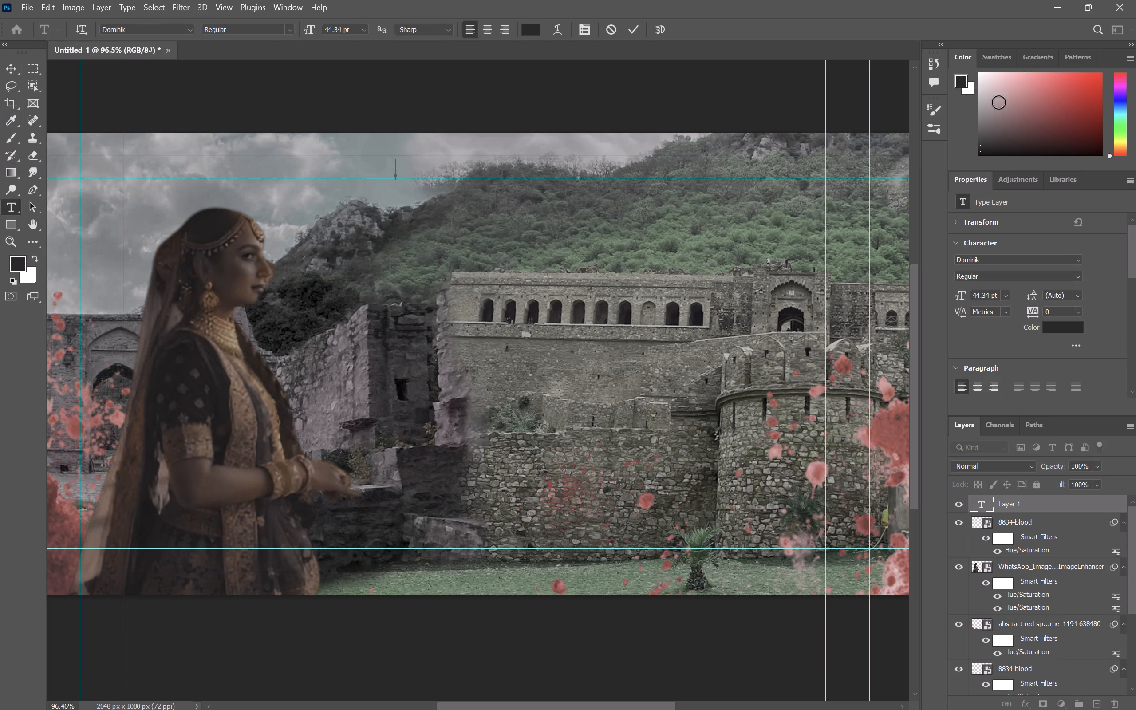
{"action": "left_click_drag", "start_coordinate": [996, 103], "coordinate": [962, 57]}
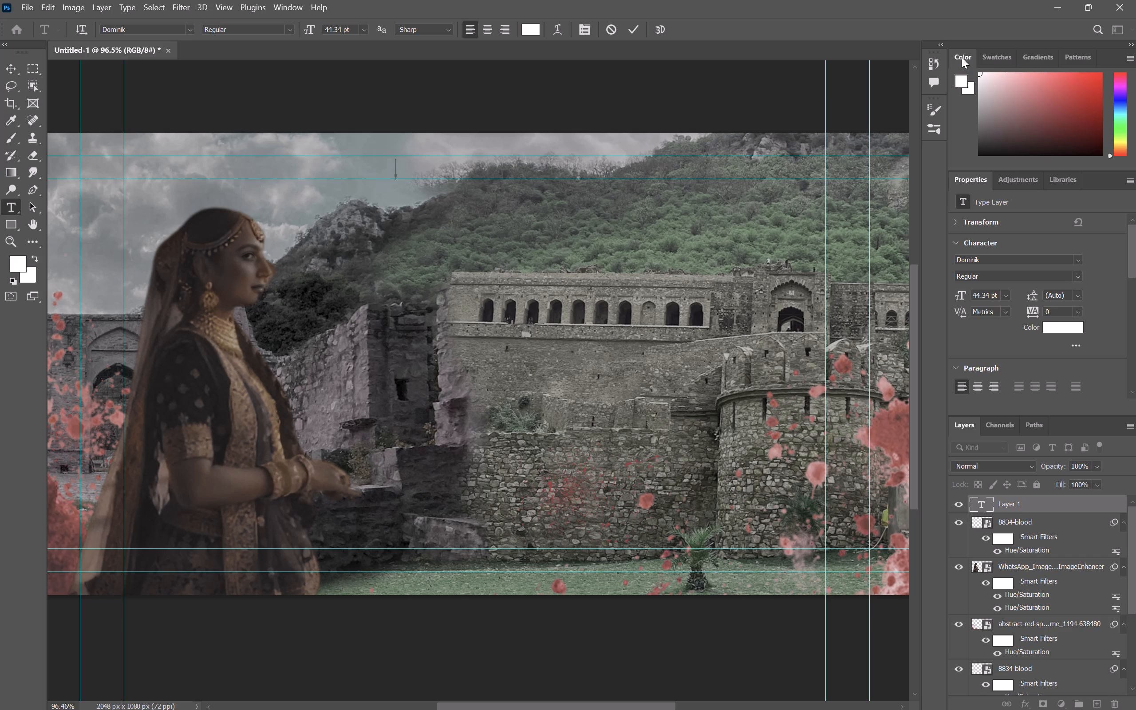
{"action": "type", "text": "BHANGARH"}
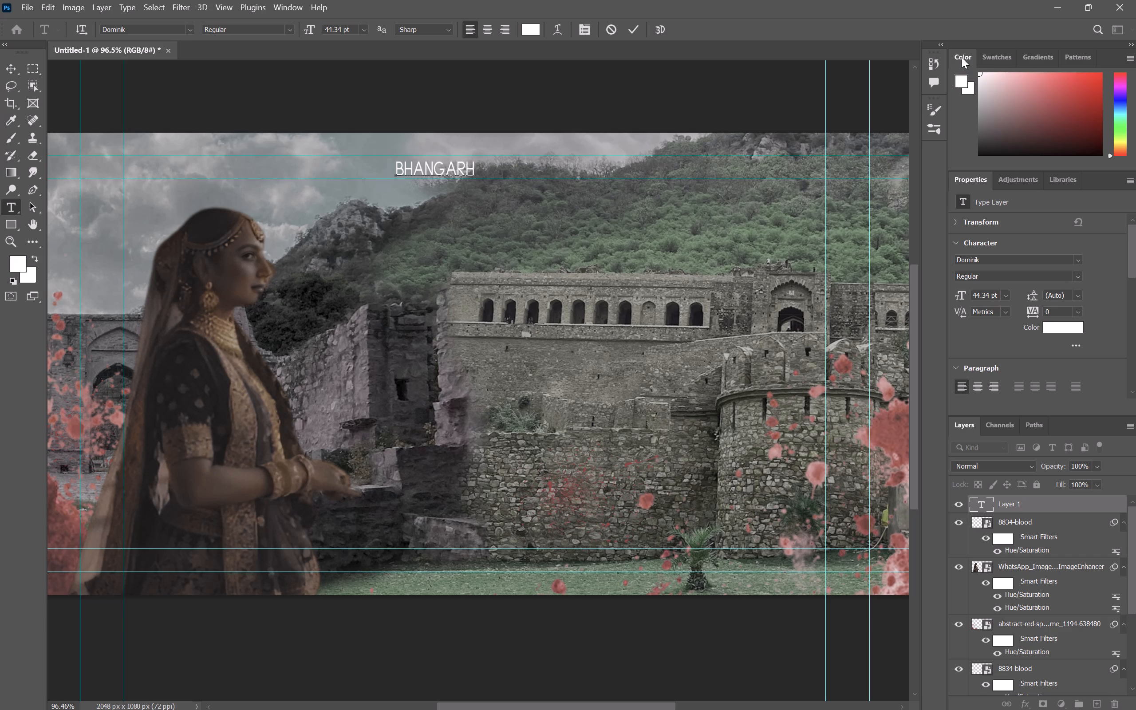
Change the font of the whole BHANGARH text to Frost Scream Regular.
{"action": "key", "text": "ctrl+a"}
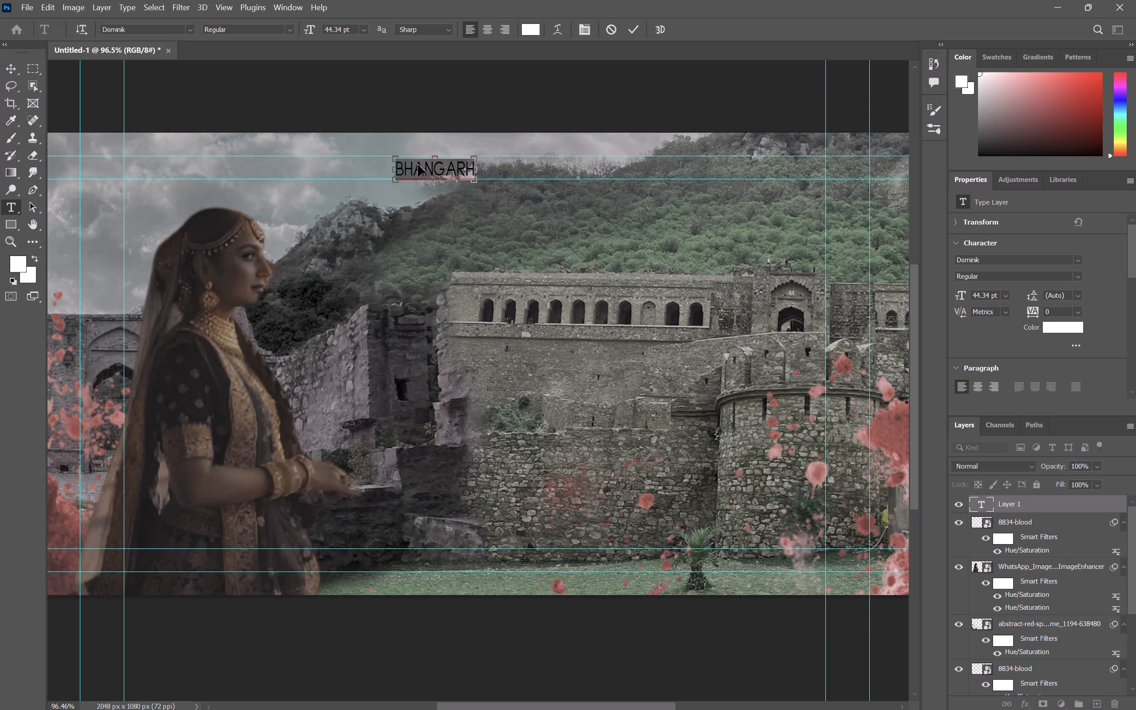
{"action": "left_click", "coordinate": [182, 30]}
{"action": "key", "text": "alt+Tab"}
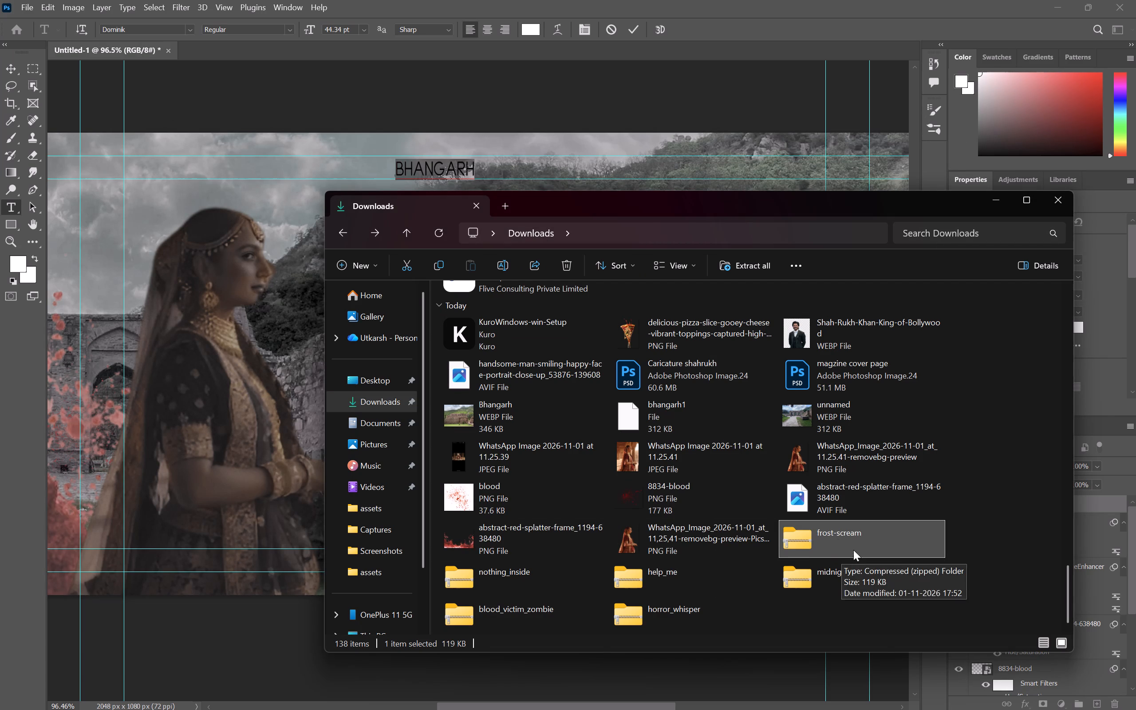
{"action": "key", "text": "alt+Tab"}
{"action": "key", "text": "ctrl+a"}
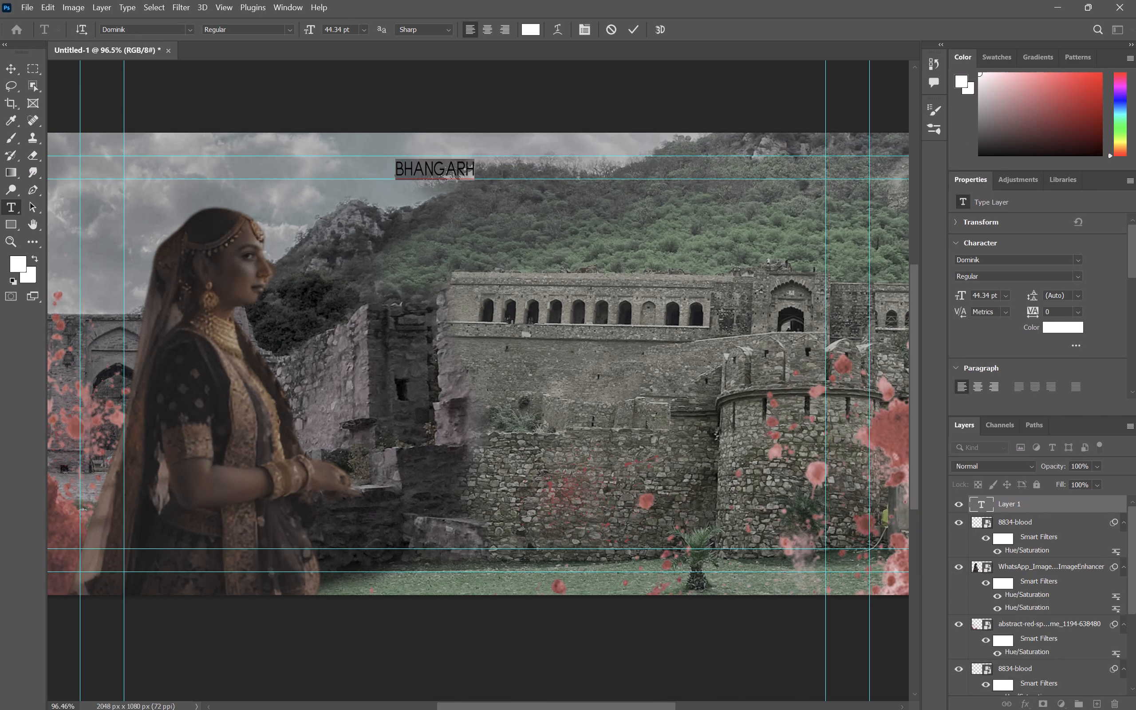
{"action": "left_click", "coordinate": [136, 26]}
{"action": "type", "text": "FRO"}
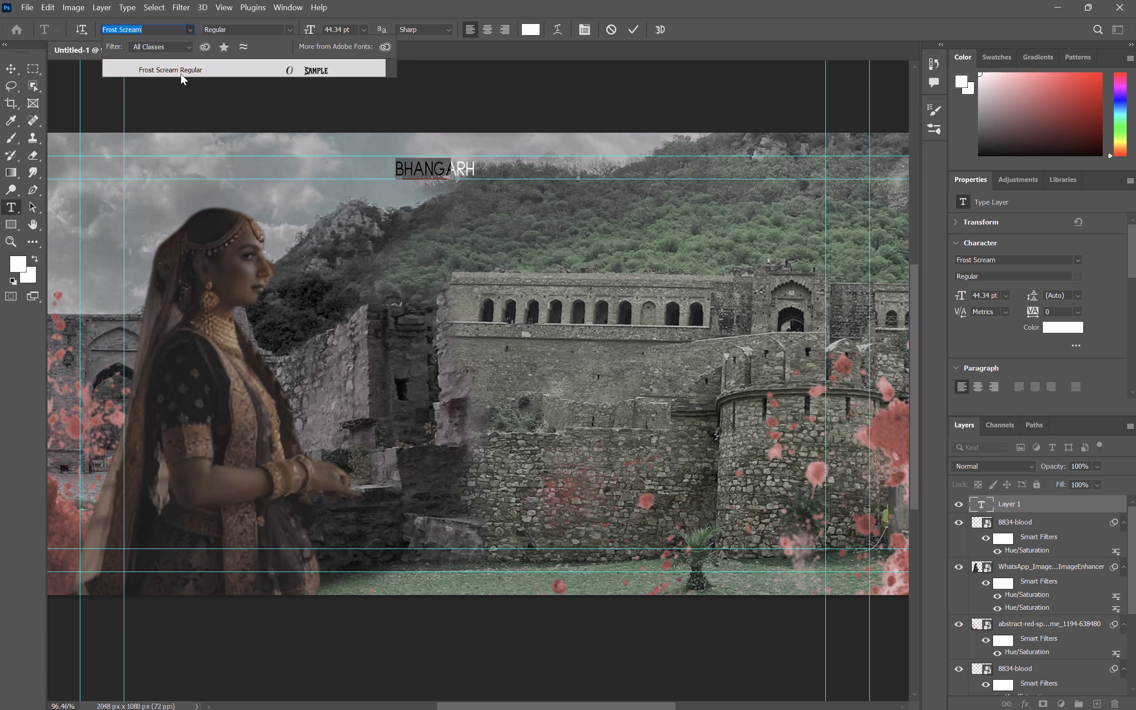
{"action": "left_click", "coordinate": [189, 71]}
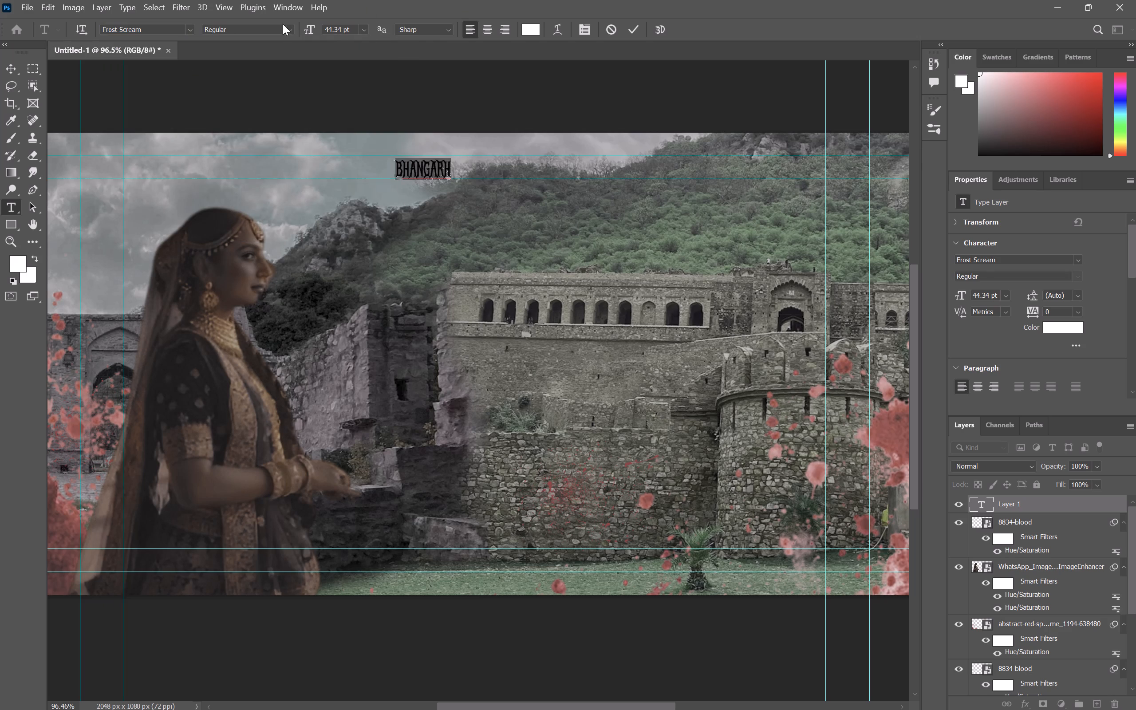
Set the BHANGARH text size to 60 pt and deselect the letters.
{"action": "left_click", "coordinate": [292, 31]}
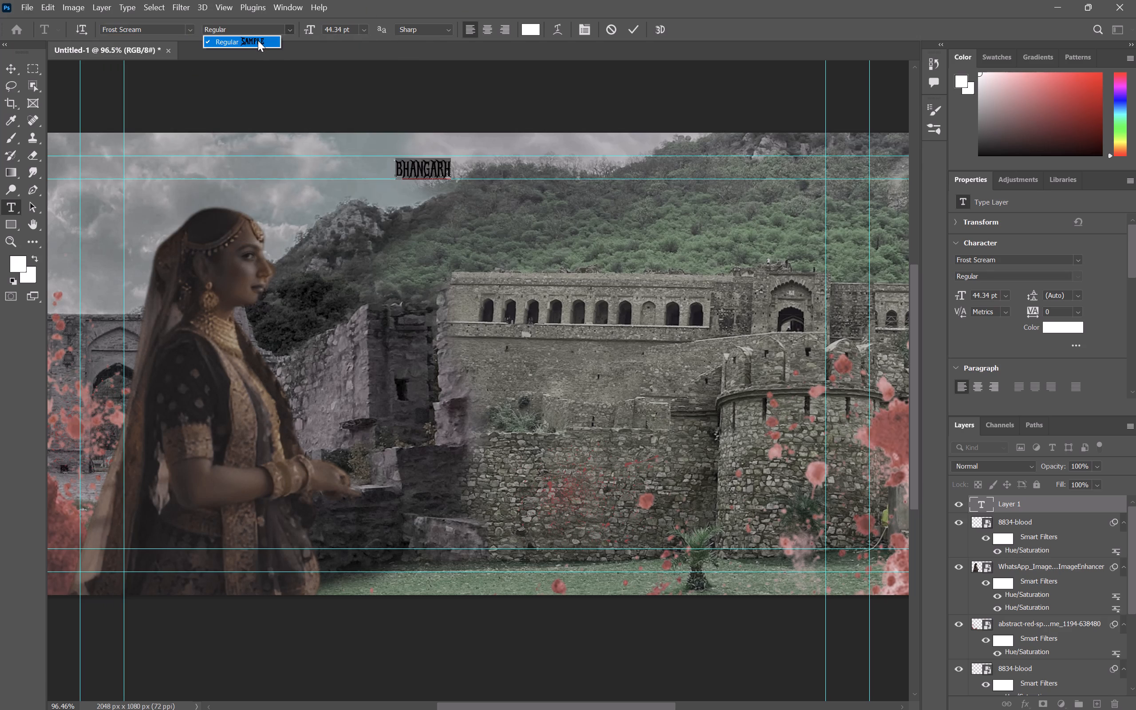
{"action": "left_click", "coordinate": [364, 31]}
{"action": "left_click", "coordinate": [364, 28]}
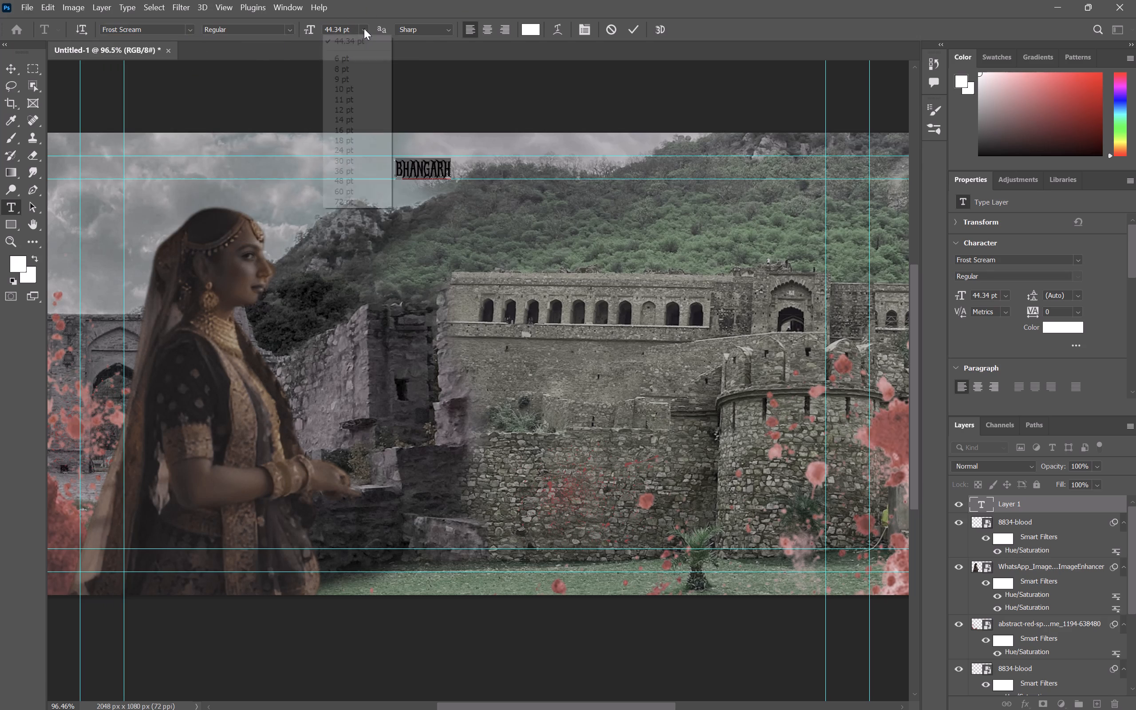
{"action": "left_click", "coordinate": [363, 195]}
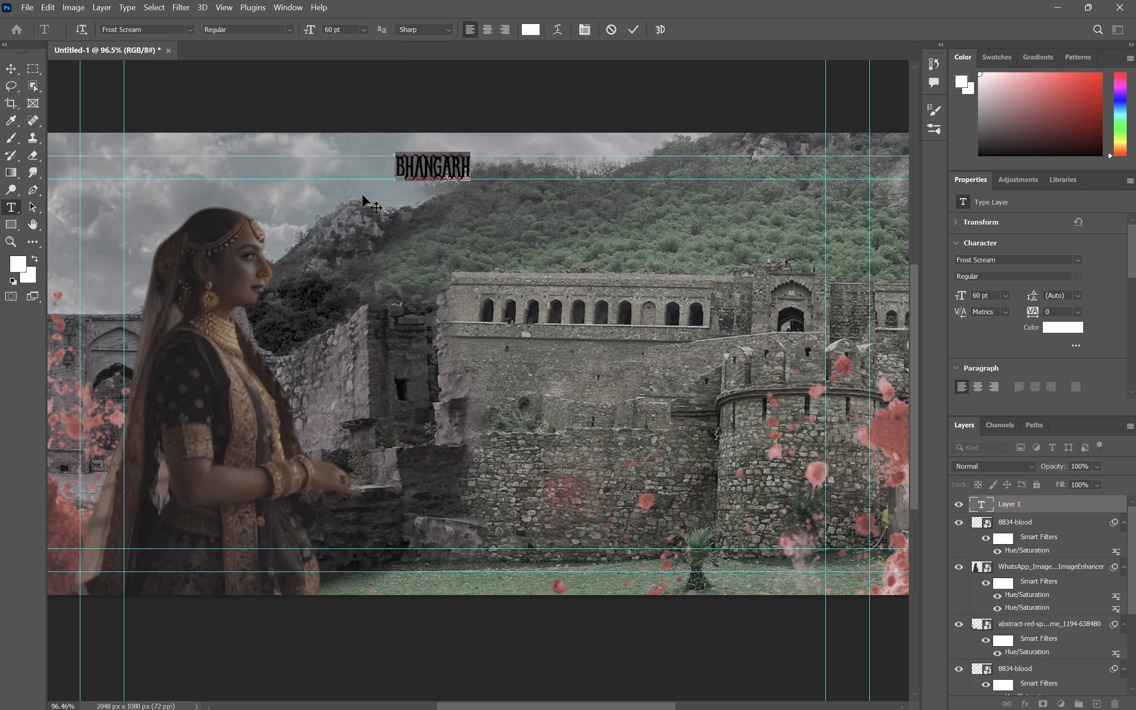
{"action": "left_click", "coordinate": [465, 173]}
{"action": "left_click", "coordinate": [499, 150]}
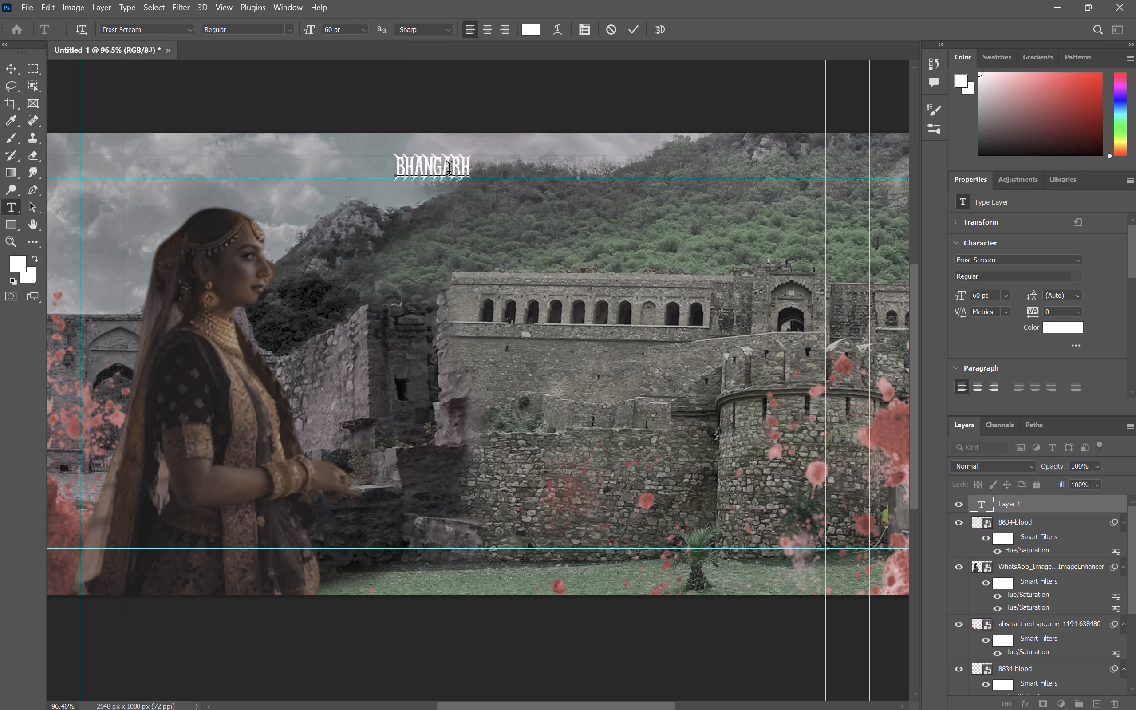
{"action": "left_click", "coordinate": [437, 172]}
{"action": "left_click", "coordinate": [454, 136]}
Select the whole BHANGARH text and set its size to 72 pt.
{"action": "left_click", "coordinate": [450, 160]}
{"action": "key", "text": "ctrl+a"}
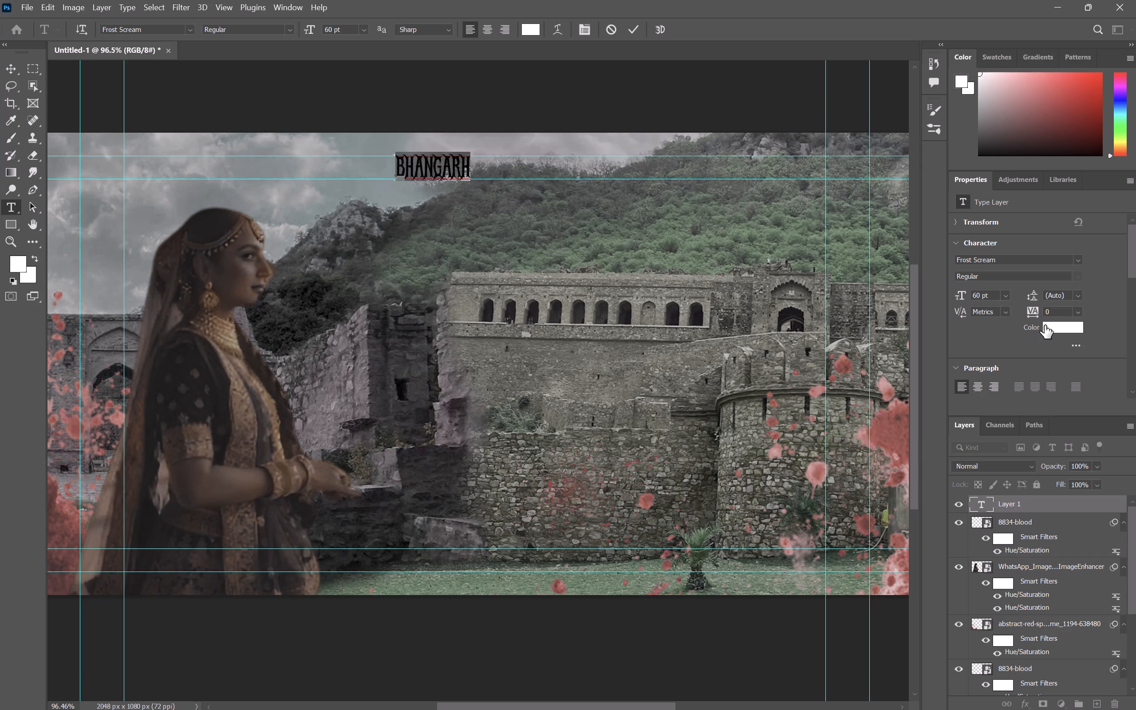
{"action": "left_click", "coordinate": [1007, 296]}
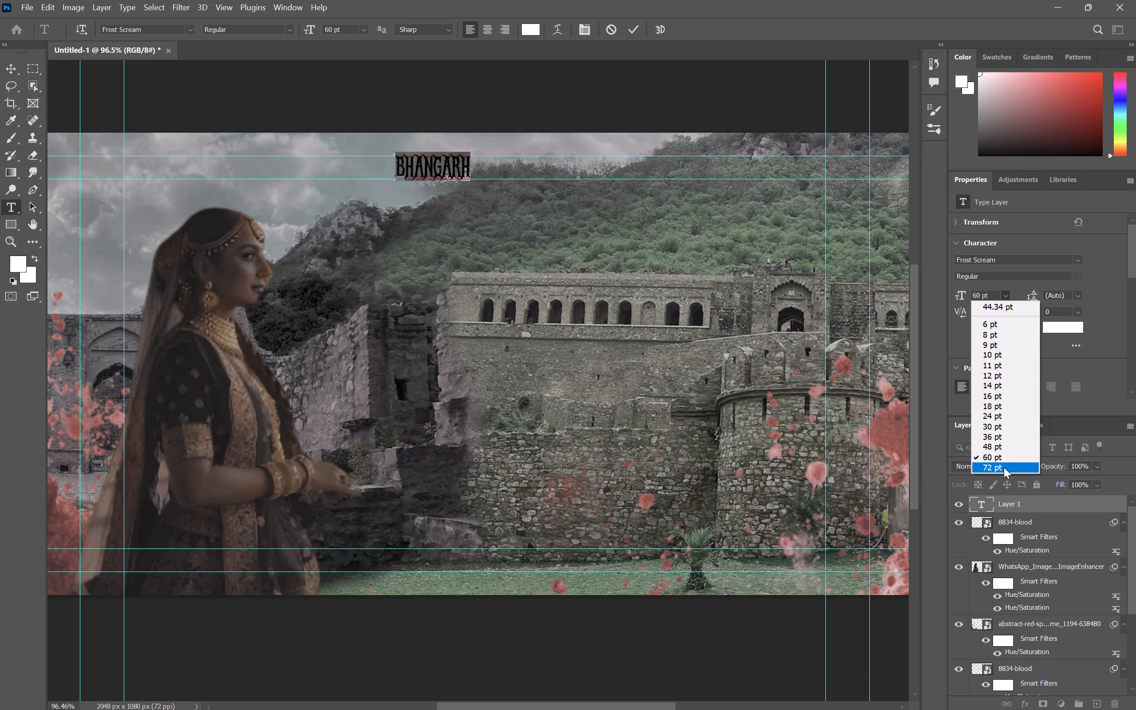
{"action": "left_click", "coordinate": [1004, 467]}
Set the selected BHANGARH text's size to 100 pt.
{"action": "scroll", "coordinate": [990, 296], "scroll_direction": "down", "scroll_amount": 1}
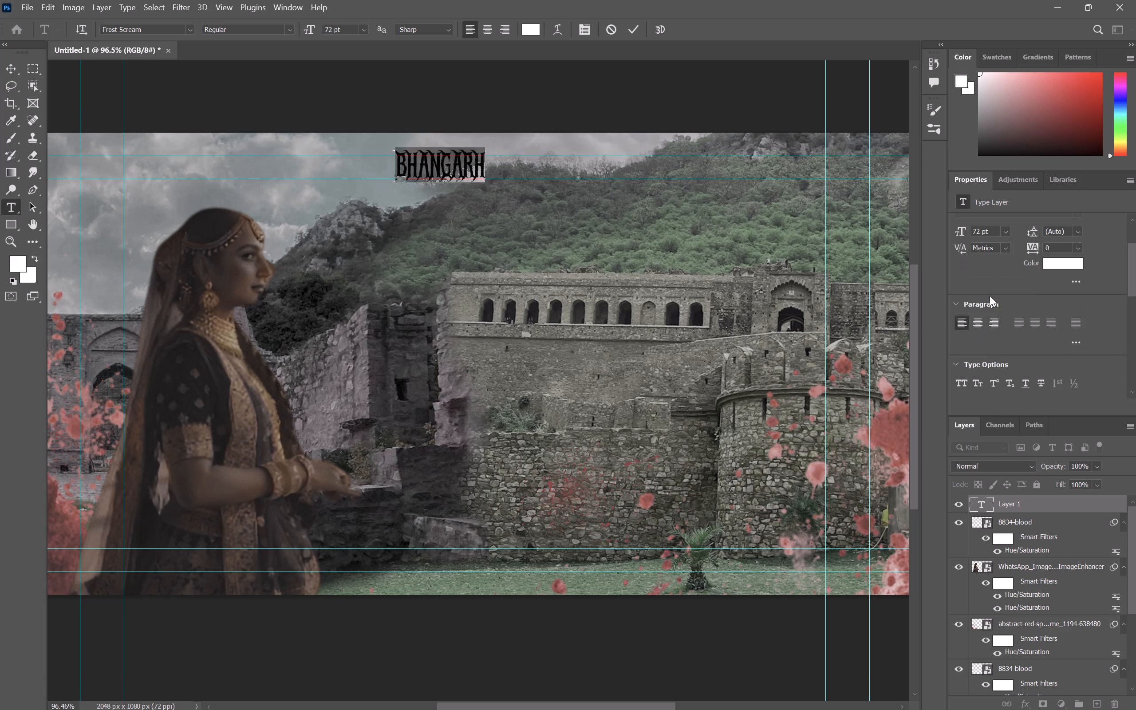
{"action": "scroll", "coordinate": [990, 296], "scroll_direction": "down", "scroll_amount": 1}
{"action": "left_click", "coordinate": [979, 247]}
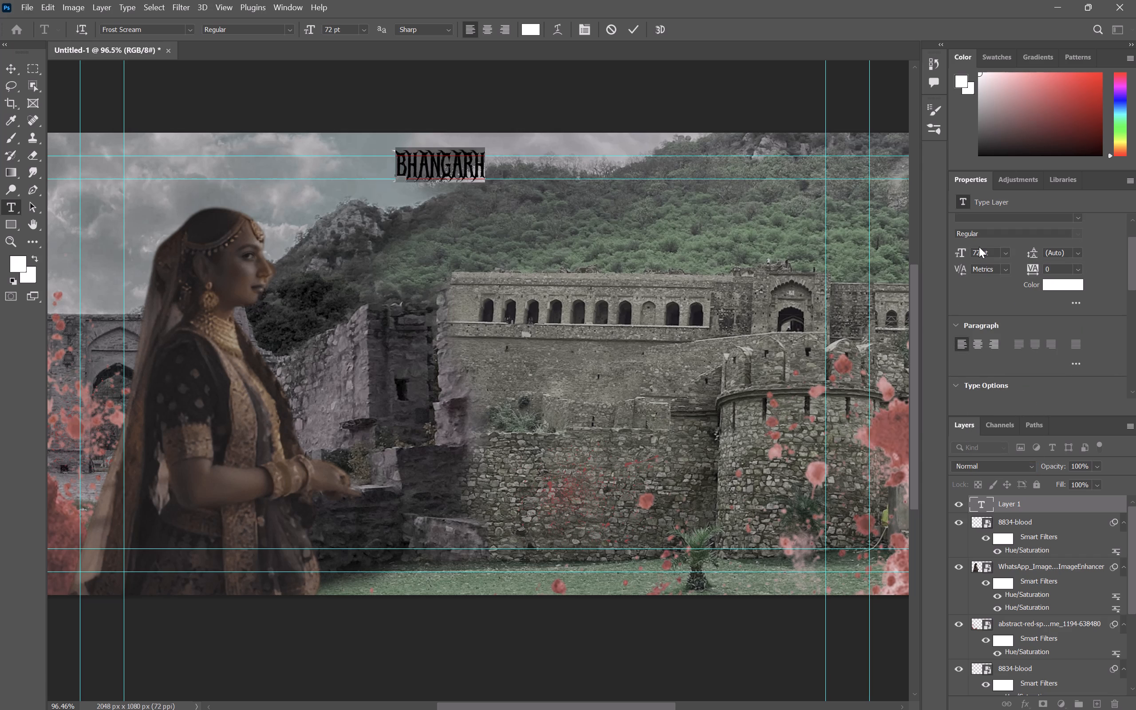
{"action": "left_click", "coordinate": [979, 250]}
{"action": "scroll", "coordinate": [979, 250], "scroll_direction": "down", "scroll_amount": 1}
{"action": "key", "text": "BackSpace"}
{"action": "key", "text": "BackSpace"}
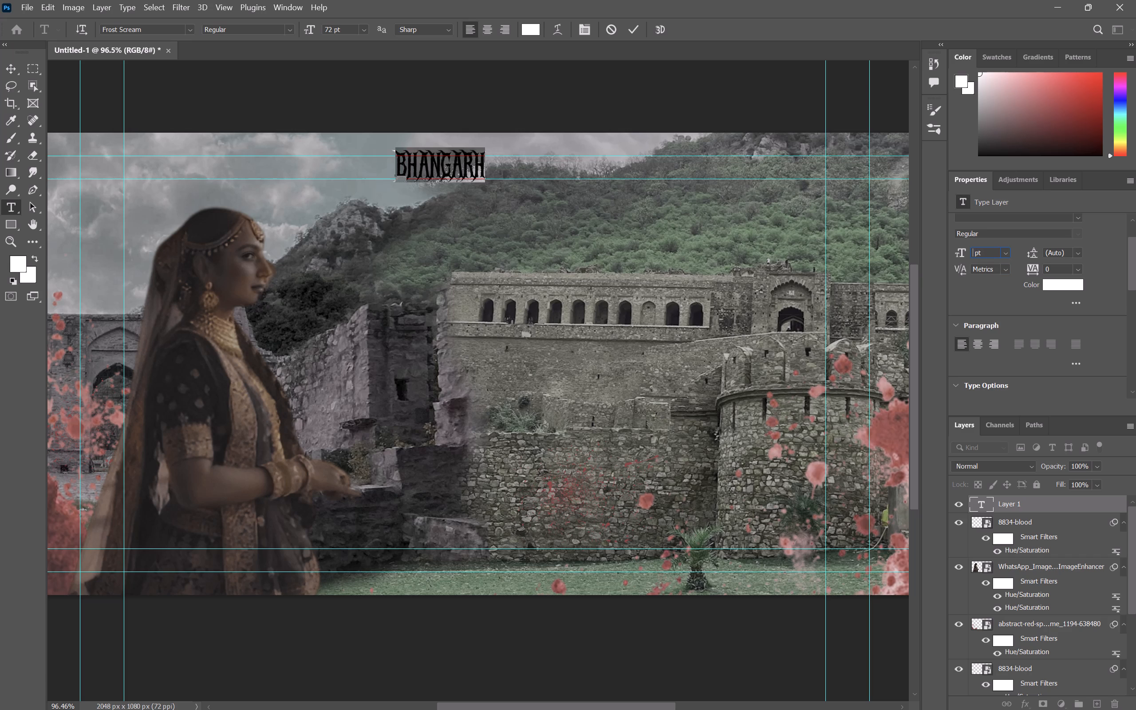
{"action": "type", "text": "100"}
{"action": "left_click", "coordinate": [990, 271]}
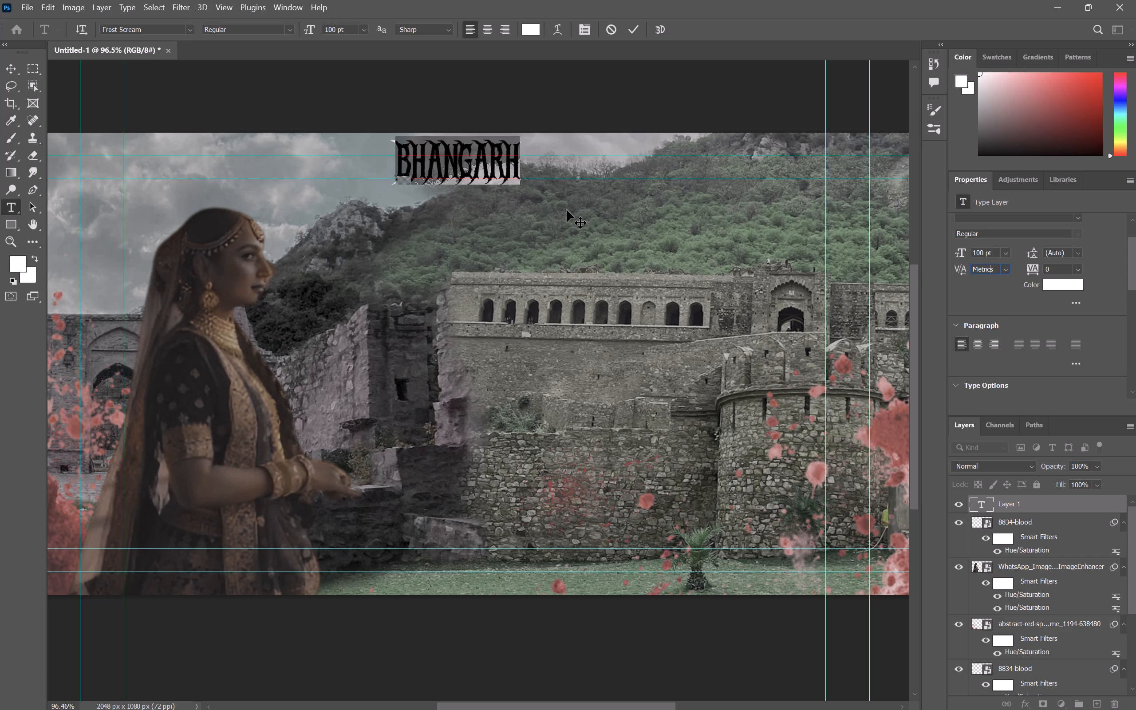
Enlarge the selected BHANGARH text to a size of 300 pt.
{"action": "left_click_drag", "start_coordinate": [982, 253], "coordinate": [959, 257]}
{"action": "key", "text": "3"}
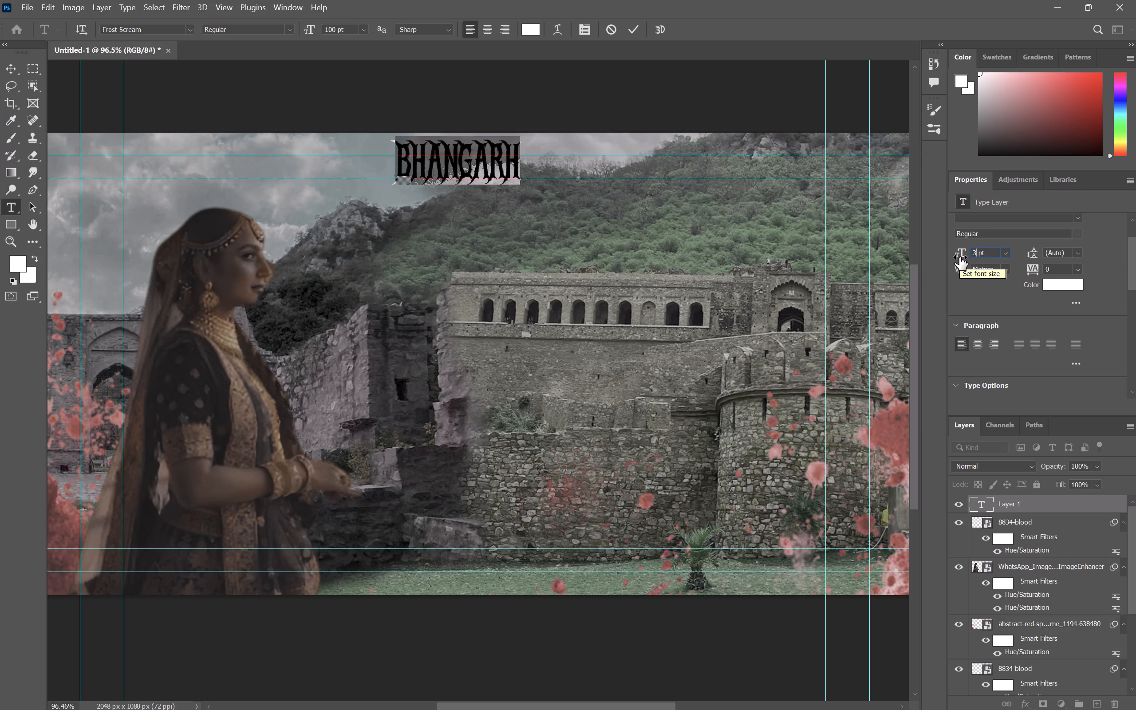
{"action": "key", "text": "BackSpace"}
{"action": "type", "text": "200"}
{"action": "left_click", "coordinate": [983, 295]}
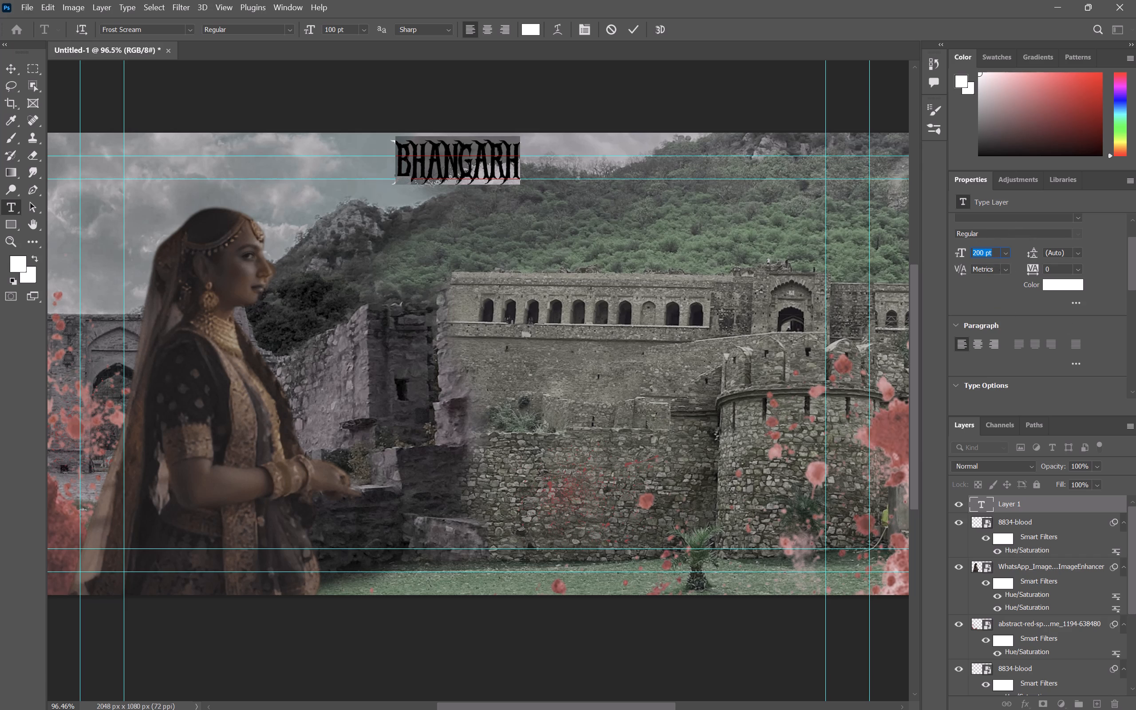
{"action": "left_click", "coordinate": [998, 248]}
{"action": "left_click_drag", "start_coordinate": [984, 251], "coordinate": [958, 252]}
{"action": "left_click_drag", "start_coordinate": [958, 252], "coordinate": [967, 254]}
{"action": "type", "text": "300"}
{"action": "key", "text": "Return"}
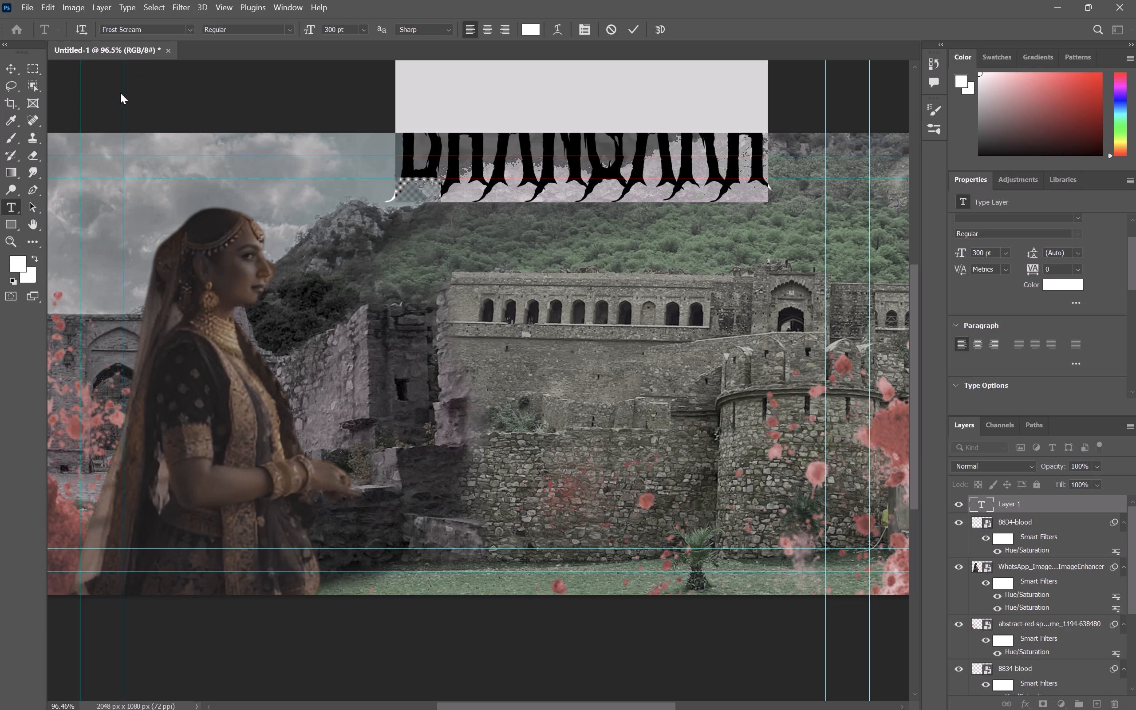
Move the BHANGARH title down so it lies fully on the canvas, over the hill and the fort's upper edge.
{"action": "left_click", "coordinate": [10, 67]}
{"action": "left_click_drag", "start_coordinate": [501, 158], "coordinate": [475, 264]}
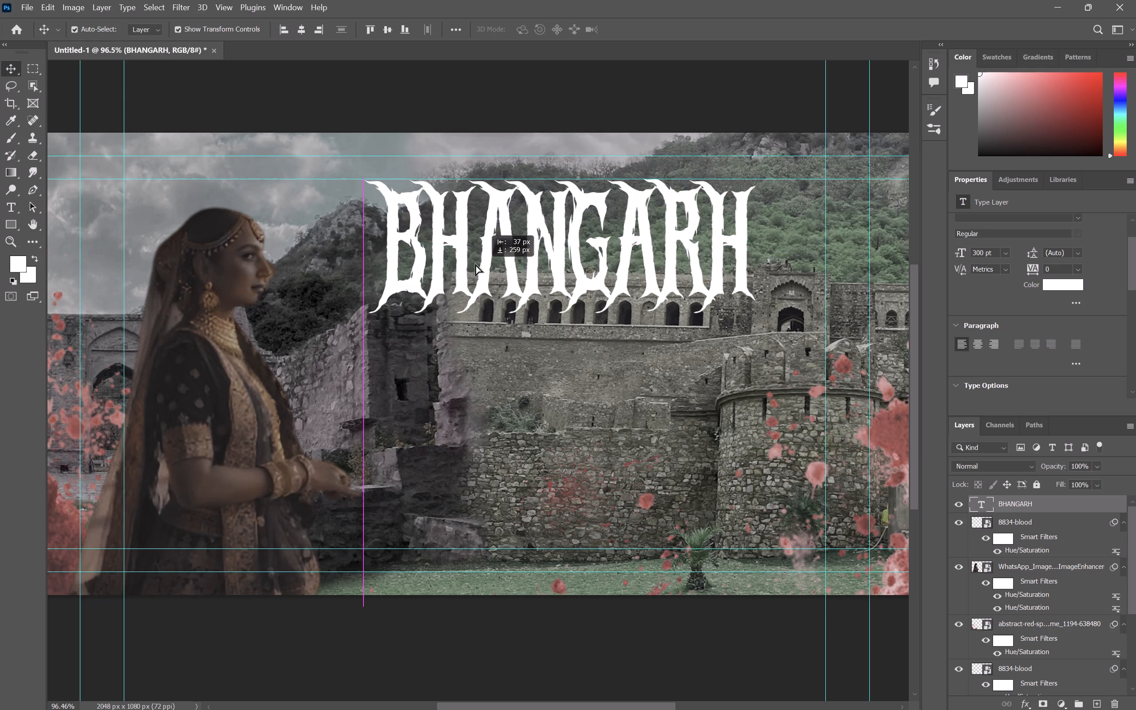
{"action": "left_click_drag", "start_coordinate": [475, 264], "coordinate": [477, 255]}
Select the whole BHANGARH text and change its font to Nothing Inside Regular.
{"action": "double_click", "coordinate": [406, 223]}
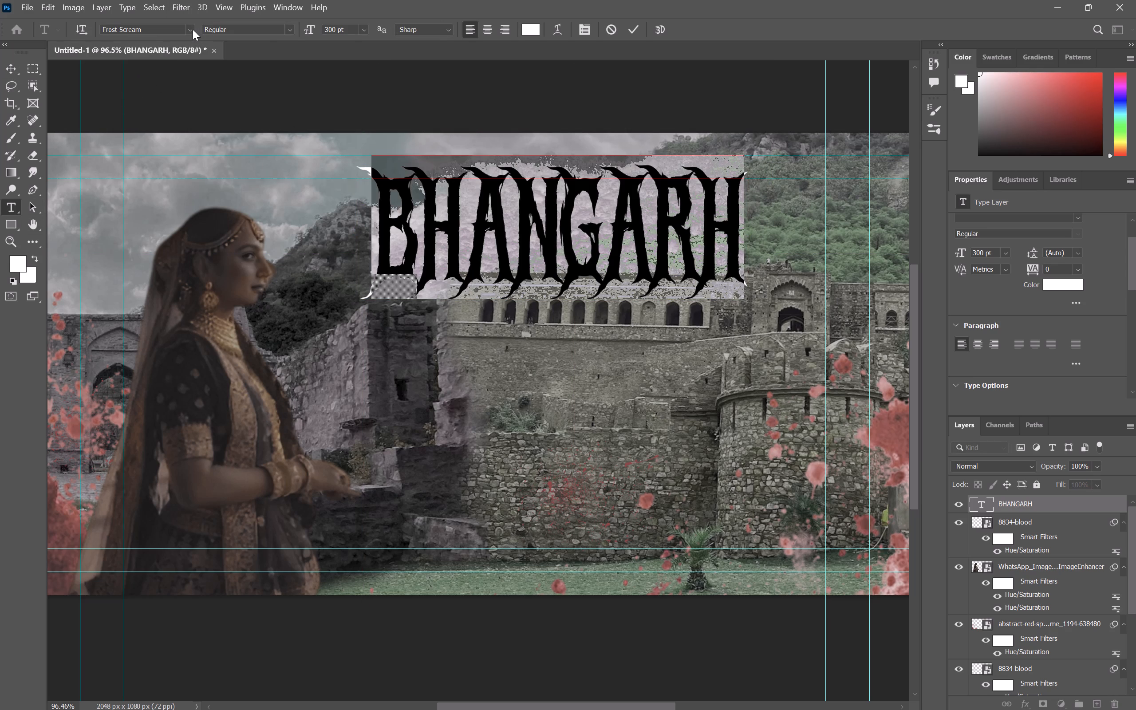
{"action": "key", "text": "alt+Tab"}
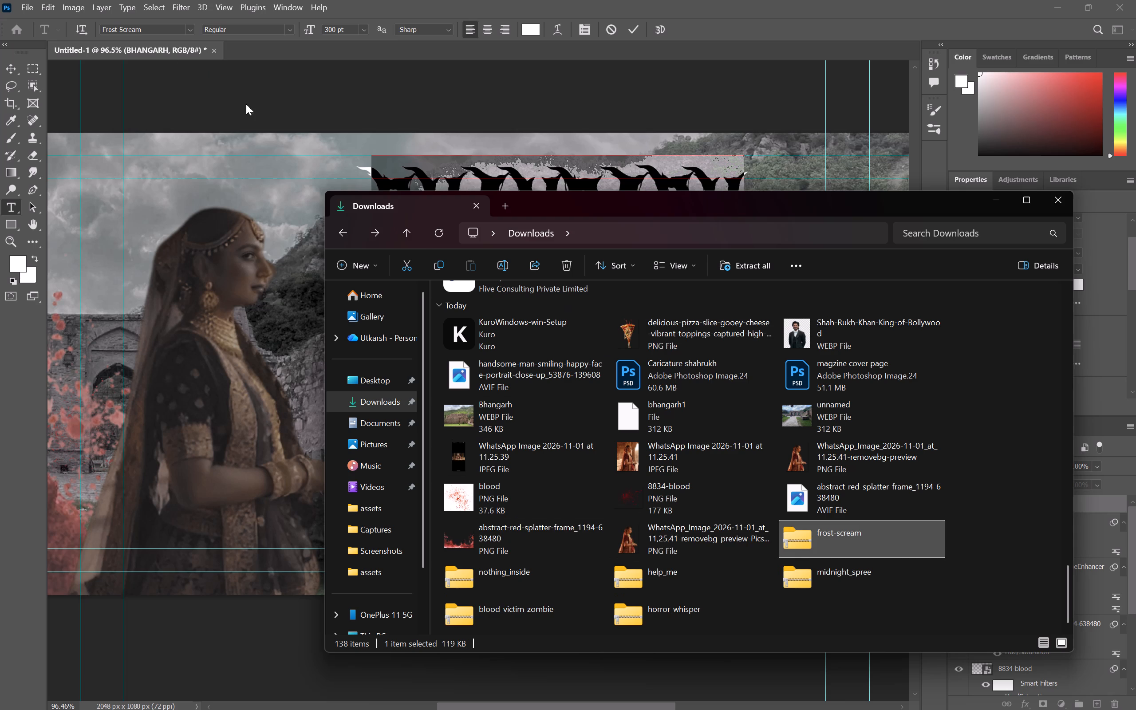
{"action": "left_click_drag", "start_coordinate": [146, 25], "coordinate": [13, 34]}
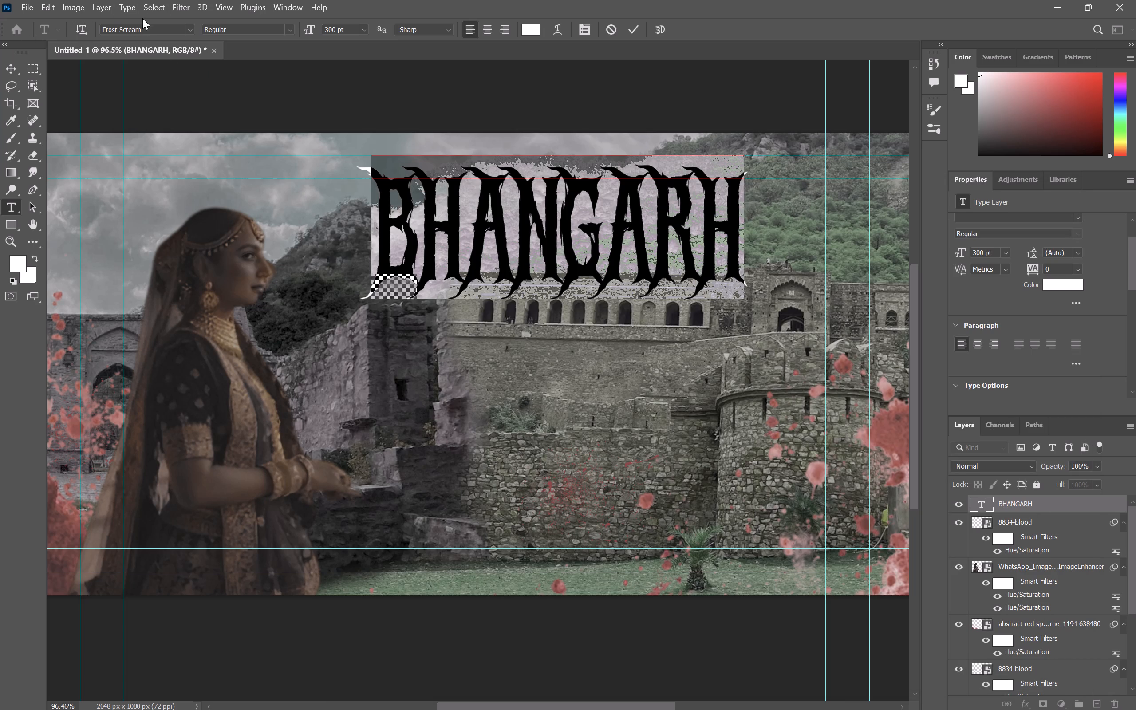
{"action": "left_click_drag", "start_coordinate": [141, 26], "coordinate": [95, 27]}
{"action": "key", "text": "ctrl+a"}
{"action": "type", "text": "NOTH"}
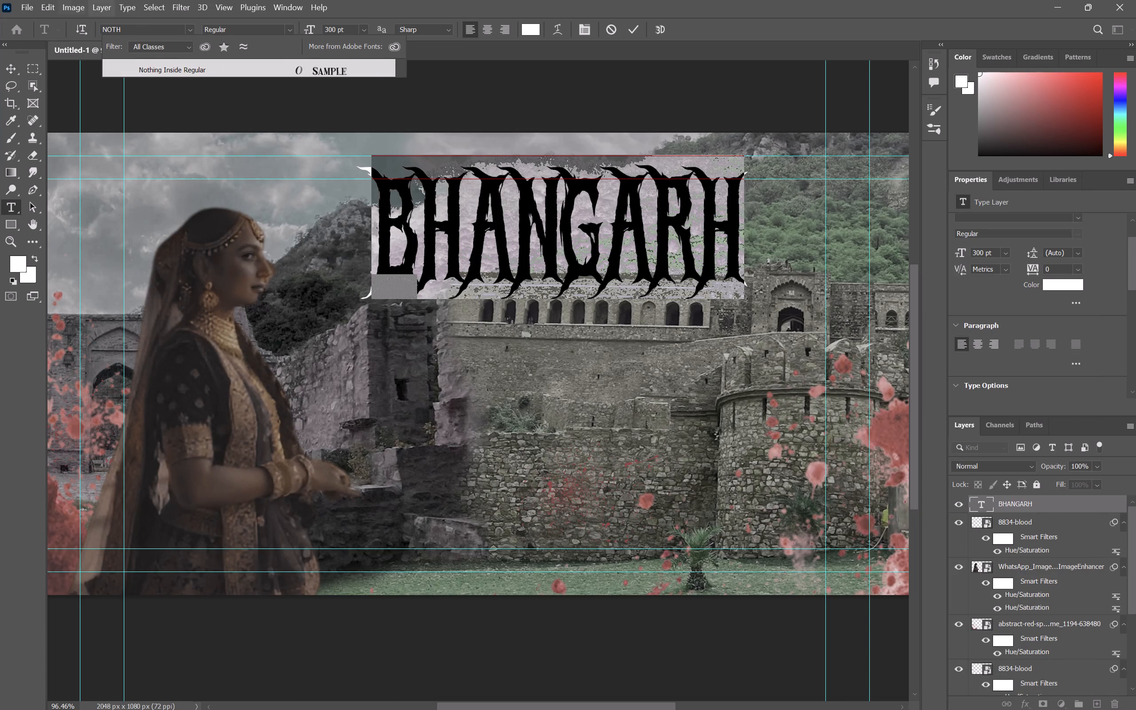
{"action": "left_click", "coordinate": [165, 71]}
{"action": "left_click_drag", "start_coordinate": [655, 245], "coordinate": [639, 256]}
Select the whole BHANGARH text and reduce its size to 200 pt.
{"action": "left_click", "coordinate": [402, 262]}
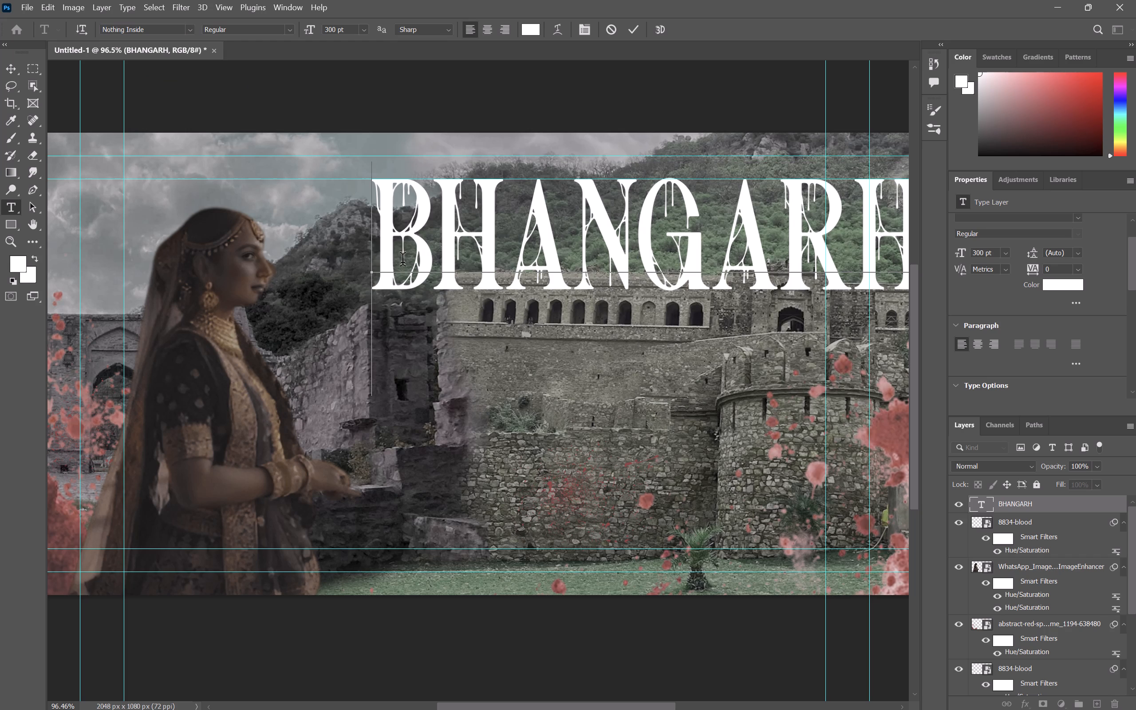
{"action": "key", "text": "ctrl+a"}
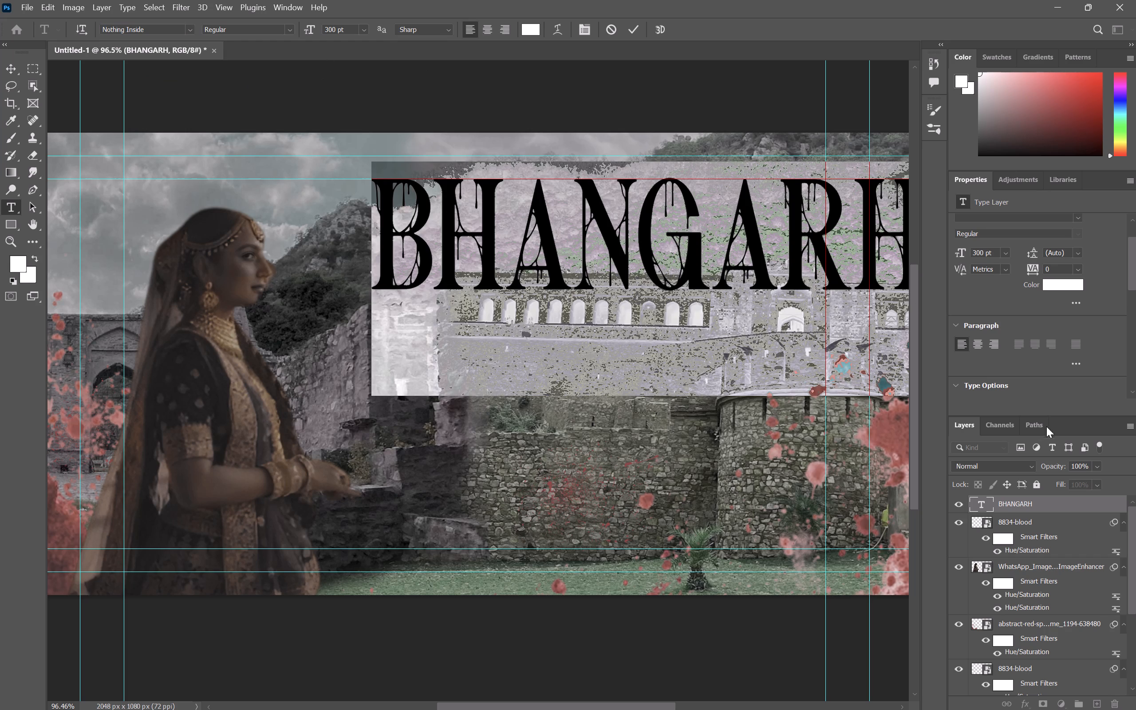
{"action": "left_click", "coordinate": [977, 252]}
{"action": "key", "text": "BackSpace"}
{"action": "key", "text": "2"}
{"action": "key", "text": "Return"}
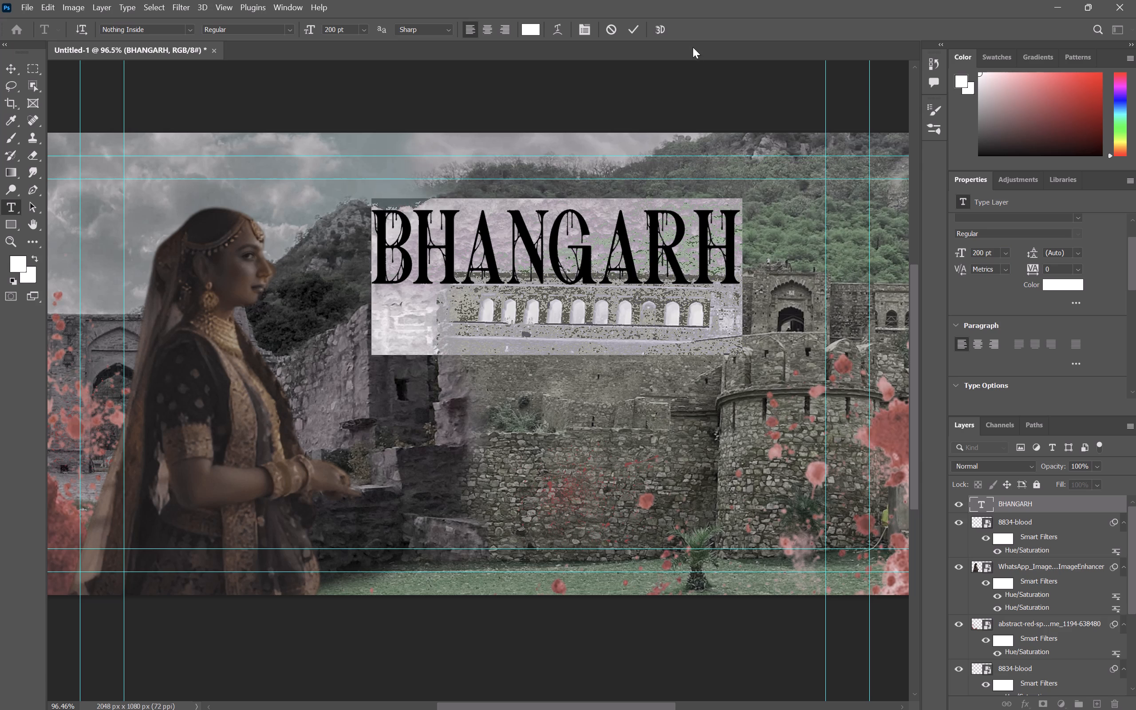
{"action": "left_click", "coordinate": [711, 108]}
{"action": "left_click", "coordinate": [764, 60]}
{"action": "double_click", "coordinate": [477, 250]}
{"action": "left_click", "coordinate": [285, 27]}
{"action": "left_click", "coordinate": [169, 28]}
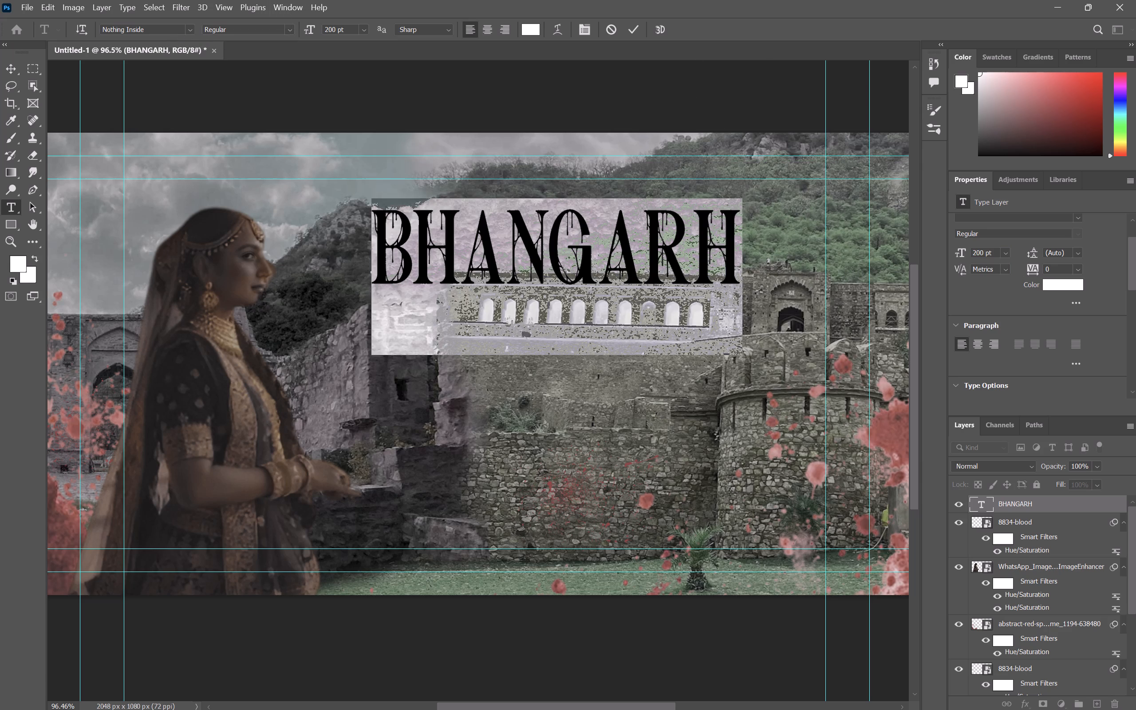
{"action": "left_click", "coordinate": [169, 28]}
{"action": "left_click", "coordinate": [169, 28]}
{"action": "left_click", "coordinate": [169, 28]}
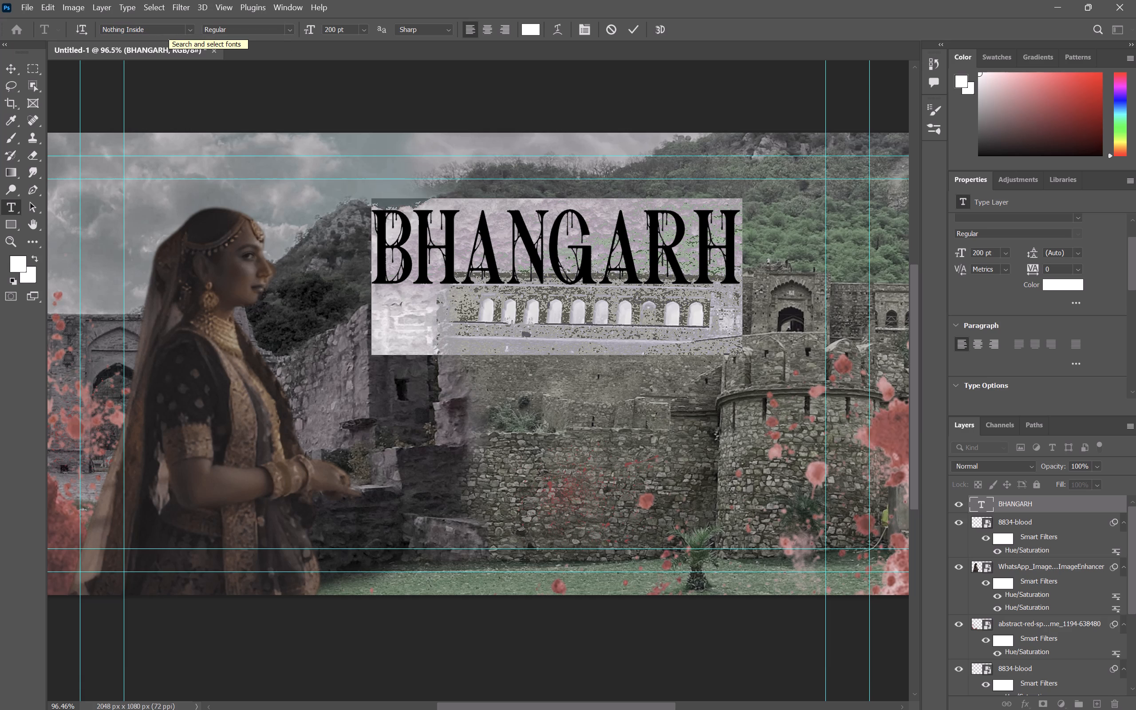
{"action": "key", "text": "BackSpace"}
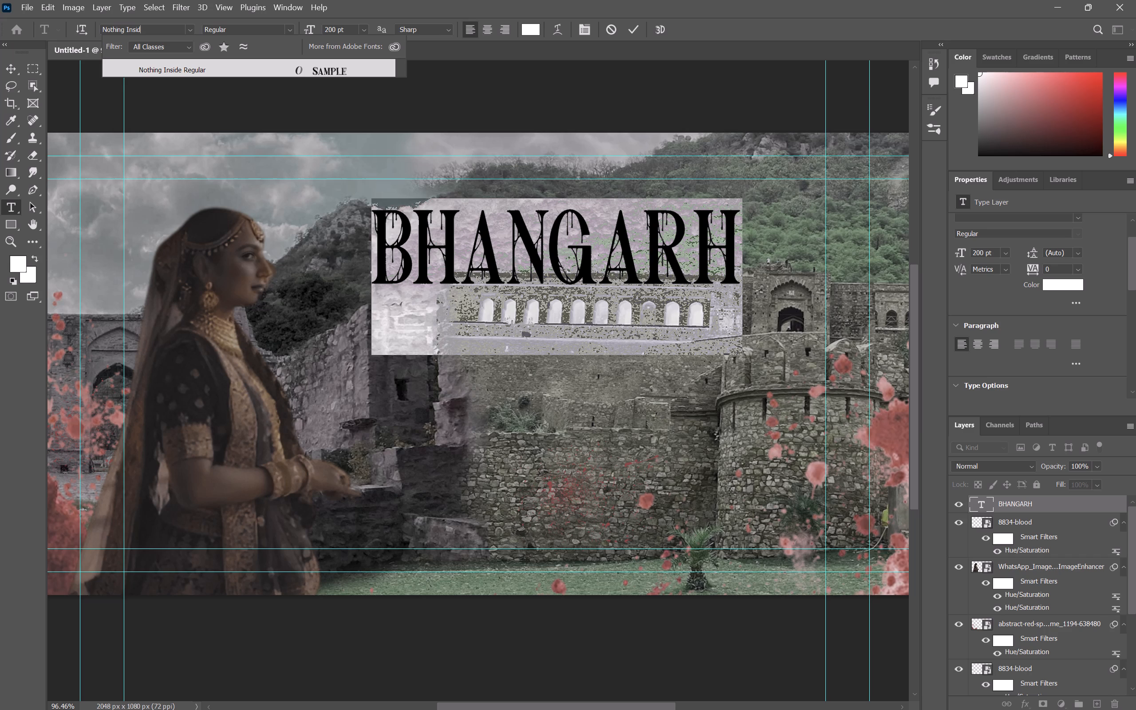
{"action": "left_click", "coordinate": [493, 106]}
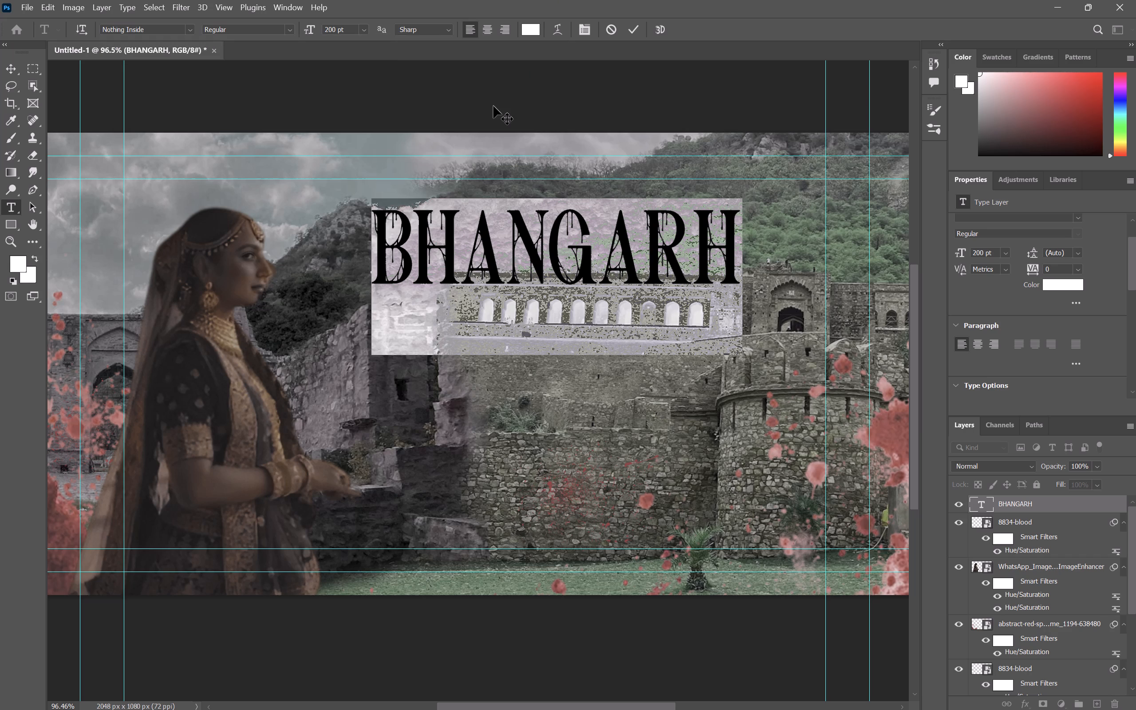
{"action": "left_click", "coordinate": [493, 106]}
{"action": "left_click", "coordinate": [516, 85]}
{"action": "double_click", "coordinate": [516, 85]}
Move the BHANGARH title up and to the right, just above the fort wall and ending at the inner right-hand guide.
{"action": "left_click", "coordinate": [10, 76]}
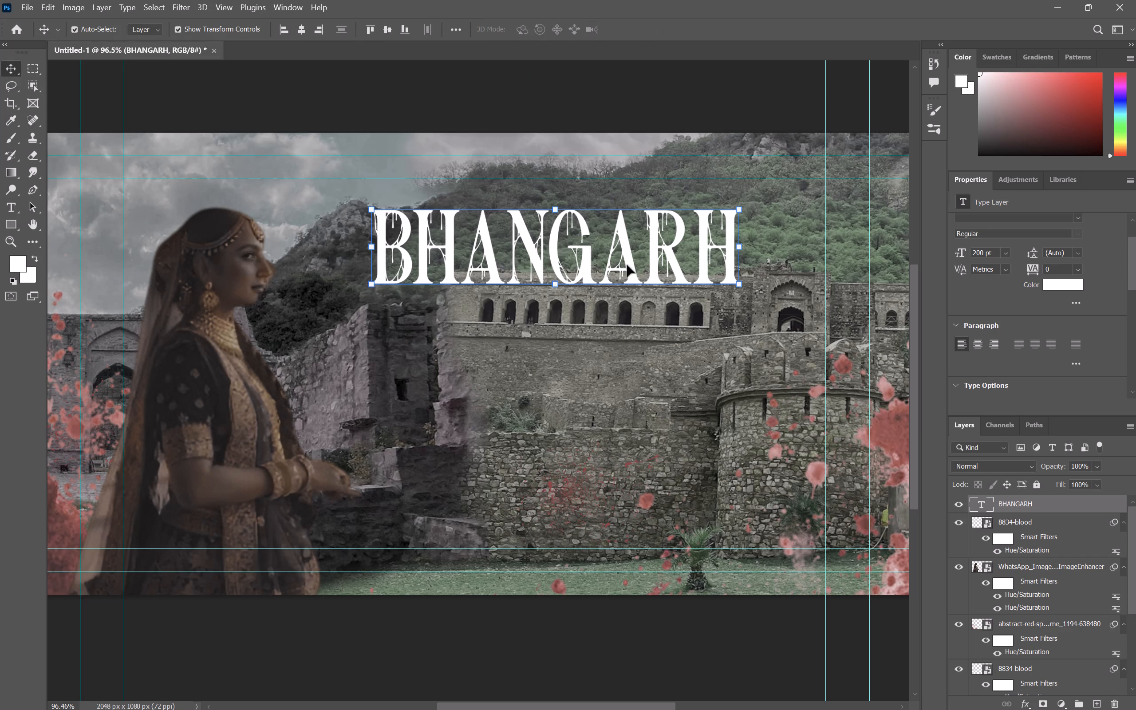
{"action": "left_click_drag", "start_coordinate": [589, 248], "coordinate": [651, 234]}
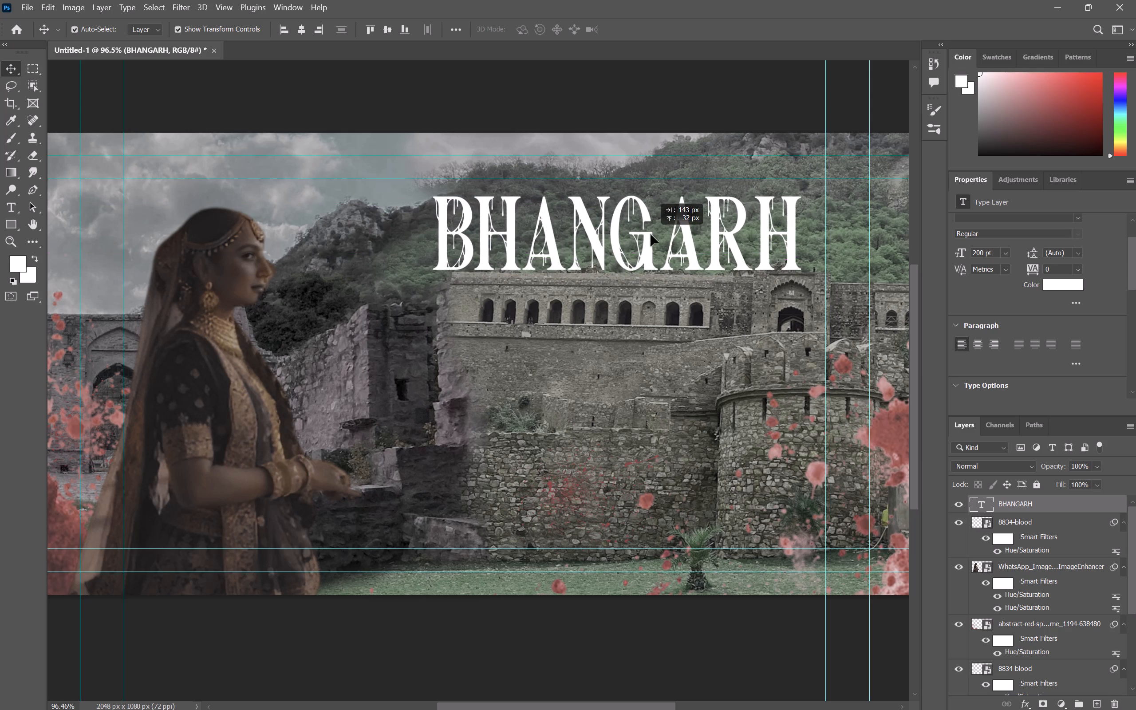
{"action": "left_click_drag", "start_coordinate": [651, 234], "coordinate": [667, 236]}
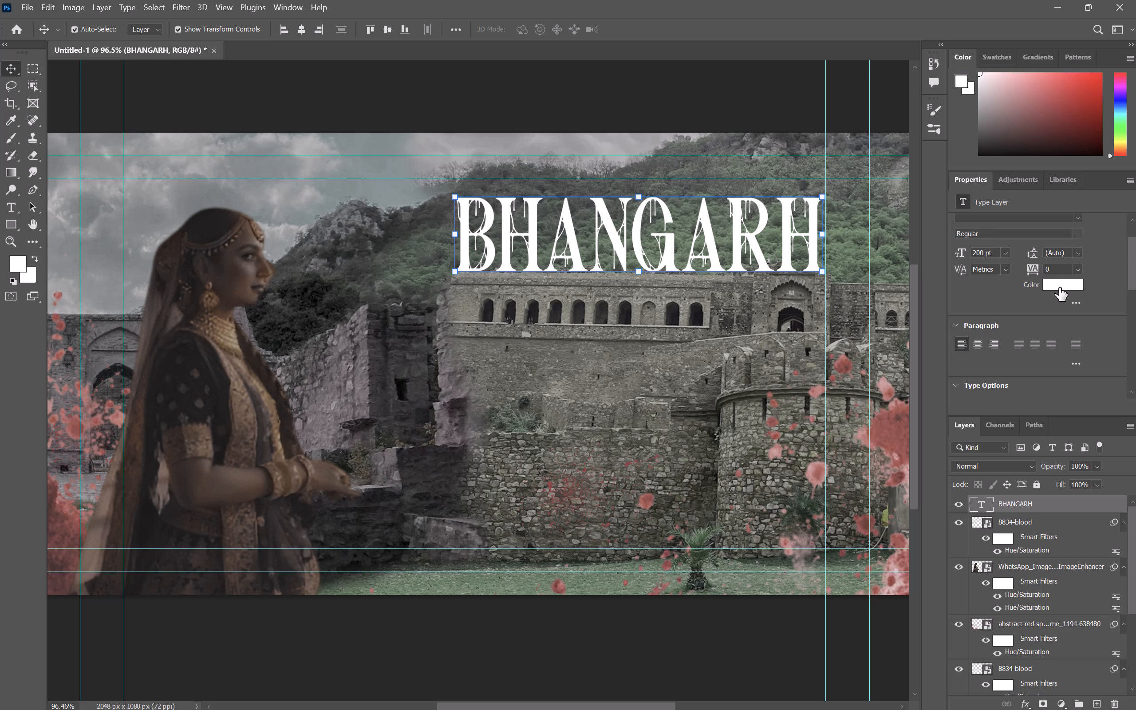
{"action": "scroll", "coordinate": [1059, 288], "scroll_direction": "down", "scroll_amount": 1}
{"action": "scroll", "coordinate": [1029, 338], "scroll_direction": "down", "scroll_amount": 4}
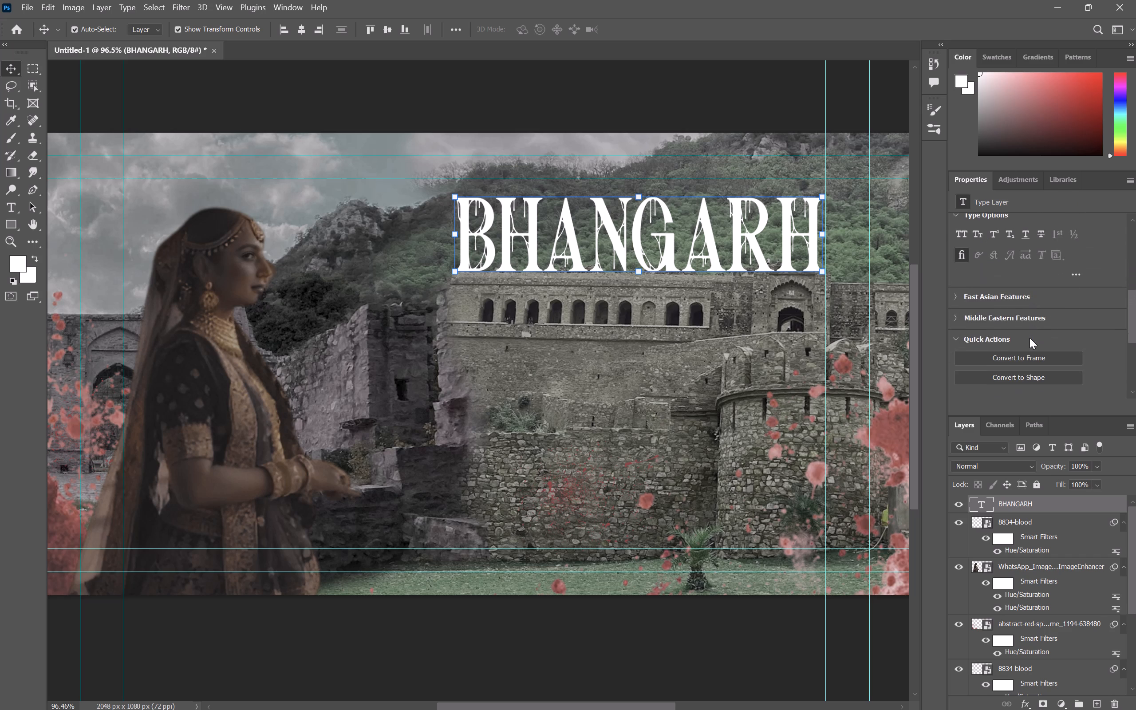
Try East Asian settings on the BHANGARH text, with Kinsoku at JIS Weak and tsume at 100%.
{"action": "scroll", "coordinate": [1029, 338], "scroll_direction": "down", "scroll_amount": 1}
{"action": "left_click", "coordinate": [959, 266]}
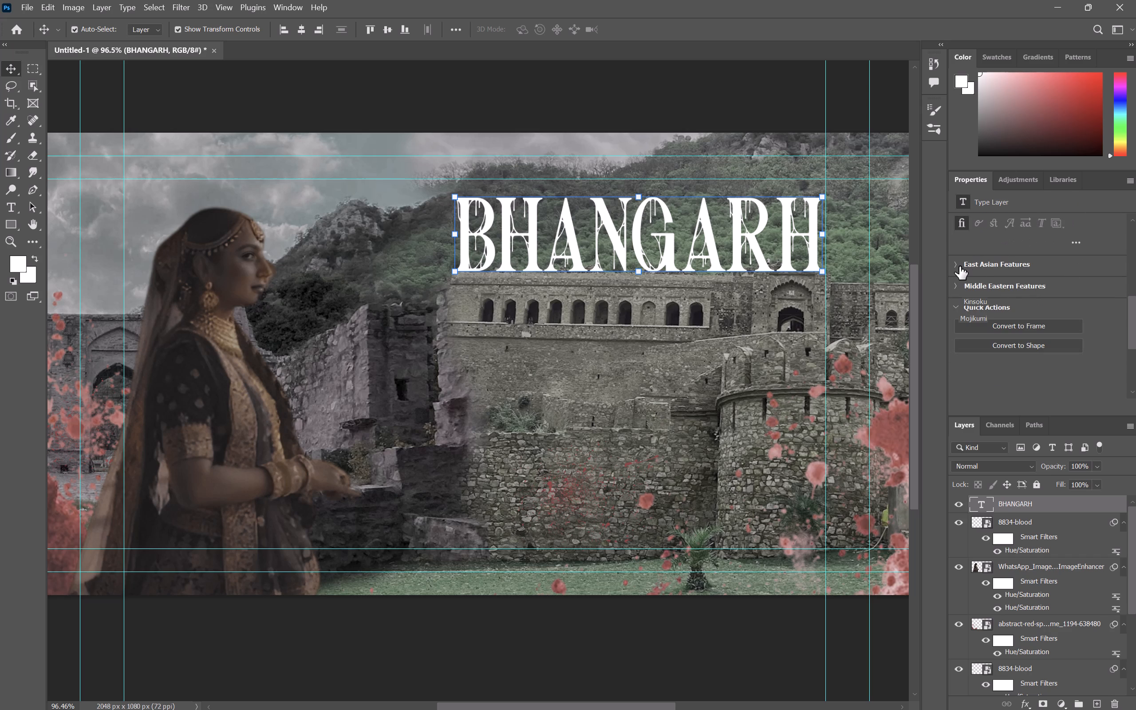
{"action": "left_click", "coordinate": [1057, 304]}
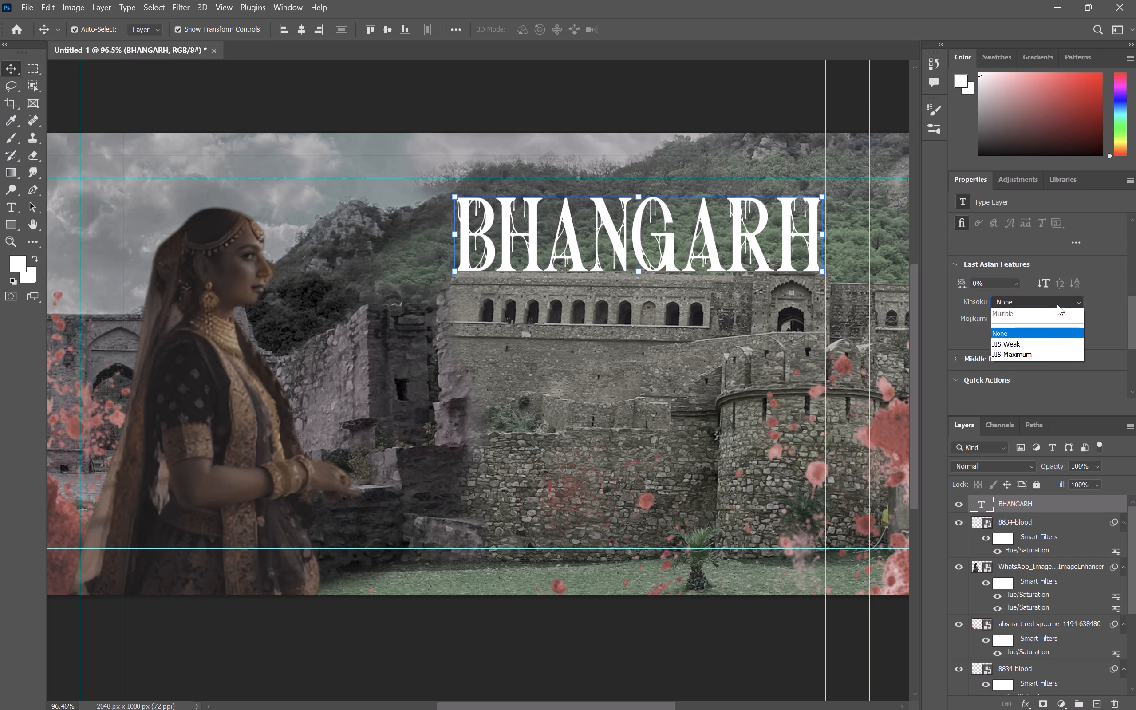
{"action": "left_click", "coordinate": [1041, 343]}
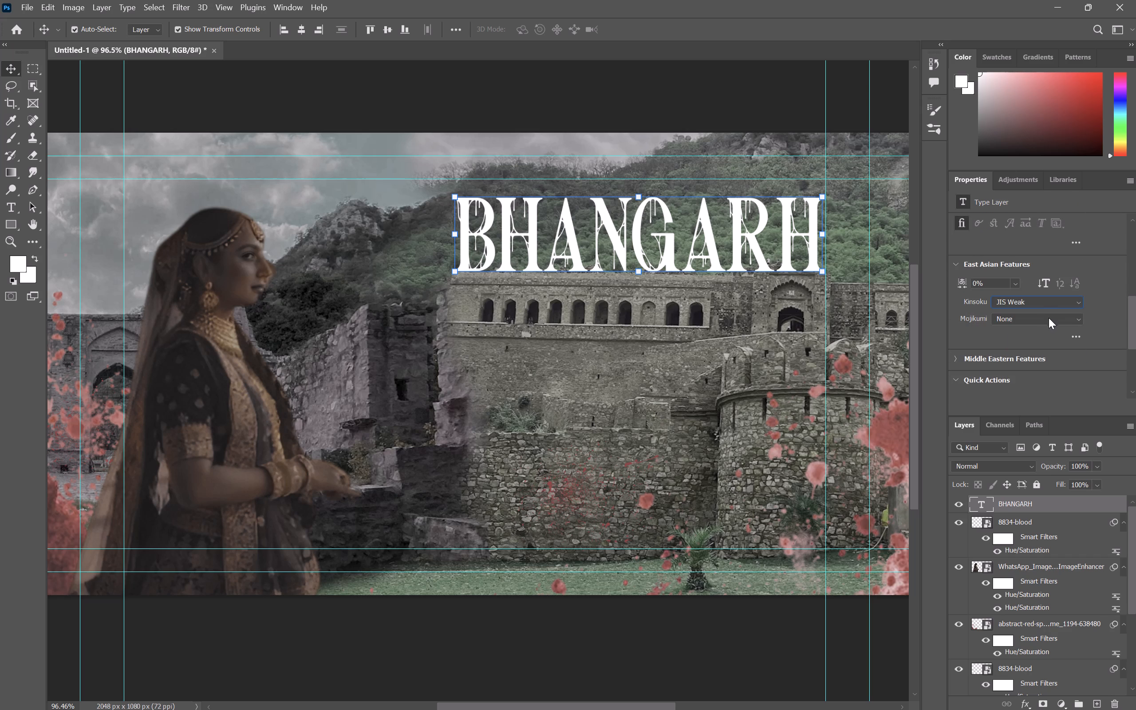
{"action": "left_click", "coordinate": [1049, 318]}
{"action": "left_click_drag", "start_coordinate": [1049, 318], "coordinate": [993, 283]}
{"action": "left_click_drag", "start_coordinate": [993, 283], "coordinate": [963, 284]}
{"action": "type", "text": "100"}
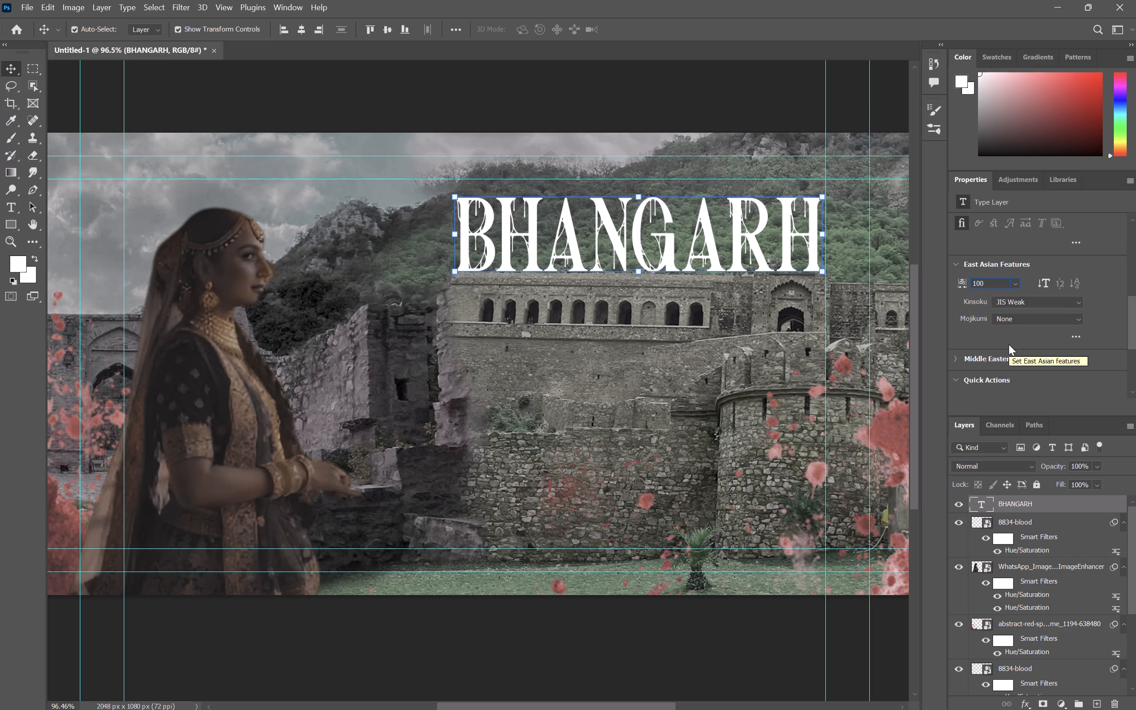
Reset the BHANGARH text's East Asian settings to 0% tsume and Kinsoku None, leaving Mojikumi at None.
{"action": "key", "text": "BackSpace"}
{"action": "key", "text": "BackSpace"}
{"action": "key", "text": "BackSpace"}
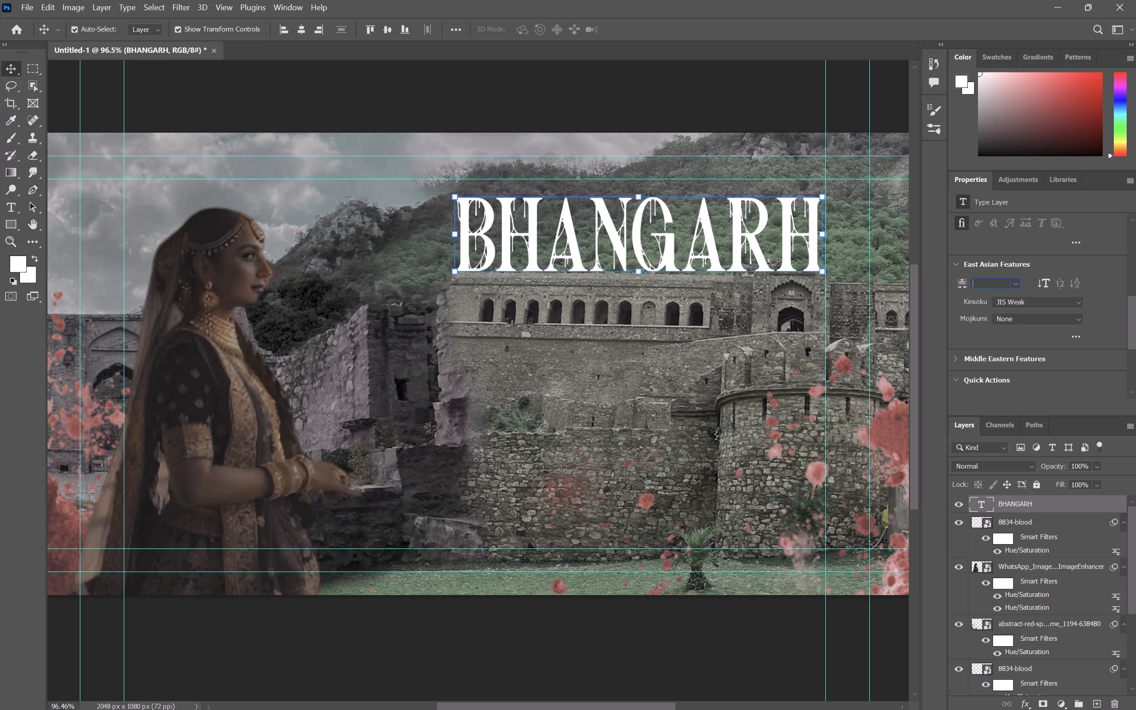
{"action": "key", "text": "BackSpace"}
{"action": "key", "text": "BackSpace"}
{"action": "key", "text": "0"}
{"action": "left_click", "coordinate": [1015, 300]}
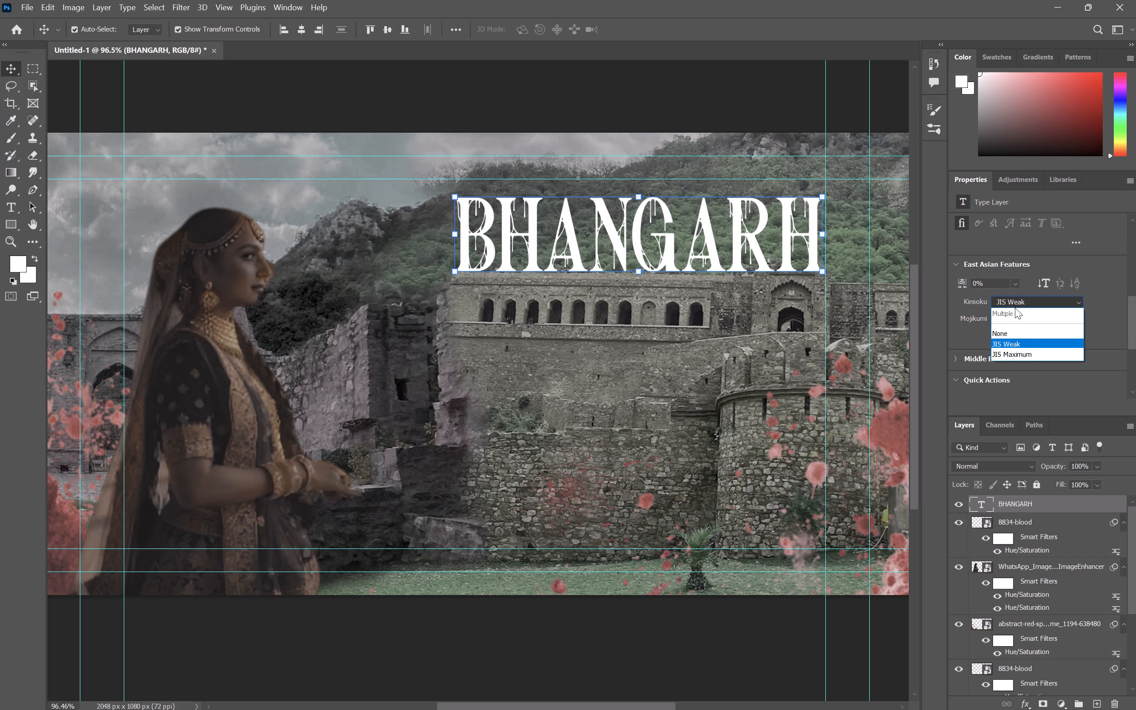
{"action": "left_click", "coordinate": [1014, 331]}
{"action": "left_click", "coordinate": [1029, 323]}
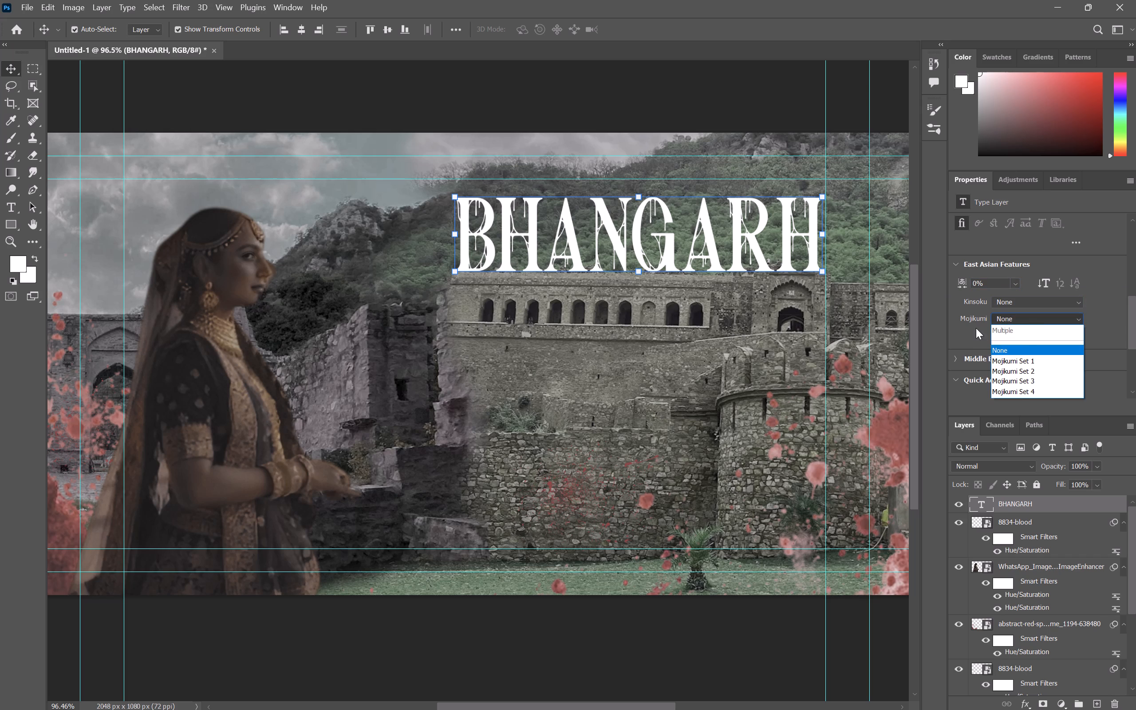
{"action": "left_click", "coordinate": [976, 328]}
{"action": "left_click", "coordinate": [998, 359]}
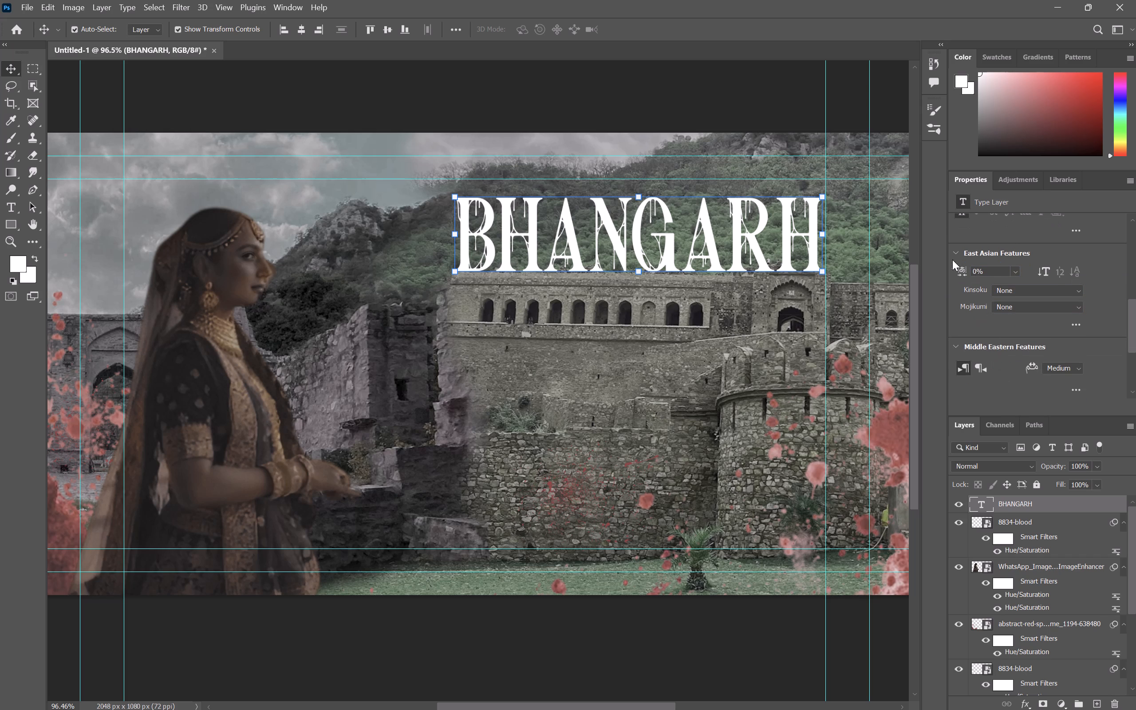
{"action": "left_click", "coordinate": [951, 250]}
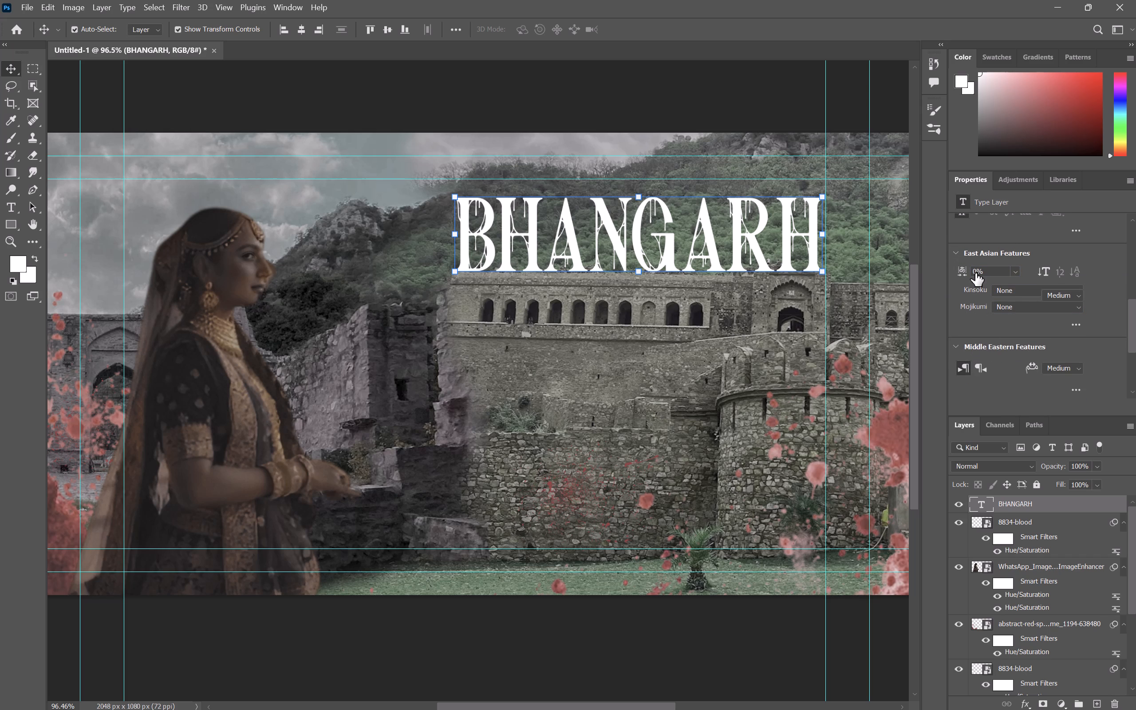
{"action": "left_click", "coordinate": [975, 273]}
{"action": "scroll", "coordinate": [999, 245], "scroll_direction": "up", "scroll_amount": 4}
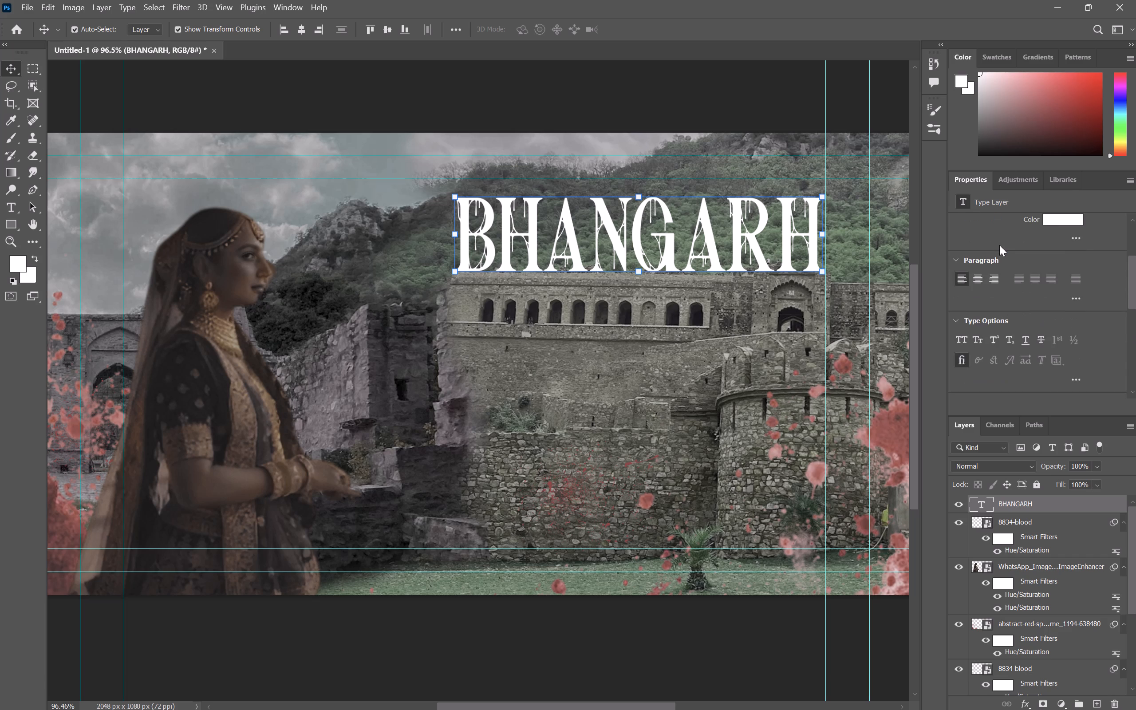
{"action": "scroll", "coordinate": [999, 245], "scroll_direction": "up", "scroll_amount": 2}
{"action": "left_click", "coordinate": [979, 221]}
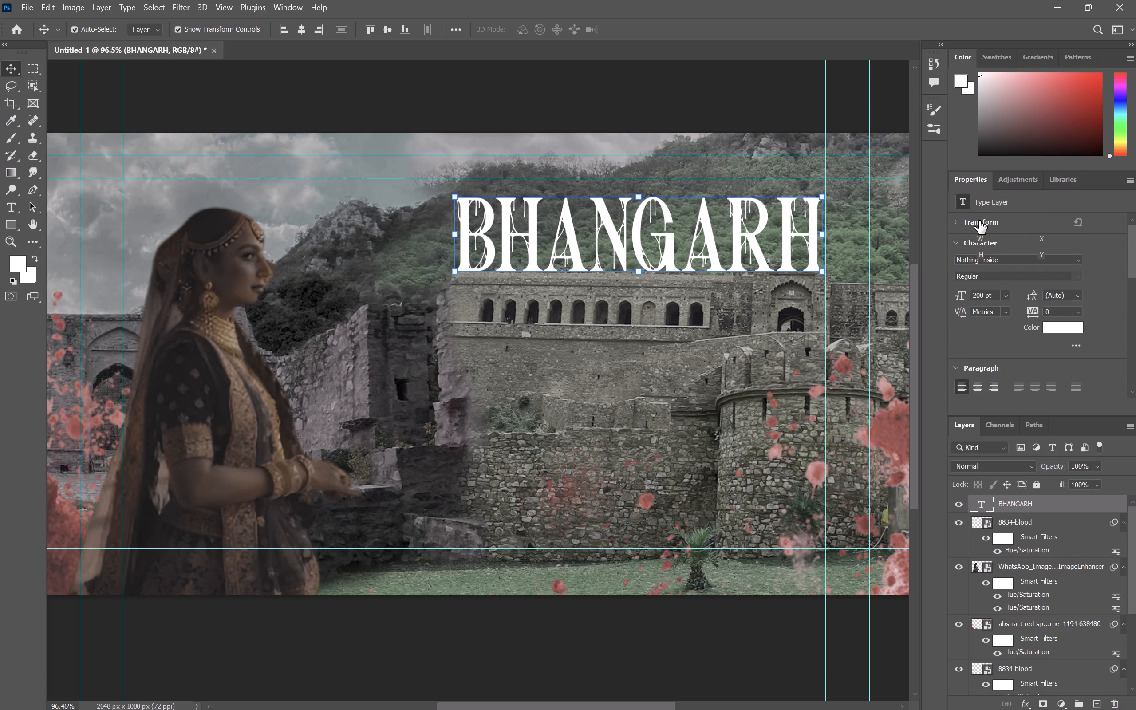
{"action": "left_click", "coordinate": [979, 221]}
Switch to Chrome, search Google for "how to add drop shadow in photoshop text" and read the listed steps.
{"action": "key", "text": "alt+Tab"}
{"action": "key", "text": "alt+Tab"}
{"action": "key", "text": "alt+Tab"}
{"action": "key", "text": "alt+Tab"}
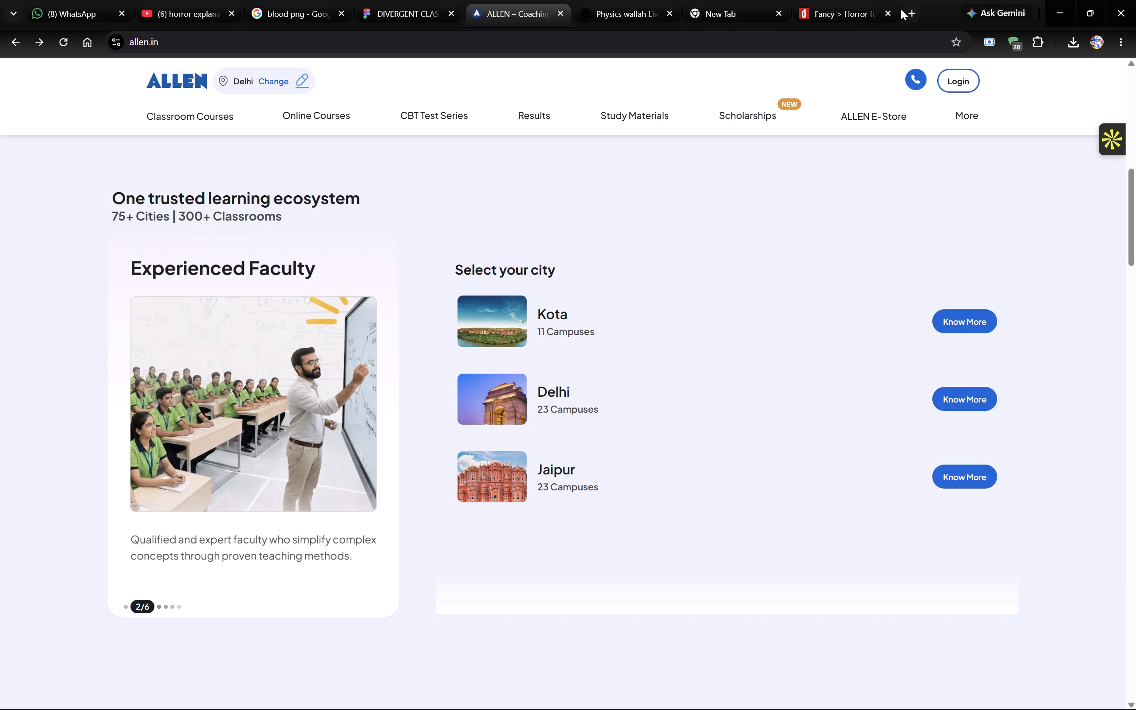
{"action": "left_click", "coordinate": [915, 1]}
{"action": "type", "text": "HOW"}
{"action": "key", "text": "space"}
{"action": "key", "text": "BackSpace"}
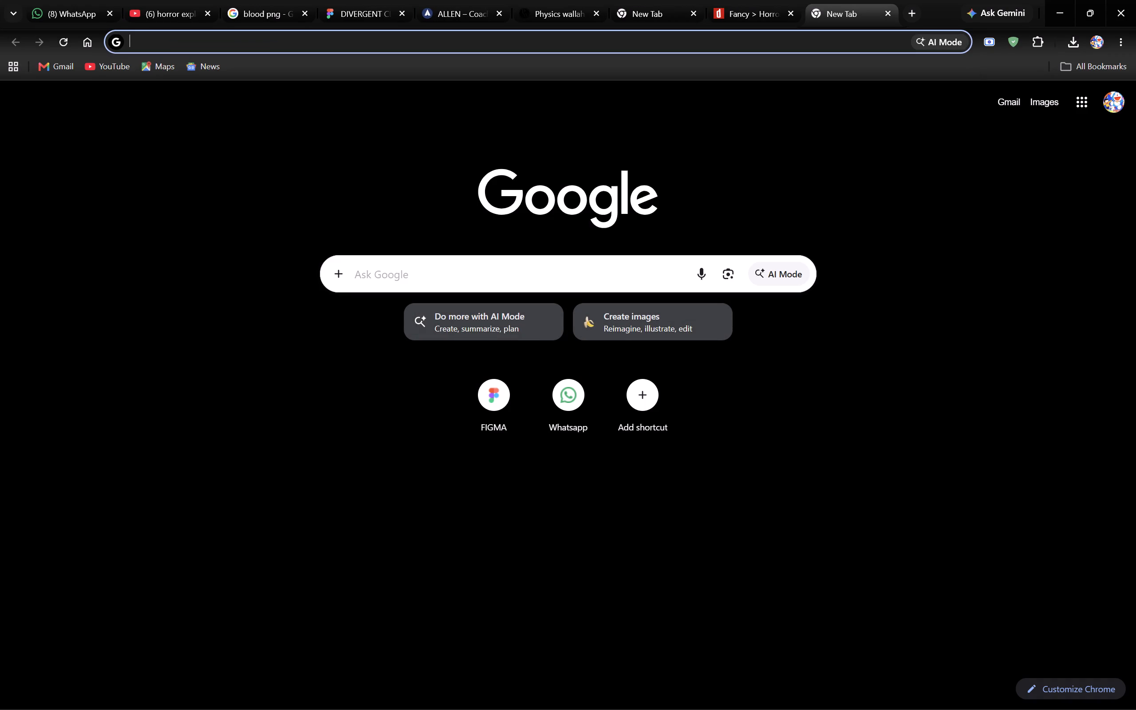
{"action": "type", "text": "how to add drop shadow in photoshop"}
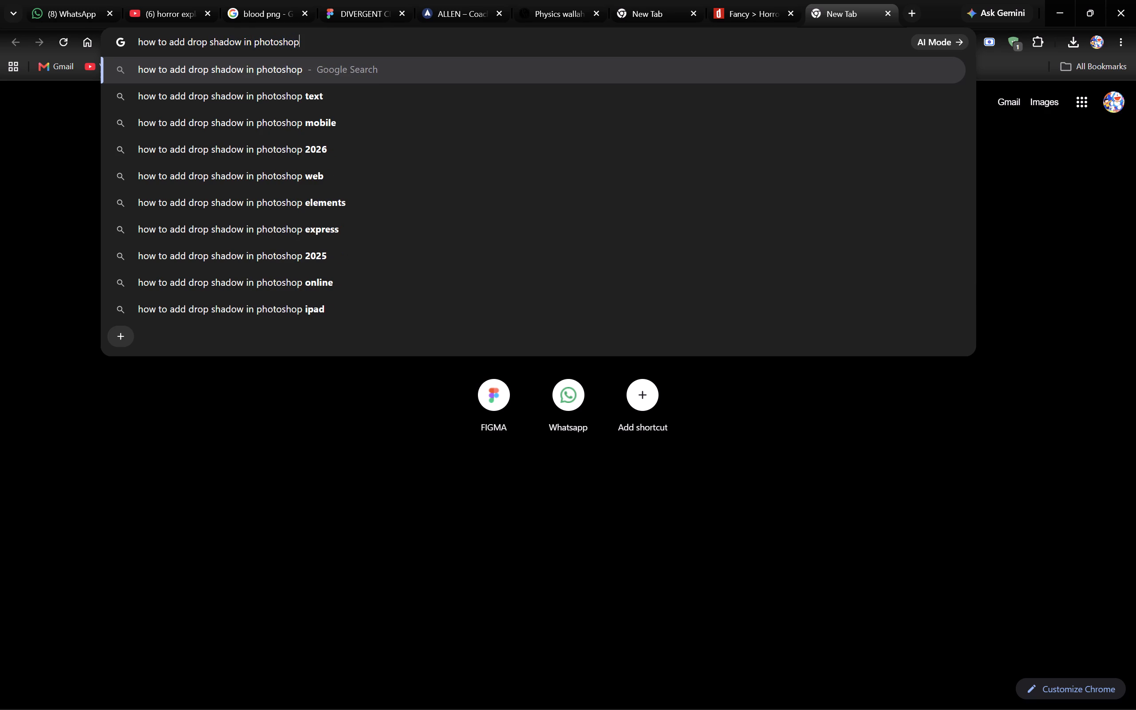
{"action": "left_click", "coordinate": [726, 105]}
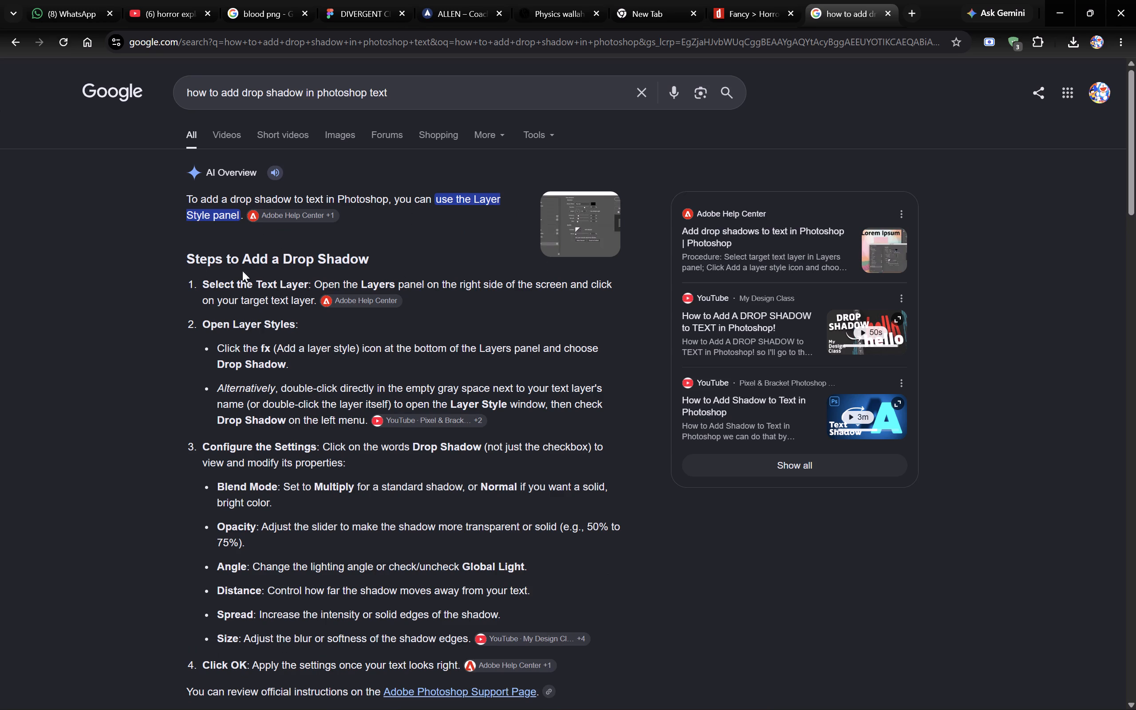
{"action": "left_click_drag", "start_coordinate": [203, 283], "coordinate": [307, 307]}
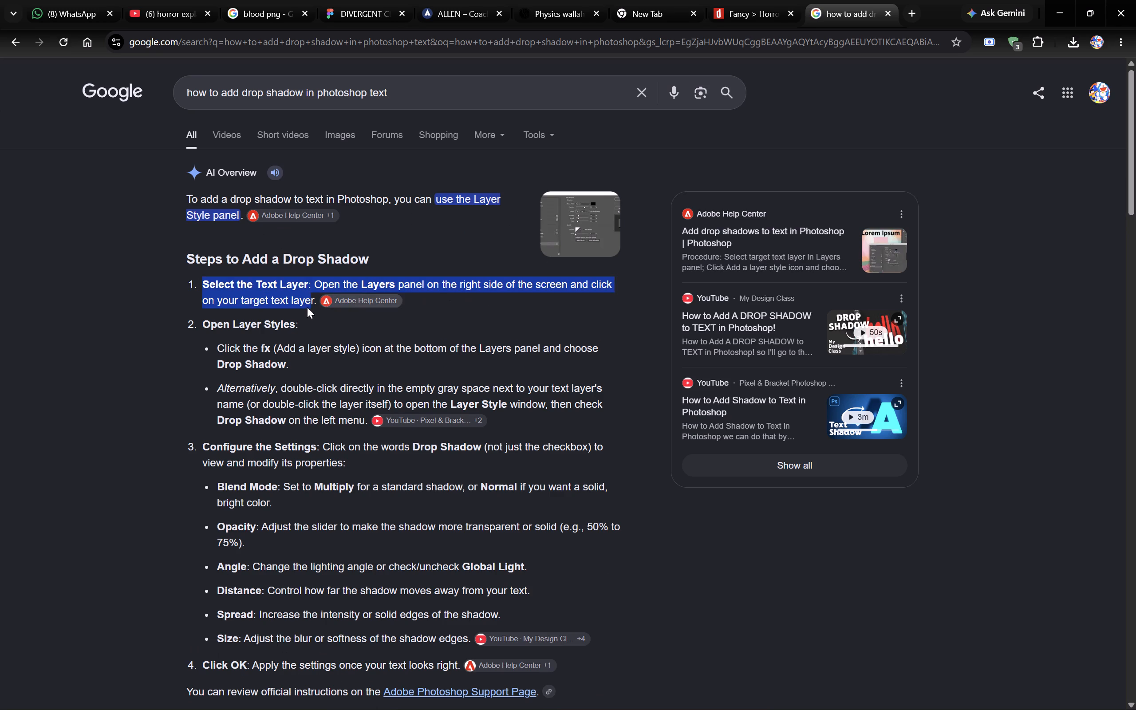
{"action": "left_click_drag", "start_coordinate": [307, 307], "coordinate": [296, 283]}
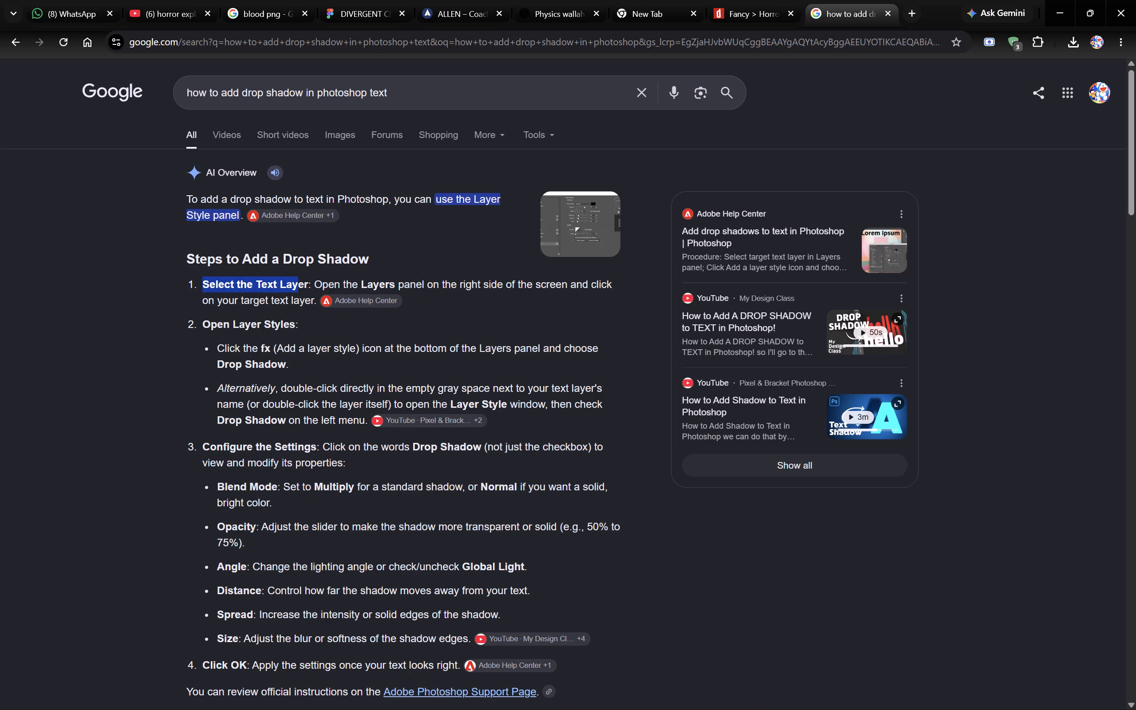
{"action": "left_click", "coordinate": [271, 324]}
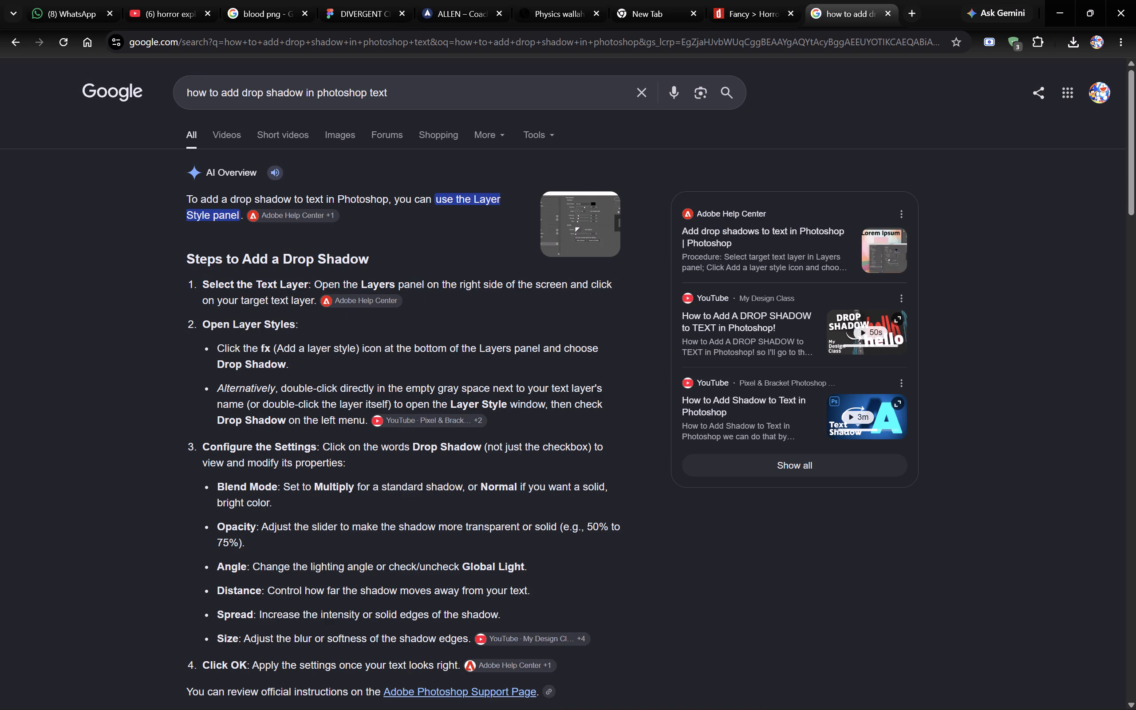
Switch back to Photoshop and add a Drop Shadow layer style to the BHANGARH text layer.
{"action": "key", "text": "alt+Tab"}
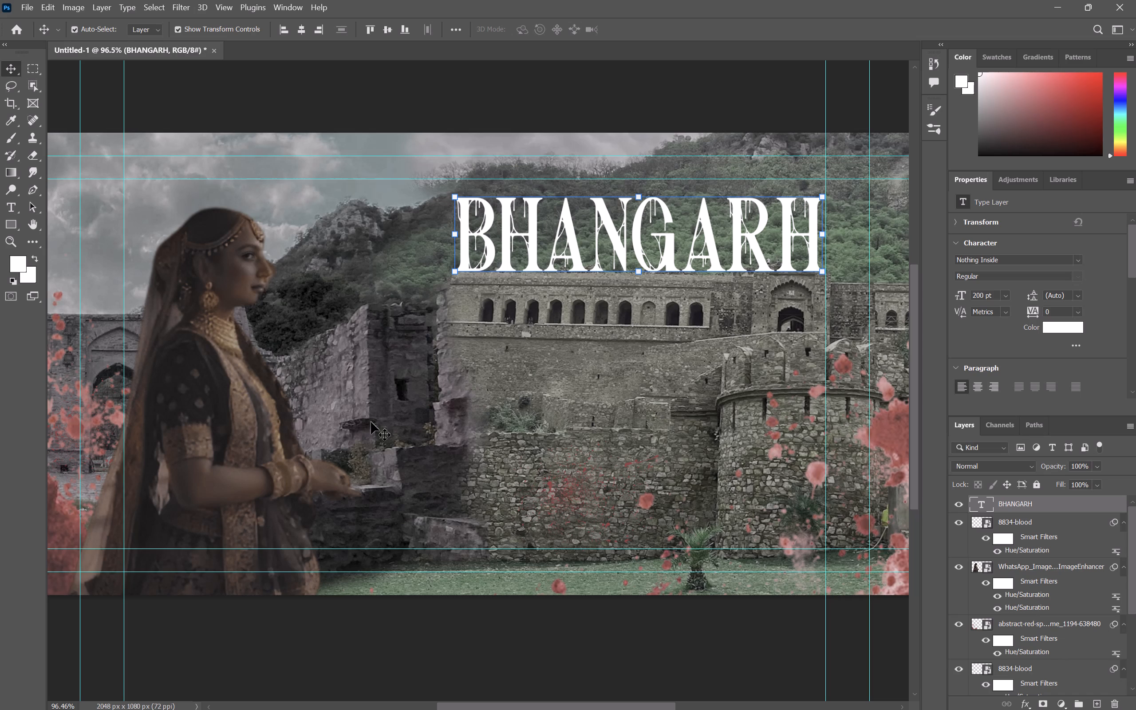
{"action": "left_click", "coordinate": [1020, 498]}
{"action": "left_click", "coordinate": [1029, 708]}
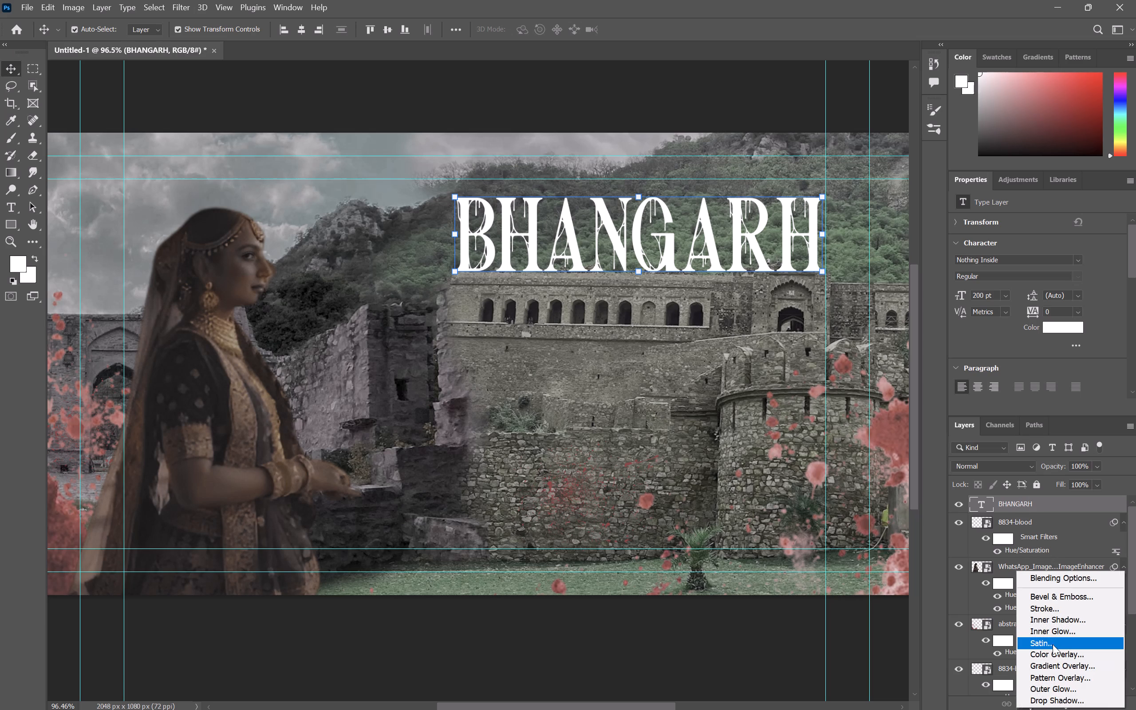
{"action": "key", "text": "alt+Tab"}
{"action": "key", "text": "alt+Tab"}
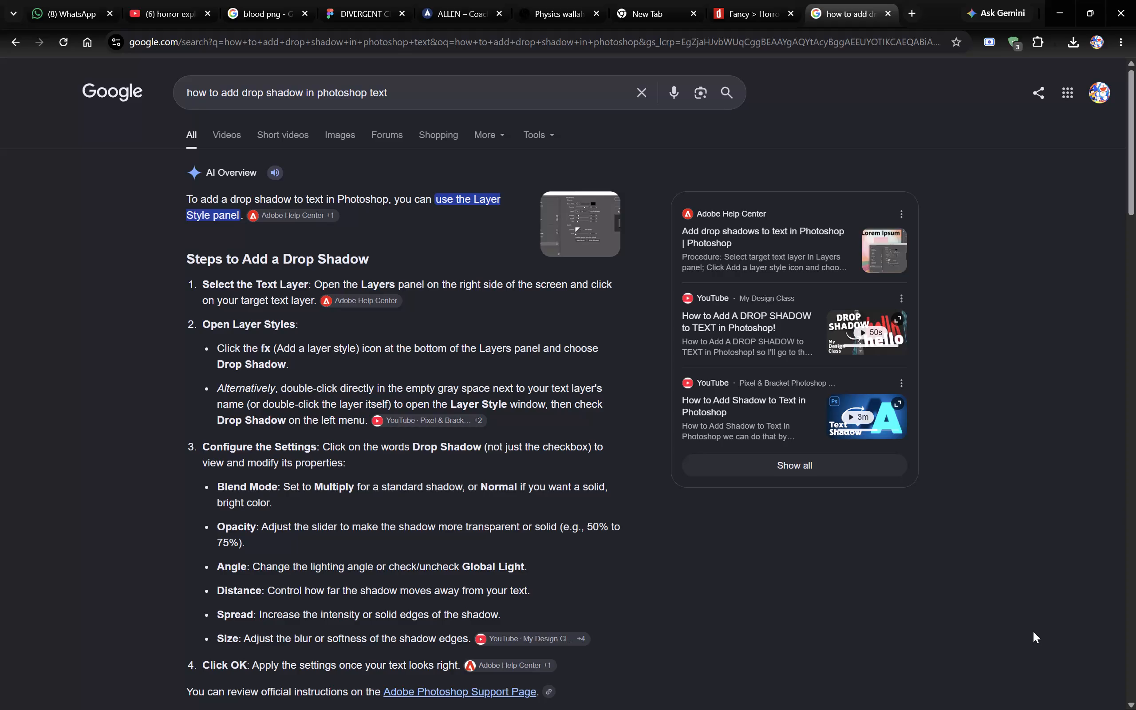
{"action": "key", "text": "alt+Tab"}
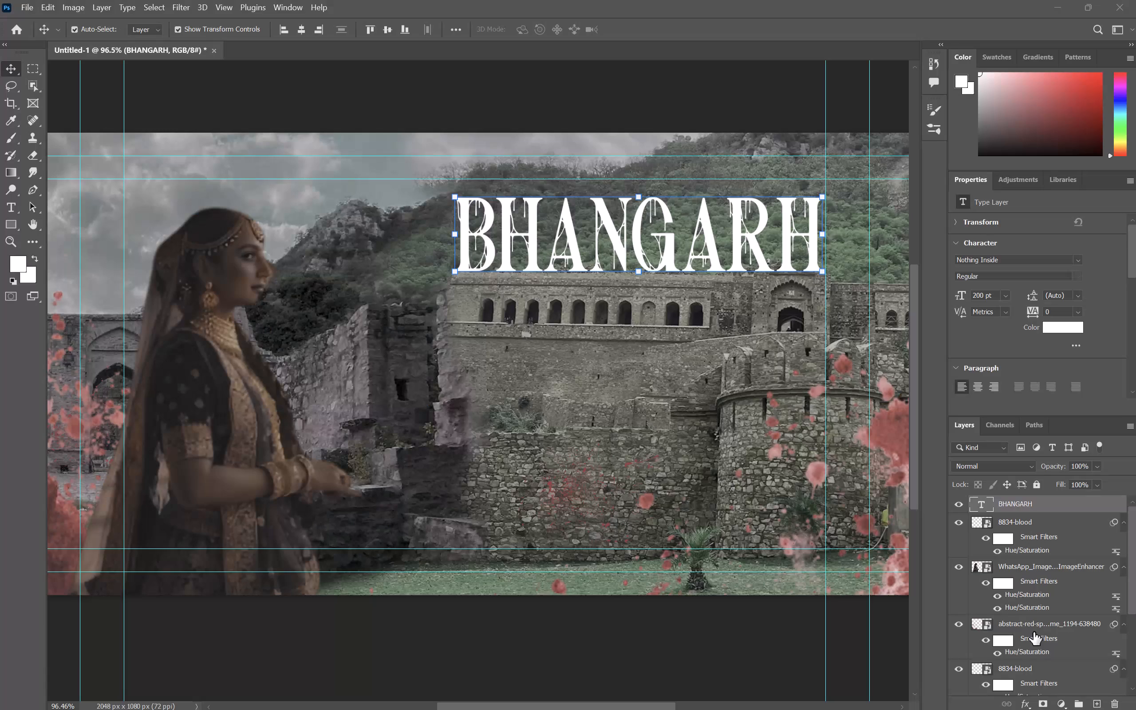
{"action": "left_click", "coordinate": [1021, 701]}
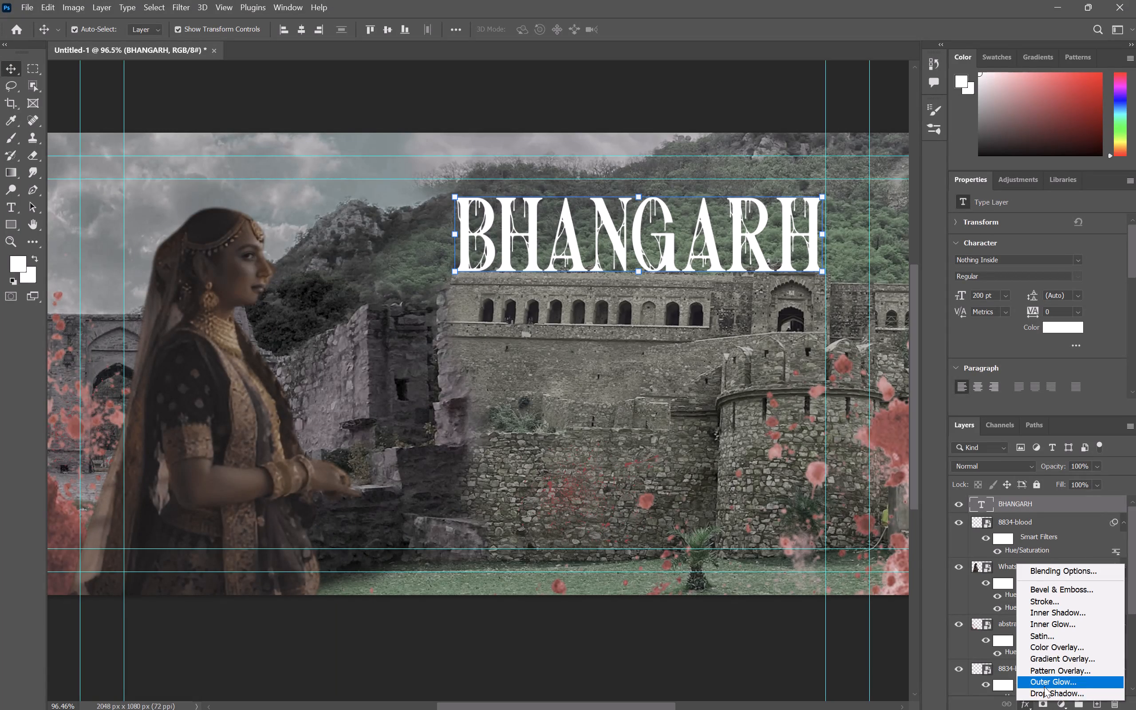
{"action": "left_click", "coordinate": [1045, 692]}
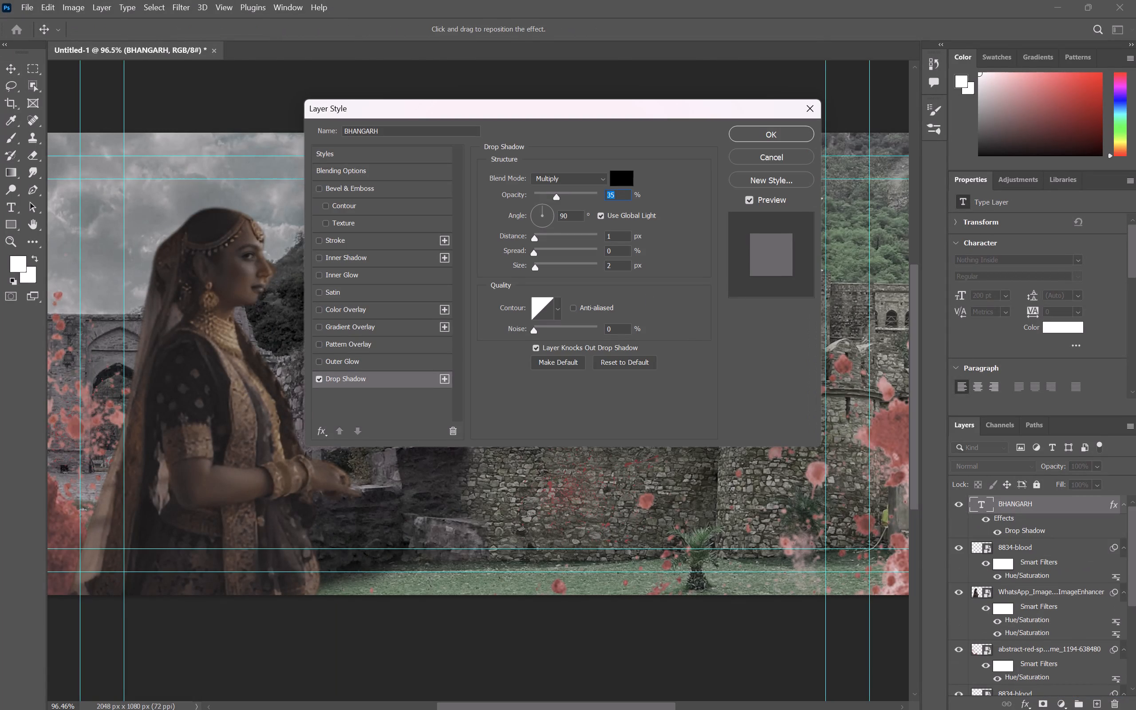
Switch to Chrome to reread the drop shadow setting descriptions for opacity, angle, distance, spread and size, and return to Photoshop.
{"action": "key", "text": "alt+Tab"}
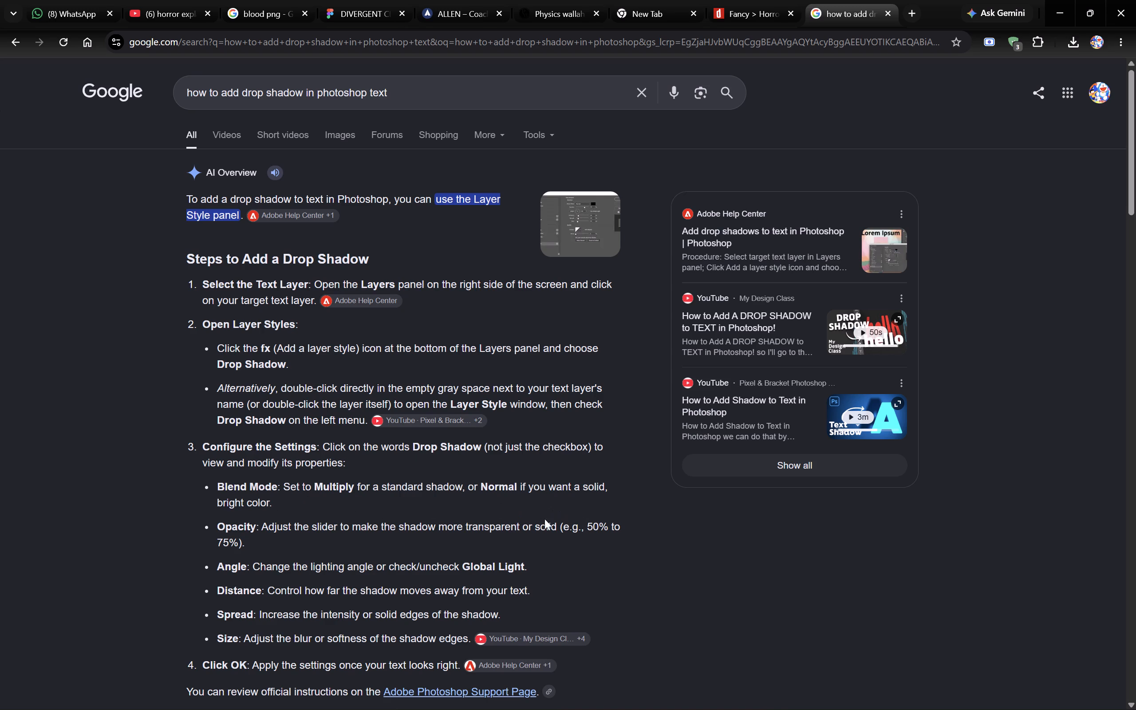
{"action": "key", "text": "alt+Tab"}
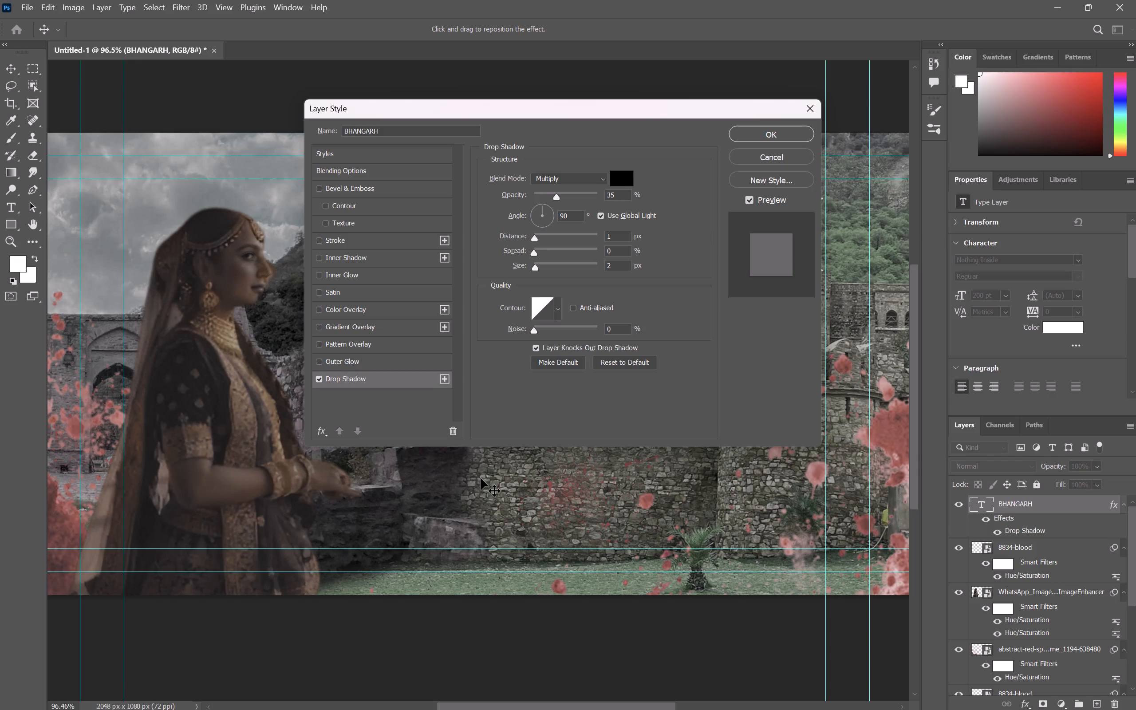
{"action": "key", "text": "alt+Tab"}
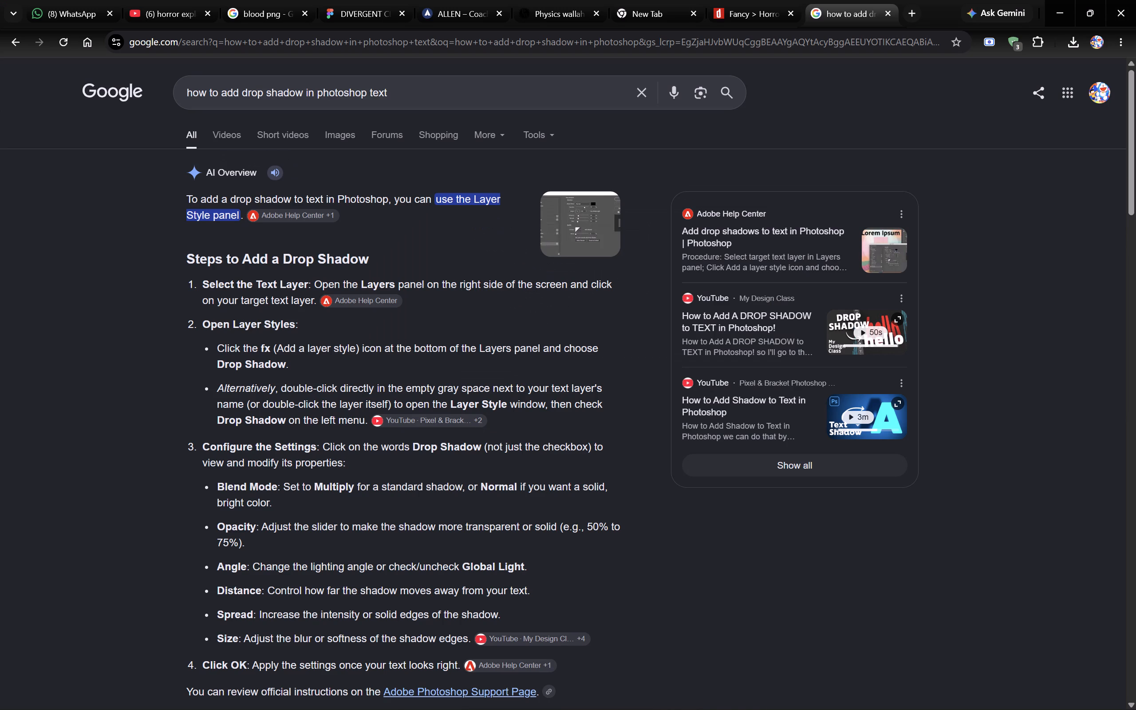
{"action": "scroll", "coordinate": [500, 569], "scroll_direction": "down", "scroll_amount": 2}
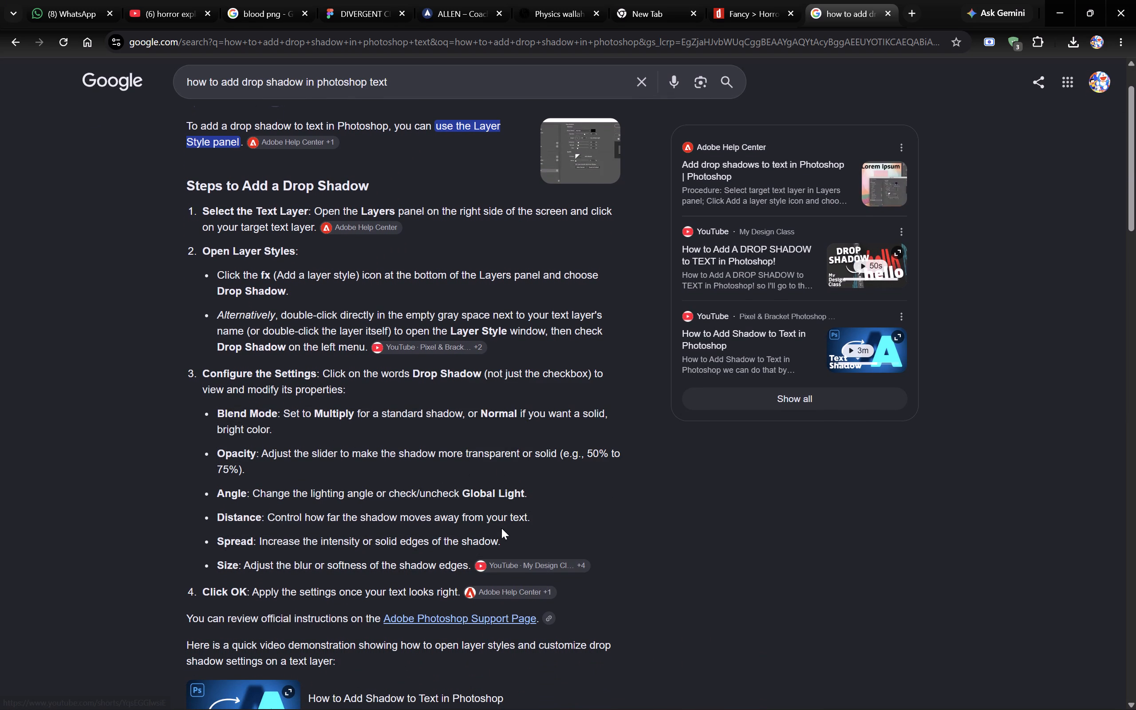
{"action": "key", "text": "alt+Tab"}
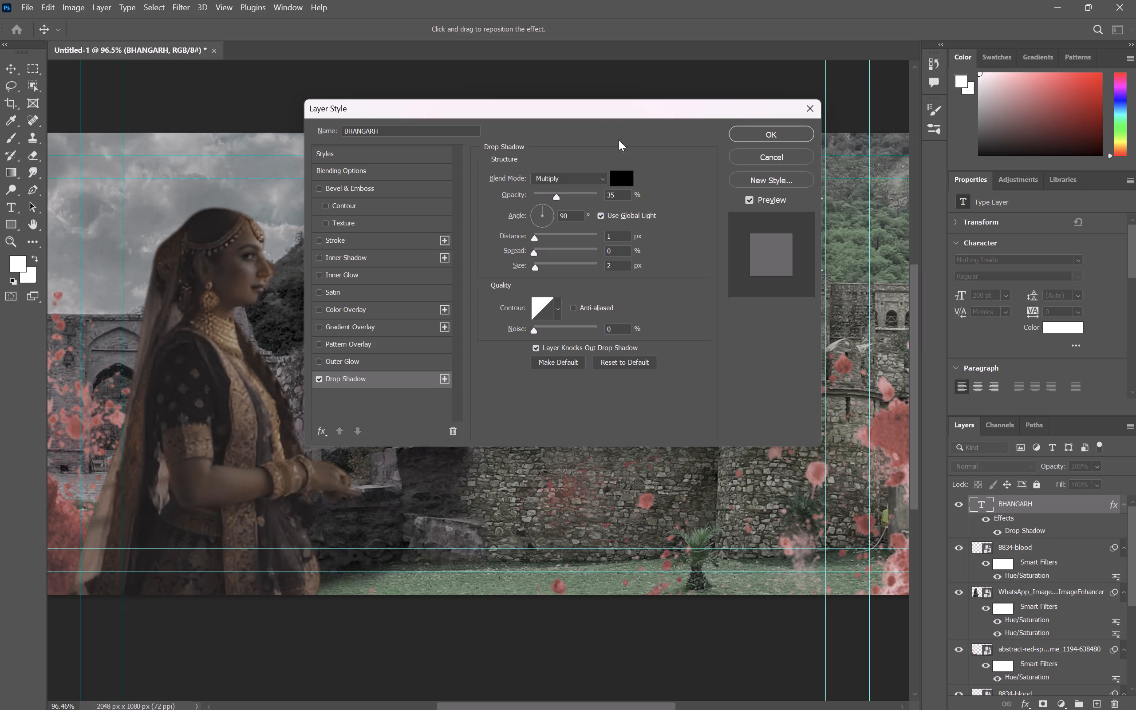
Uncover the BHANGARH title and set its drop shadow to a 50° angle, 9 px distance, 47% spread and 36% opacity.
{"action": "left_click_drag", "start_coordinate": [653, 113], "coordinate": [560, 326]}
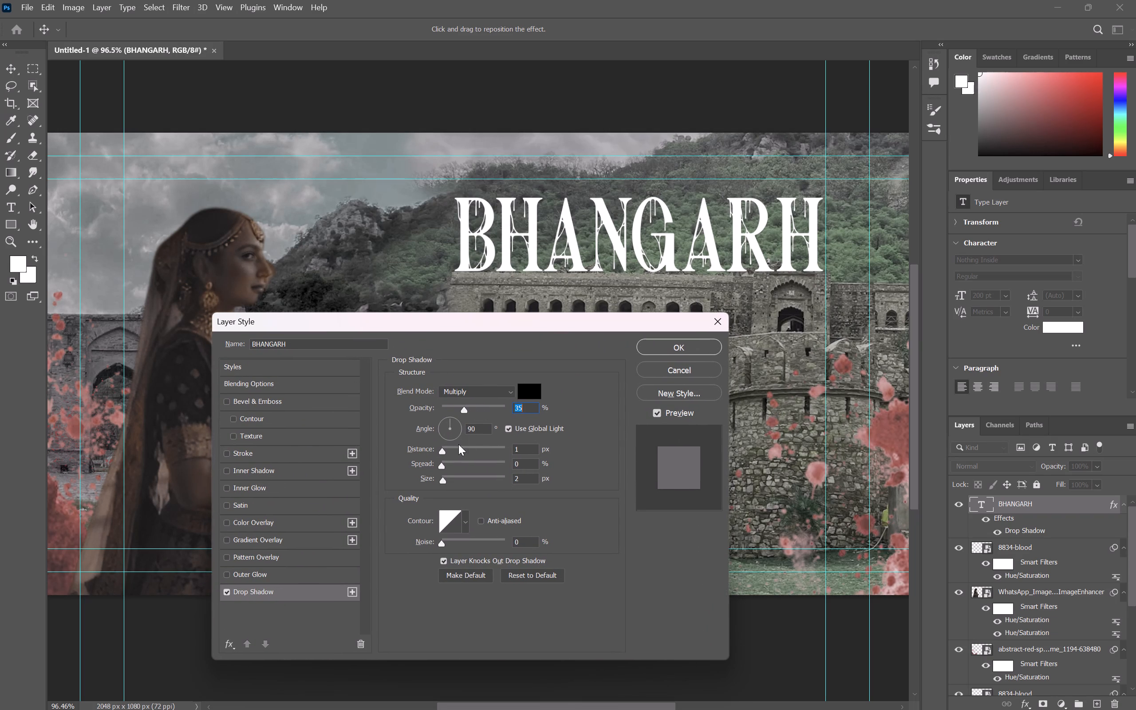
{"action": "left_click_drag", "start_coordinate": [446, 420], "coordinate": [457, 421]}
{"action": "left_click_drag", "start_coordinate": [442, 451], "coordinate": [445, 450]}
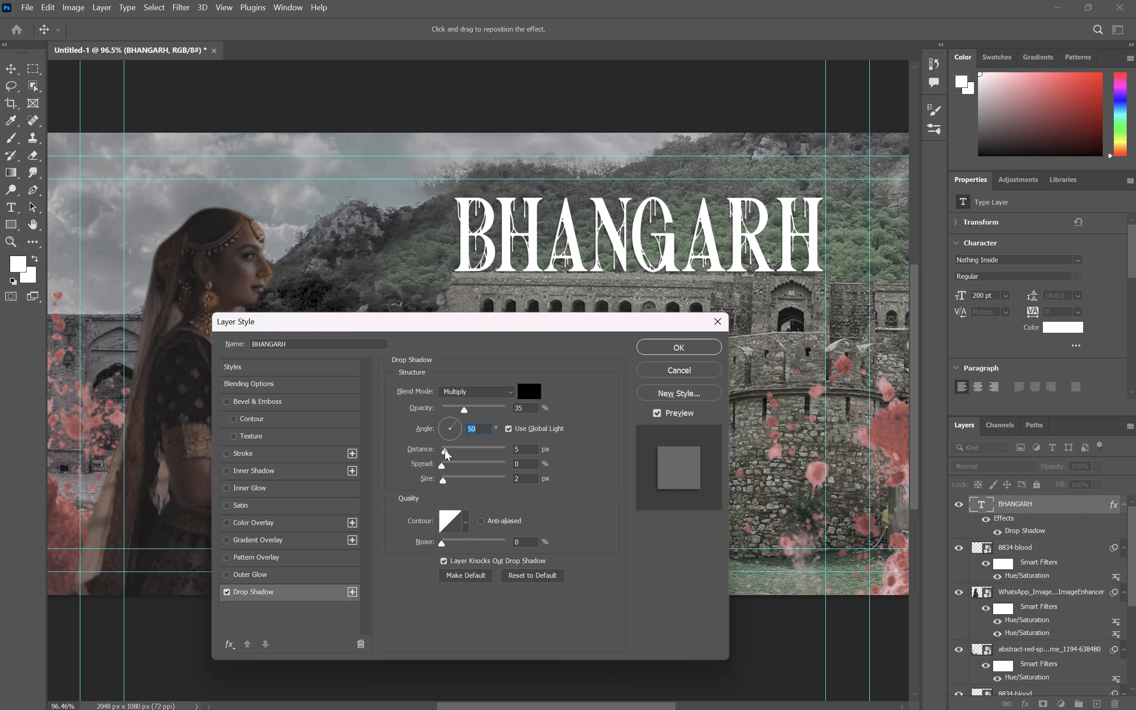
{"action": "left_click_drag", "start_coordinate": [445, 450], "coordinate": [448, 450]}
{"action": "left_click_drag", "start_coordinate": [443, 465], "coordinate": [470, 471]}
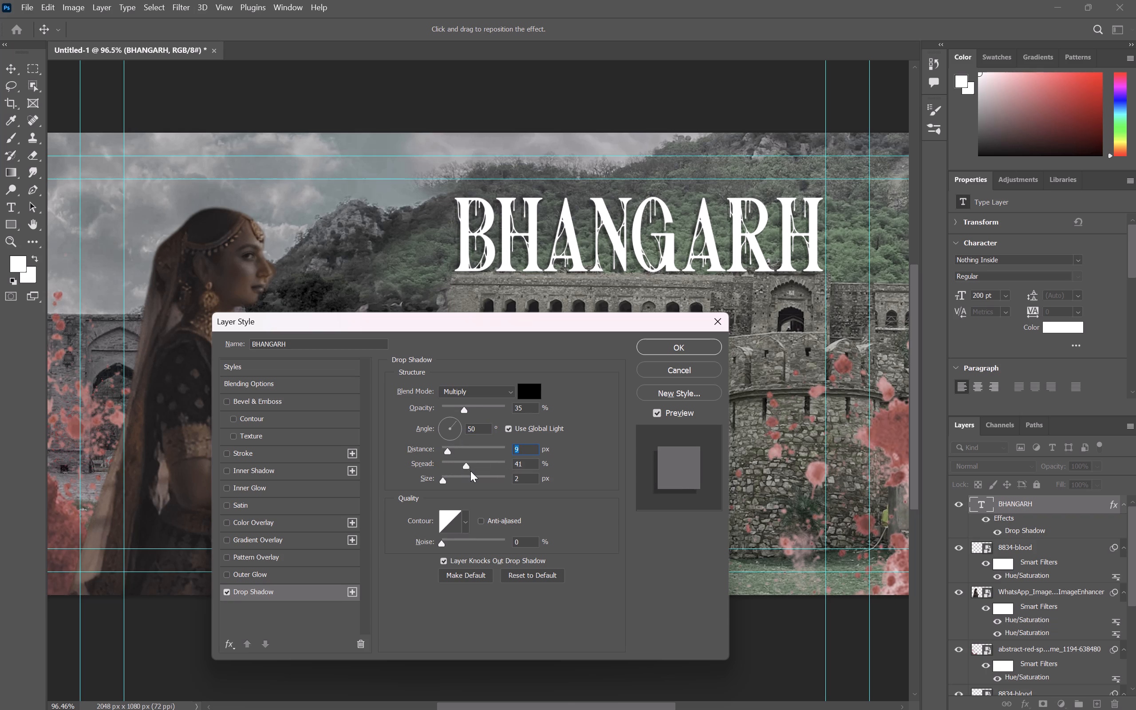
{"action": "left_click_drag", "start_coordinate": [470, 471], "coordinate": [472, 471]}
{"action": "left_click_drag", "start_coordinate": [464, 414], "coordinate": [490, 413]}
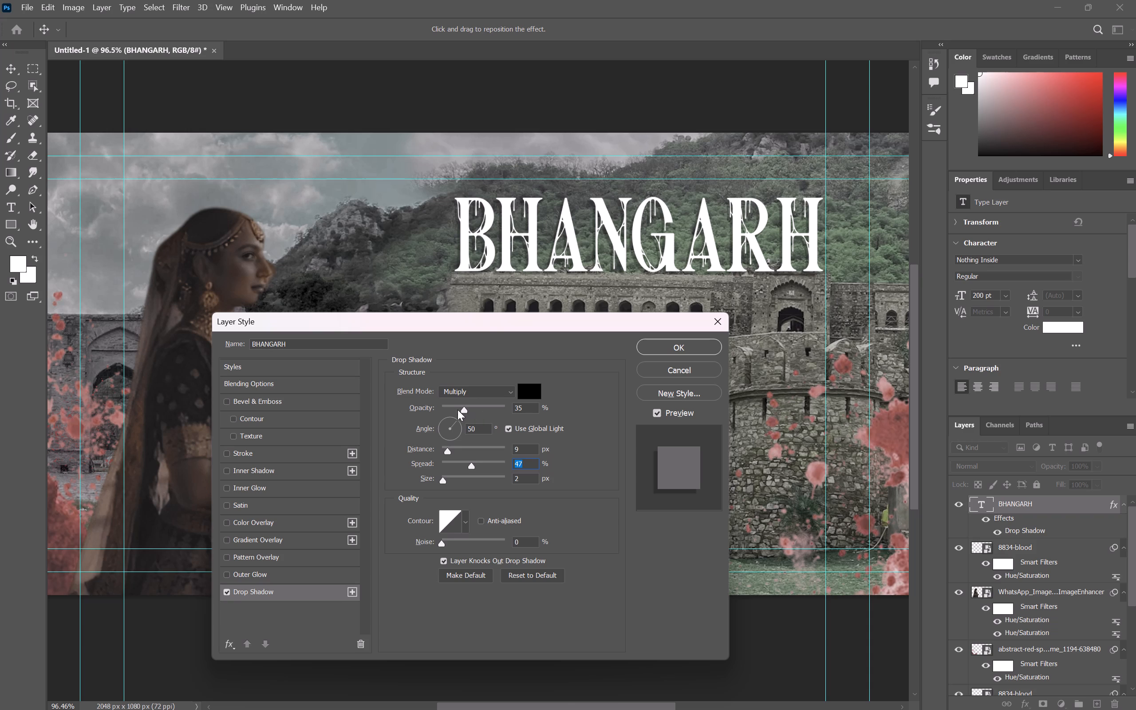
{"action": "left_click", "coordinate": [468, 408]}
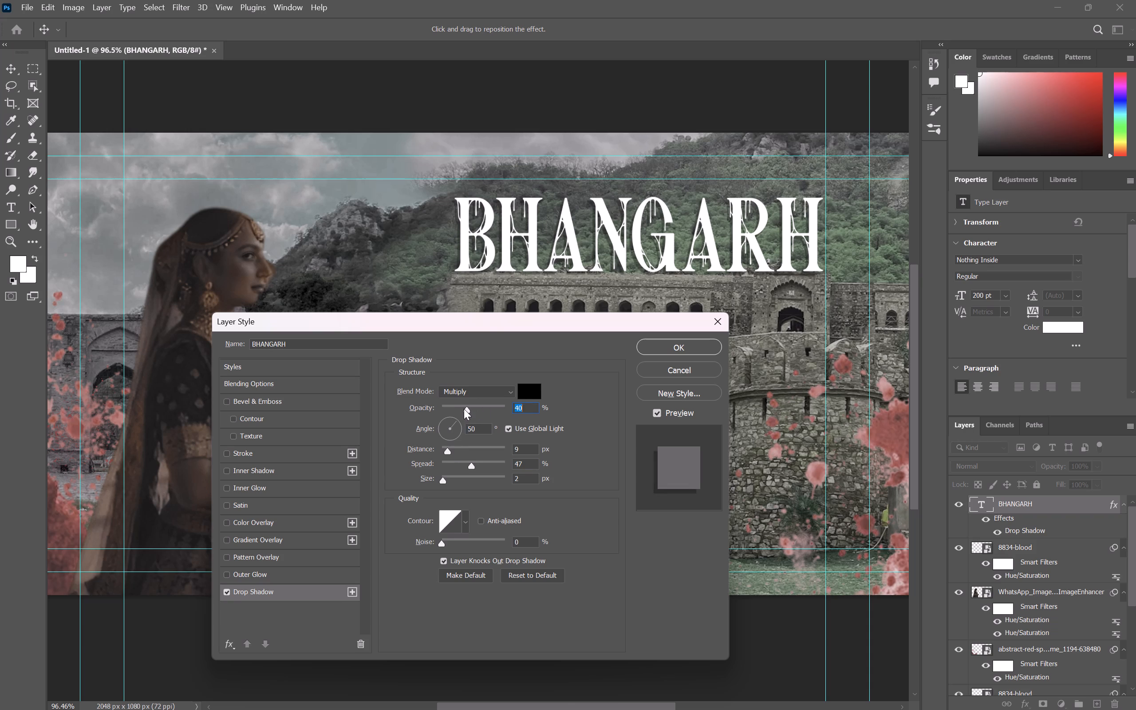
{"action": "left_click", "coordinate": [464, 409]}
Change the drop shadow colour of the BHANGARH title to dark red 660000.
{"action": "right_click", "coordinate": [530, 390]}
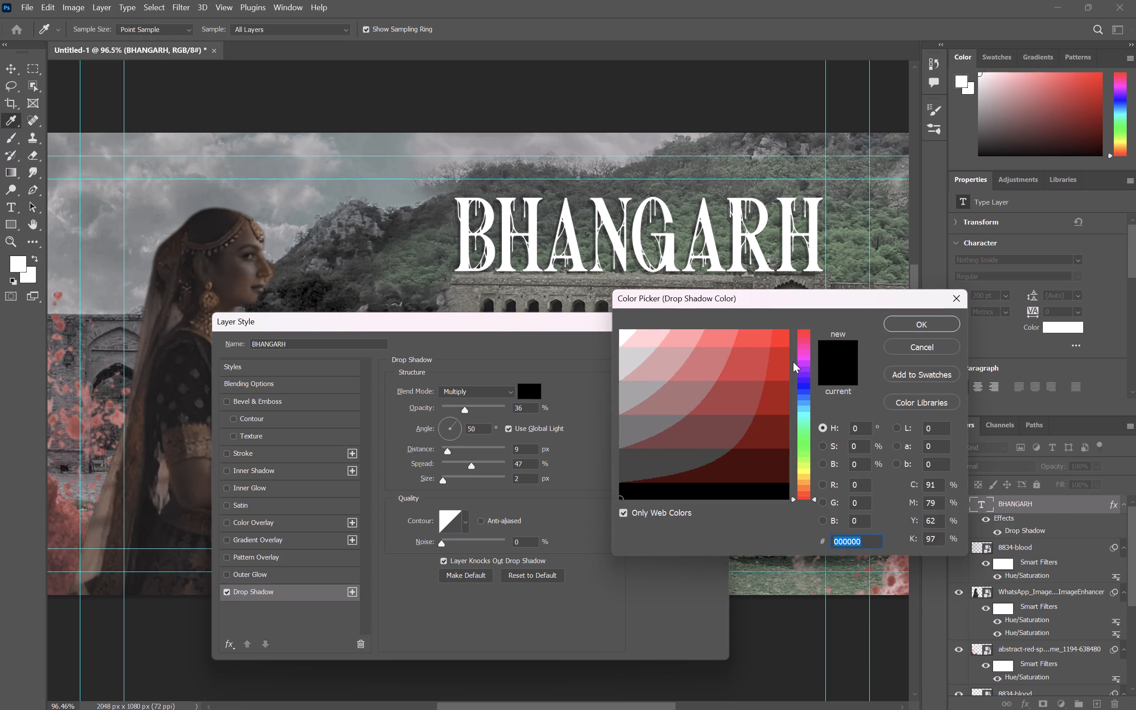
{"action": "left_click", "coordinate": [776, 341]}
{"action": "left_click", "coordinate": [781, 391]}
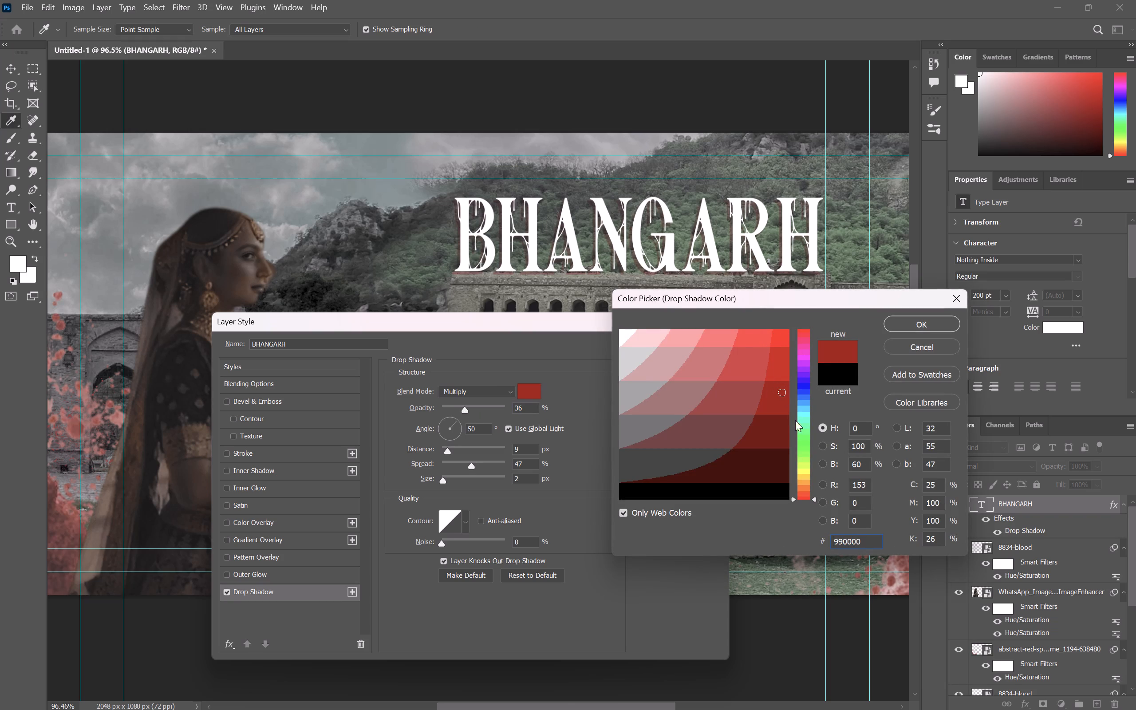
{"action": "left_click_drag", "start_coordinate": [799, 430], "coordinate": [800, 327]}
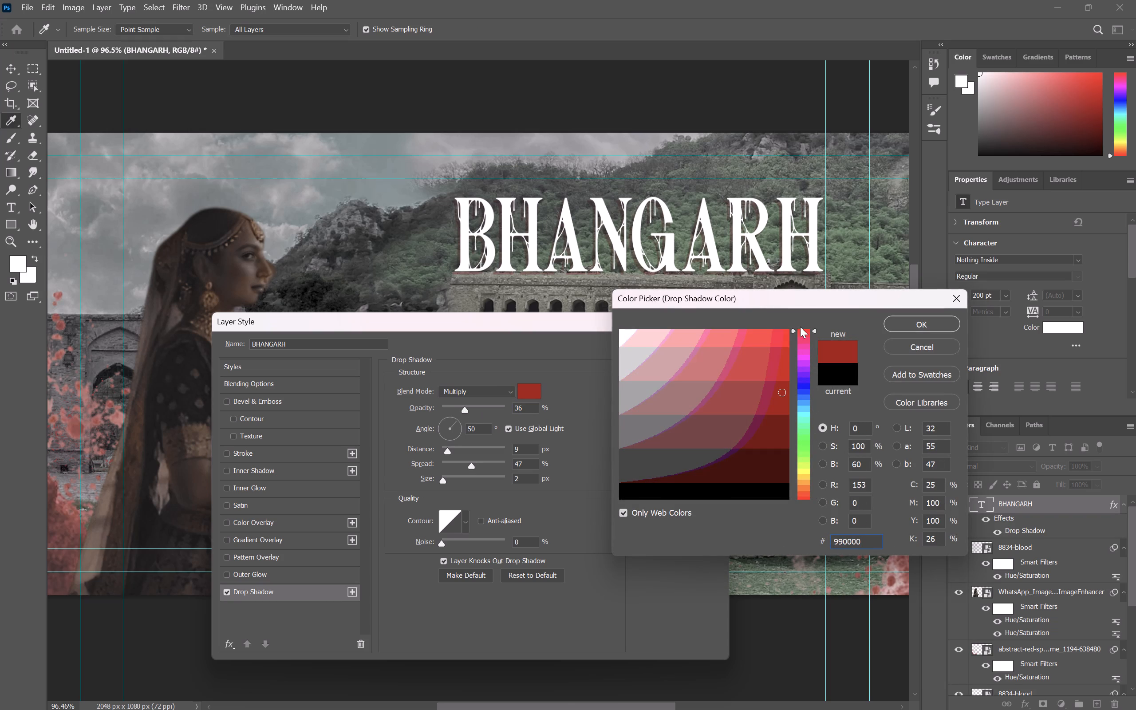
{"action": "left_click_drag", "start_coordinate": [800, 327], "coordinate": [803, 320]}
{"action": "left_click", "coordinate": [775, 443]}
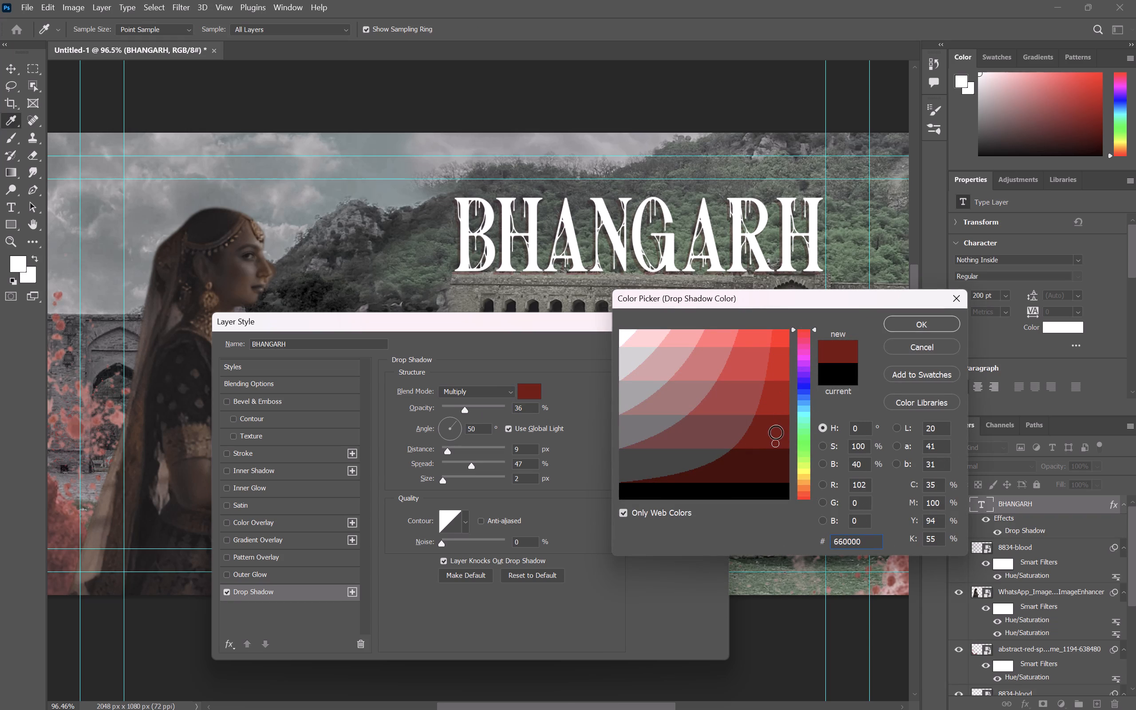
{"action": "left_click_drag", "start_coordinate": [776, 433], "coordinate": [816, 444]}
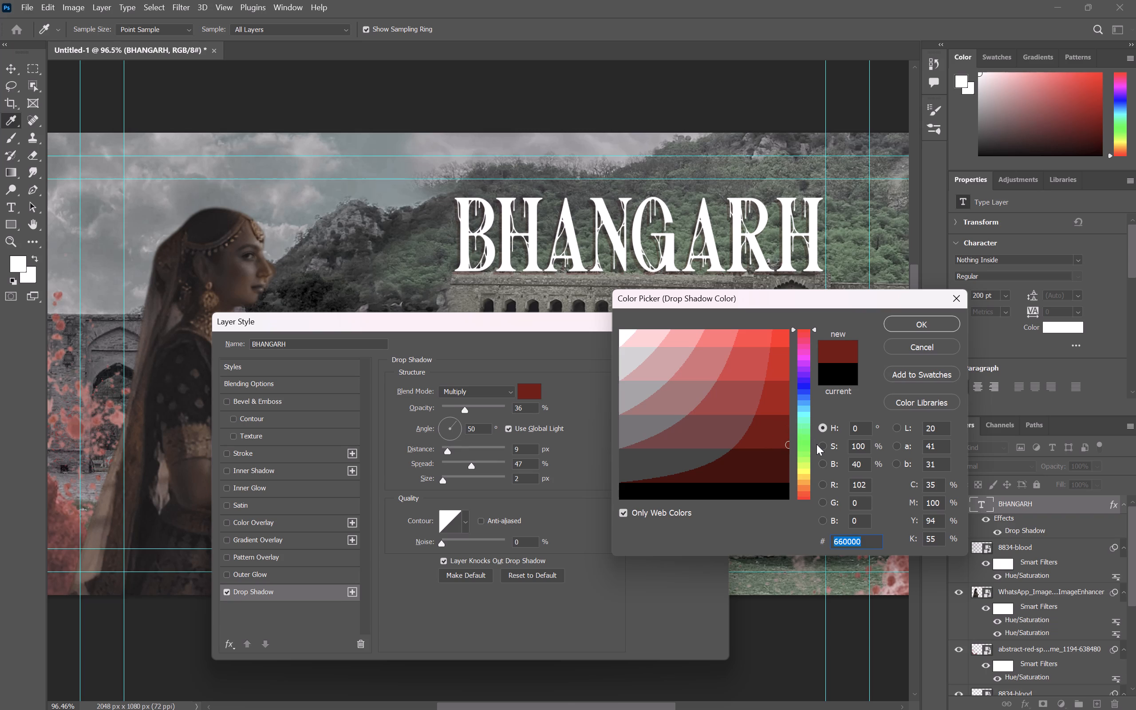
{"action": "left_click", "coordinate": [913, 325]}
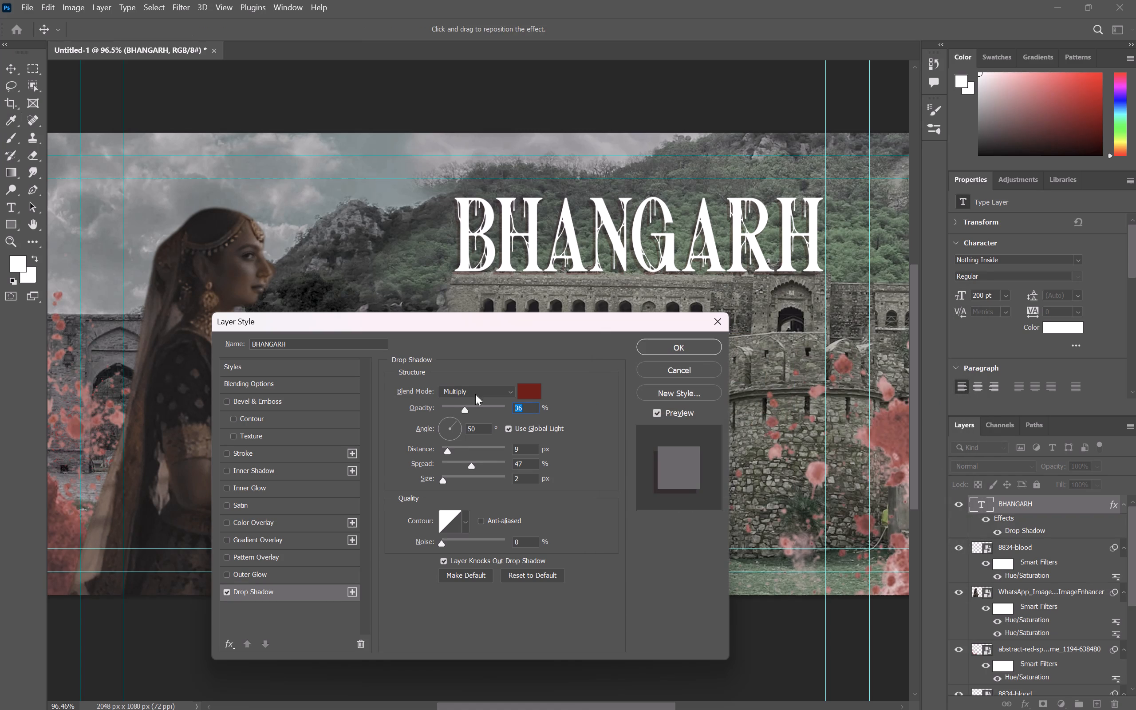
Adjust the title's drop shadow to 31% opacity, 3 px size and 54% noise.
{"action": "left_click_drag", "start_coordinate": [464, 409], "coordinate": [476, 410]}
{"action": "left_click_drag", "start_coordinate": [476, 410], "coordinate": [474, 410]}
{"action": "left_click_drag", "start_coordinate": [438, 481], "coordinate": [450, 481]}
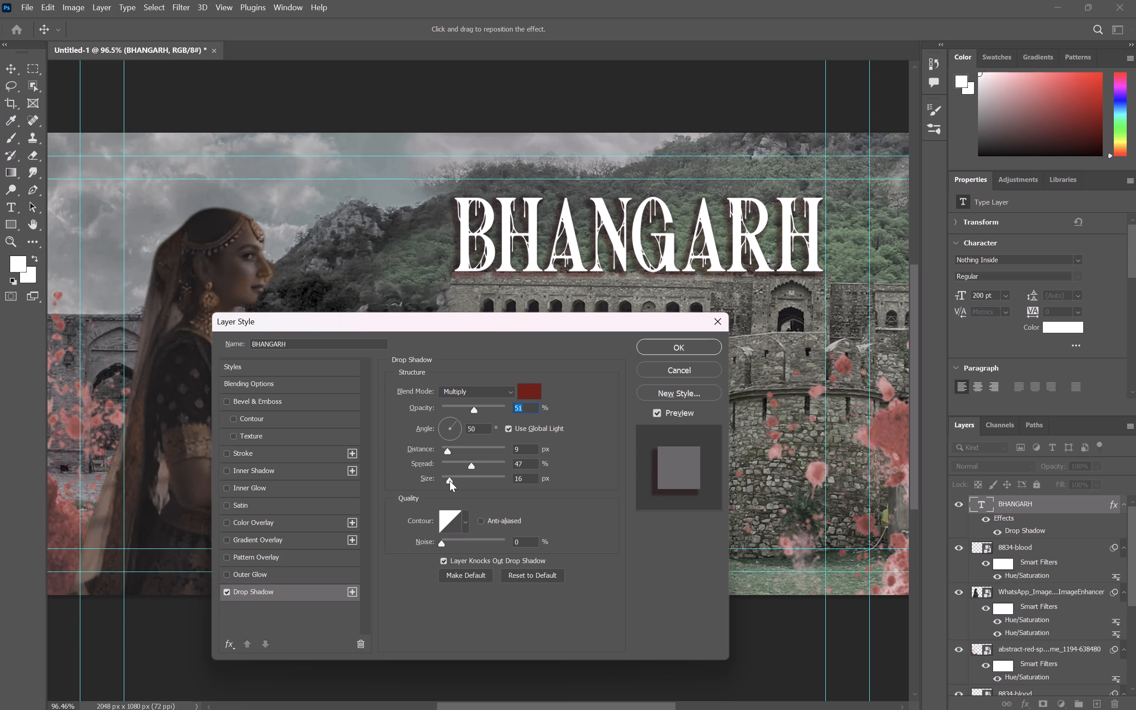
{"action": "left_click_drag", "start_coordinate": [450, 481], "coordinate": [442, 477]}
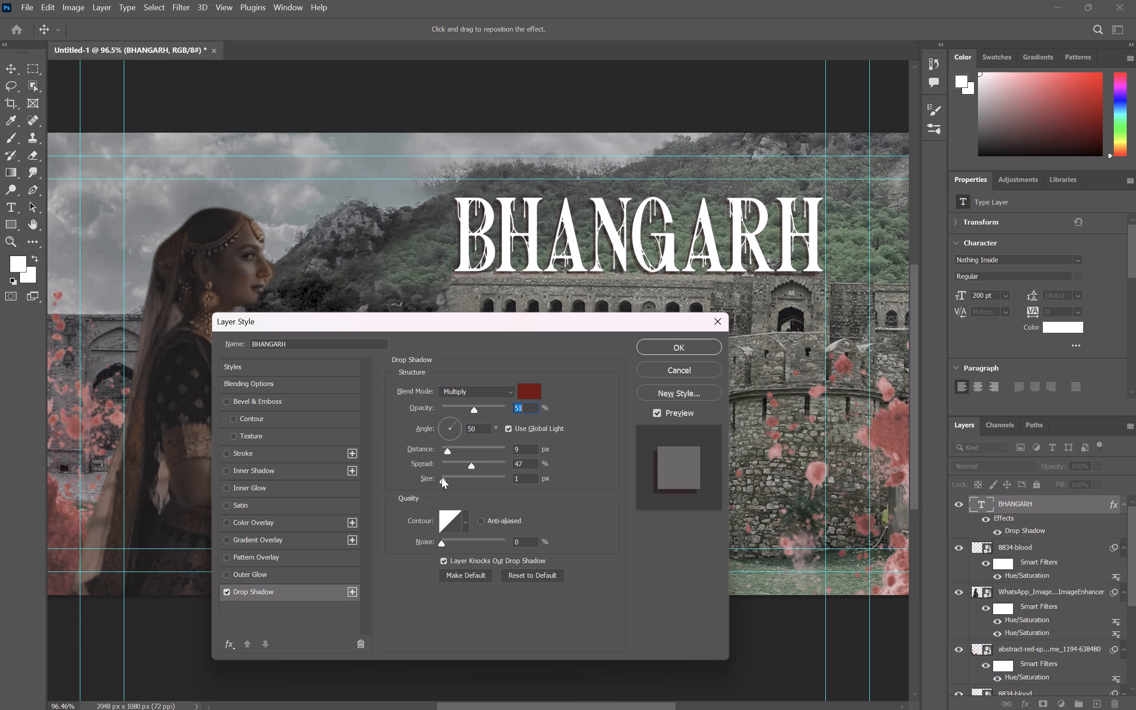
{"action": "left_click_drag", "start_coordinate": [442, 477], "coordinate": [444, 475]}
{"action": "left_click_drag", "start_coordinate": [474, 407], "coordinate": [461, 407]}
{"action": "left_click_drag", "start_coordinate": [442, 540], "coordinate": [476, 545]}
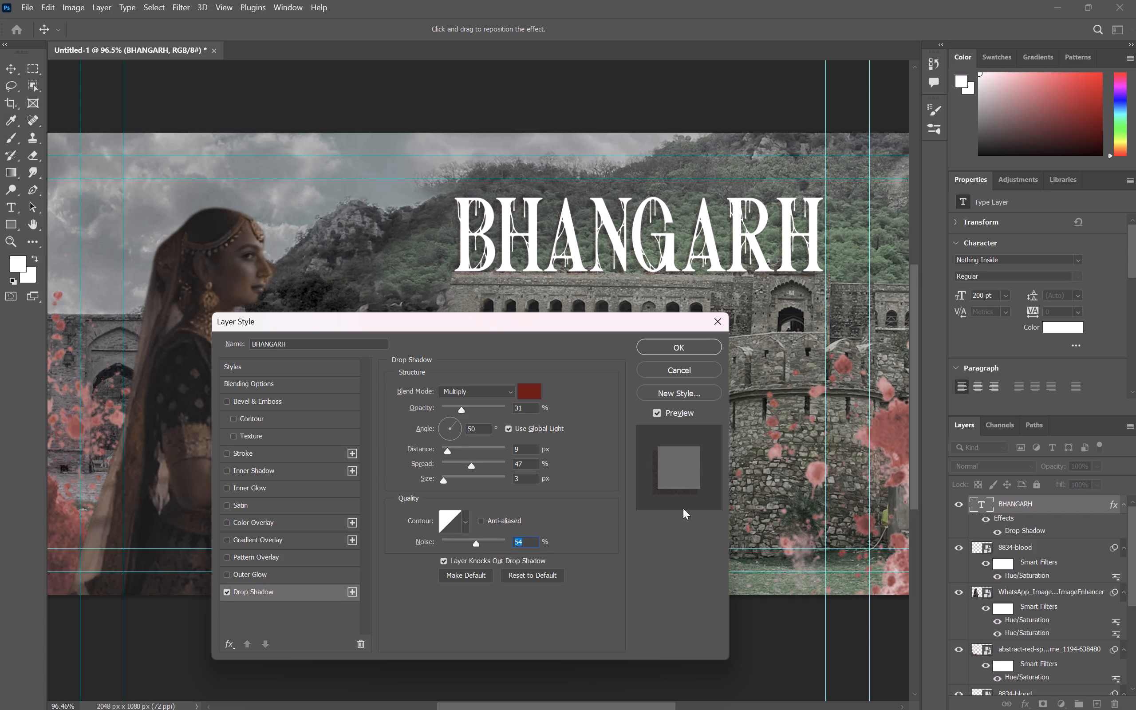
Try different light angles for the title's drop shadow and settle on 132°.
{"action": "left_click_drag", "start_coordinate": [456, 418], "coordinate": [452, 418]}
{"action": "left_click_drag", "start_coordinate": [452, 418], "coordinate": [458, 423]}
{"action": "left_click_drag", "start_coordinate": [458, 423], "coordinate": [454, 428]}
{"action": "left_click_drag", "start_coordinate": [454, 428], "coordinate": [450, 432]}
{"action": "left_click_drag", "start_coordinate": [450, 432], "coordinate": [471, 433]}
{"action": "left_click_drag", "start_coordinate": [471, 433], "coordinate": [435, 413]}
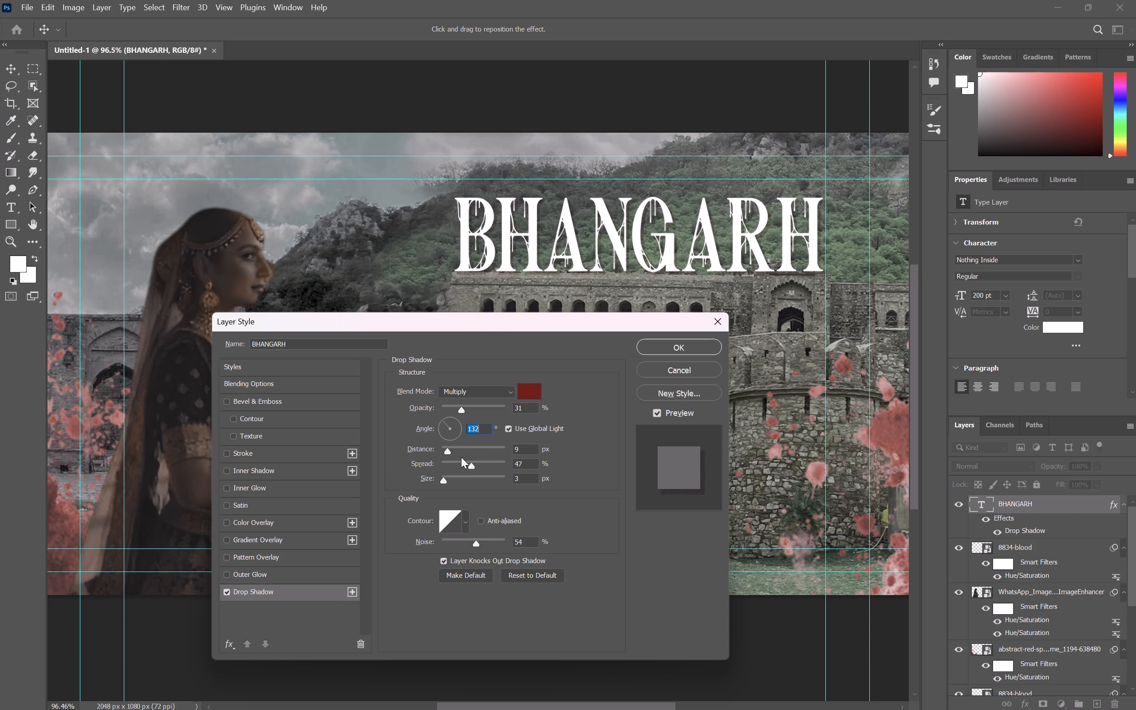
Set the drop shadow distance to 13 px and size to 43 px, apply the layer style and deselect the title layer.
{"action": "left_click", "coordinate": [448, 452]}
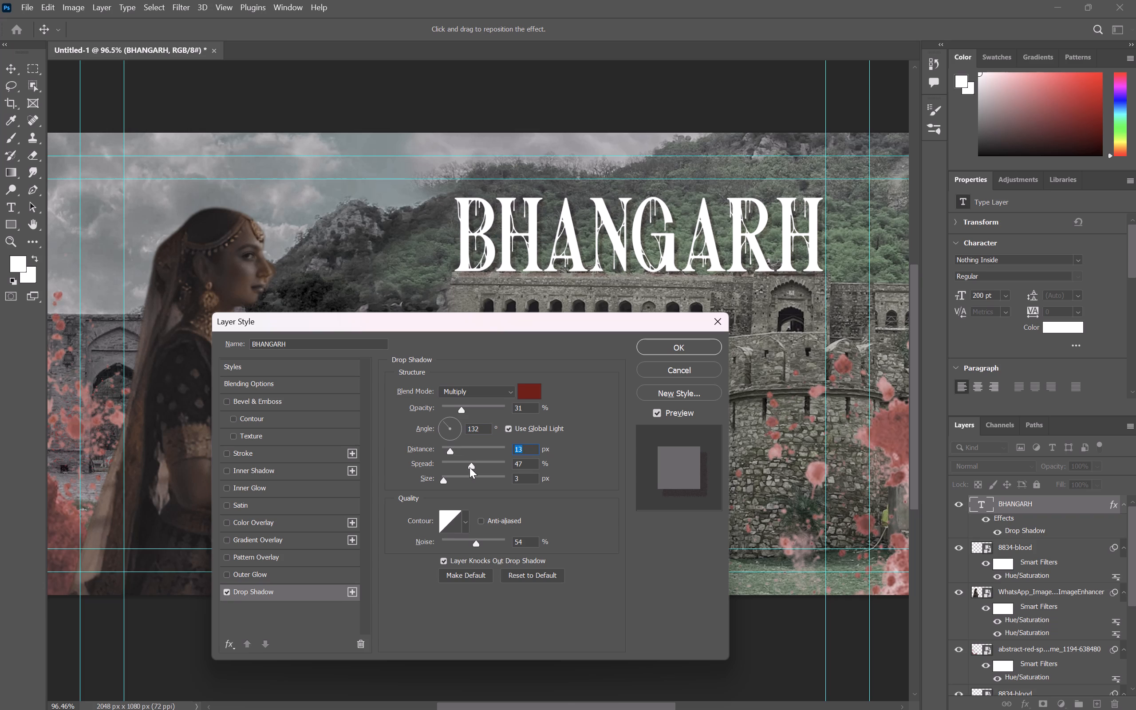
{"action": "left_click", "coordinate": [456, 482]}
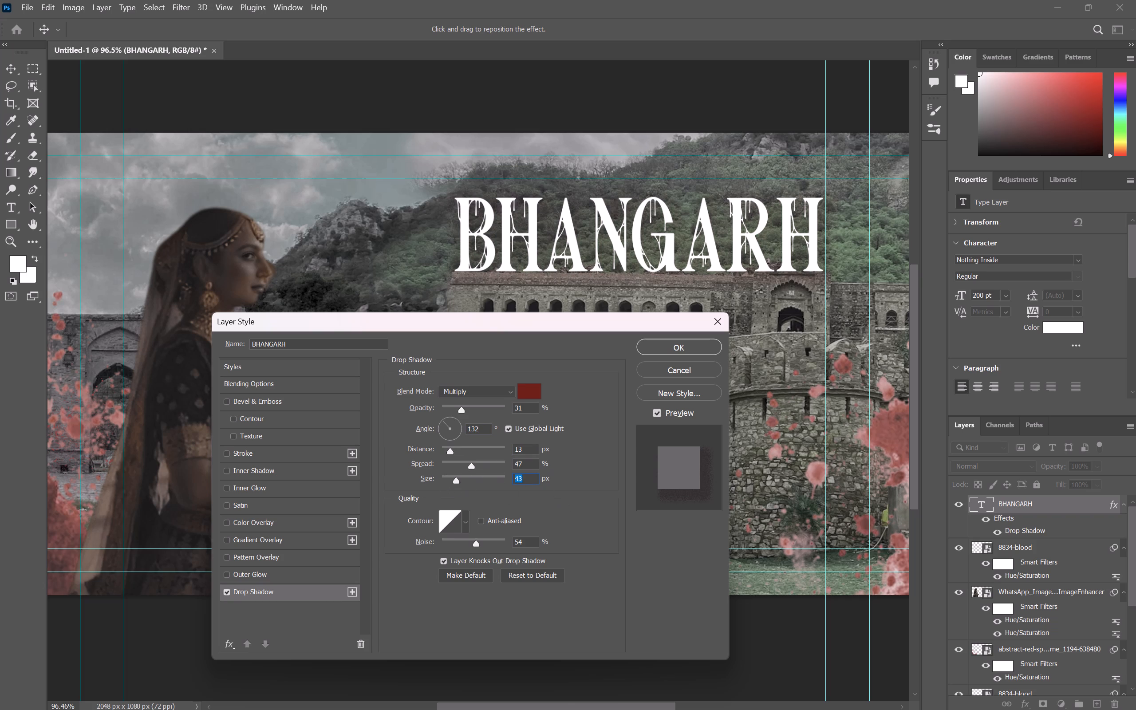
{"action": "left_click", "coordinate": [685, 351]}
{"action": "left_click", "coordinate": [669, 667]}
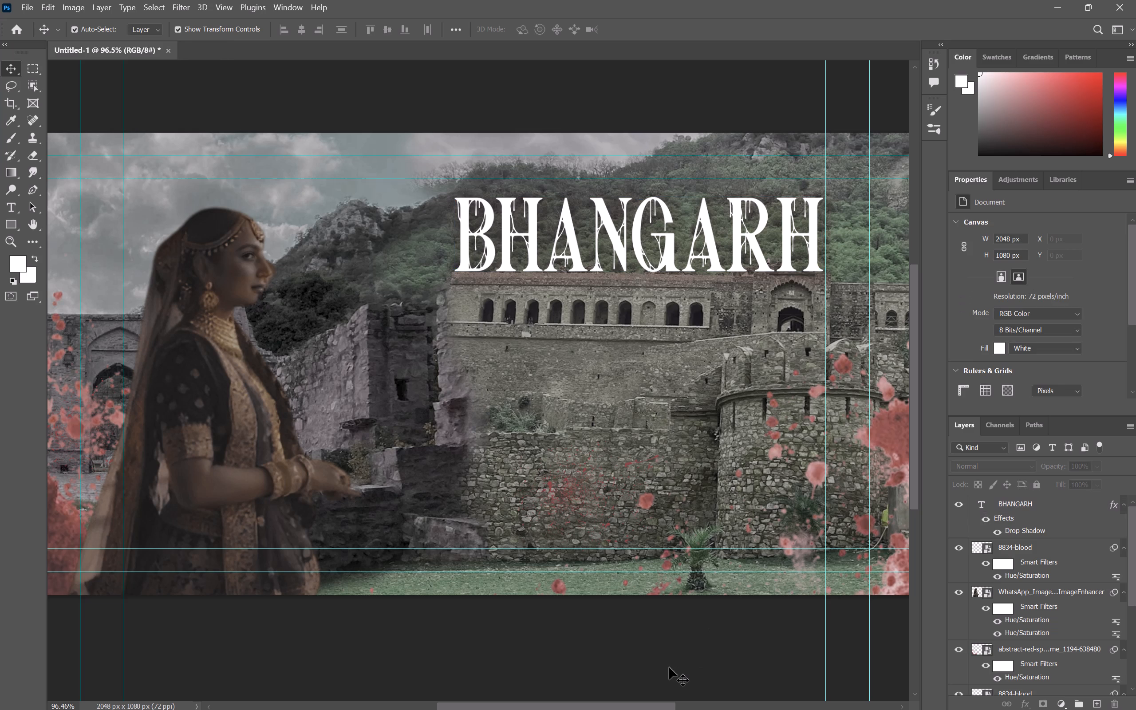
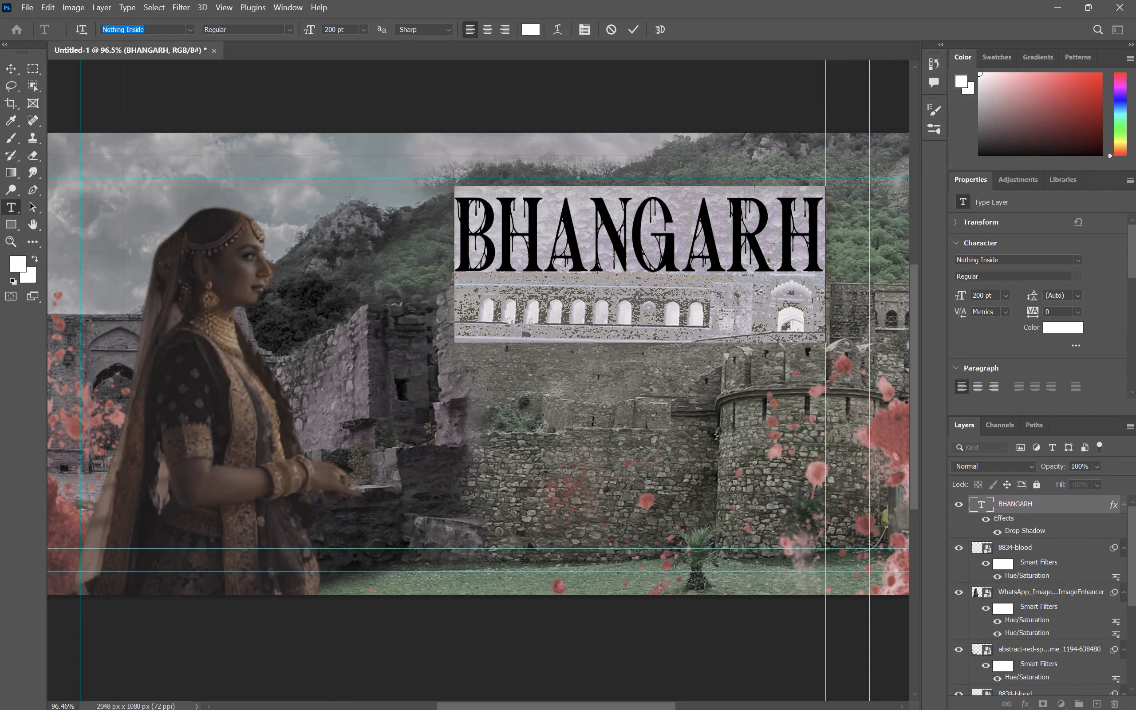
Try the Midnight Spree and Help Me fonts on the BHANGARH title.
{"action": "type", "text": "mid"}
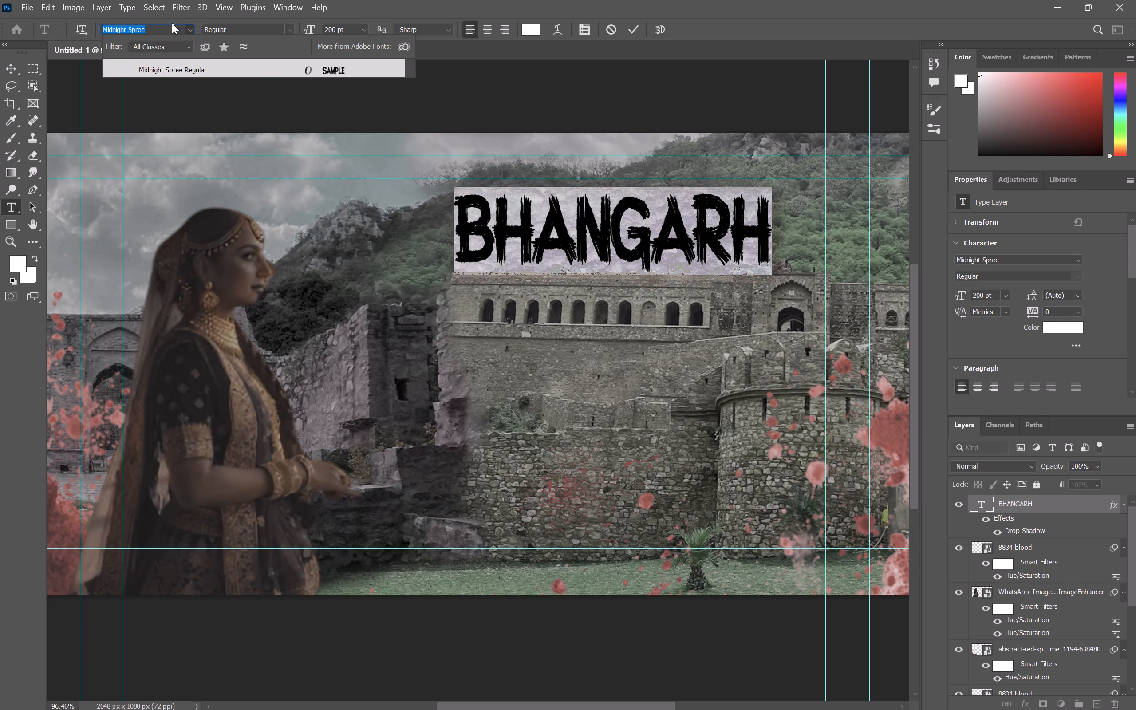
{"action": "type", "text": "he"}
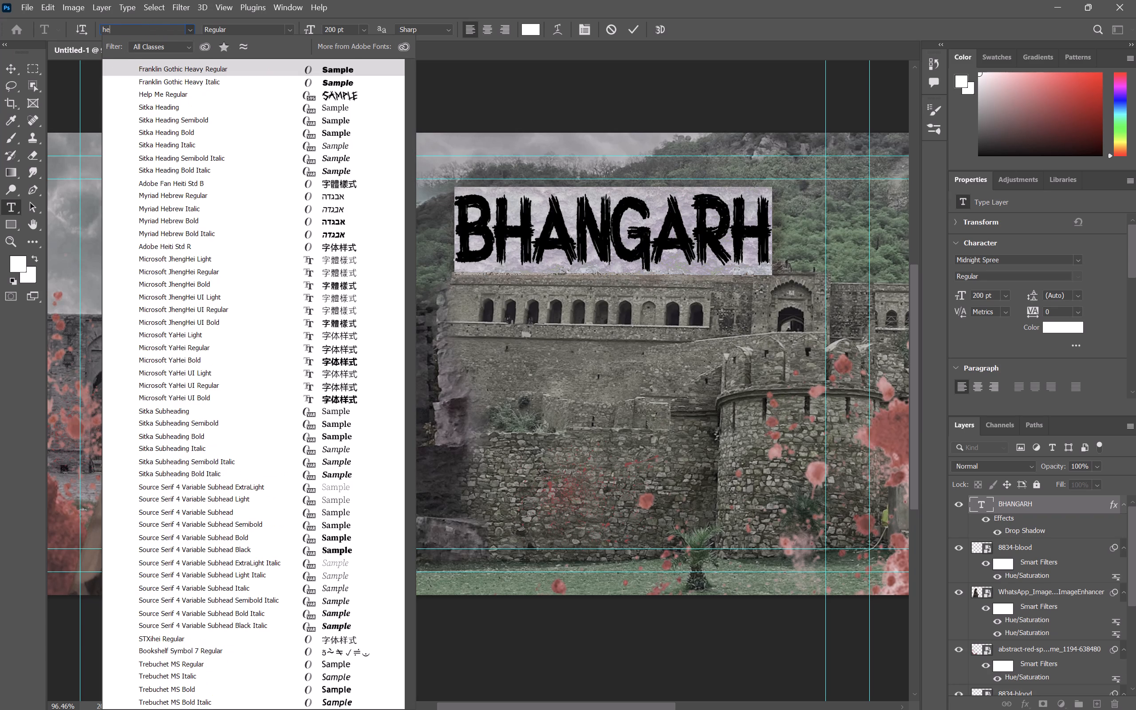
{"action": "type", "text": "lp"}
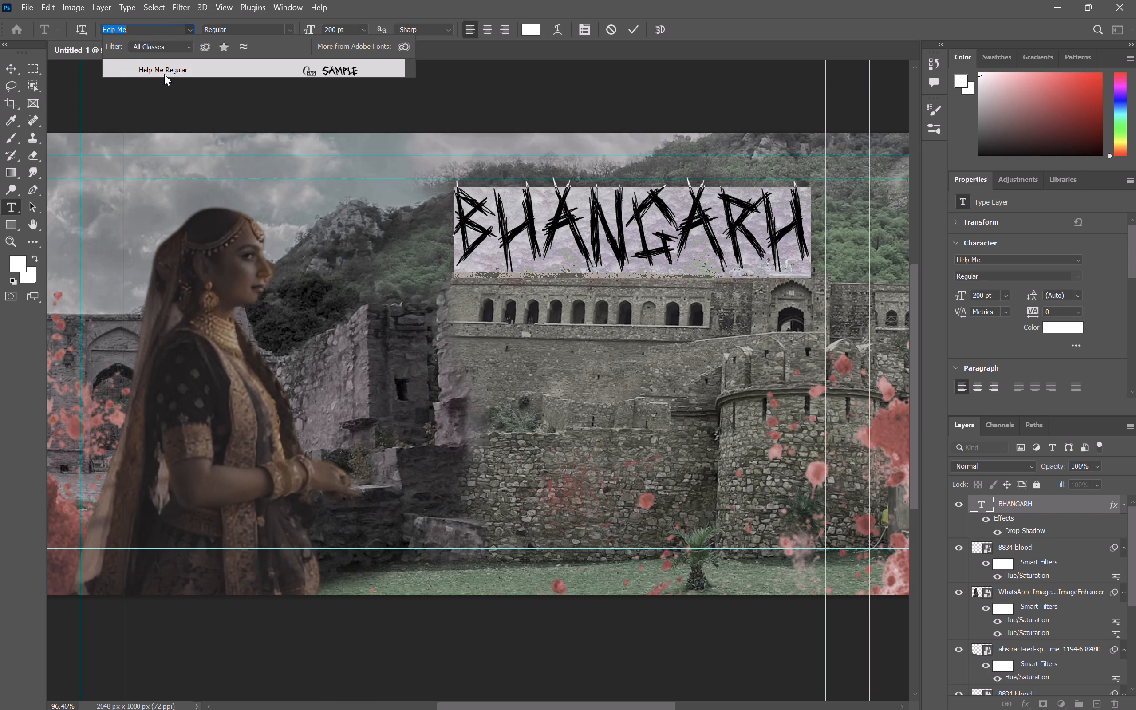
Check the downloaded font names in the Downloads folder, set the BHANGARH title's font to Blood Victim Zombie and deselect the layer.
{"action": "key", "text": "alt+Tab"}
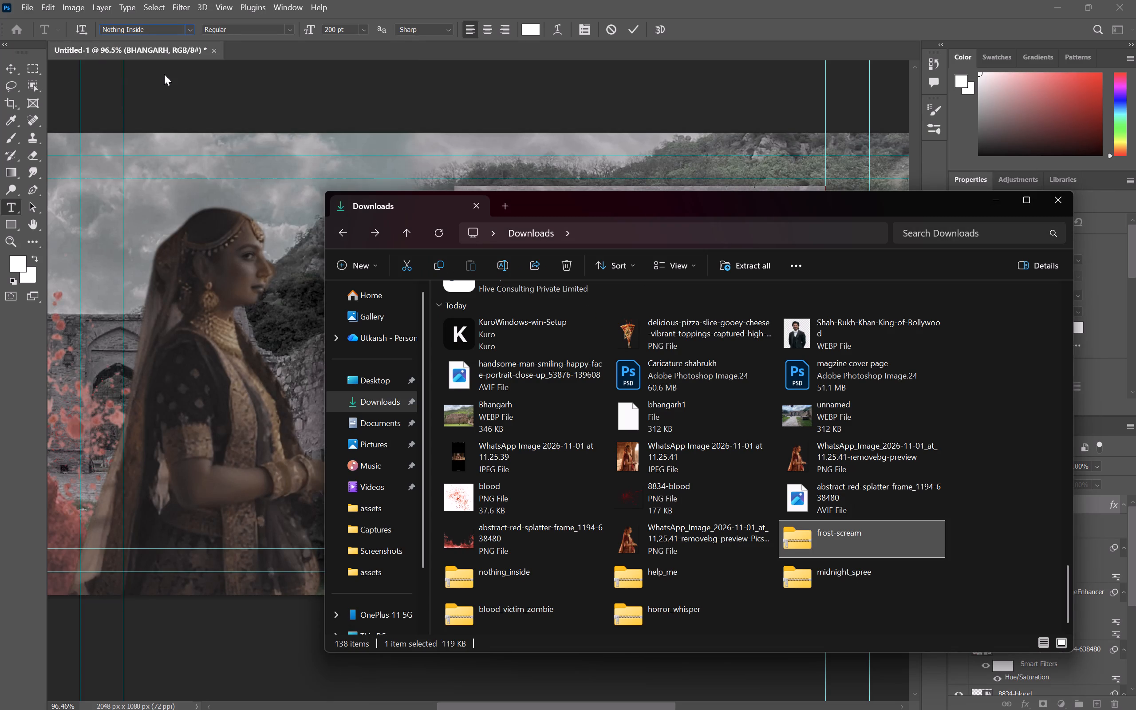
{"action": "key", "text": "alt+Tab"}
{"action": "double_click", "coordinate": [139, 25]}
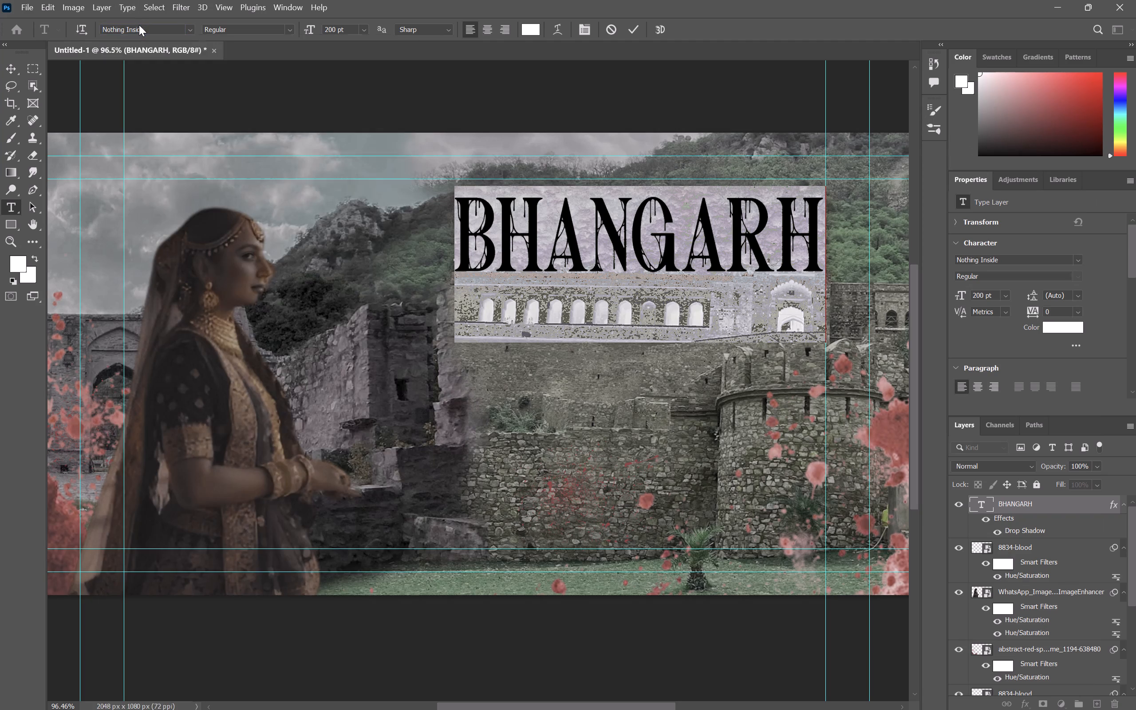
{"action": "double_click", "coordinate": [139, 25]}
{"action": "double_click", "coordinate": [139, 25]}
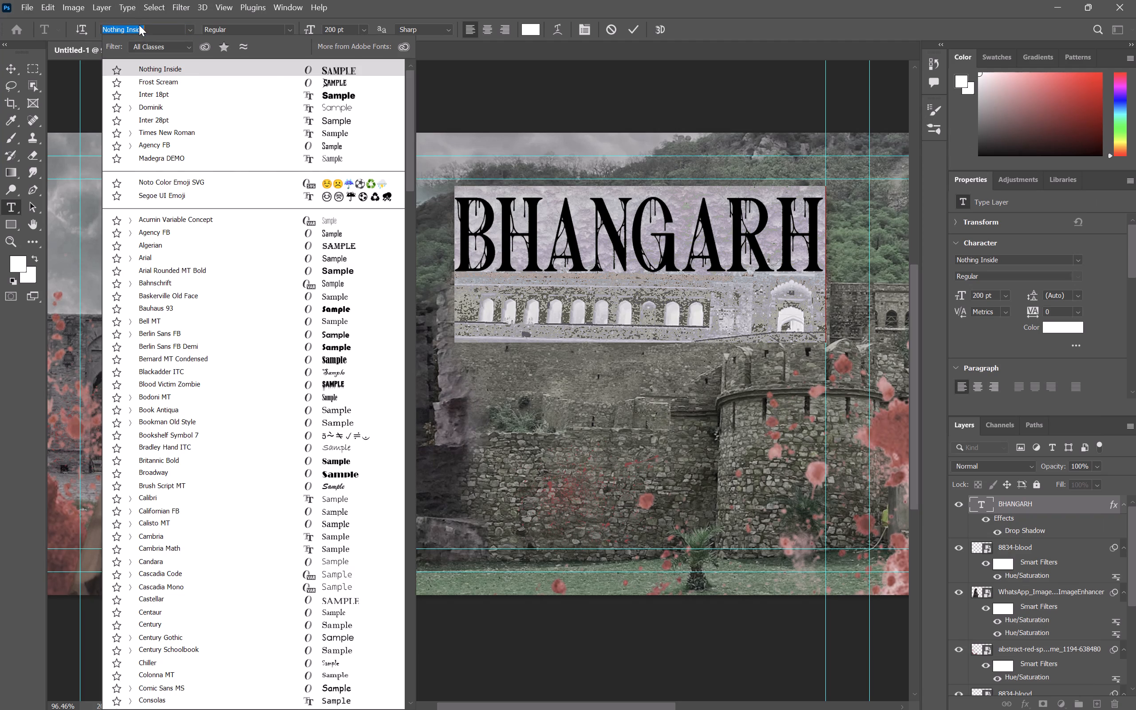
{"action": "type", "text": "blodd"}
{"action": "key", "text": "BackSpace"}
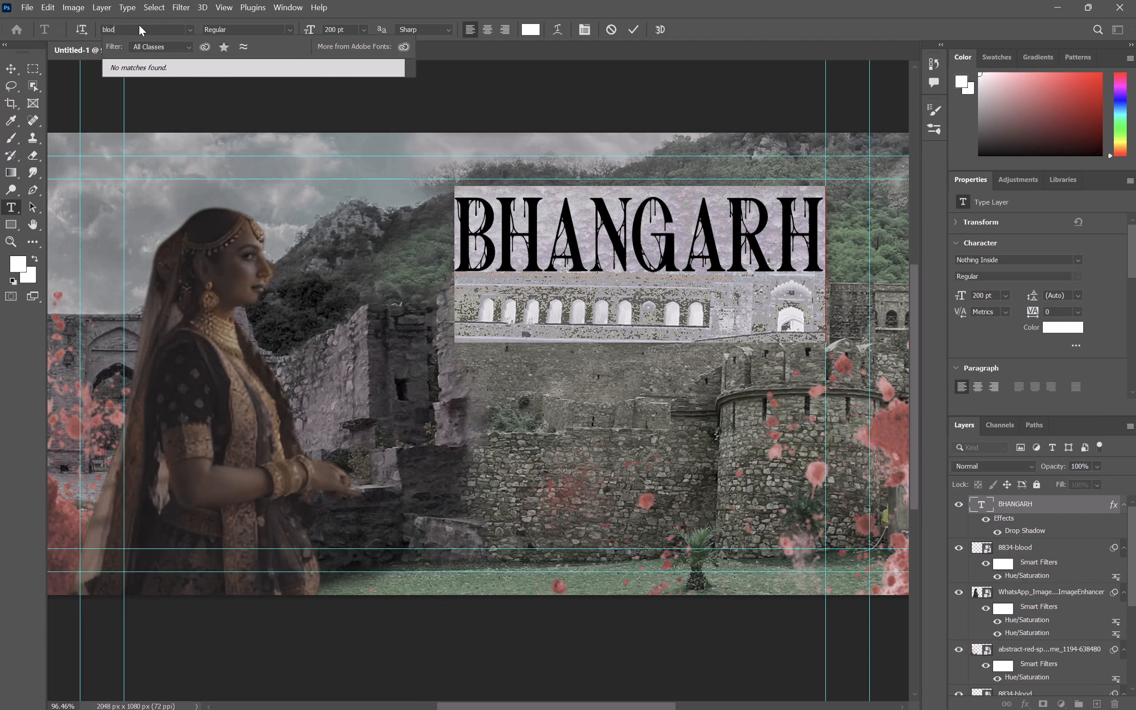
{"action": "key", "text": "BackSpace"}
{"action": "type", "text": "od"}
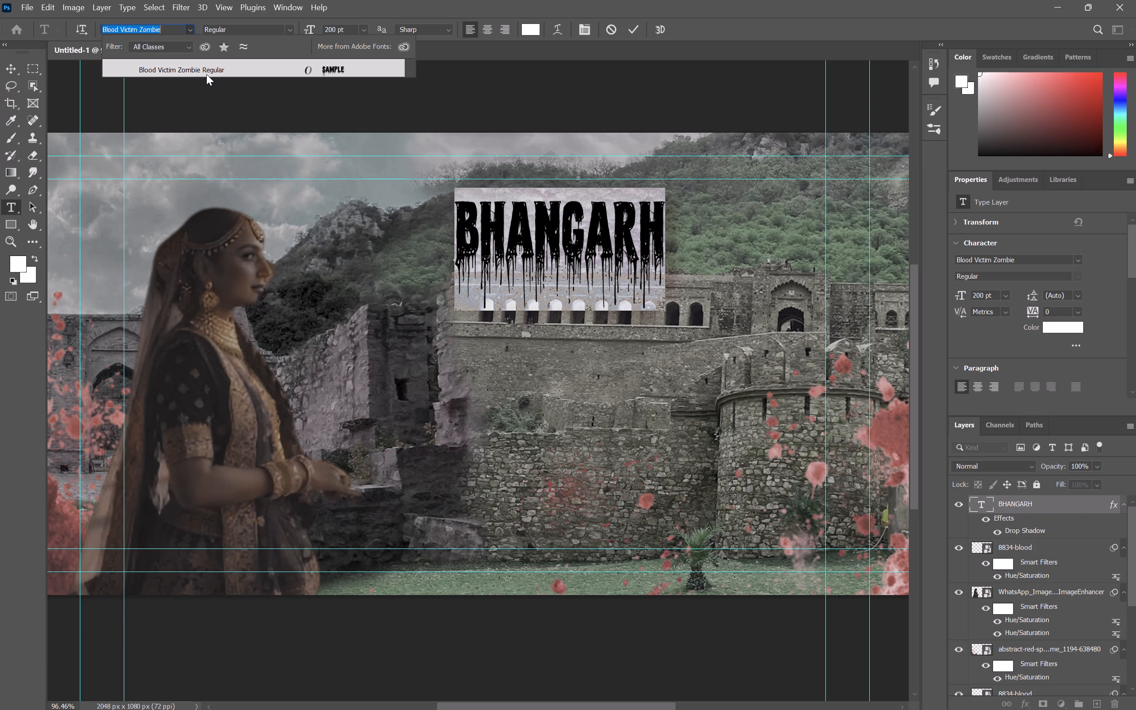
{"action": "left_click", "coordinate": [221, 67]}
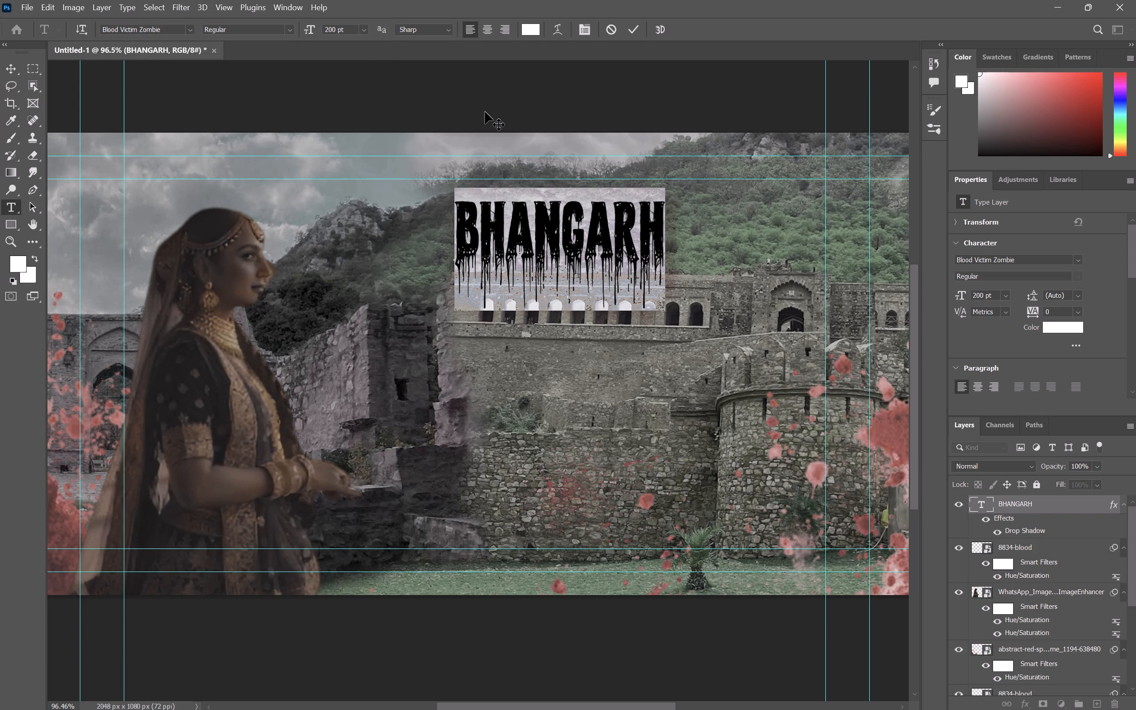
{"action": "left_click", "coordinate": [485, 112]}
{"action": "left_click", "coordinate": [598, 143]}
{"action": "left_click", "coordinate": [16, 59]}
{"action": "left_click", "coordinate": [8, 66]}
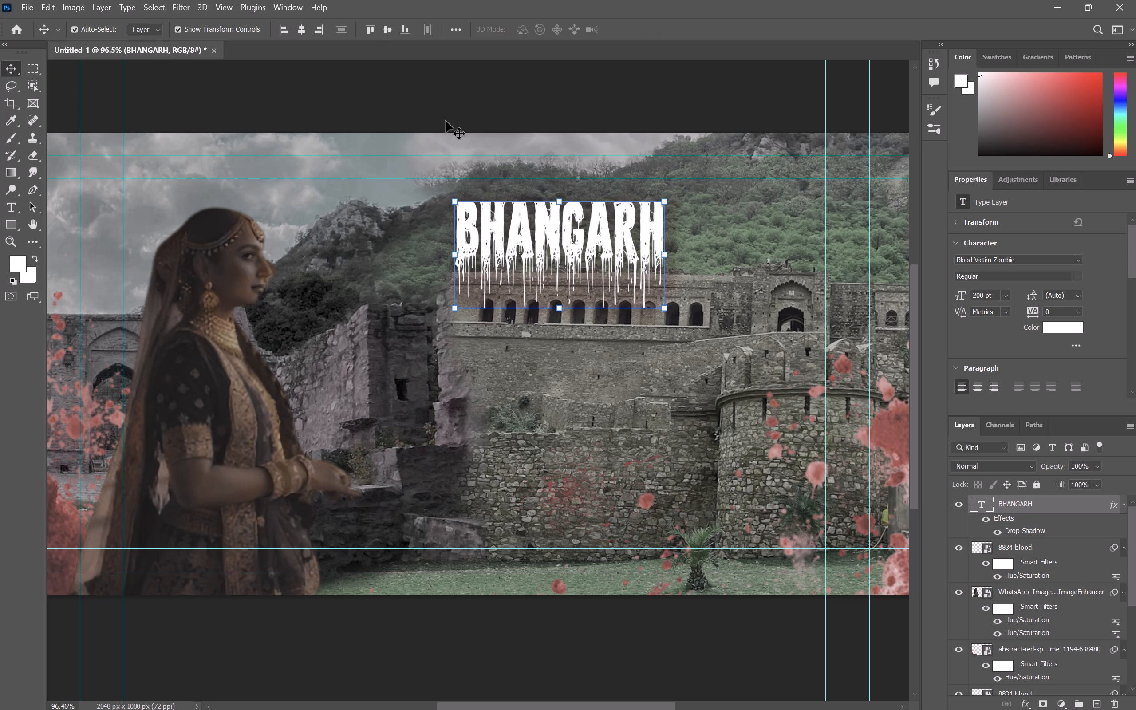
{"action": "left_click", "coordinate": [481, 111]}
Switch to the Downloads folder in File Explorer to look over the downloaded horror fonts.
{"action": "key", "text": "alt+Tab"}
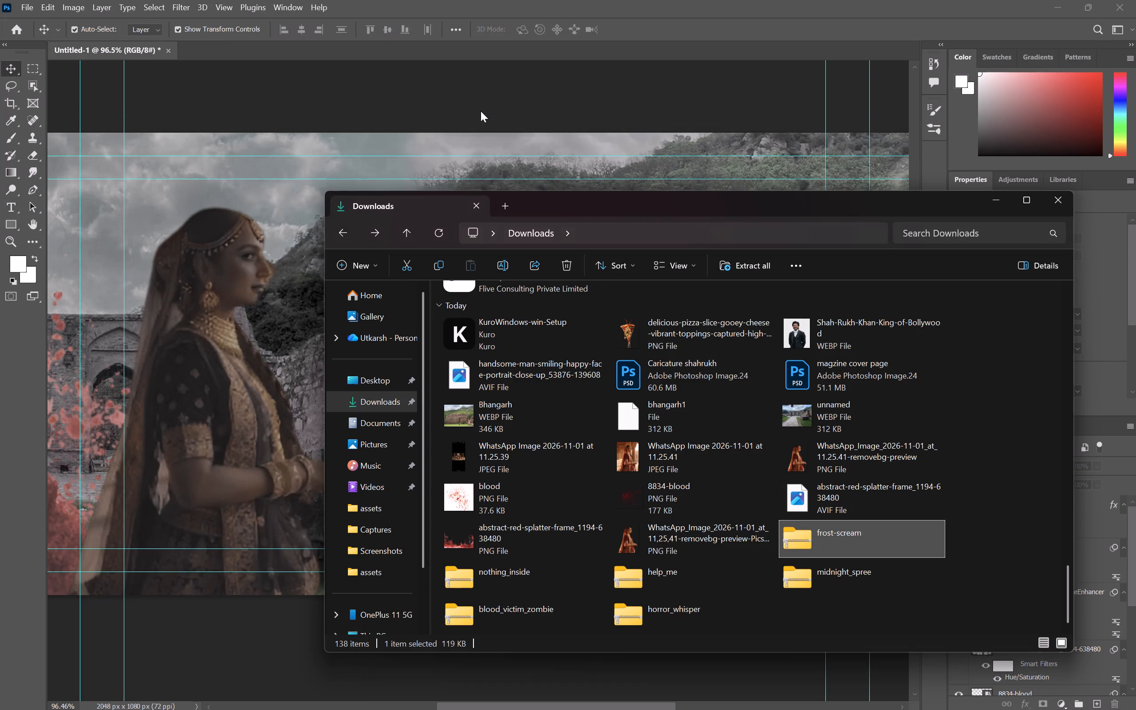
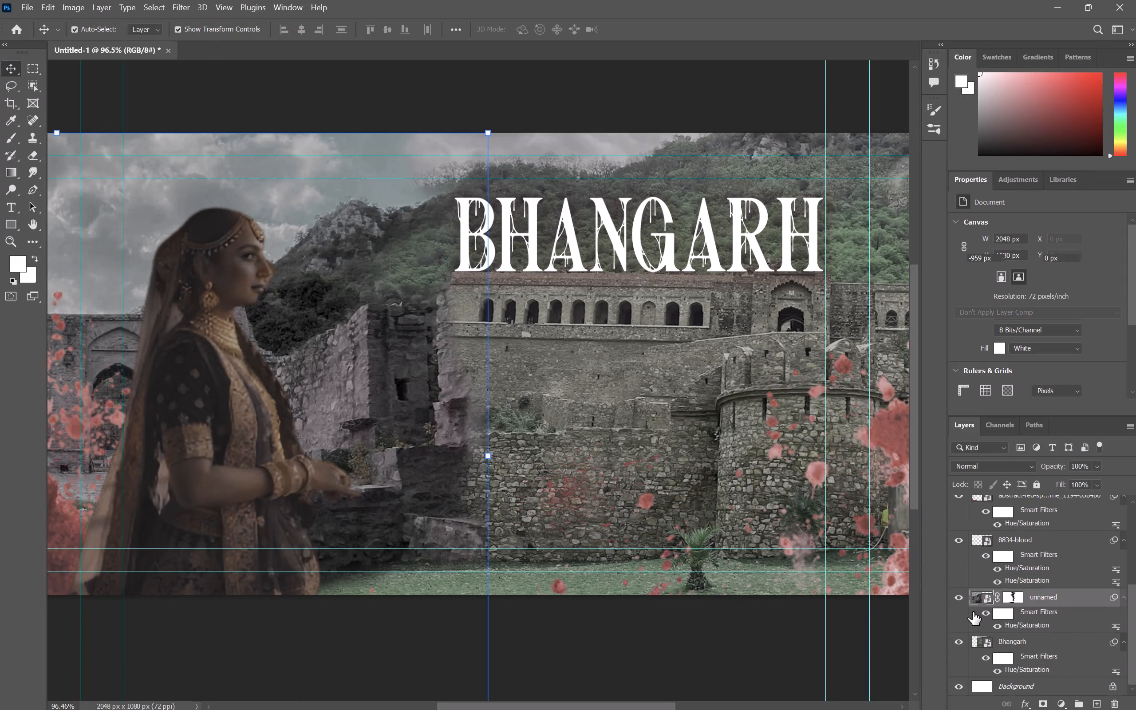
Add a Color Overlay to the unnamed layer in black (000000) at 29% opacity.
{"action": "left_click", "coordinate": [1028, 703]}
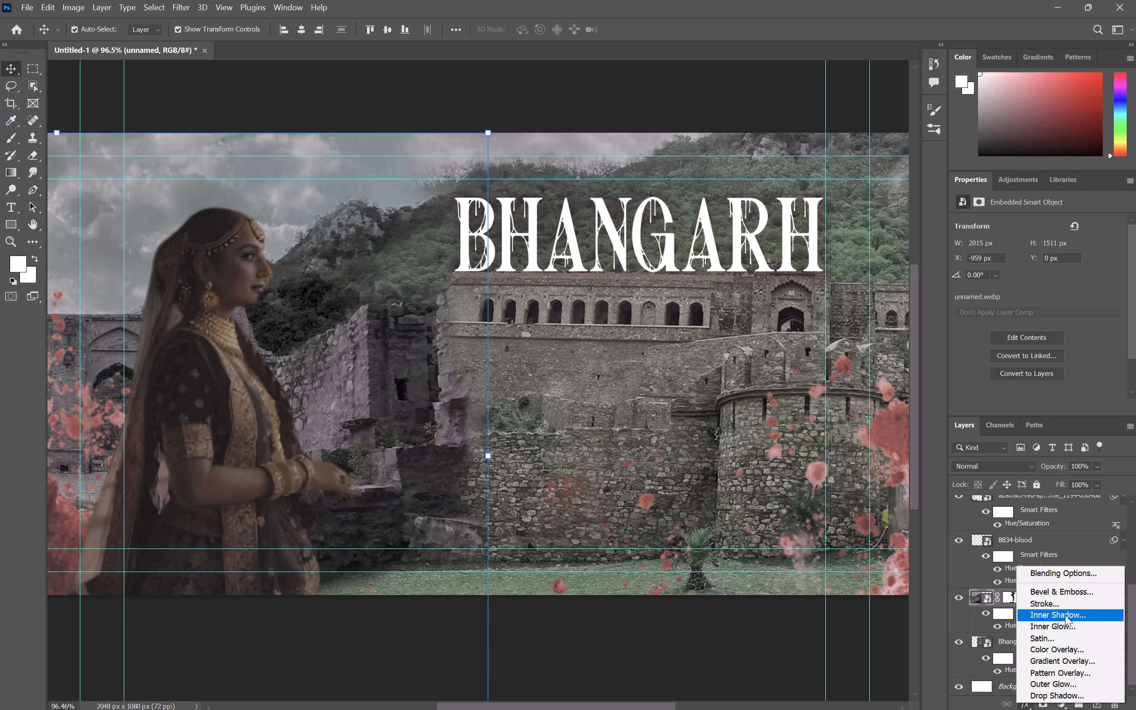
{"action": "left_click", "coordinate": [1079, 652]}
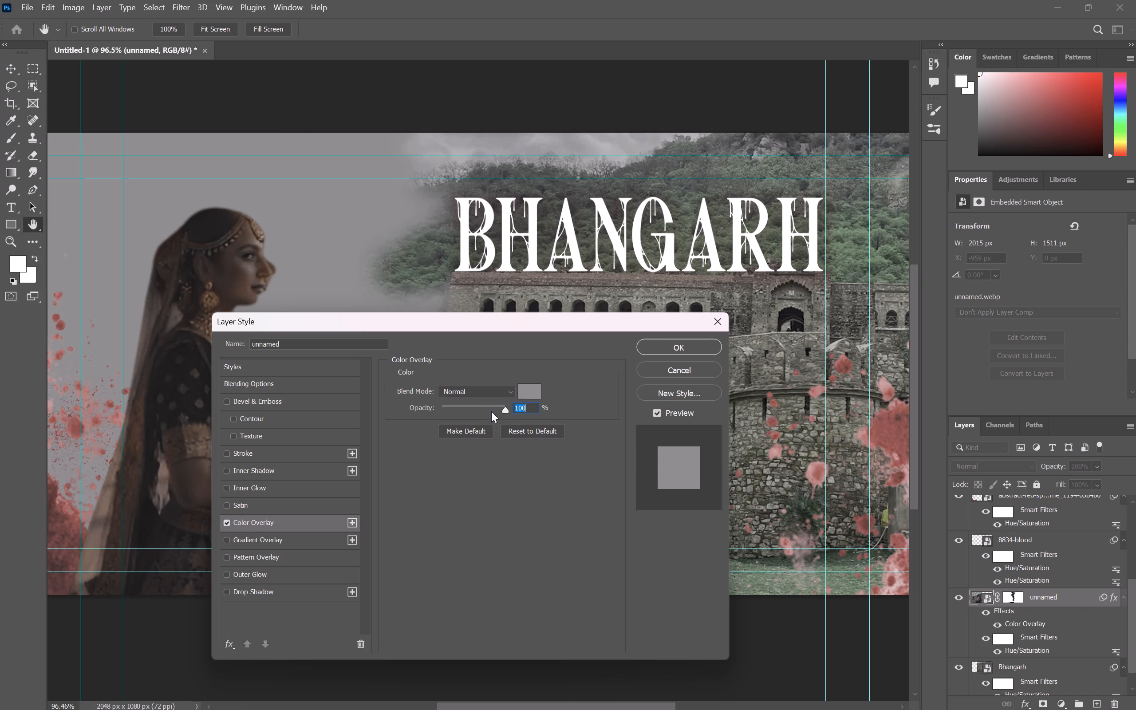
{"action": "left_click_drag", "start_coordinate": [506, 410], "coordinate": [450, 398]}
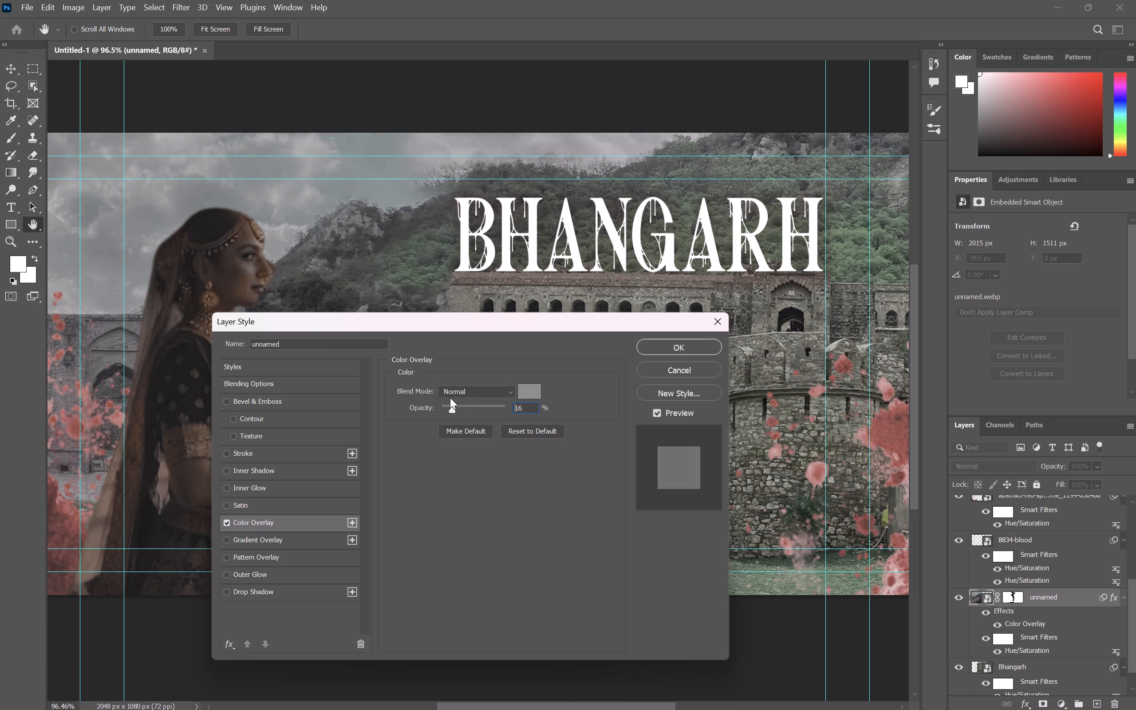
{"action": "left_click_drag", "start_coordinate": [450, 398], "coordinate": [445, 399]}
{"action": "right_click", "coordinate": [525, 391]}
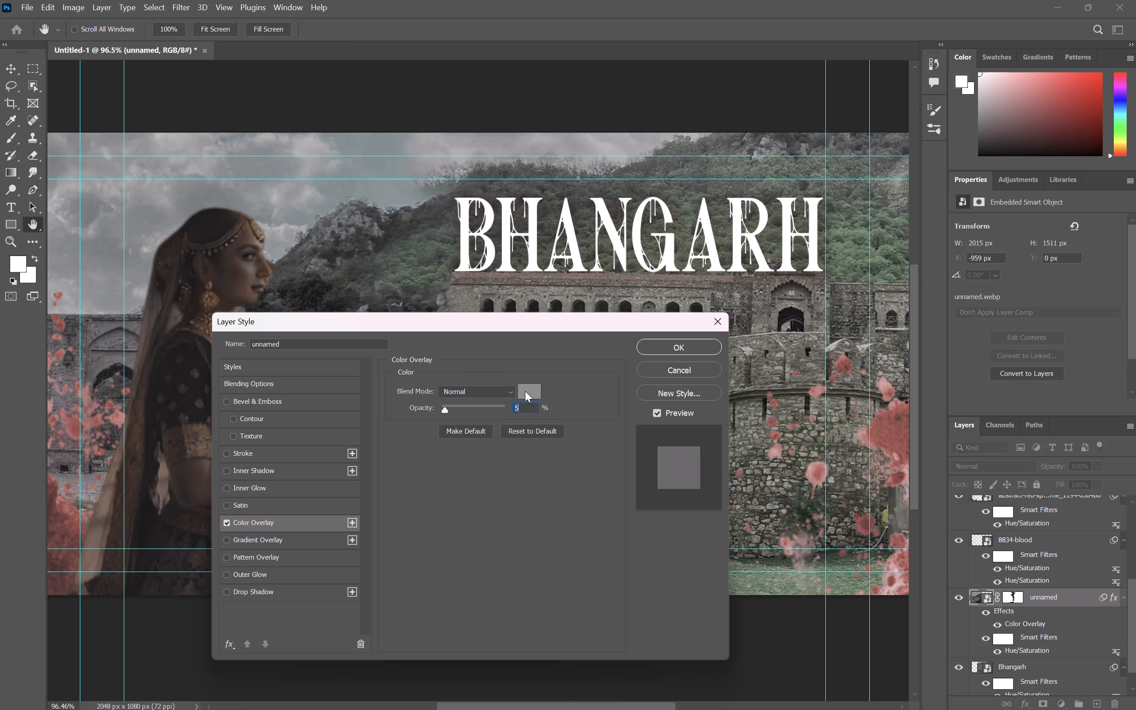
{"action": "left_click_drag", "start_coordinate": [726, 479], "coordinate": [717, 499]}
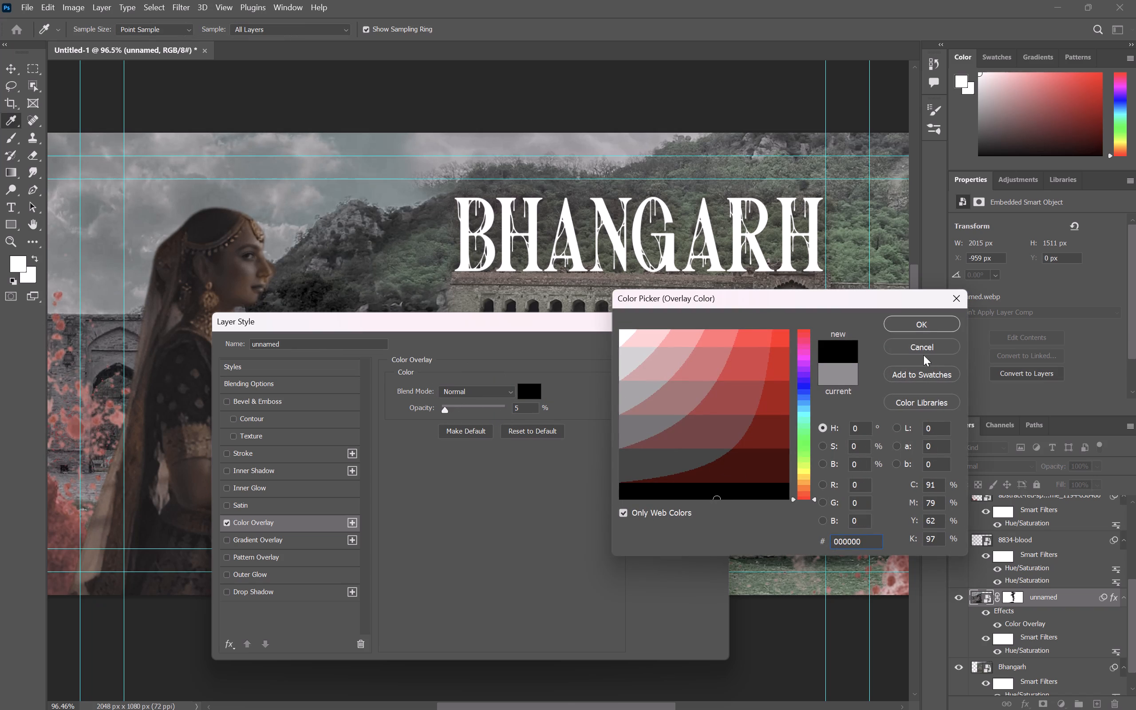
{"action": "left_click", "coordinate": [927, 327]}
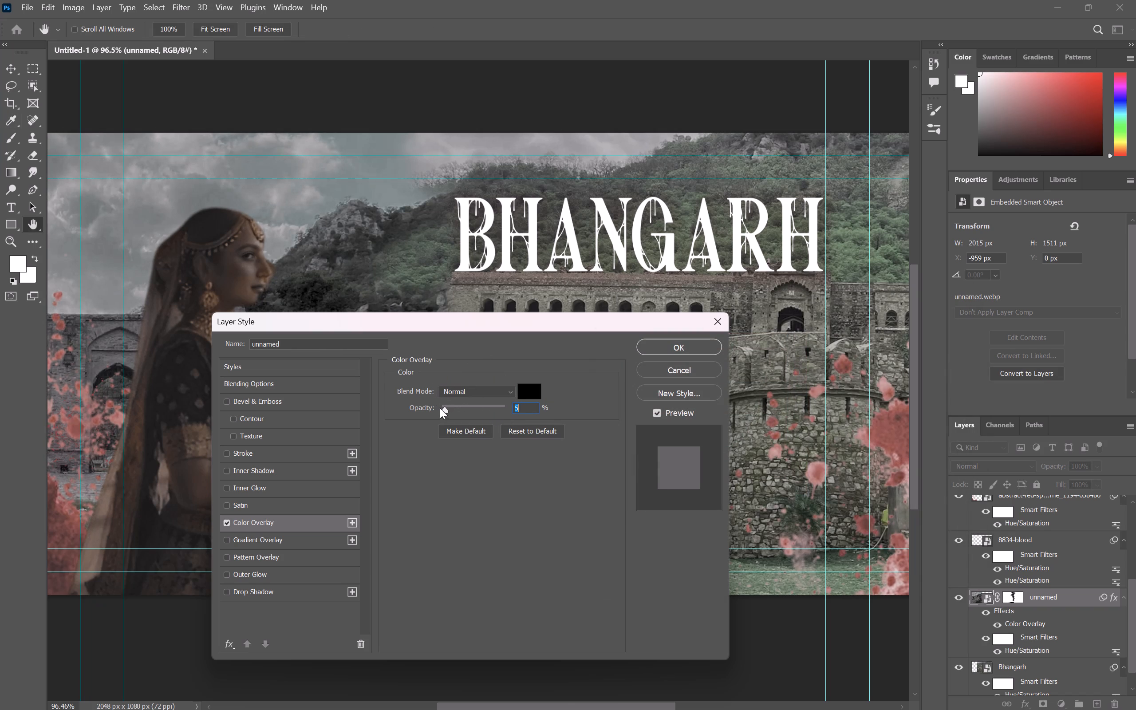
{"action": "left_click_drag", "start_coordinate": [438, 409], "coordinate": [452, 412]}
{"action": "left_click_drag", "start_coordinate": [452, 412], "coordinate": [464, 418]}
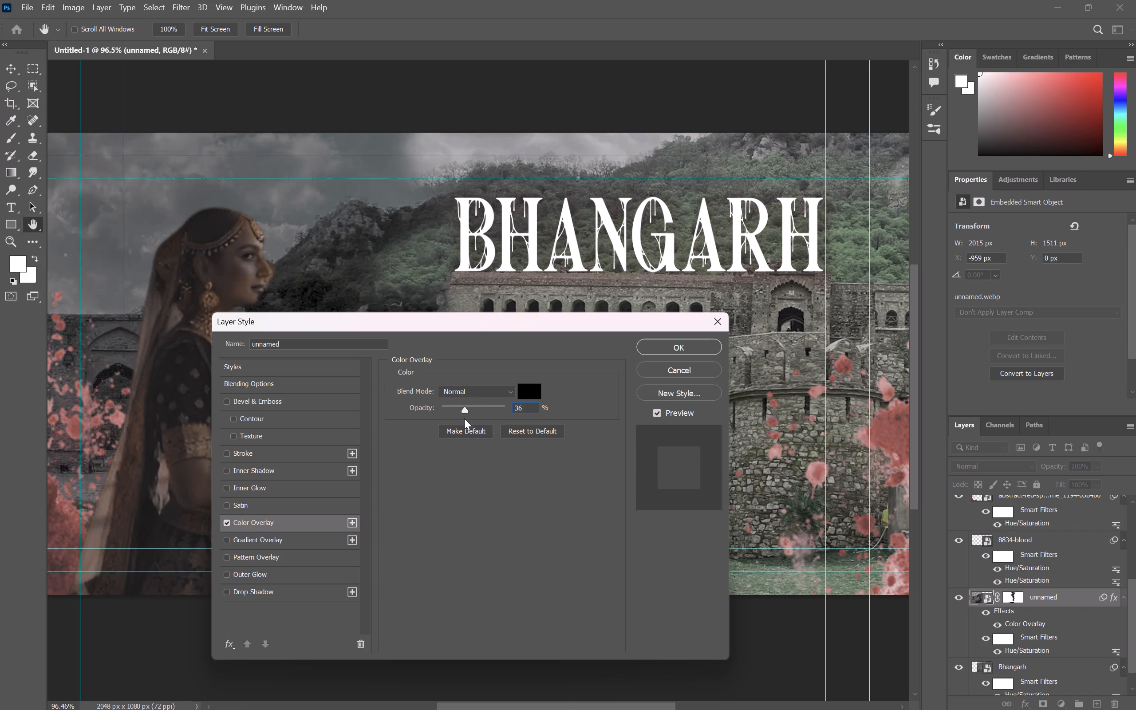
{"action": "left_click_drag", "start_coordinate": [464, 418], "coordinate": [460, 417]}
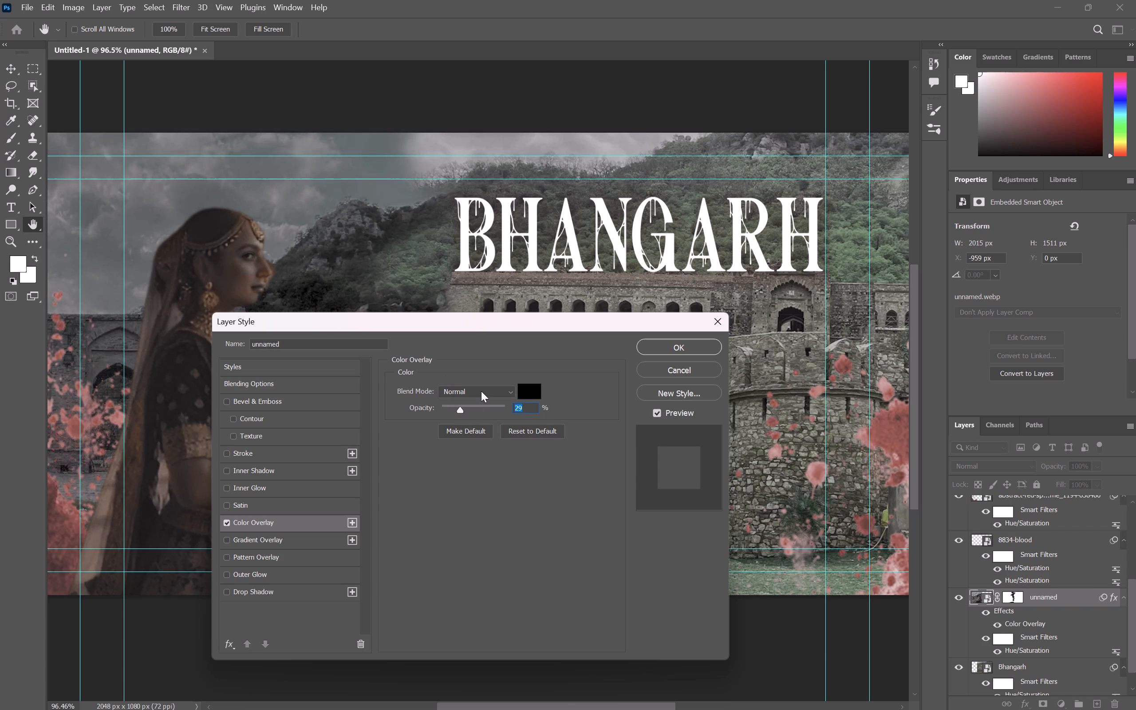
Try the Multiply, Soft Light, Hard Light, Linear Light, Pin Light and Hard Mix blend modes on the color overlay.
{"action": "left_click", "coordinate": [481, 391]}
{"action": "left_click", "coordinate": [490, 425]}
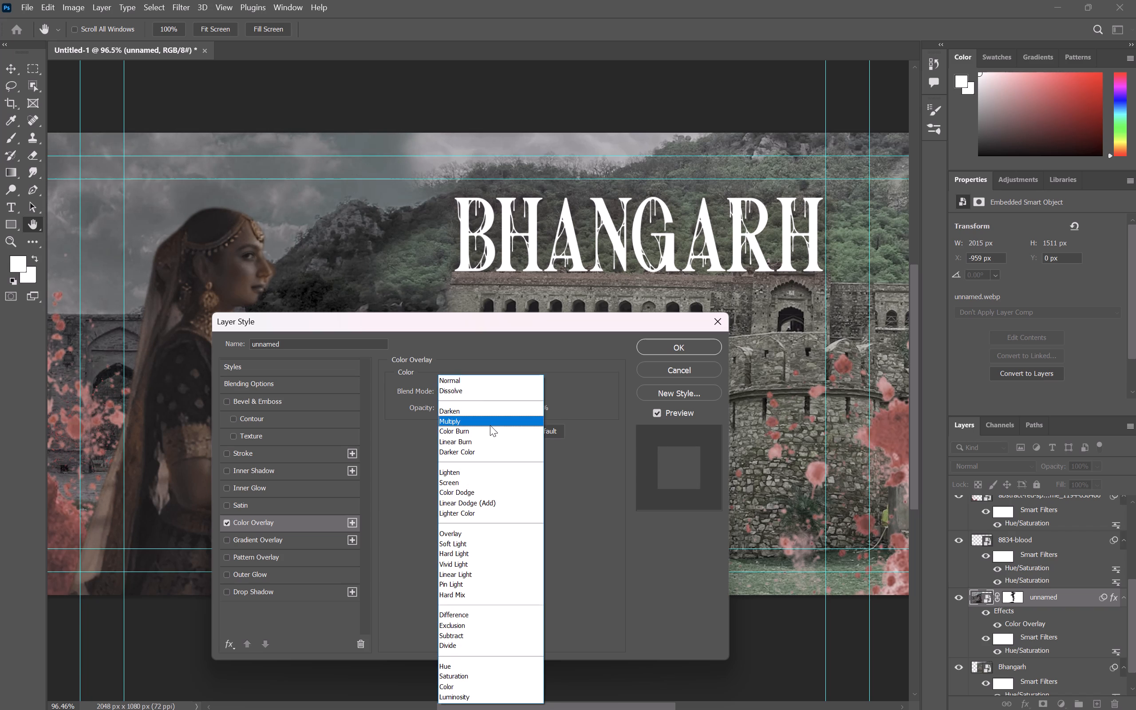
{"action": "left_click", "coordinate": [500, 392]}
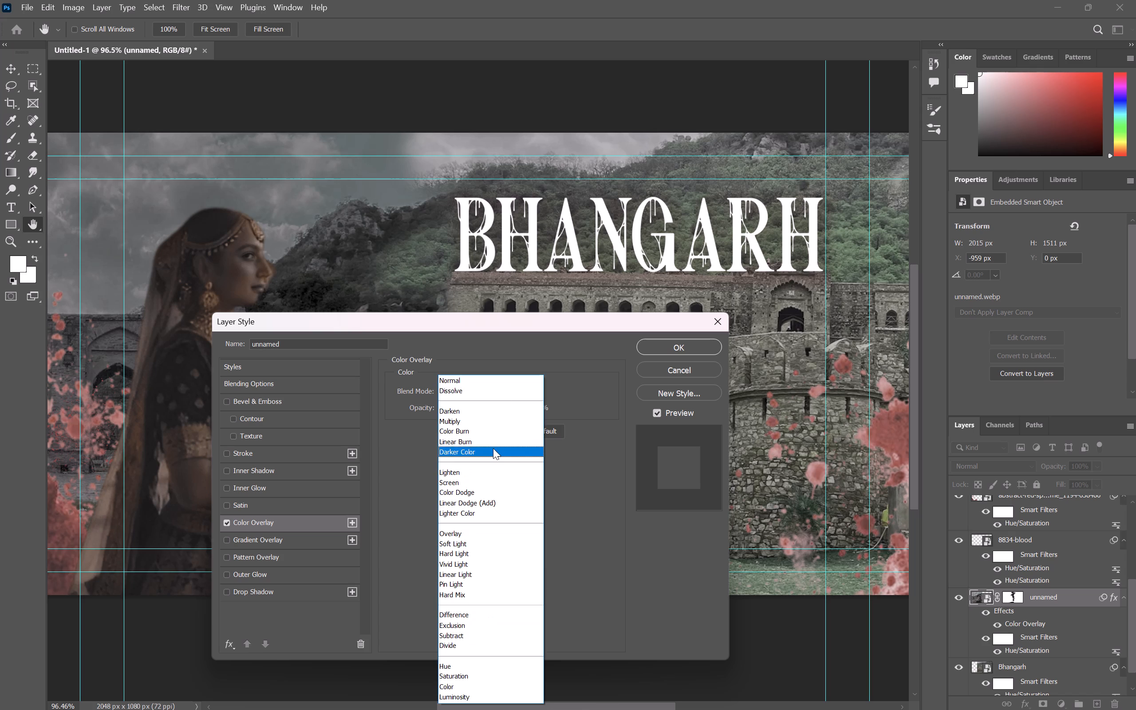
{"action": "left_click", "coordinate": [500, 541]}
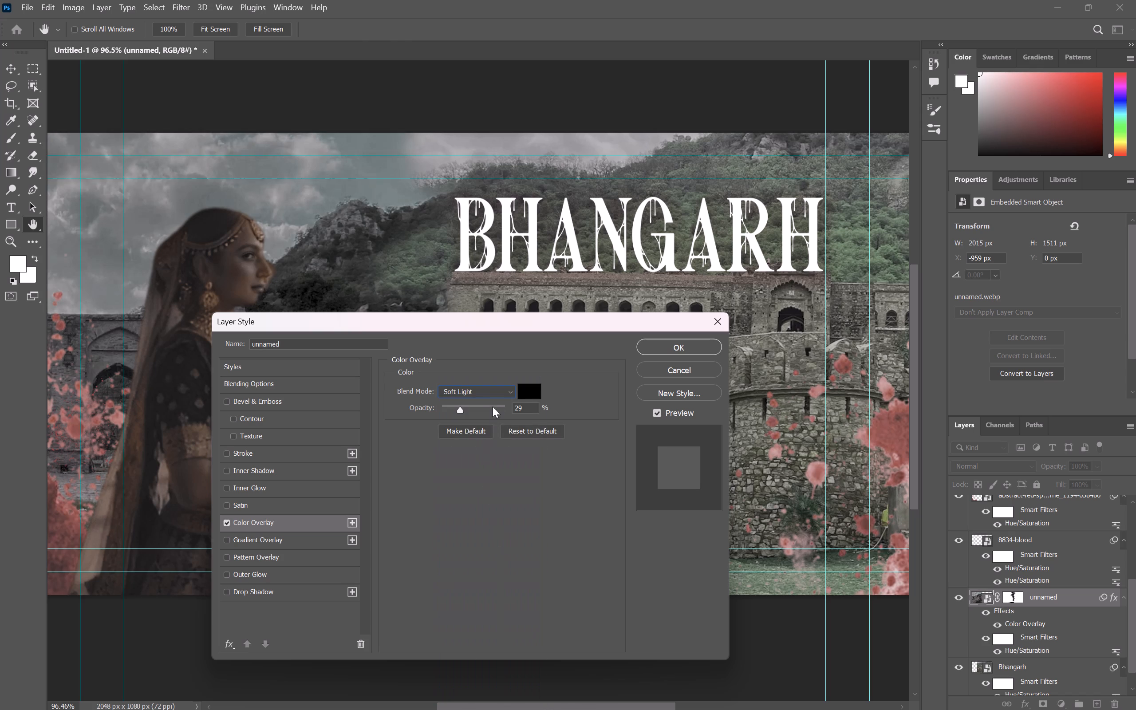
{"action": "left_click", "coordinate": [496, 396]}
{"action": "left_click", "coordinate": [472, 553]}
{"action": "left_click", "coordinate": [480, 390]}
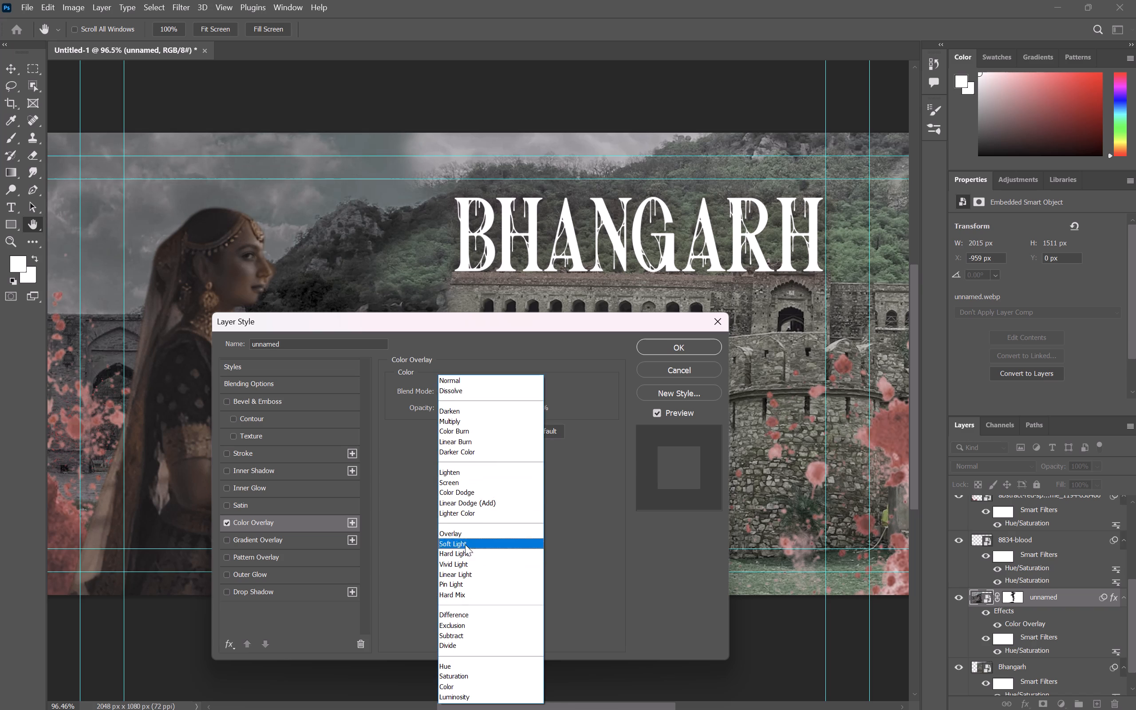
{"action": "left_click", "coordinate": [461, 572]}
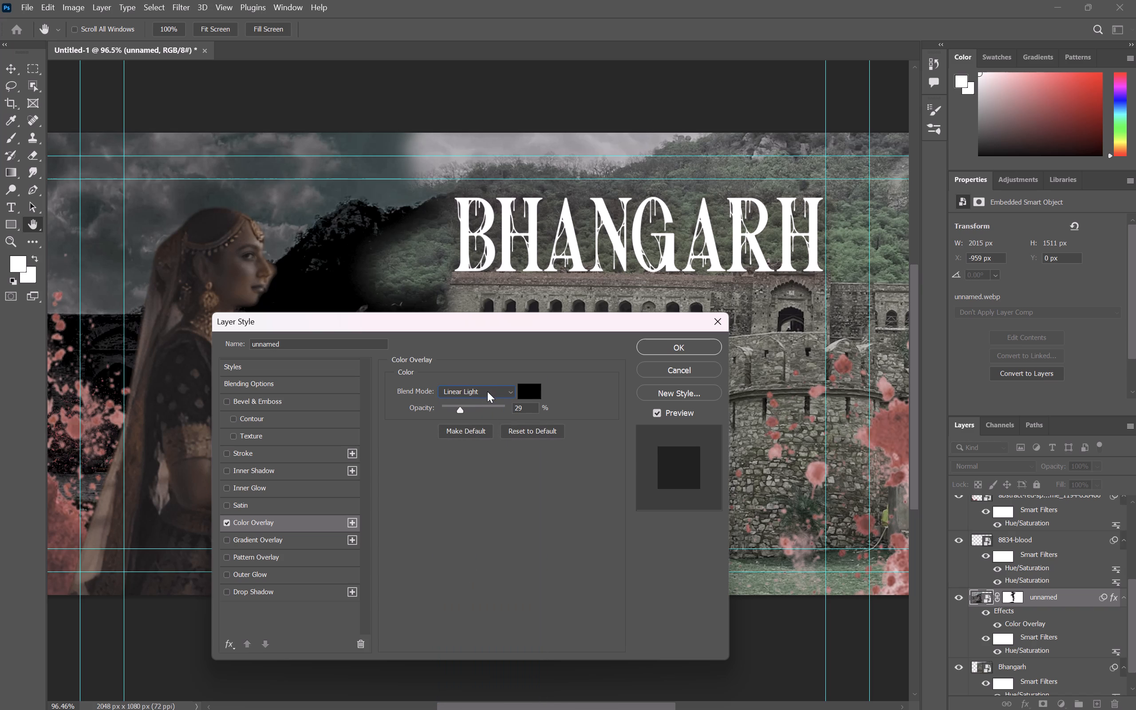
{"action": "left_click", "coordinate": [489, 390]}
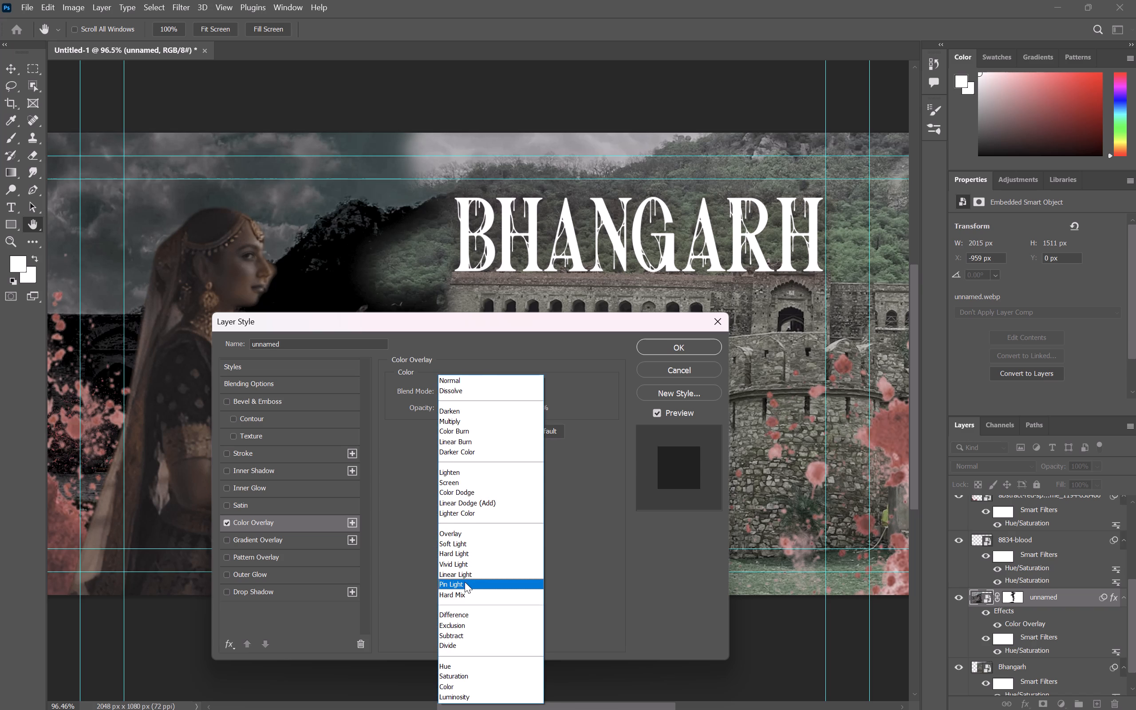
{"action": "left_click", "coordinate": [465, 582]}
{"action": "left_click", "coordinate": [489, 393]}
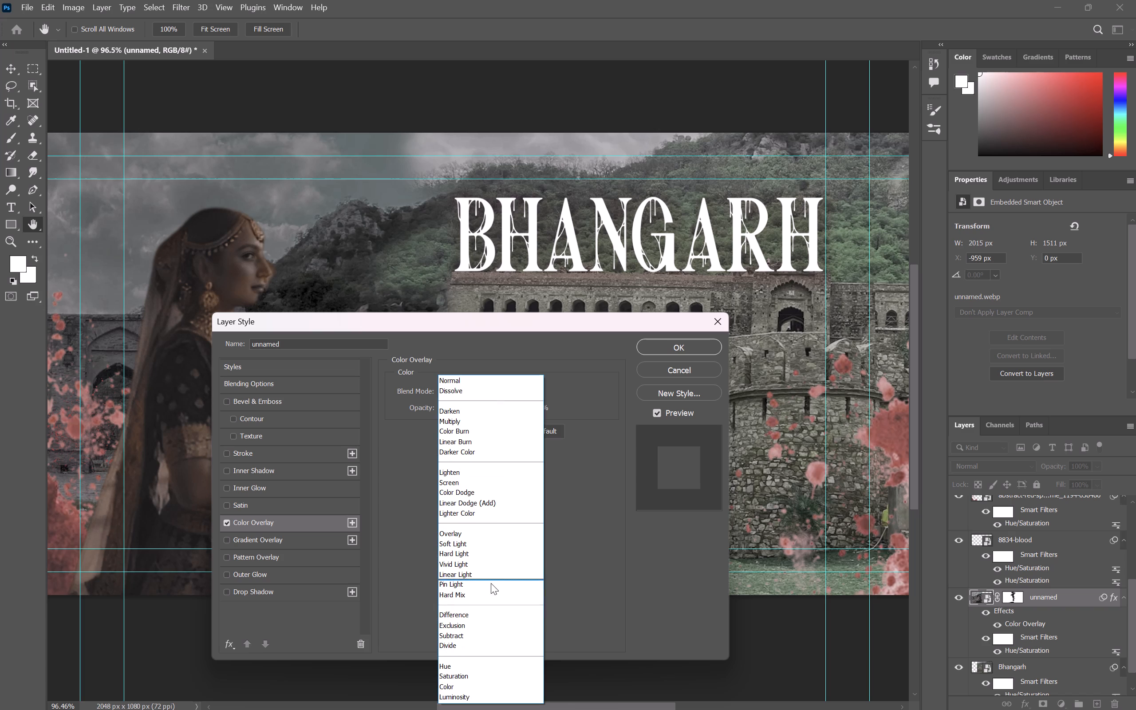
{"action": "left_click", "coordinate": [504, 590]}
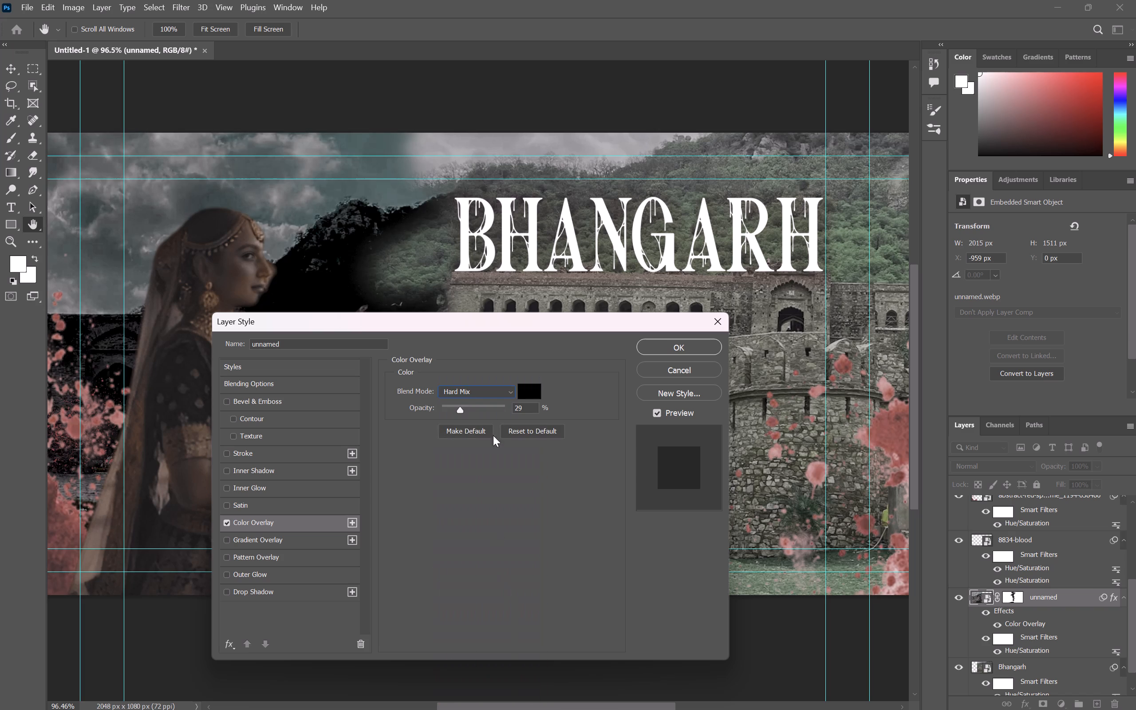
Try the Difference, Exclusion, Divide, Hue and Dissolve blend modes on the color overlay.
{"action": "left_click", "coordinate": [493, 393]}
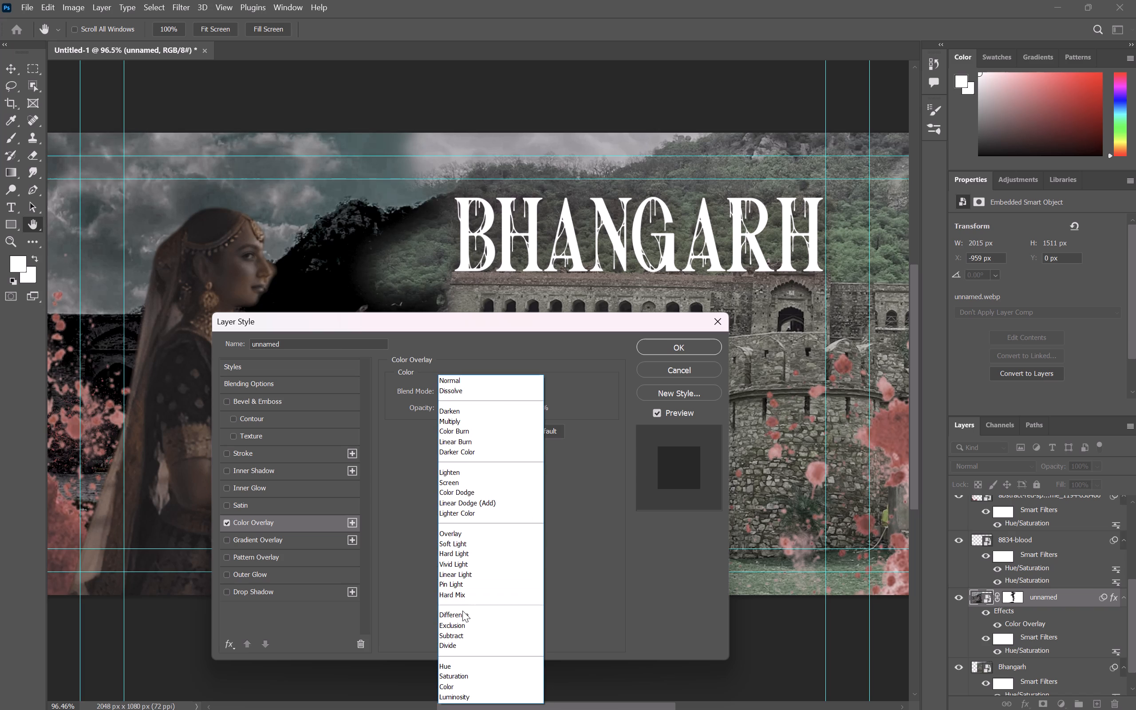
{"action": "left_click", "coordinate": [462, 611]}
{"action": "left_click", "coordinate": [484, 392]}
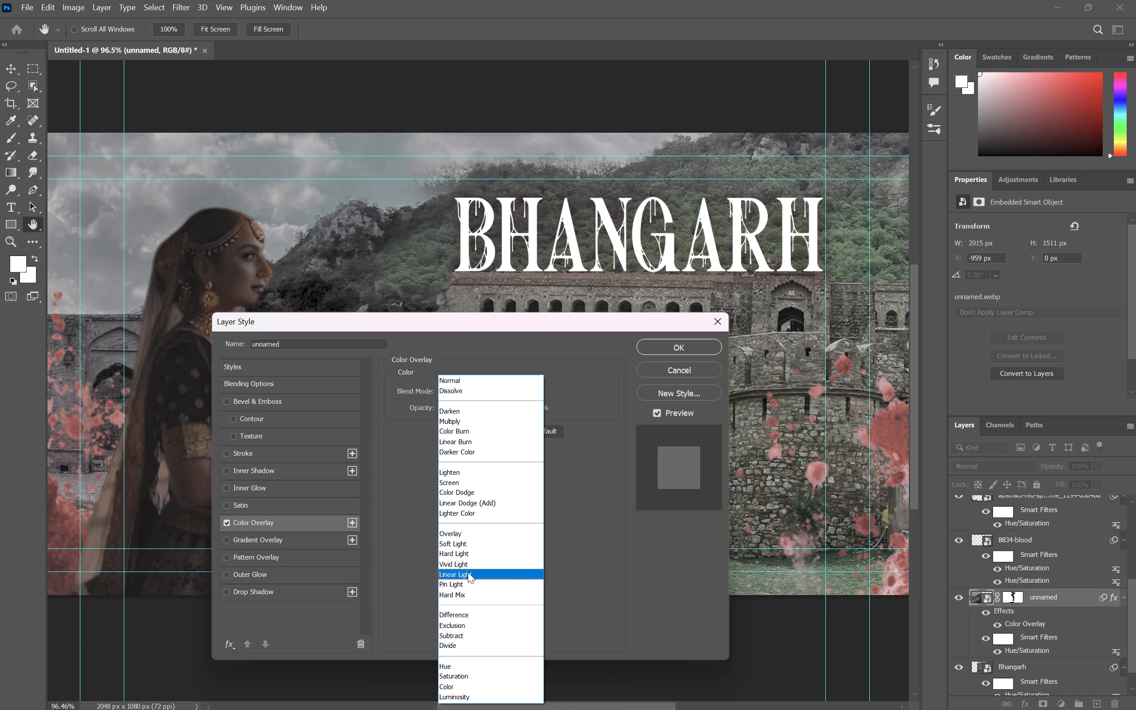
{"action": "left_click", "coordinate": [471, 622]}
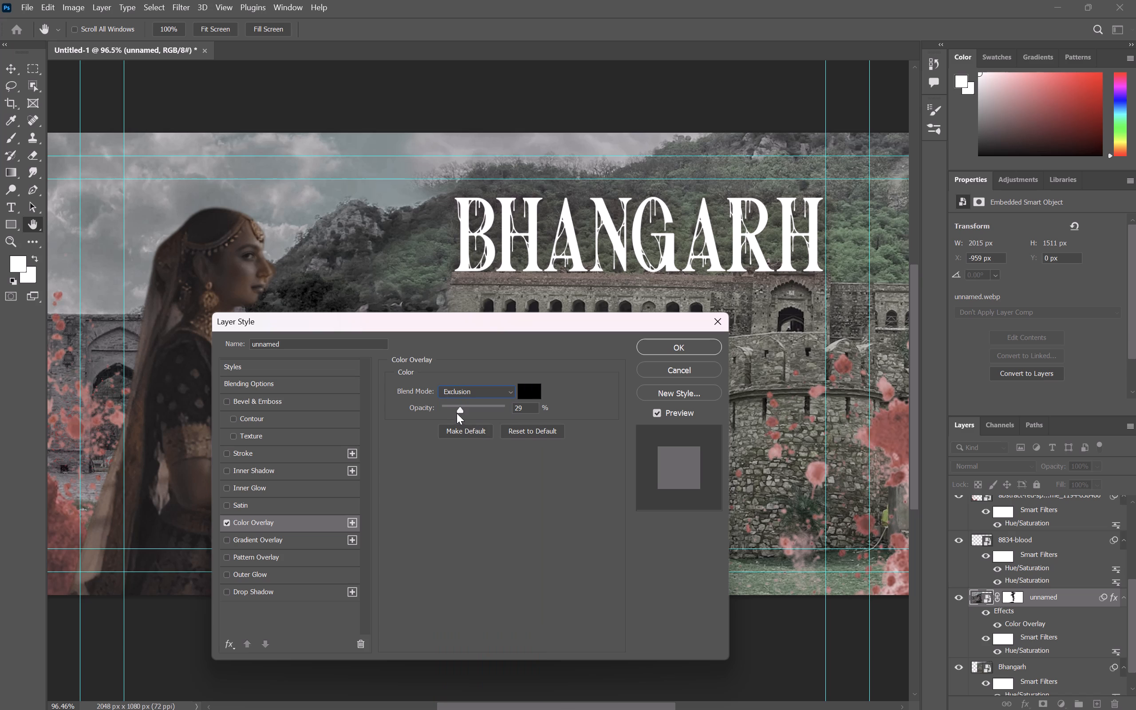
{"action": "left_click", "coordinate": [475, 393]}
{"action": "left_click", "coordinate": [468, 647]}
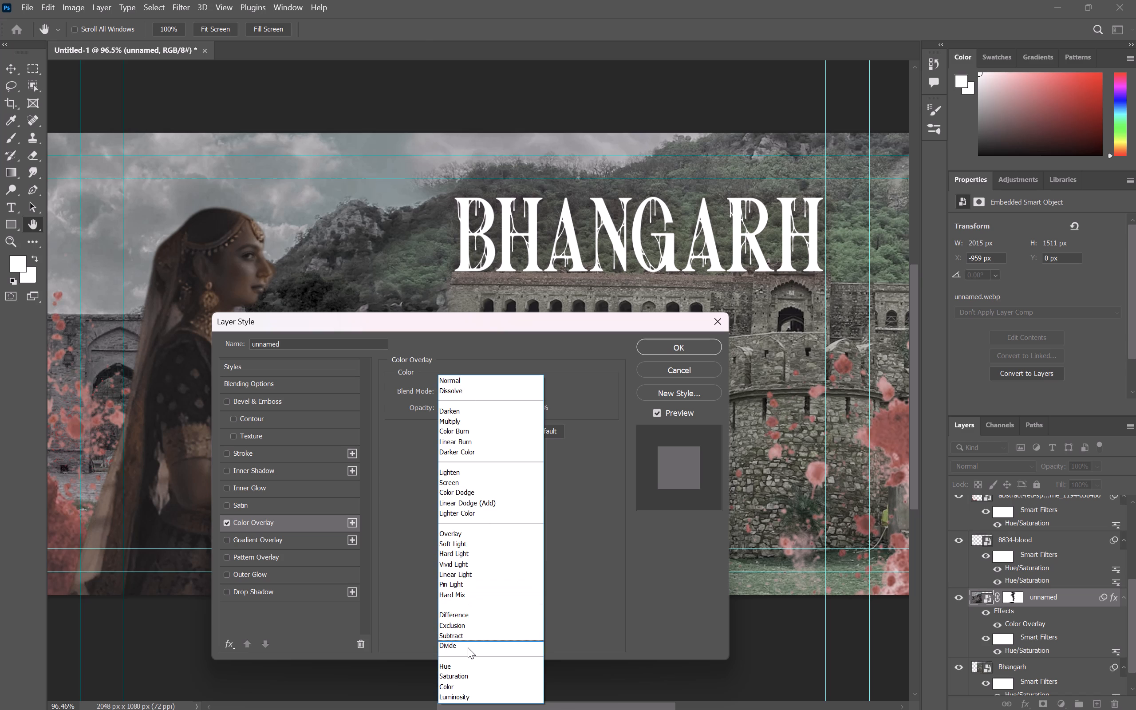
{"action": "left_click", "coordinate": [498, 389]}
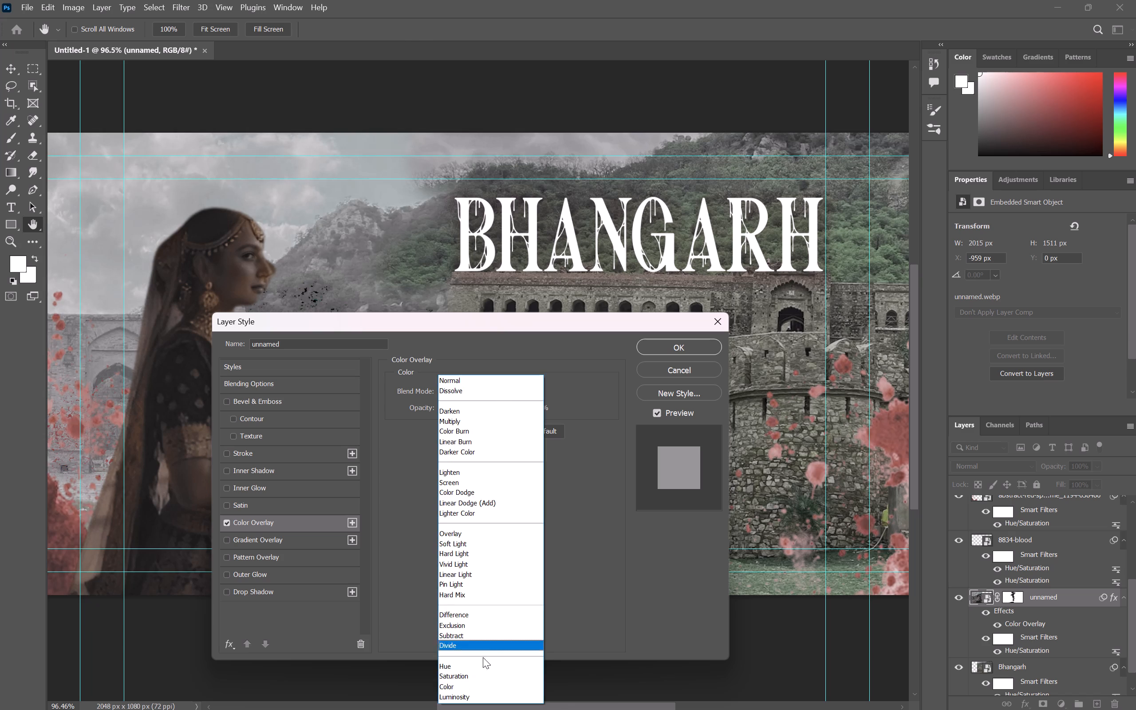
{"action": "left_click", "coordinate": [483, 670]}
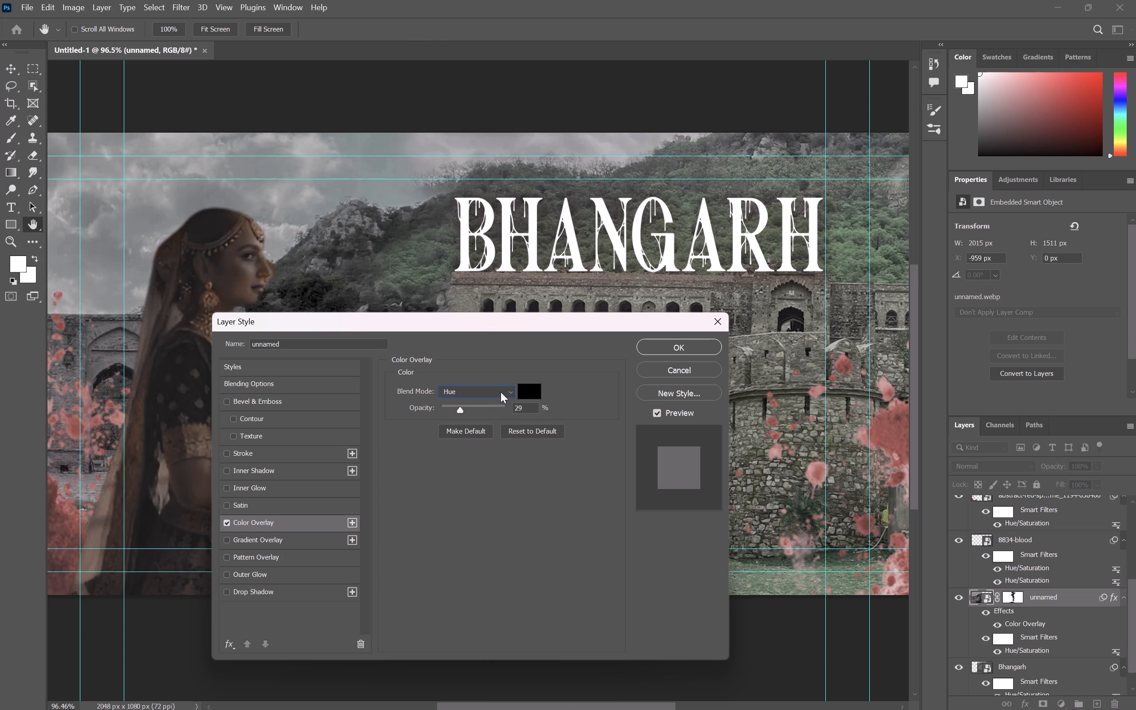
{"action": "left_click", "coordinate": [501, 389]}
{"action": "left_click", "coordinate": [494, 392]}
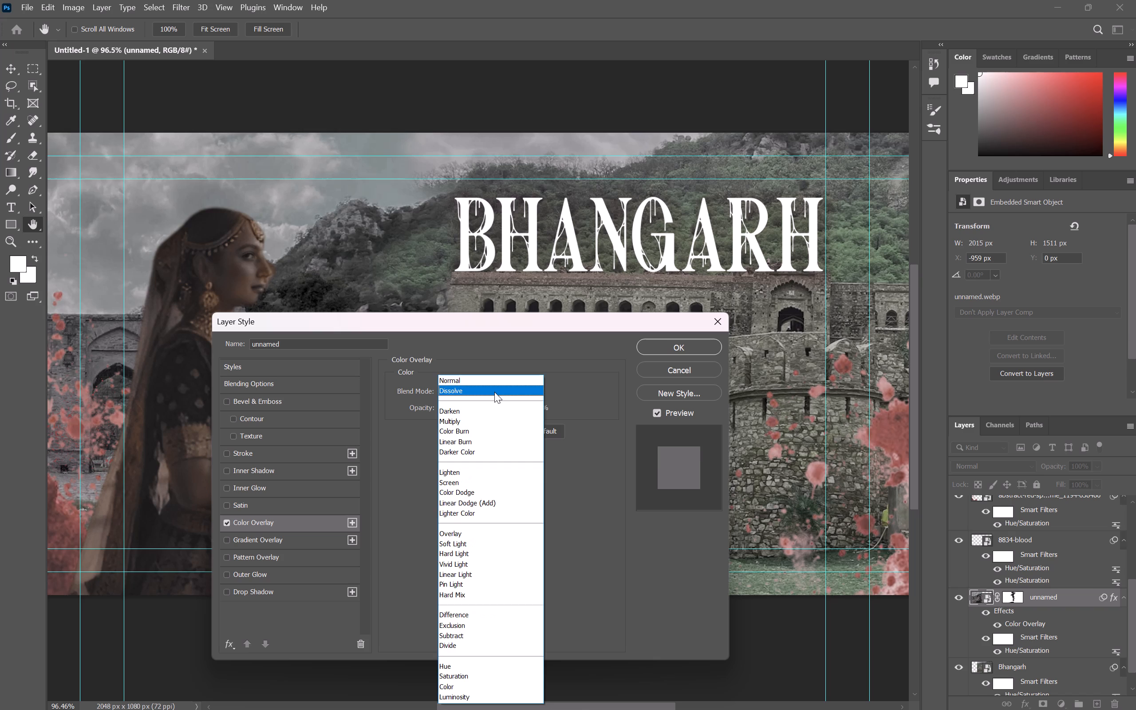
Set the color overlay's blend mode to Darken, test several strengths and set its opacity to 50%.
{"action": "left_click", "coordinate": [487, 388]}
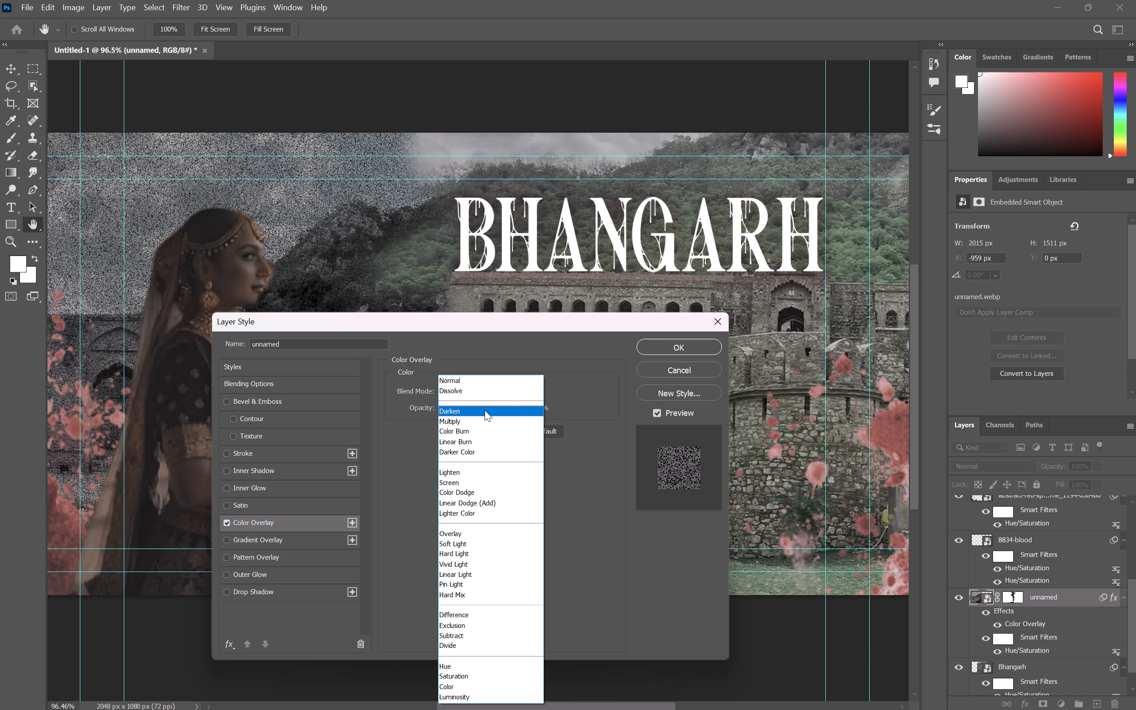
{"action": "left_click", "coordinate": [485, 410]}
{"action": "left_click_drag", "start_coordinate": [461, 409], "coordinate": [461, 410]}
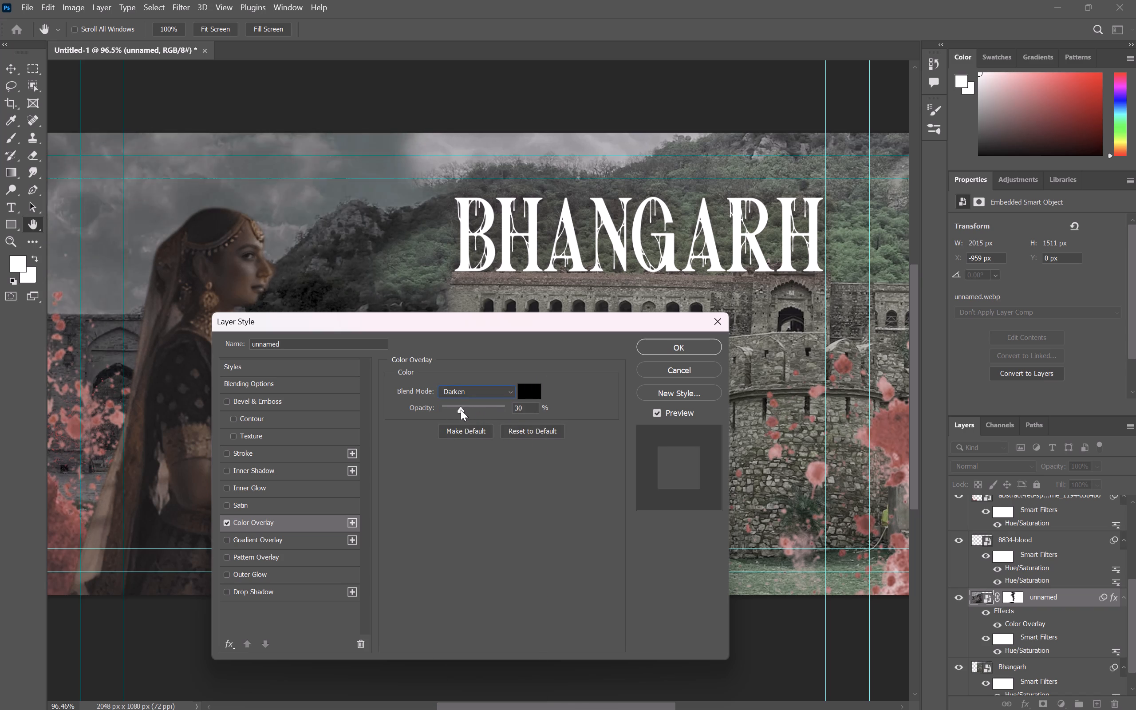
{"action": "left_click_drag", "start_coordinate": [461, 410], "coordinate": [422, 412]}
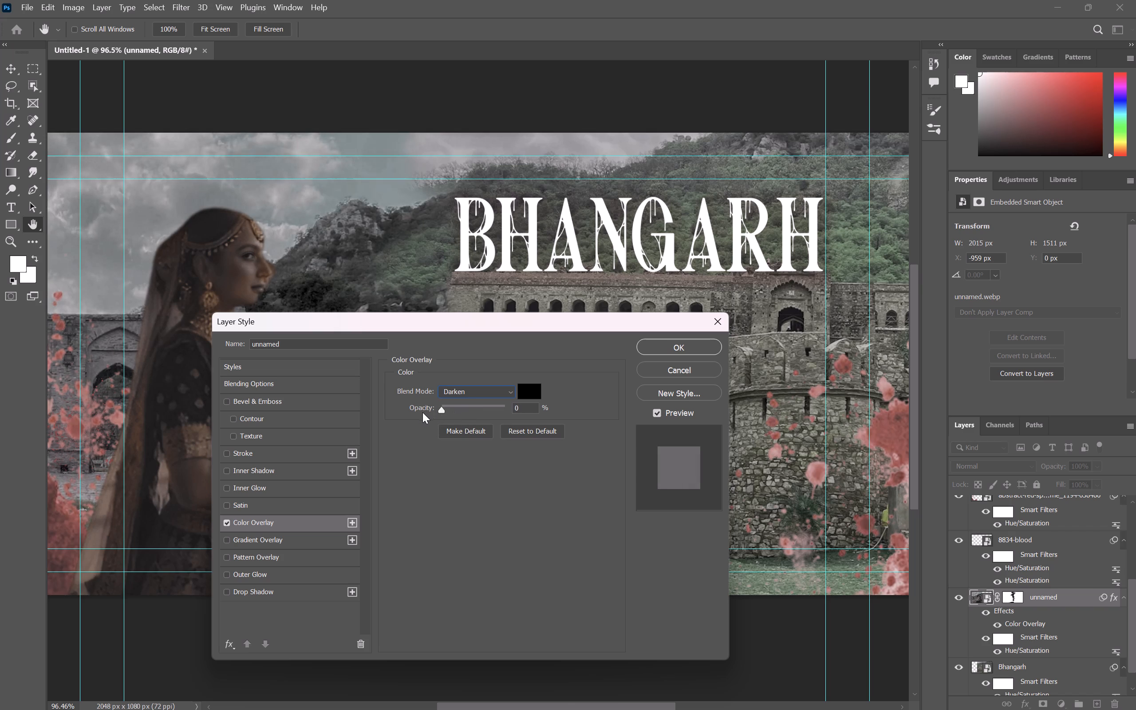
{"action": "left_click_drag", "start_coordinate": [422, 412], "coordinate": [419, 412]}
{"action": "left_click_drag", "start_coordinate": [419, 412], "coordinate": [464, 408]}
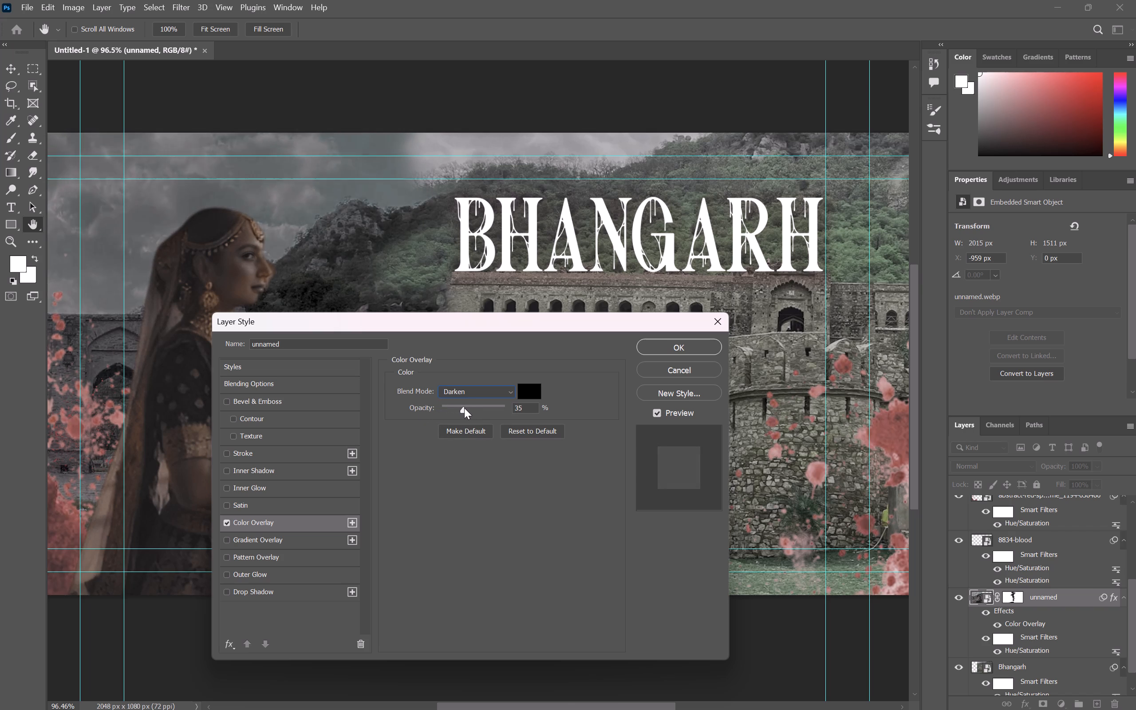
{"action": "left_click_drag", "start_coordinate": [464, 408], "coordinate": [484, 412]}
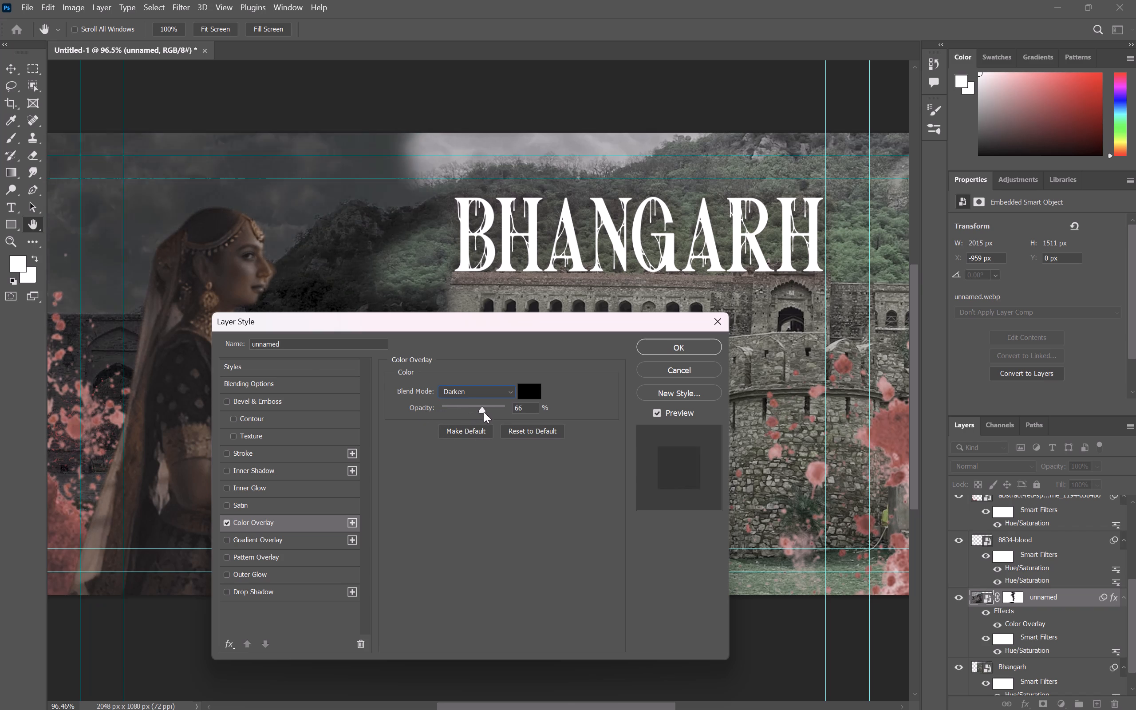
{"action": "left_click_drag", "start_coordinate": [484, 412], "coordinate": [471, 415]}
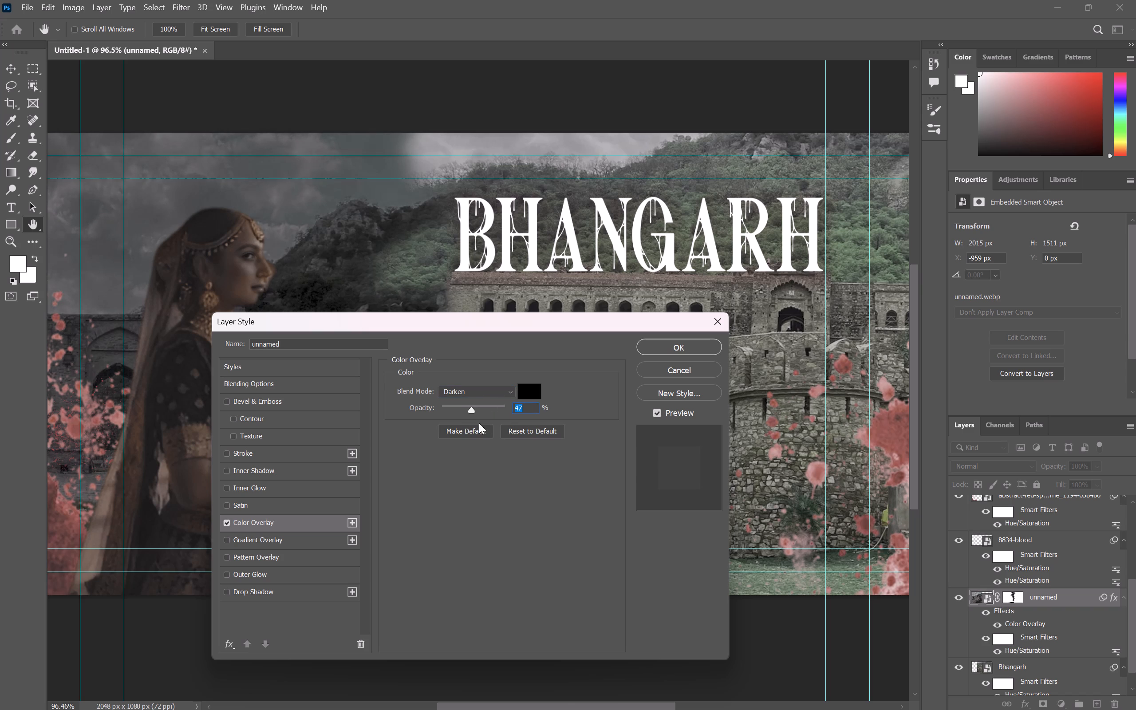
{"action": "type", "text": "50"}
Change the color overlay's blend mode to Darker Color.
{"action": "left_click", "coordinate": [505, 387]}
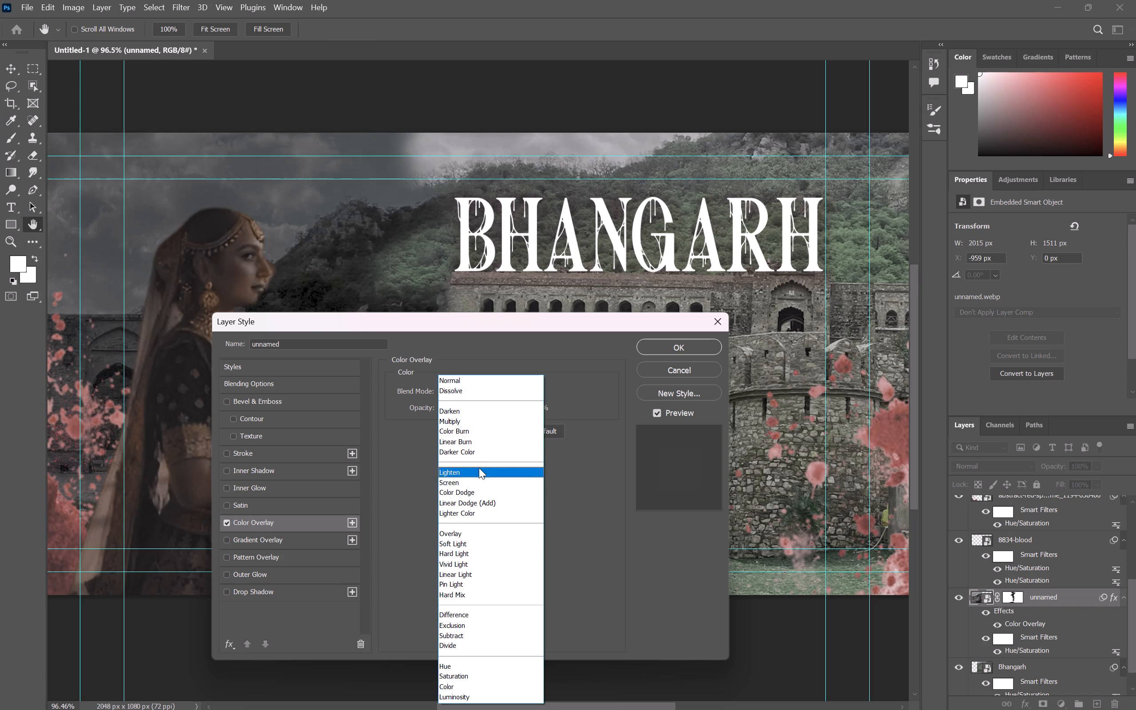
{"action": "left_click", "coordinate": [491, 452]}
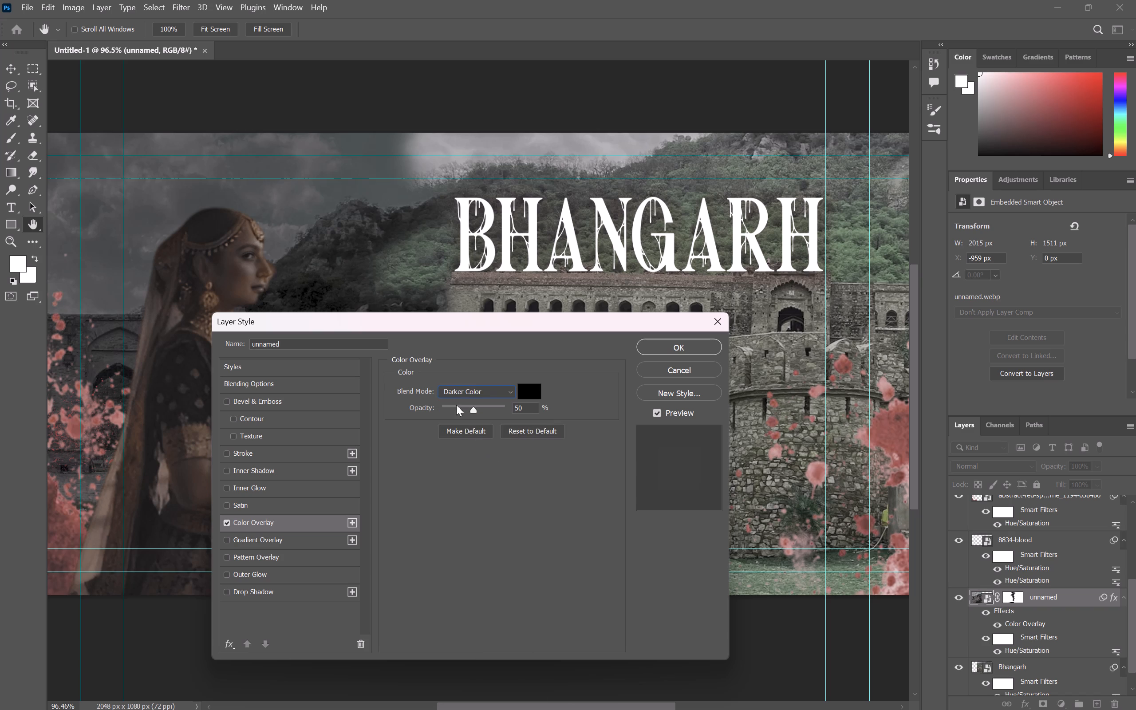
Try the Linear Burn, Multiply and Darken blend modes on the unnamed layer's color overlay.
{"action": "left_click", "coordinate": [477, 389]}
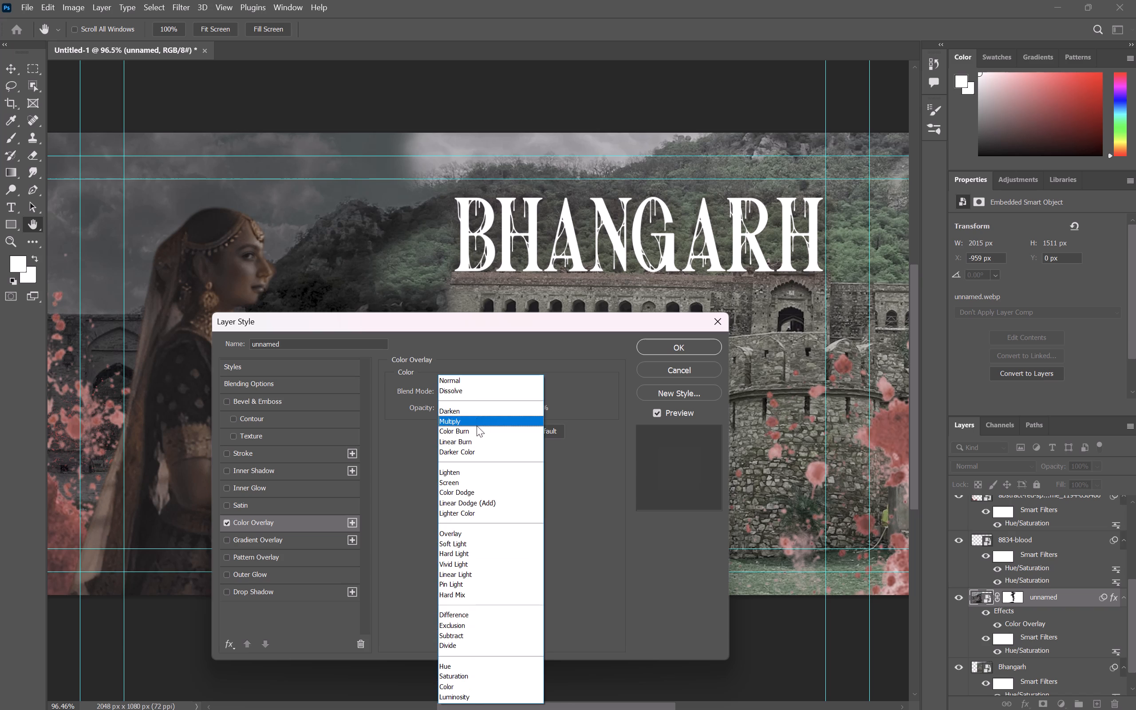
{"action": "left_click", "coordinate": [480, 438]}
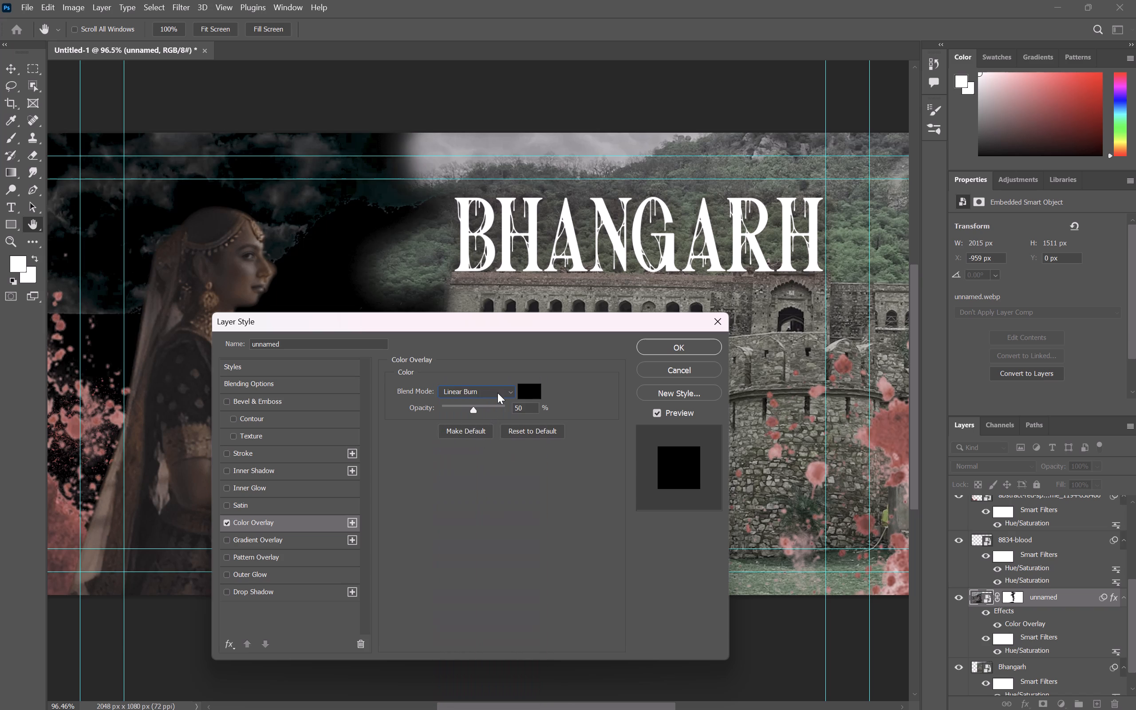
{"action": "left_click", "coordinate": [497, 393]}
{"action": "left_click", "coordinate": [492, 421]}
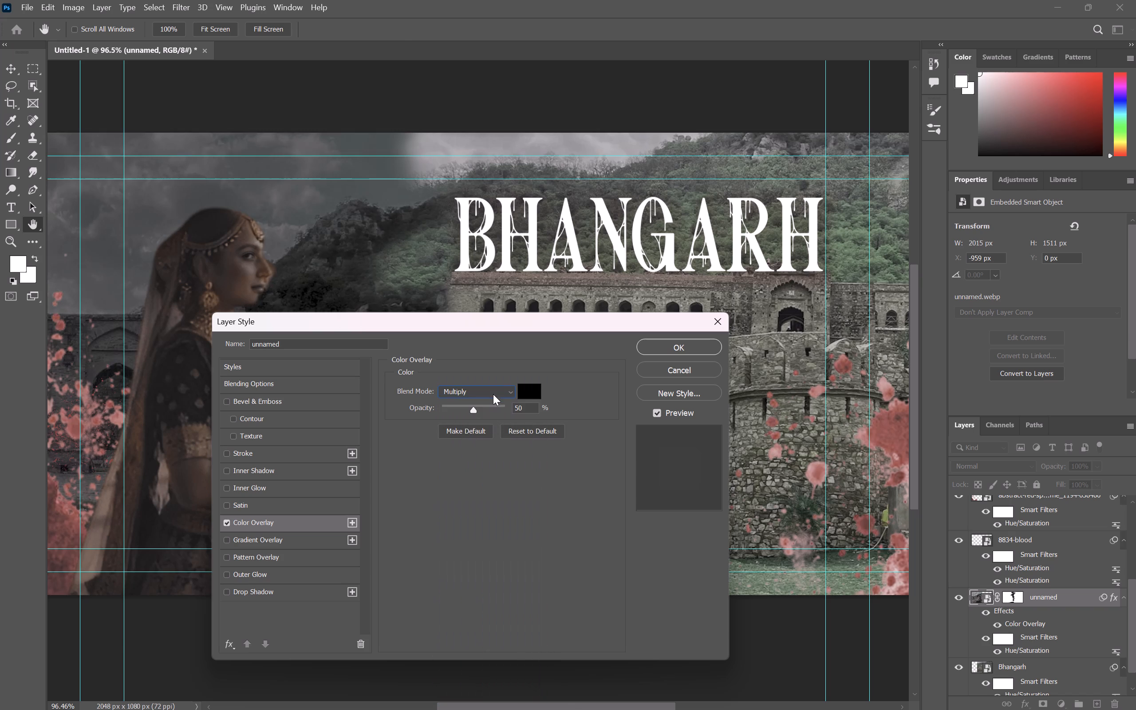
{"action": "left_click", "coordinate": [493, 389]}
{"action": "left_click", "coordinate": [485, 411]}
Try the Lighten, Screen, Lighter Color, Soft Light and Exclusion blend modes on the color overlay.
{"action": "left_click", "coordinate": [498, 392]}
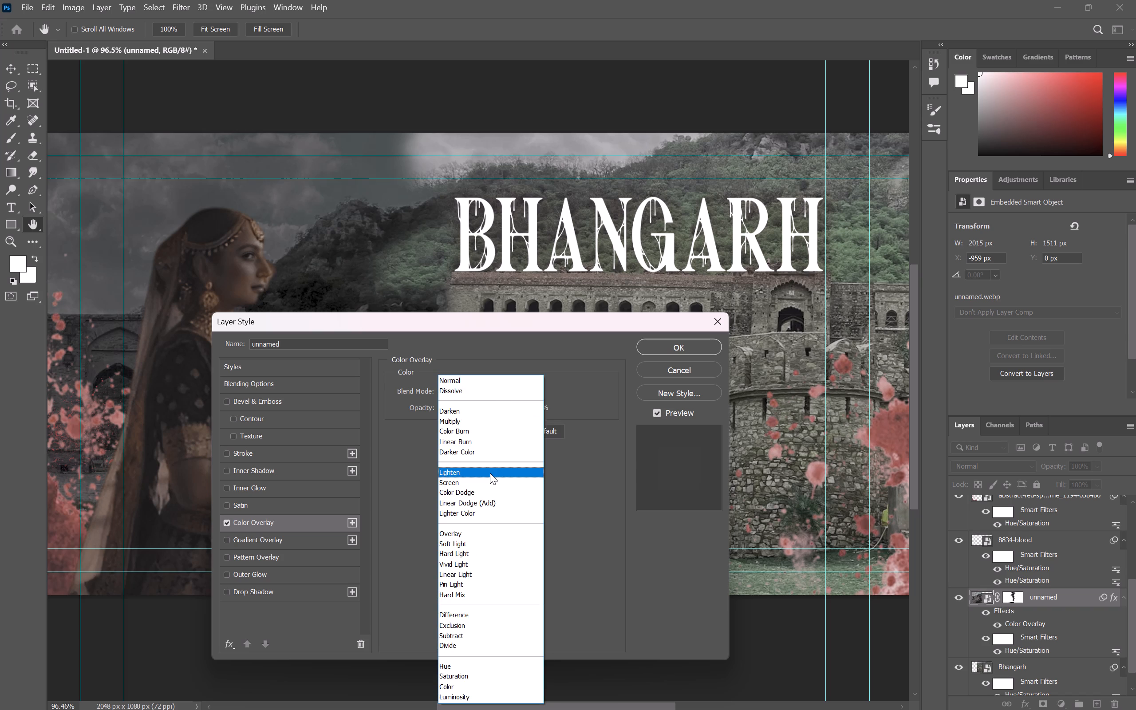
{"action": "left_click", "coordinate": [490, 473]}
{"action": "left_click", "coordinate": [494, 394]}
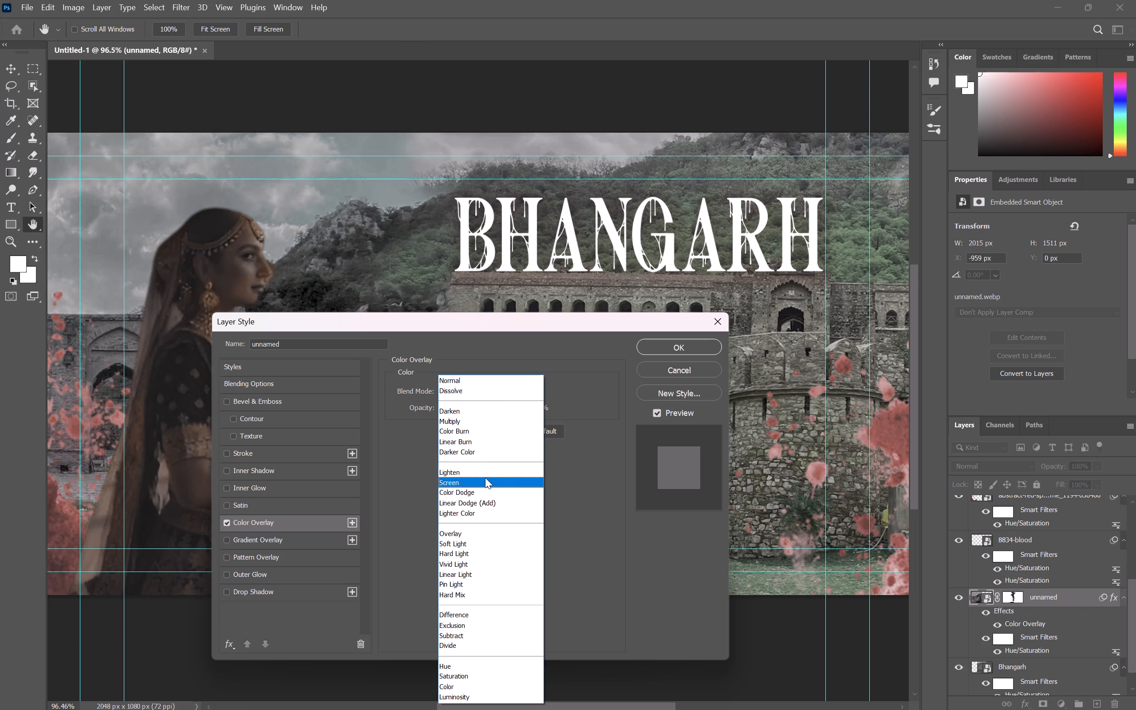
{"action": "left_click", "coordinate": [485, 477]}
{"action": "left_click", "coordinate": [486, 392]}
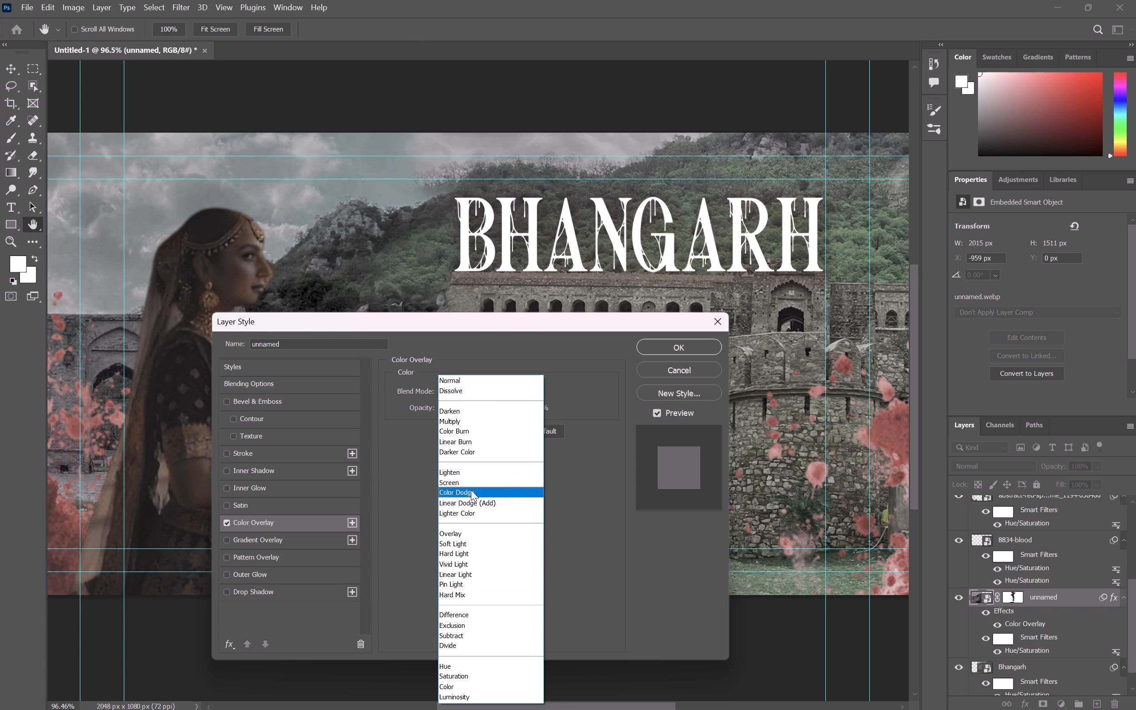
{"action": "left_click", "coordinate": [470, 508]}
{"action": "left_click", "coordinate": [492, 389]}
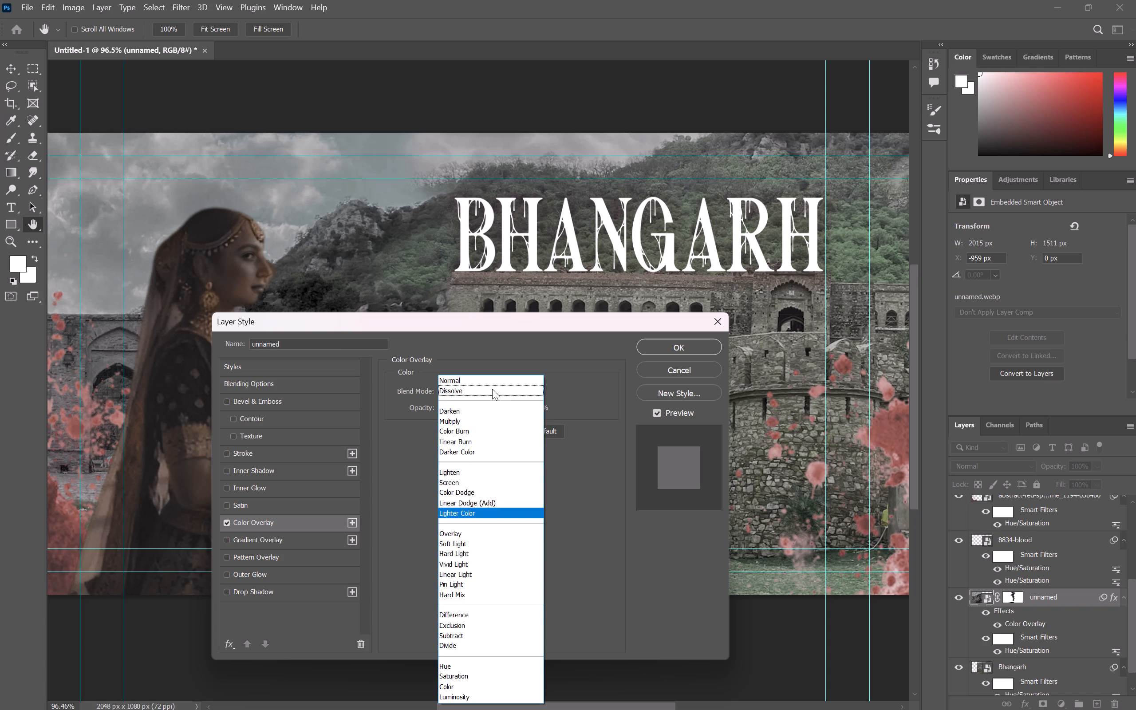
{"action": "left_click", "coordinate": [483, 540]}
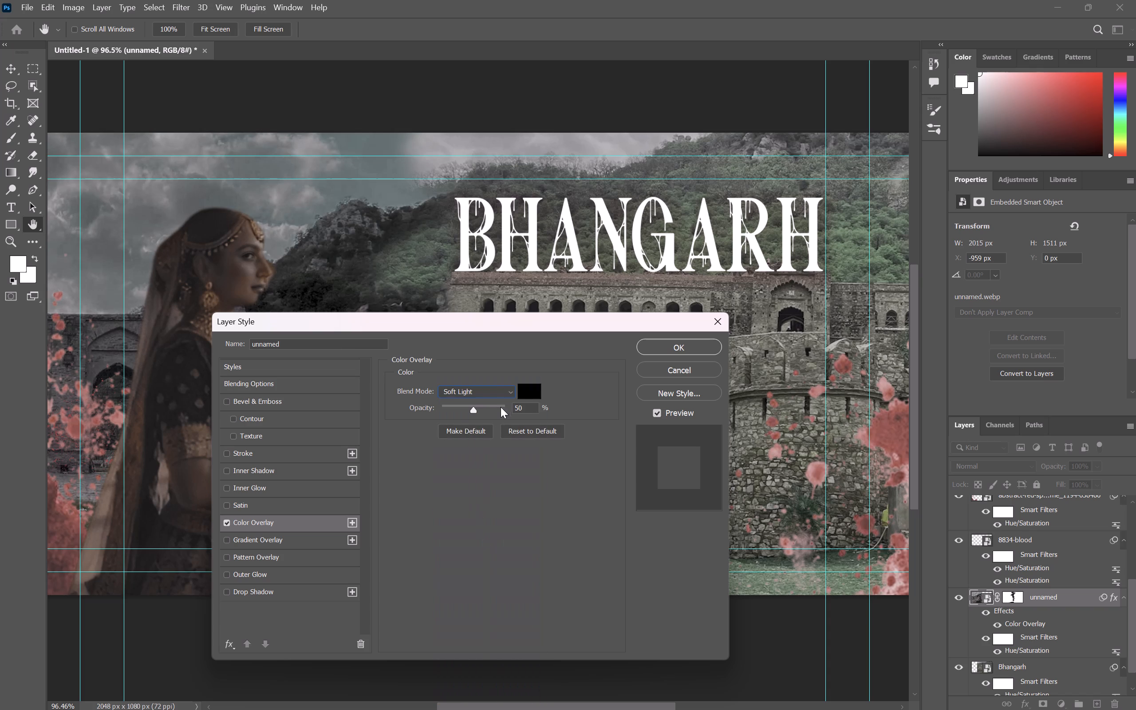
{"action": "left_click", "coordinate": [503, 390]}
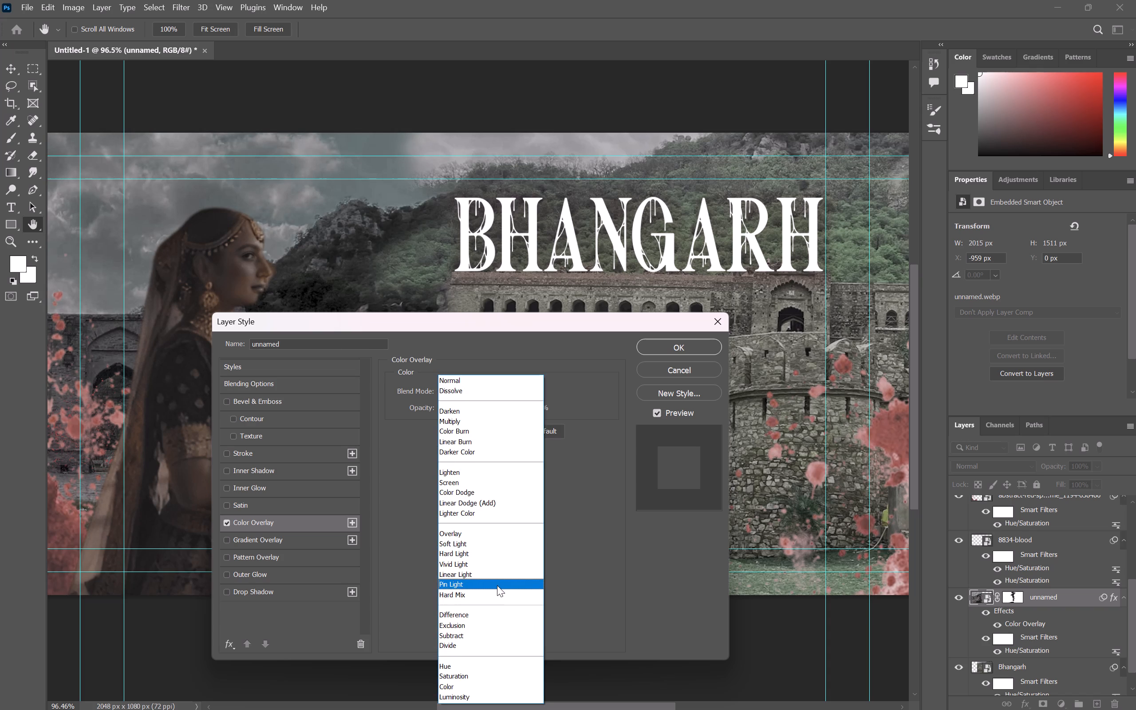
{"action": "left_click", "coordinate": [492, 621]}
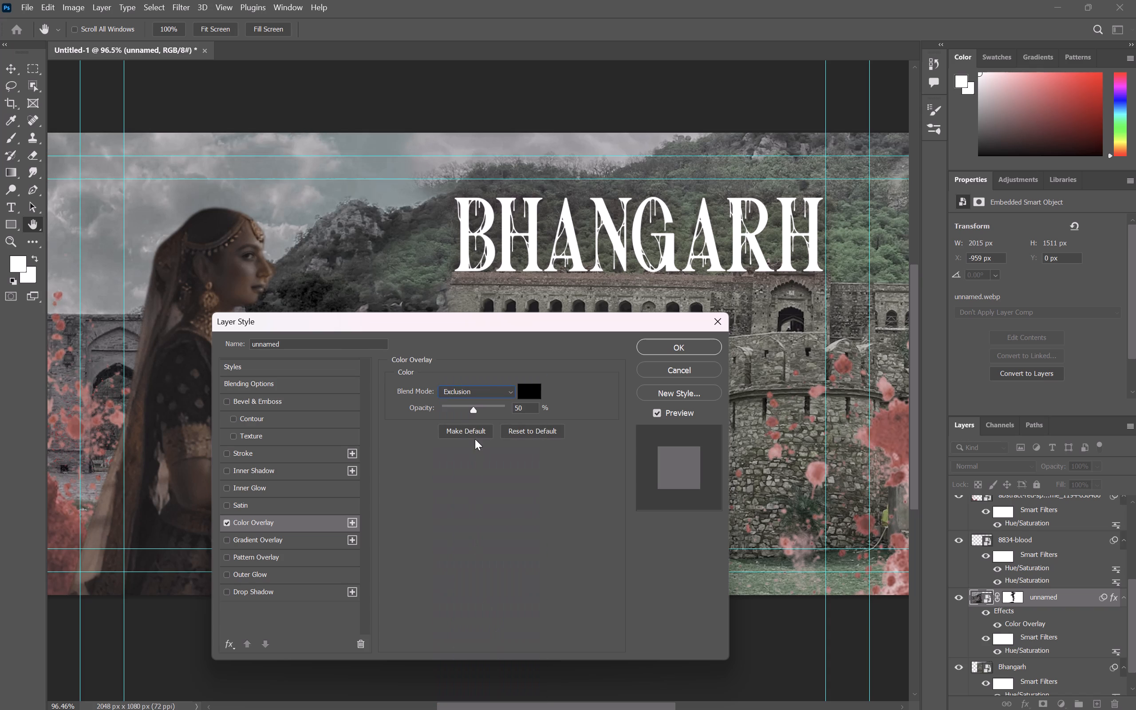
Set the color overlay's blend mode to Darken and apply the layer style to the unnamed layer.
{"action": "left_click", "coordinate": [490, 384]}
{"action": "left_click", "coordinate": [490, 393]}
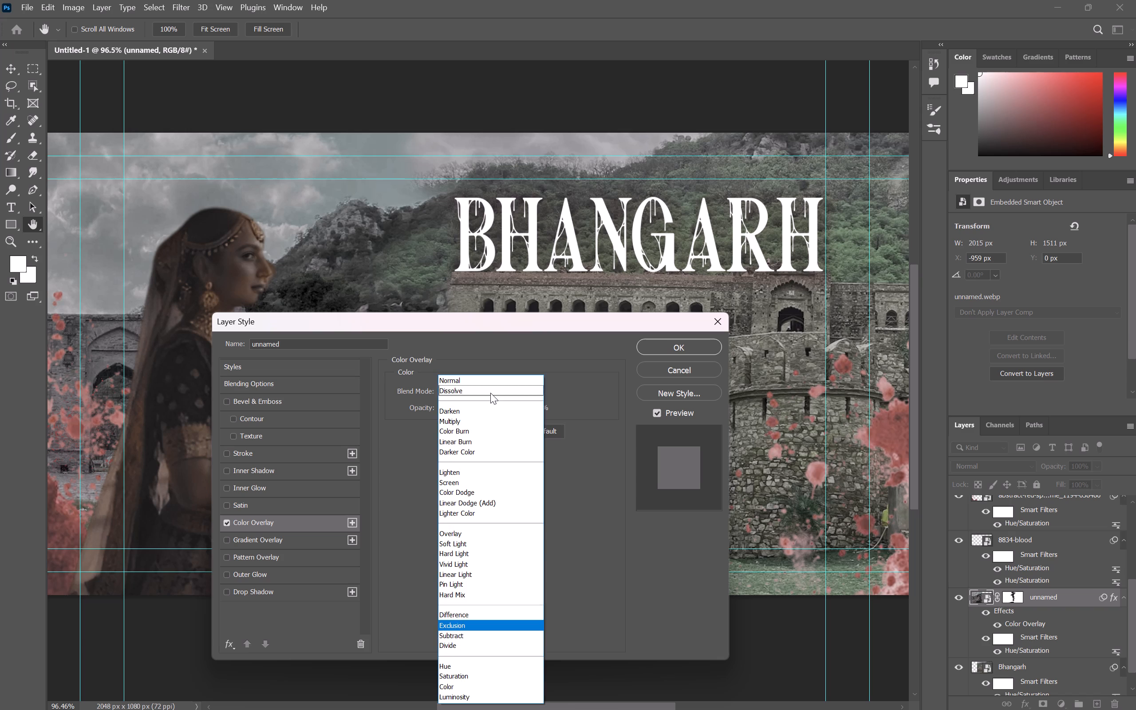
{"action": "left_click", "coordinate": [494, 415]}
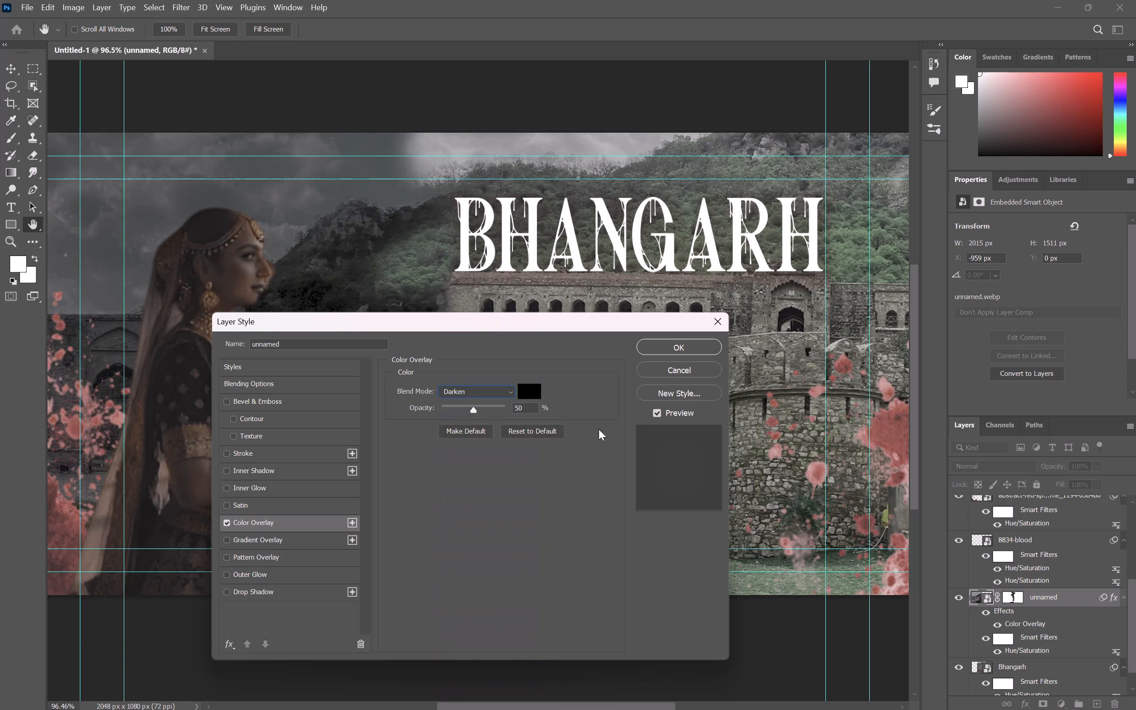
{"action": "left_click", "coordinate": [660, 348]}
{"action": "left_click", "coordinate": [708, 661]}
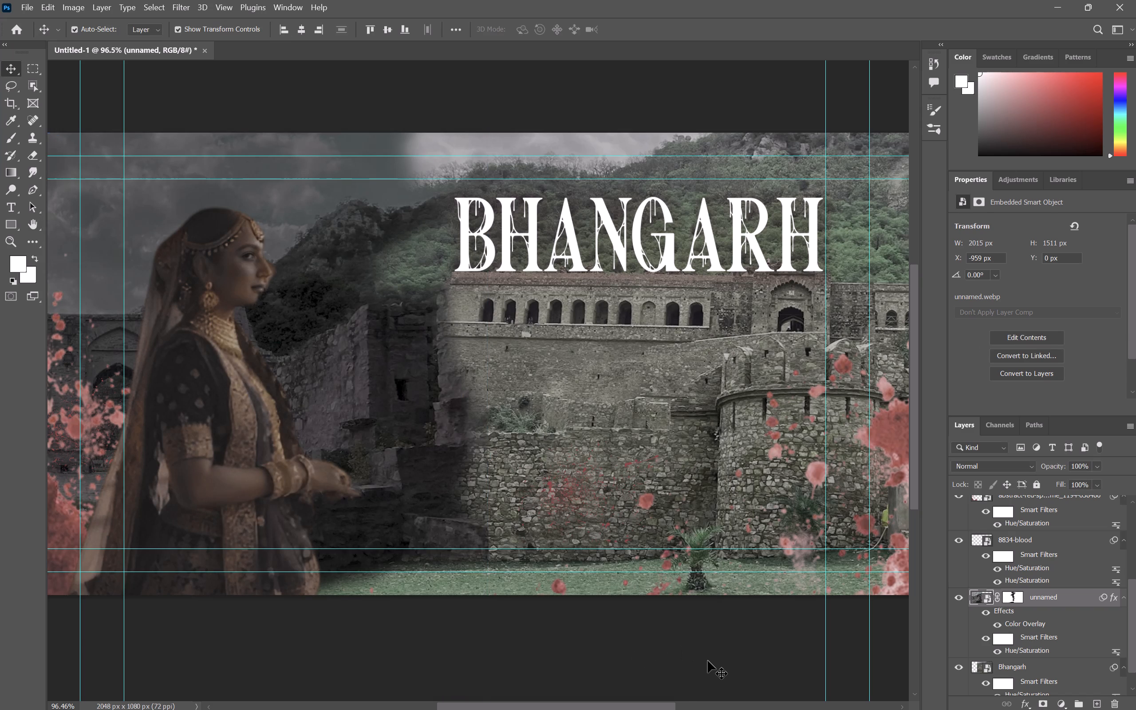
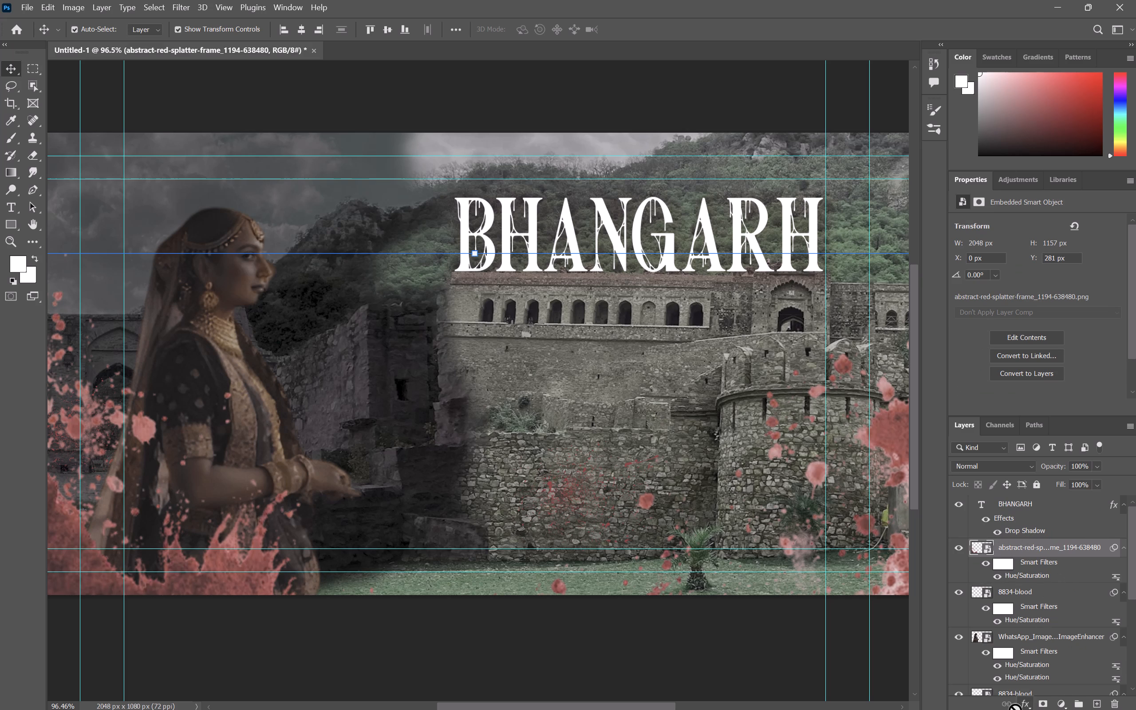
Add a layer mask to the abstract-red-splatter-frame layer and brush black over the splatters covering the woman and her surroundings.
{"action": "left_click", "coordinate": [1036, 709]}
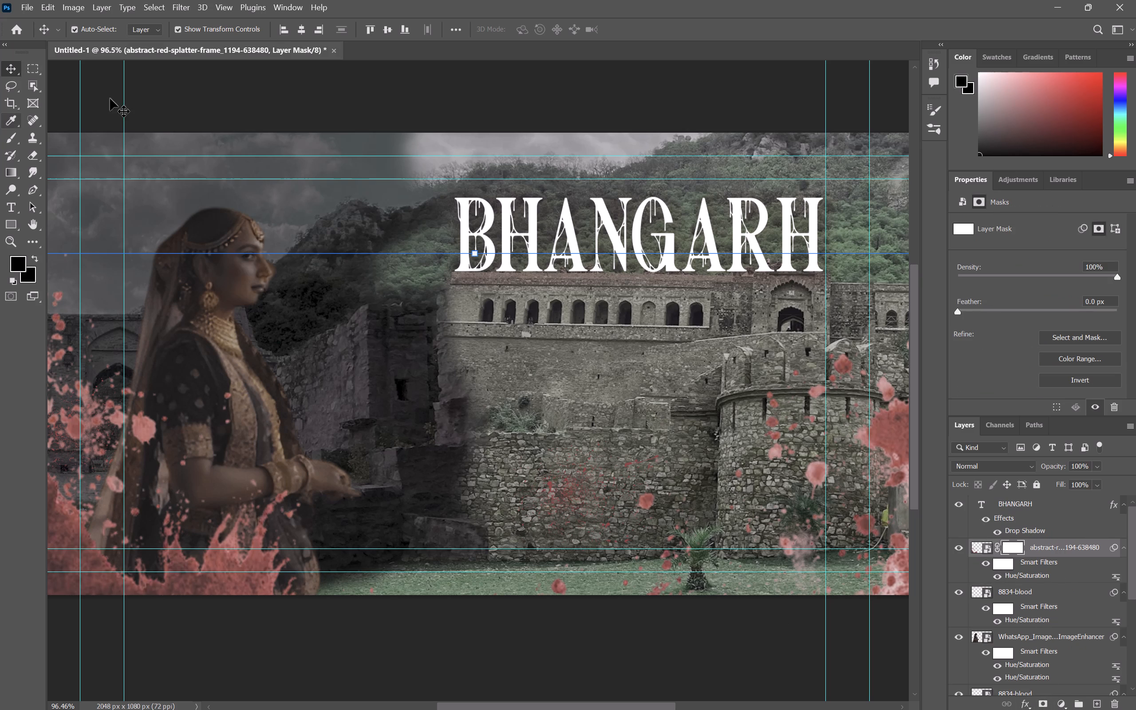
{"action": "key", "text": "b"}
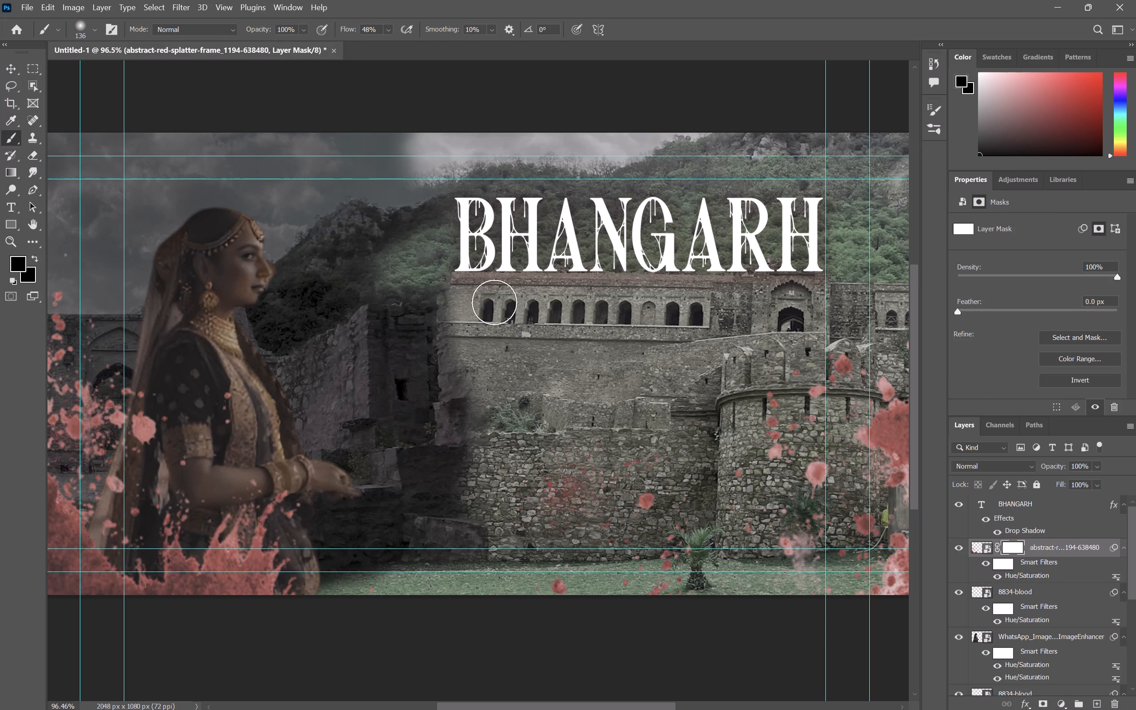
{"action": "left_click_drag", "start_coordinate": [316, 509], "coordinate": [348, 532]}
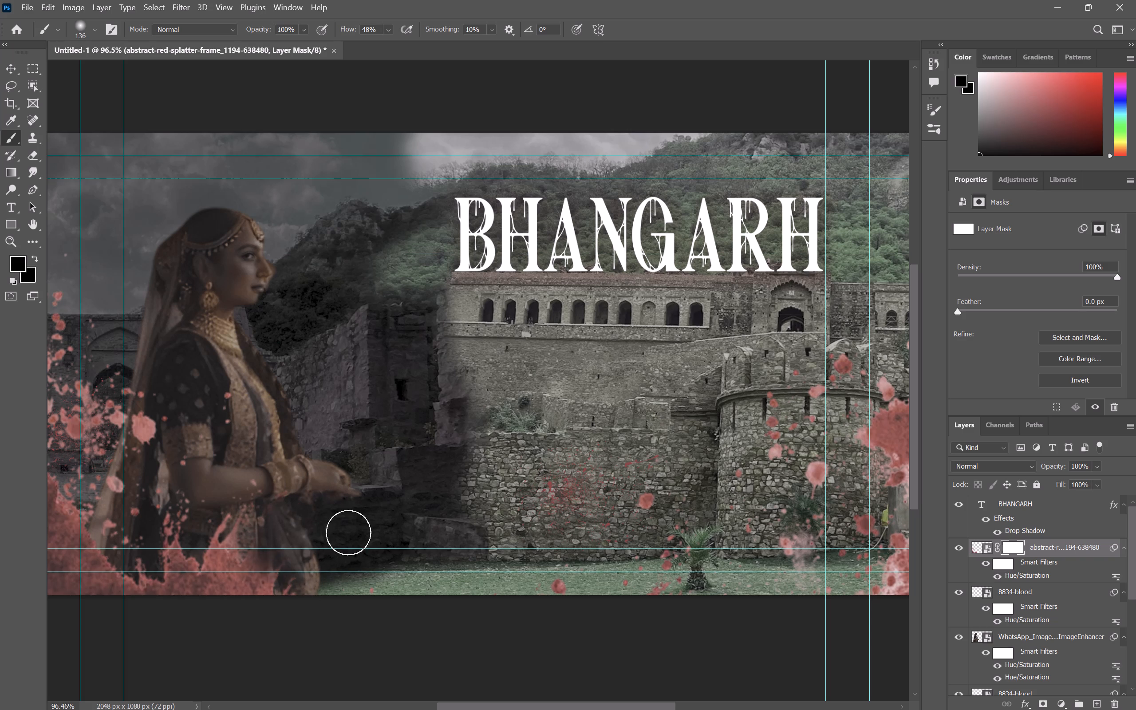
{"action": "left_click_drag", "start_coordinate": [348, 532], "coordinate": [163, 360]}
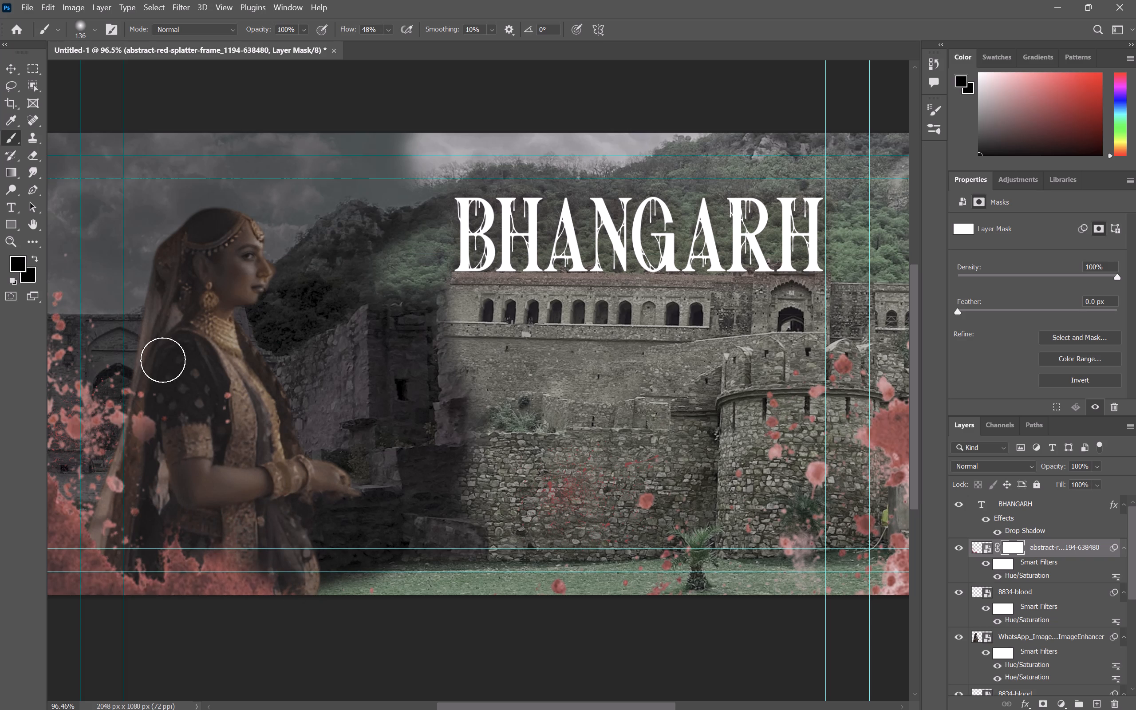
{"action": "left_click_drag", "start_coordinate": [163, 360], "coordinate": [176, 515]}
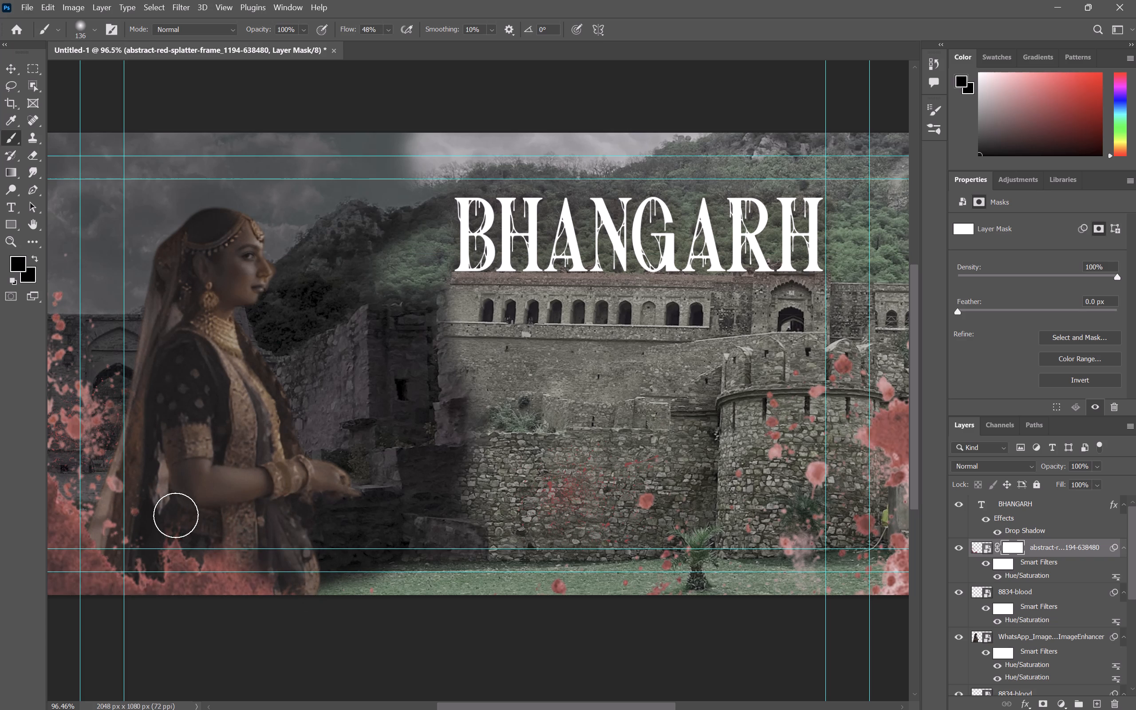
{"action": "left_click_drag", "start_coordinate": [176, 515], "coordinate": [284, 557]}
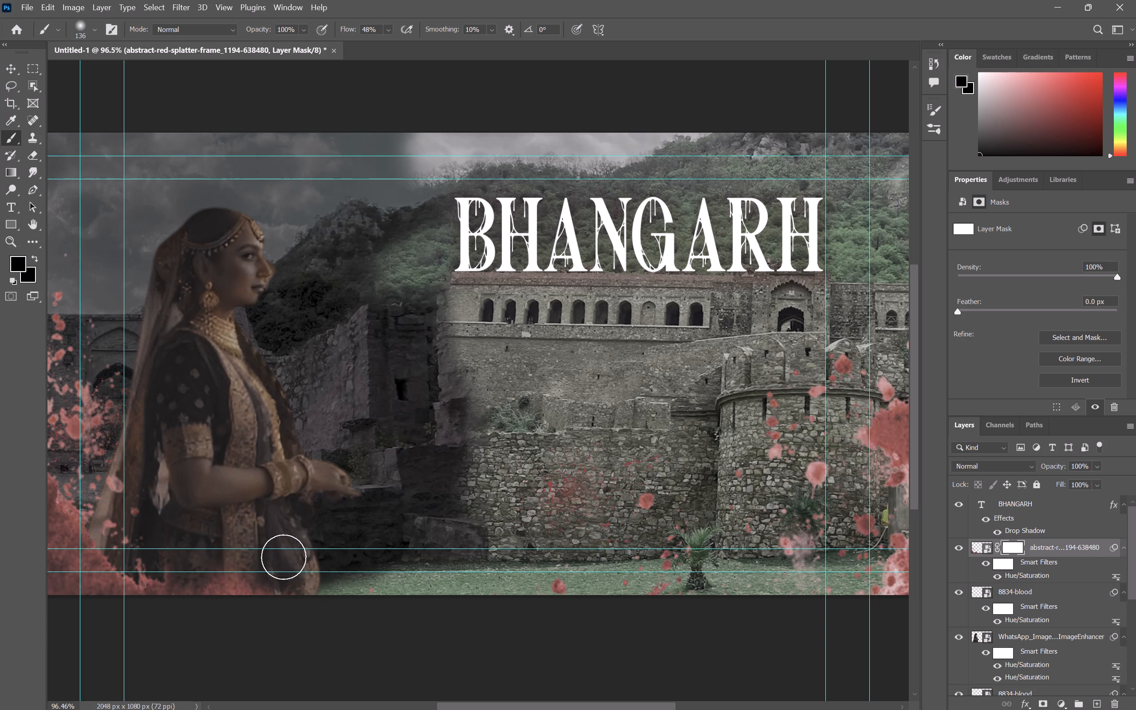
{"action": "left_click_drag", "start_coordinate": [284, 557], "coordinate": [134, 393]}
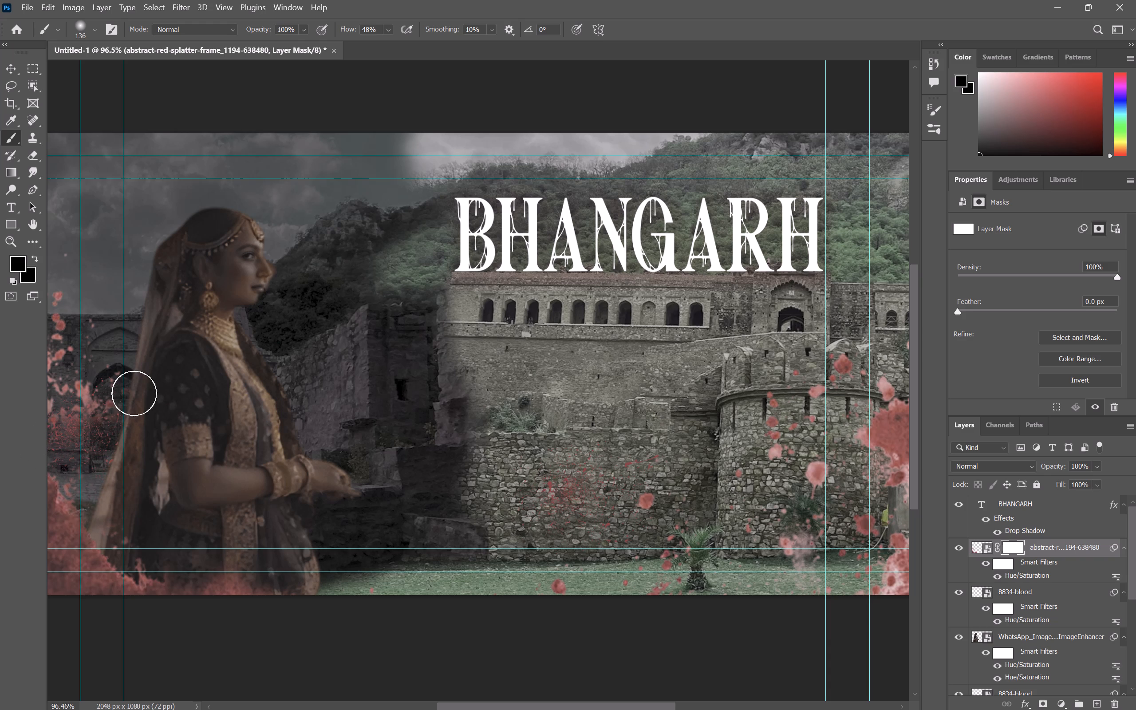
{"action": "left_click_drag", "start_coordinate": [134, 393], "coordinate": [497, 455]}
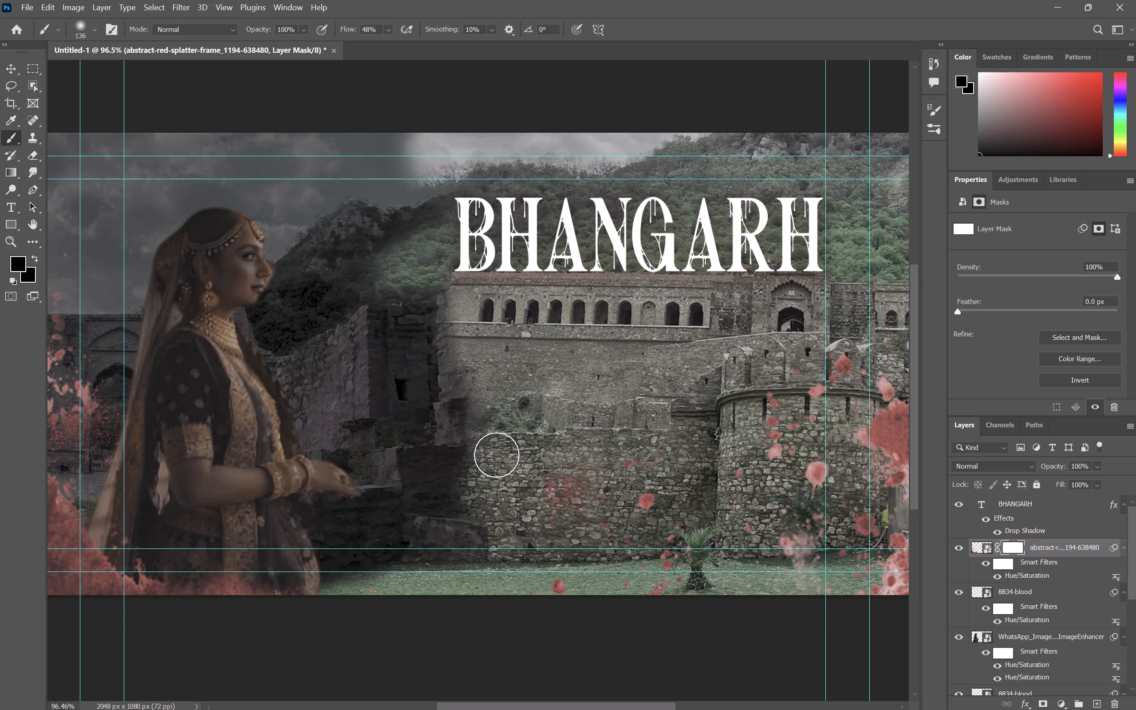
Brush the mask over the fort's lower wall and round tower to hide the frame splatters towards the image's right edge.
{"action": "left_click_drag", "start_coordinate": [497, 455], "coordinate": [624, 506]}
{"action": "left_click_drag", "start_coordinate": [667, 501], "coordinate": [785, 478]}
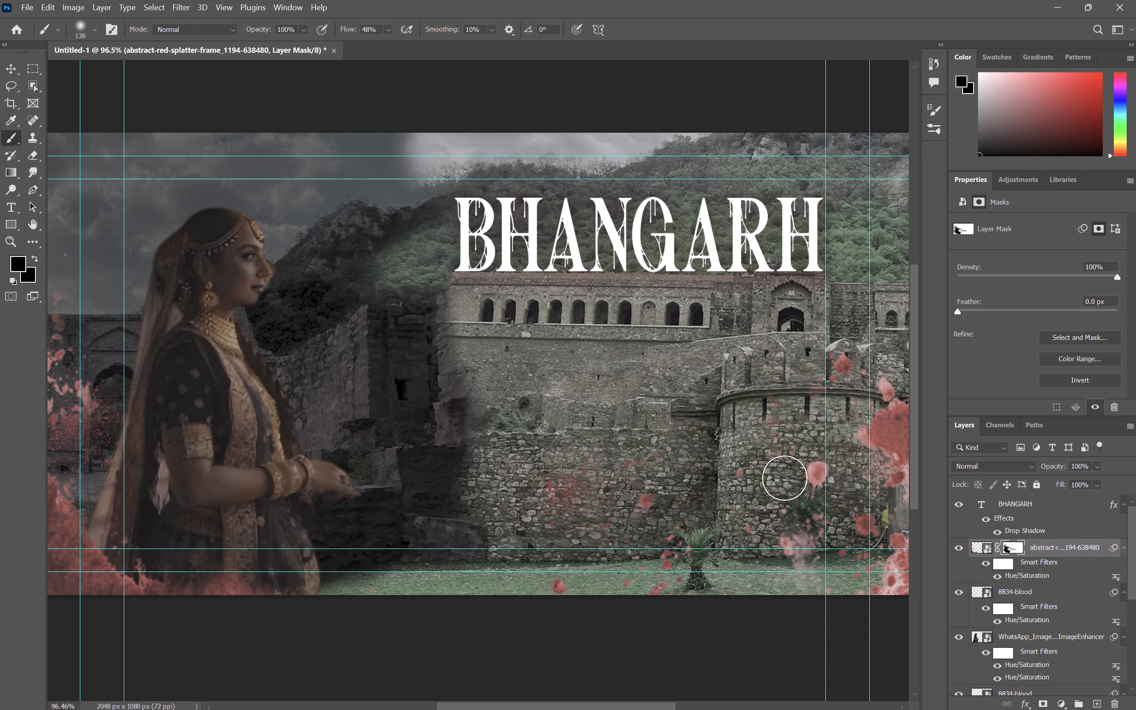
{"action": "left_click_drag", "start_coordinate": [785, 478], "coordinate": [904, 456]}
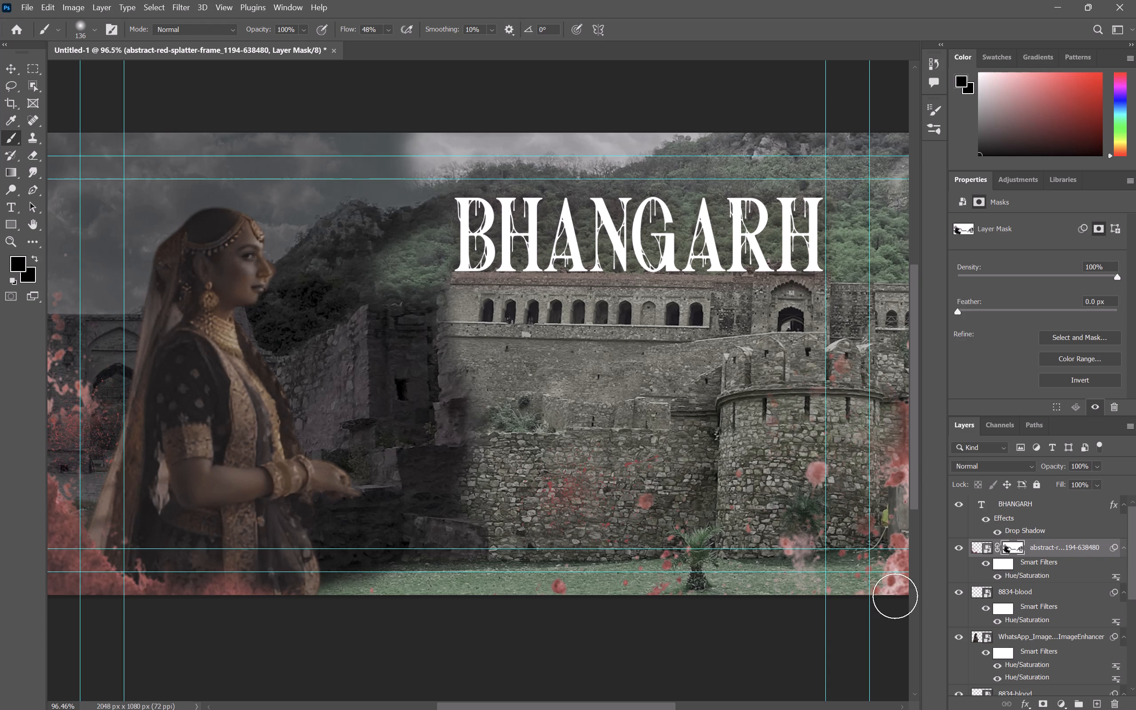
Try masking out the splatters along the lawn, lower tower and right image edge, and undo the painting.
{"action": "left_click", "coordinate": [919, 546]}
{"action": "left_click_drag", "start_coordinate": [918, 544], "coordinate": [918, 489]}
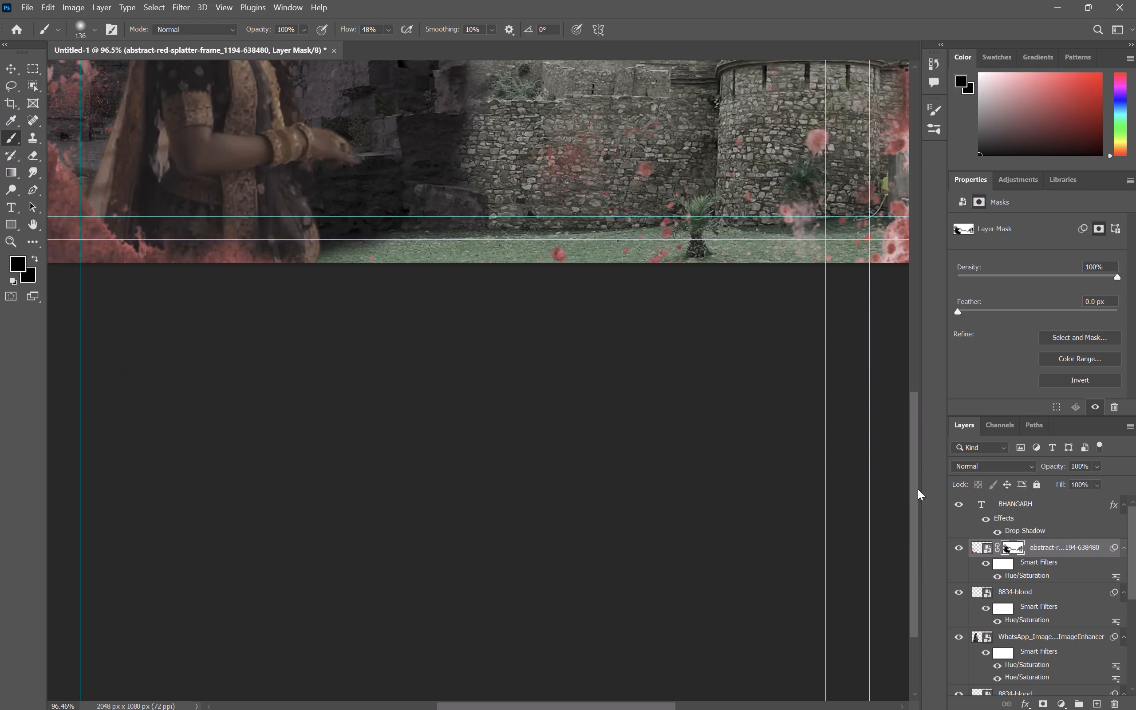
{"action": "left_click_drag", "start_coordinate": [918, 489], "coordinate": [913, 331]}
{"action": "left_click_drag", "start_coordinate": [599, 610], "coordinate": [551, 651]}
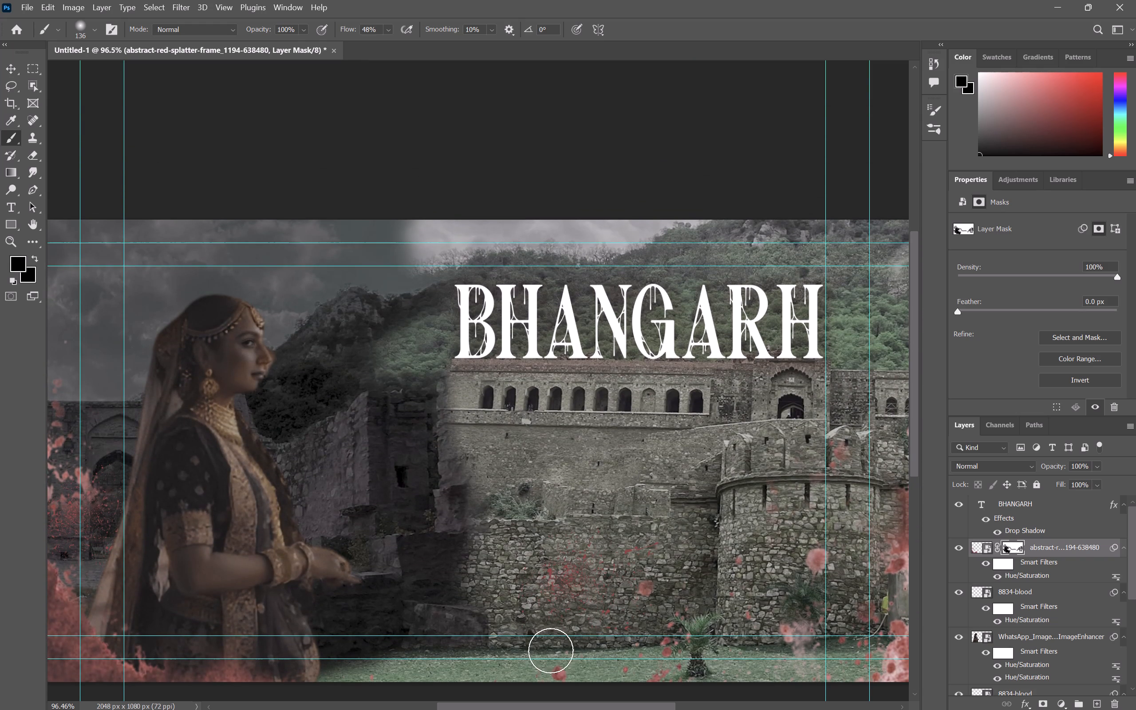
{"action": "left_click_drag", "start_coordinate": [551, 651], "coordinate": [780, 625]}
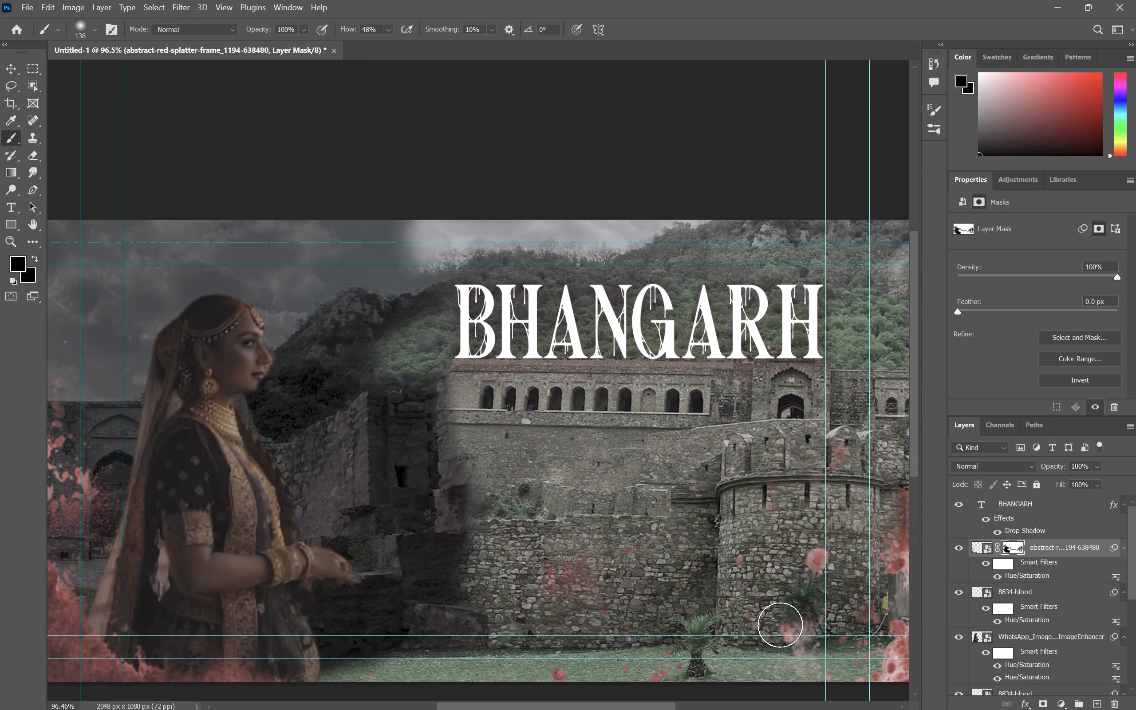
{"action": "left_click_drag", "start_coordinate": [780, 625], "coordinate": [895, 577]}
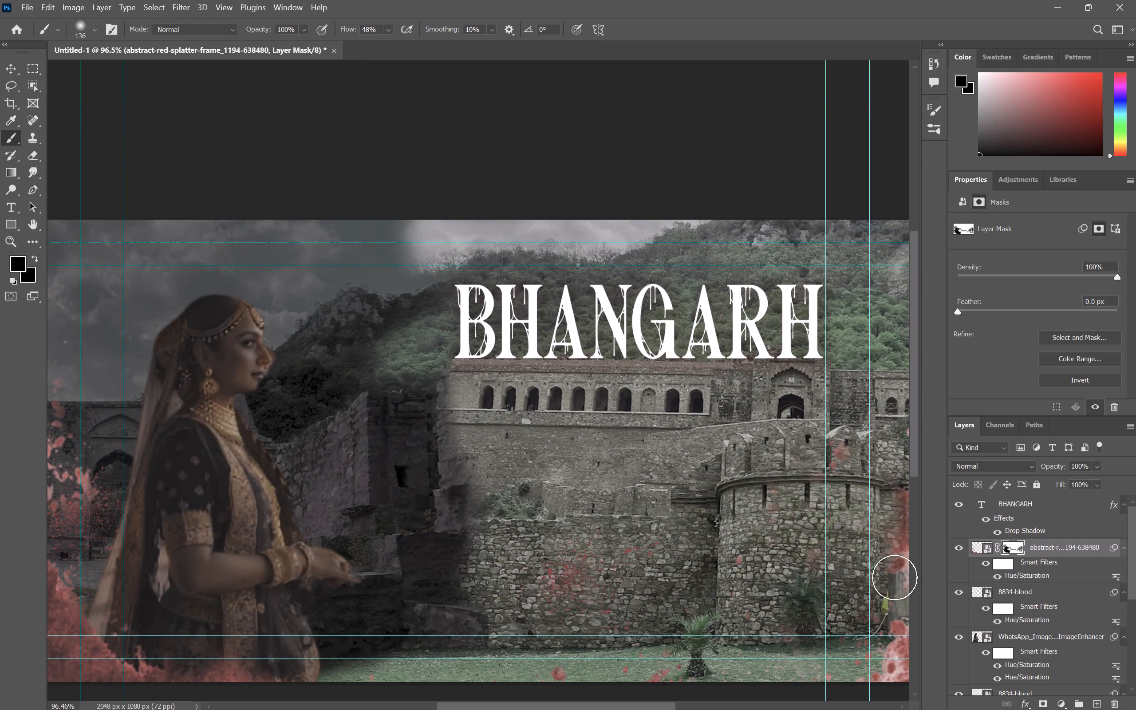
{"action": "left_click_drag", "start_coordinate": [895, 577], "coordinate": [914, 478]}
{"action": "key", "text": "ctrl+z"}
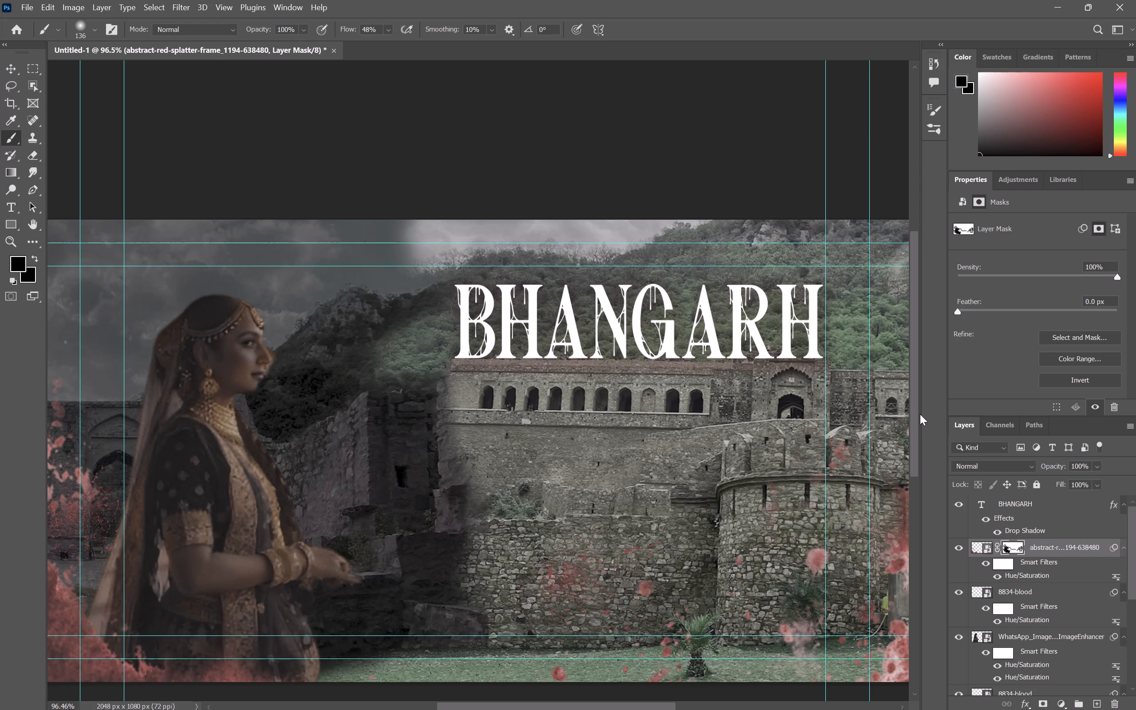
Mask out the remaining frame splatters around the round tower, down the right image edge and in the lower-right corner.
{"action": "left_click_drag", "start_coordinate": [788, 536], "coordinate": [811, 561]}
{"action": "left_click_drag", "start_coordinate": [841, 460], "coordinate": [815, 477]}
{"action": "left_click_drag", "start_coordinate": [815, 477], "coordinate": [725, 544]}
{"action": "left_click_drag", "start_coordinate": [708, 568], "coordinate": [749, 647]}
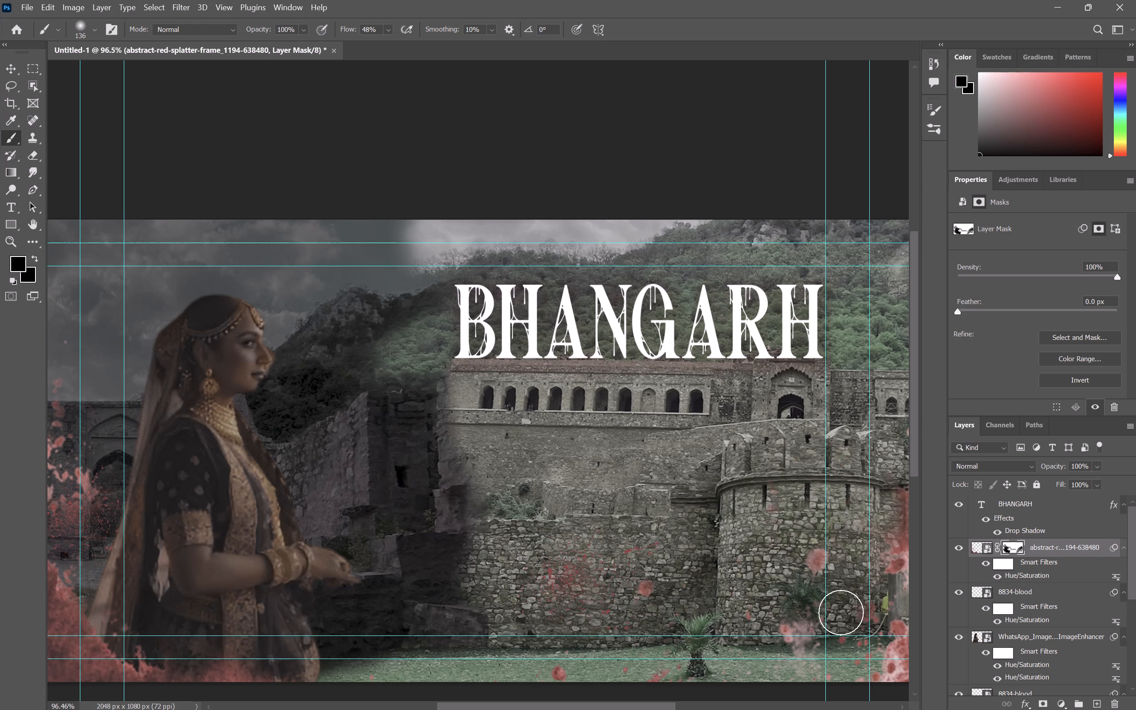
{"action": "left_click_drag", "start_coordinate": [779, 639], "coordinate": [818, 631]}
{"action": "left_click_drag", "start_coordinate": [863, 623], "coordinate": [870, 617]}
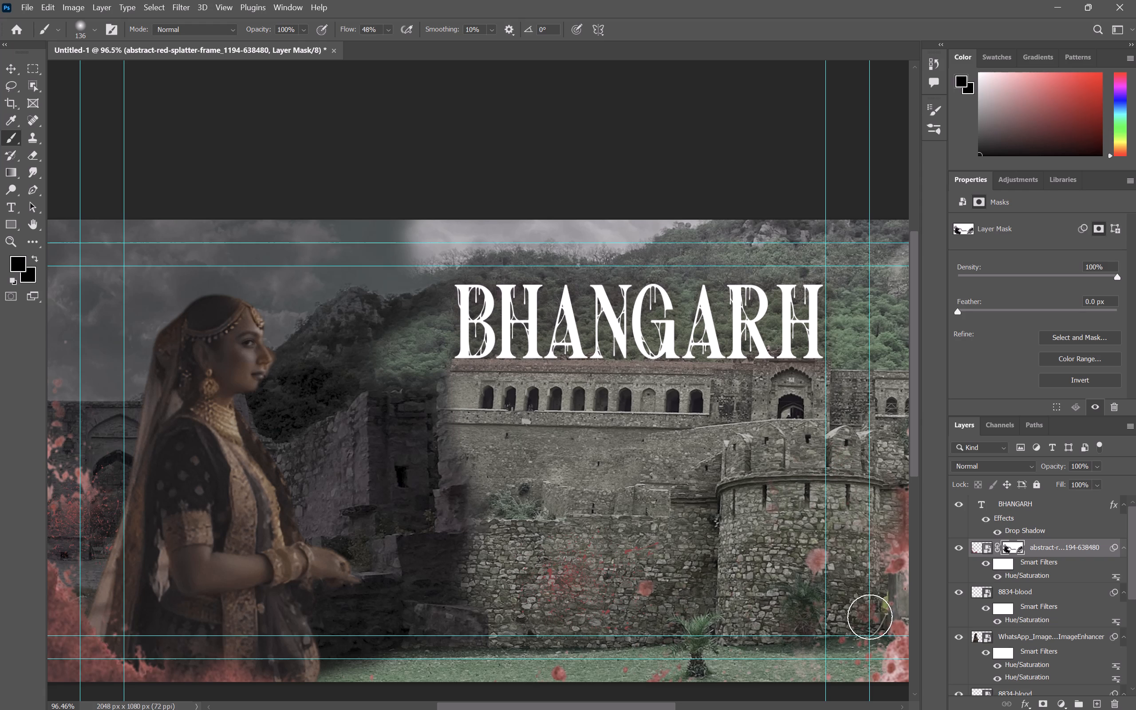
{"action": "left_click_drag", "start_coordinate": [870, 617], "coordinate": [868, 619]}
{"action": "left_click_drag", "start_coordinate": [885, 538], "coordinate": [903, 496]}
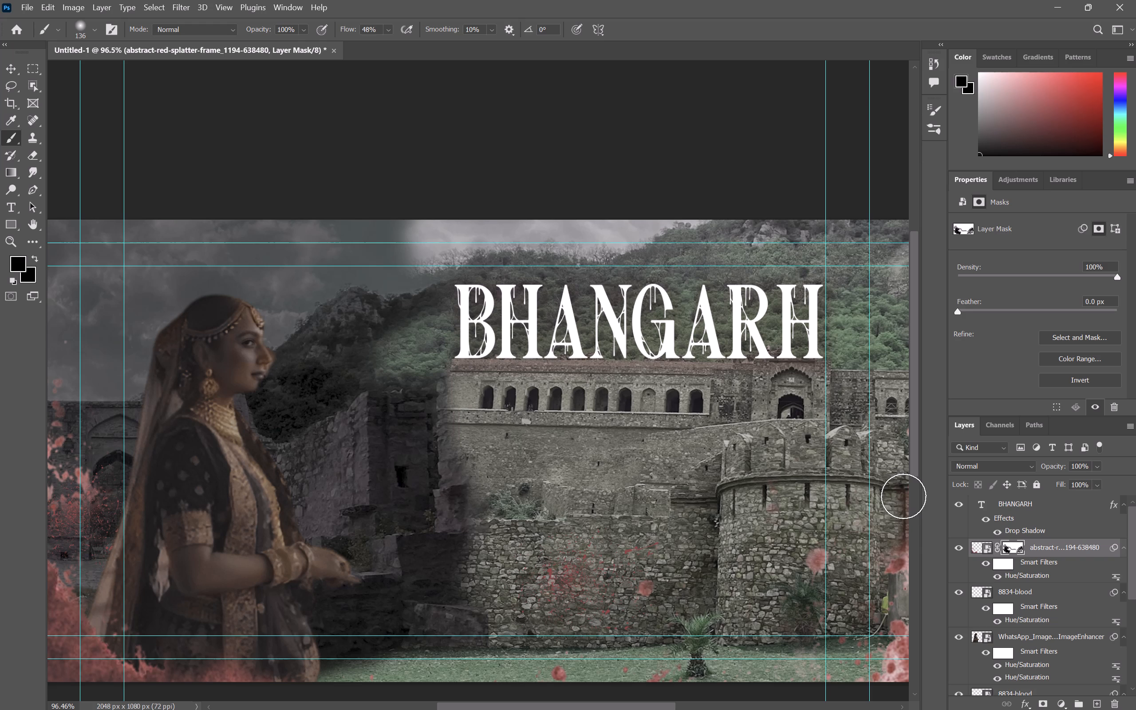
{"action": "left_click_drag", "start_coordinate": [905, 623], "coordinate": [885, 642]}
{"action": "left_click", "coordinate": [908, 660]}
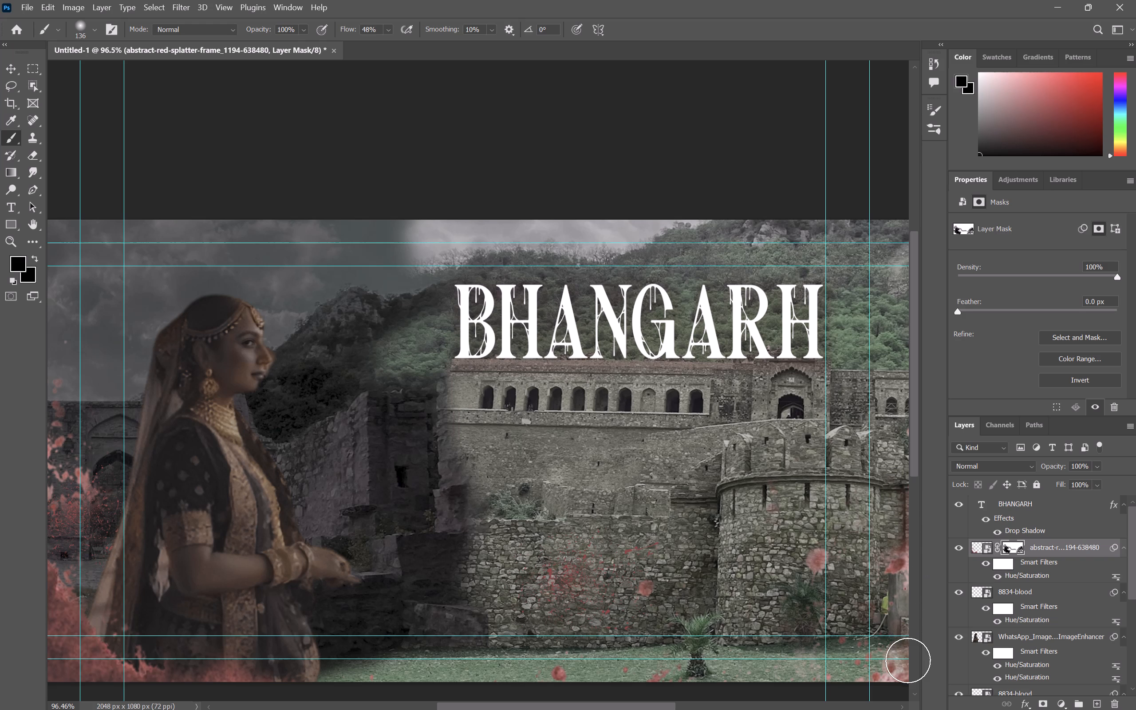
{"action": "left_click", "coordinate": [877, 671]}
{"action": "left_click", "coordinate": [868, 663]}
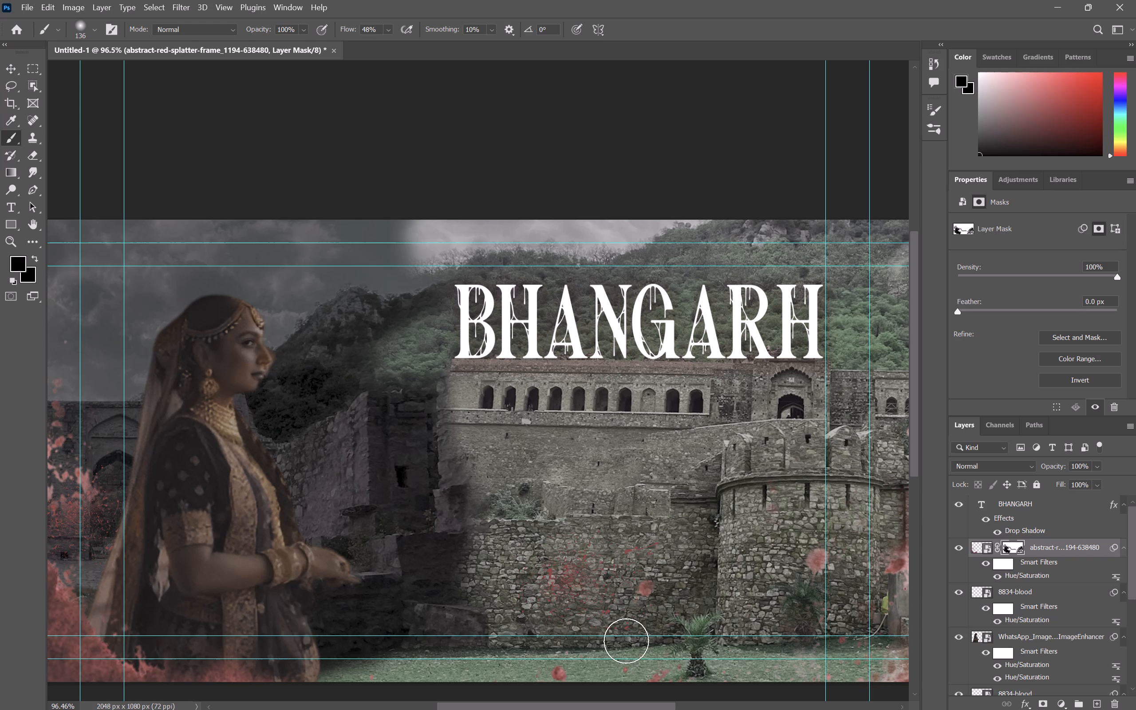
Fade the frame splatters on the lawn and around the woman's skirt and the lower-left corner of the image with the mask brush.
{"action": "left_click", "coordinate": [569, 669]}
{"action": "left_click", "coordinate": [659, 592]}
{"action": "left_click", "coordinate": [651, 674]}
{"action": "left_click", "coordinate": [226, 655]}
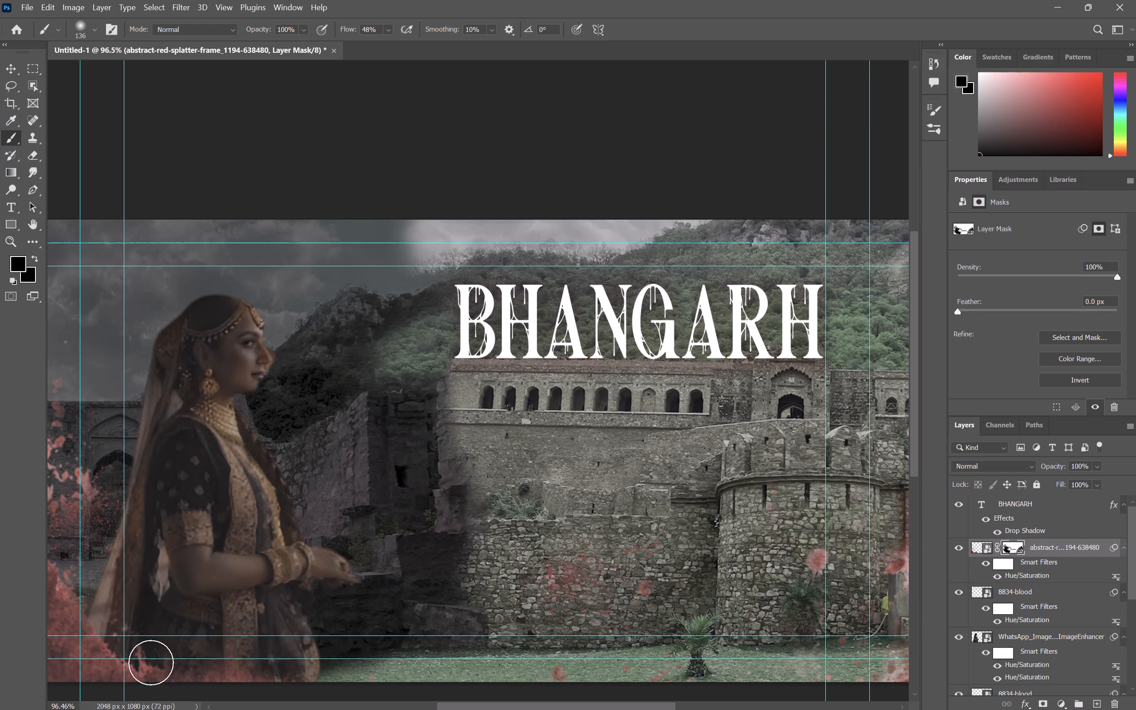
{"action": "left_click", "coordinate": [150, 660]}
{"action": "left_click", "coordinate": [92, 627]}
{"action": "left_click_drag", "start_coordinate": [83, 634], "coordinate": [112, 638]}
{"action": "left_click", "coordinate": [112, 638]}
{"action": "left_click", "coordinate": [544, 94]}
{"action": "scroll", "coordinate": [544, 94], "scroll_direction": "down", "scroll_amount": 1}
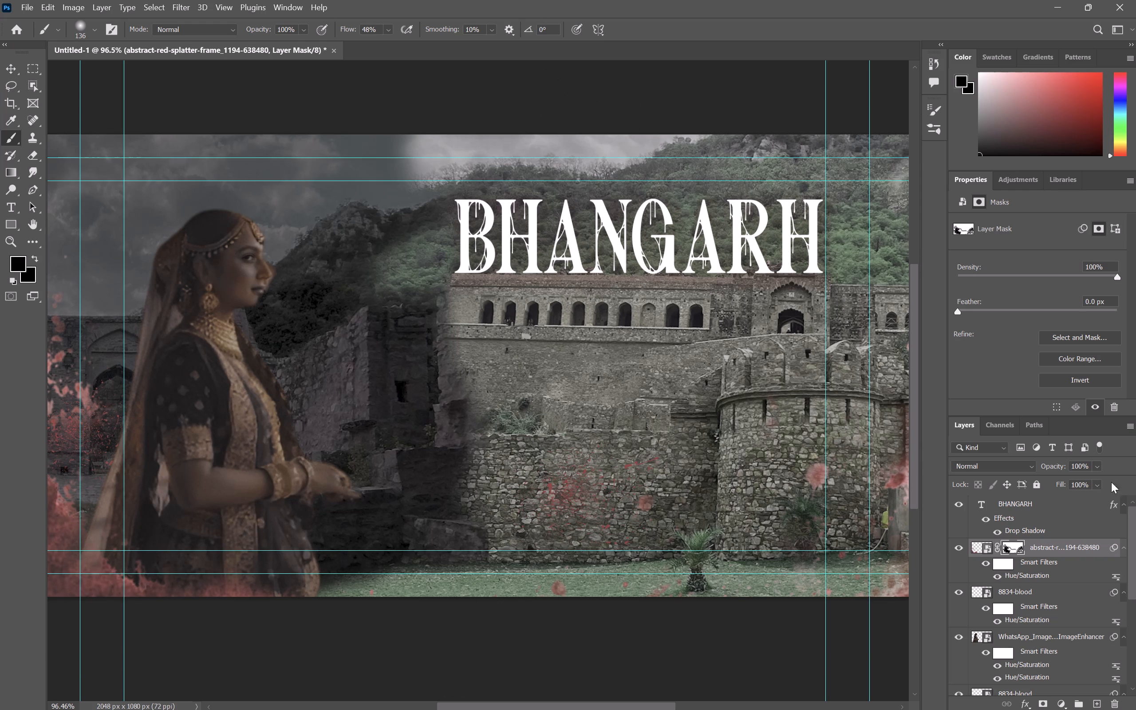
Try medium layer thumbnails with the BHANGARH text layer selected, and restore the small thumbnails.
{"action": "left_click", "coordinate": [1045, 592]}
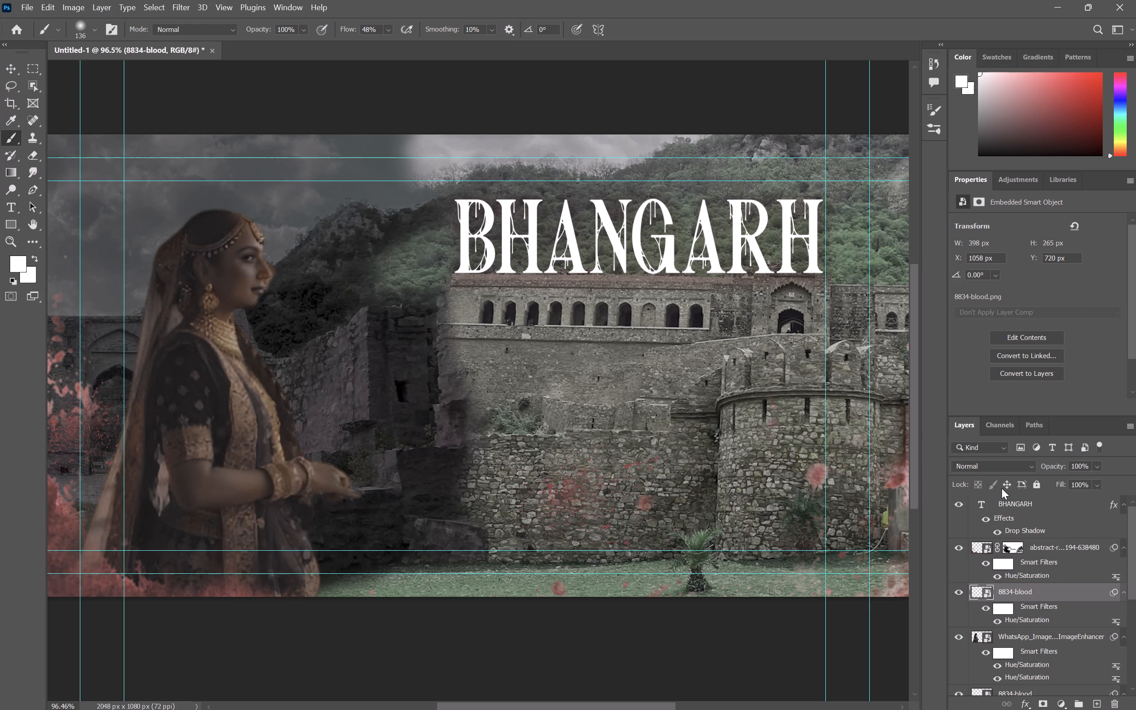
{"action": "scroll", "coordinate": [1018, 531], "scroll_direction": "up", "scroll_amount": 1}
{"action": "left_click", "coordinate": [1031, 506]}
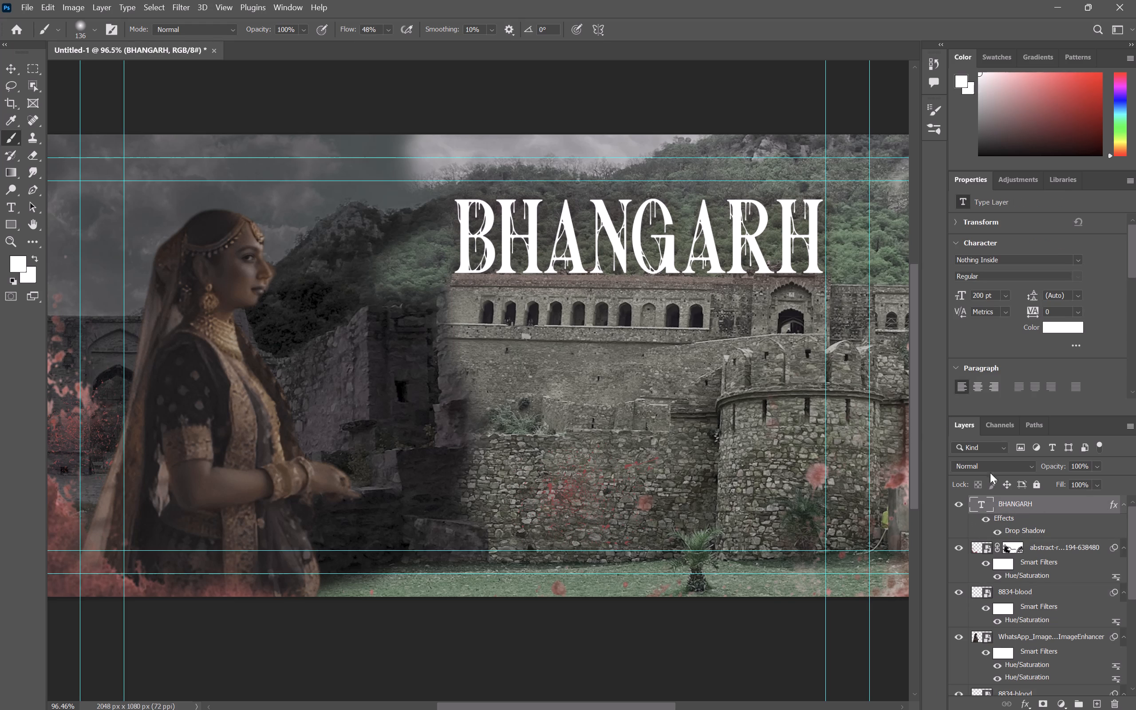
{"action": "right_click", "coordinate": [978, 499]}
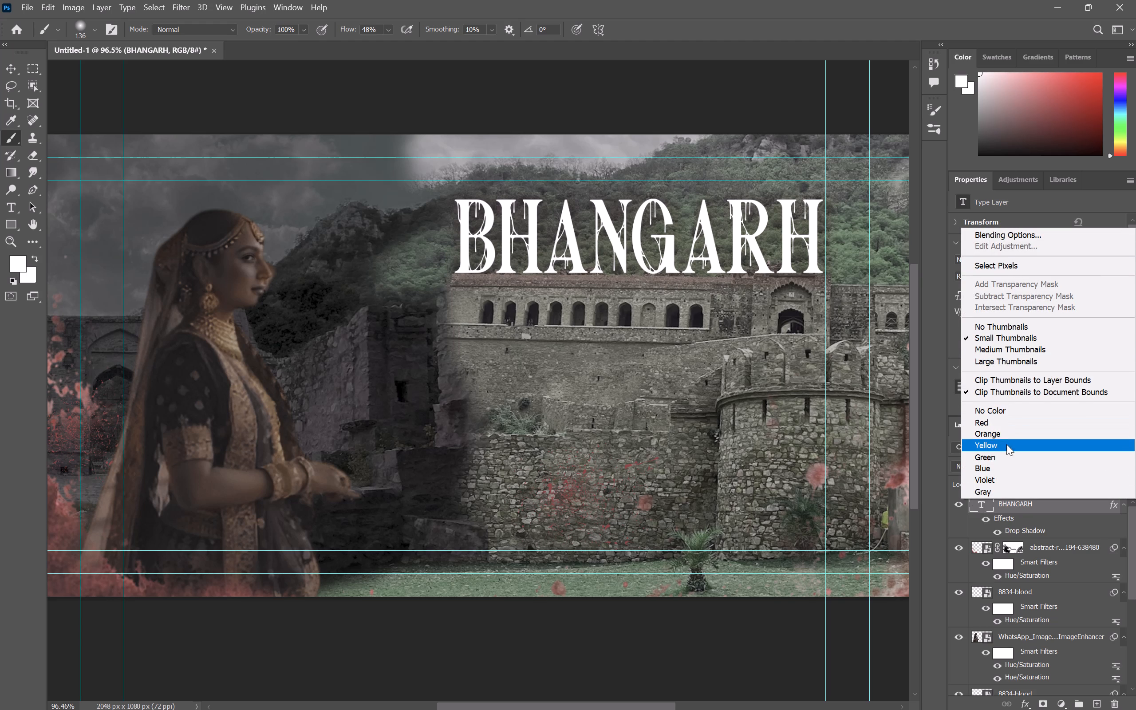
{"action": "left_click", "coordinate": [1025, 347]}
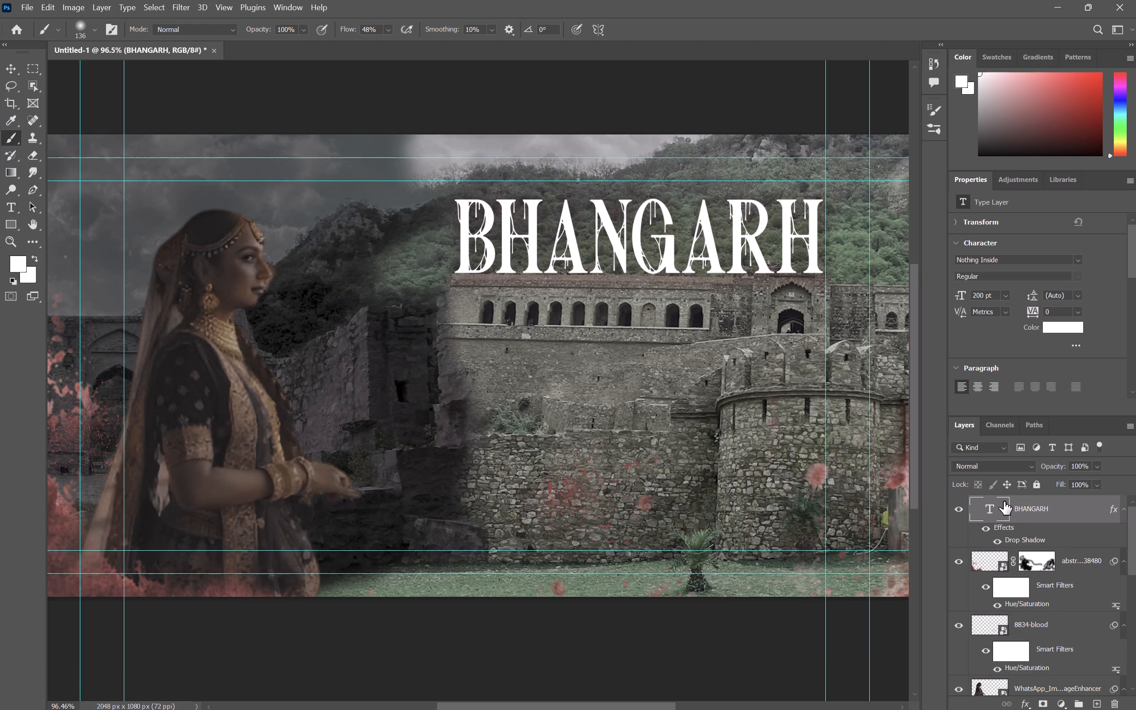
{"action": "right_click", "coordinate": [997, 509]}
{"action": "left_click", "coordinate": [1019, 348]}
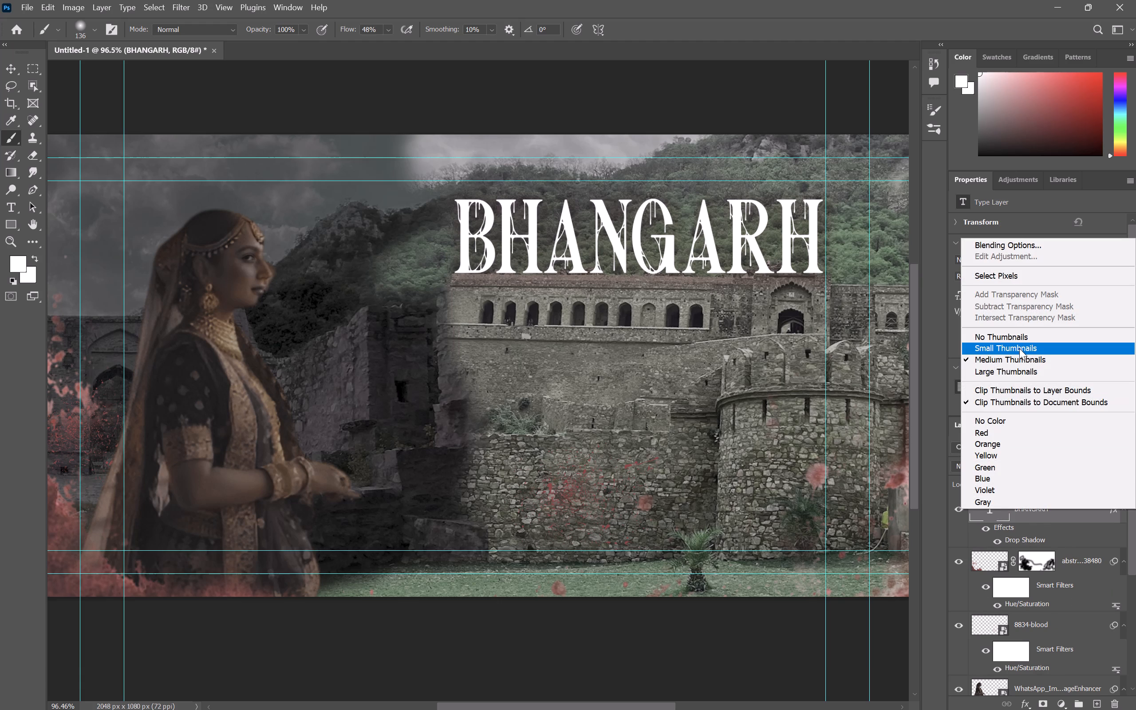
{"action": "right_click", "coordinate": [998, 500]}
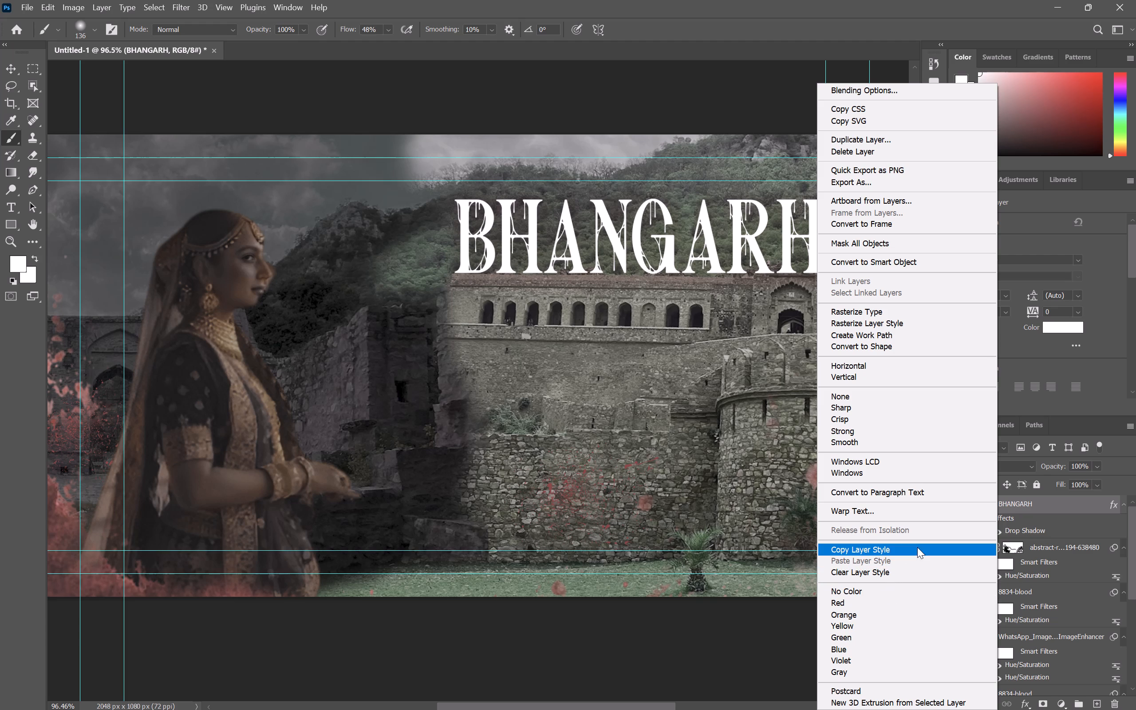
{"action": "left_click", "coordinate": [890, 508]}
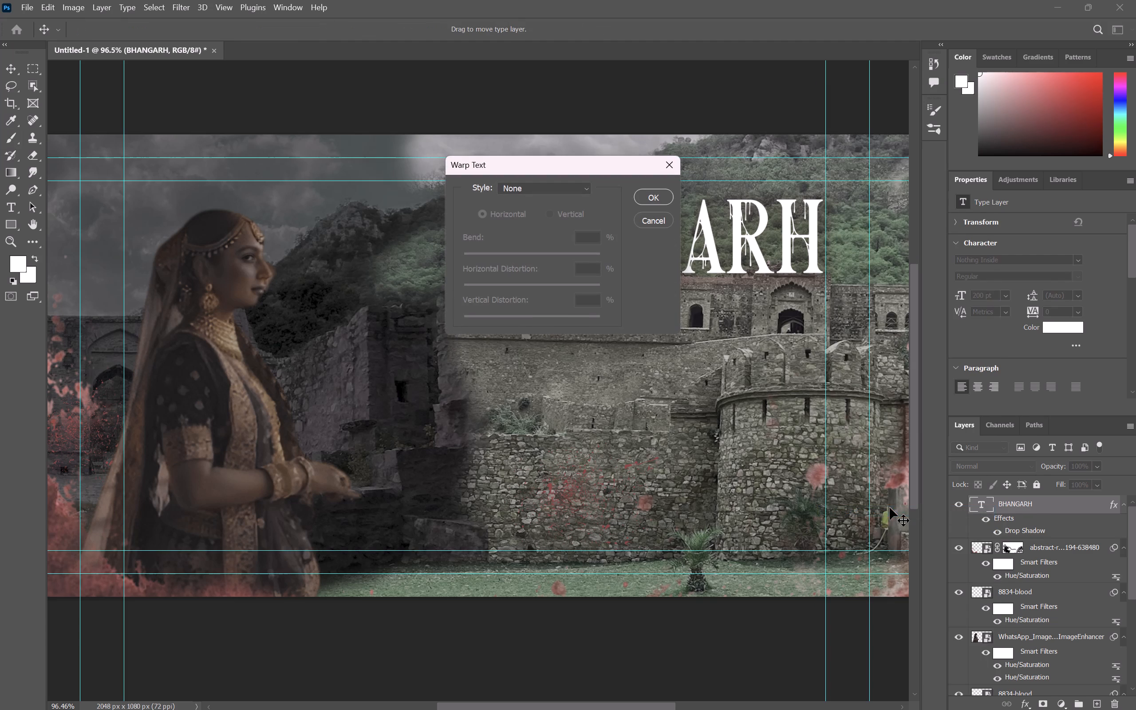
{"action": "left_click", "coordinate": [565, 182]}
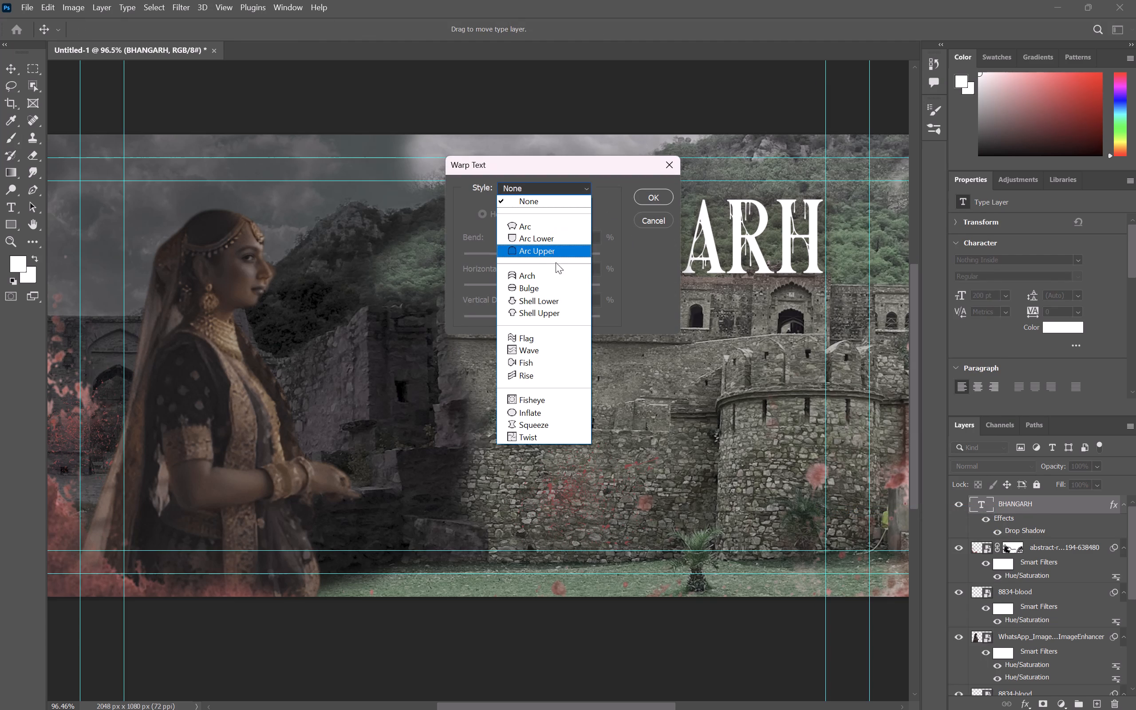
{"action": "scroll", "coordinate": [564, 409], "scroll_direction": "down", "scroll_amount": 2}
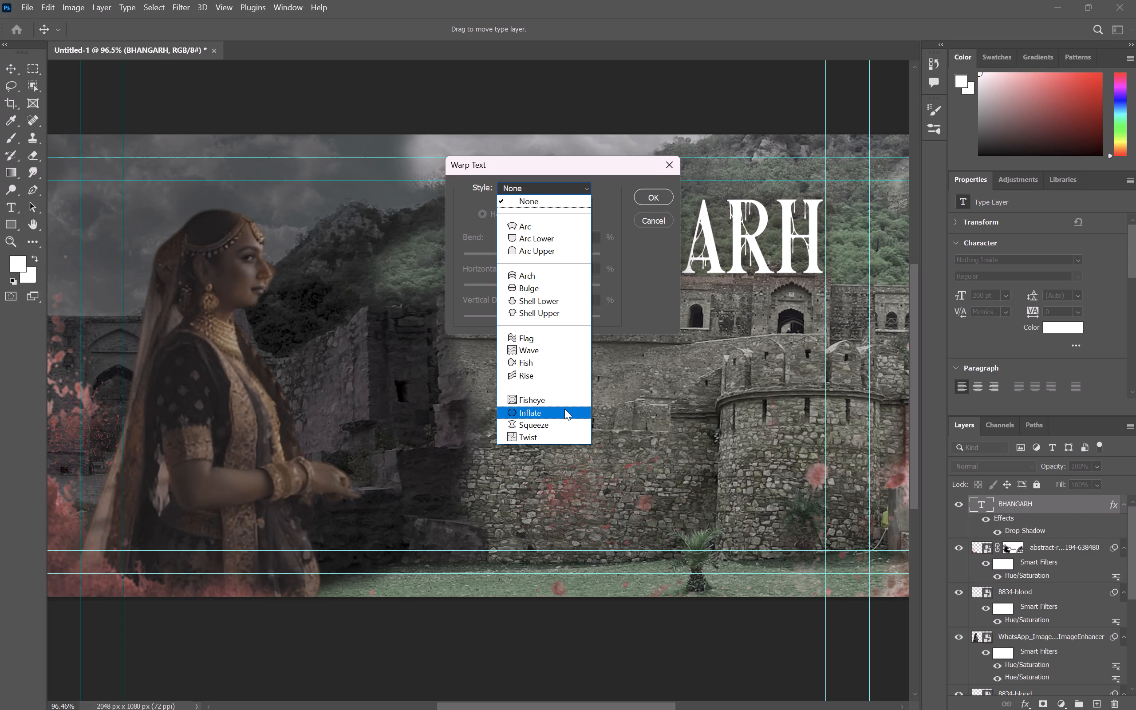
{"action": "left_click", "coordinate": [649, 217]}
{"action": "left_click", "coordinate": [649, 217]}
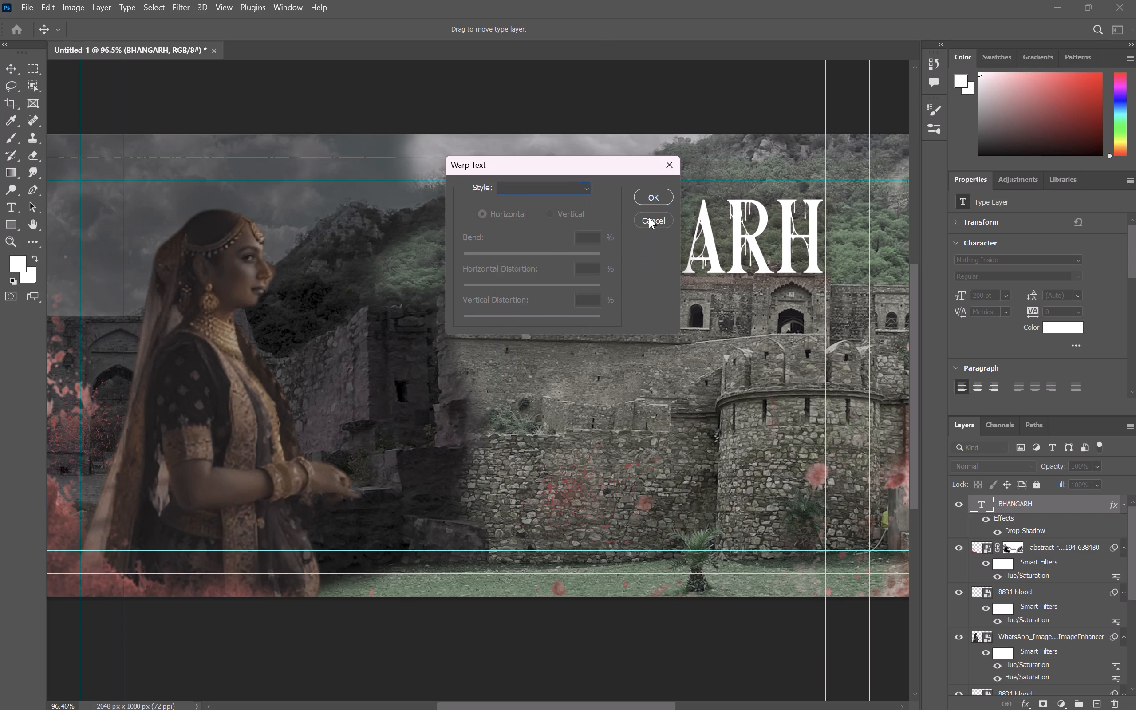
Try Smooth, Sharp and Strong anti-aliasing on the BHANGARH text layer, and settle on Crisp.
{"action": "right_click", "coordinate": [1020, 495]}
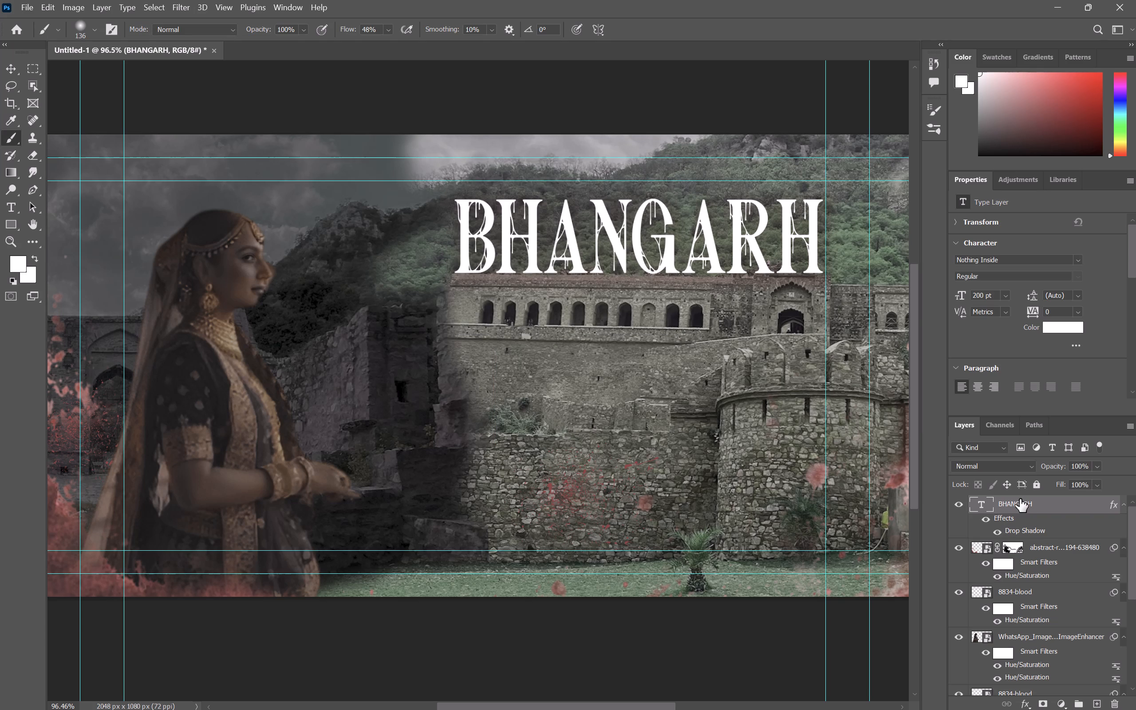
{"action": "right_click", "coordinate": [1020, 499]}
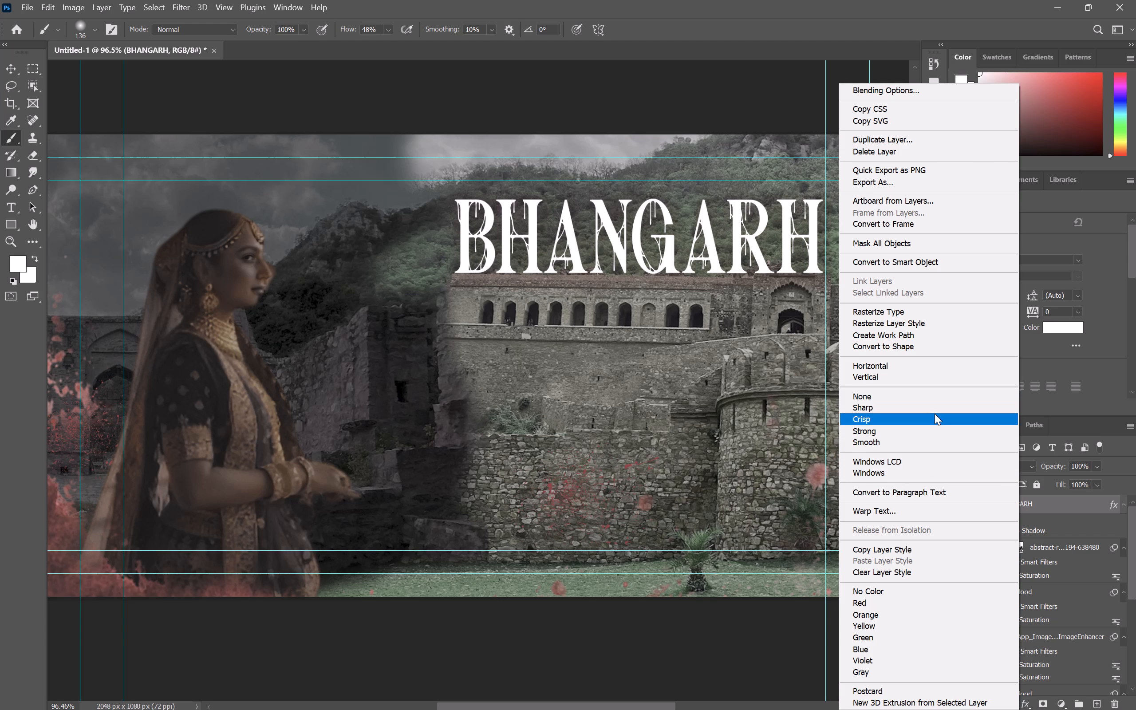
{"action": "left_click", "coordinate": [929, 439]}
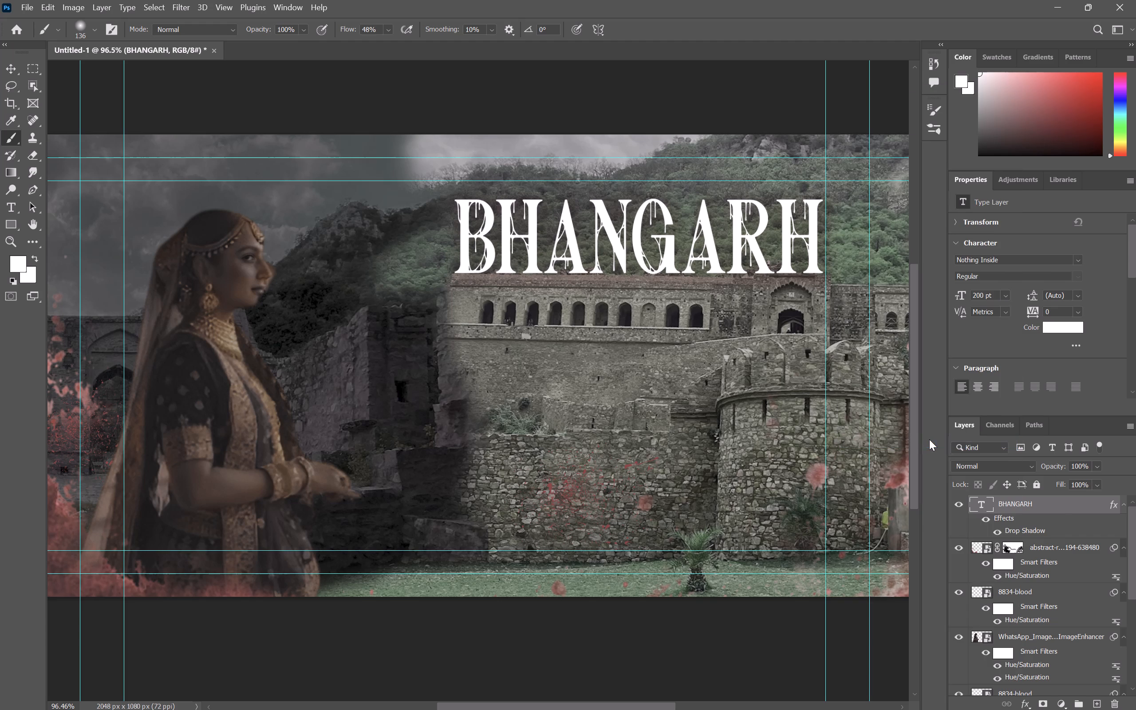
{"action": "right_click", "coordinate": [1032, 507]}
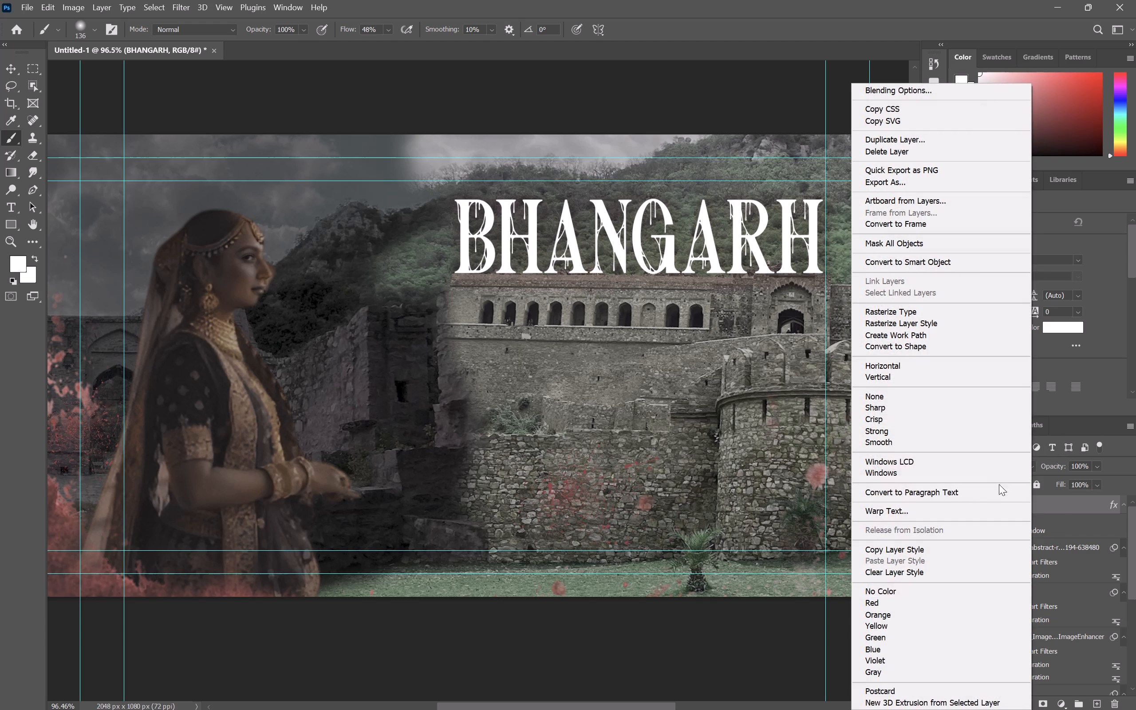
{"action": "left_click", "coordinate": [961, 411]}
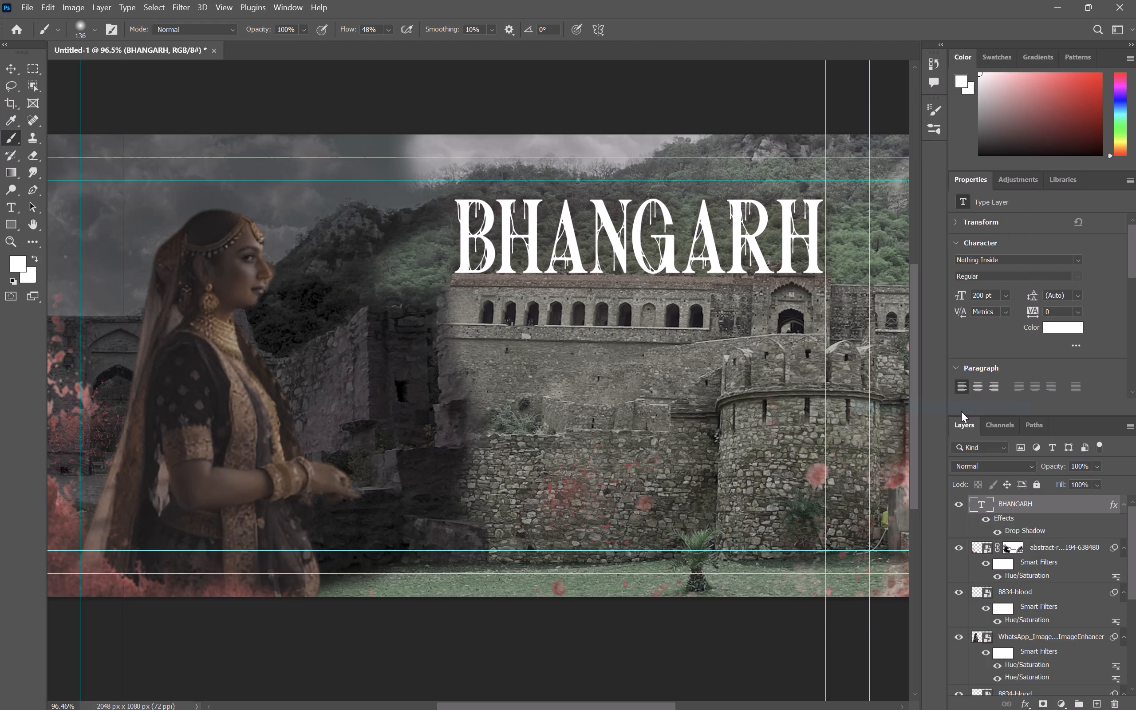
{"action": "right_click", "coordinate": [1054, 503]}
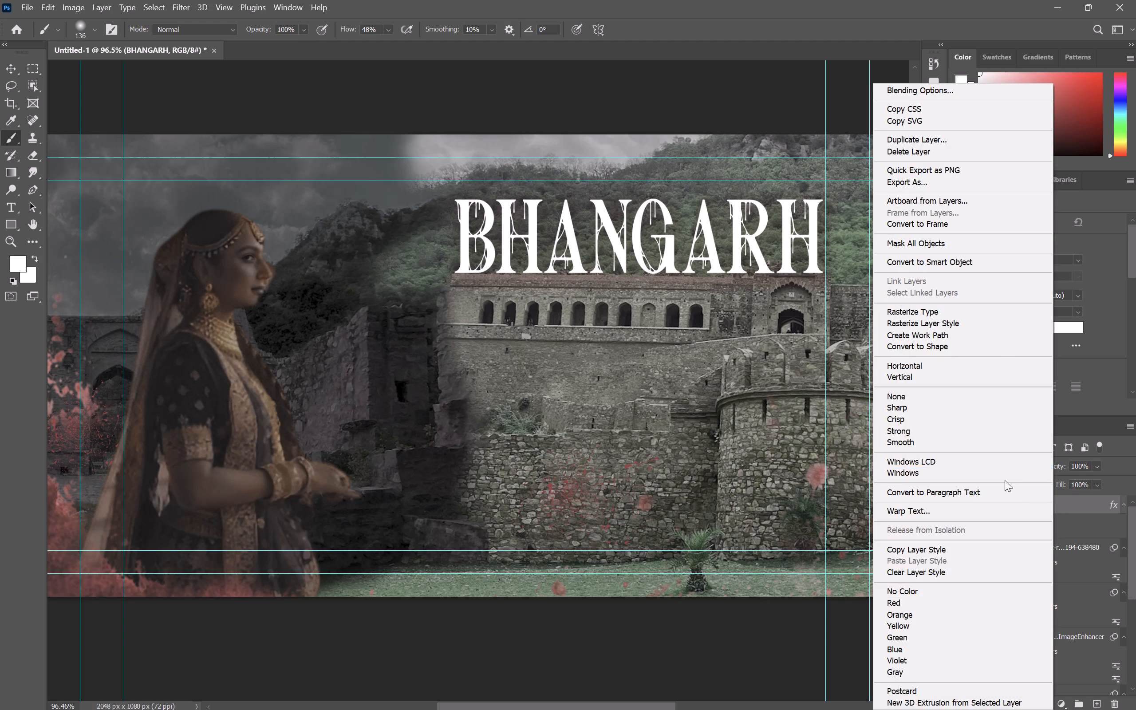
{"action": "left_click", "coordinate": [1010, 431]}
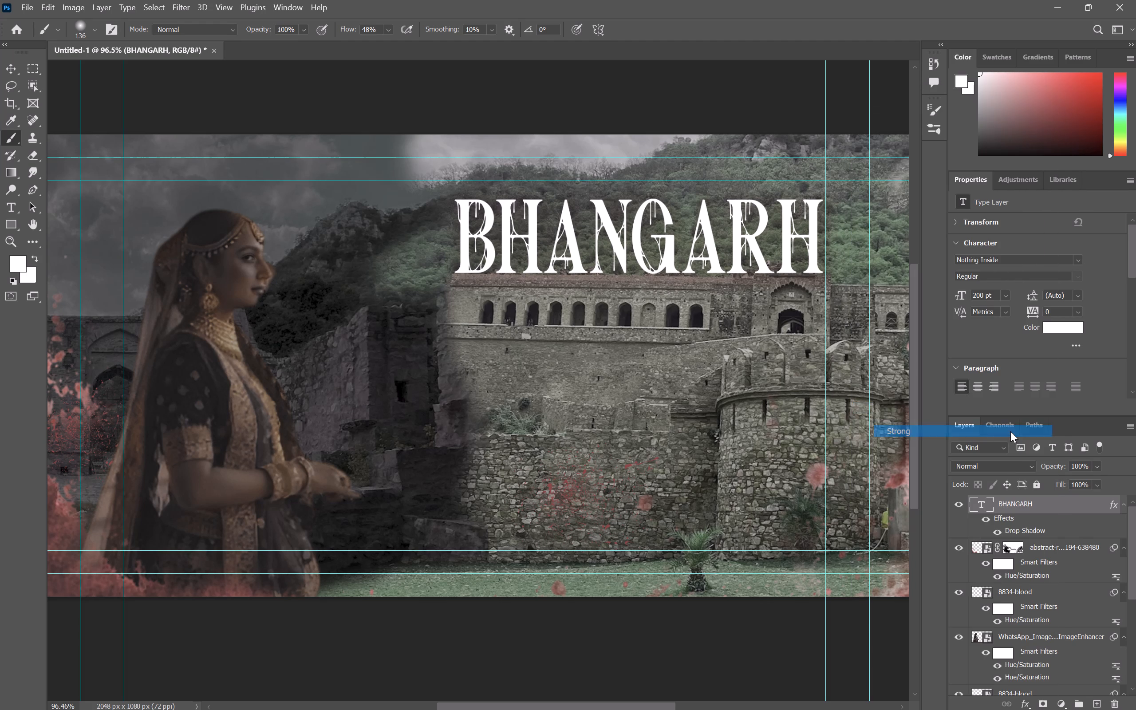
{"action": "right_click", "coordinate": [1033, 500]}
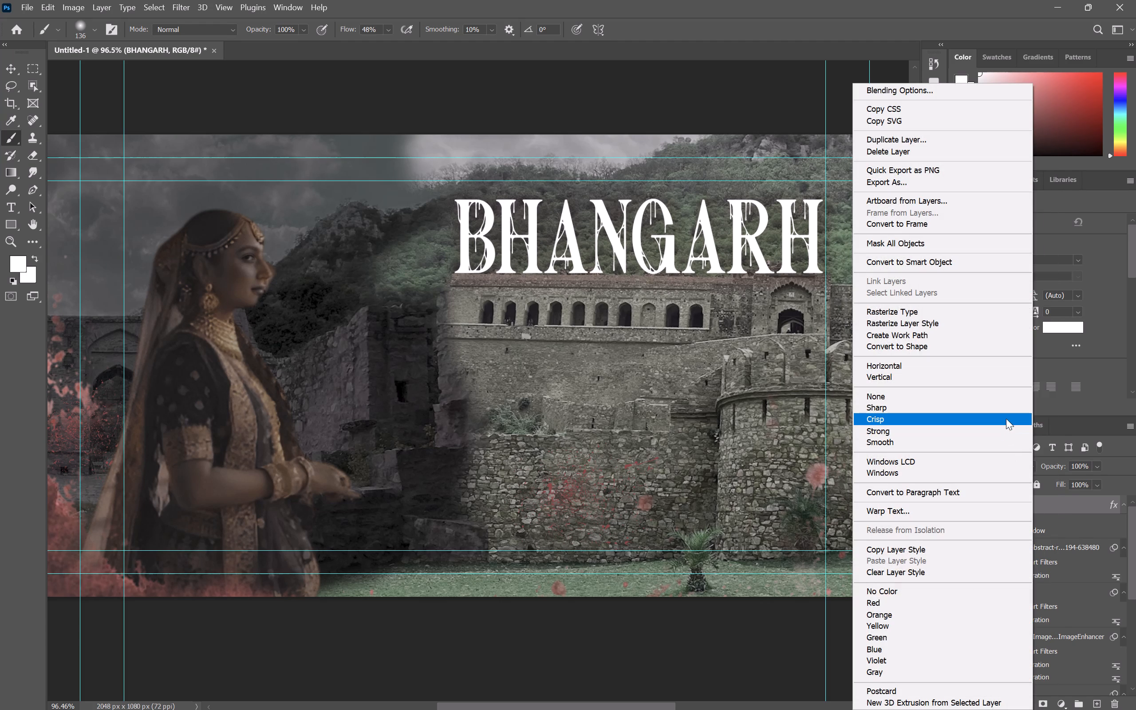
{"action": "left_click", "coordinate": [1006, 418]}
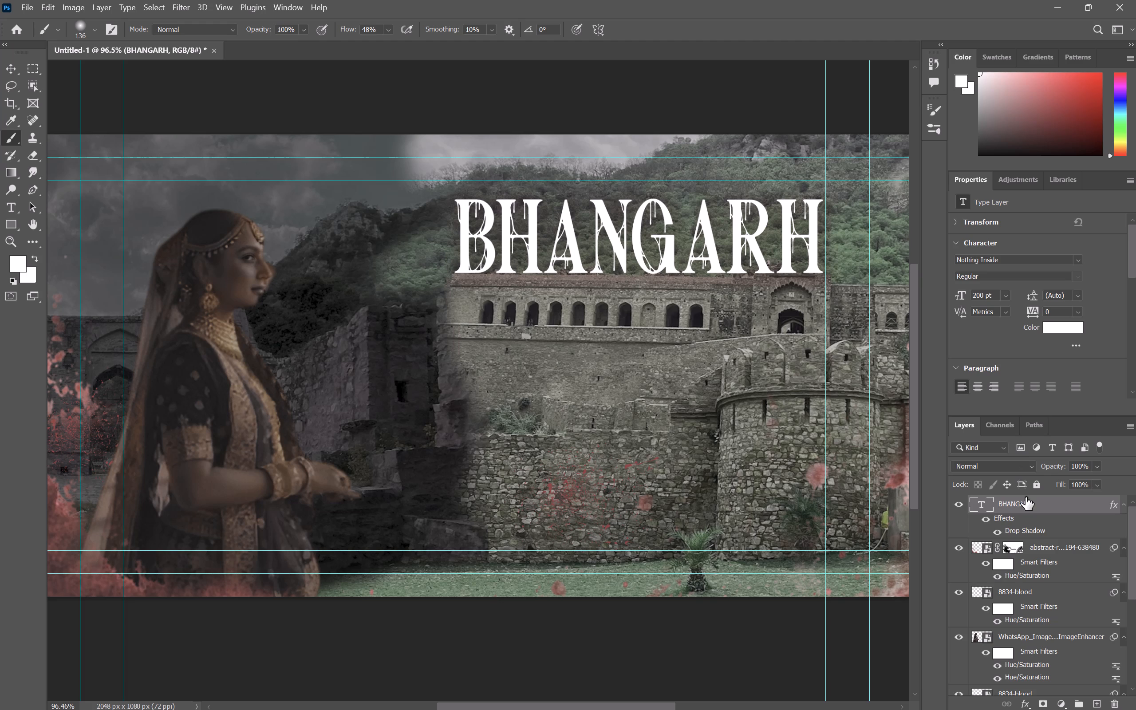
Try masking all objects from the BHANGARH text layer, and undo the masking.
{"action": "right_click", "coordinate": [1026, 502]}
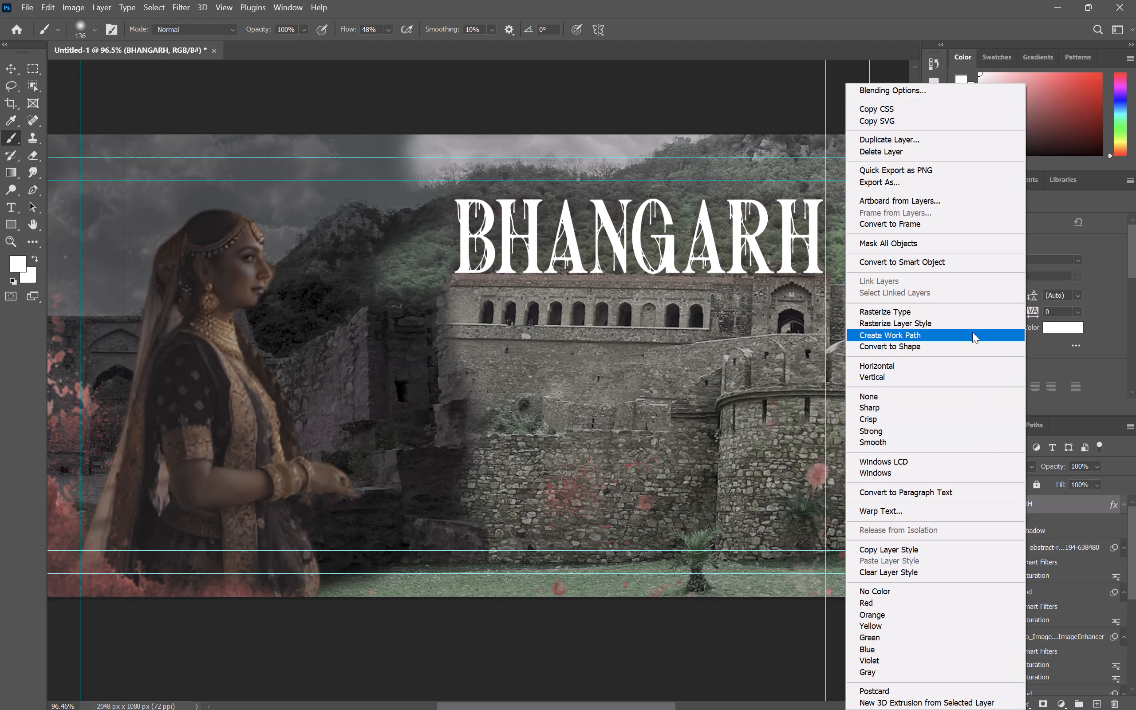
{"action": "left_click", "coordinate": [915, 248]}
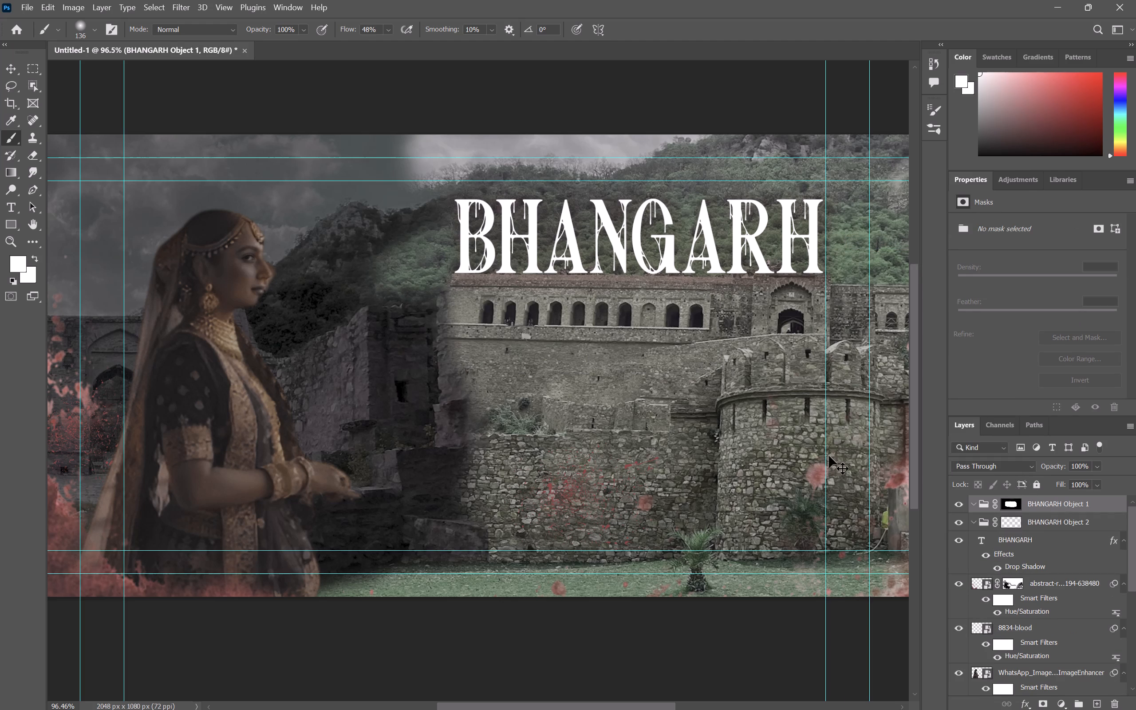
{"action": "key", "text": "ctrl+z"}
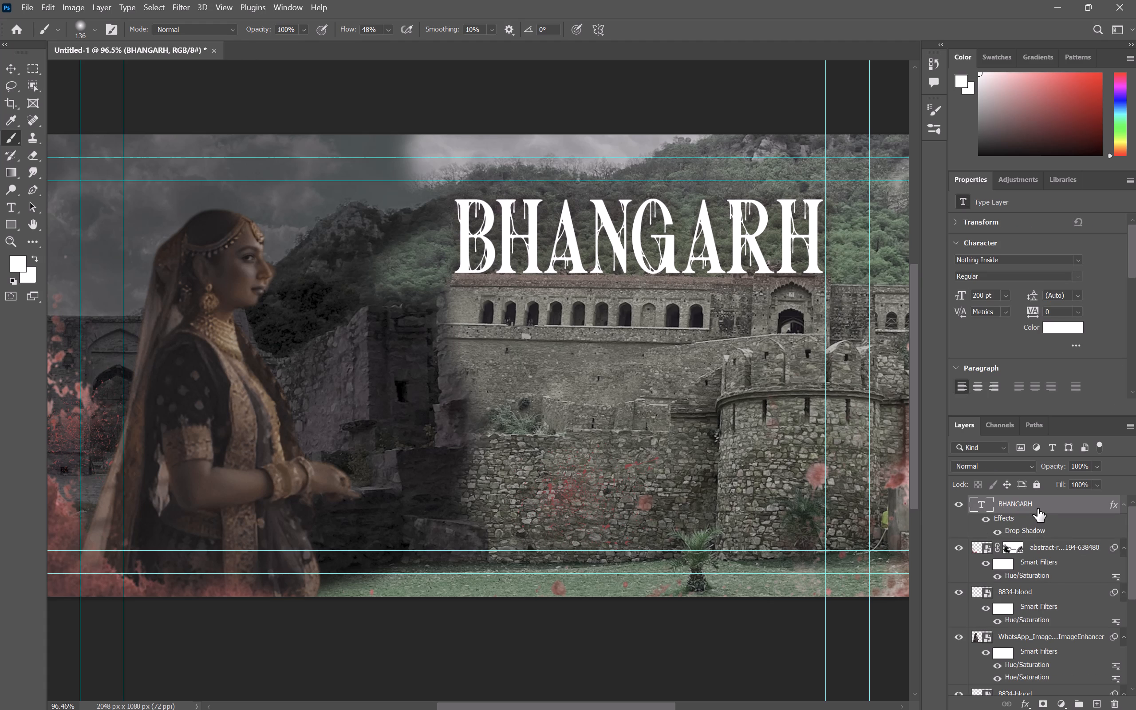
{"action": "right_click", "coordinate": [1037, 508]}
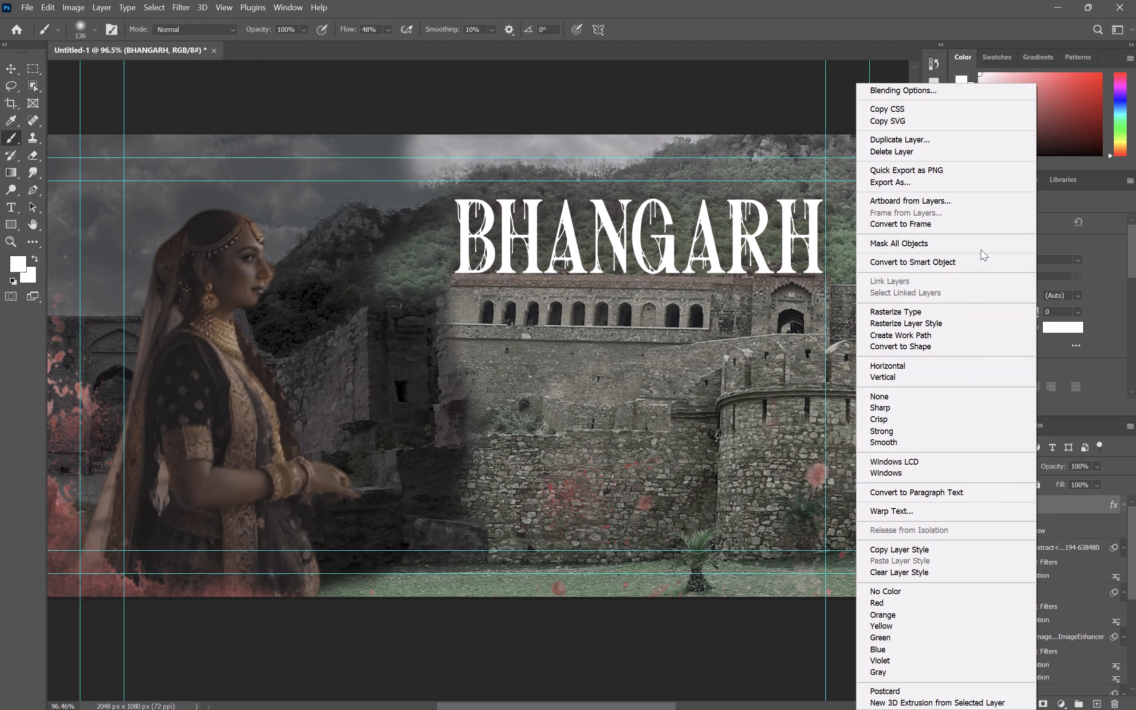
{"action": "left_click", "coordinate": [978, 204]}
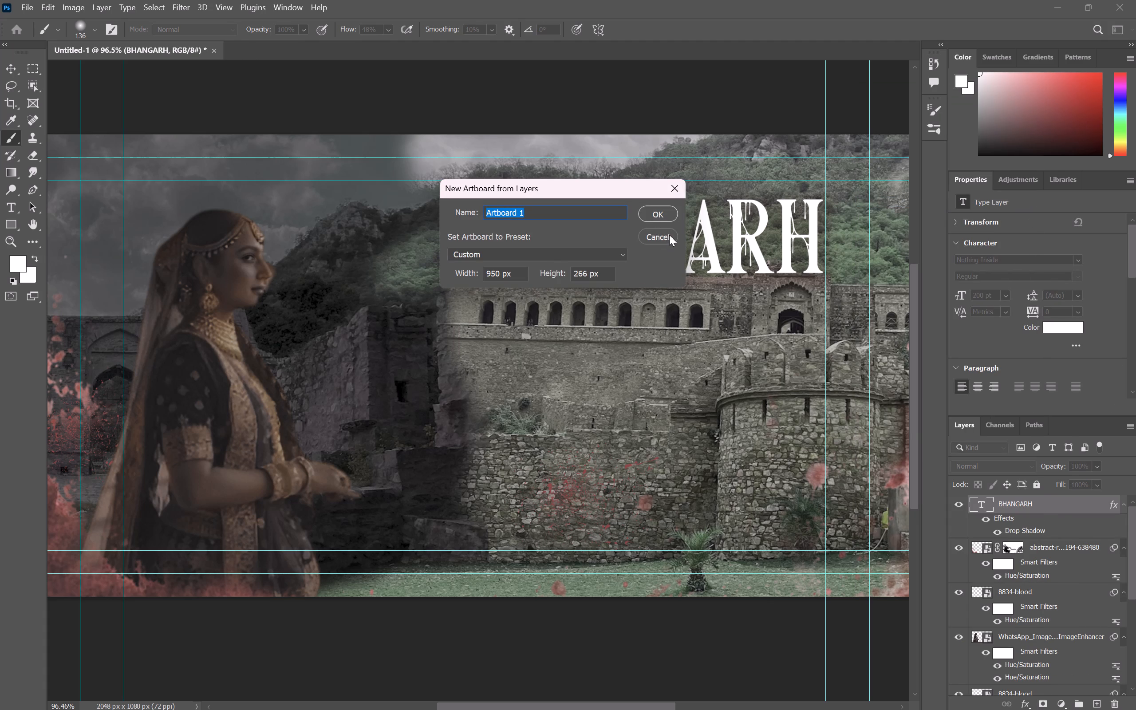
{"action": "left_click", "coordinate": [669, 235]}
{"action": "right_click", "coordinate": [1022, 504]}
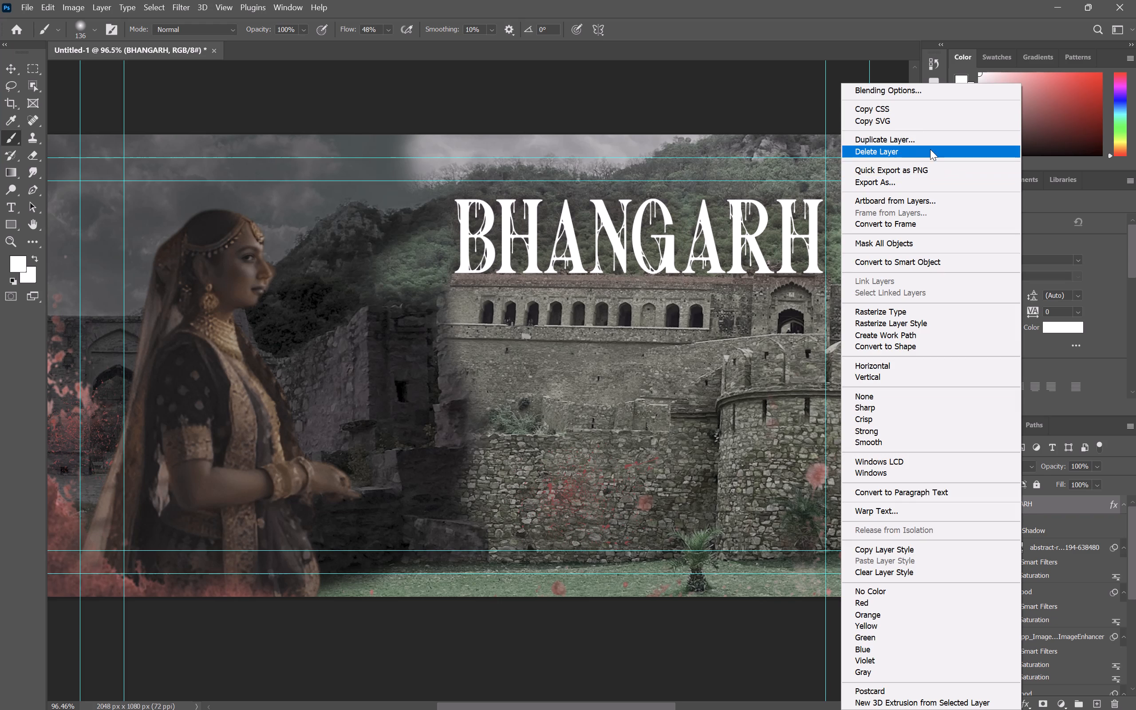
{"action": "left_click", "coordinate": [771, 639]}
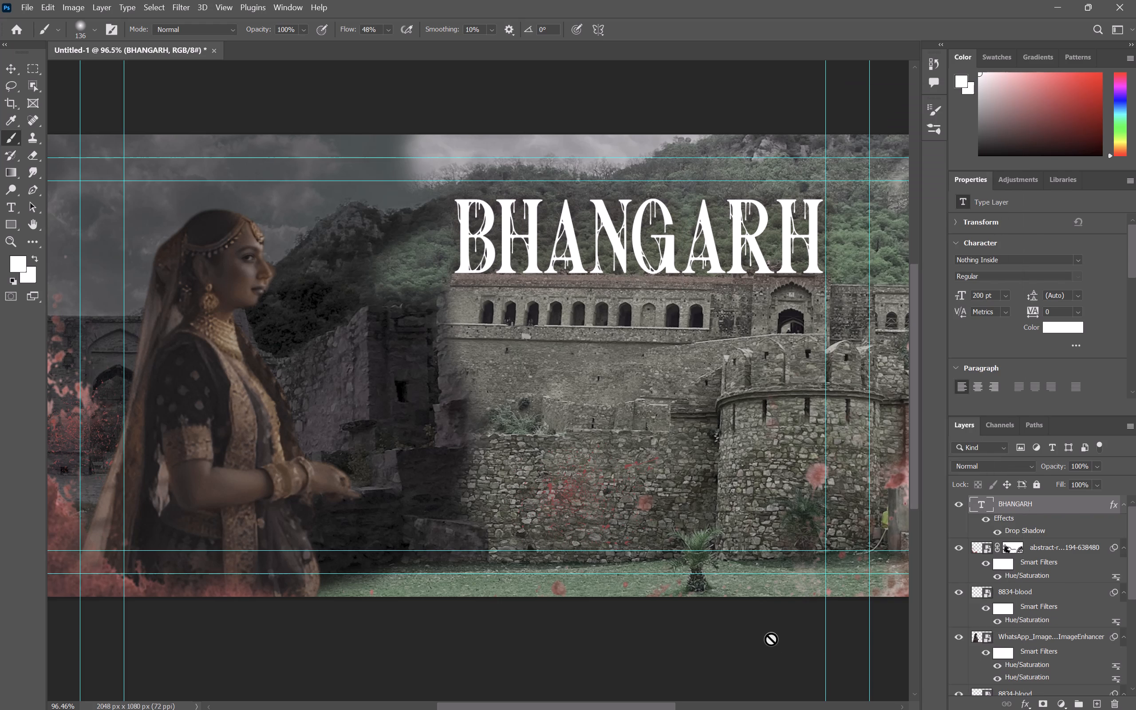
Add a layer mask to the BHANGARH text layer and set the mask brush to 83 px with 0% hardness.
{"action": "left_click", "coordinate": [1039, 707]}
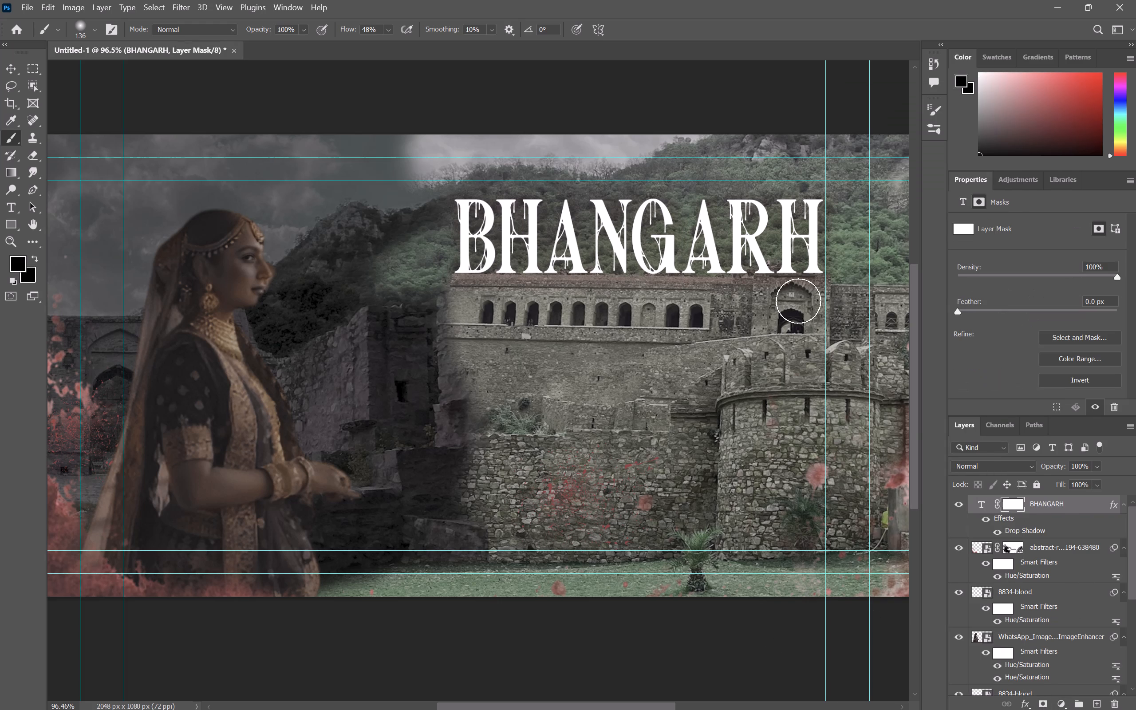
{"action": "scroll", "coordinate": [396, 383], "scroll_direction": "up", "scroll_amount": 5, "text": "ctrl"}
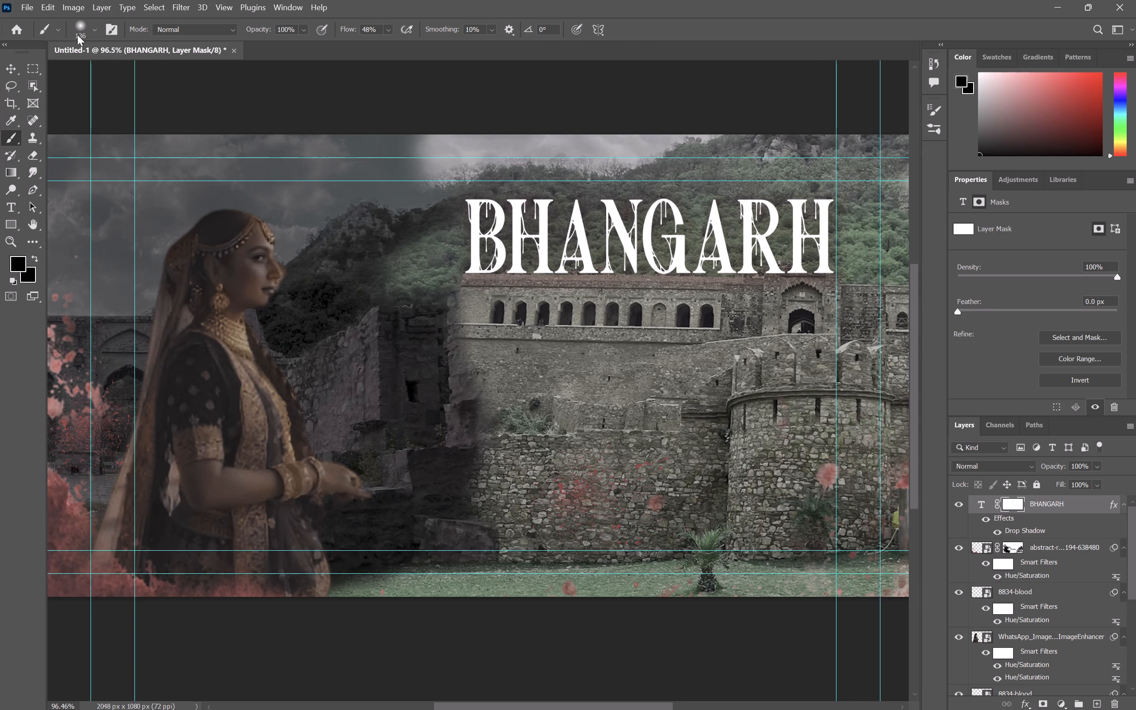
{"action": "left_click", "coordinate": [98, 28]}
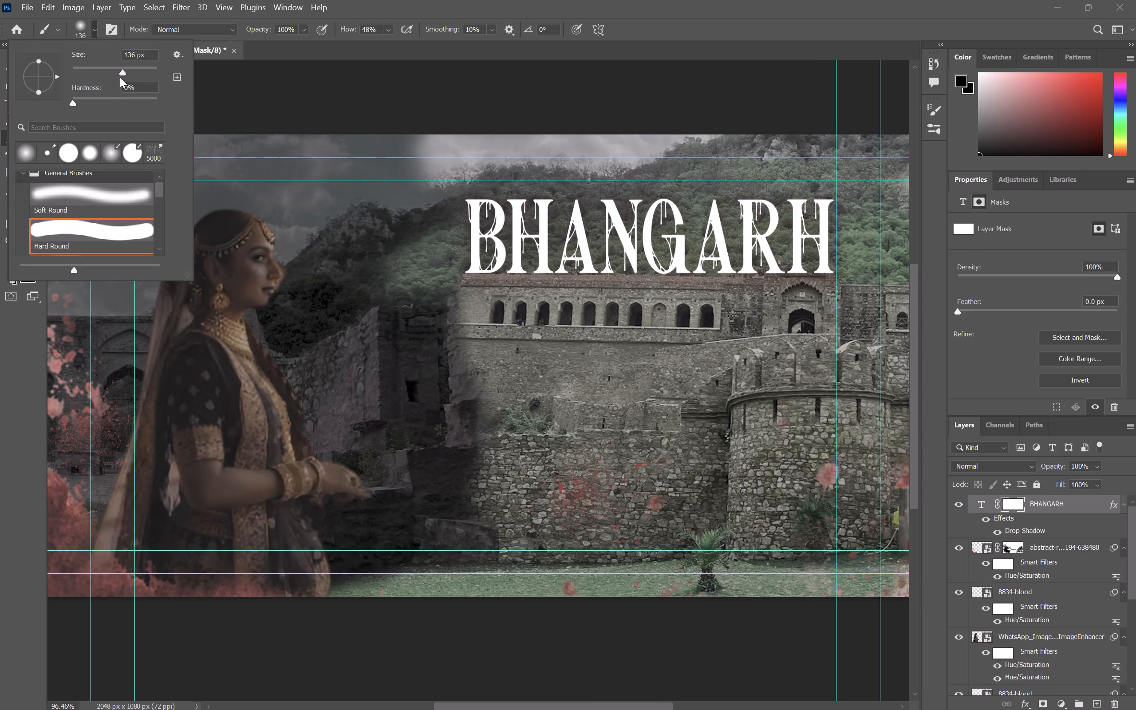
{"action": "left_click_drag", "start_coordinate": [73, 102], "coordinate": [51, 104]}
{"action": "left_click_drag", "start_coordinate": [120, 72], "coordinate": [107, 76]}
{"action": "left_click", "coordinate": [1003, 504]}
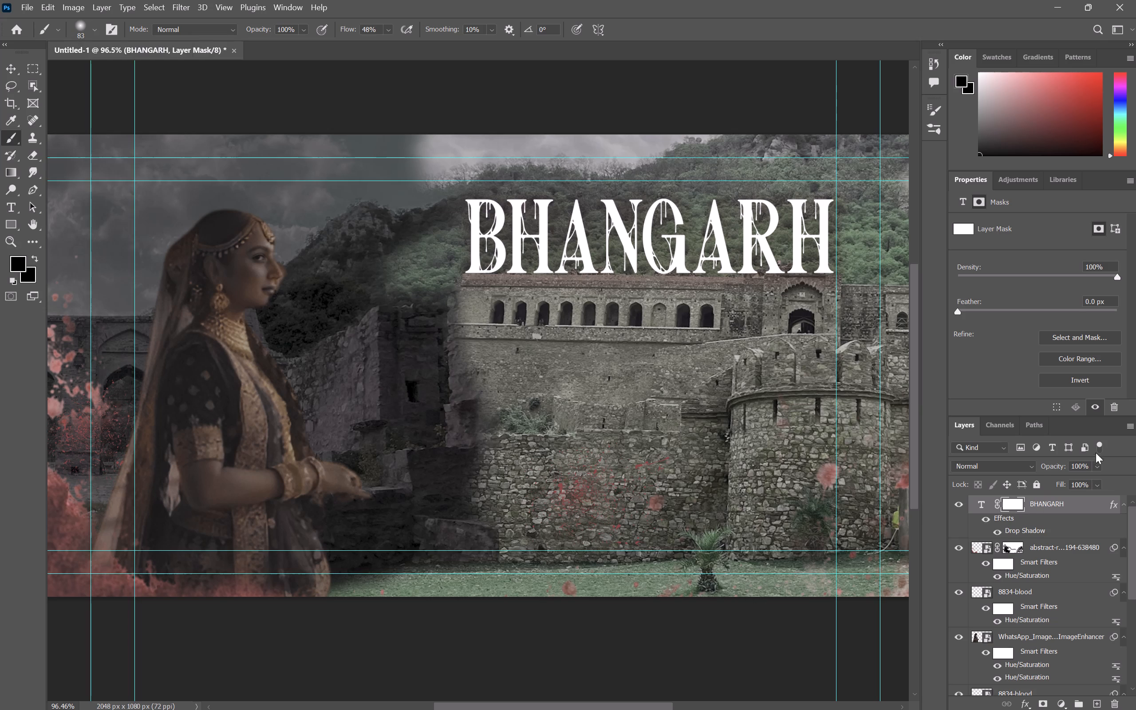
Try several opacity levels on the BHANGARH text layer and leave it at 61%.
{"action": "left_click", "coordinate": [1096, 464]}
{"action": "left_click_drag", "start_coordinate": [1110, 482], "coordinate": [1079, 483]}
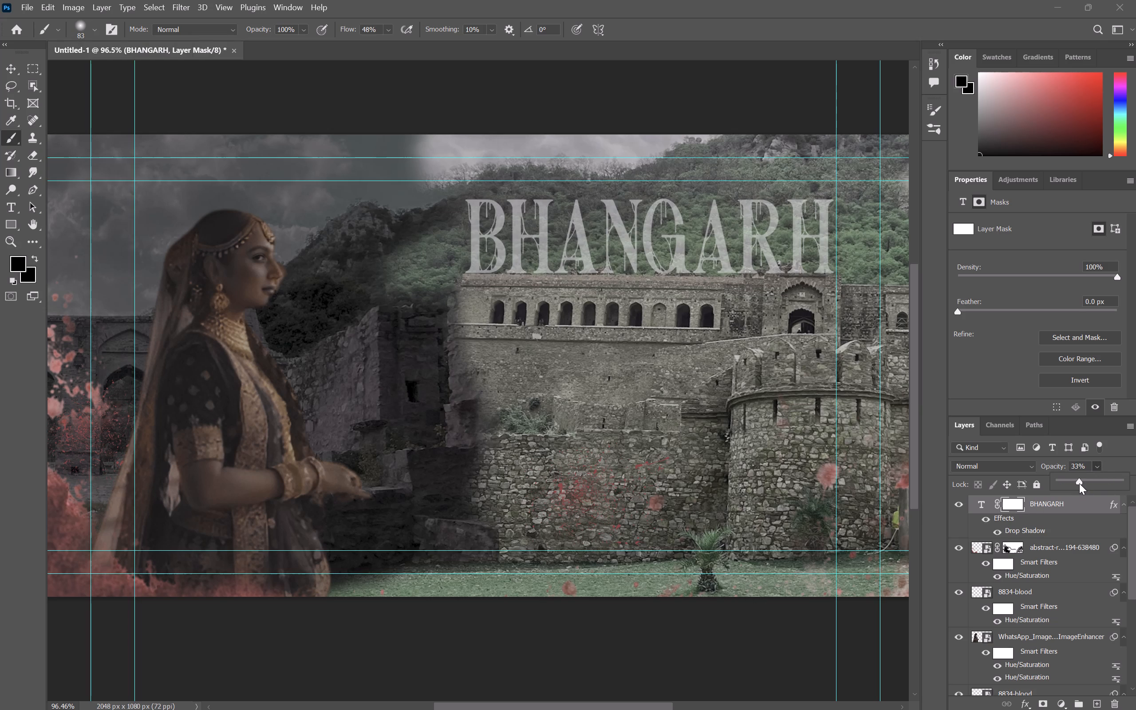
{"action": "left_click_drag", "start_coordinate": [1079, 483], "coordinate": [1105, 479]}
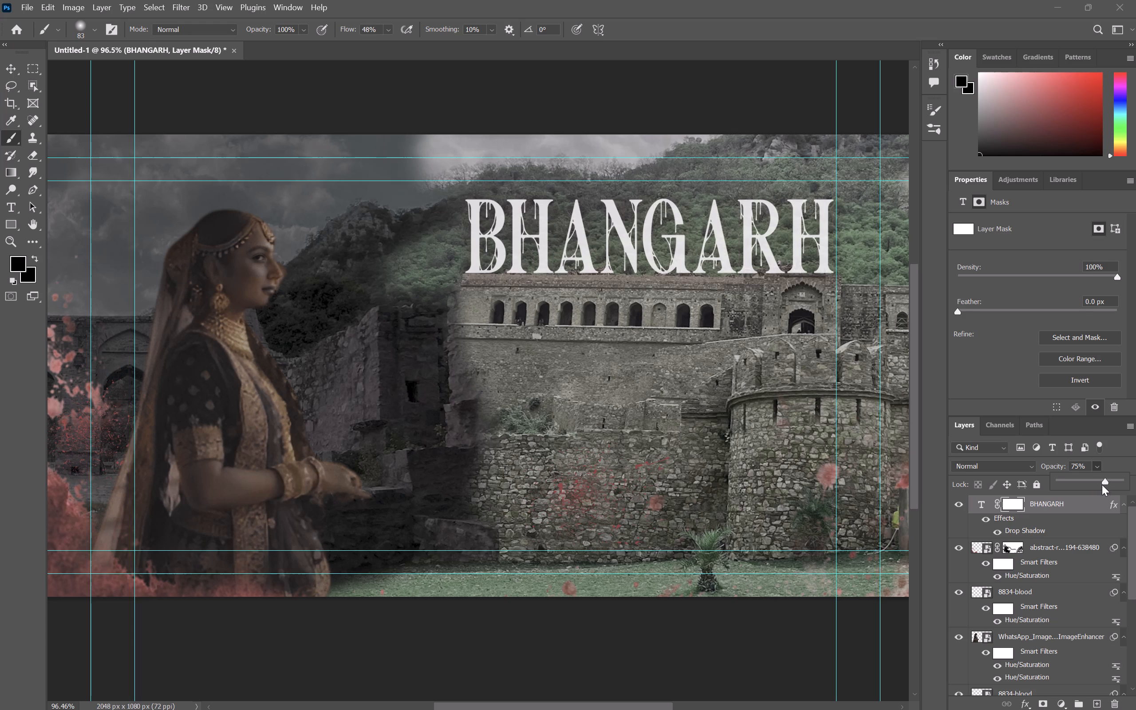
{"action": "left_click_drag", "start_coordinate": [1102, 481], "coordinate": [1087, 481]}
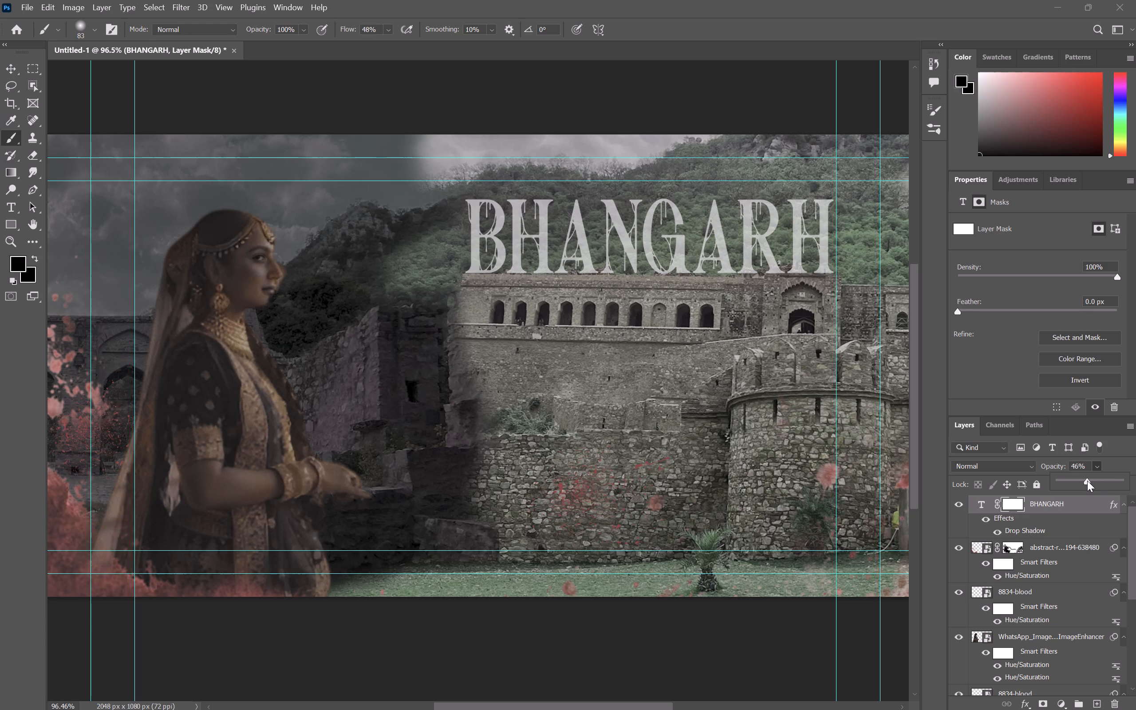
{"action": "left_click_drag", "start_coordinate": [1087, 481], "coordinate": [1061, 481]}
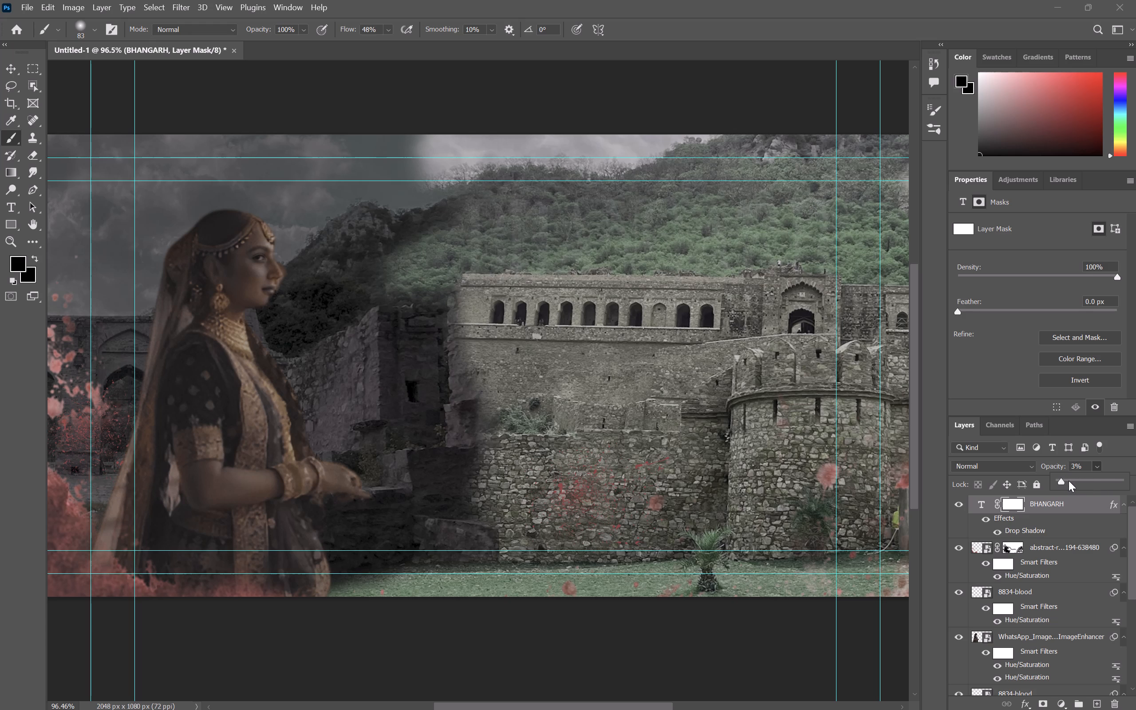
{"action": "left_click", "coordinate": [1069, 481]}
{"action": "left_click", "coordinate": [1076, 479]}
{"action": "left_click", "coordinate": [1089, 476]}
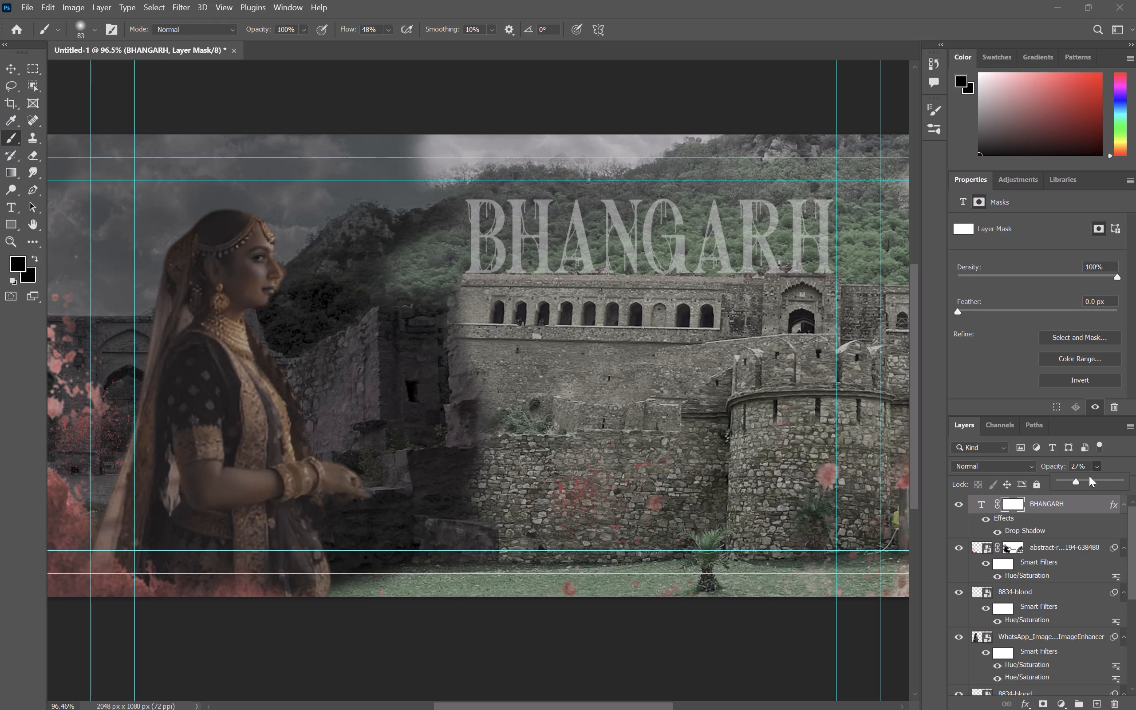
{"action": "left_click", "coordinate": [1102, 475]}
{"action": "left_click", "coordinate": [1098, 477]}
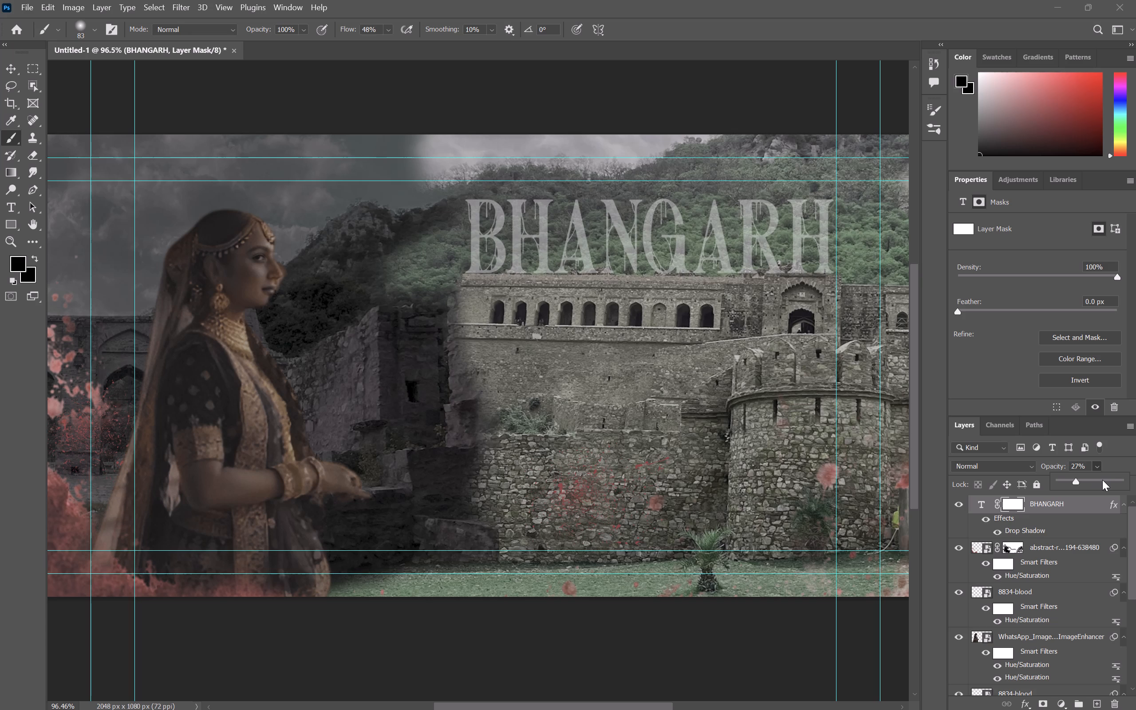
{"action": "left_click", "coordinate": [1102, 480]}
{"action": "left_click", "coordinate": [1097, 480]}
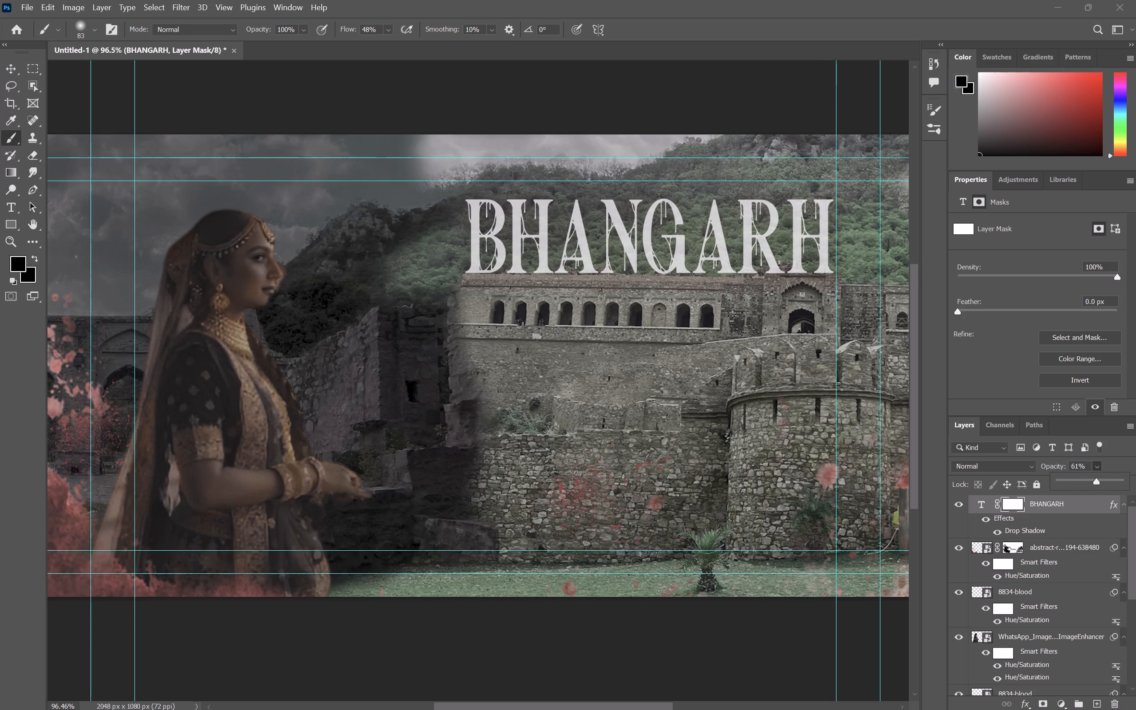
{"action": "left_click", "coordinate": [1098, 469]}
Fade the lower parts of the title's final letters R and H with the mask brush.
{"action": "left_click", "coordinate": [823, 274]}
{"action": "left_click_drag", "start_coordinate": [813, 274], "coordinate": [798, 270]}
{"action": "left_click_drag", "start_coordinate": [798, 270], "coordinate": [784, 270]}
{"action": "left_click_drag", "start_coordinate": [784, 270], "coordinate": [756, 266]}
{"action": "left_click", "coordinate": [756, 266]}
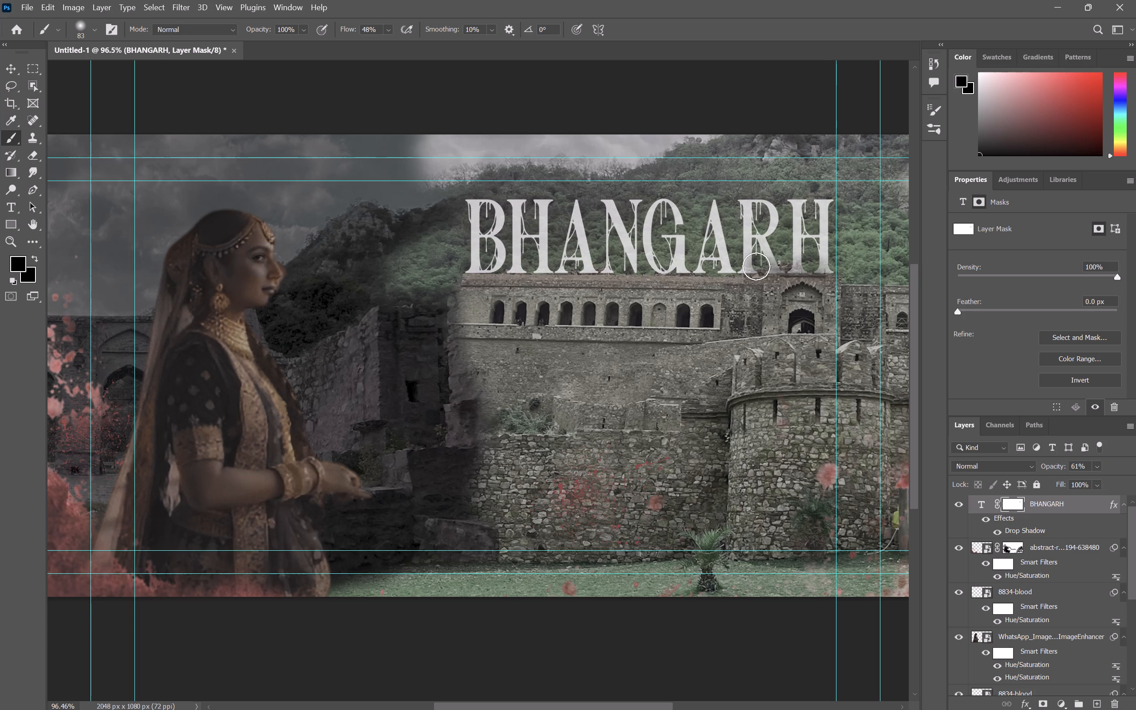
{"action": "left_click", "coordinate": [824, 254]}
{"action": "left_click_drag", "start_coordinate": [825, 274], "coordinate": [833, 237]}
{"action": "left_click", "coordinate": [833, 237]}
{"action": "left_click_drag", "start_coordinate": [800, 270], "coordinate": [775, 276]}
{"action": "left_click", "coordinate": [775, 276]}
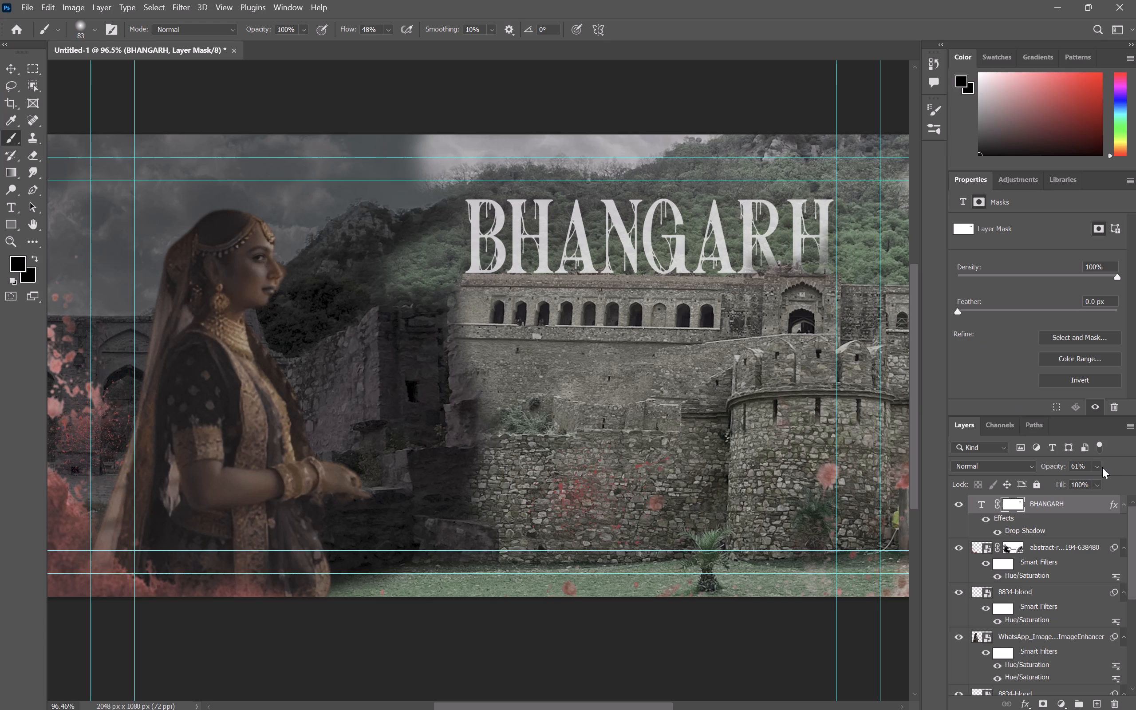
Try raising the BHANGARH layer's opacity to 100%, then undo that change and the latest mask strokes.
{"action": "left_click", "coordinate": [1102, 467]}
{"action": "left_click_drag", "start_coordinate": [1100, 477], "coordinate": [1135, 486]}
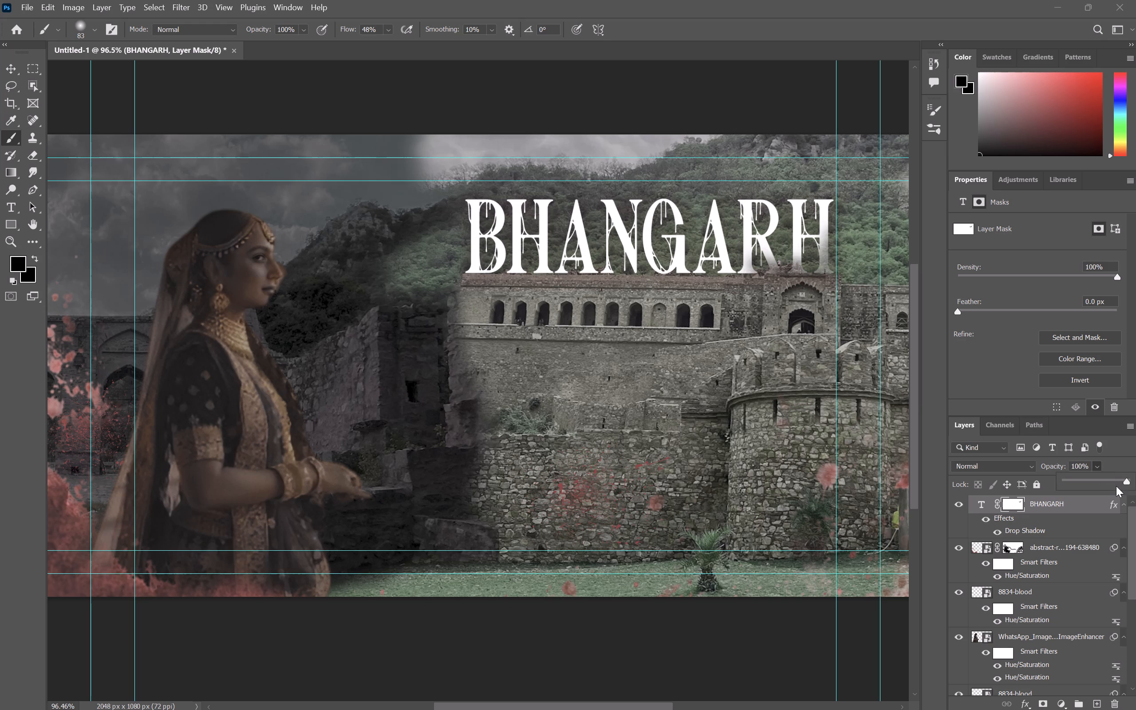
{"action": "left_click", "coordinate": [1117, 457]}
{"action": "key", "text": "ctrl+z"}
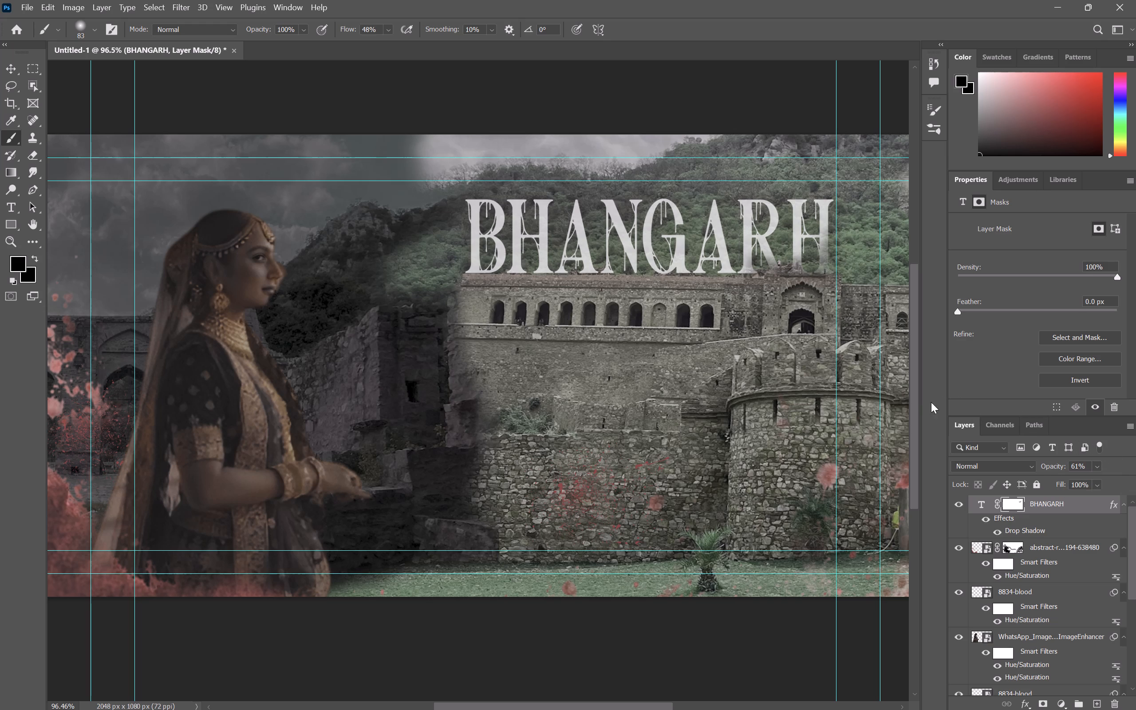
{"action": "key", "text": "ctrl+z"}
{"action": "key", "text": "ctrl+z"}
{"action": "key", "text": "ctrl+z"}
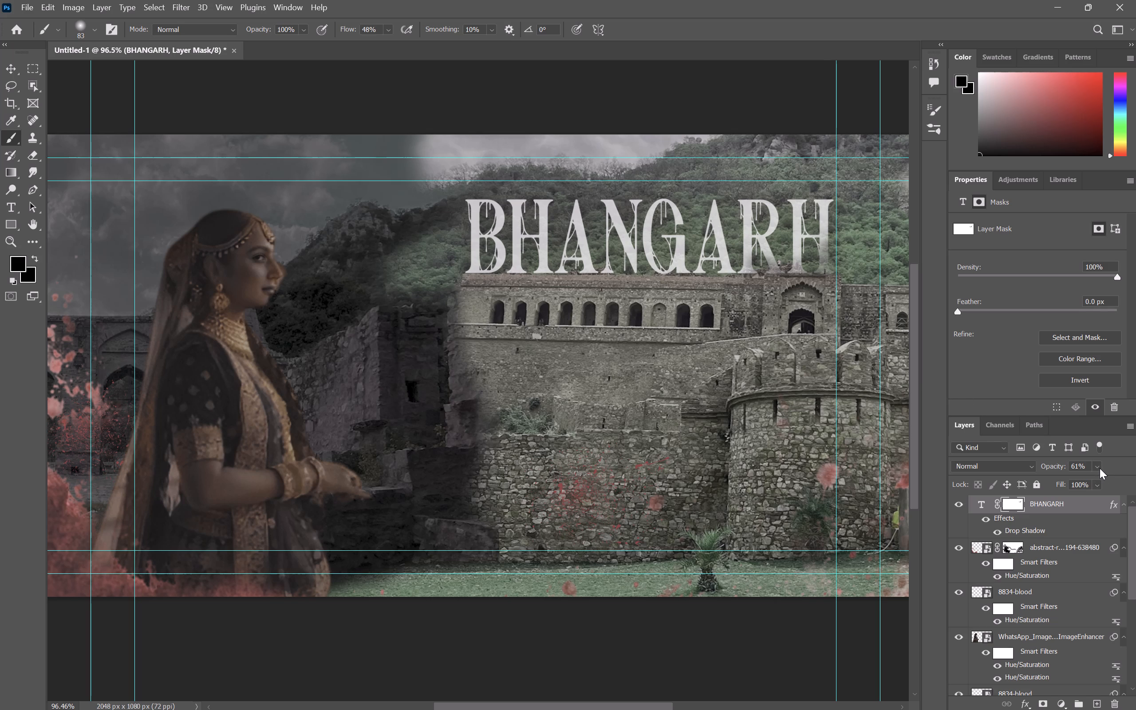
Set the BHANGARH text layer's opacity to 100%.
{"action": "left_click", "coordinate": [1100, 468]}
{"action": "left_click_drag", "start_coordinate": [1108, 480], "coordinate": [1135, 475]}
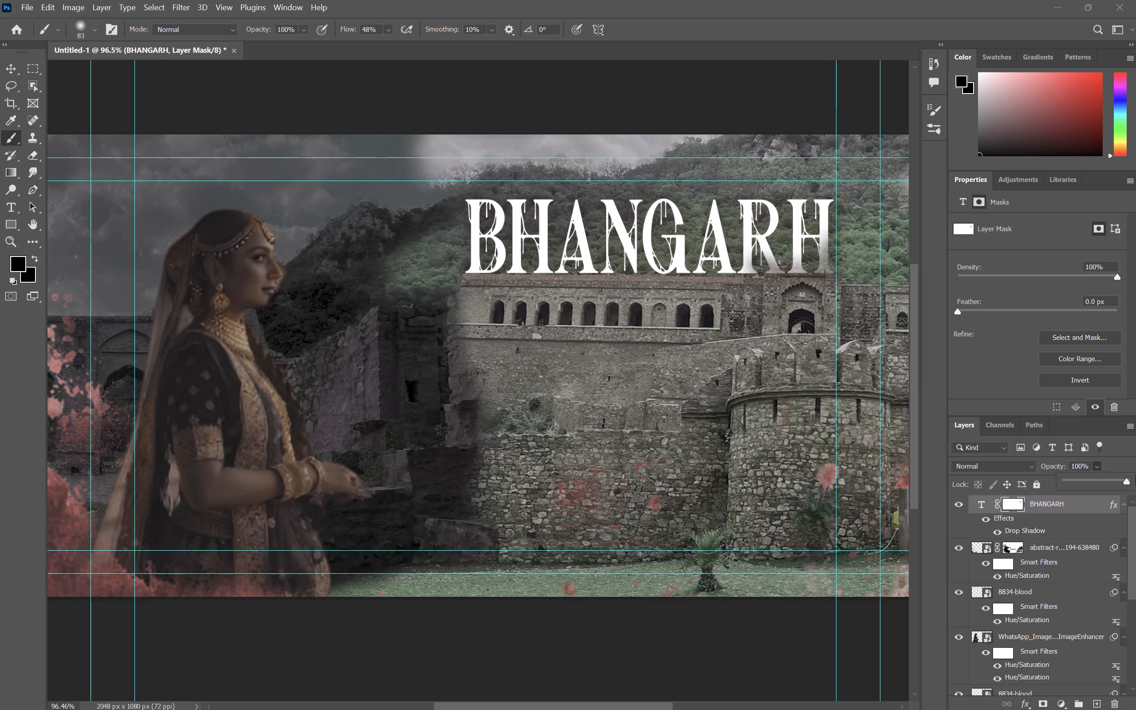
Fade the lower edges of the title's last letters A, R and H with the mask brush.
{"action": "left_click", "coordinate": [1124, 456]}
{"action": "left_click", "coordinate": [825, 242]}
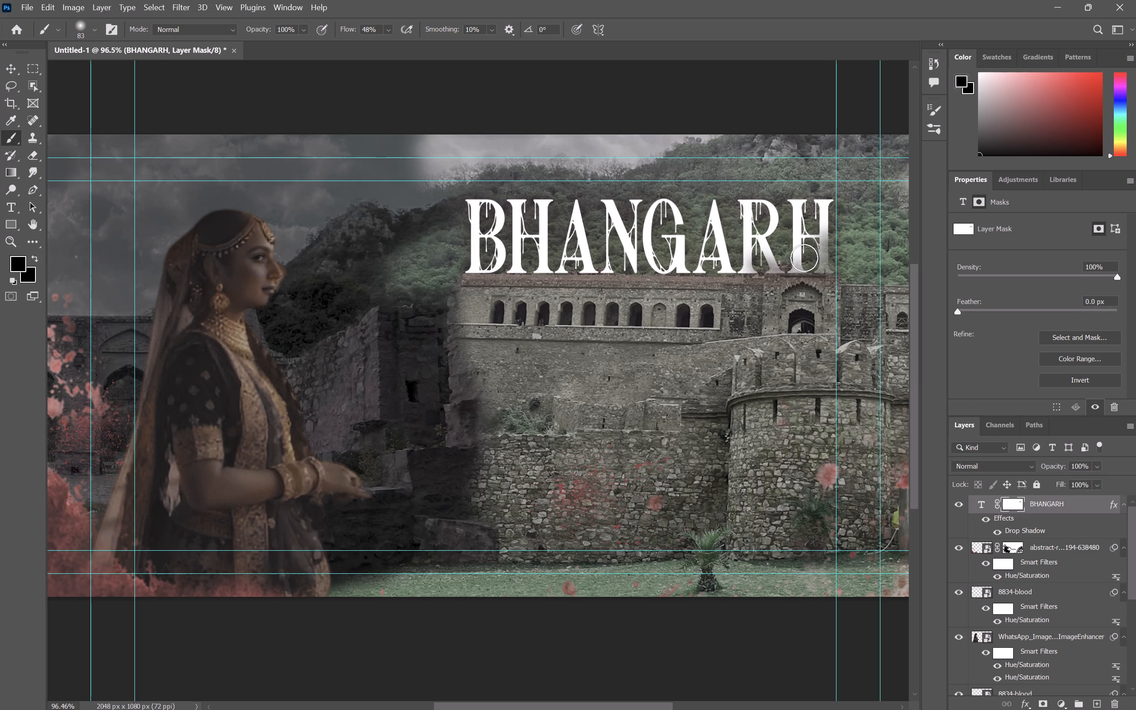
{"action": "left_click", "coordinate": [805, 256]}
{"action": "left_click", "coordinate": [790, 268]}
{"action": "left_click", "coordinate": [745, 271]}
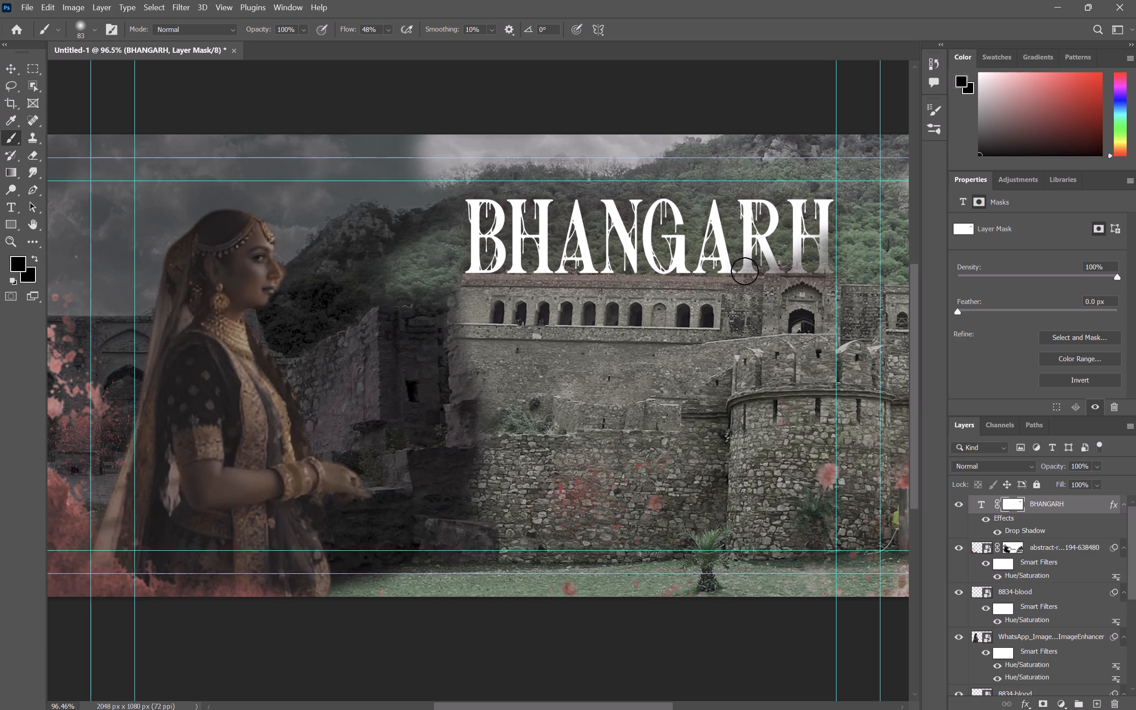
{"action": "left_click", "coordinate": [691, 278]}
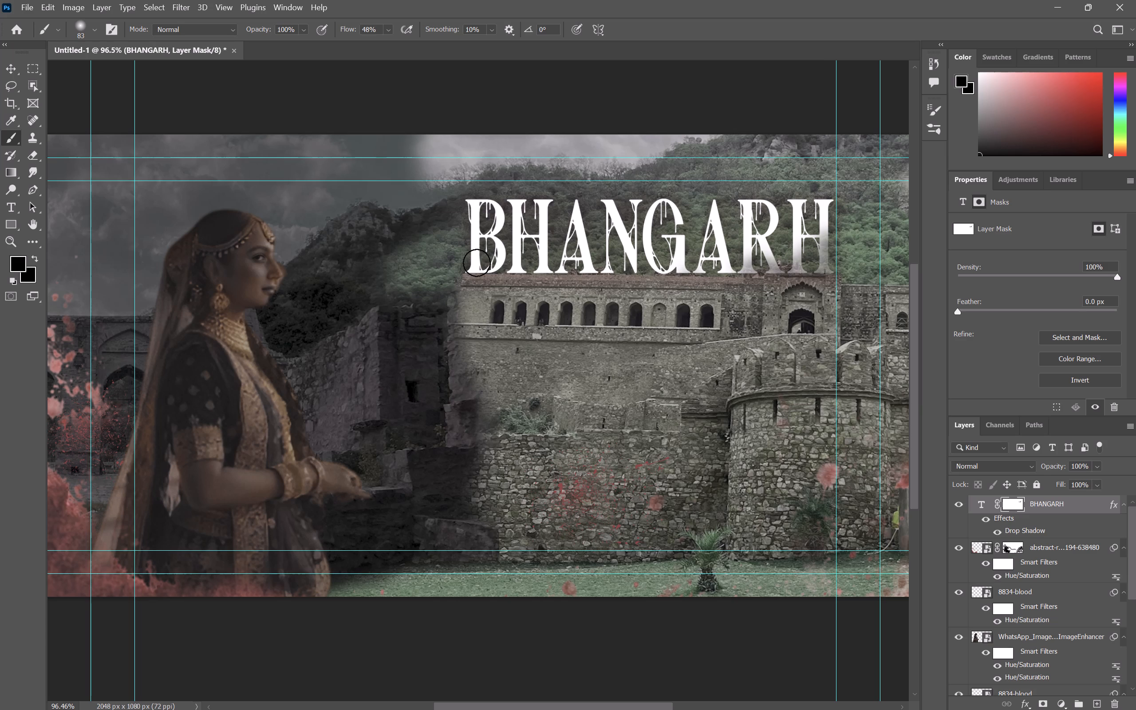
Fade the outer edge and lower part of the title's first letter B with the mask brush.
{"action": "left_click", "coordinate": [477, 263]}
{"action": "left_click_drag", "start_coordinate": [470, 275], "coordinate": [506, 282]}
{"action": "left_click_drag", "start_coordinate": [506, 282], "coordinate": [480, 261]}
{"action": "left_click_drag", "start_coordinate": [480, 261], "coordinate": [463, 221]}
{"action": "left_click", "coordinate": [463, 221]}
{"action": "left_click", "coordinate": [465, 260]}
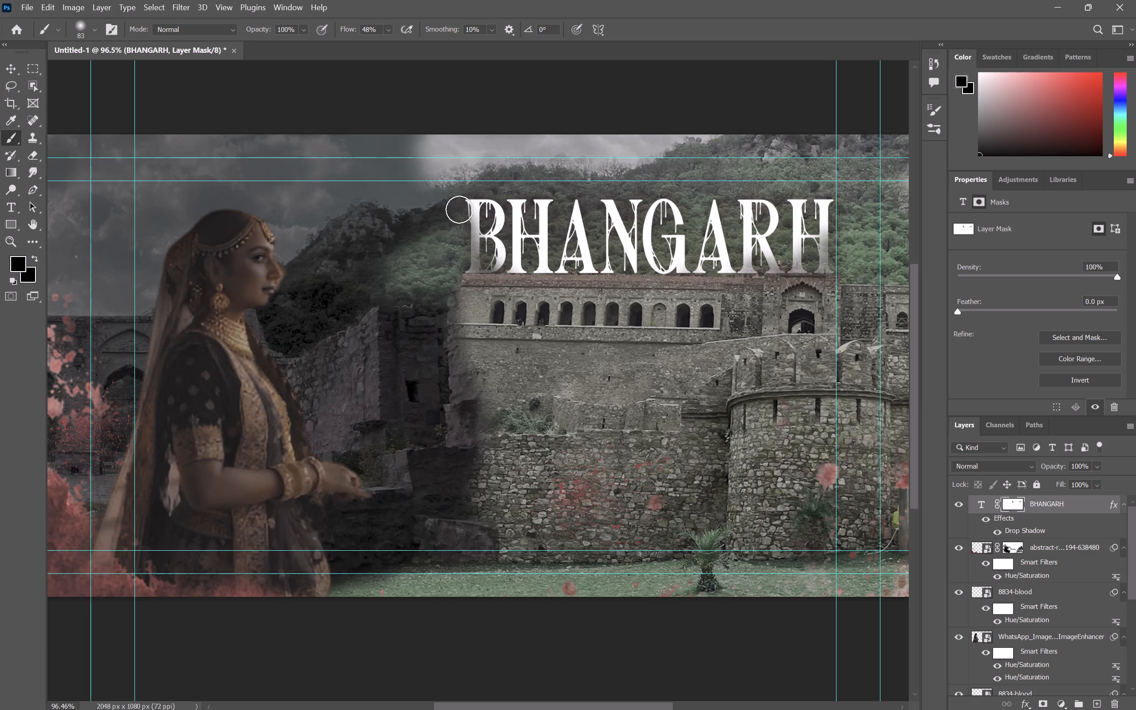
{"action": "left_click", "coordinate": [459, 209]}
{"action": "left_click", "coordinate": [466, 206]}
{"action": "left_click", "coordinate": [475, 228]}
{"action": "left_click", "coordinate": [497, 232]}
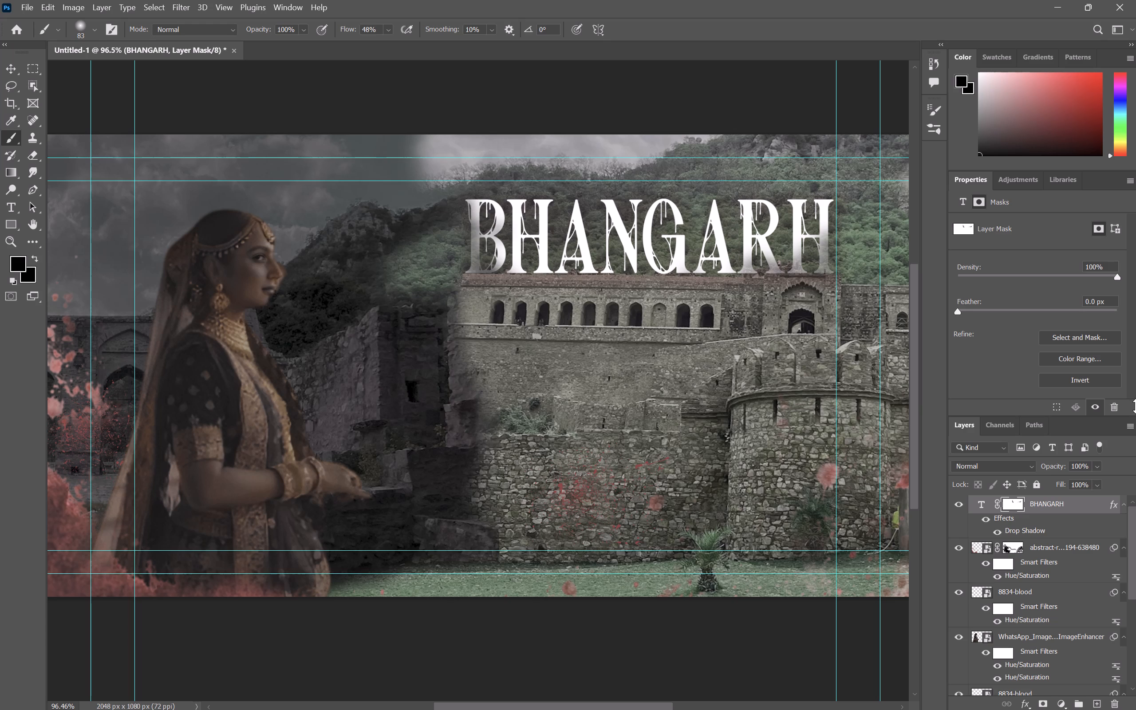
Set the BHANGARH text layer's opacity to 90%.
{"action": "left_click", "coordinate": [1082, 466]}
{"action": "type", "text": "90"}
{"action": "key", "text": "BackSpace"}
{"action": "key", "text": "BackSpace"}
{"action": "key", "text": "BackSpace"}
{"action": "key", "text": "BackSpace"}
{"action": "key", "text": "BackSpace"}
{"action": "key", "text": "BackSpace"}
{"action": "key", "text": "BackSpace"}
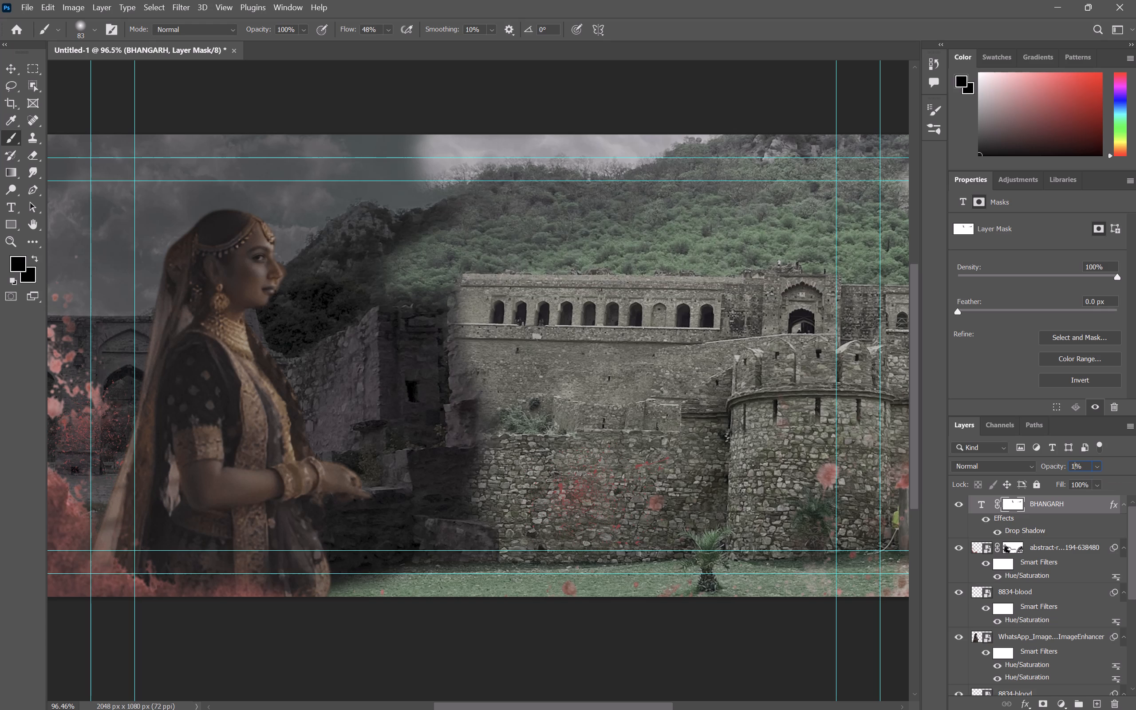
{"action": "type", "text": "90"}
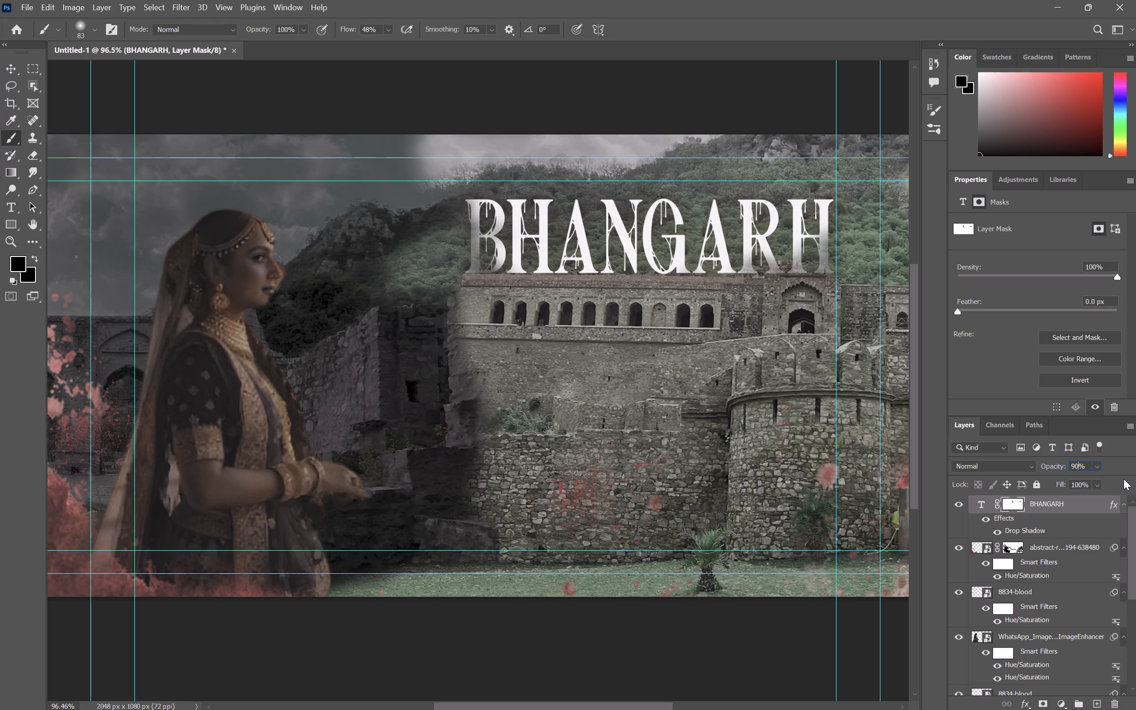
{"action": "left_click", "coordinate": [1121, 477]}
{"action": "left_click", "coordinate": [1120, 458]}
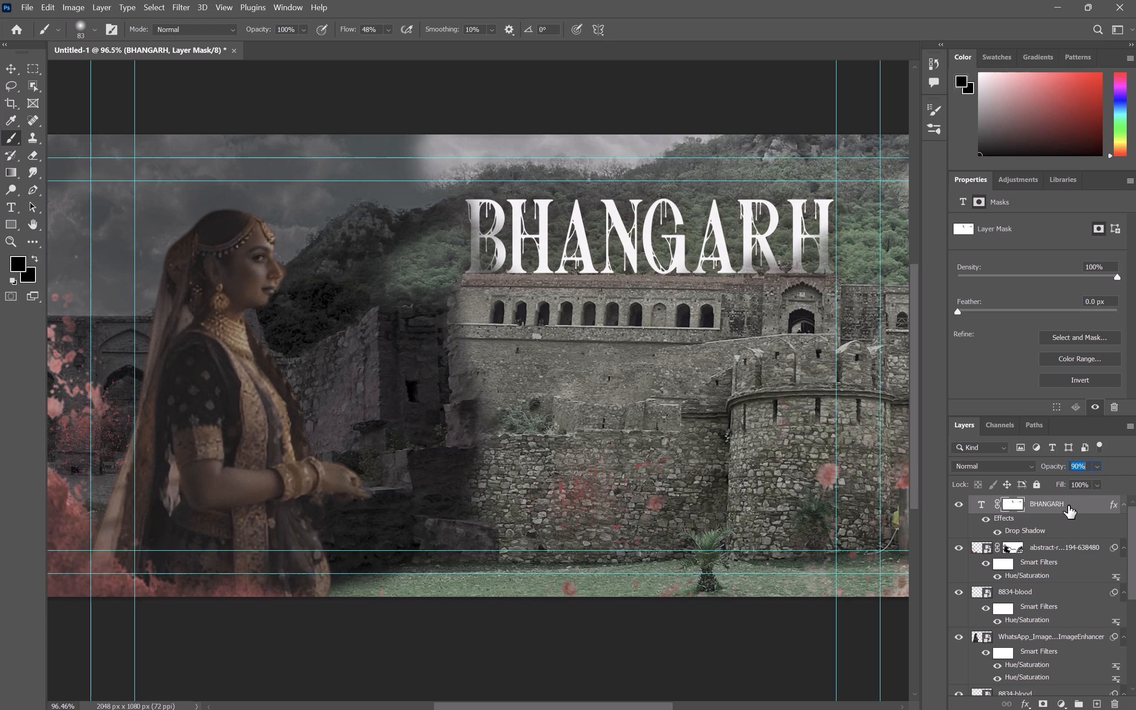
Try several greys for the BHANGARH text colour and settle on light grey cccccc.
{"action": "left_click", "coordinate": [1068, 505]}
{"action": "left_click", "coordinate": [1044, 532]}
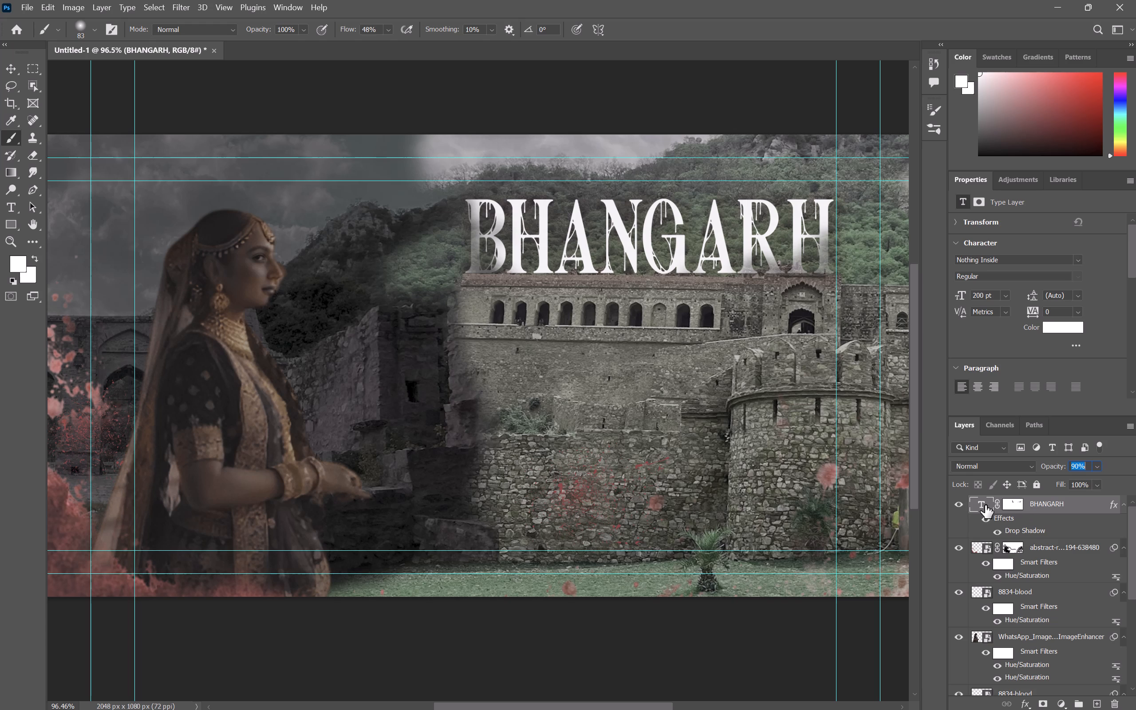
{"action": "right_click", "coordinate": [1068, 329]}
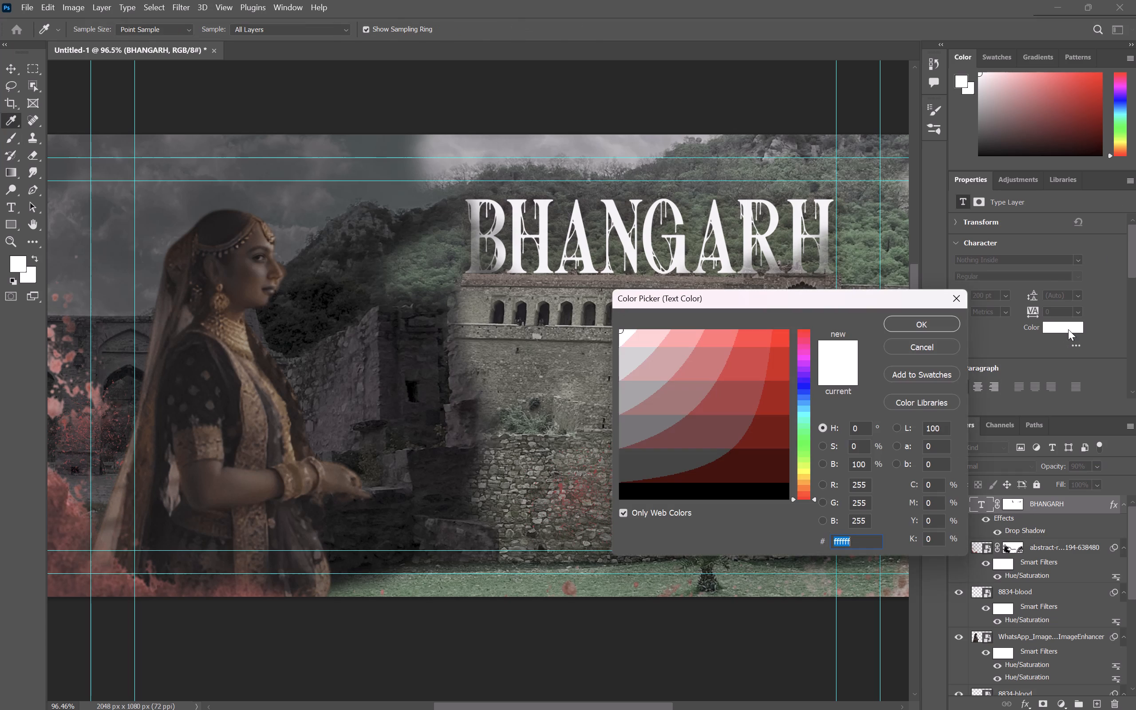
{"action": "left_click", "coordinate": [660, 467]}
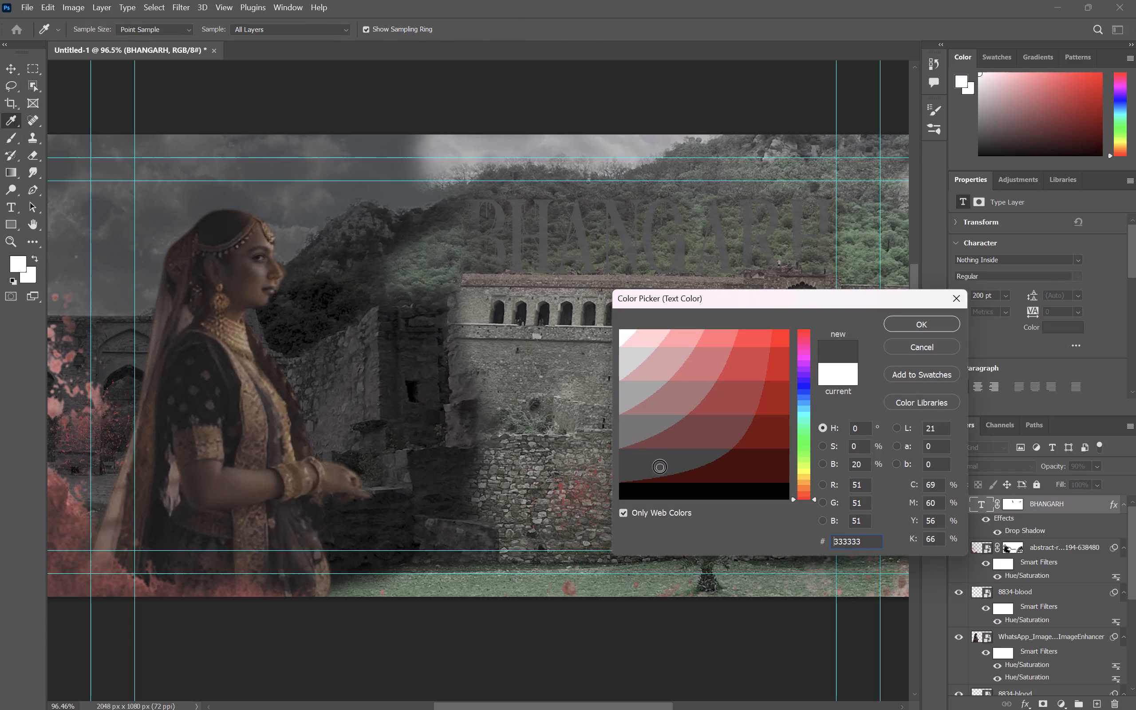
{"action": "left_click", "coordinate": [629, 425]}
{"action": "left_click", "coordinate": [628, 405]}
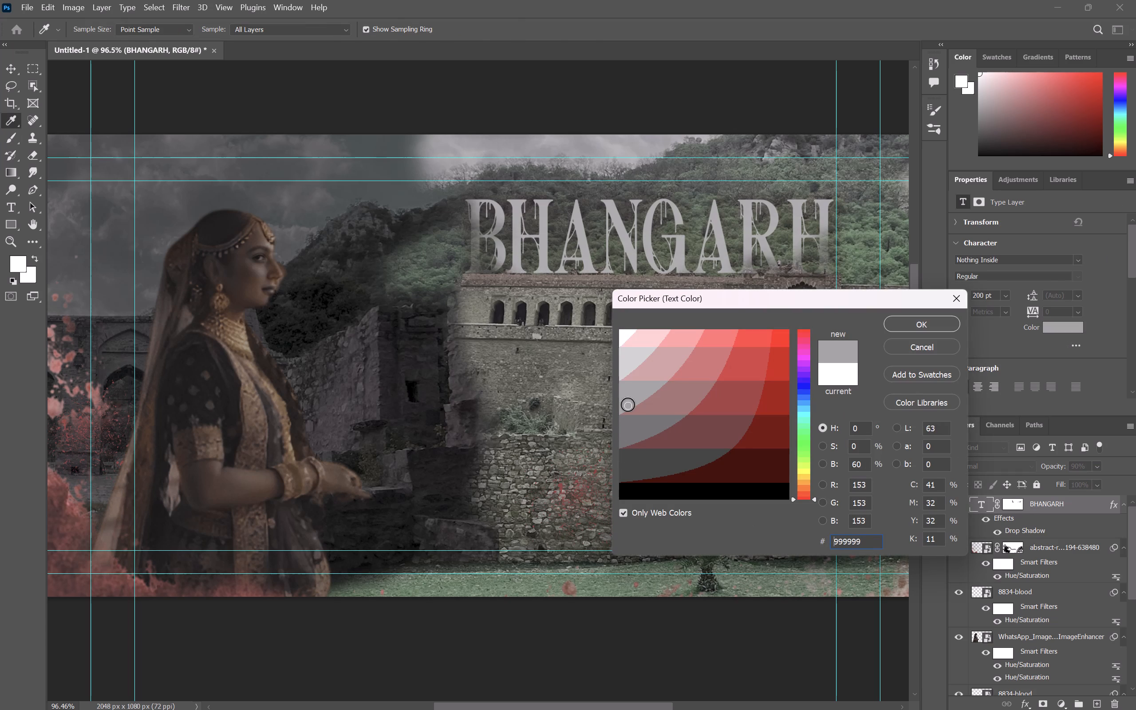
{"action": "left_click", "coordinate": [623, 355]}
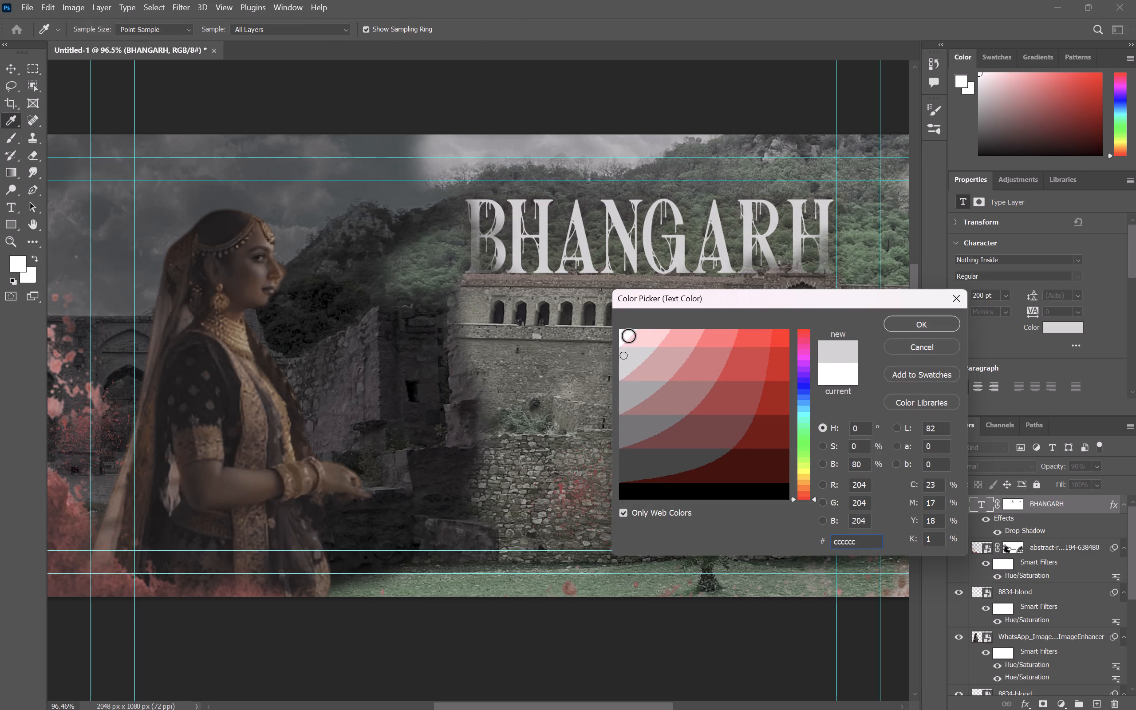
{"action": "left_click", "coordinate": [624, 336]}
{"action": "left_click", "coordinate": [628, 363]}
{"action": "left_click", "coordinate": [919, 323]}
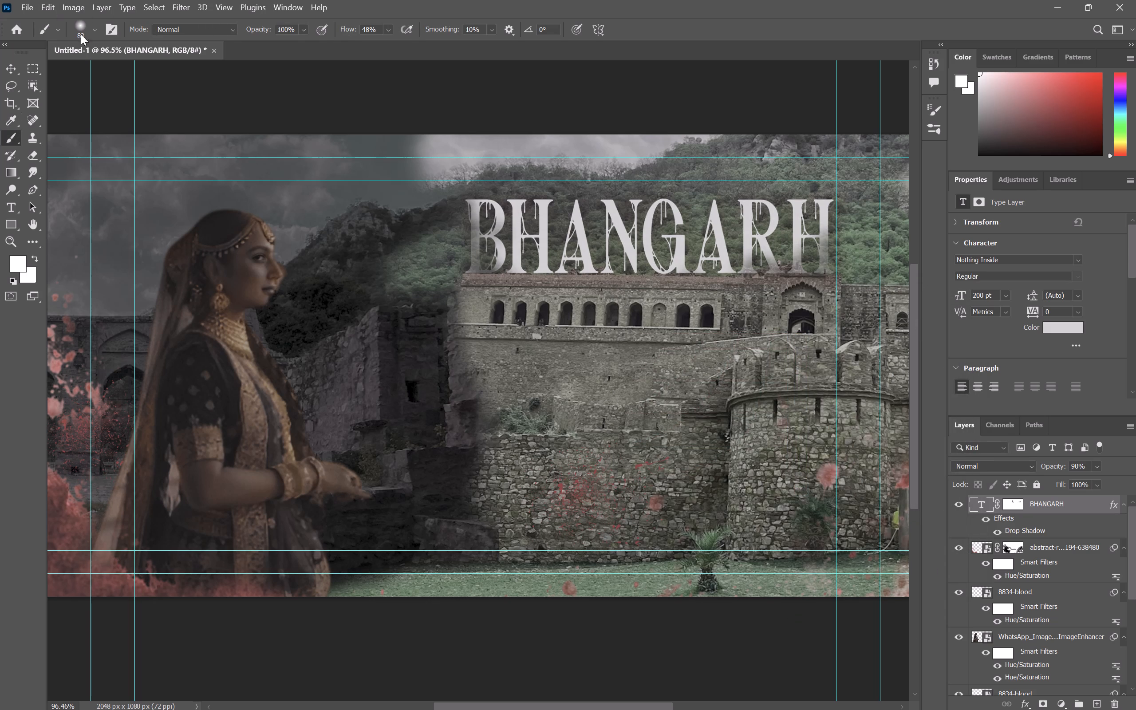
Duplicate the BHANGARH text layer and align the copy exactly over the original title.
{"action": "left_click", "coordinate": [14, 72]}
{"action": "left_click", "coordinate": [702, 243]}
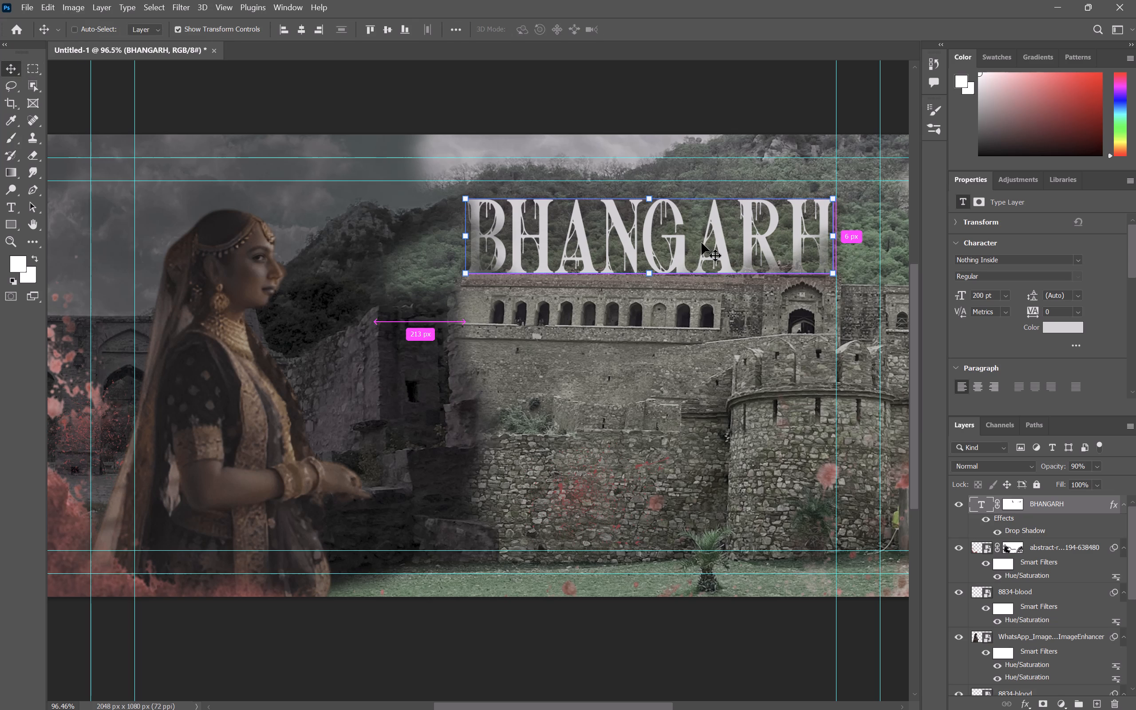
{"action": "key", "text": "ctrl+c"}
{"action": "key", "text": "ctrl+v"}
{"action": "left_click_drag", "start_coordinate": [511, 340], "coordinate": [568, 318]}
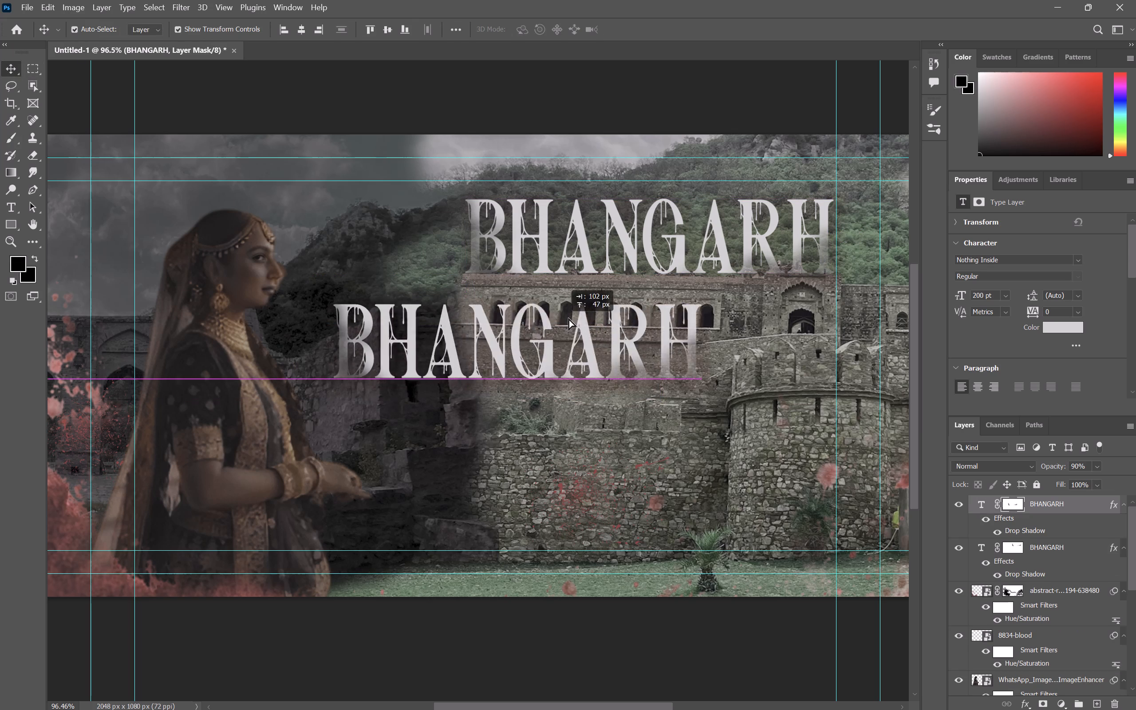
{"action": "left_click_drag", "start_coordinate": [568, 318], "coordinate": [677, 217]}
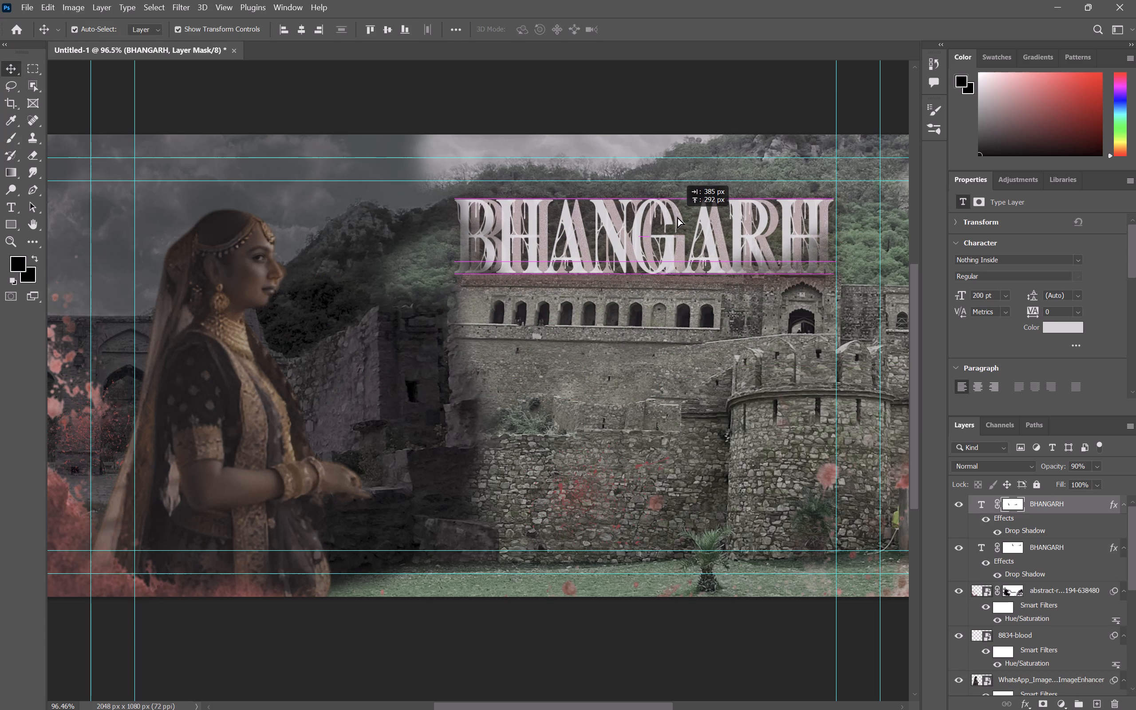
{"action": "left_click_drag", "start_coordinate": [677, 217], "coordinate": [687, 217]}
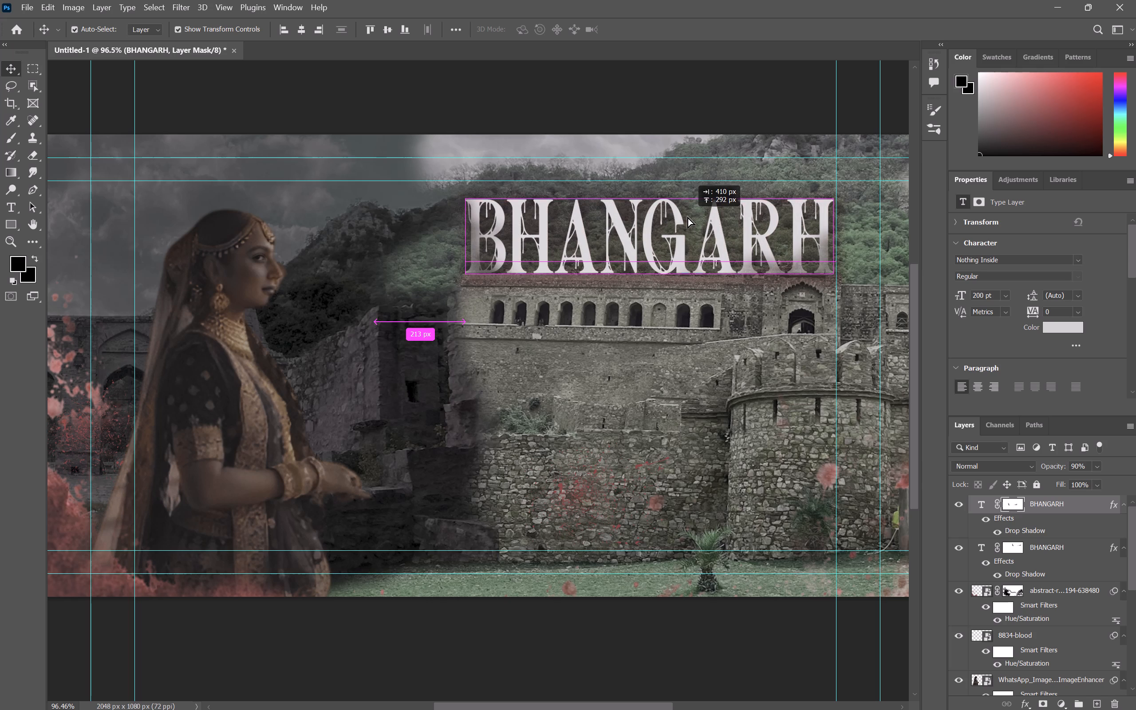
{"action": "left_click_drag", "start_coordinate": [687, 217], "coordinate": [688, 217]}
Recolour the text of the upper BHANGARH copy black (000000).
{"action": "right_click", "coordinate": [744, 240]}
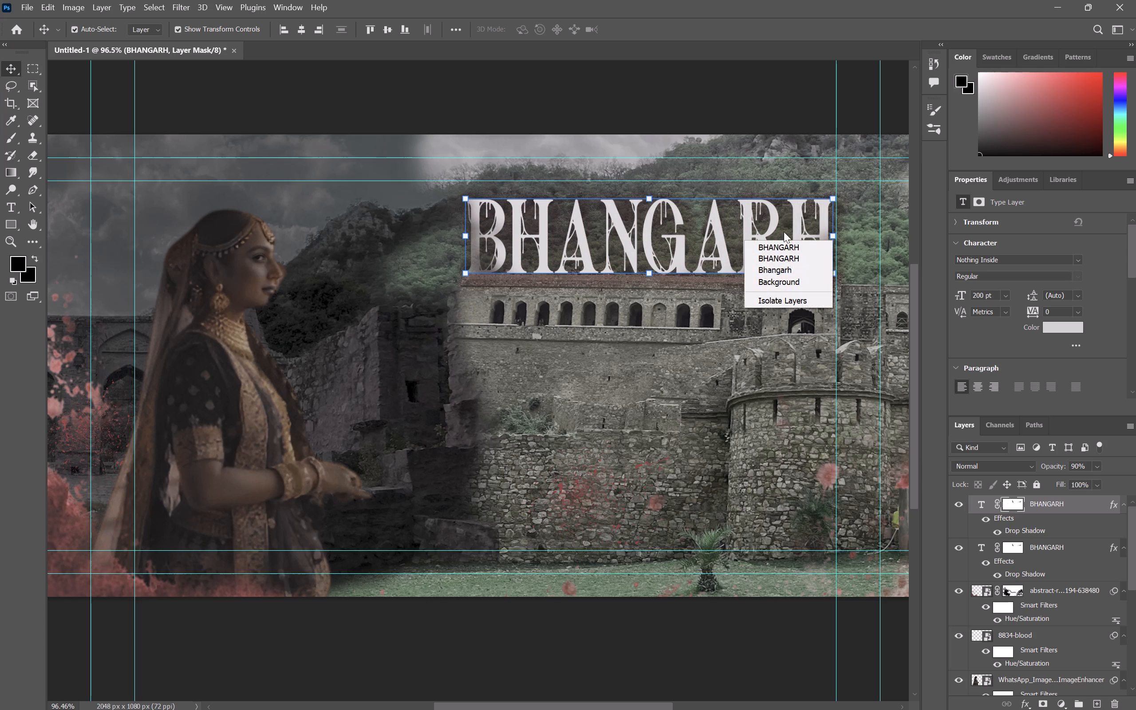
{"action": "triple_click", "coordinate": [774, 224]}
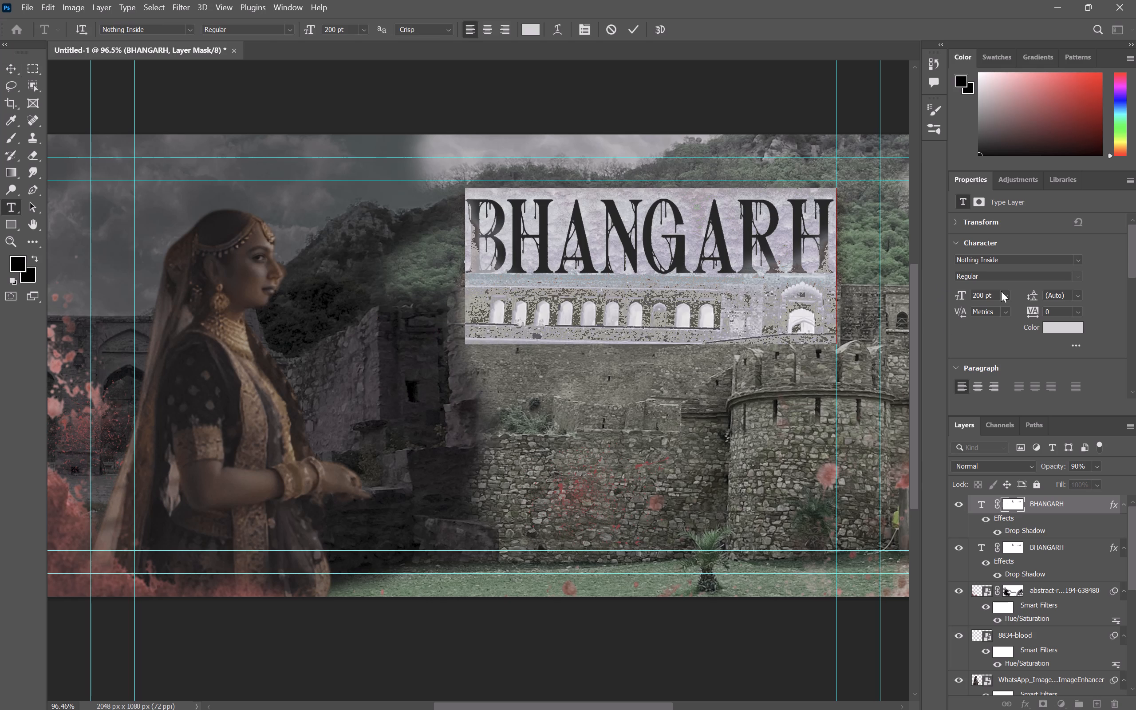
{"action": "left_click", "coordinate": [19, 259]}
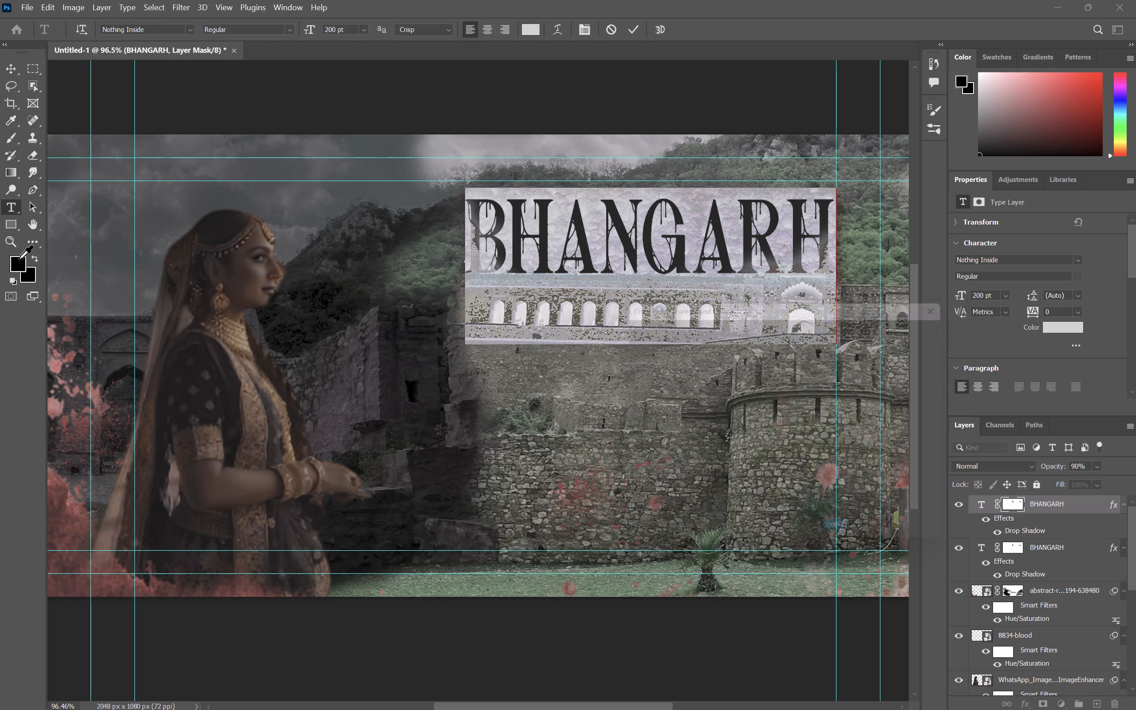
{"action": "left_click_drag", "start_coordinate": [671, 486], "coordinate": [639, 505]}
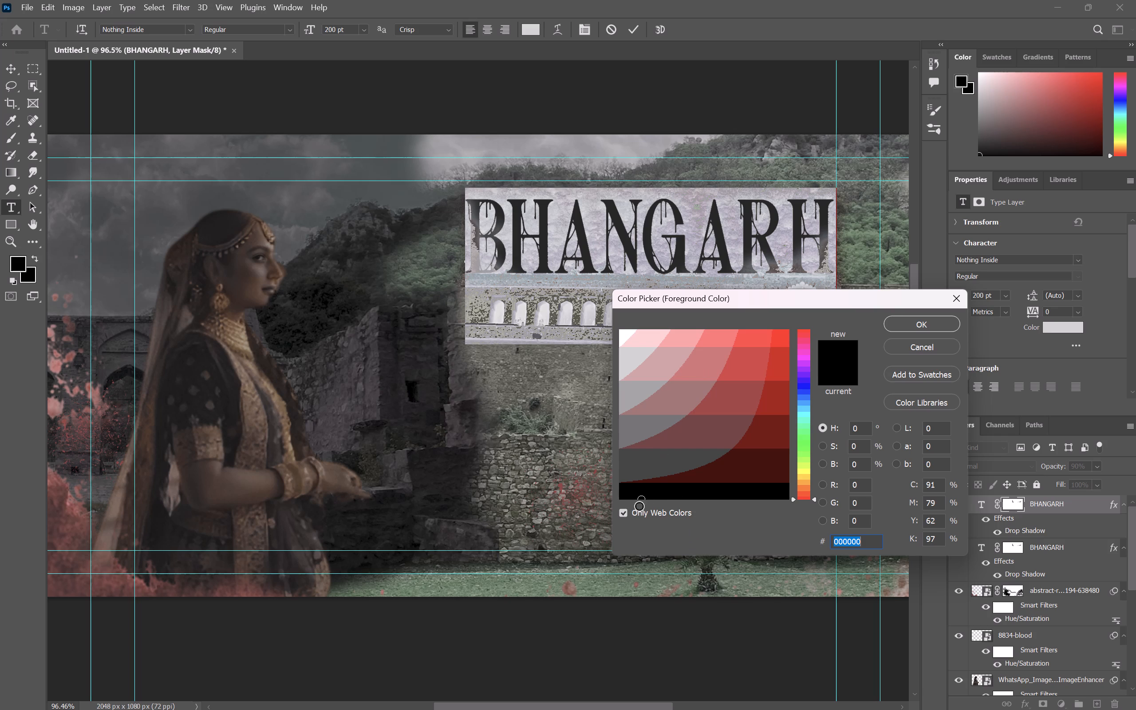
{"action": "left_click_drag", "start_coordinate": [639, 505], "coordinate": [637, 505]}
{"action": "key", "text": "Return"}
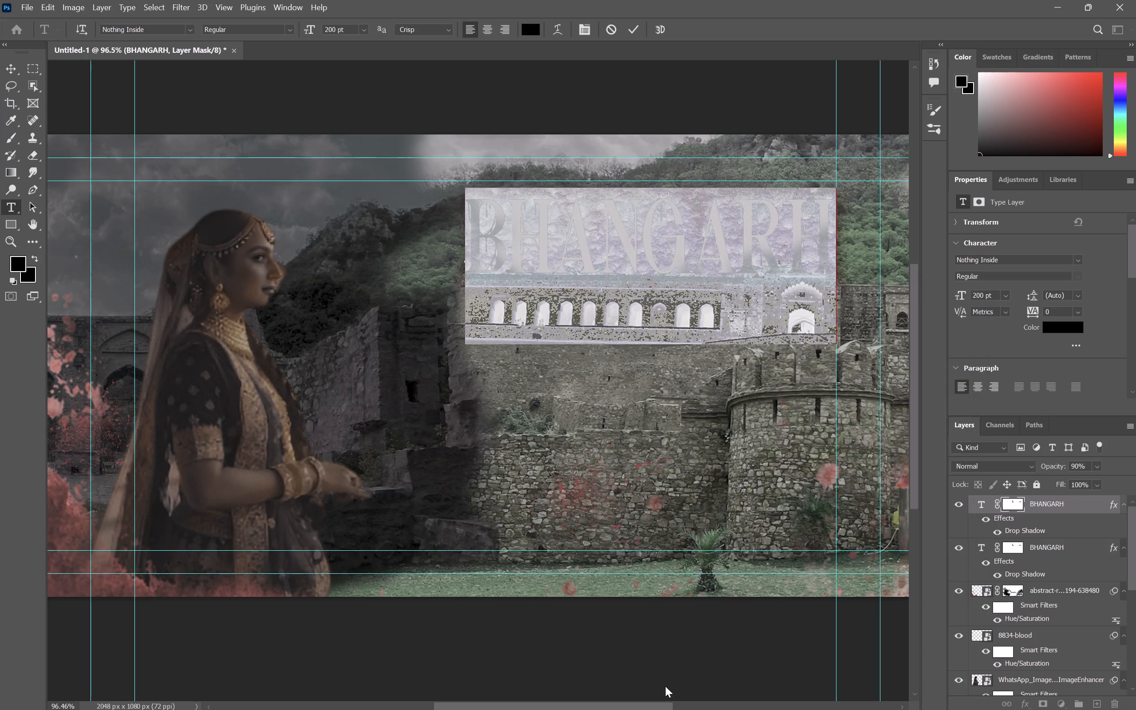
{"action": "left_click", "coordinate": [665, 686]}
{"action": "left_click", "coordinate": [711, 618]}
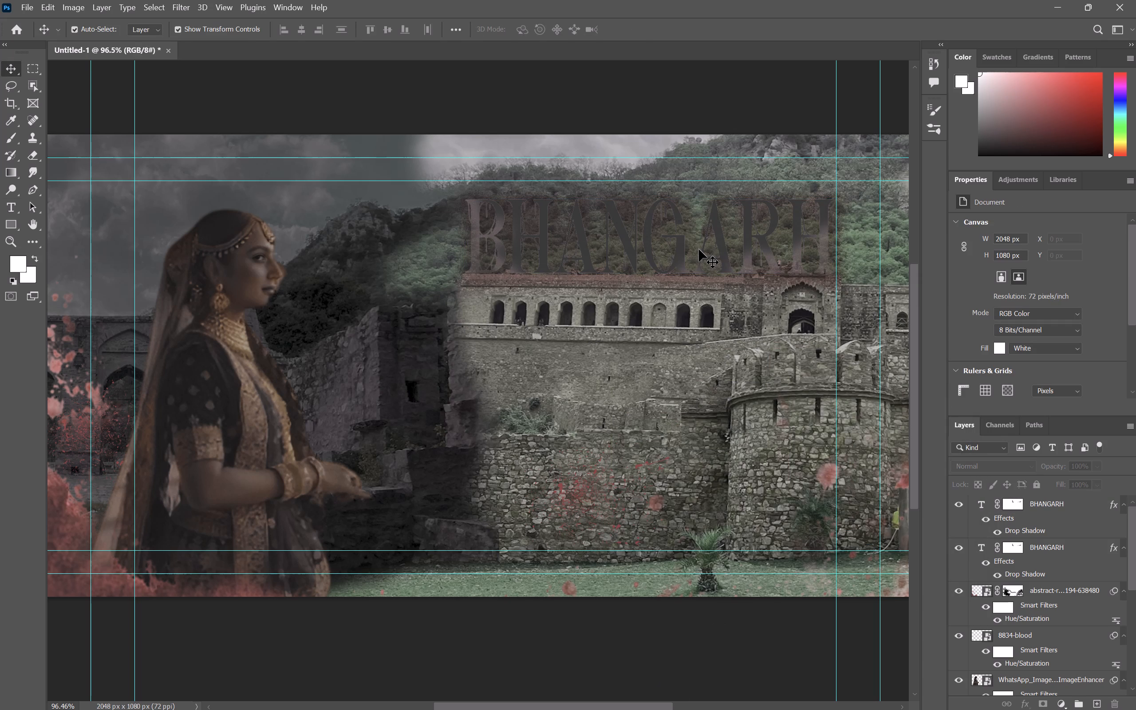
Reorder the black BHANGARH copy beneath the light grey title layer, above the abstract blood layer.
{"action": "left_click", "coordinate": [699, 249]}
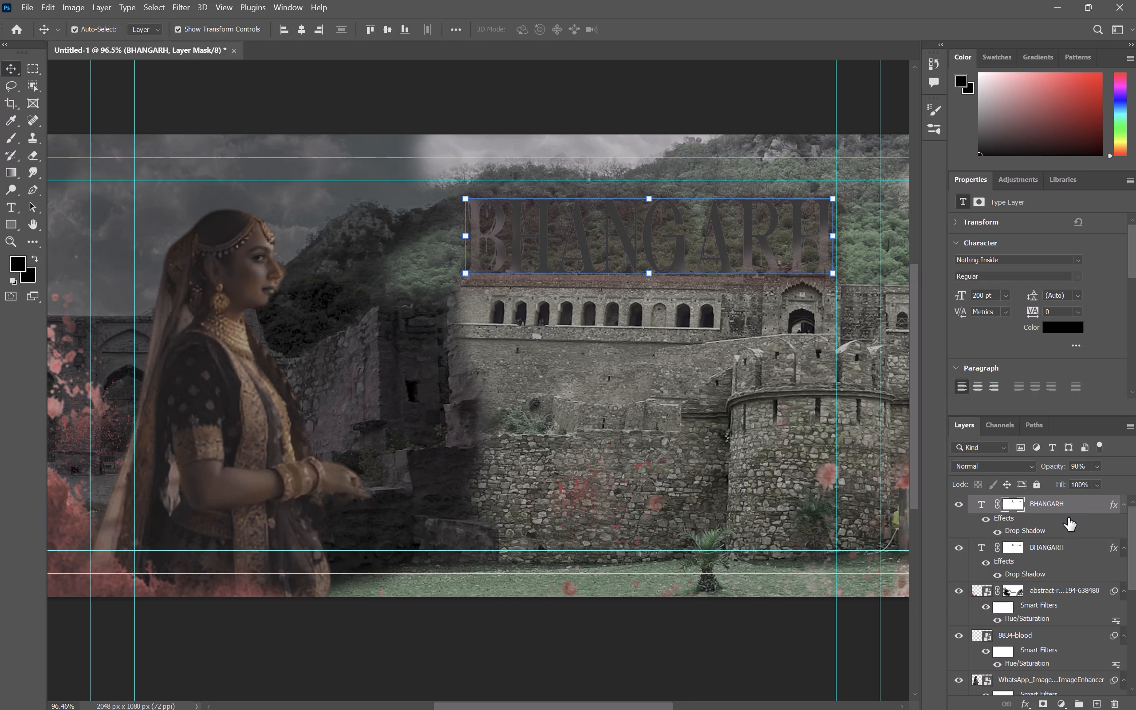
{"action": "left_click_drag", "start_coordinate": [1062, 502], "coordinate": [1066, 552]}
{"action": "left_click_drag", "start_coordinate": [1044, 503], "coordinate": [1051, 590]}
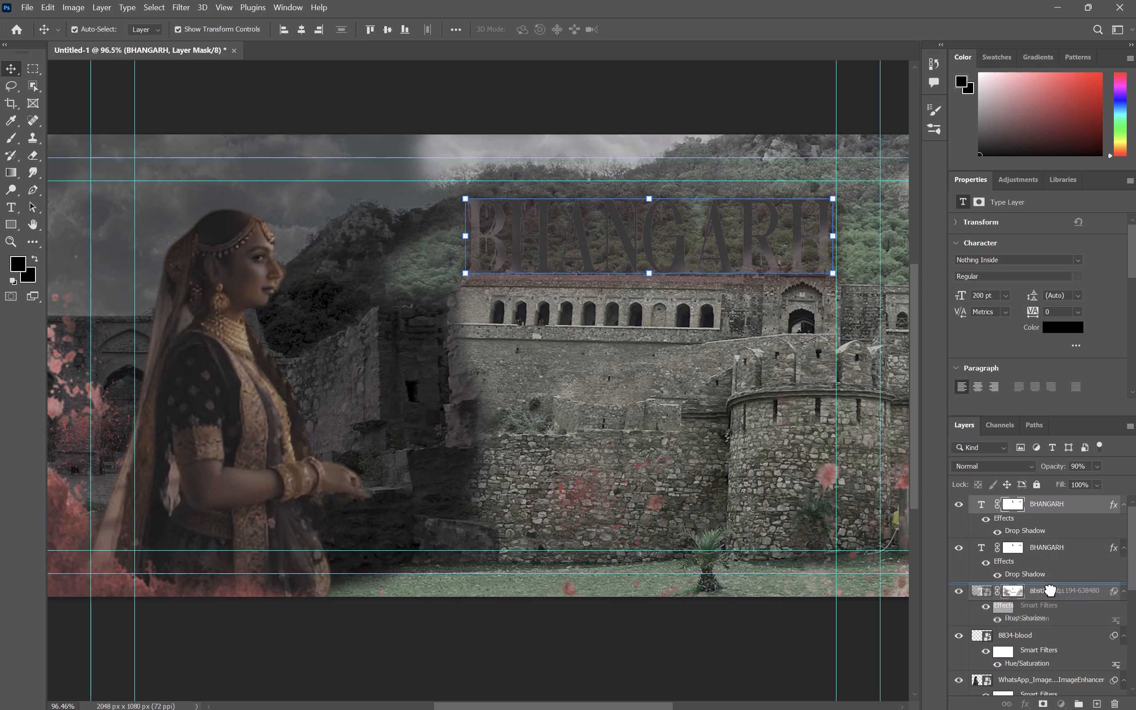
{"action": "left_click_drag", "start_coordinate": [1051, 590], "coordinate": [1052, 591]}
{"action": "left_click", "coordinate": [659, 647]}
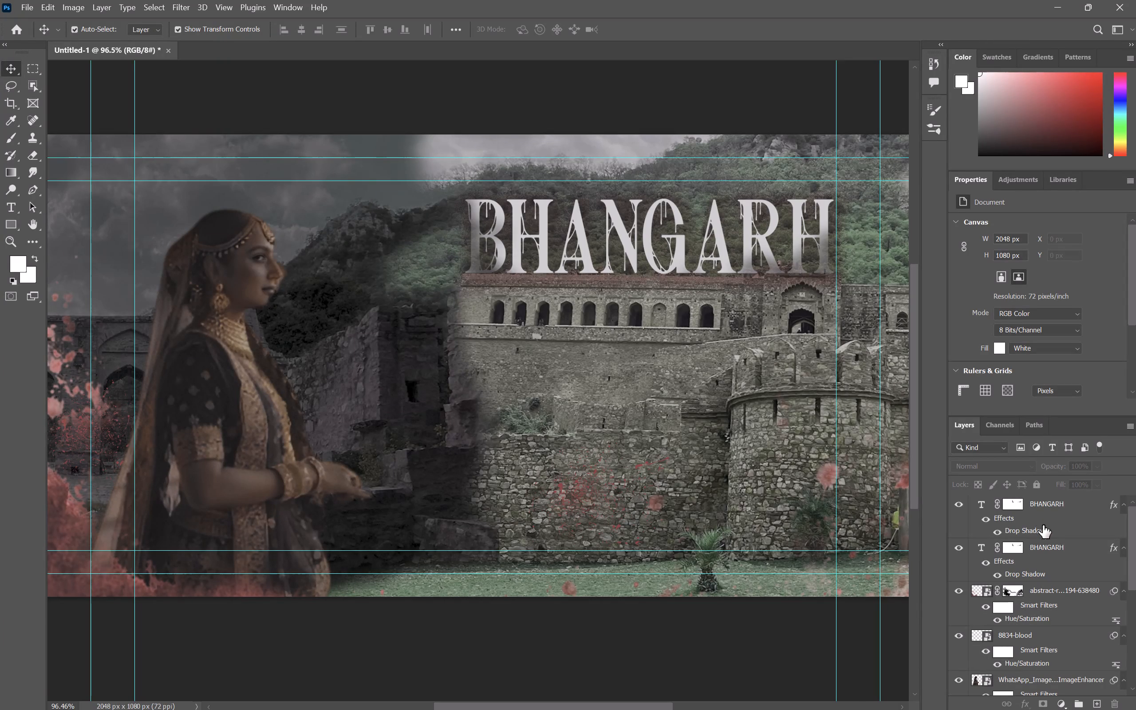
Delete the layer mask from the black BHANGARH copy beneath the light grey title.
{"action": "left_click", "coordinate": [1043, 549]}
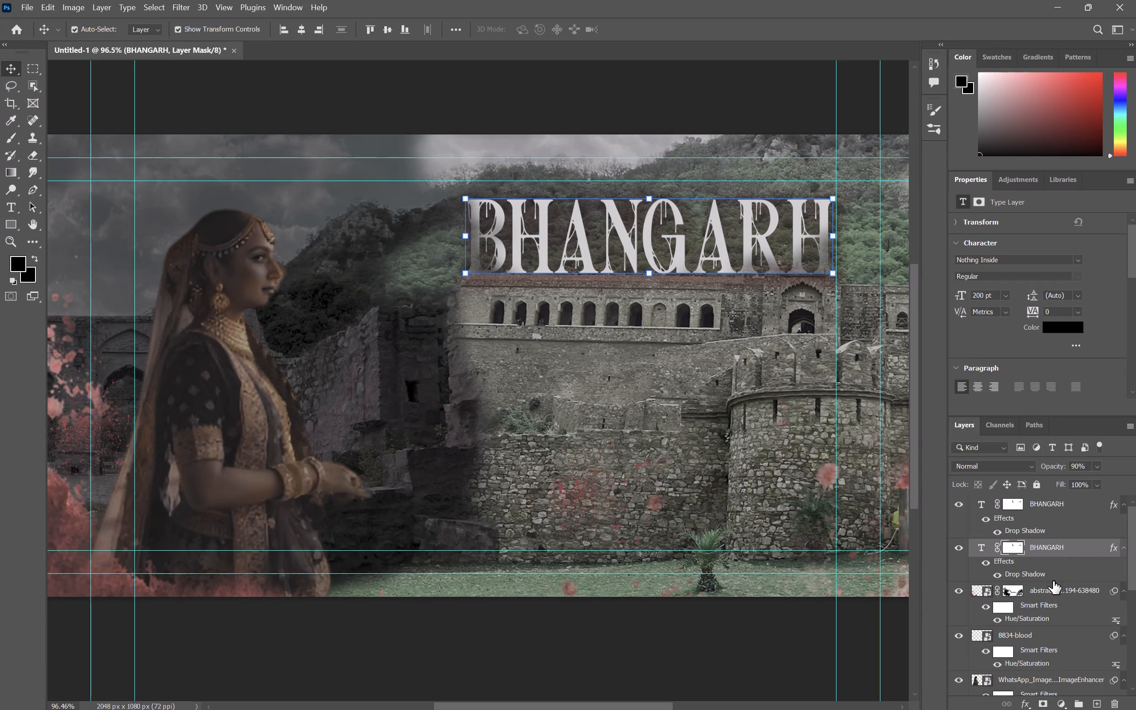
{"action": "right_click", "coordinate": [1052, 547]}
{"action": "left_click", "coordinate": [1080, 550]}
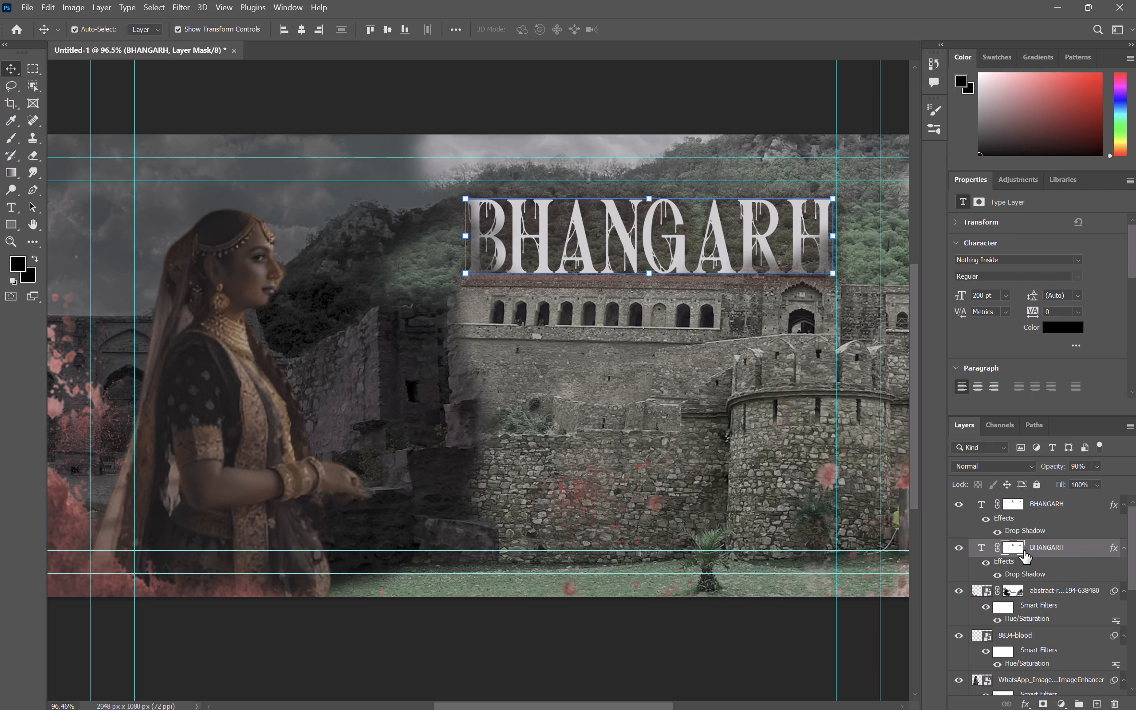
{"action": "left_click", "coordinate": [1016, 548]}
{"action": "key", "text": "BackSpace"}
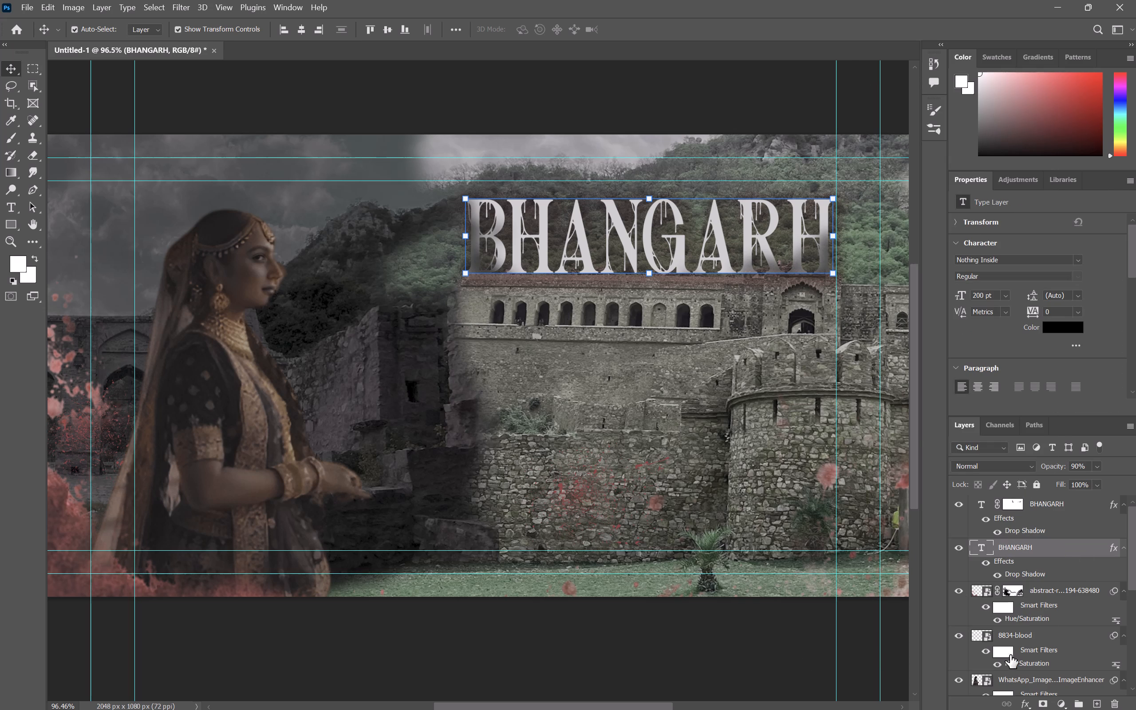
On the light grey title's layer mask, brush soft black over the lower parts of the letters B to N and the top of the G.
{"action": "left_click", "coordinate": [1022, 504]}
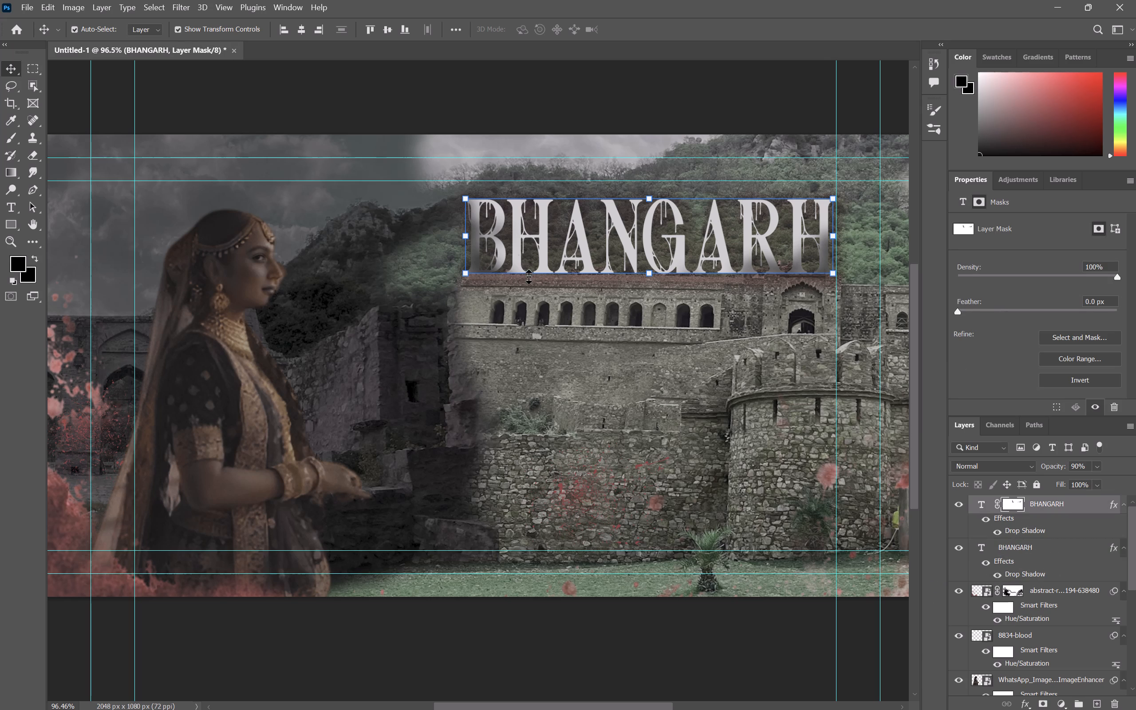
{"action": "key", "text": "b"}
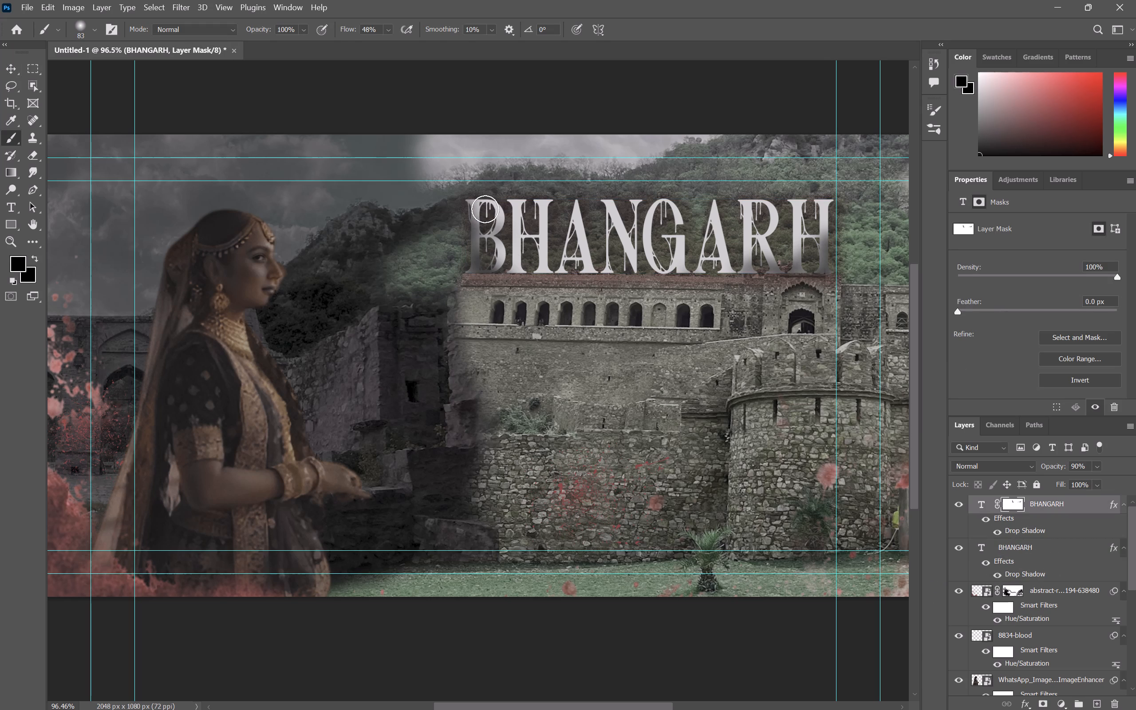
{"action": "left_click", "coordinate": [497, 245]}
{"action": "left_click", "coordinate": [506, 272]}
{"action": "left_click_drag", "start_coordinate": [536, 285], "coordinate": [582, 272]}
{"action": "left_click", "coordinate": [582, 272]}
{"action": "left_click", "coordinate": [640, 260]}
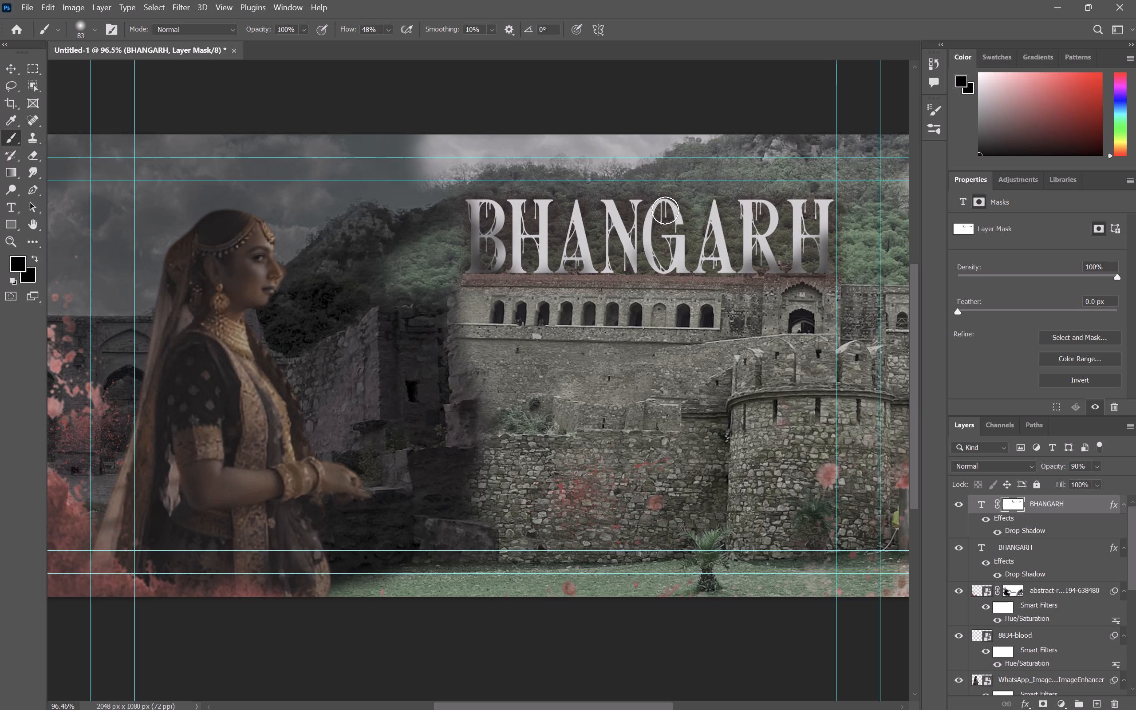
{"action": "left_click", "coordinate": [665, 211]}
{"action": "left_click", "coordinate": [665, 217]}
{"action": "left_click", "coordinate": [665, 217]}
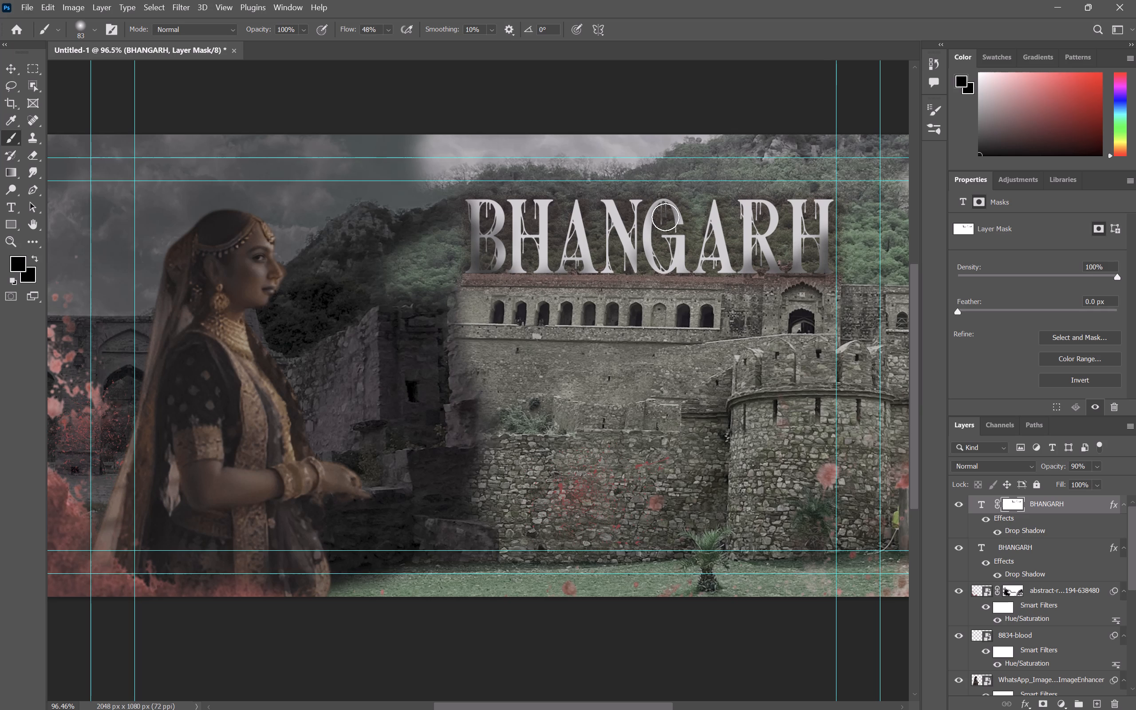
{"action": "left_click", "coordinate": [665, 217]}
{"action": "left_click", "coordinate": [664, 223]}
Brush more soft black spots on the light grey title's mask over the second R, the N, the first A and the first H.
{"action": "left_click", "coordinate": [771, 229]}
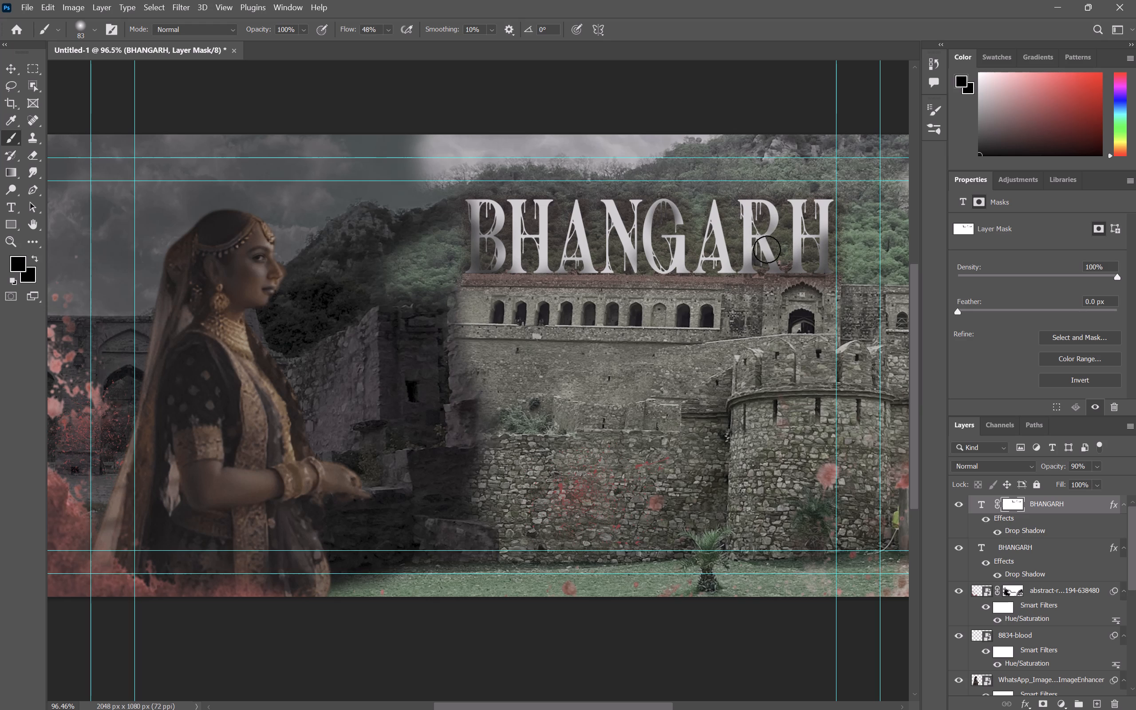
{"action": "left_click", "coordinate": [613, 219]}
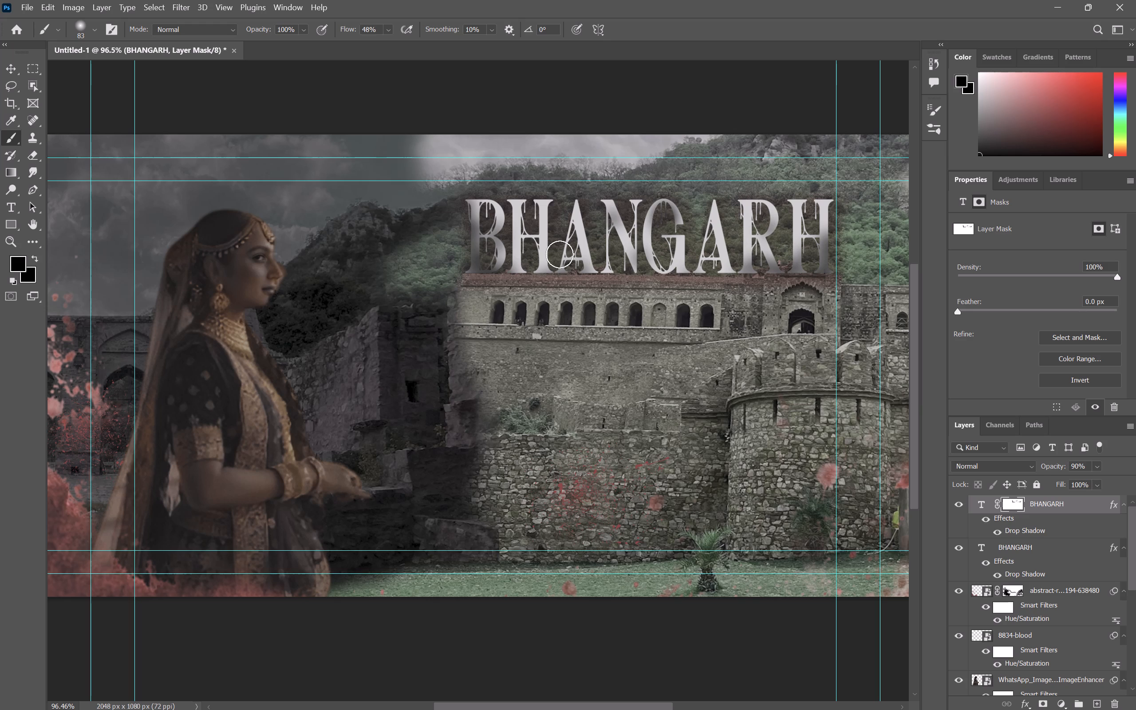
{"action": "left_click", "coordinate": [565, 247]}
{"action": "left_click", "coordinate": [541, 251]}
{"action": "left_click", "coordinate": [521, 216]}
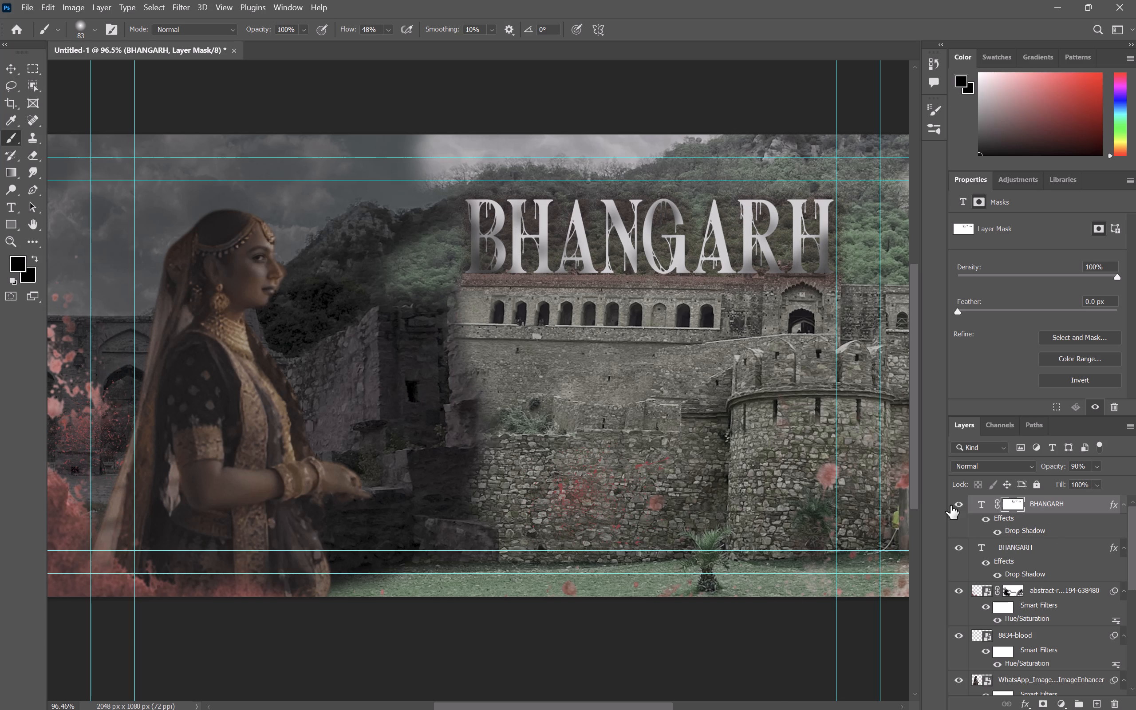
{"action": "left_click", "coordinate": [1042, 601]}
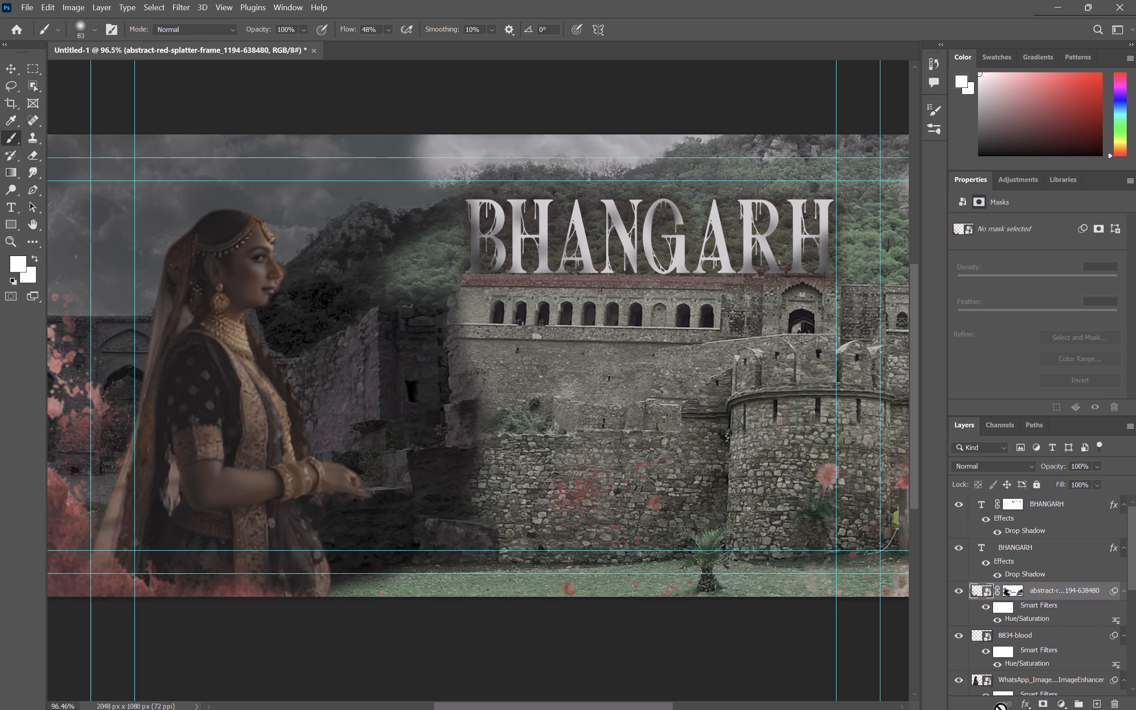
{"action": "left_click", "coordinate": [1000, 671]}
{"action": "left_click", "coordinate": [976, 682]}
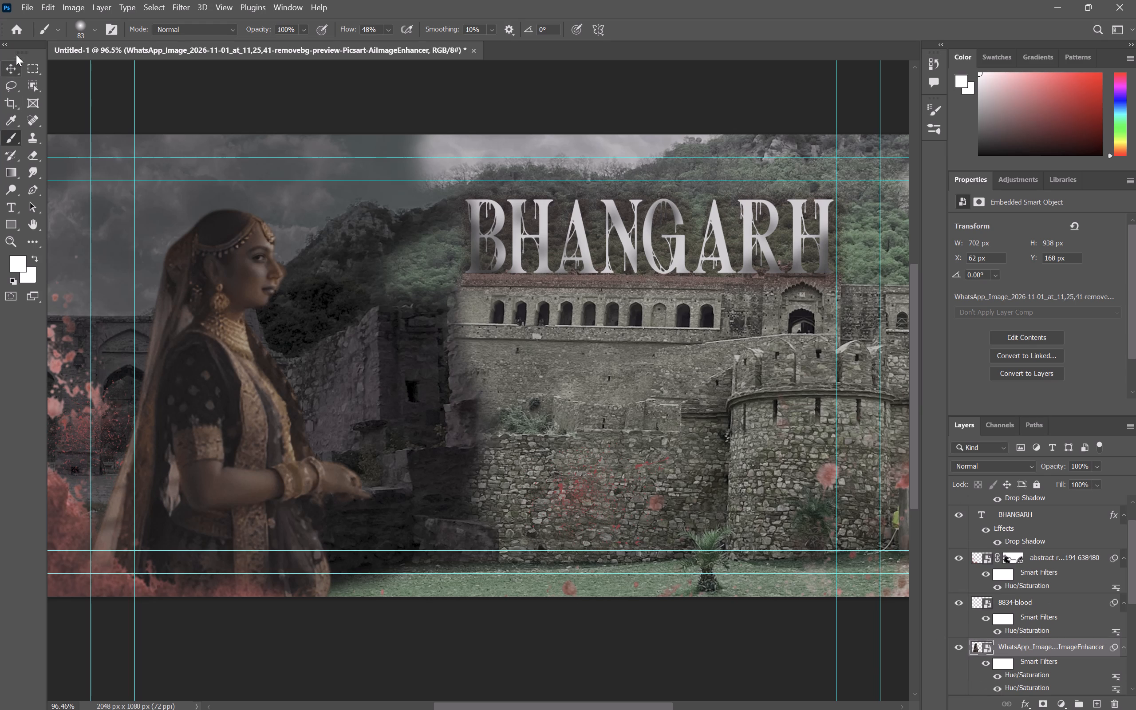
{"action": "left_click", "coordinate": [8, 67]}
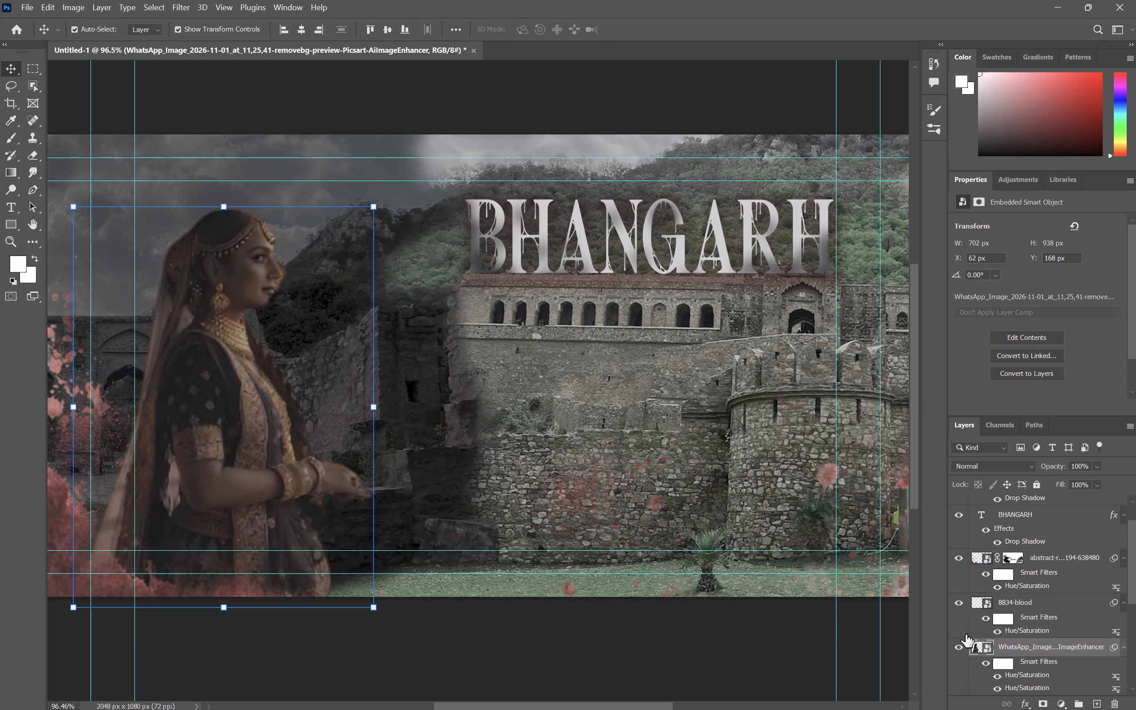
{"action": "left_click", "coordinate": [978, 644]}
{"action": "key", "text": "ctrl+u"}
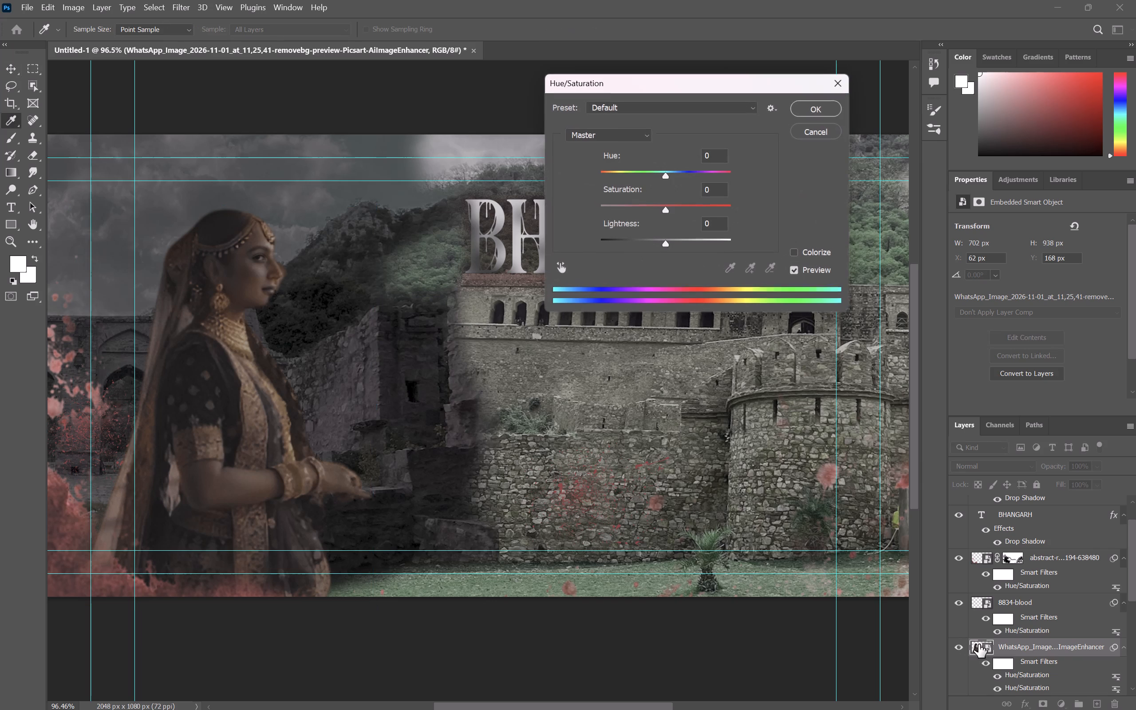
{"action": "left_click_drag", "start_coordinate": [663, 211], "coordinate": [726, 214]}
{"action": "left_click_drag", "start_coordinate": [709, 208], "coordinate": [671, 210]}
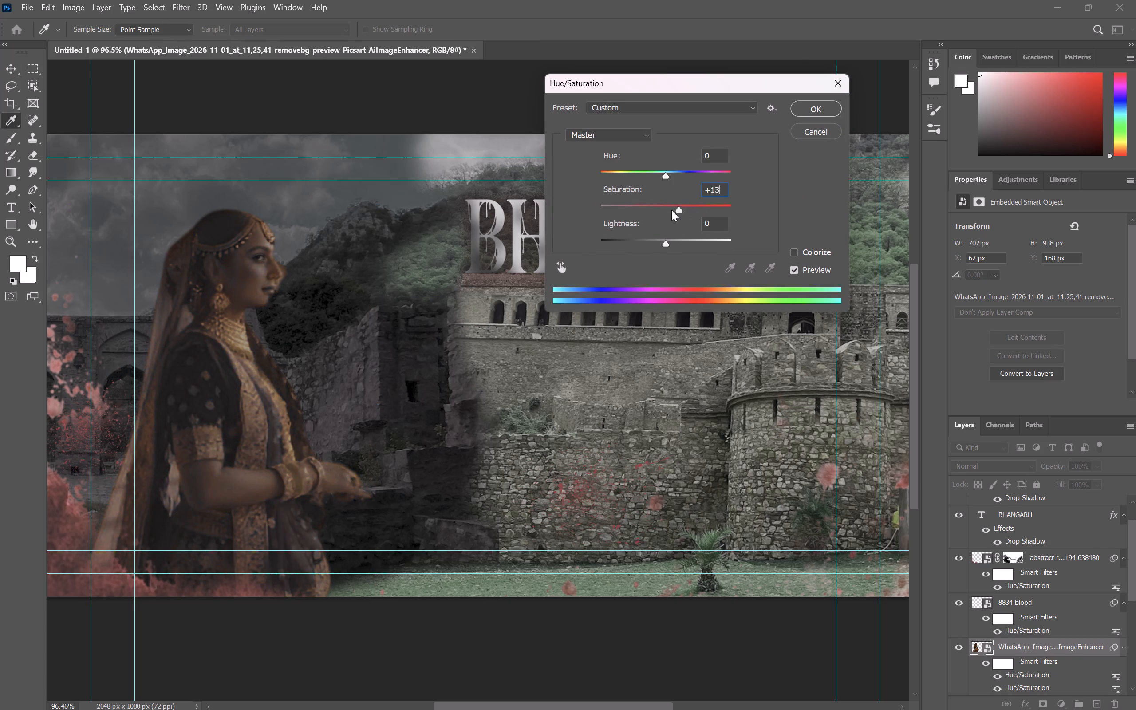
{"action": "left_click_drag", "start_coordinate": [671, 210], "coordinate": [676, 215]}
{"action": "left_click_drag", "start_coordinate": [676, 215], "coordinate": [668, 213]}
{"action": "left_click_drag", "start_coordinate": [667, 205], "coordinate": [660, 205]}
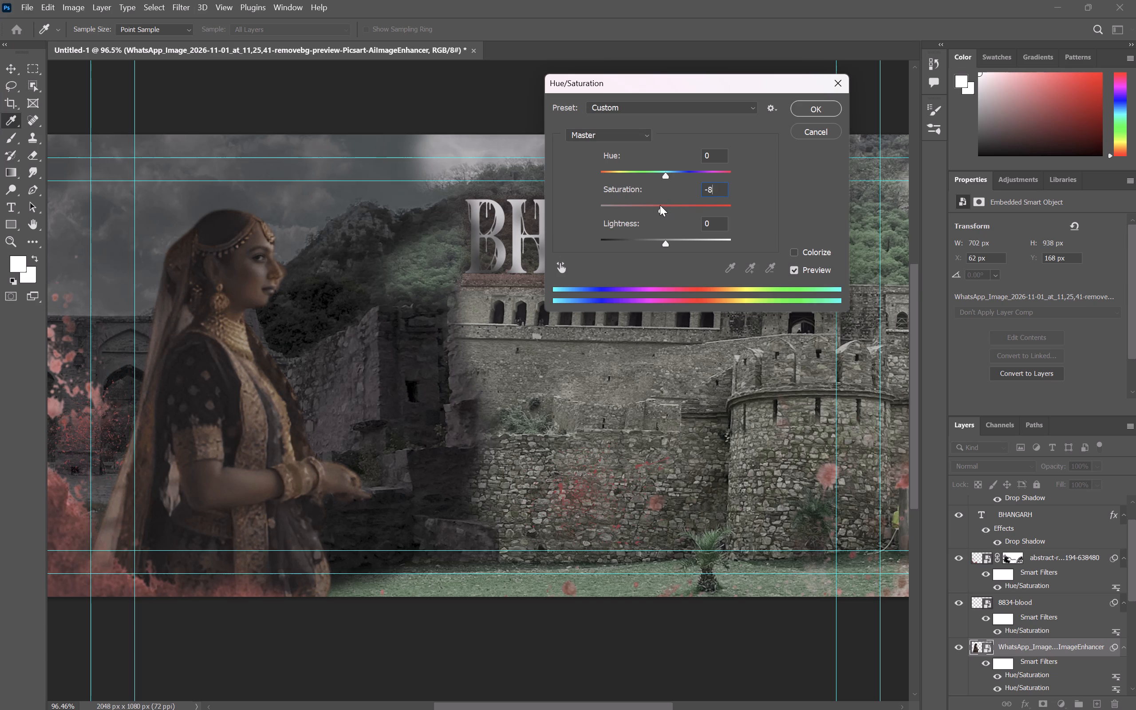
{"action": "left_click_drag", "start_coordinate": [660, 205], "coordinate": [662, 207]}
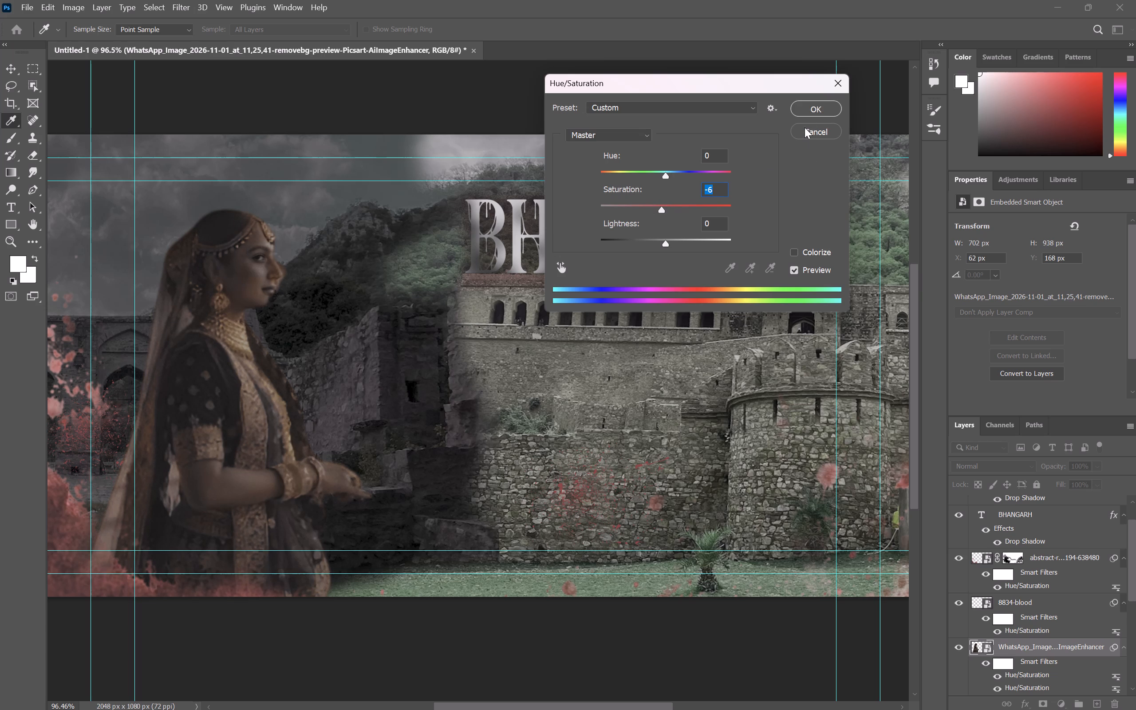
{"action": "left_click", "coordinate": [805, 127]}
Deselect the woman layer and inspect her face up close, as well as the whole thumbnail composition.
{"action": "left_click", "coordinate": [489, 664]}
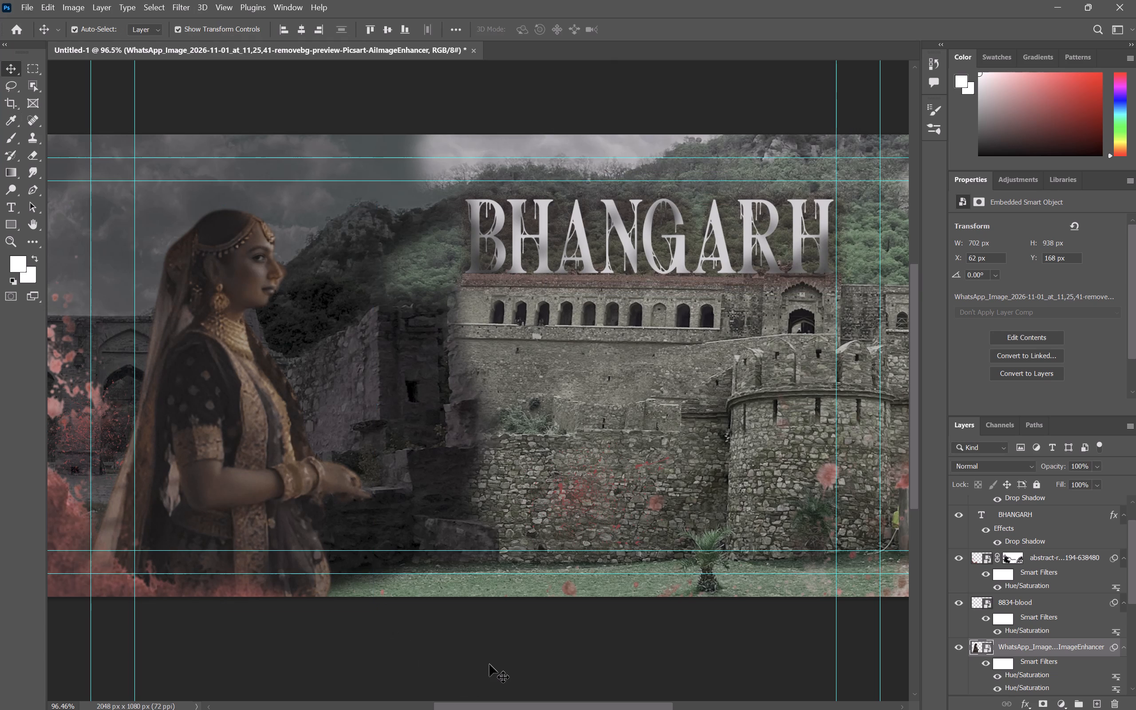
{"action": "scroll", "coordinate": [256, 269], "scroll_direction": "up", "scroll_amount": 6, "text": "ctrl"}
{"action": "scroll", "coordinate": [256, 269], "scroll_direction": "up", "scroll_amount": 3, "text": "alt"}
{"action": "scroll", "coordinate": [256, 269], "scroll_direction": "right", "scroll_amount": 1}
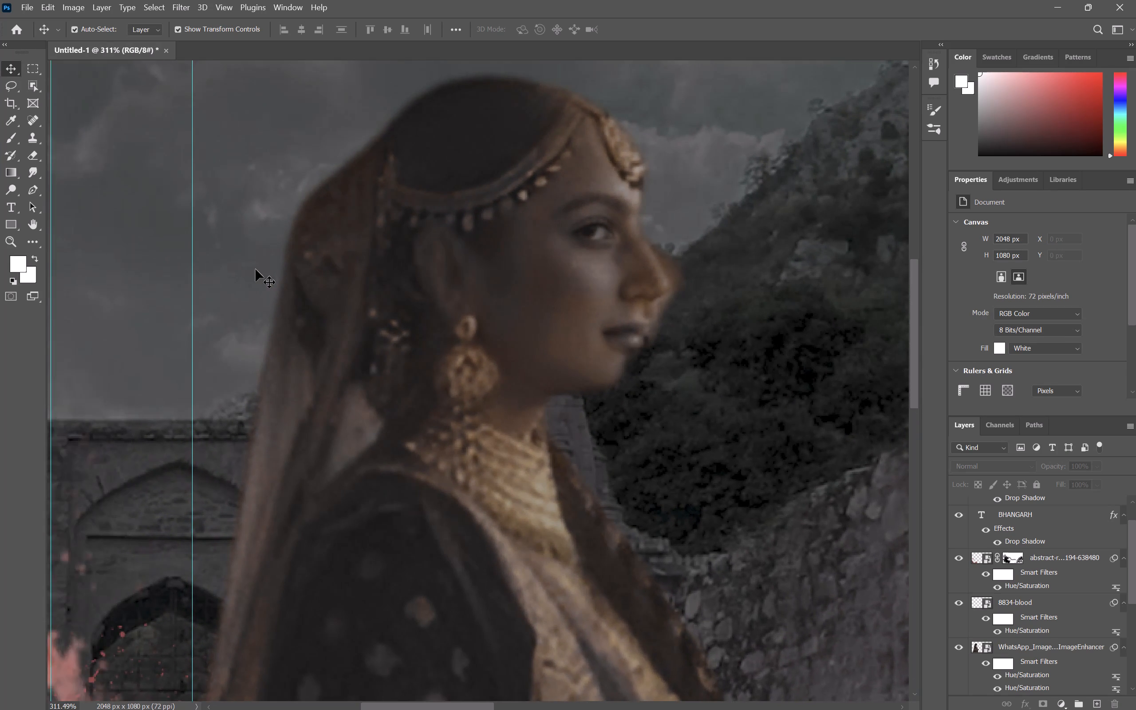
{"action": "scroll", "coordinate": [256, 269], "scroll_direction": "right", "scroll_amount": 1}
{"action": "scroll", "coordinate": [256, 269], "scroll_direction": "up", "scroll_amount": 2, "text": "alt"}
{"action": "scroll", "coordinate": [256, 269], "scroll_direction": "down", "scroll_amount": 14, "text": "alt"}
{"action": "scroll", "coordinate": [256, 269], "scroll_direction": "up", "scroll_amount": 1, "text": "alt"}
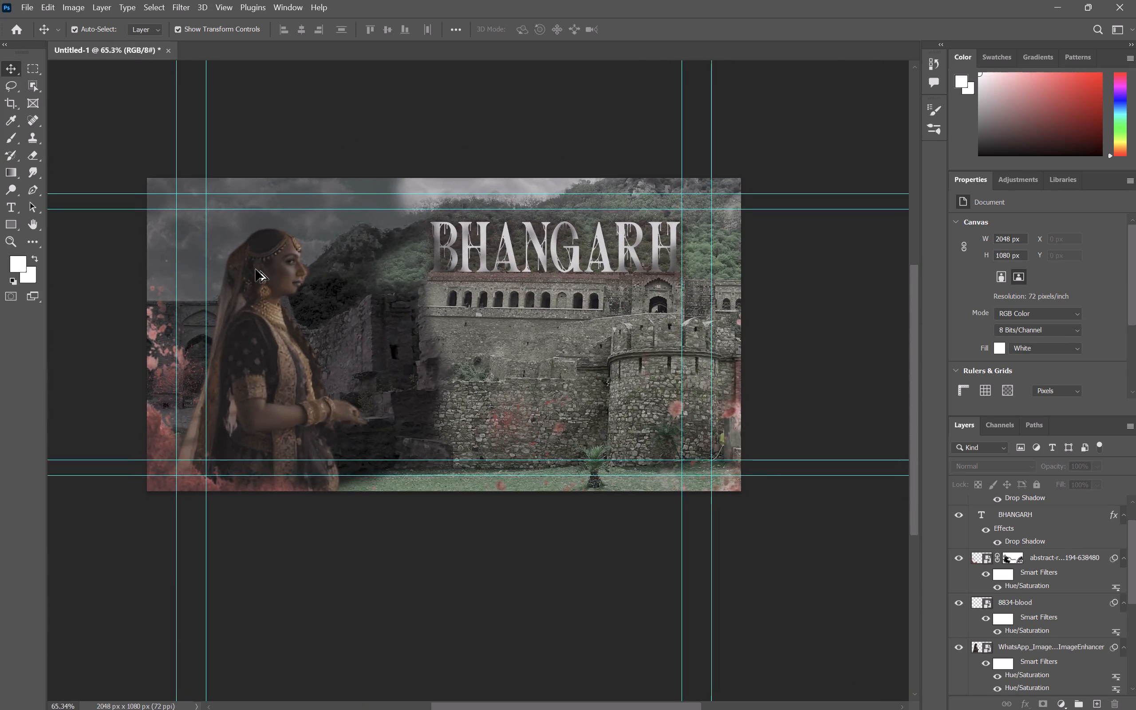
{"action": "scroll", "coordinate": [256, 269], "scroll_direction": "up", "scroll_amount": 1, "text": "alt"}
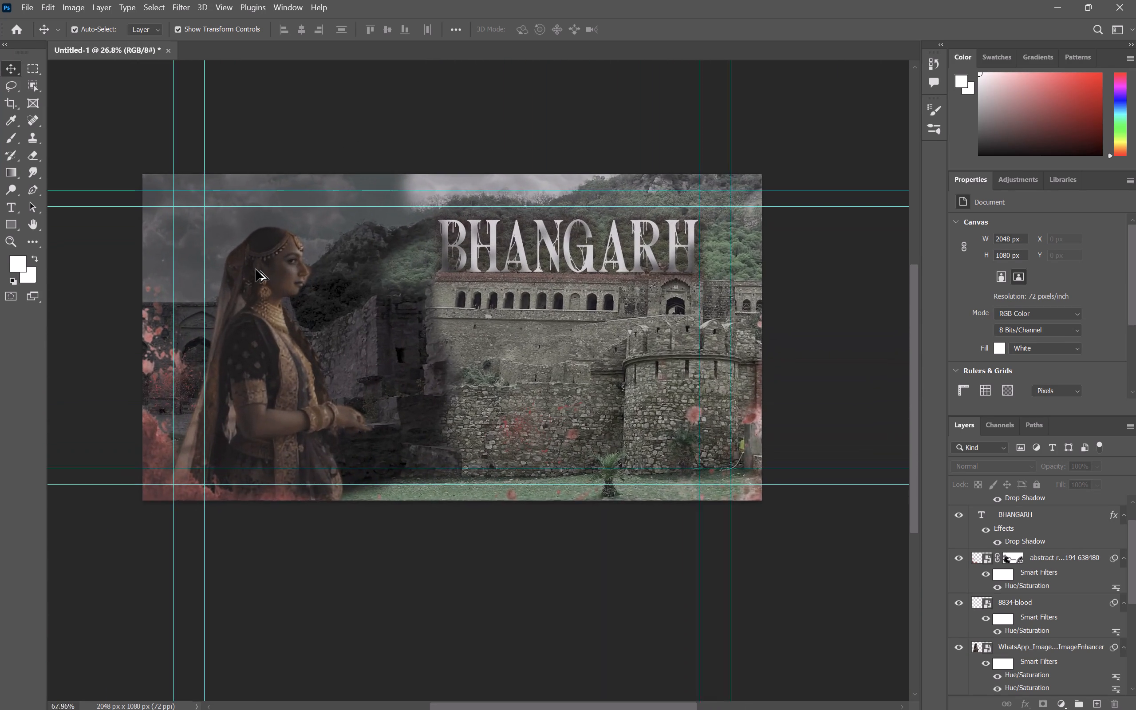
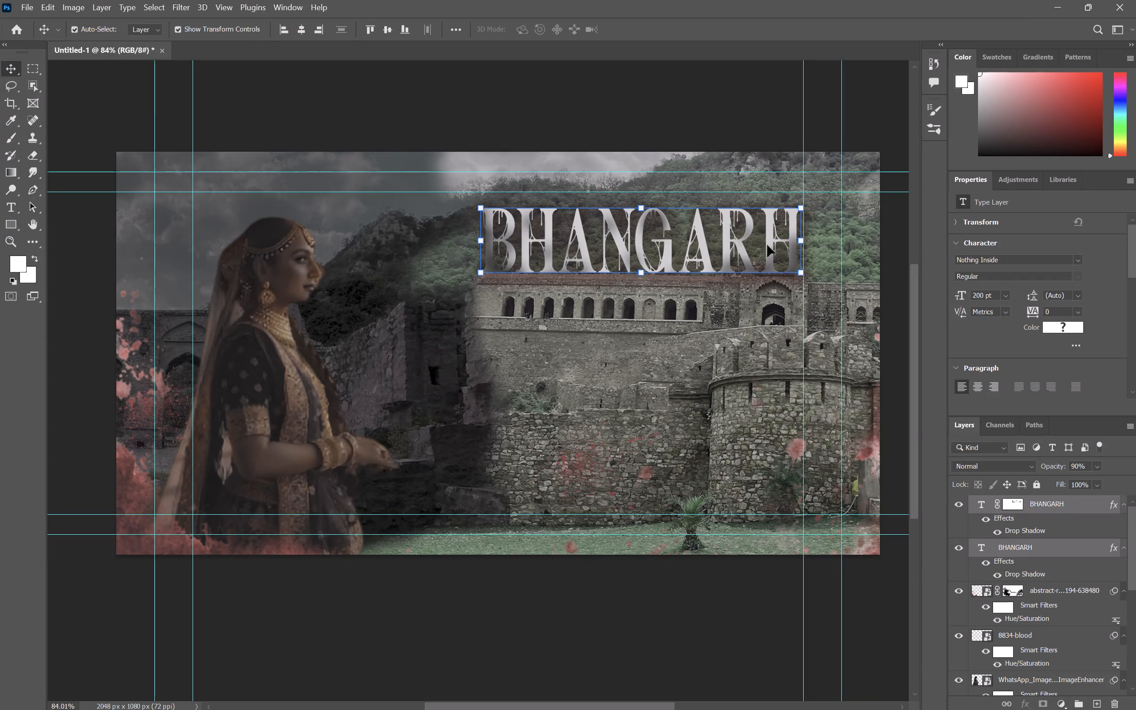
Move both BHANGARH title layers together to the left at the same height, over the dark hillside beside the woman, and deselect them.
{"action": "left_click_drag", "start_coordinate": [774, 246], "coordinate": [682, 240]}
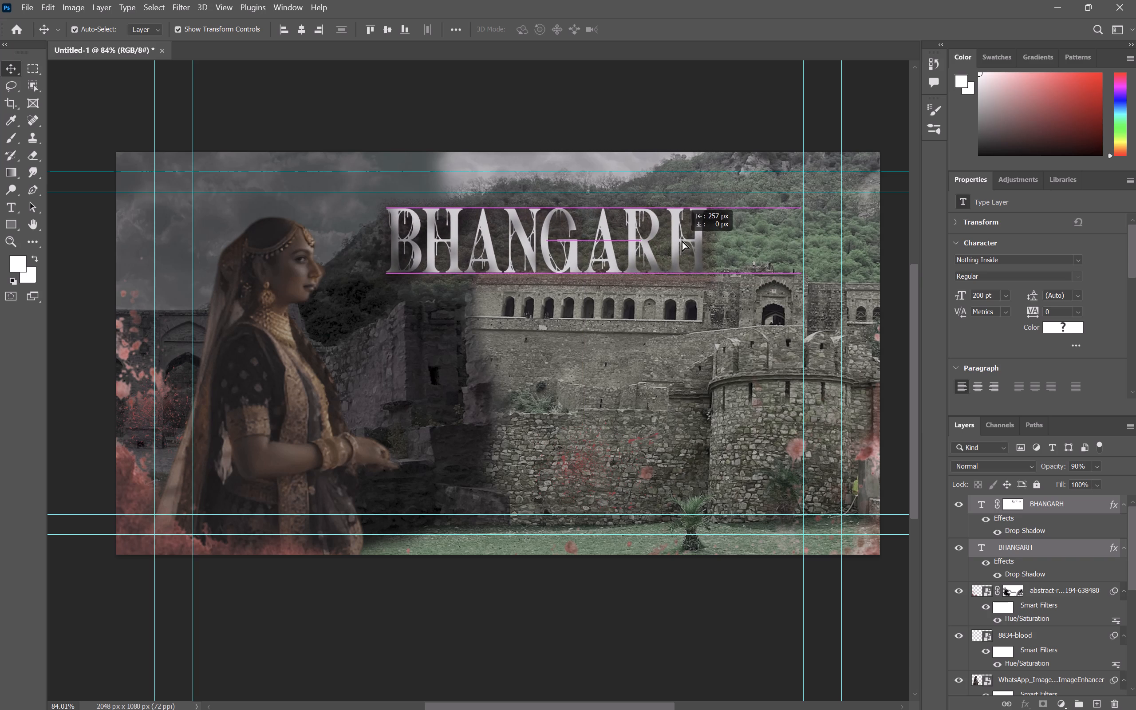
{"action": "left_click_drag", "start_coordinate": [682, 240], "coordinate": [653, 245]}
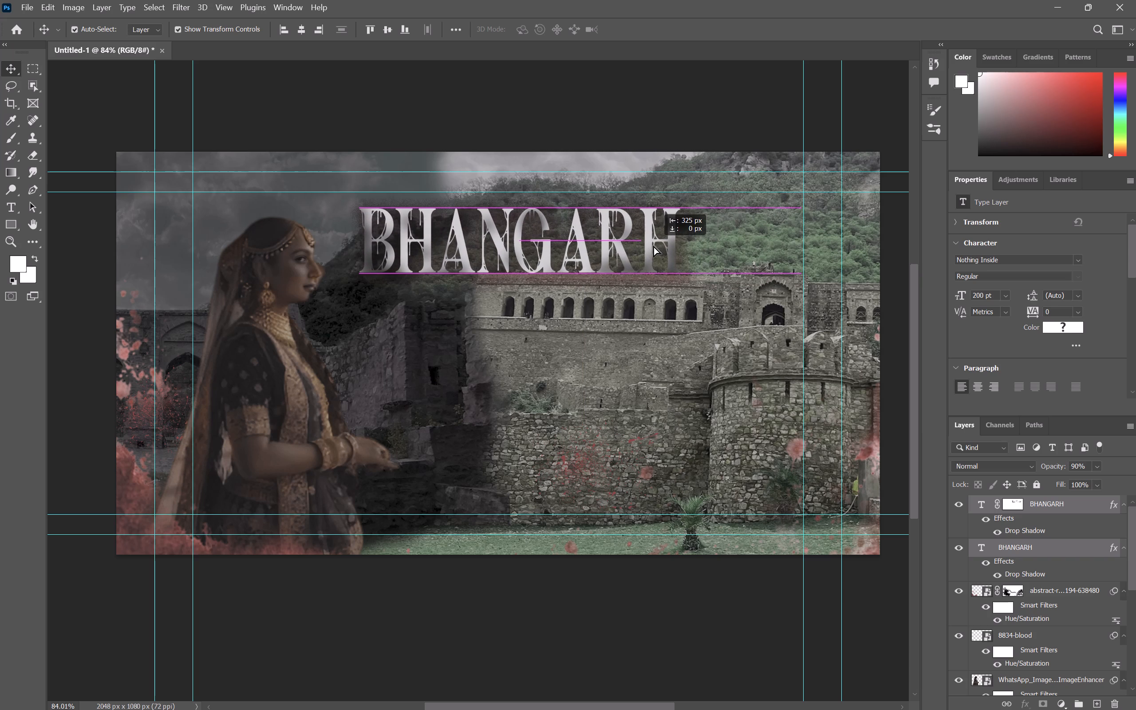
{"action": "left_click_drag", "start_coordinate": [653, 245], "coordinate": [659, 216]}
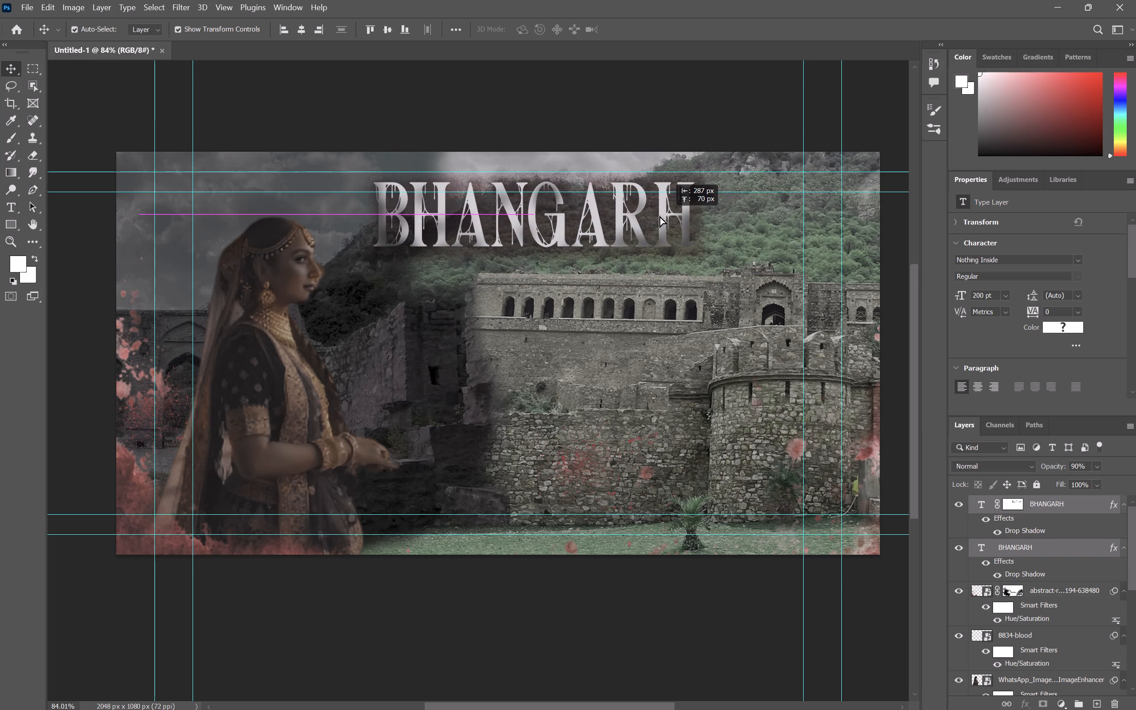
{"action": "left_click_drag", "start_coordinate": [659, 216], "coordinate": [731, 240]}
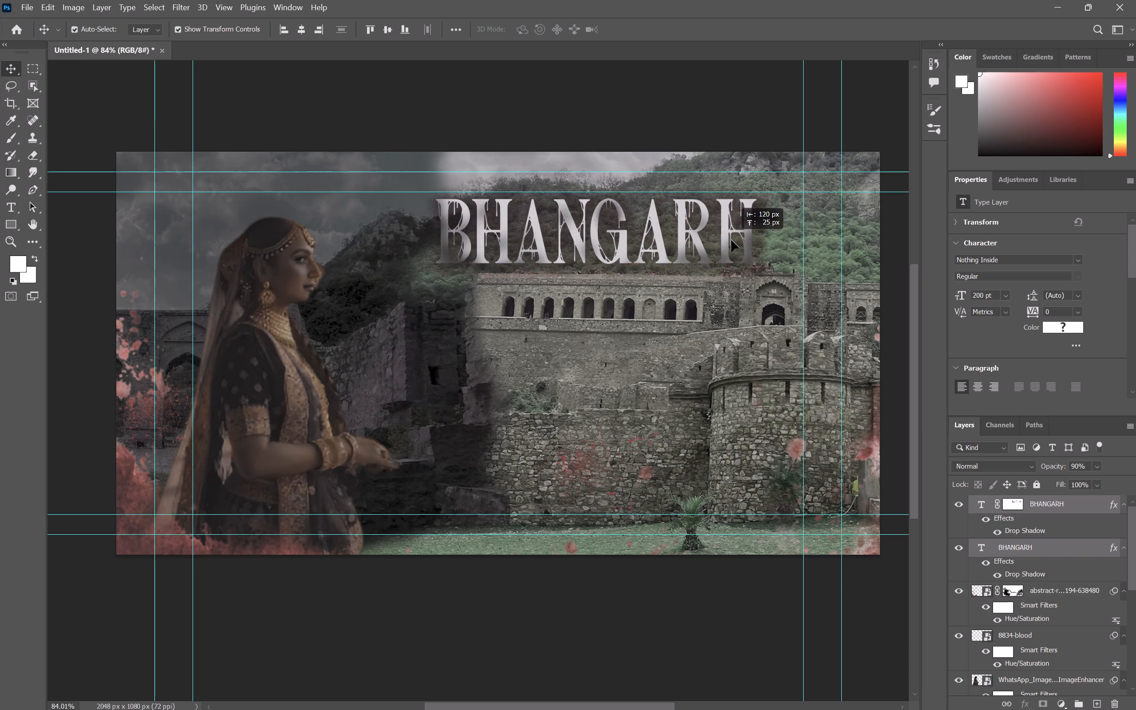
{"action": "left_click_drag", "start_coordinate": [731, 240], "coordinate": [710, 244]}
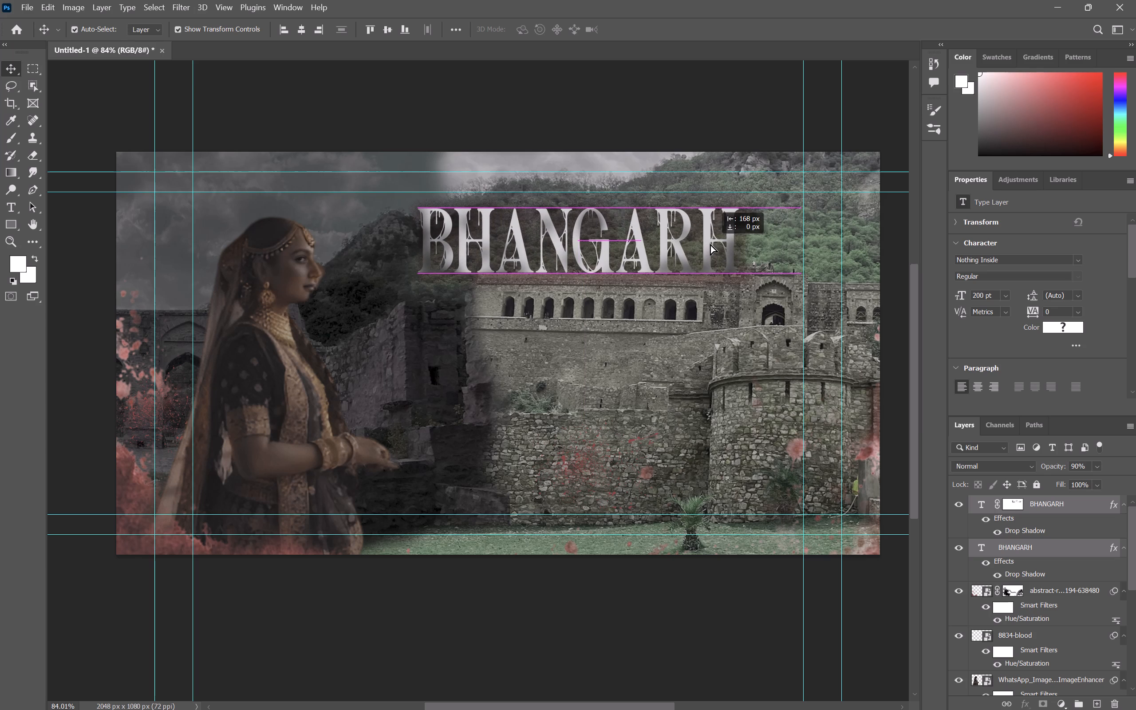
{"action": "left_click_drag", "start_coordinate": [710, 244], "coordinate": [699, 240]}
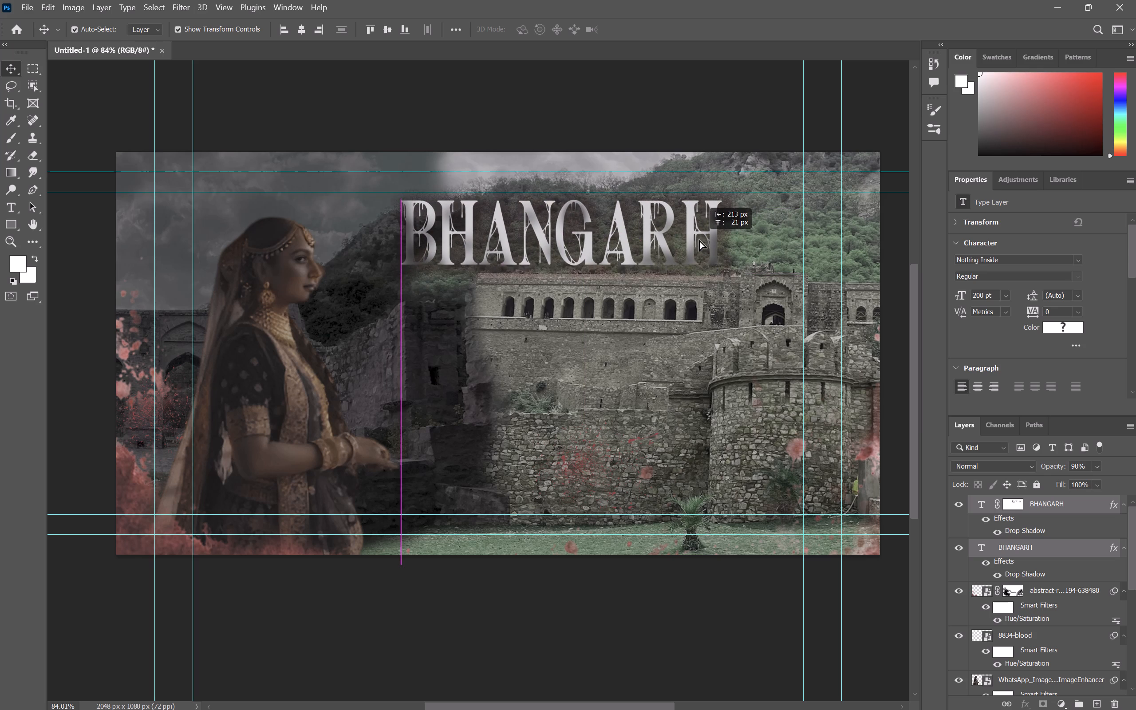
{"action": "left_click_drag", "start_coordinate": [699, 240], "coordinate": [702, 243]}
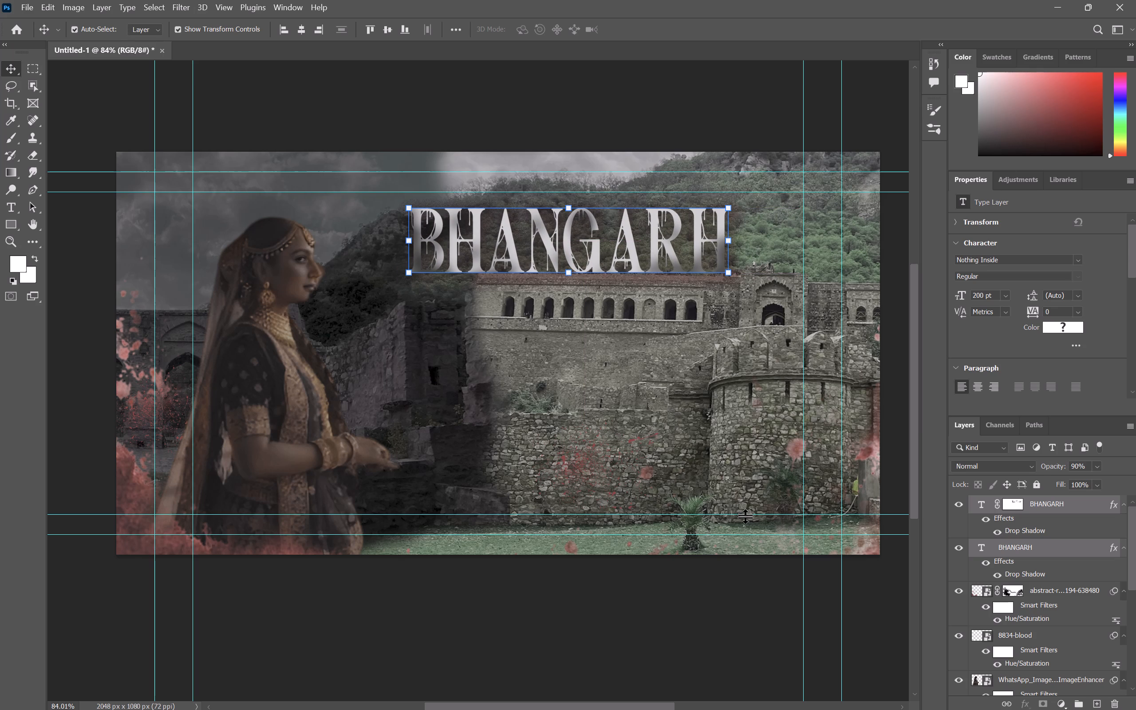
{"action": "left_click", "coordinate": [690, 610]}
Compare the title's previous and new positions in the whole thumbnail, and examine the woman and fort composition more closely.
{"action": "scroll", "coordinate": [690, 610], "scroll_direction": "down", "scroll_amount": 1}
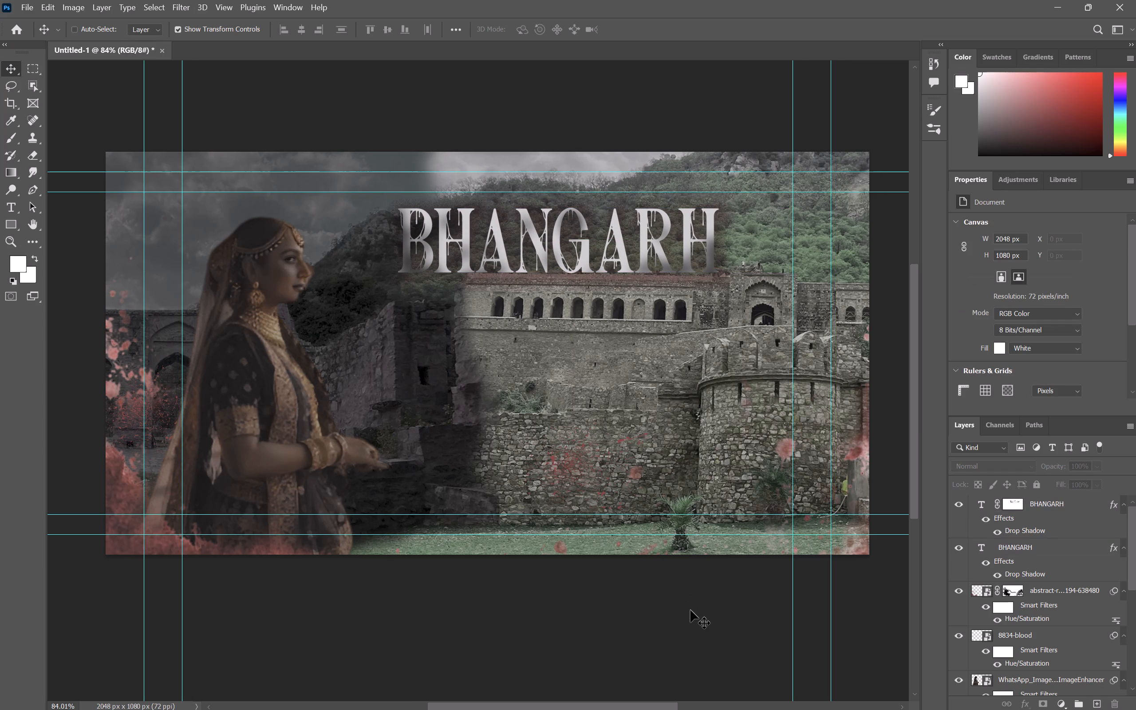
{"action": "scroll", "coordinate": [690, 610], "scroll_direction": "down", "scroll_amount": 1, "text": "alt"}
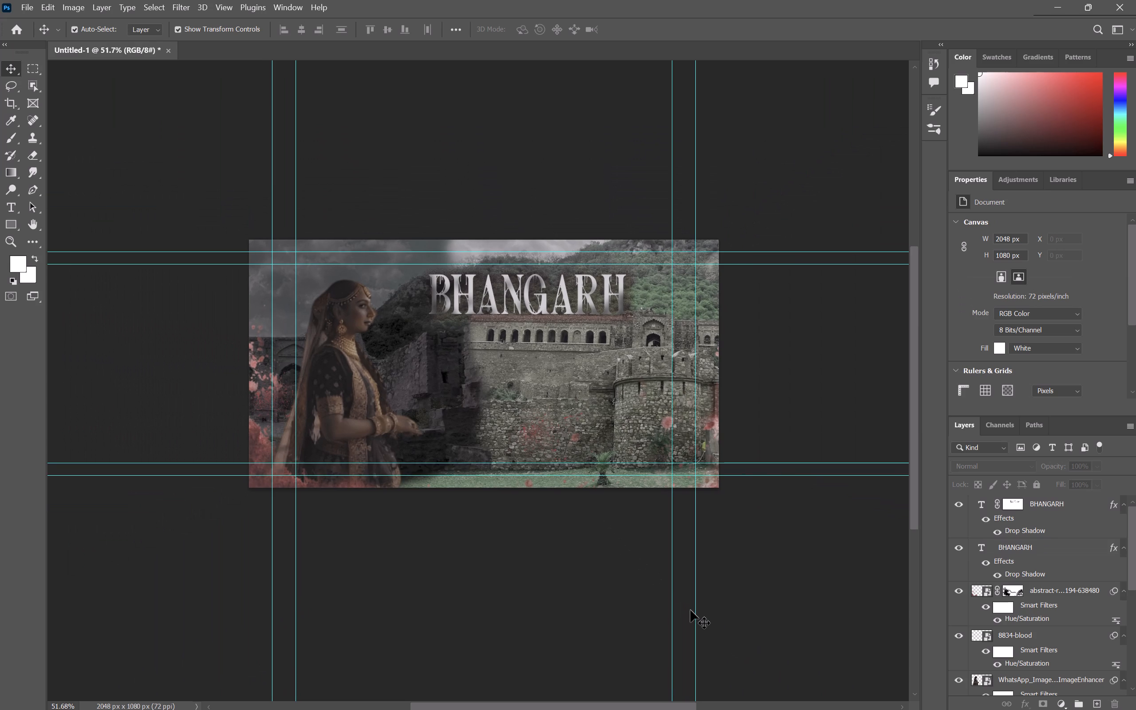
{"action": "key", "text": "ctrl+z"}
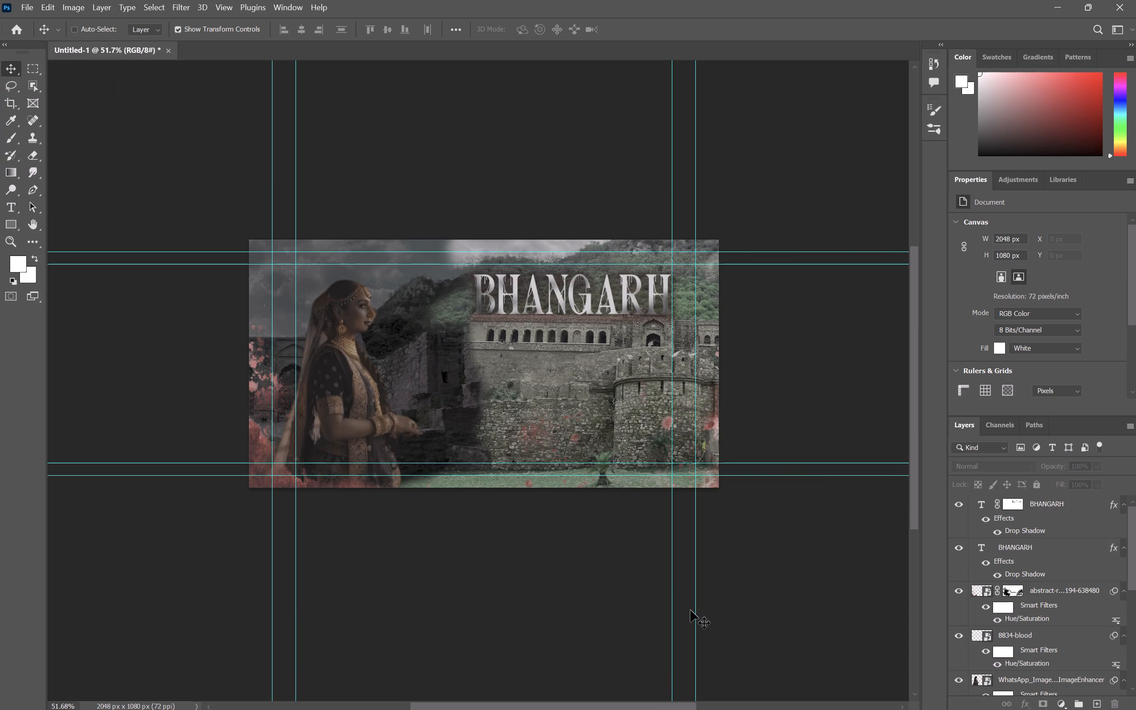
{"action": "key", "text": "ctrl+shift+z"}
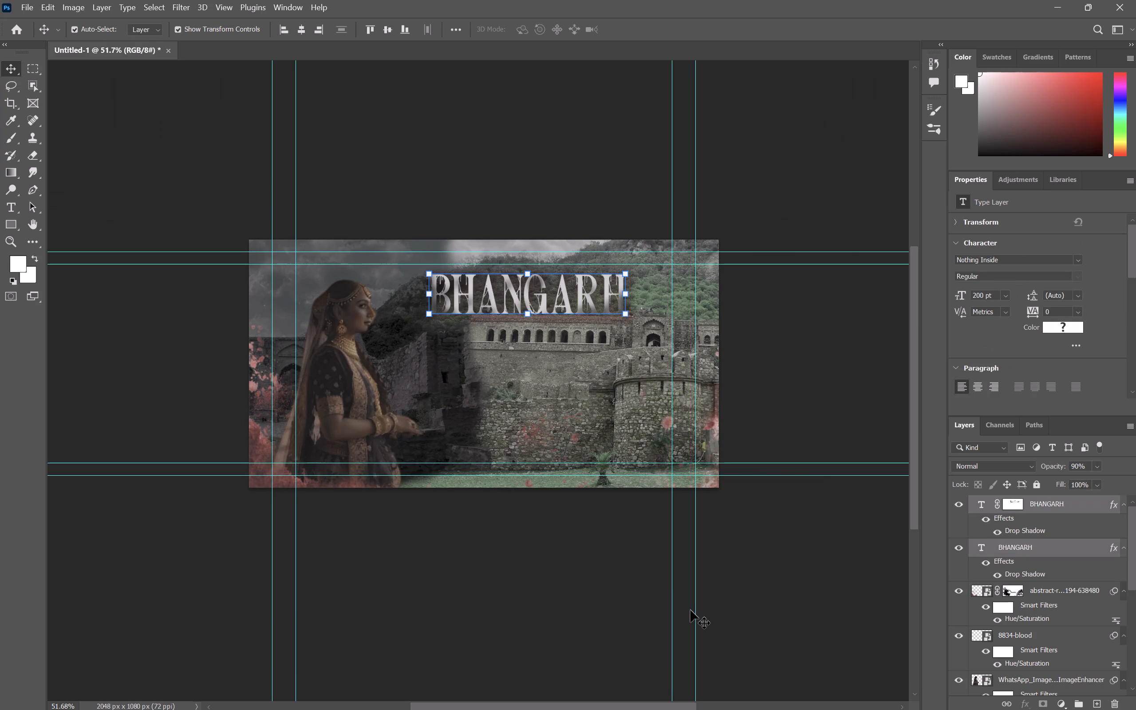
{"action": "left_click", "coordinate": [690, 610]}
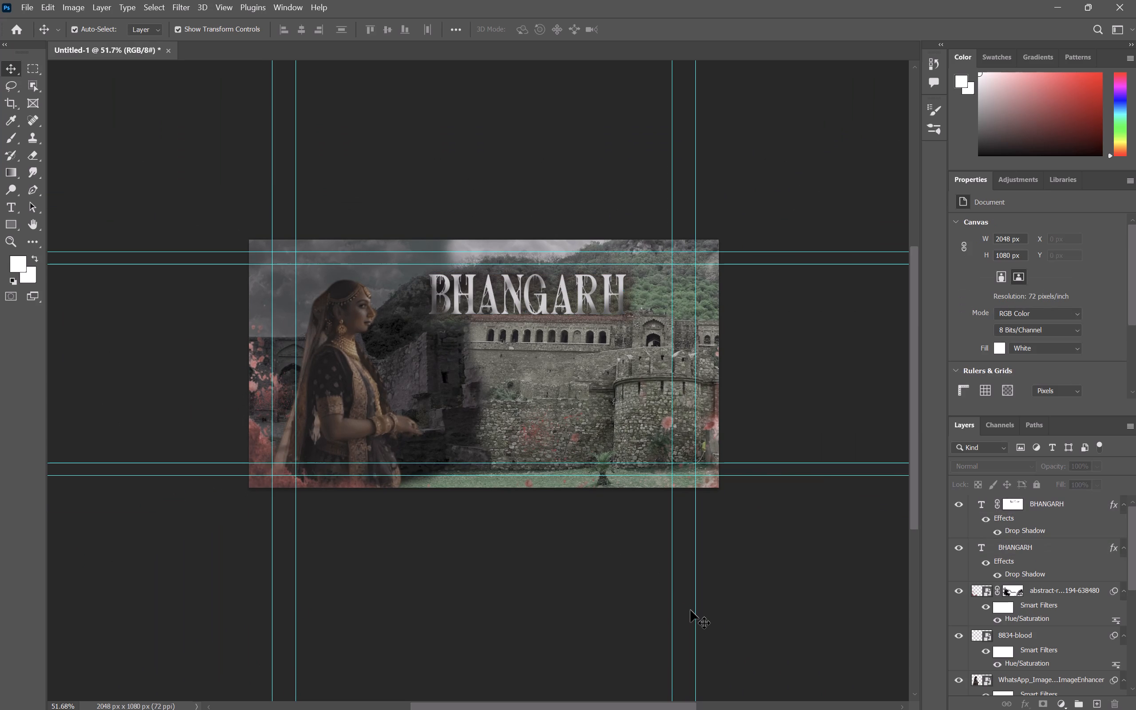
{"action": "scroll", "coordinate": [690, 610], "scroll_direction": "up", "scroll_amount": 5, "text": "ctrl"}
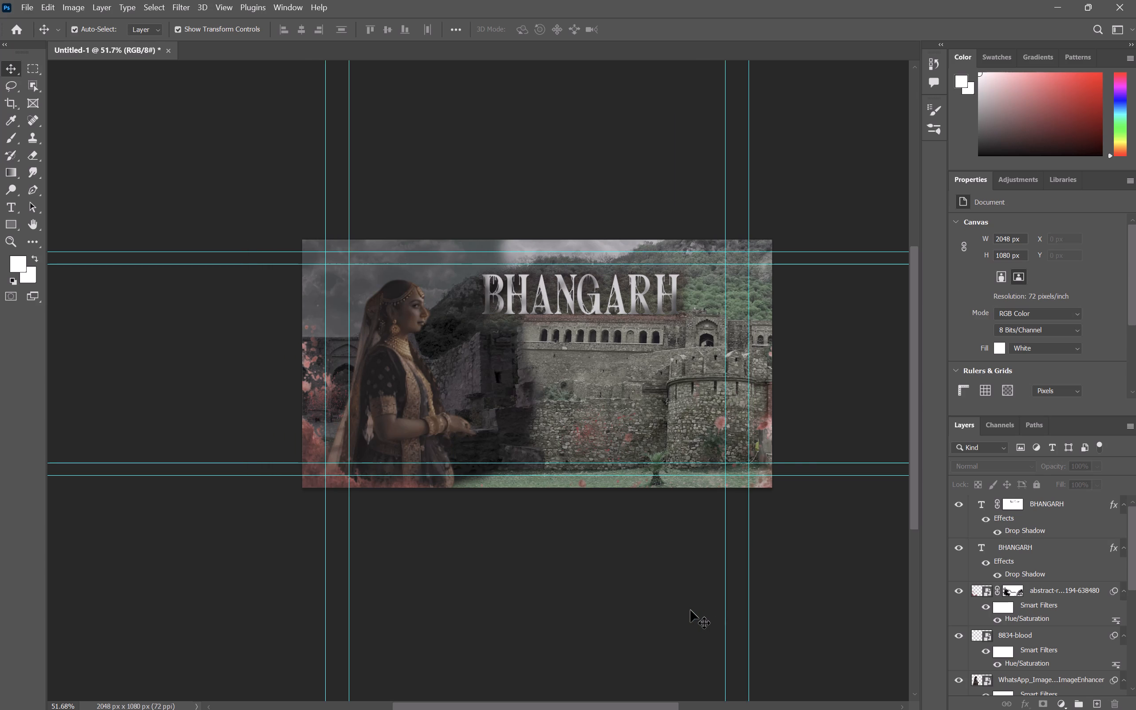
{"action": "scroll", "coordinate": [690, 610], "scroll_direction": "up", "scroll_amount": 12, "text": "ctrl"}
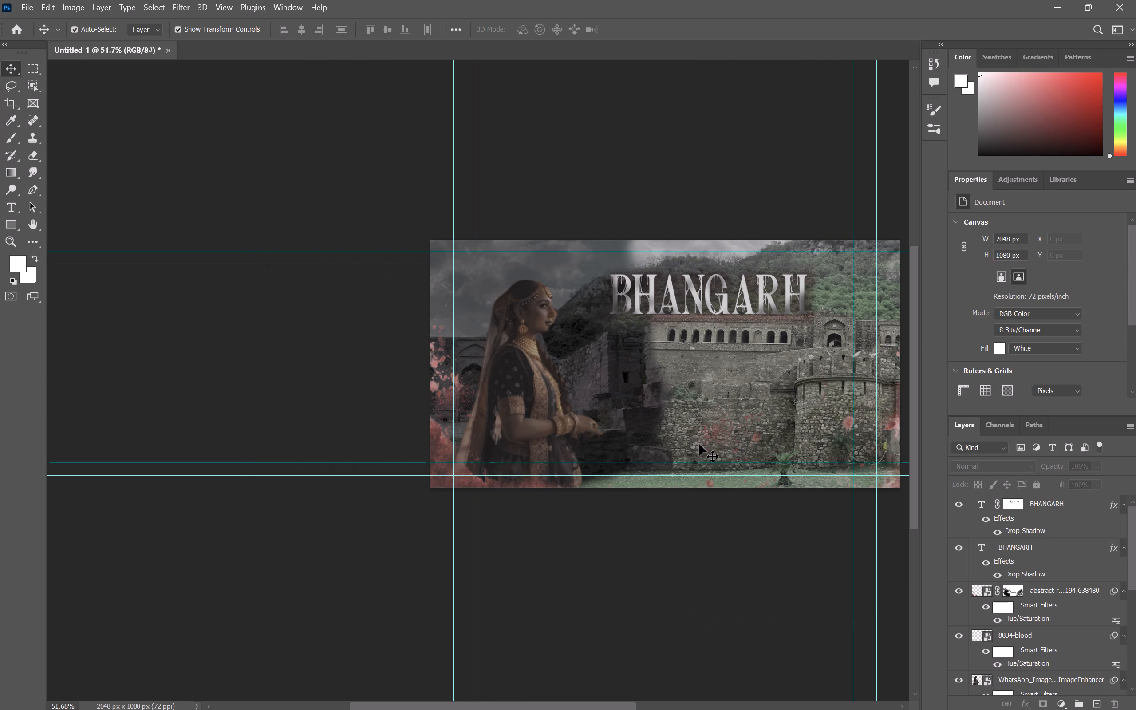
{"action": "scroll", "coordinate": [699, 444], "scroll_direction": "up", "scroll_amount": 1, "text": "alt"}
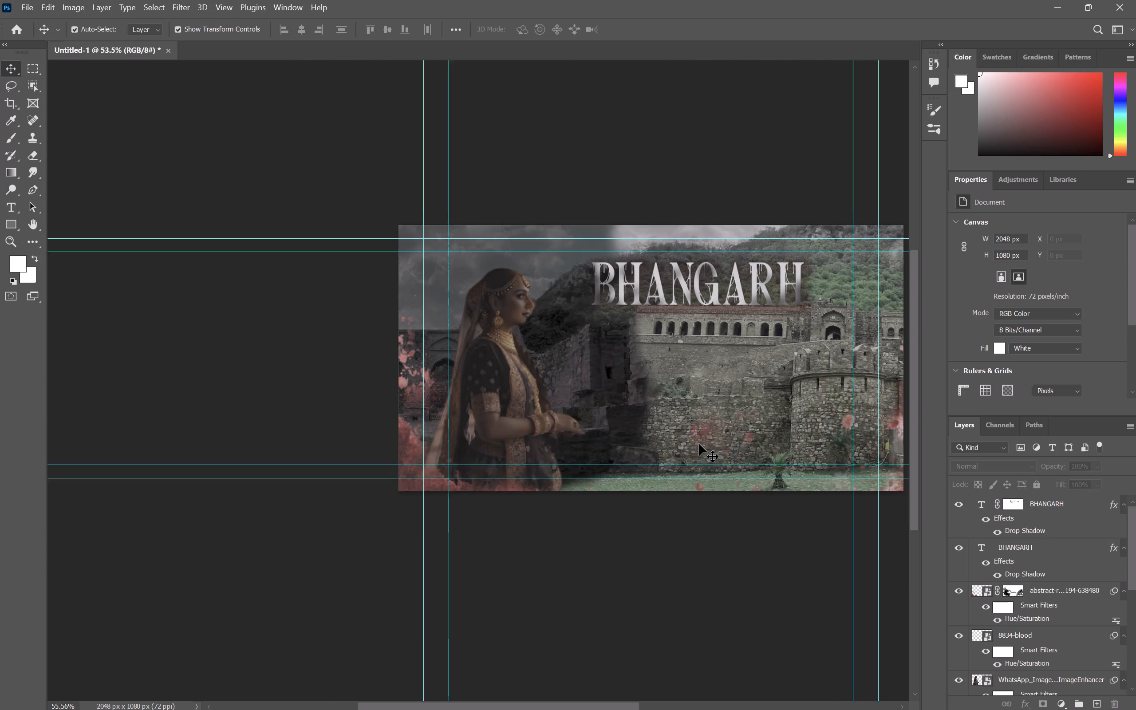
{"action": "scroll", "coordinate": [699, 444], "scroll_direction": "up", "scroll_amount": 1, "text": "alt"}
{"action": "scroll", "coordinate": [699, 444], "scroll_direction": "up", "scroll_amount": 2}
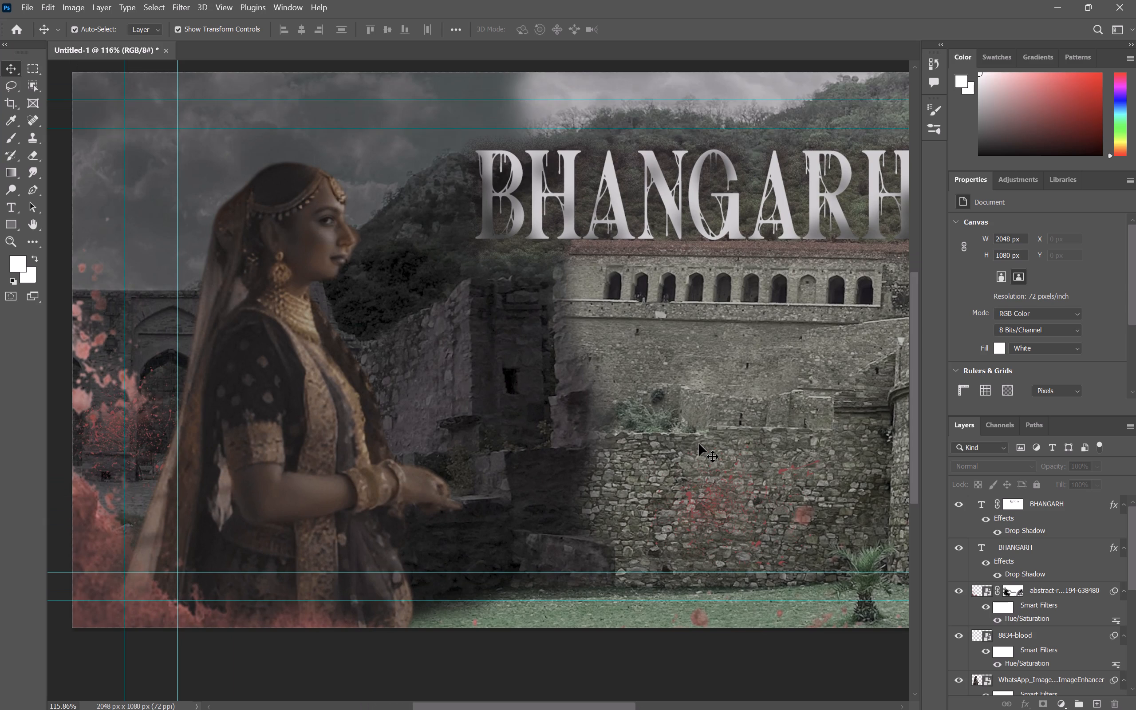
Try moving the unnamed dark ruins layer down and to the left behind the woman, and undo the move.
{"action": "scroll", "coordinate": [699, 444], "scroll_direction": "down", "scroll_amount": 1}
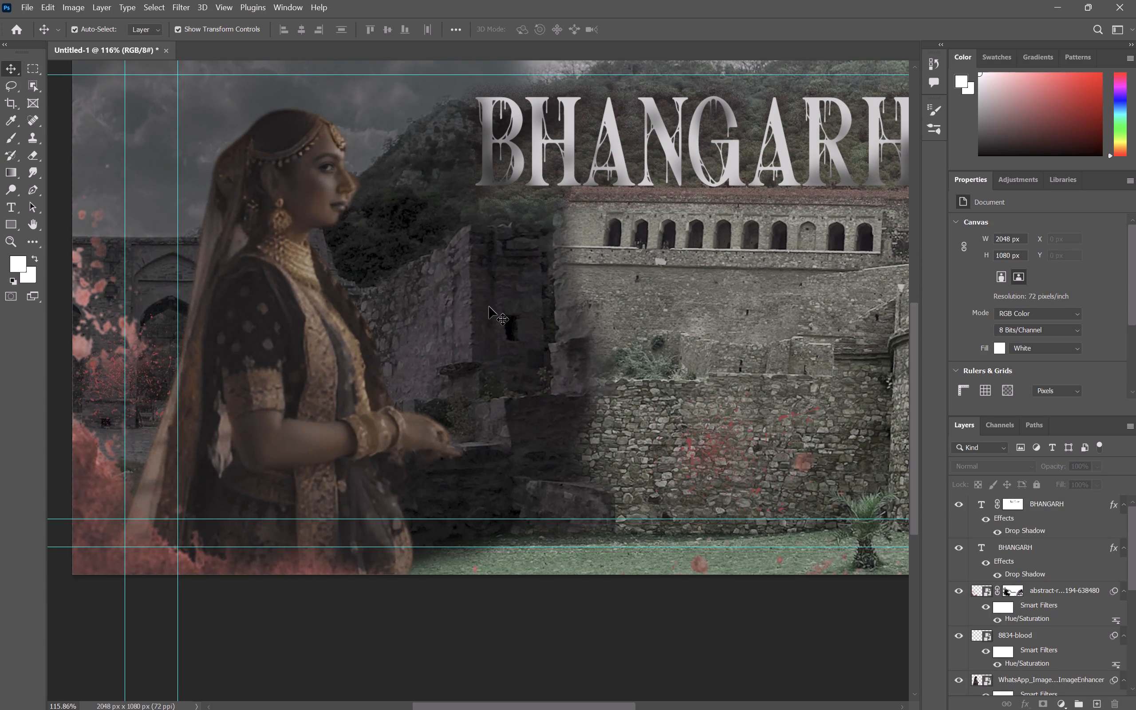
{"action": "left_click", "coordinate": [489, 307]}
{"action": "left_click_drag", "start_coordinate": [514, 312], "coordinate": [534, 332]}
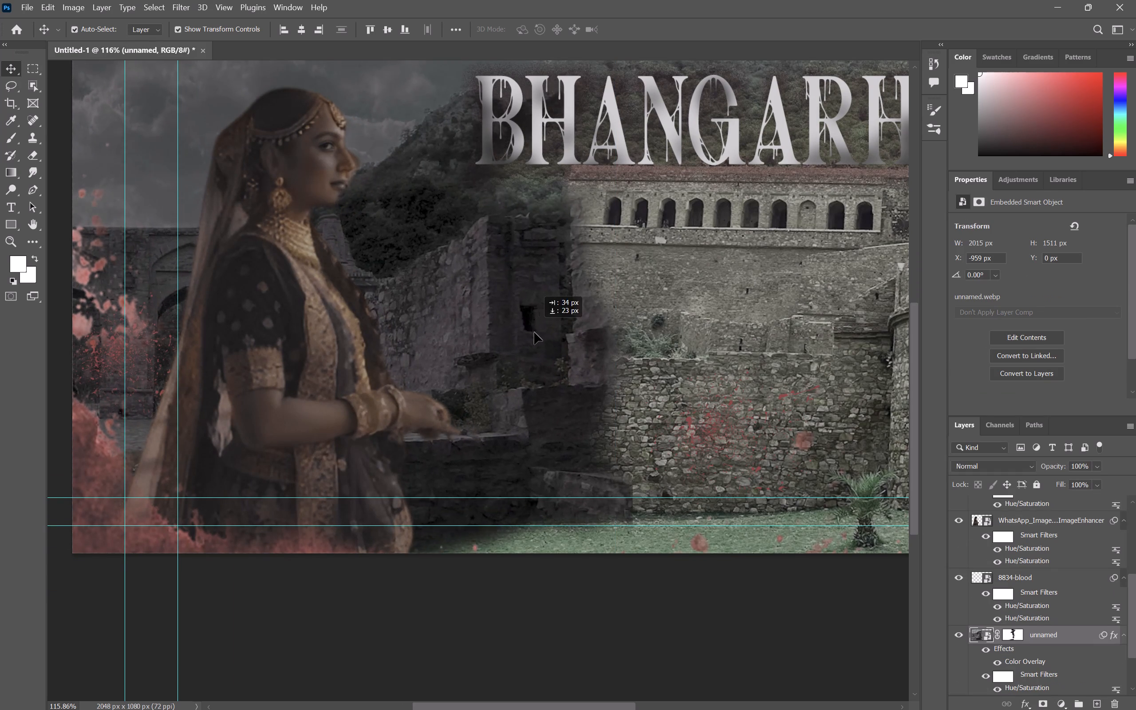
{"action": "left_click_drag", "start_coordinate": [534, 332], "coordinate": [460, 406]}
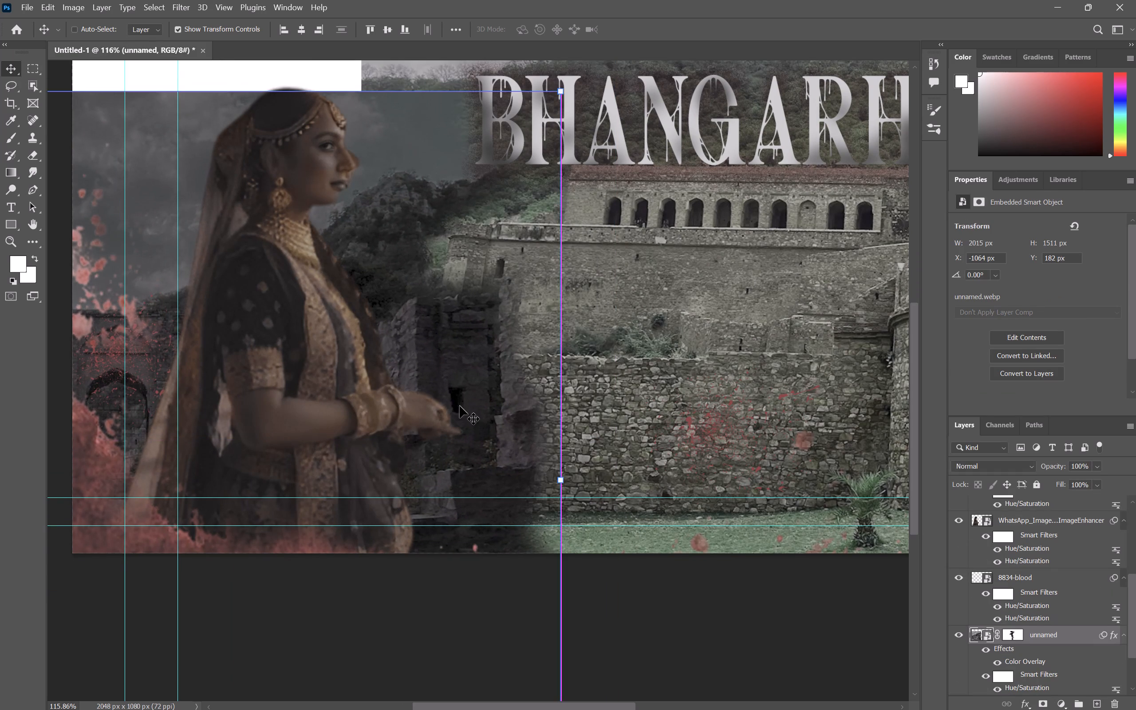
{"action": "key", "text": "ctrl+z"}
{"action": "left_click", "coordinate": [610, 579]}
Offset the light grey BHANGARH title from its black copy, about 6 px left and 3 px down.
{"action": "scroll", "coordinate": [610, 579], "scroll_direction": "up", "scroll_amount": 1}
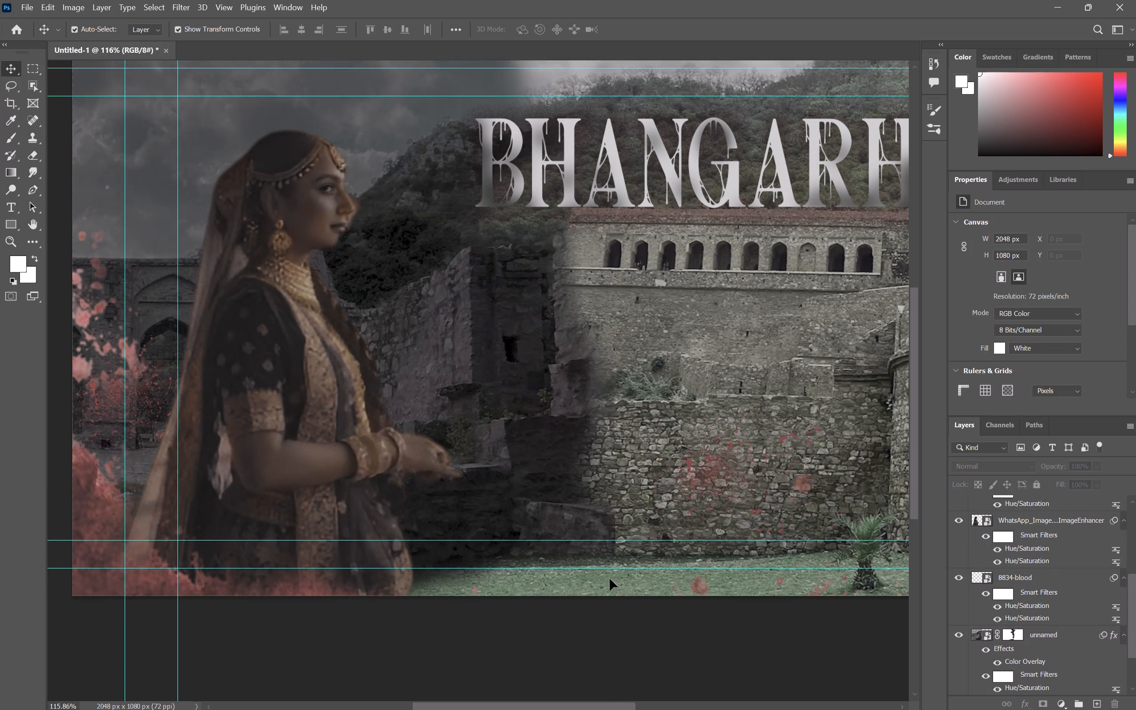
{"action": "scroll", "coordinate": [610, 579], "scroll_direction": "up", "scroll_amount": 1}
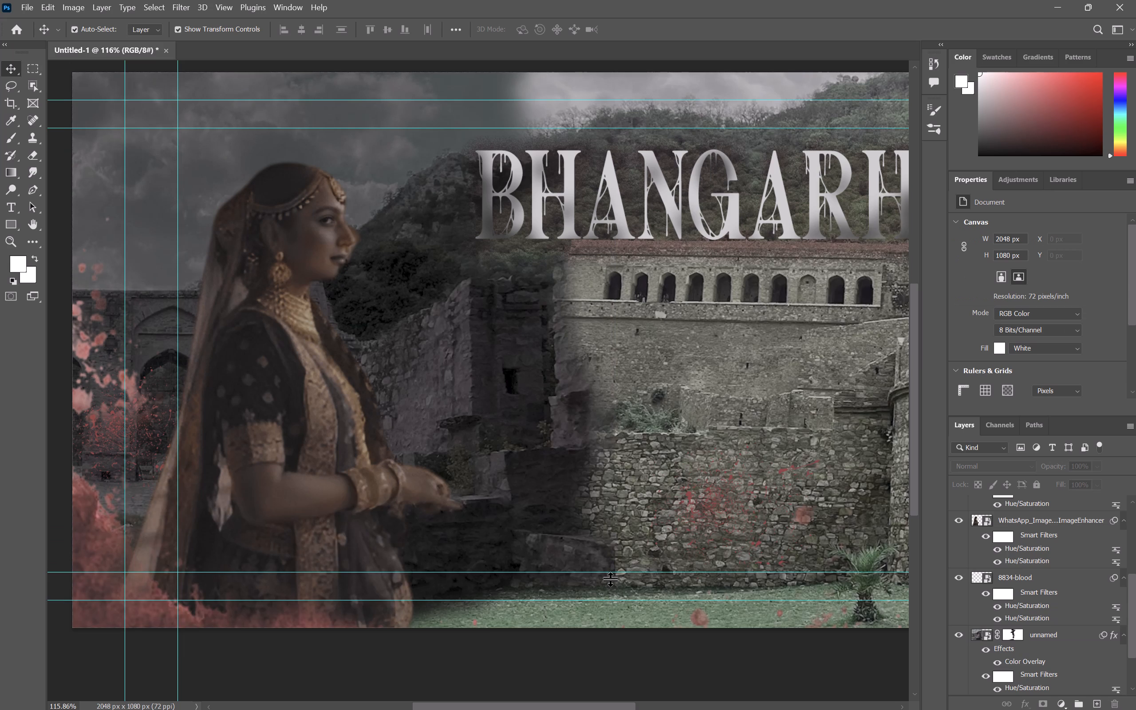
{"action": "scroll", "coordinate": [610, 579], "scroll_direction": "down", "scroll_amount": 3, "text": "ctrl"}
{"action": "scroll", "coordinate": [610, 579], "scroll_direction": "down", "scroll_amount": 1, "text": "alt"}
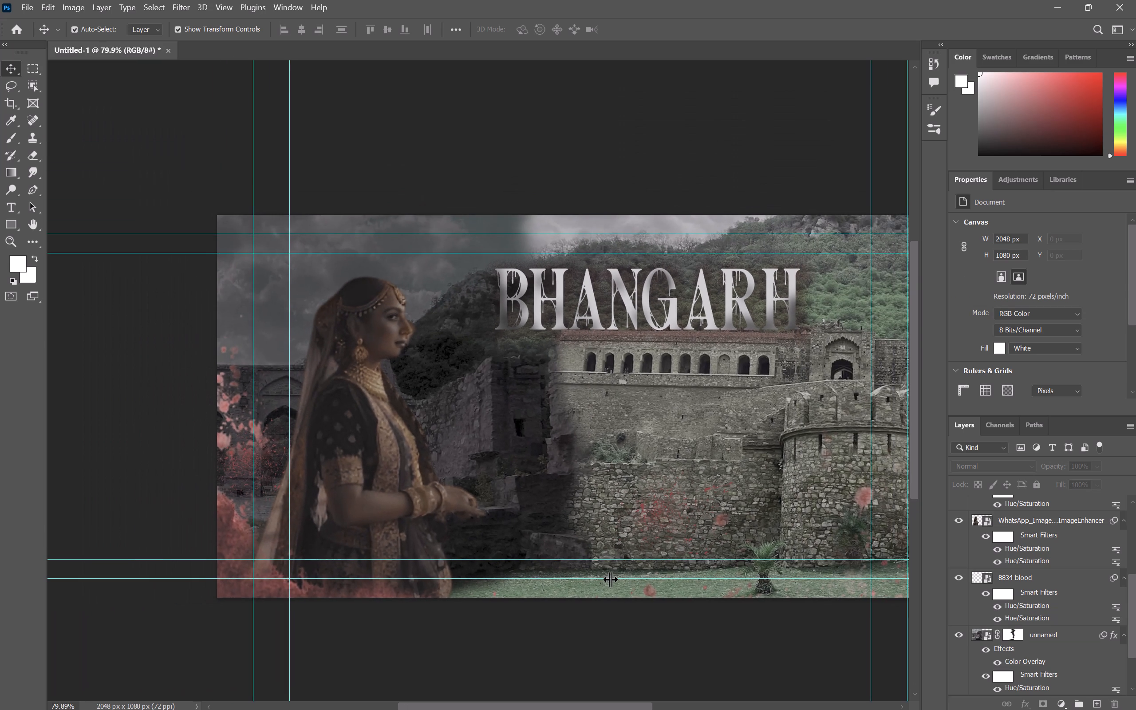
{"action": "scroll", "coordinate": [610, 579], "scroll_direction": "down", "scroll_amount": 1, "text": "alt"}
{"action": "scroll", "coordinate": [610, 579], "scroll_direction": "up", "scroll_amount": 1, "text": "alt"}
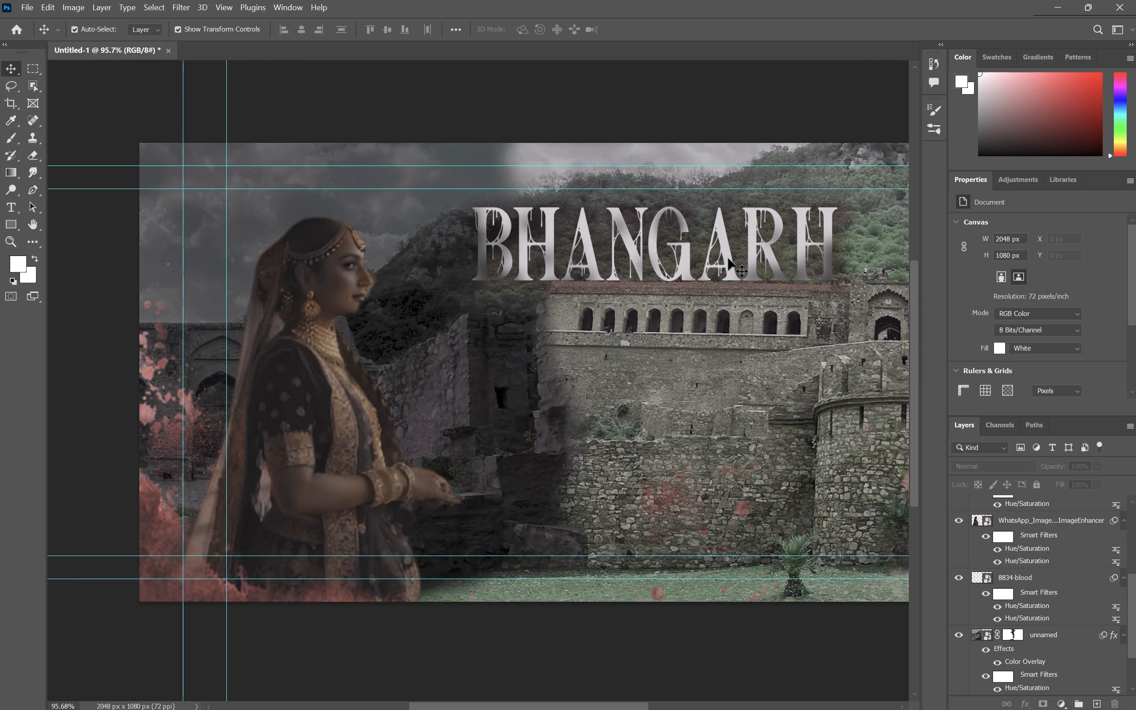
{"action": "left_click", "coordinate": [731, 256]}
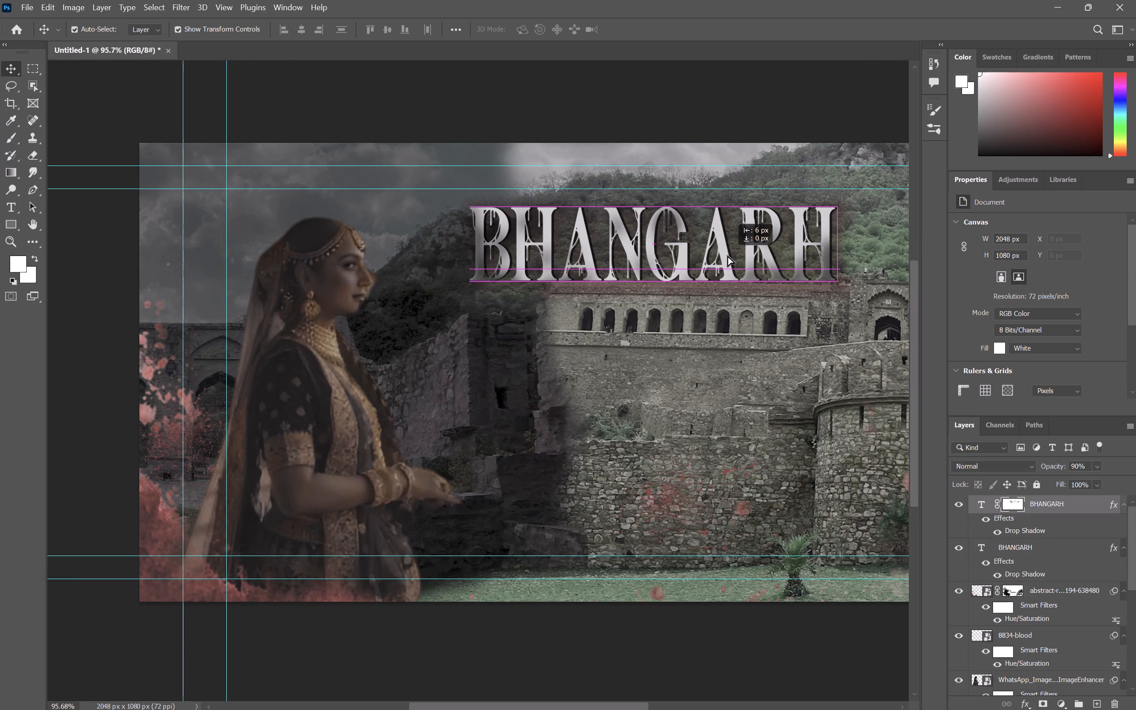
{"action": "key", "text": "Down"}
{"action": "key", "text": "Down"}
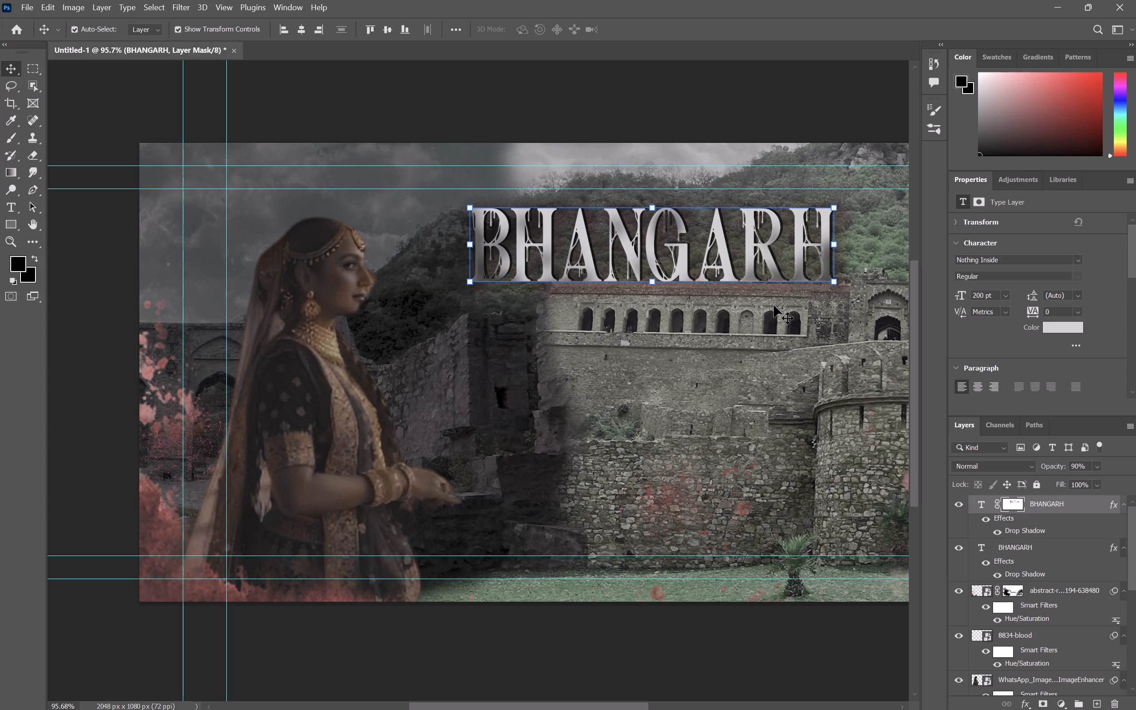
{"action": "key", "text": "Down"}
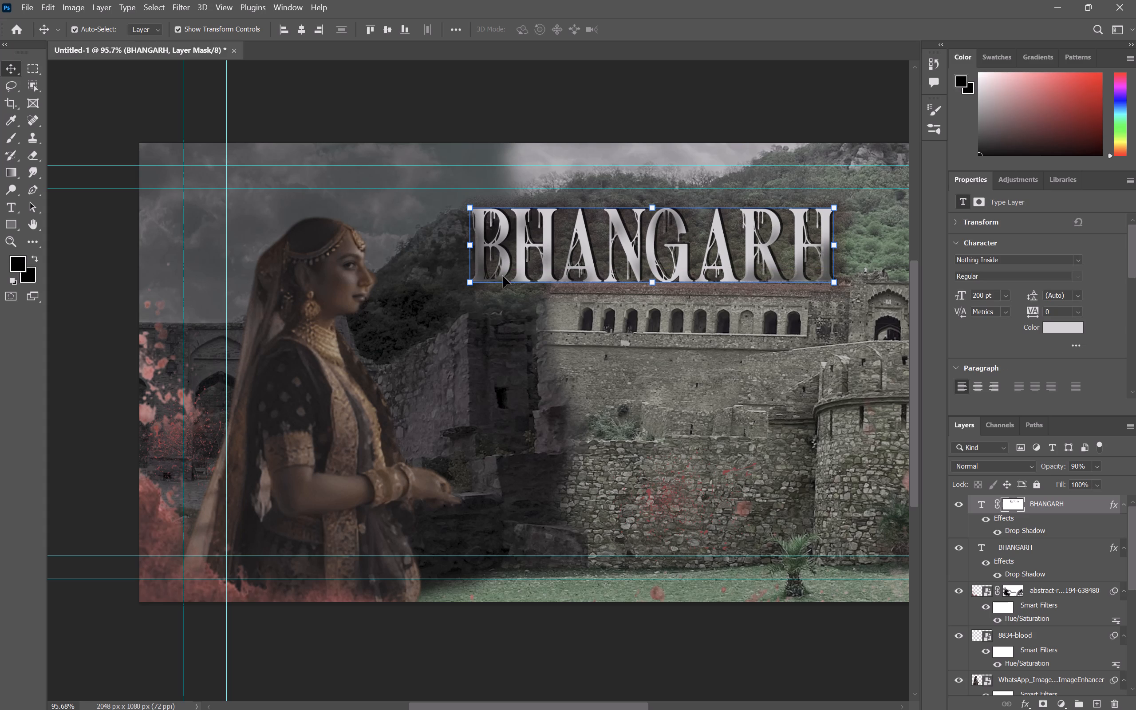
Rotate the light grey BHANGARH title clockwise by about 0.73°.
{"action": "left_click", "coordinate": [461, 290]}
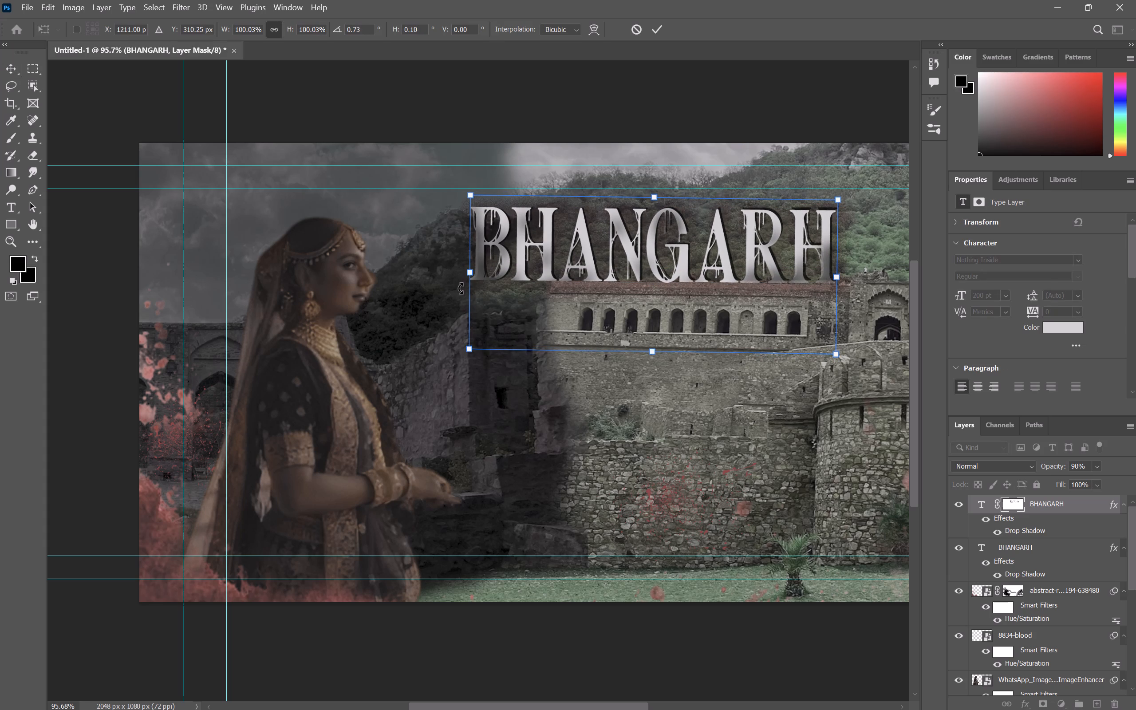
{"action": "left_click", "coordinate": [725, 639]}
Nudge the light grey BHANGARH title 1 px to the right over its black copy and deselect it.
{"action": "scroll", "coordinate": [725, 639], "scroll_direction": "down", "scroll_amount": 2, "text": "ctrl"}
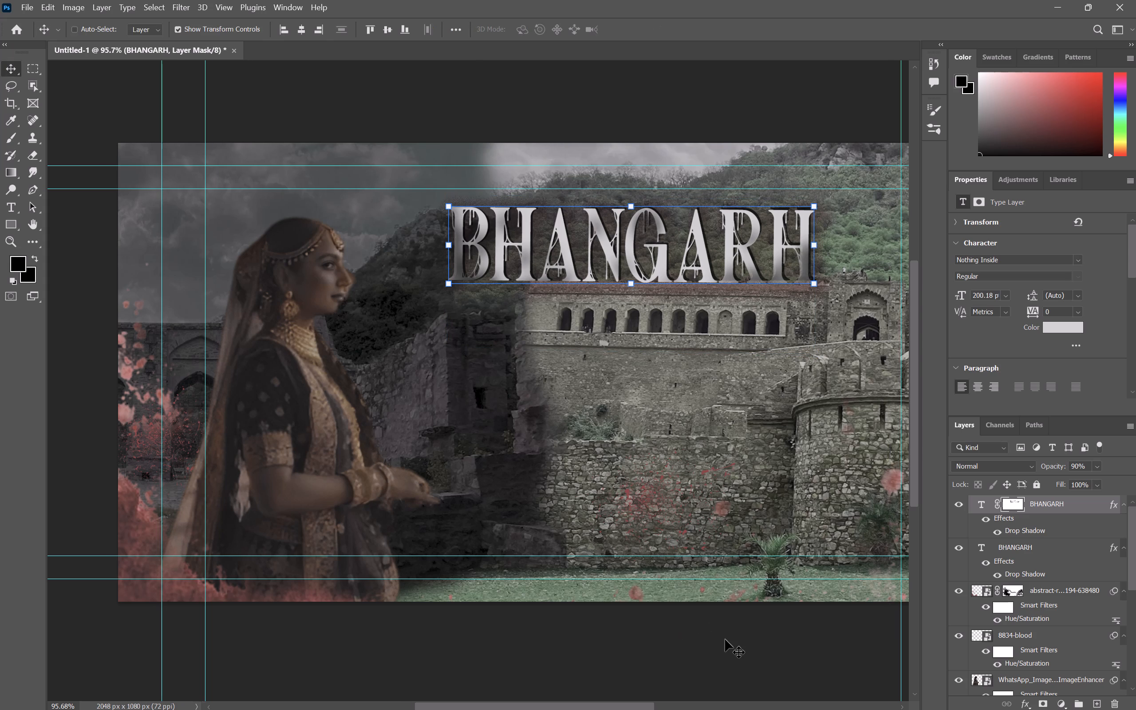
{"action": "scroll", "coordinate": [725, 639], "scroll_direction": "down", "scroll_amount": 1, "text": "ctrl"}
{"action": "scroll", "coordinate": [548, 685], "scroll_direction": "left", "scroll_amount": 1}
{"action": "scroll", "coordinate": [548, 685], "scroll_direction": "right", "scroll_amount": 3}
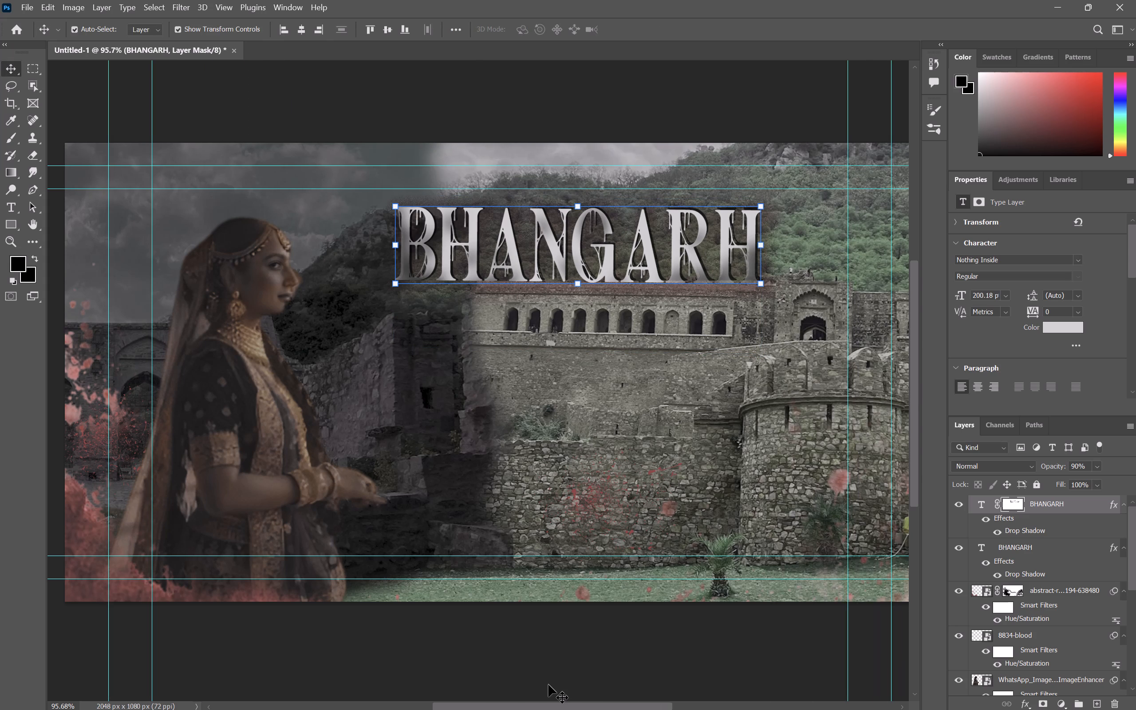
{"action": "key", "text": "Left"}
{"action": "key", "text": "Right"}
{"action": "key", "text": "Right"}
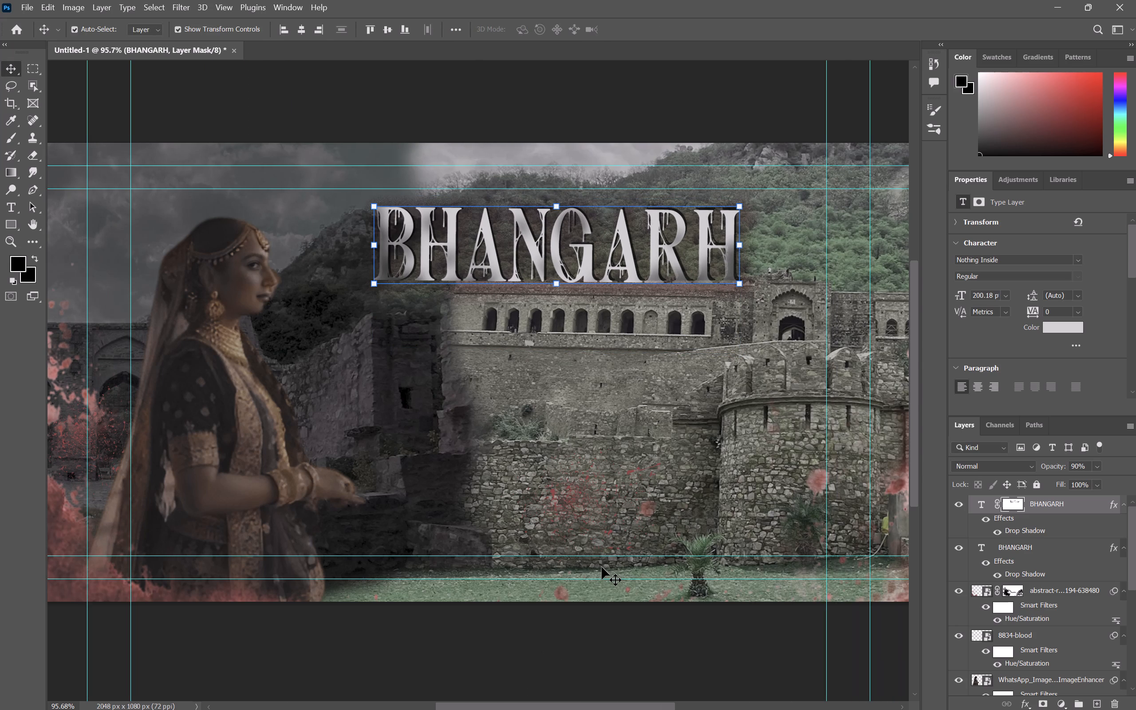
{"action": "left_click", "coordinate": [647, 631]}
Select the layer mask of the unnamed dark ruins layer behind the woman.
{"action": "scroll", "coordinate": [647, 631], "scroll_direction": "down", "scroll_amount": 2, "text": "ctrl"}
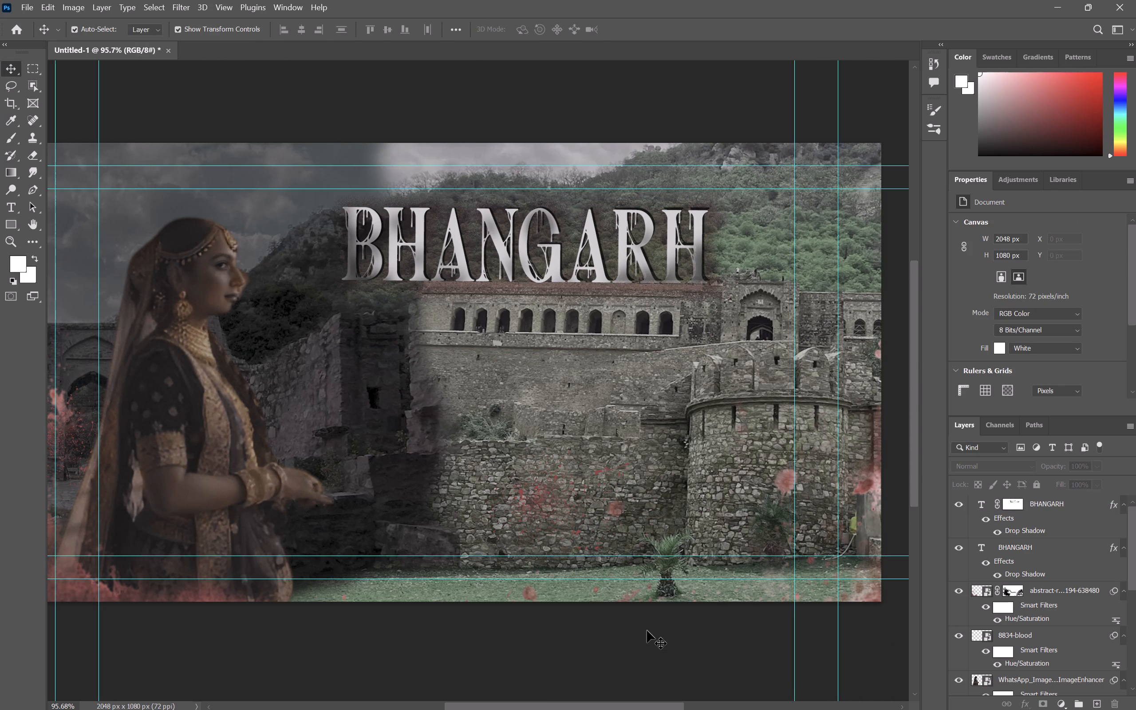
{"action": "scroll", "coordinate": [647, 631], "scroll_direction": "down", "scroll_amount": 1, "text": "alt"}
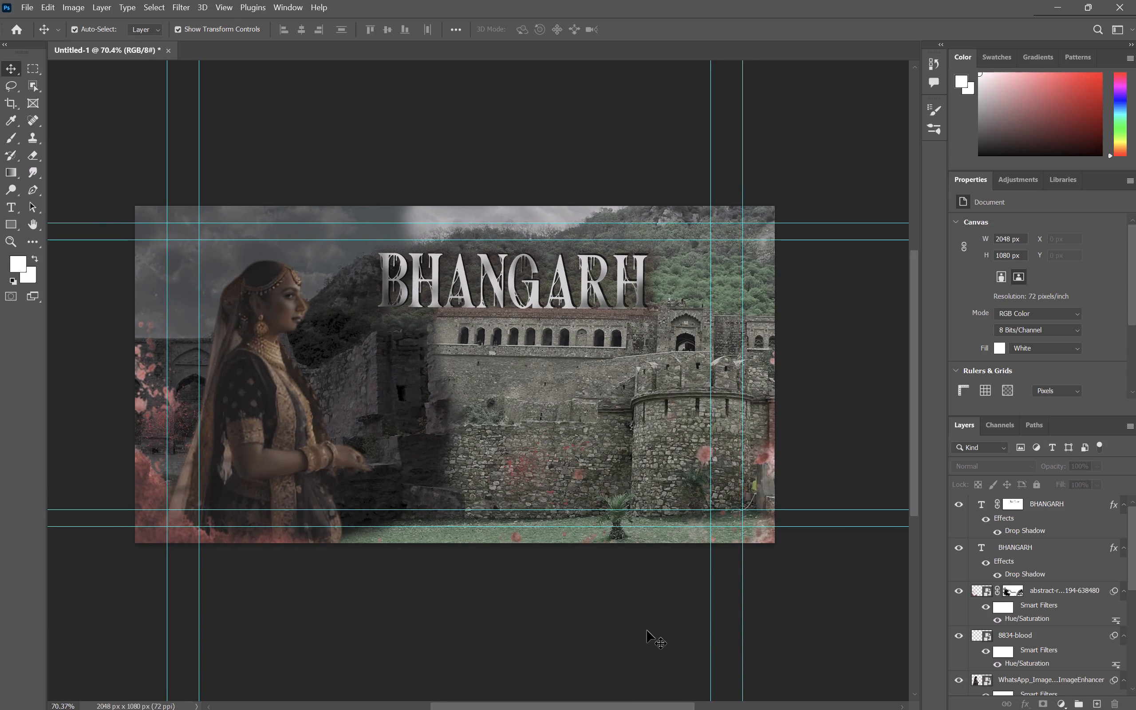
{"action": "left_click", "coordinate": [402, 406]}
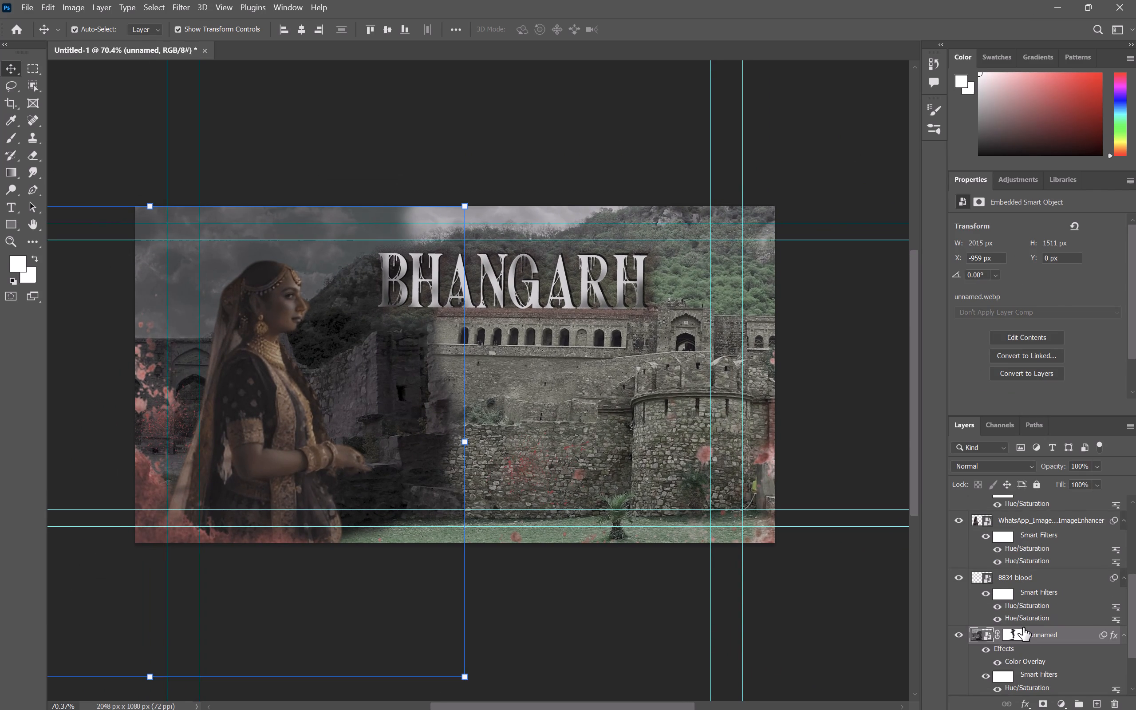
{"action": "left_click", "coordinate": [1014, 638]}
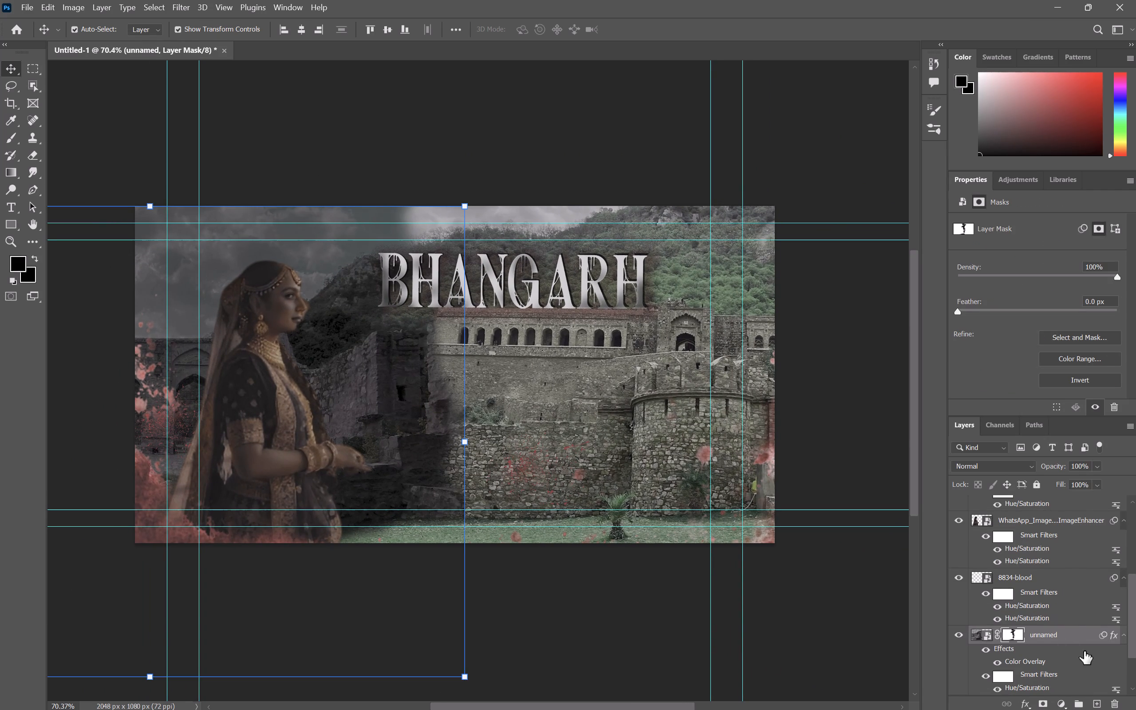
{"action": "scroll", "coordinate": [1028, 664], "scroll_direction": "down", "scroll_amount": 1}
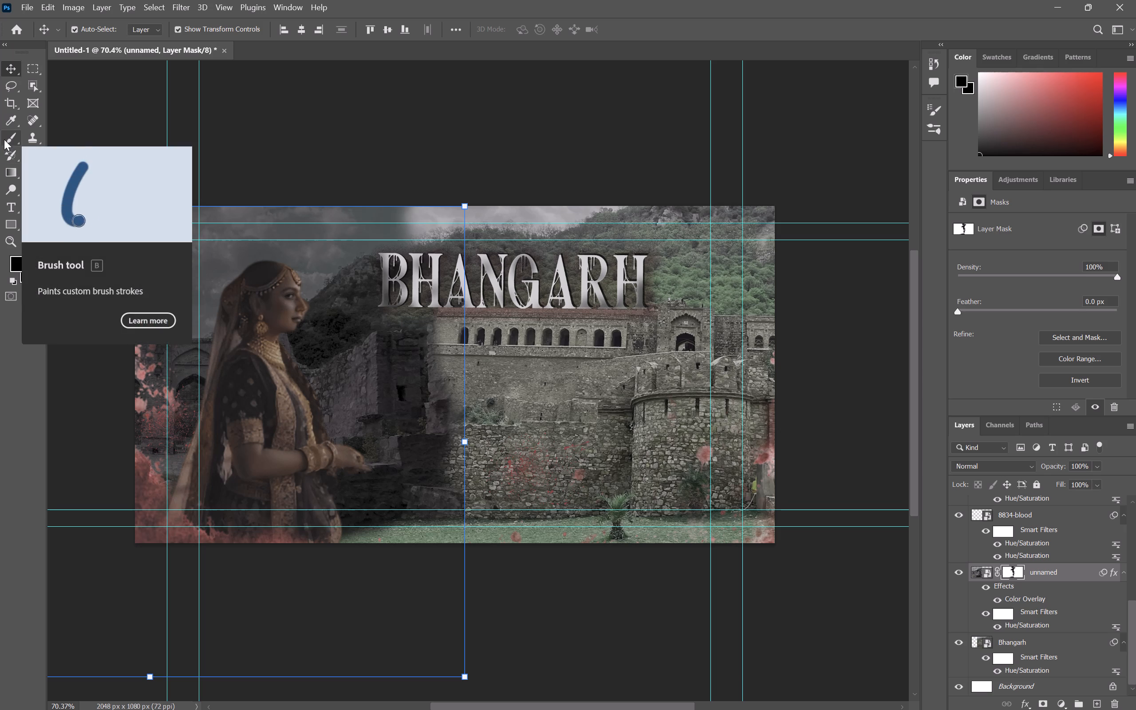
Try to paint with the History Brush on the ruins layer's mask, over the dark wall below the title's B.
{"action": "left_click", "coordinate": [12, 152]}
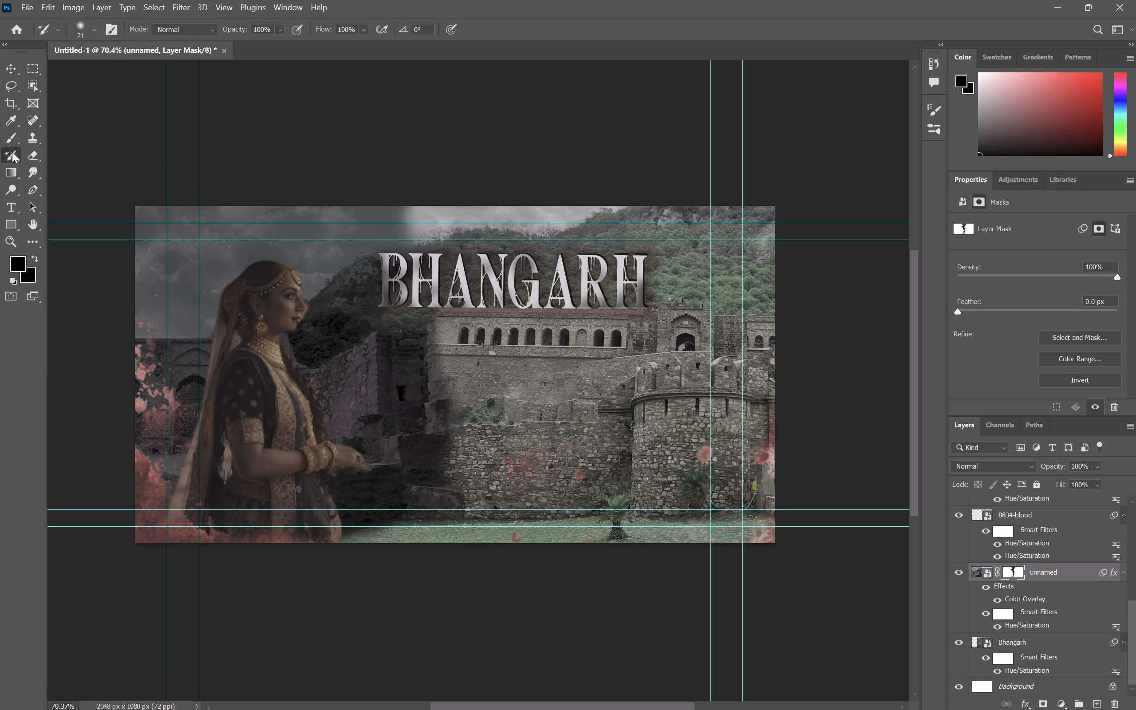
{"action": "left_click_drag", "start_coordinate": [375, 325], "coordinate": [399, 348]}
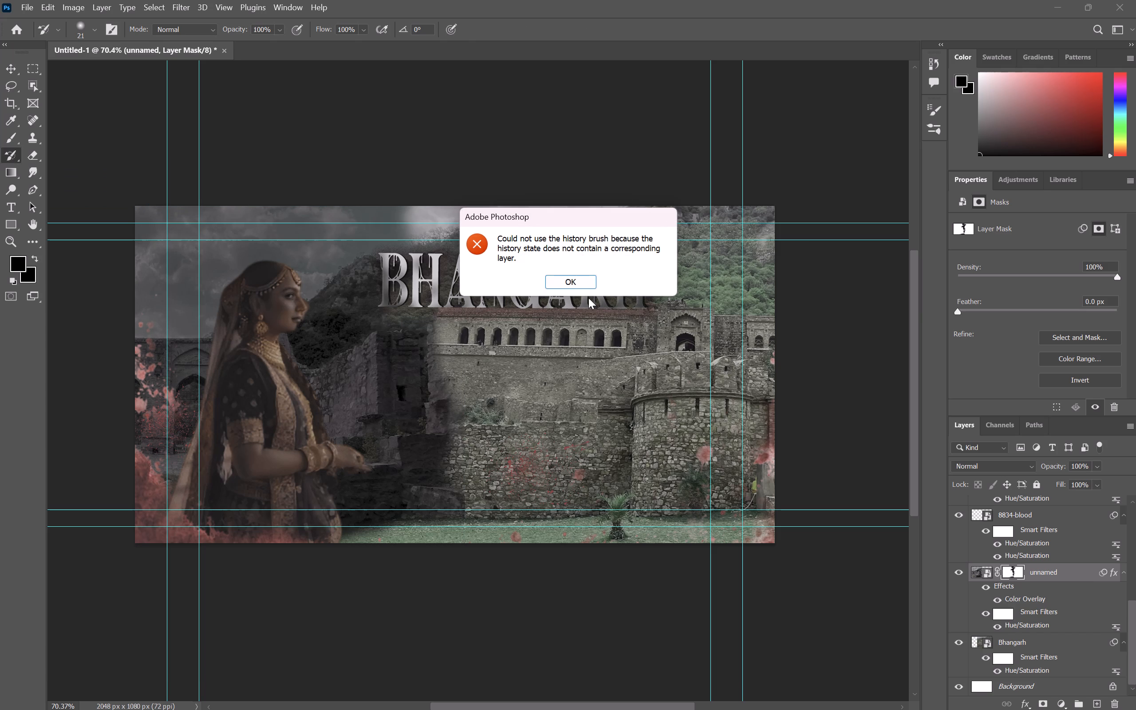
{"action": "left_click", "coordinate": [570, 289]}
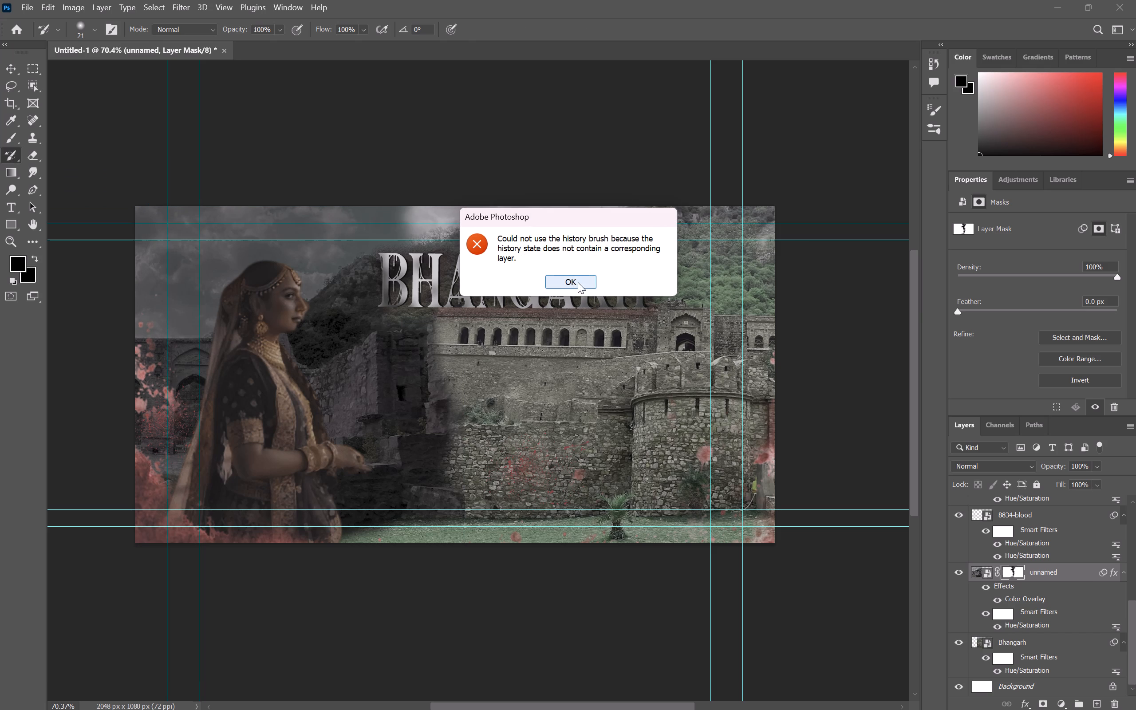
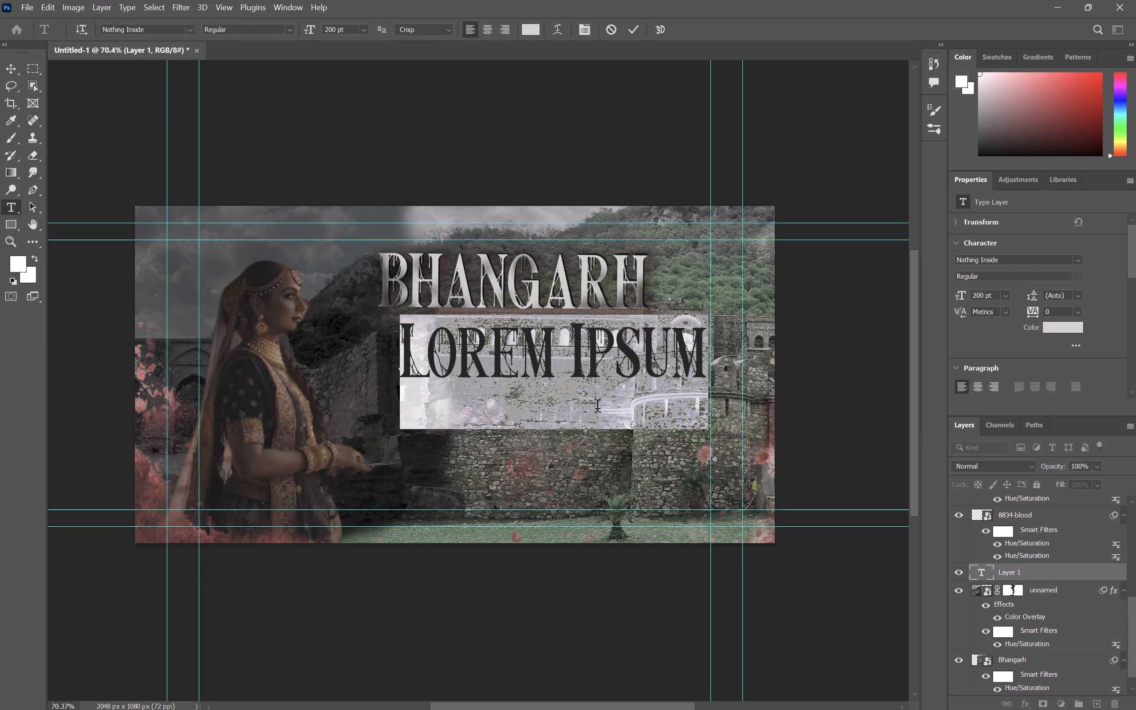
Enter the text MYSTERY on the new type layer beneath the BHANGARH title.
{"action": "type", "text": "MYSTERY"}
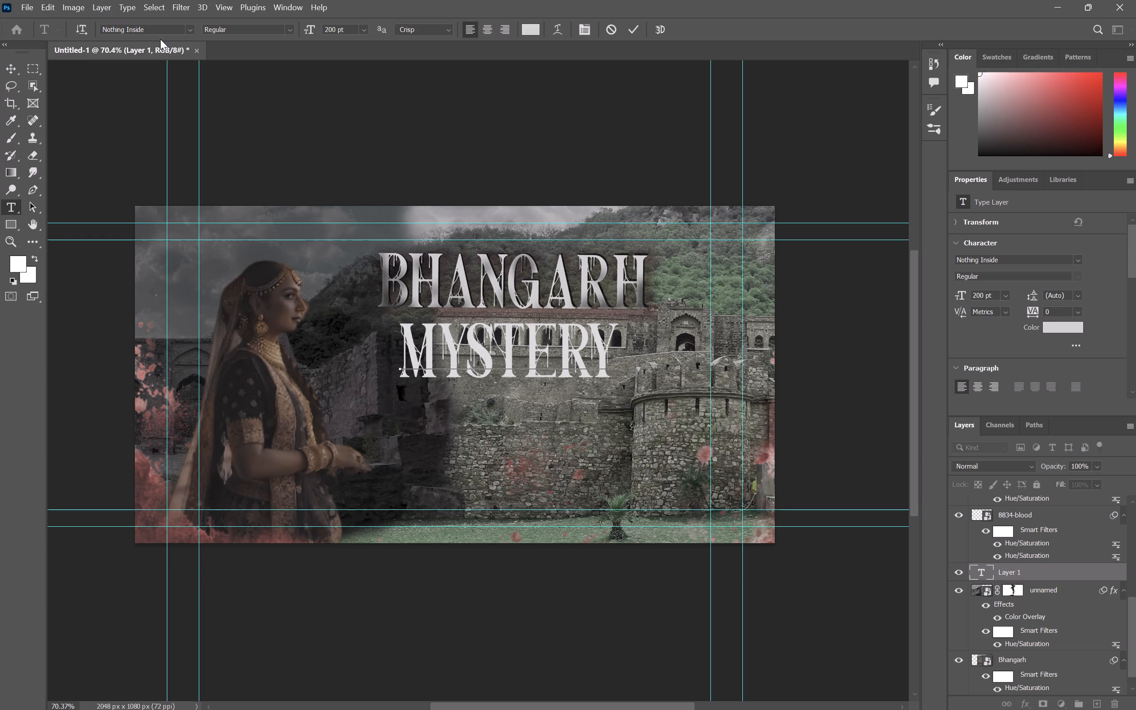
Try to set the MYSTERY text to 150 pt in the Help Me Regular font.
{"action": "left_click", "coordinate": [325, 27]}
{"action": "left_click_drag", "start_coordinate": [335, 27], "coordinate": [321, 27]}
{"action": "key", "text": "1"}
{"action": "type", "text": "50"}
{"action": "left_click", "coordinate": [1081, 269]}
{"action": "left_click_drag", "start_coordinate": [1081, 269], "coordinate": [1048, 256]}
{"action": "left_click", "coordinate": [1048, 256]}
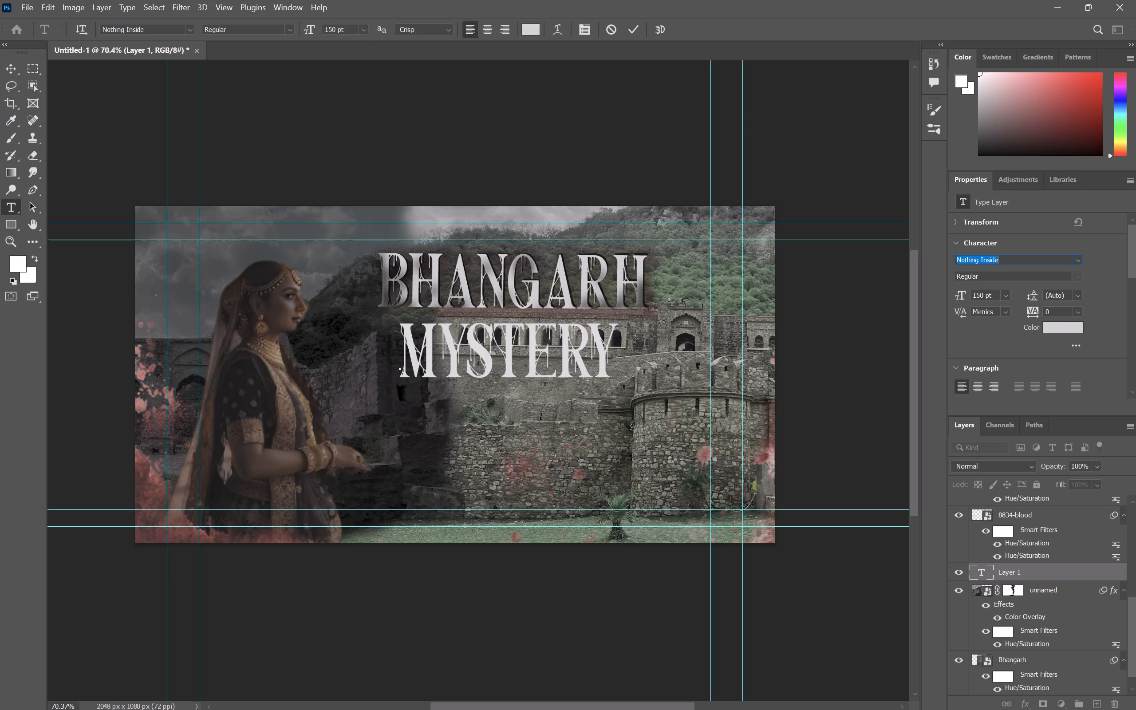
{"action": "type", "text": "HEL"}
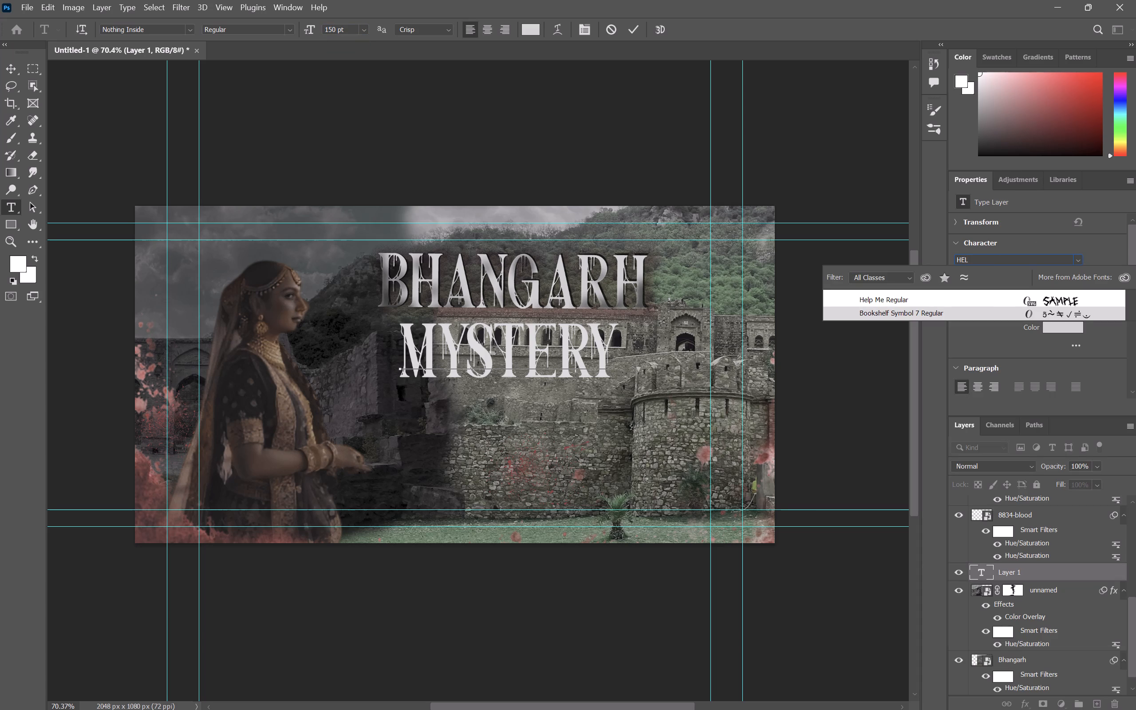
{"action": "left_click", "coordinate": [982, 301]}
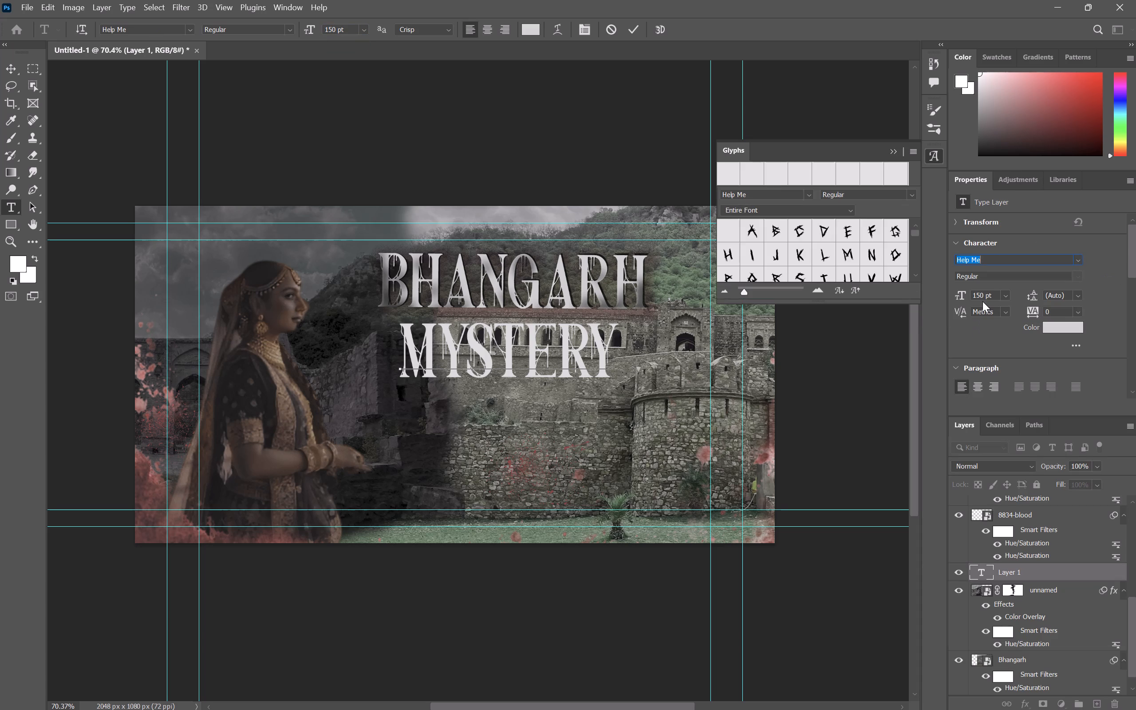
Select the whole word MYSTERY and apply the Help Me Regular font to it.
{"action": "left_click_drag", "start_coordinate": [613, 349], "coordinate": [413, 350]}
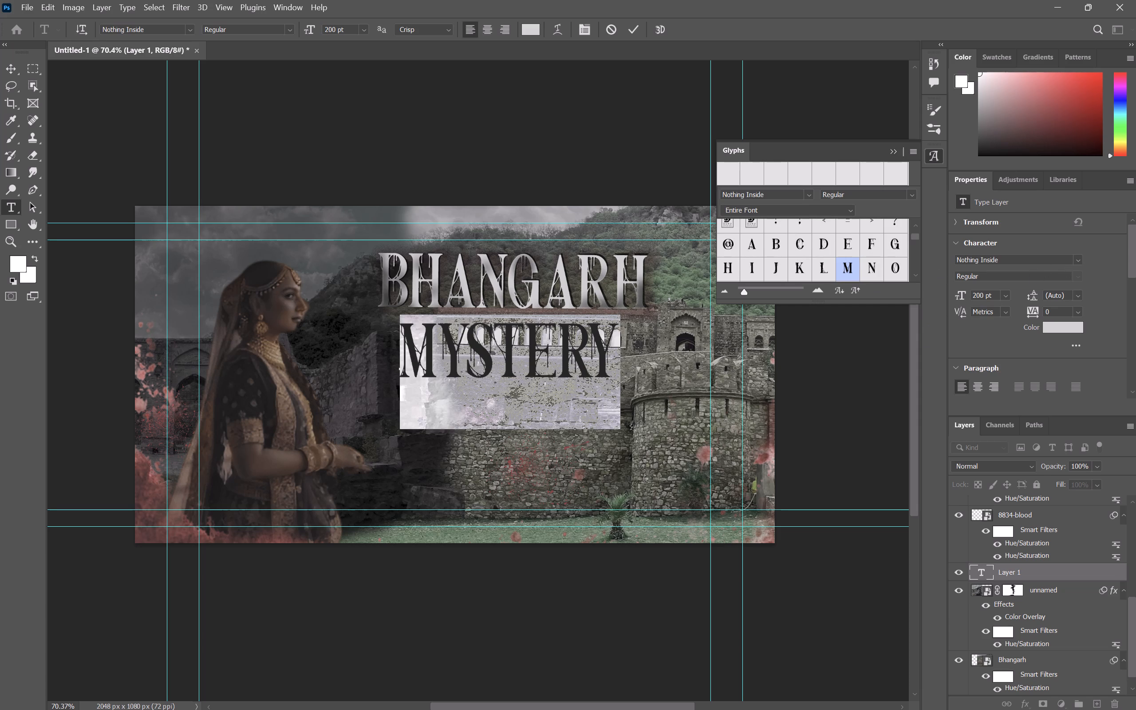
{"action": "left_click", "coordinate": [1044, 259]}
{"action": "type", "text": "HELP"}
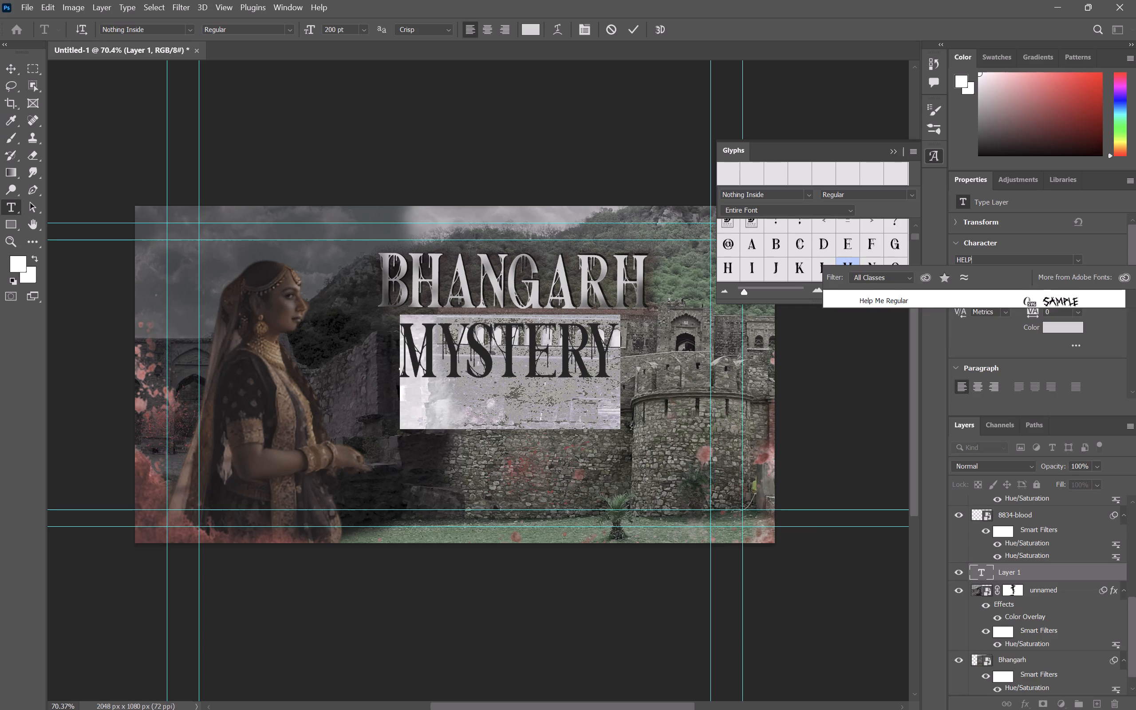
{"action": "left_click", "coordinate": [984, 299]}
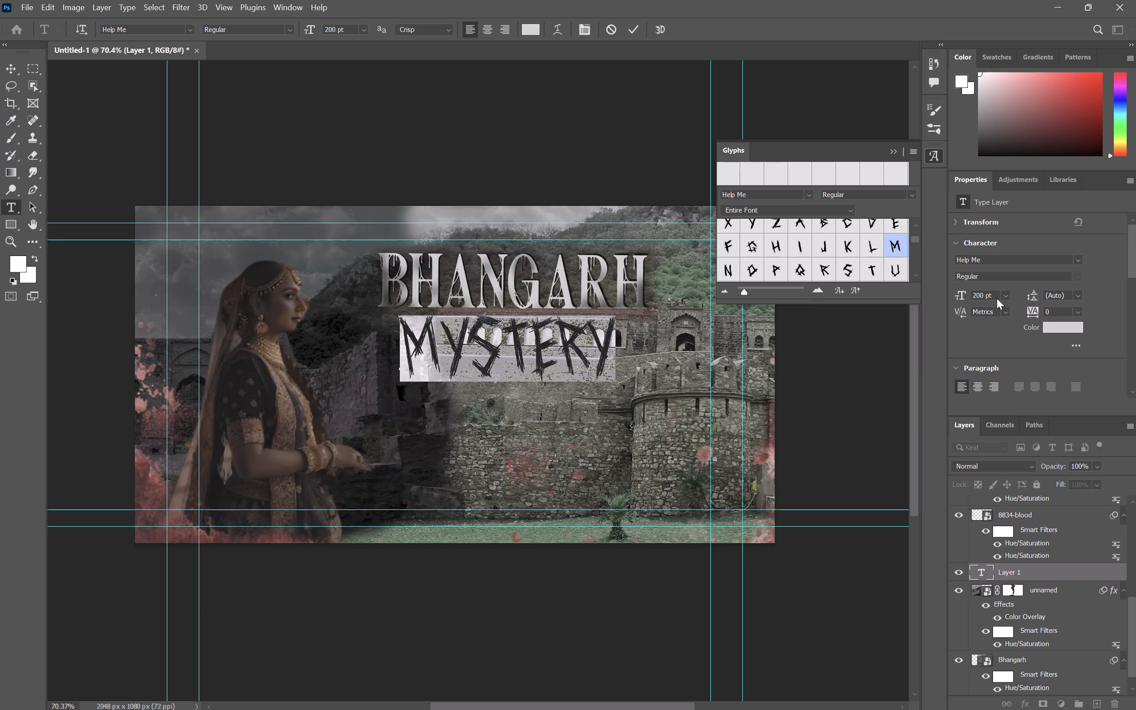
Set the font size of the selected MYSTERY text to 150 pt.
{"action": "left_click_drag", "start_coordinate": [978, 296], "coordinate": [962, 295]}
{"action": "key", "text": "1"}
{"action": "key", "text": "Right"}
{"action": "key", "text": "BackSpace"}
{"action": "key", "text": "5"}
{"action": "left_click", "coordinate": [1032, 276]}
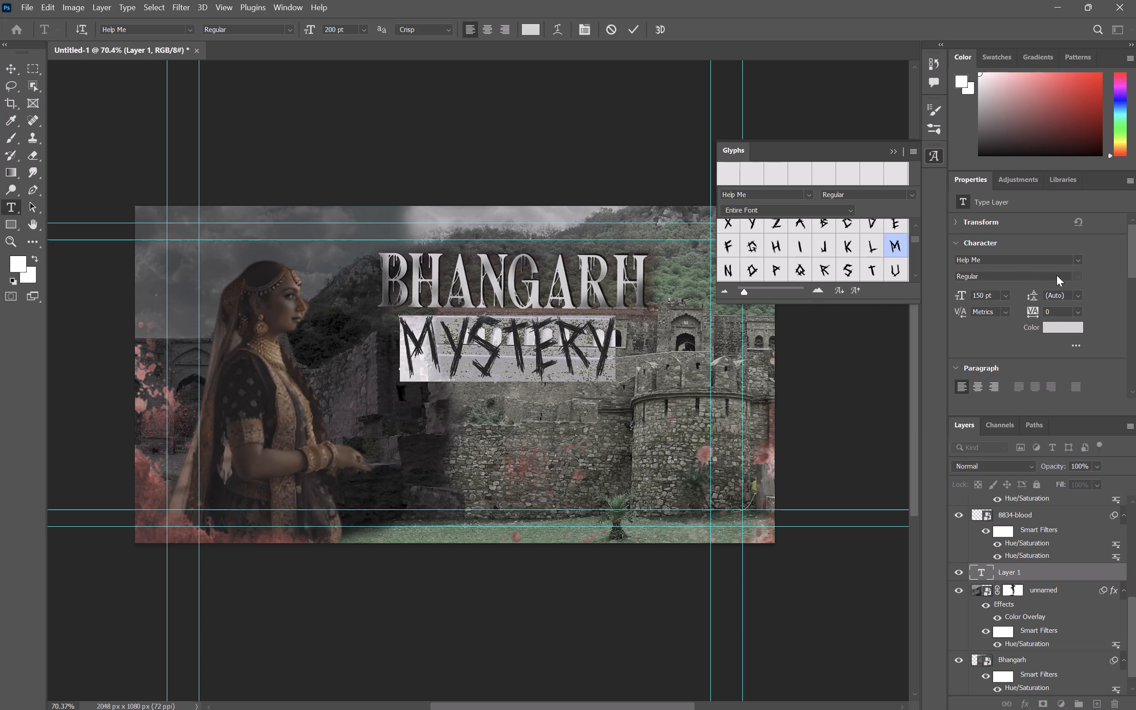
Search the fonts for MI to find another typeface for the selected MYSTERY text.
{"action": "left_click", "coordinate": [1051, 256]}
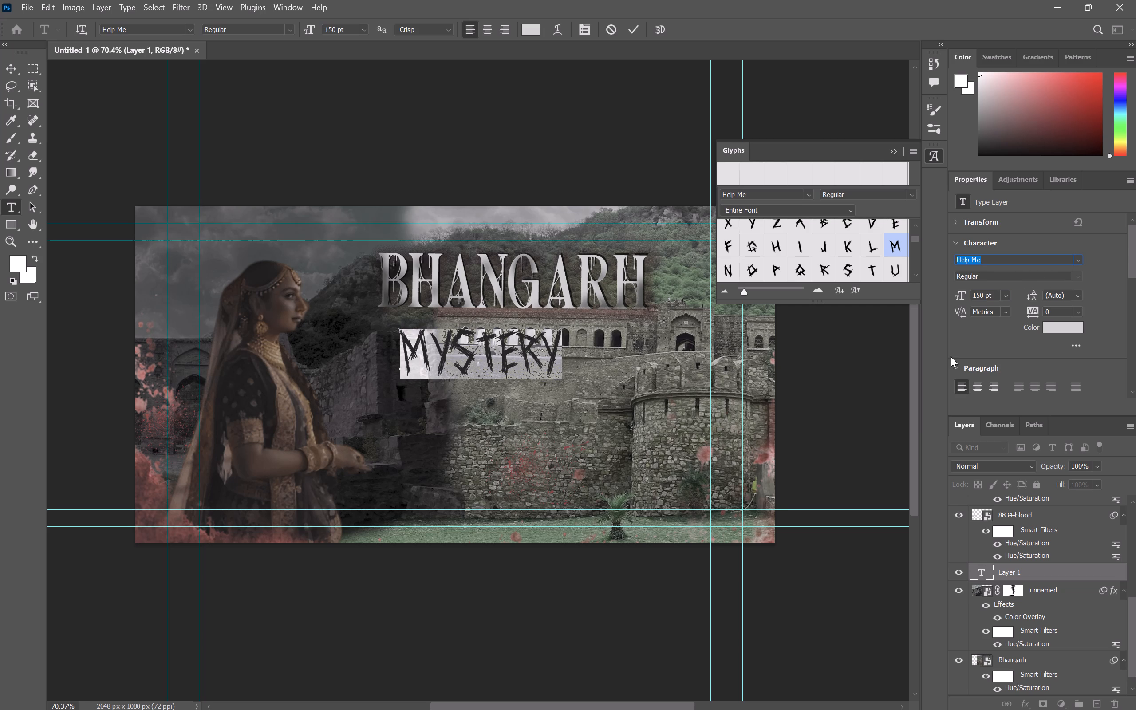
{"action": "left_click", "coordinate": [1002, 338]}
{"action": "type", "text": "MI"}
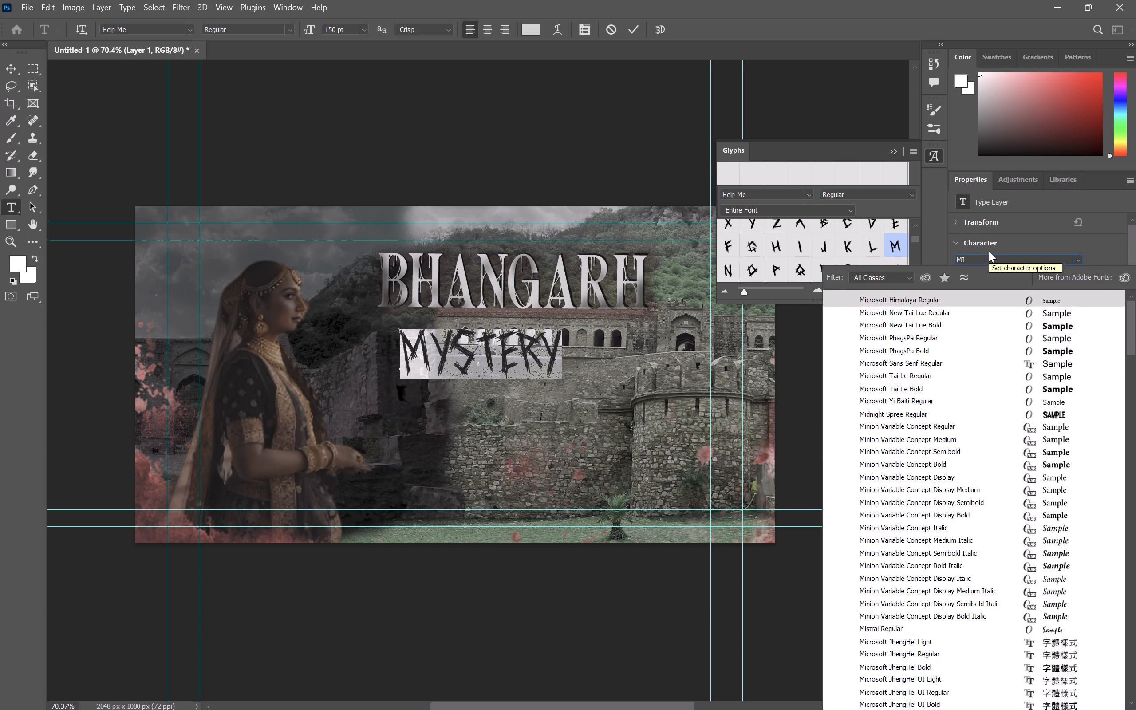
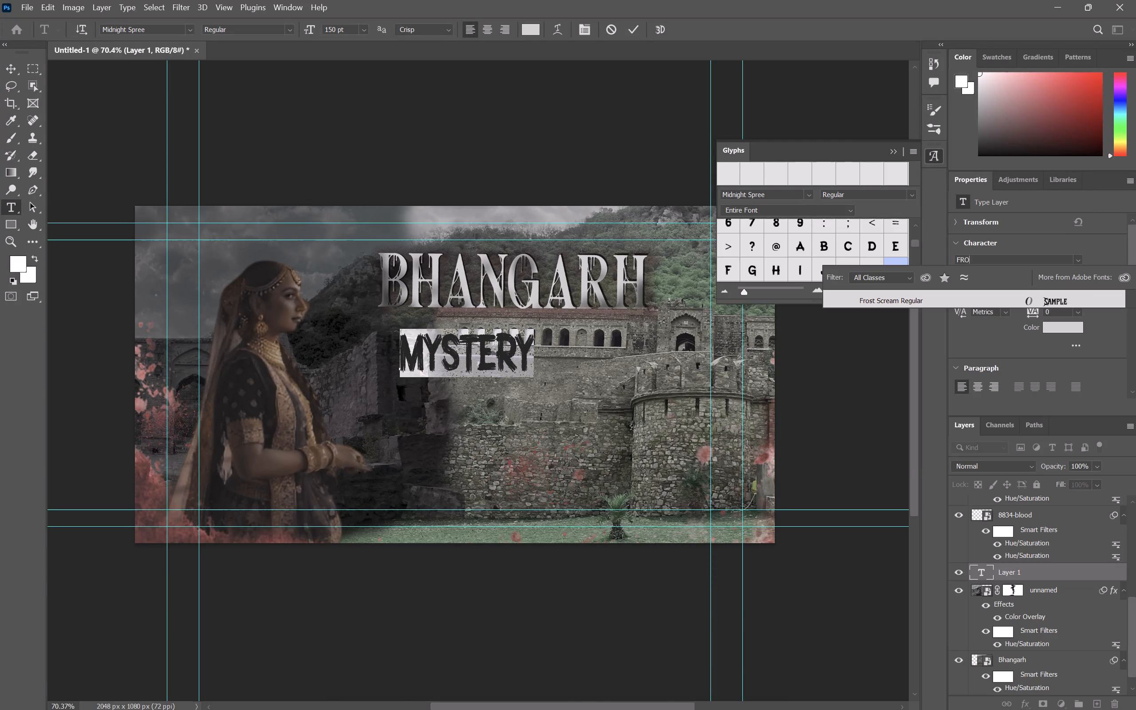
Apply the Frost Scream Regular font to the selected MYSTERY text and collapse the Glyphs panel.
{"action": "scroll", "coordinate": [1009, 259], "scroll_direction": "up", "scroll_amount": 1}
{"action": "left_click", "coordinate": [990, 300]}
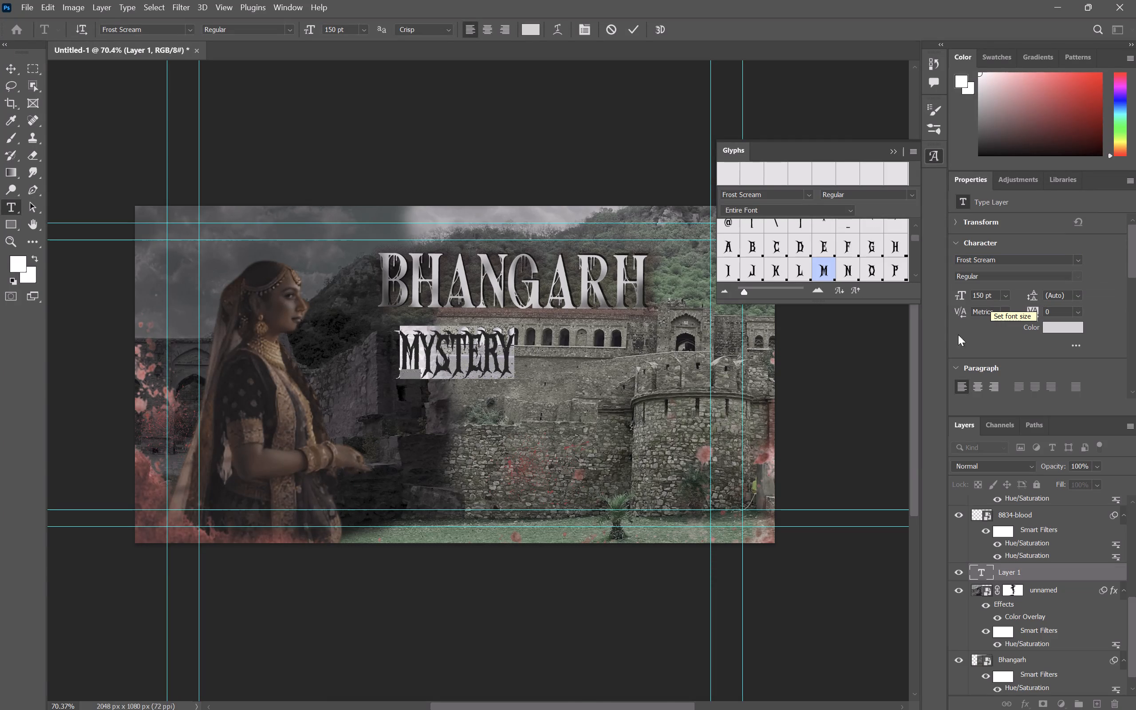
{"action": "left_click", "coordinate": [982, 346]}
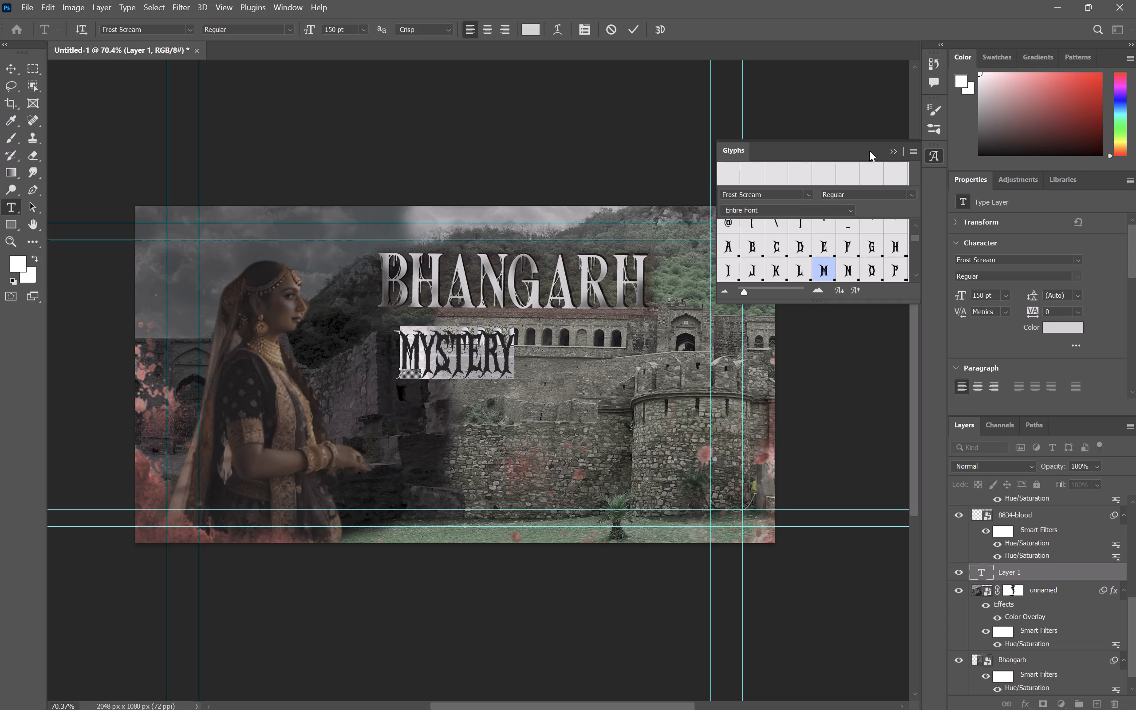
{"action": "left_click", "coordinate": [888, 149]}
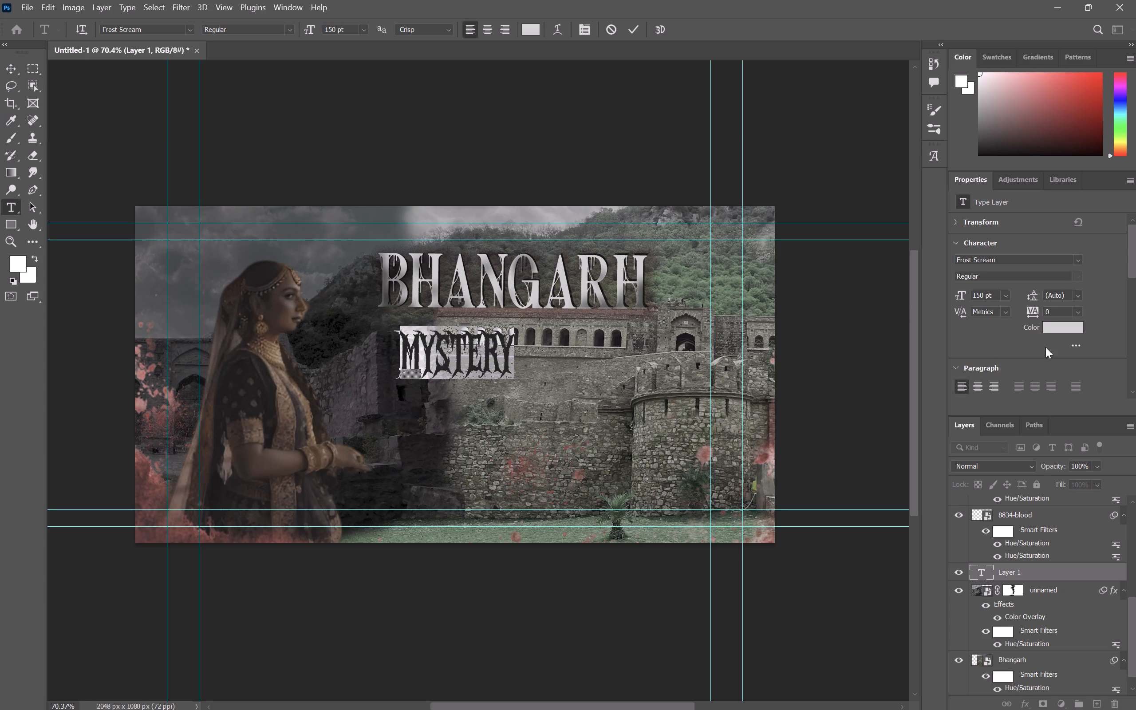
Colour the selected MYSTERY text red by setting the foreground colour to 990000, and commit the text.
{"action": "left_click", "coordinate": [10, 263]}
{"action": "left_click", "coordinate": [957, 292]}
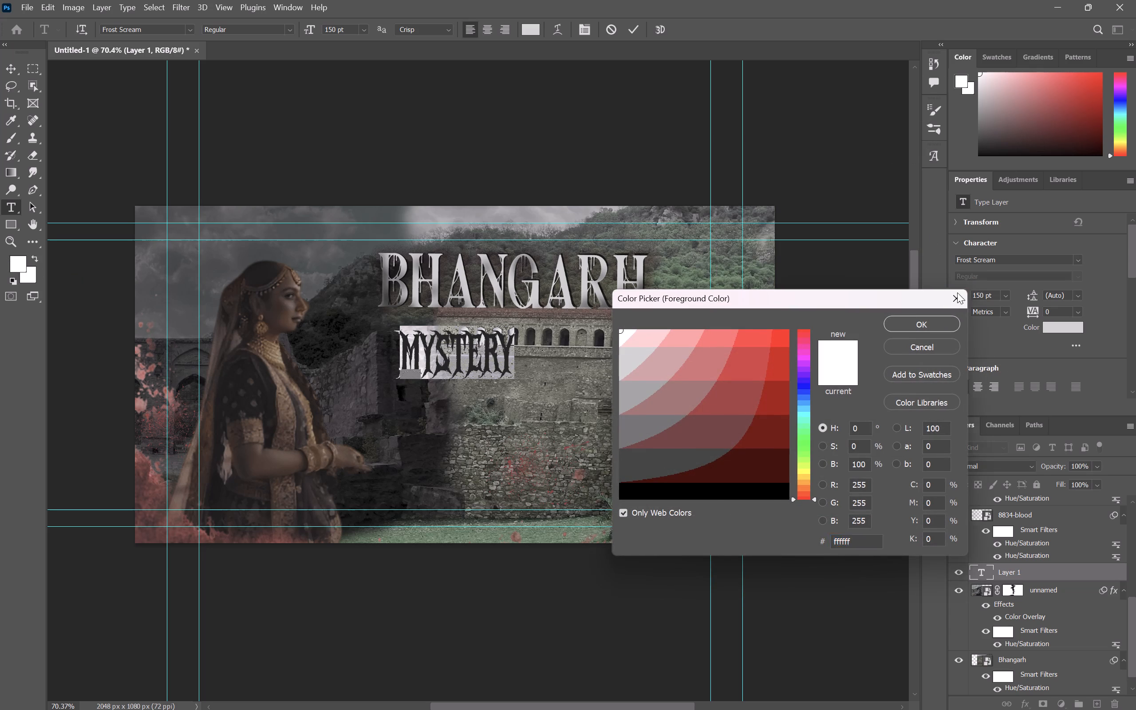
{"action": "left_click", "coordinate": [20, 266]}
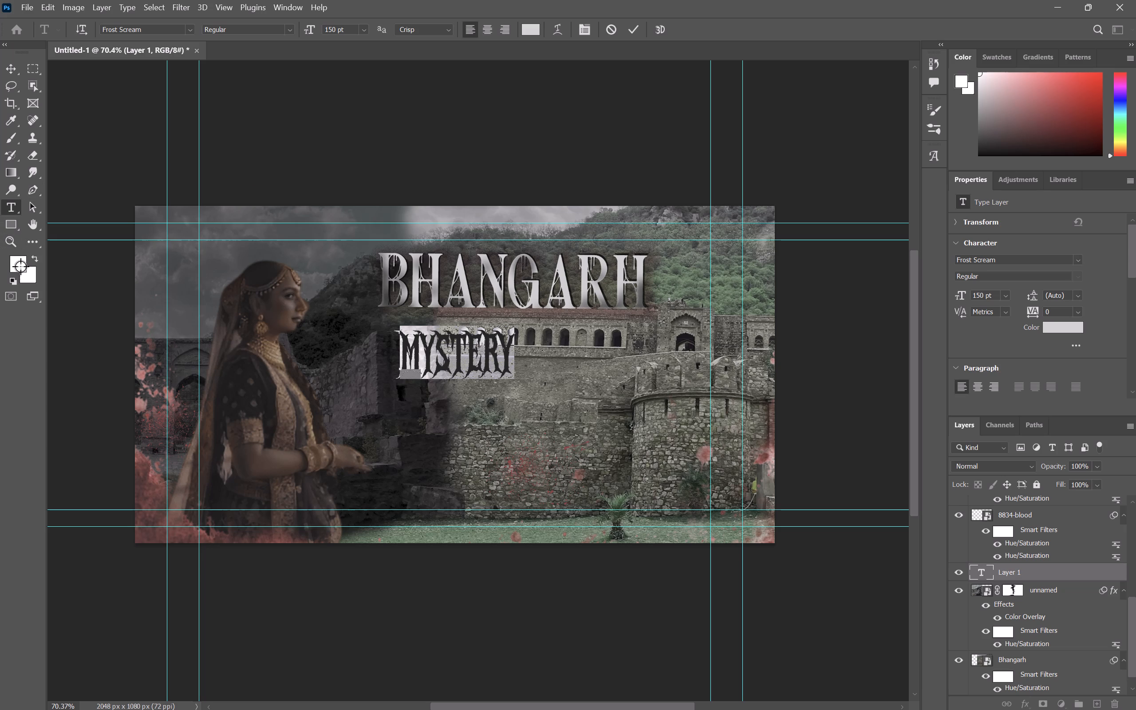
{"action": "left_click", "coordinate": [786, 369]}
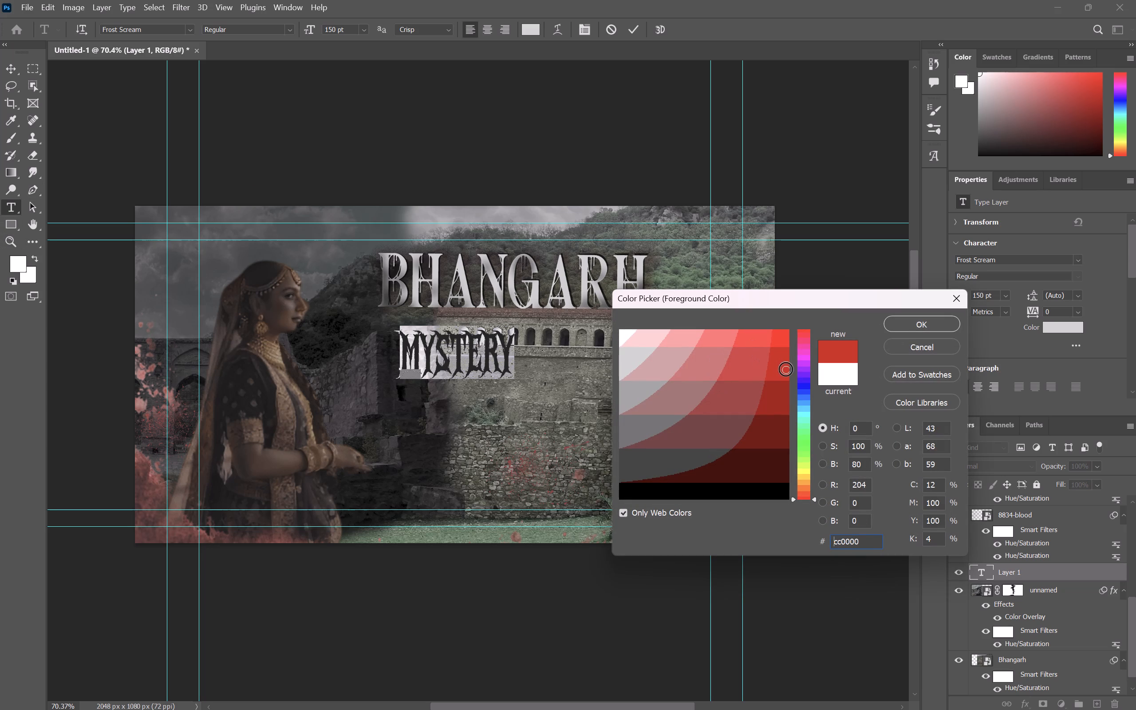
{"action": "left_click", "coordinate": [778, 394]}
{"action": "left_click", "coordinate": [794, 431]}
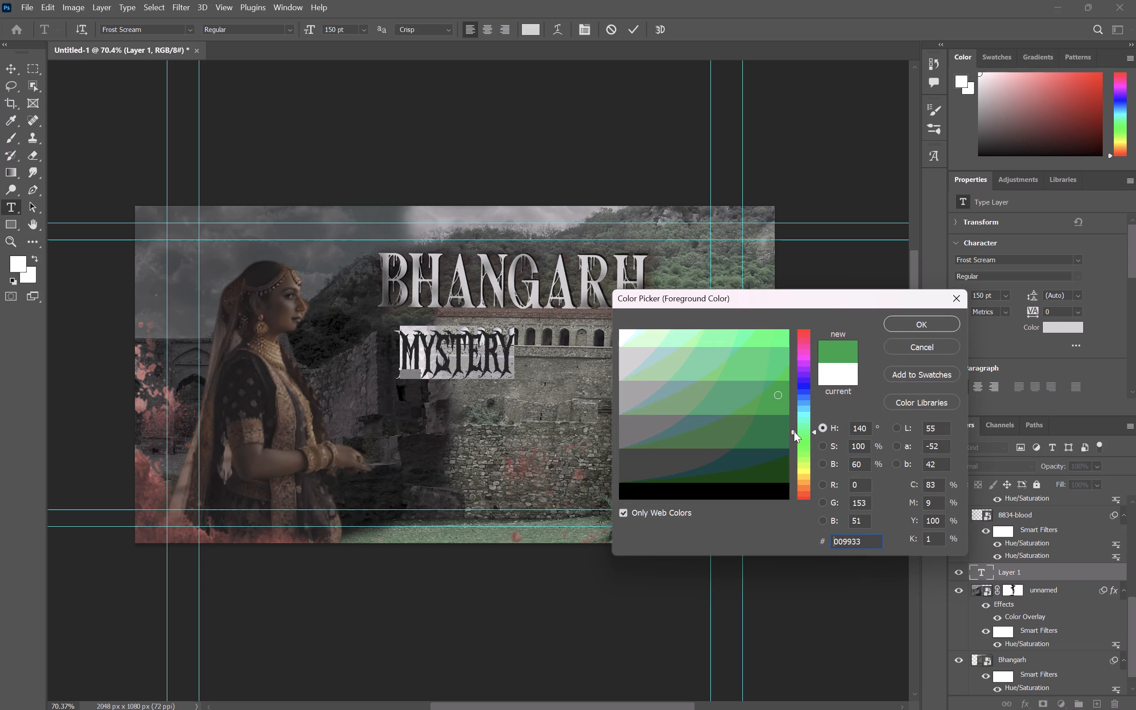
{"action": "left_click", "coordinate": [789, 350]}
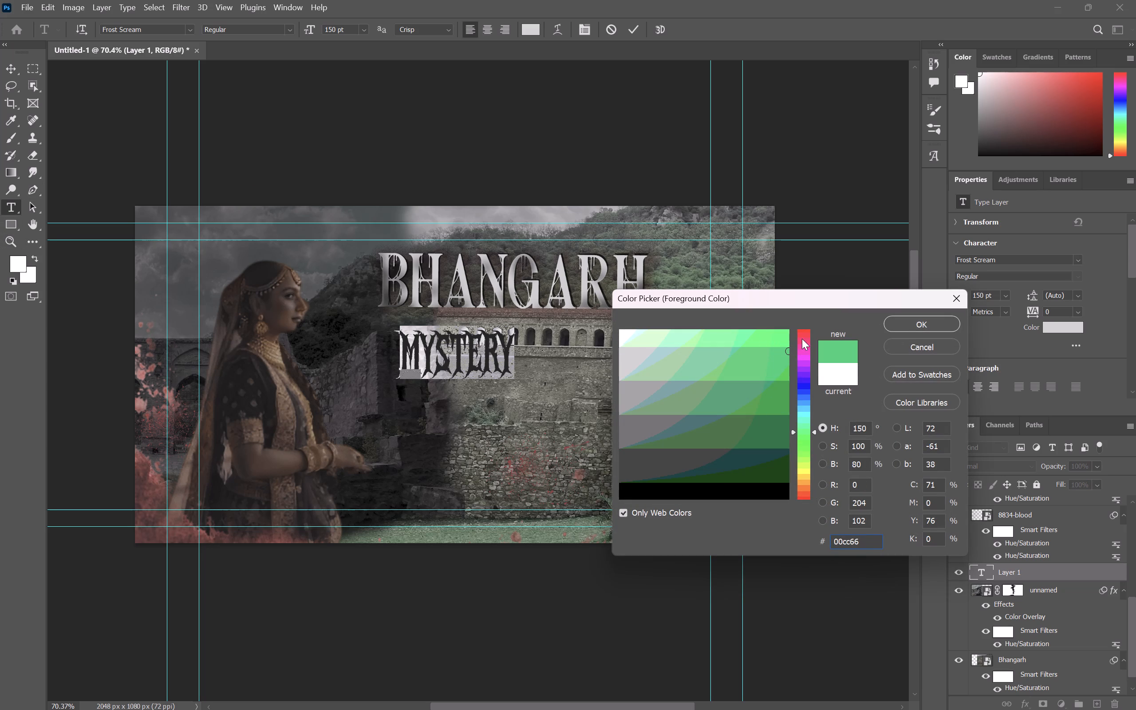
{"action": "left_click_drag", "start_coordinate": [802, 339], "coordinate": [802, 296]}
{"action": "left_click_drag", "start_coordinate": [806, 337], "coordinate": [806, 340]}
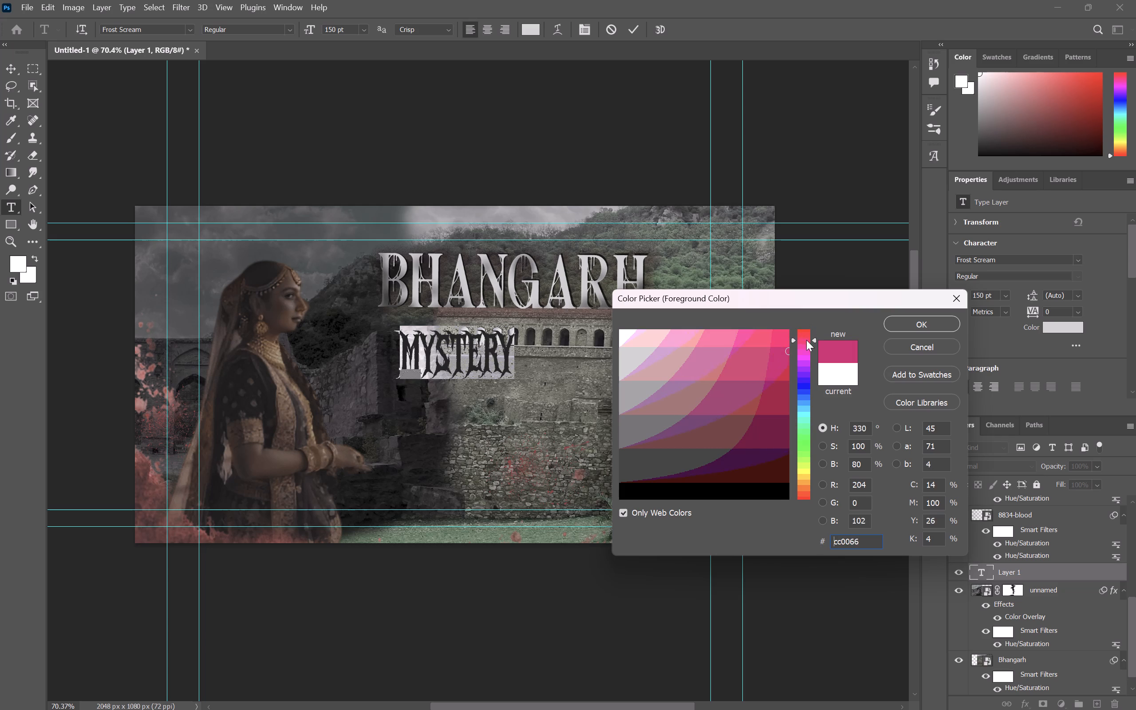
{"action": "left_click_drag", "start_coordinate": [806, 340], "coordinate": [806, 327]}
{"action": "left_click", "coordinate": [782, 400]}
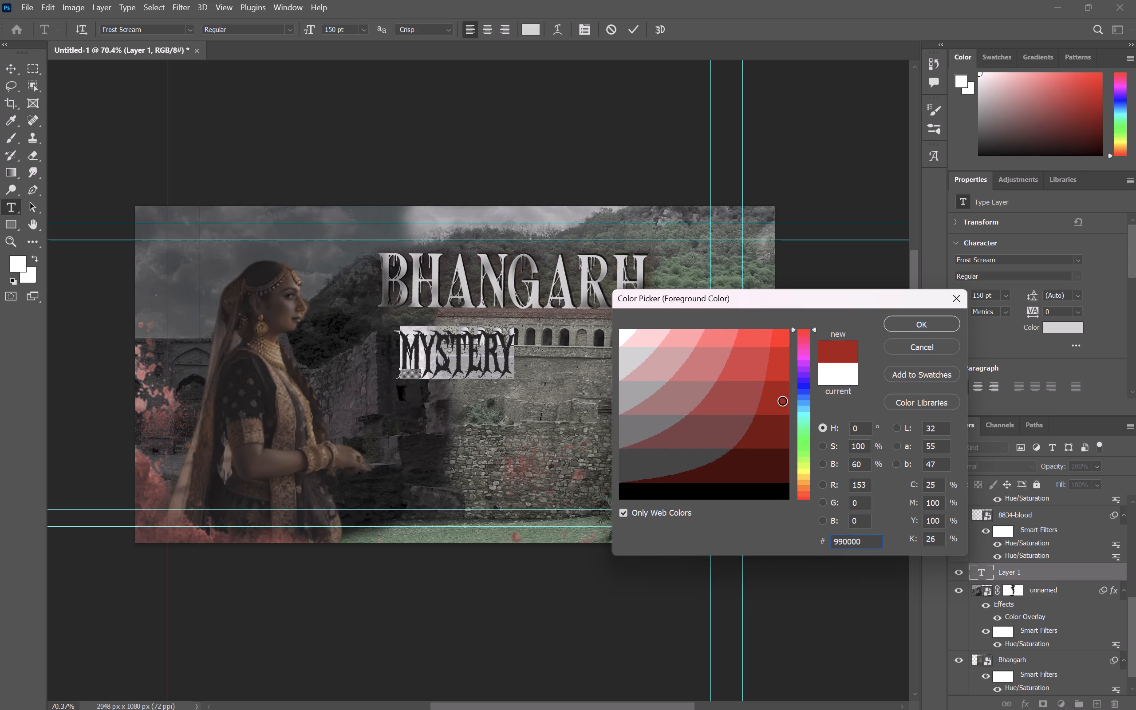
{"action": "left_click", "coordinate": [773, 444]}
{"action": "left_click", "coordinate": [757, 383]}
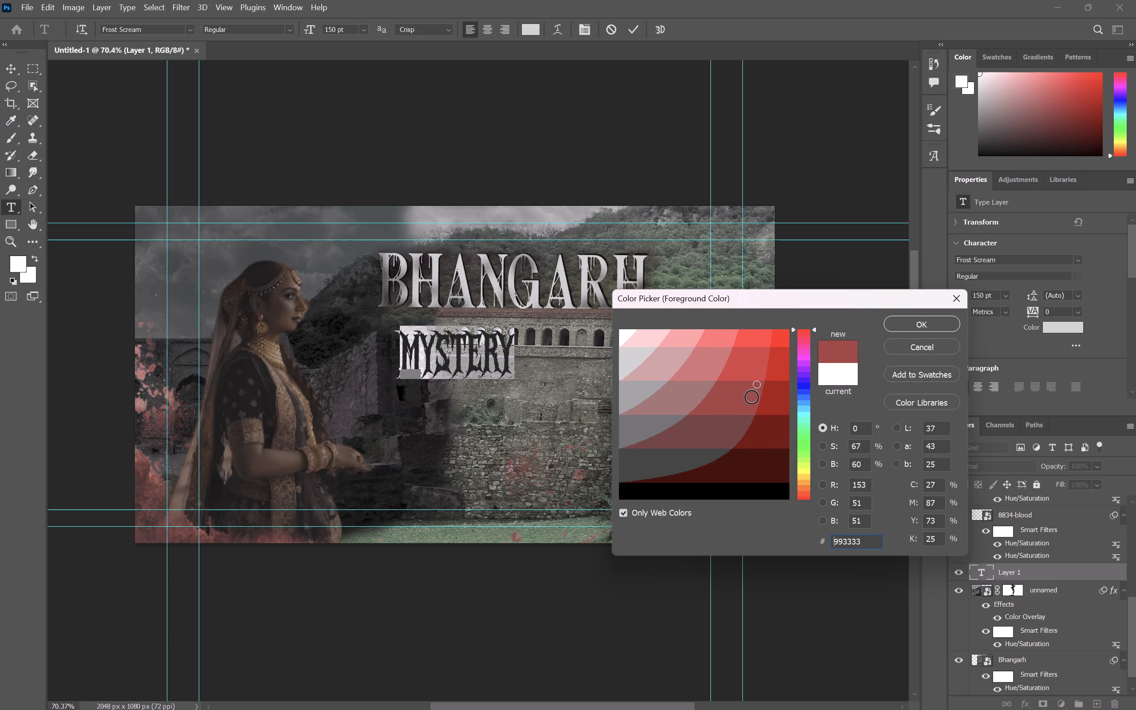
{"action": "left_click", "coordinate": [752, 397]}
{"action": "left_click", "coordinate": [777, 367]}
{"action": "left_click", "coordinate": [759, 367]}
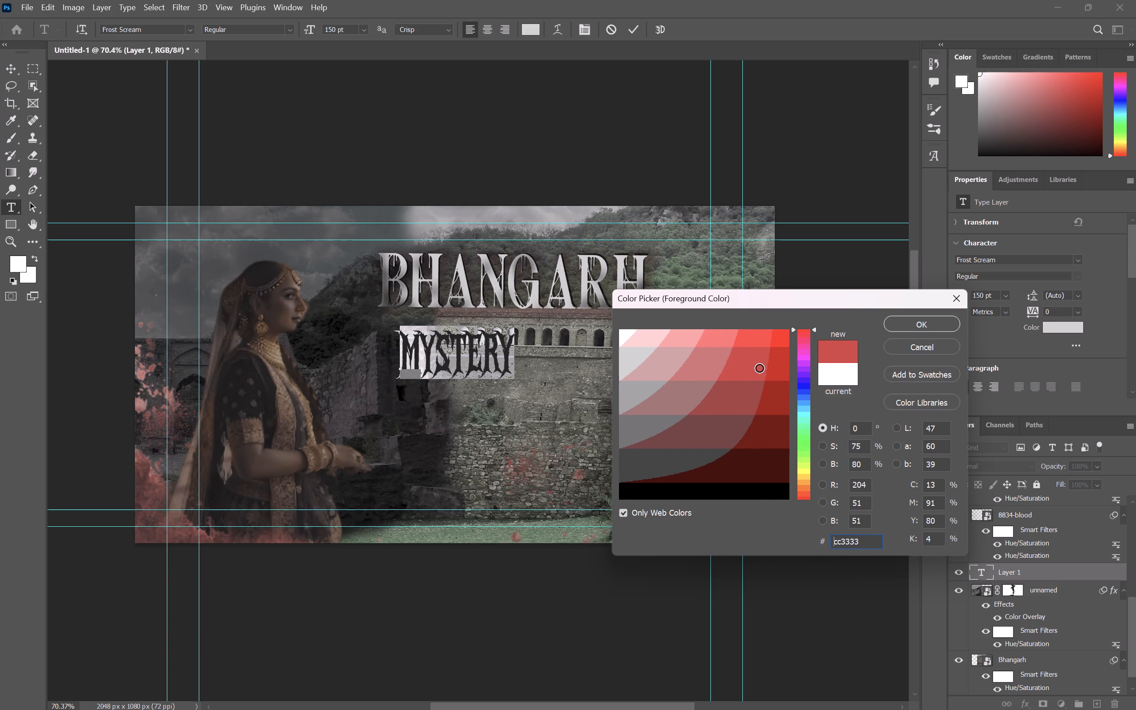
{"action": "left_click", "coordinate": [787, 391]}
{"action": "left_click_drag", "start_coordinate": [757, 376], "coordinate": [745, 404]}
{"action": "left_click", "coordinate": [745, 404]}
{"action": "left_click", "coordinate": [749, 377]}
{"action": "left_click", "coordinate": [747, 383]}
{"action": "left_click", "coordinate": [782, 382]}
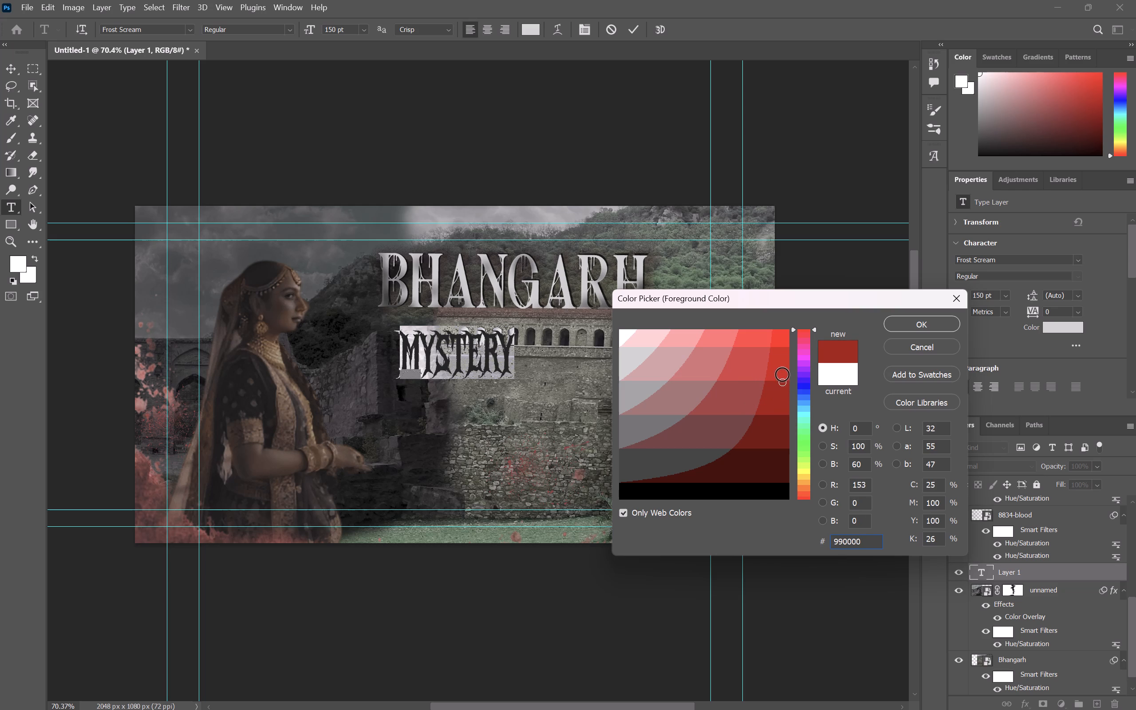
{"action": "left_click", "coordinate": [782, 372]}
{"action": "left_click", "coordinate": [779, 377]}
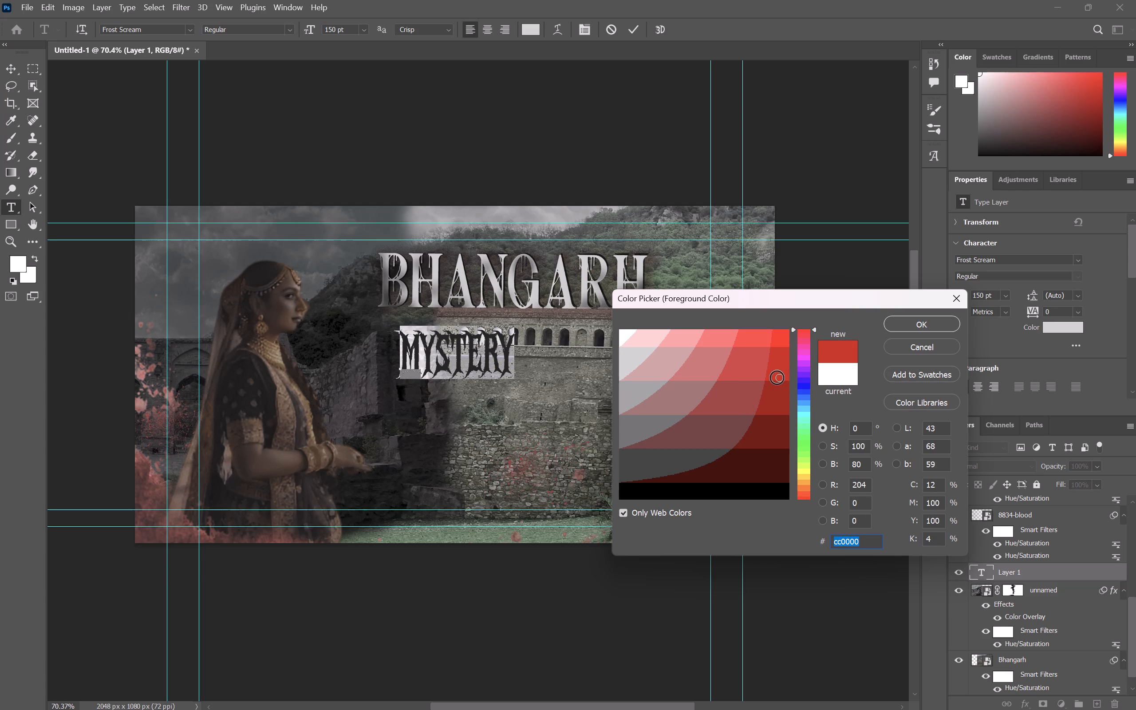
{"action": "left_click", "coordinate": [776, 379]}
{"action": "left_click", "coordinate": [773, 381]}
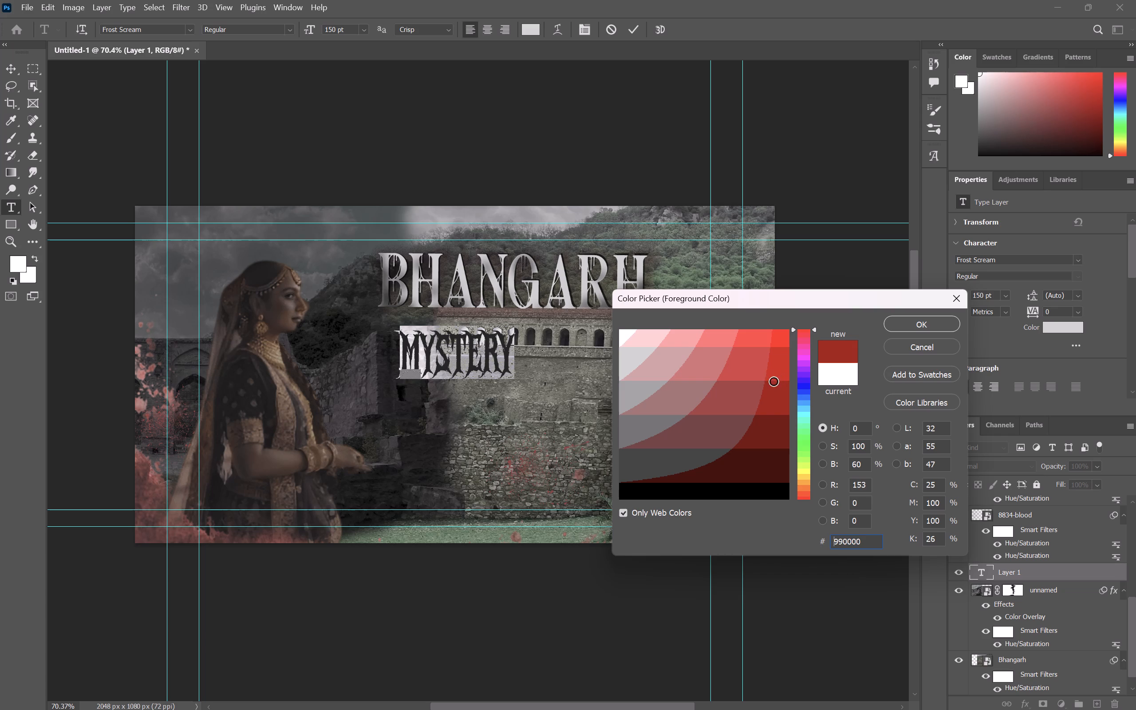
{"action": "left_click", "coordinate": [931, 326]}
{"action": "left_click", "coordinate": [846, 401]}
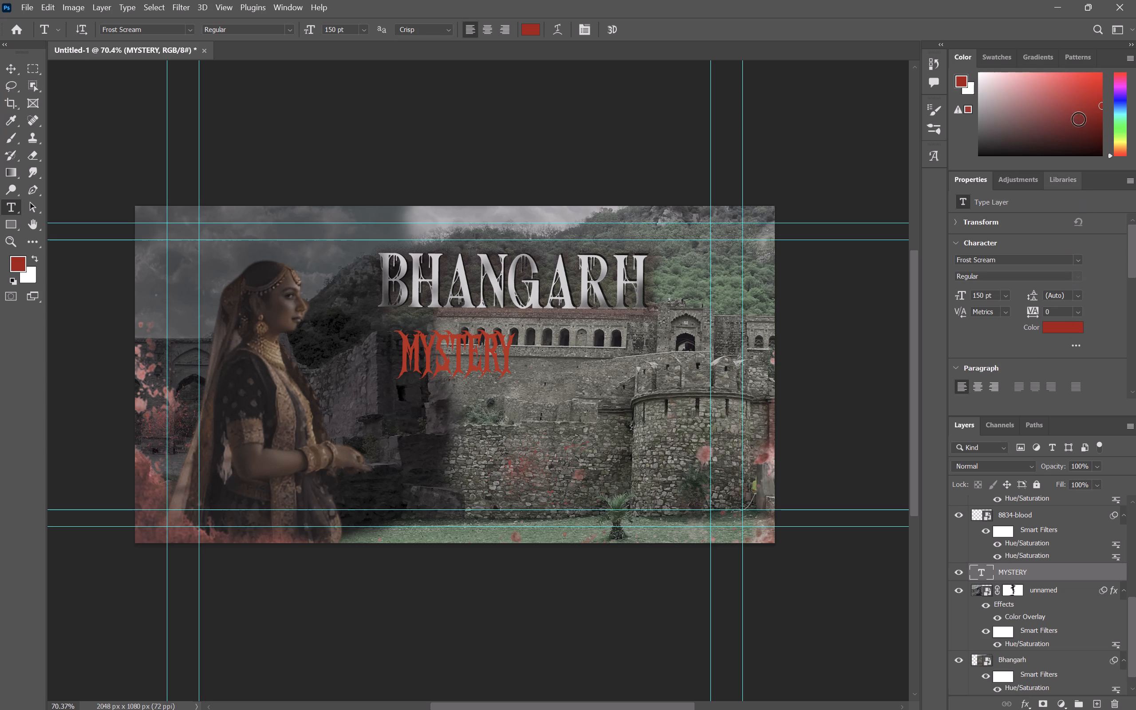
Sample the blood splatters for a matching text colour, then set the MYSTERY text to dark red 660000.
{"action": "double_click", "coordinate": [1071, 331]}
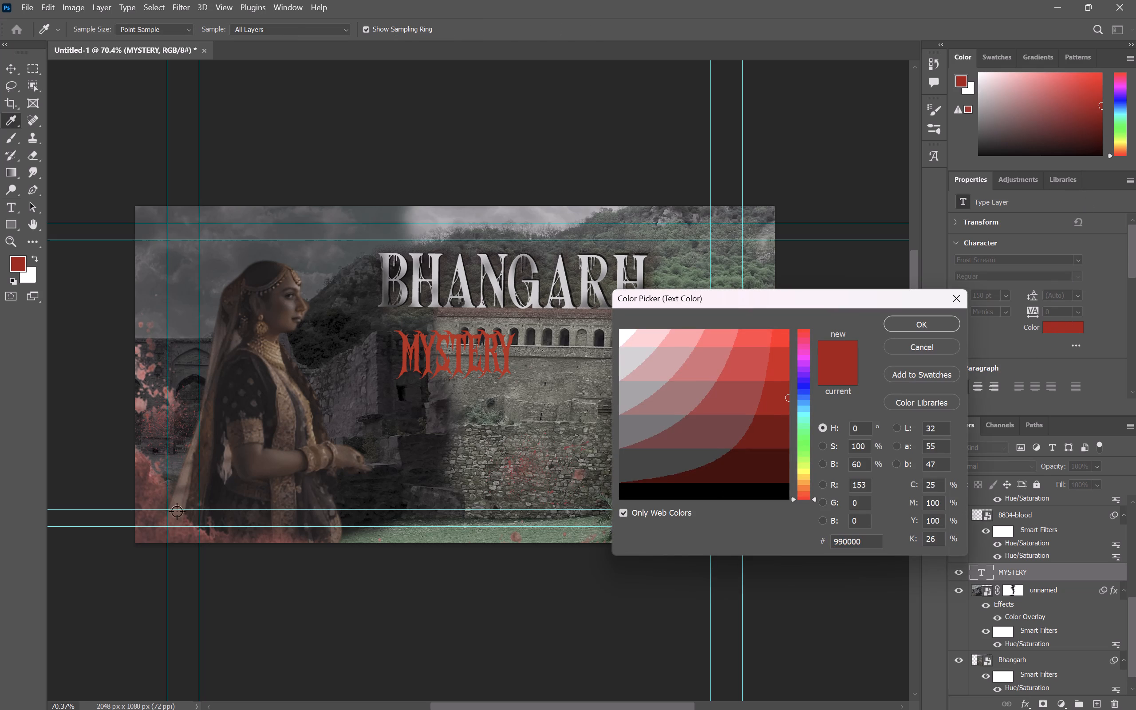
{"action": "left_click", "coordinate": [149, 489]}
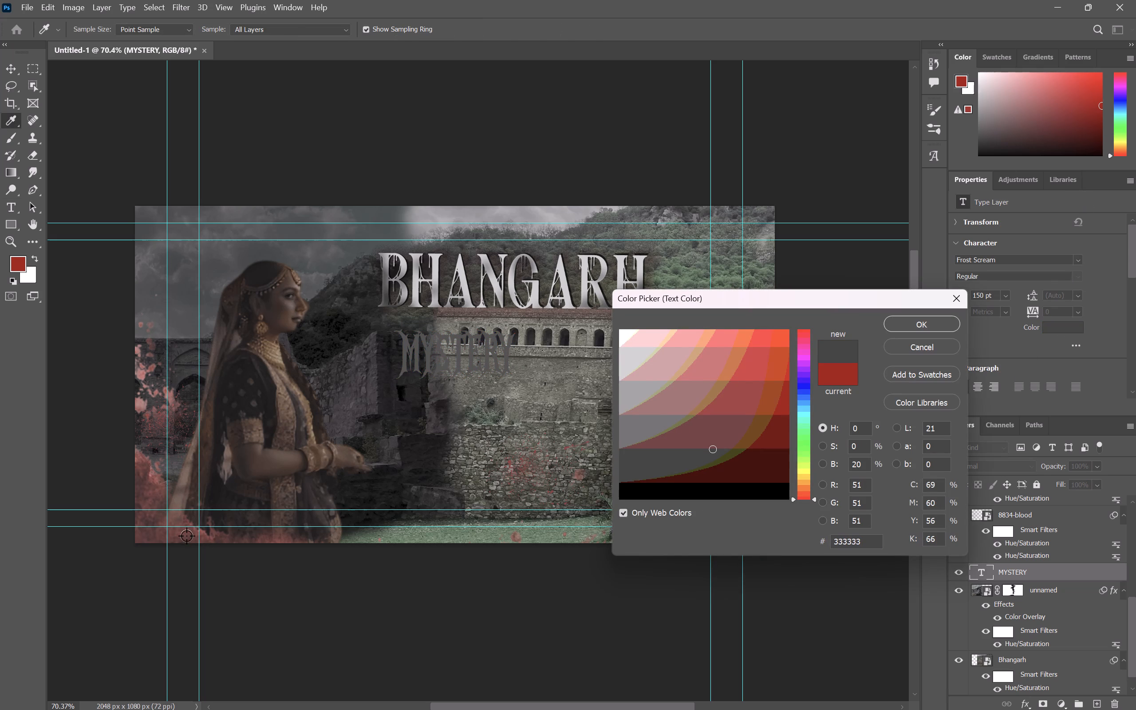
{"action": "left_click", "coordinate": [181, 534]}
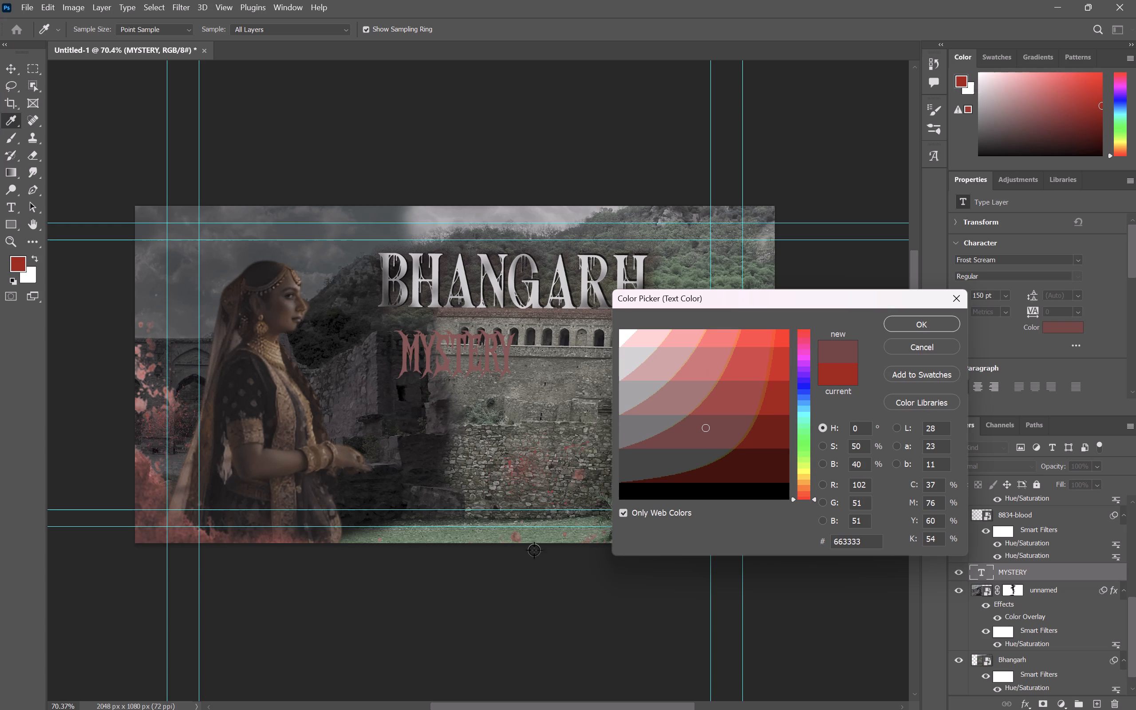
{"action": "left_click", "coordinate": [515, 539]}
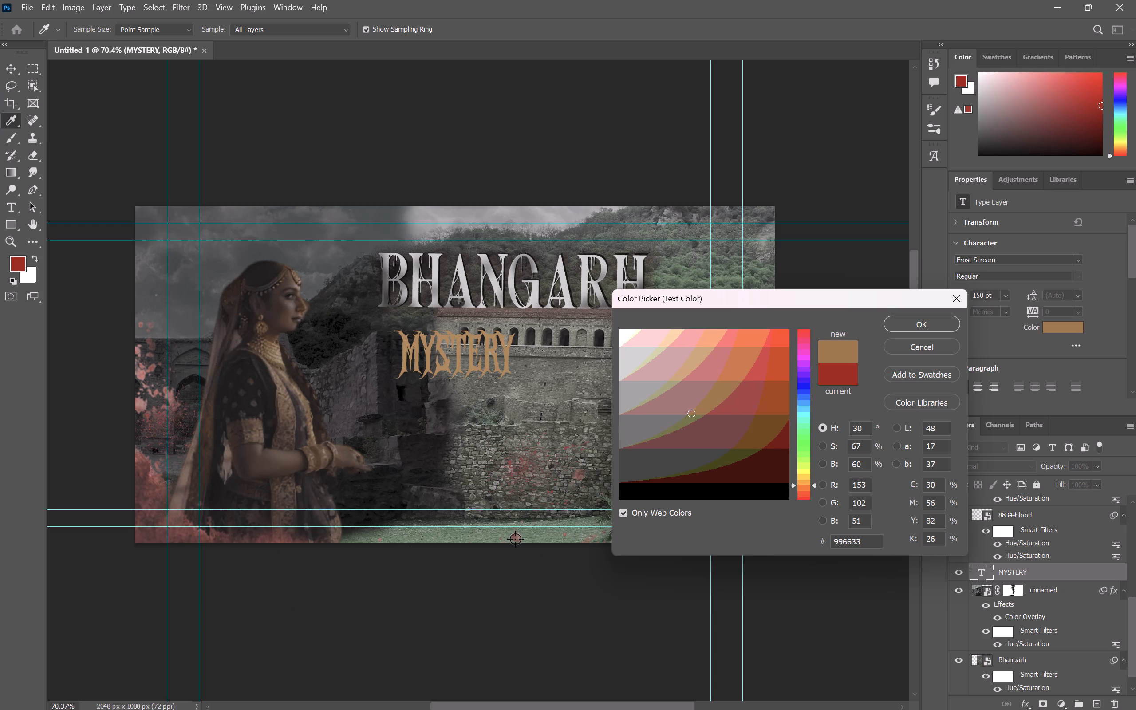
{"action": "left_click_drag", "start_coordinate": [706, 297], "coordinate": [498, 450]}
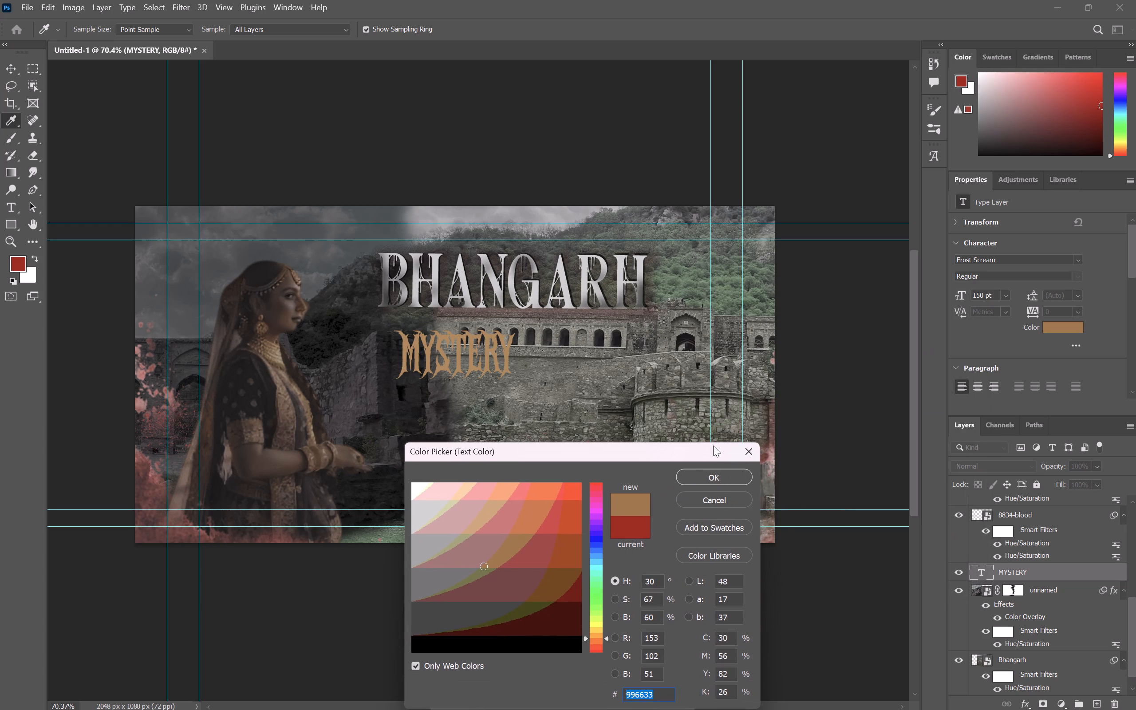
{"action": "left_click_drag", "start_coordinate": [697, 450], "coordinate": [576, 448]}
{"action": "left_click", "coordinate": [762, 459]}
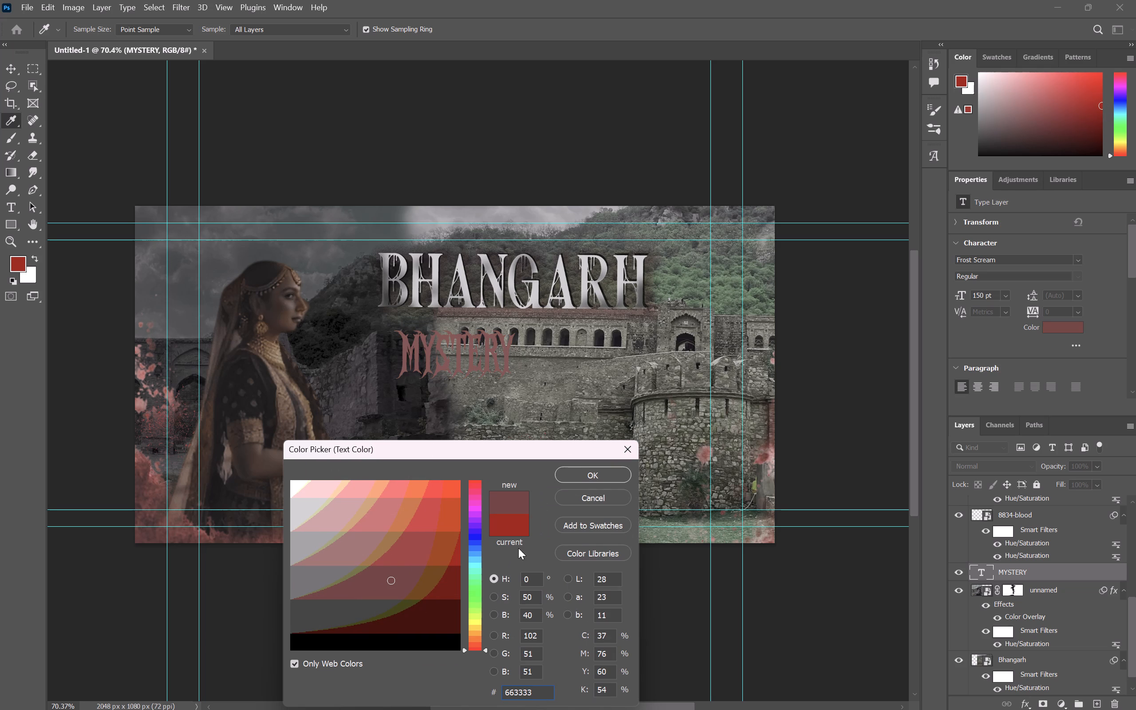
{"action": "left_click_drag", "start_coordinate": [397, 581], "coordinate": [417, 576]}
{"action": "left_click_drag", "start_coordinate": [417, 576], "coordinate": [417, 576]}
{"action": "left_click_drag", "start_coordinate": [471, 497], "coordinate": [471, 491]}
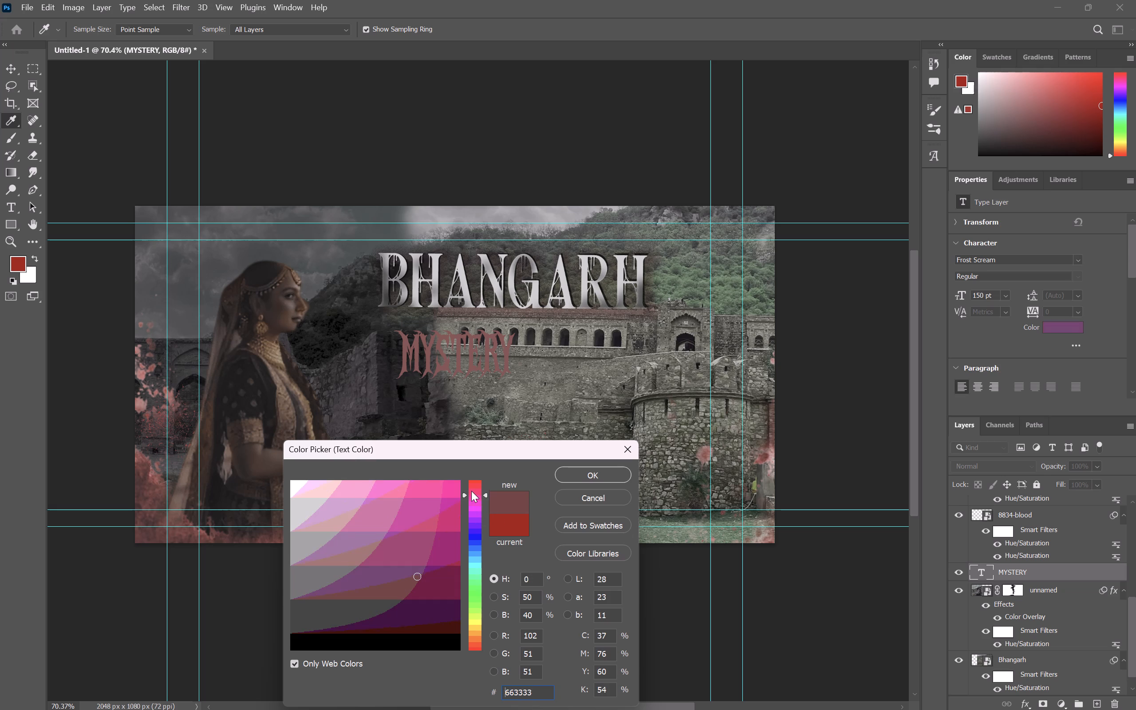
{"action": "left_click_drag", "start_coordinate": [471, 491], "coordinate": [477, 688]}
{"action": "left_click_drag", "start_coordinate": [473, 638], "coordinate": [459, 534]}
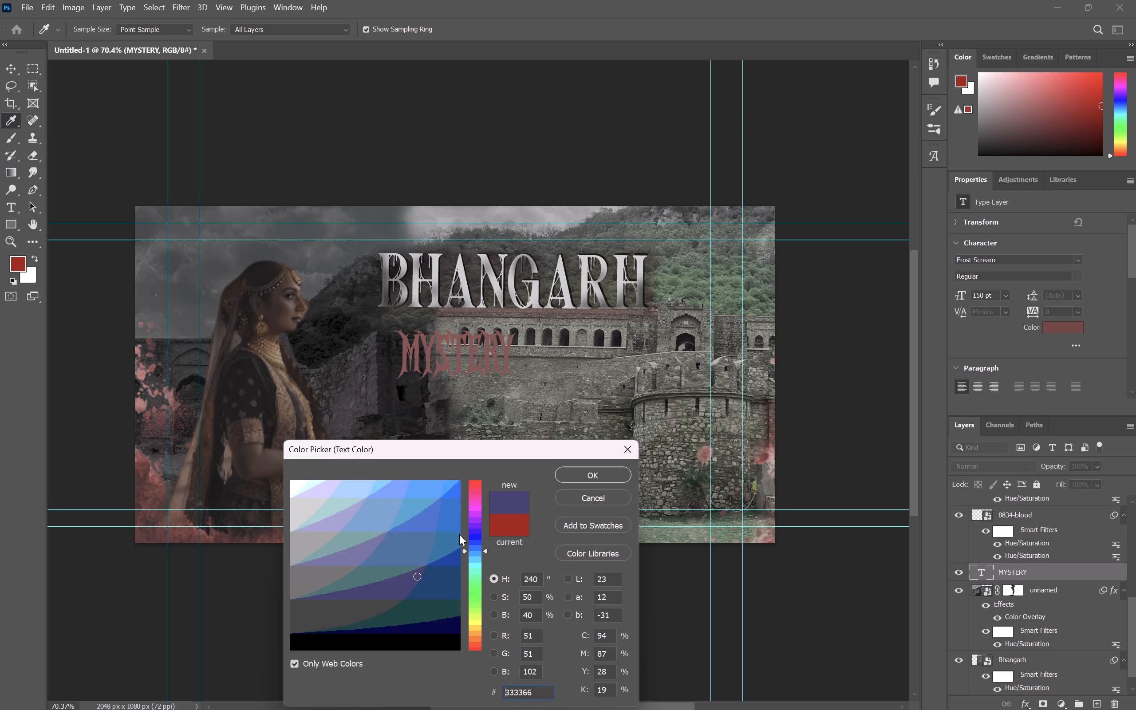
{"action": "left_click_drag", "start_coordinate": [459, 534], "coordinate": [451, 454]}
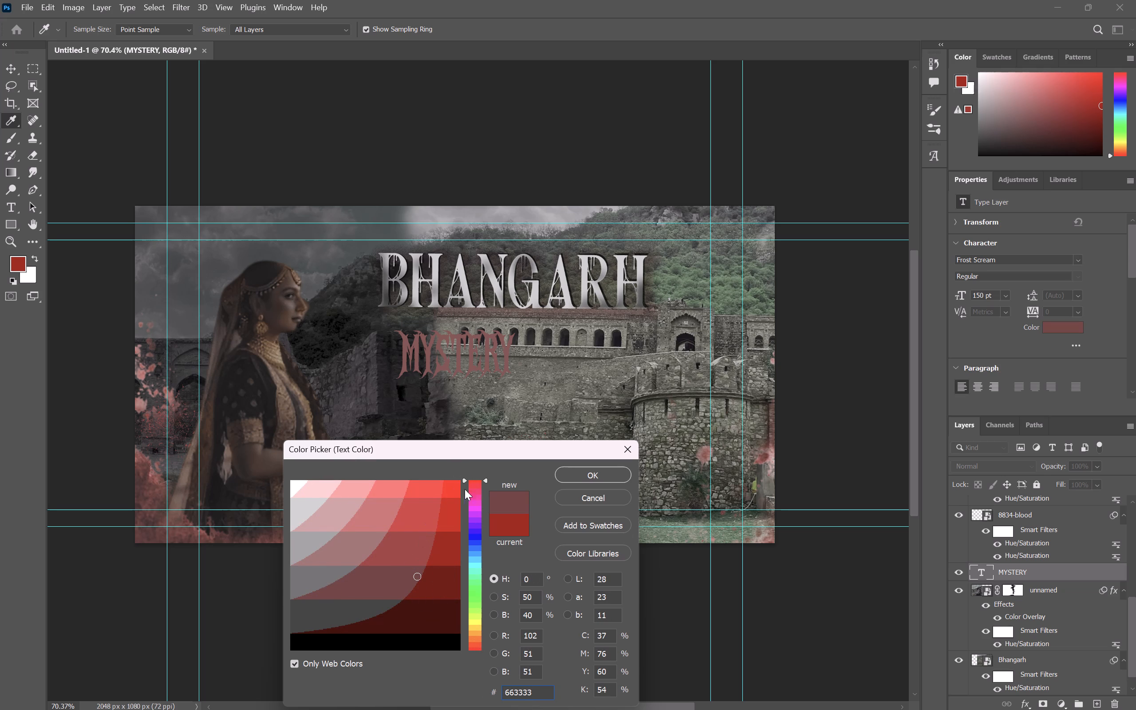
{"action": "left_click", "coordinate": [471, 482]}
{"action": "left_click_drag", "start_coordinate": [471, 482], "coordinate": [472, 485]}
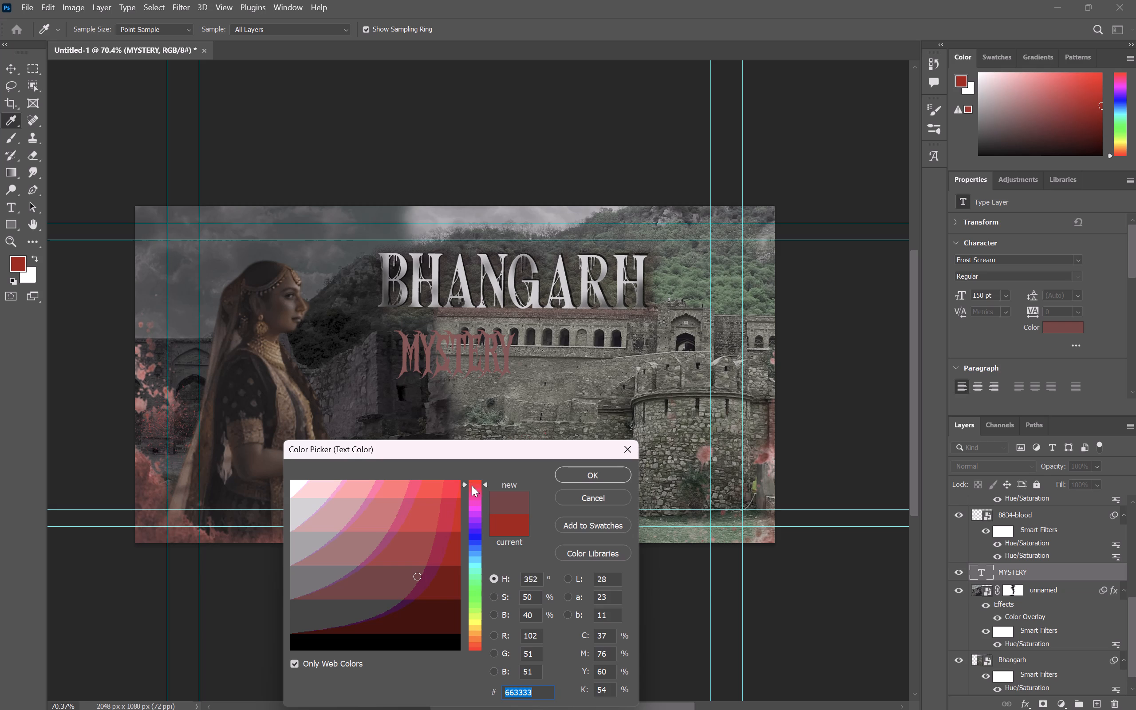
{"action": "left_click_drag", "start_coordinate": [472, 485], "coordinate": [483, 622]}
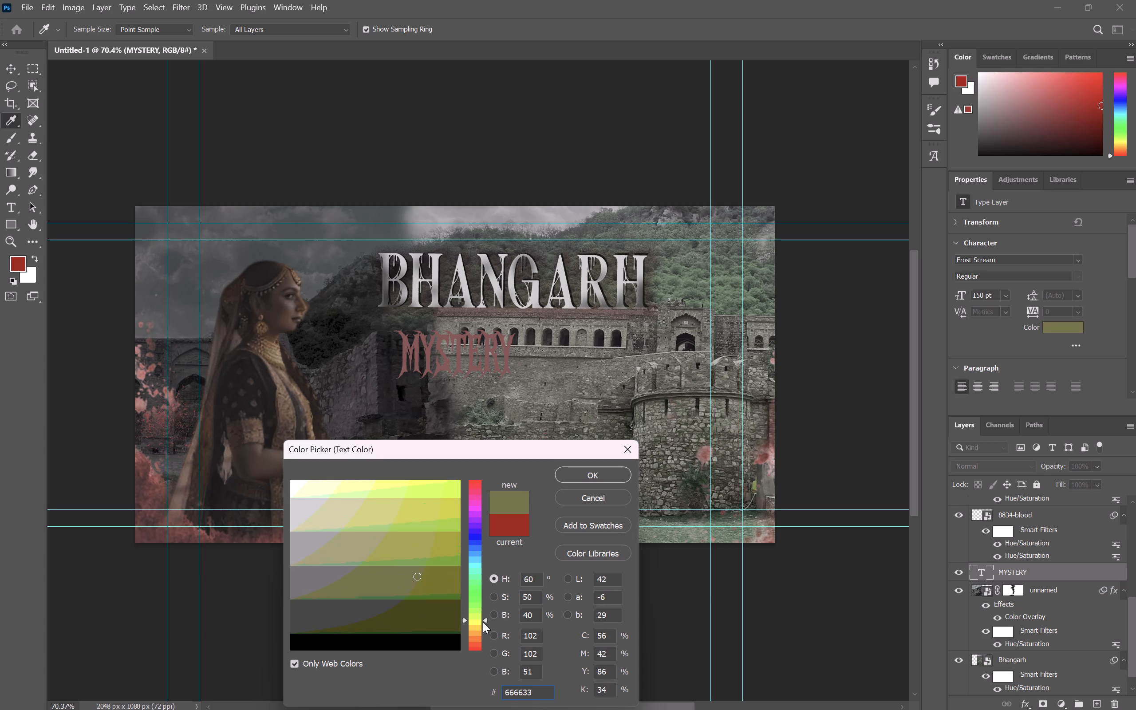
{"action": "left_click_drag", "start_coordinate": [483, 622], "coordinate": [484, 645]}
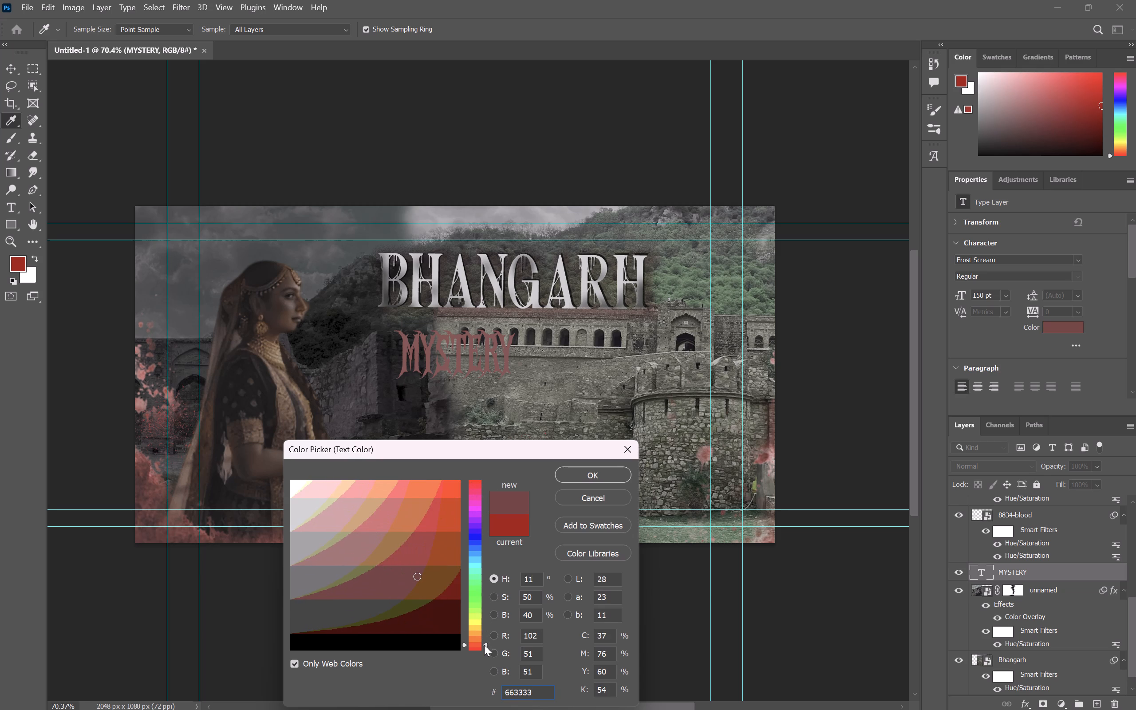
{"action": "left_click_drag", "start_coordinate": [484, 645], "coordinate": [482, 645]}
{"action": "left_click_drag", "start_coordinate": [482, 645], "coordinate": [482, 647]}
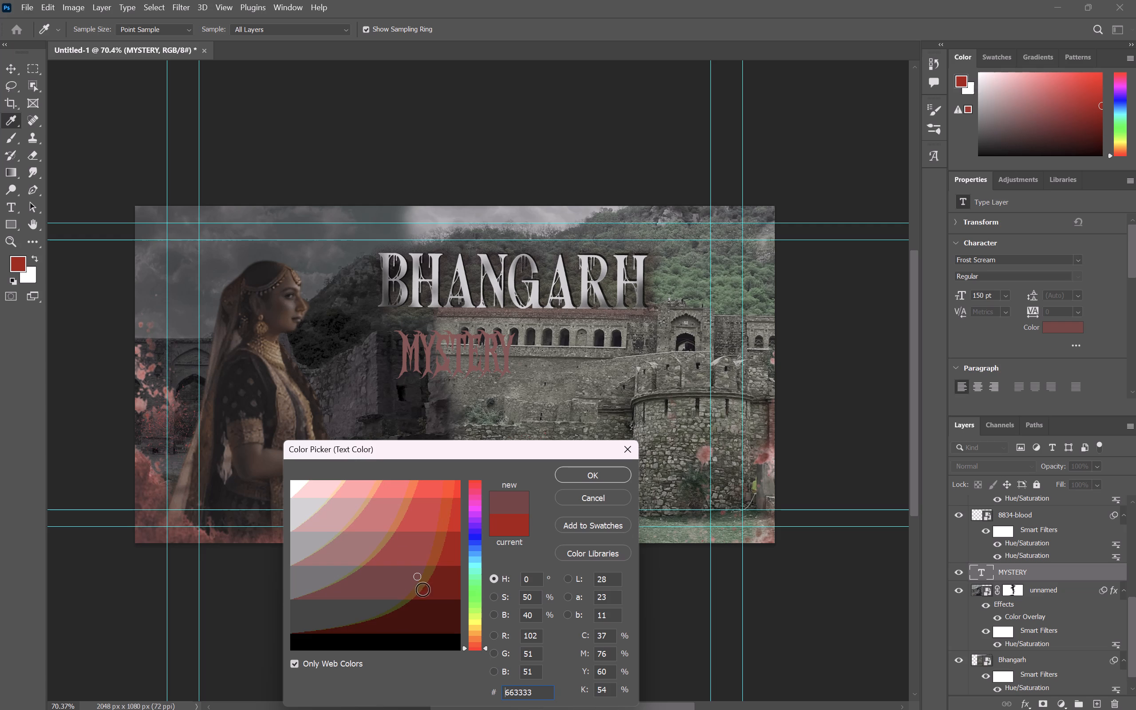
{"action": "left_click", "coordinate": [438, 579]}
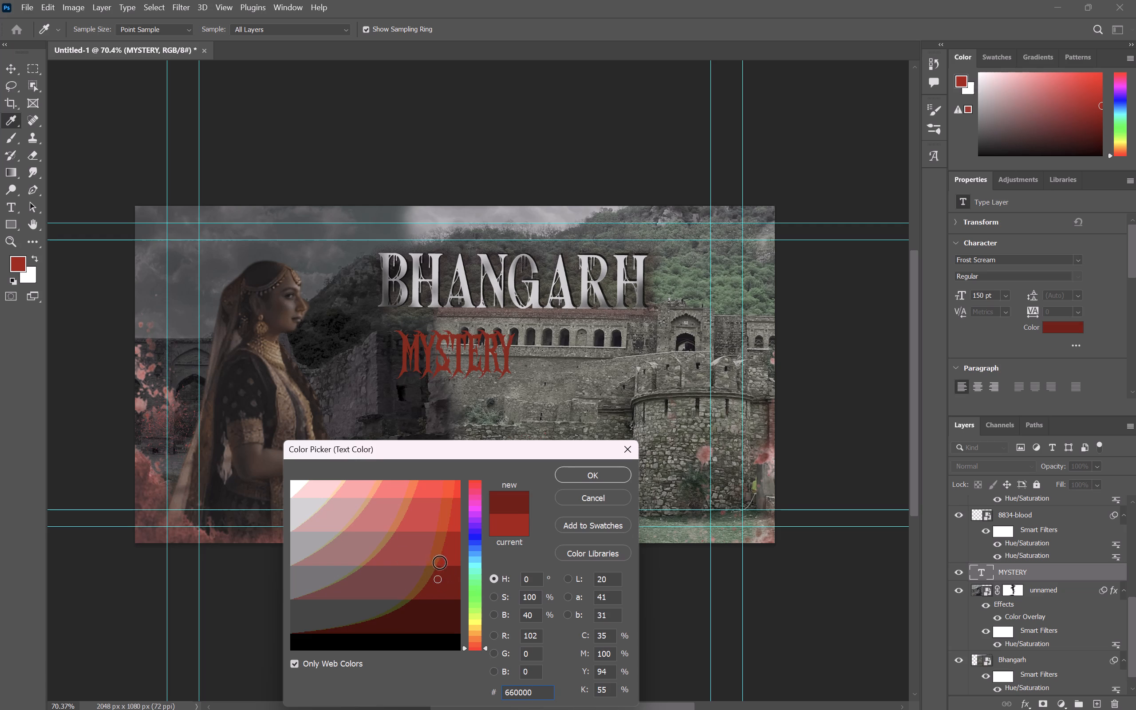
{"action": "left_click", "coordinate": [603, 476]}
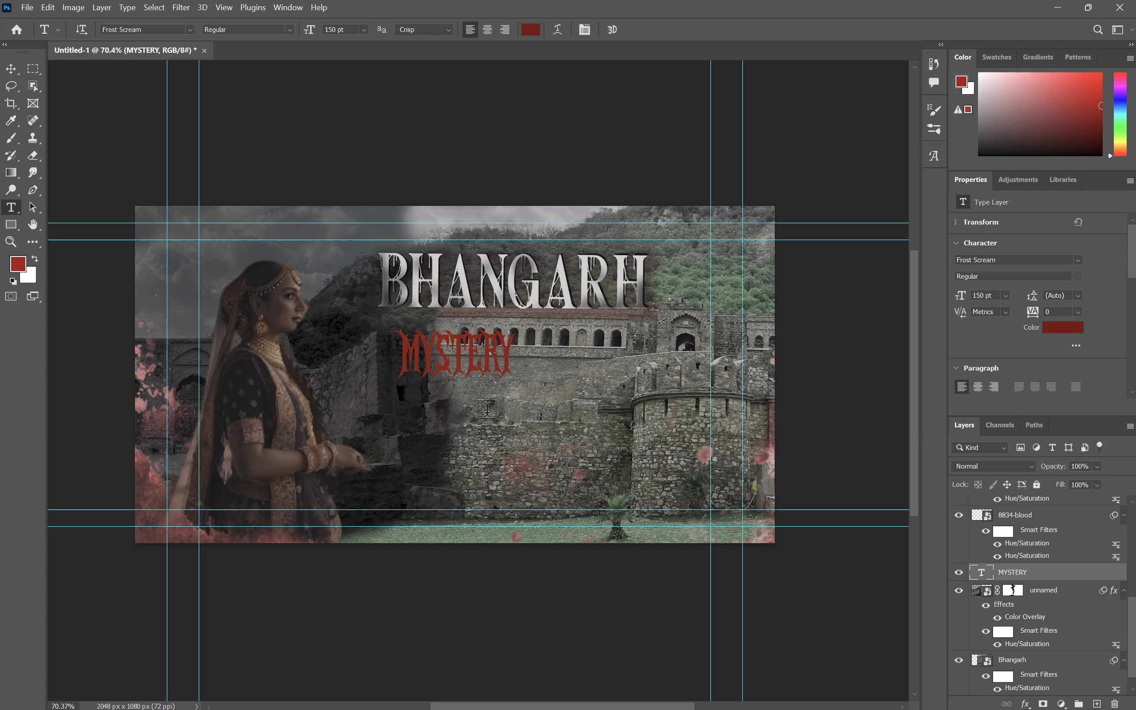
Switch to the Downloads folder in File Explorer.
{"action": "key", "text": "alt+Tab"}
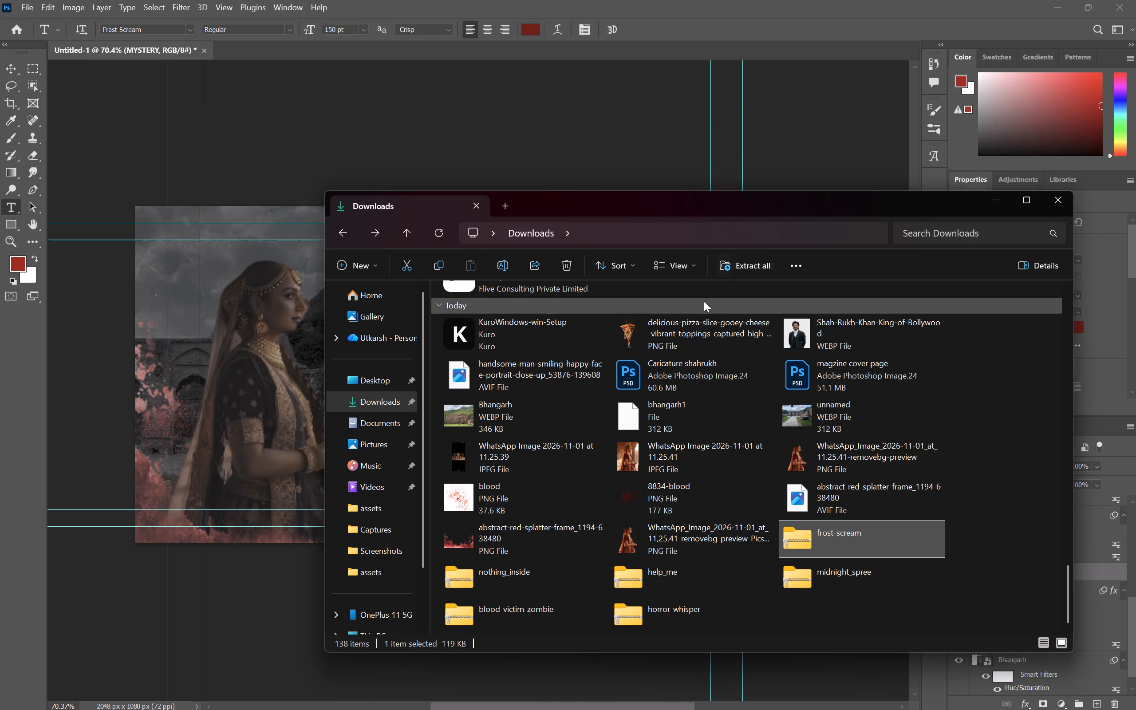
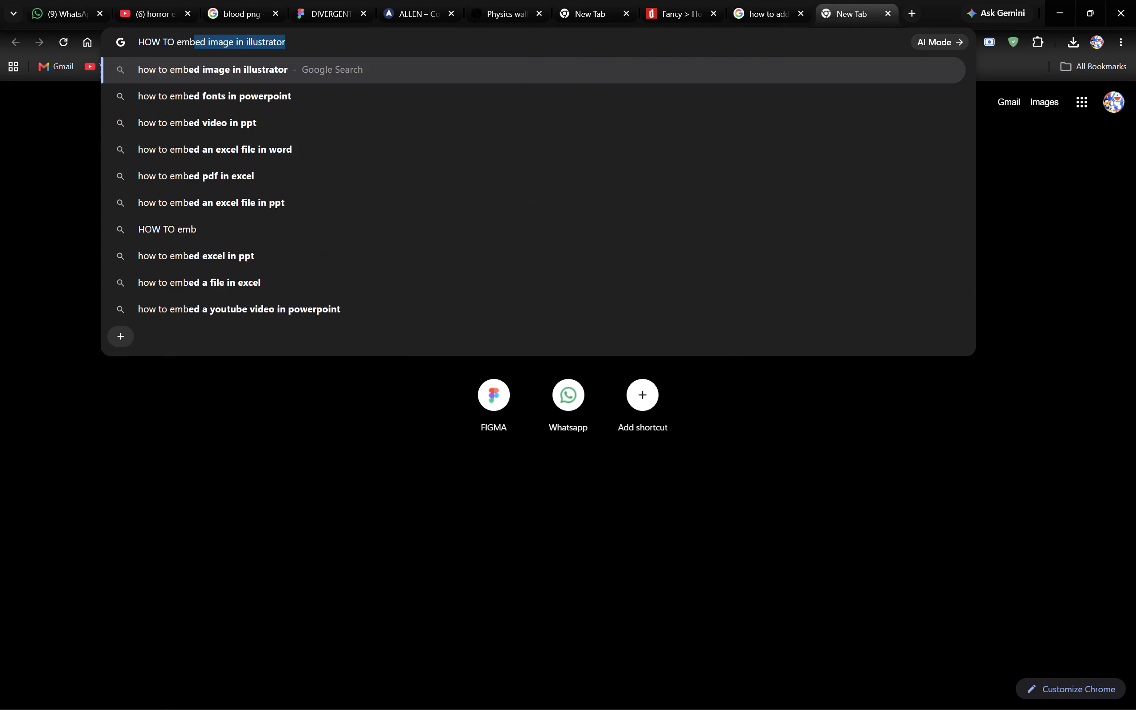
Search the web for how to put text on a wall in Photoshop.
{"action": "type", "text": "d a text"}
{"action": "key", "text": "space"}
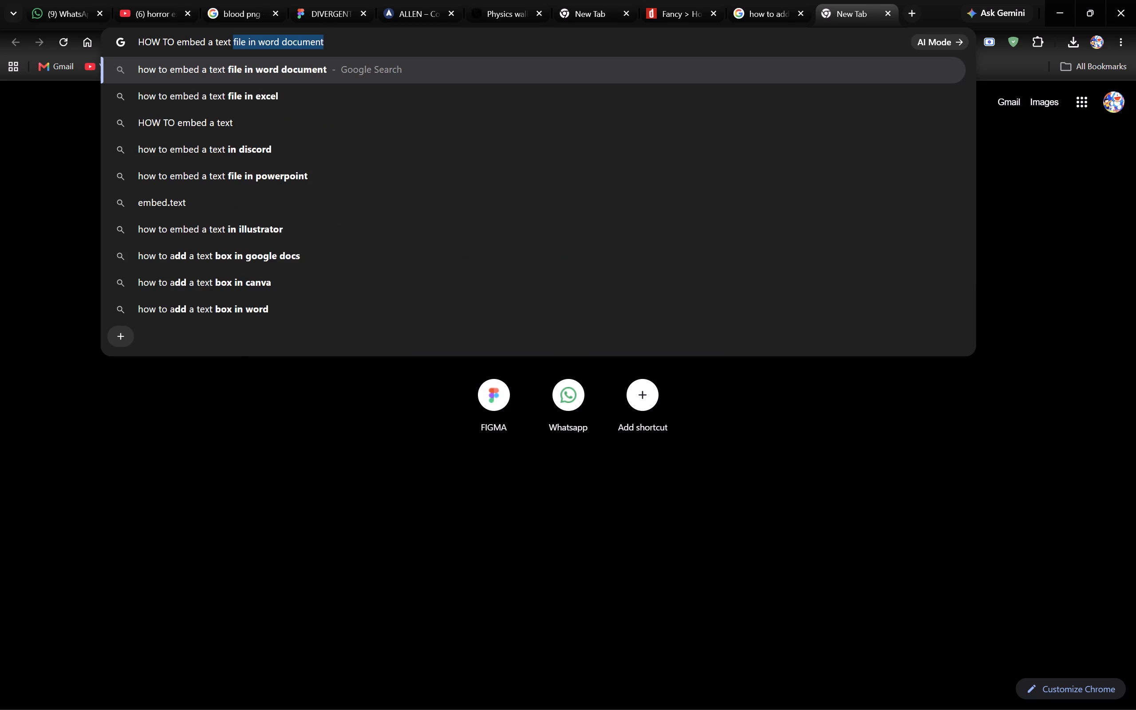
{"action": "type", "text": "in wall in o"}
{"action": "key", "text": "BackSpace"}
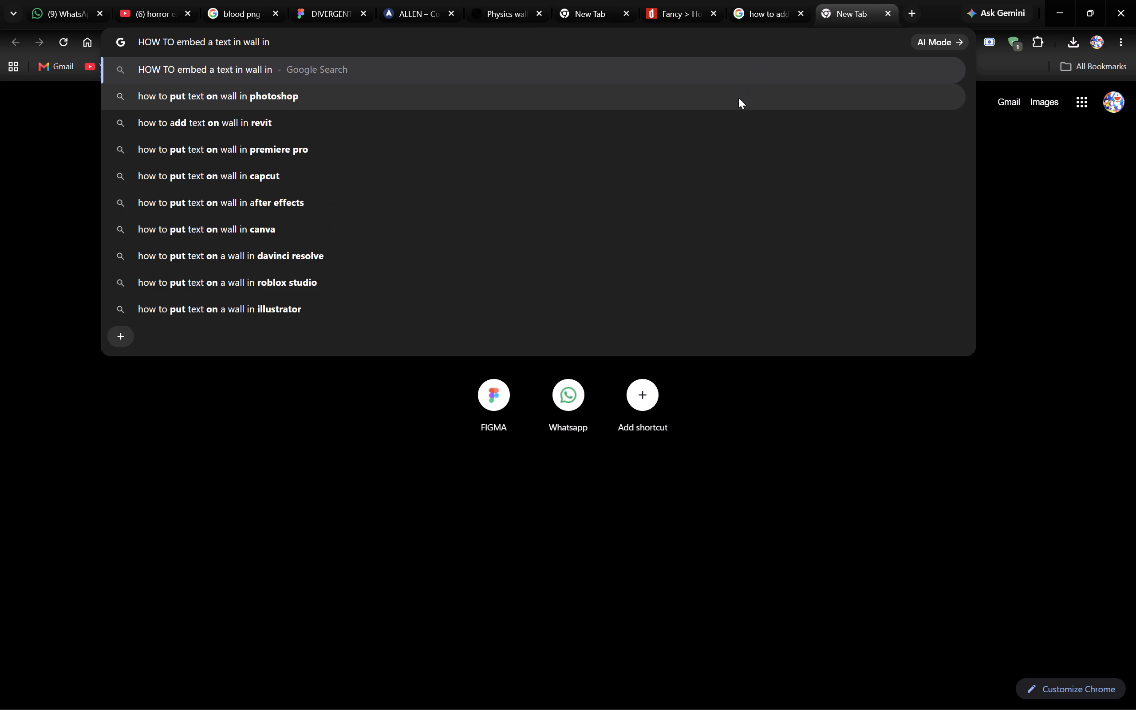
{"action": "left_click", "coordinate": [738, 98]}
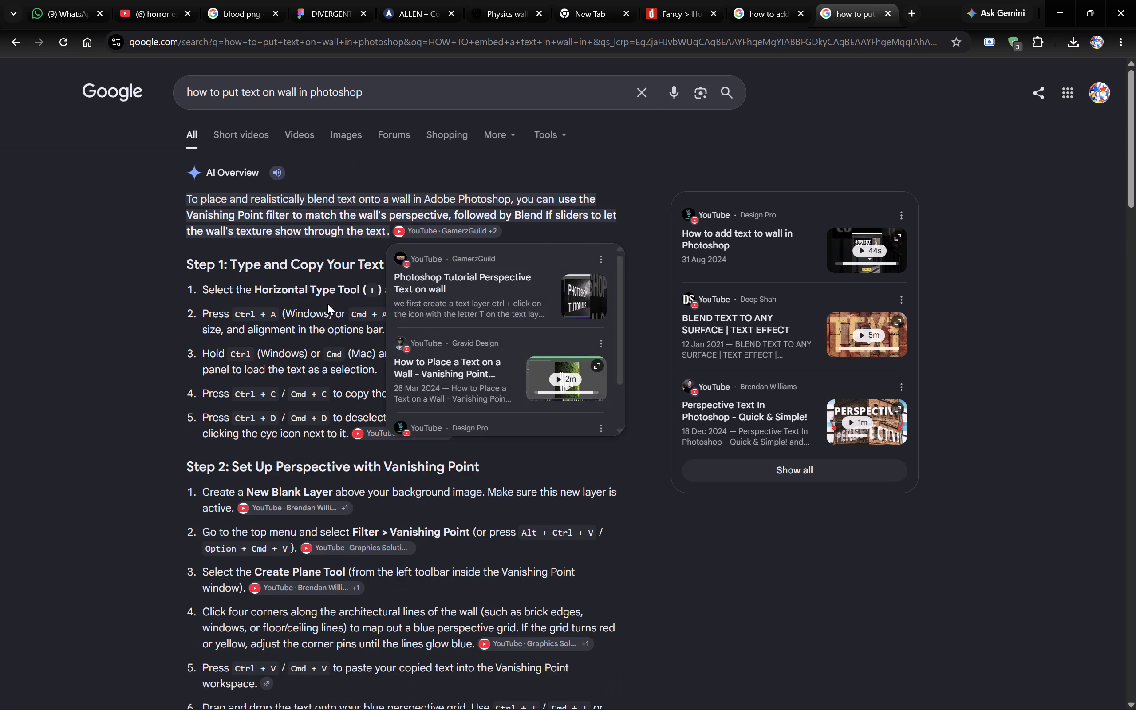
{"action": "scroll", "coordinate": [389, 293], "scroll_direction": "right", "scroll_amount": 1}
Switch to Photoshop and, following the web guide's first instructions, select the MYSTERY text layer and copy it.
{"action": "key", "text": "alt+Tab"}
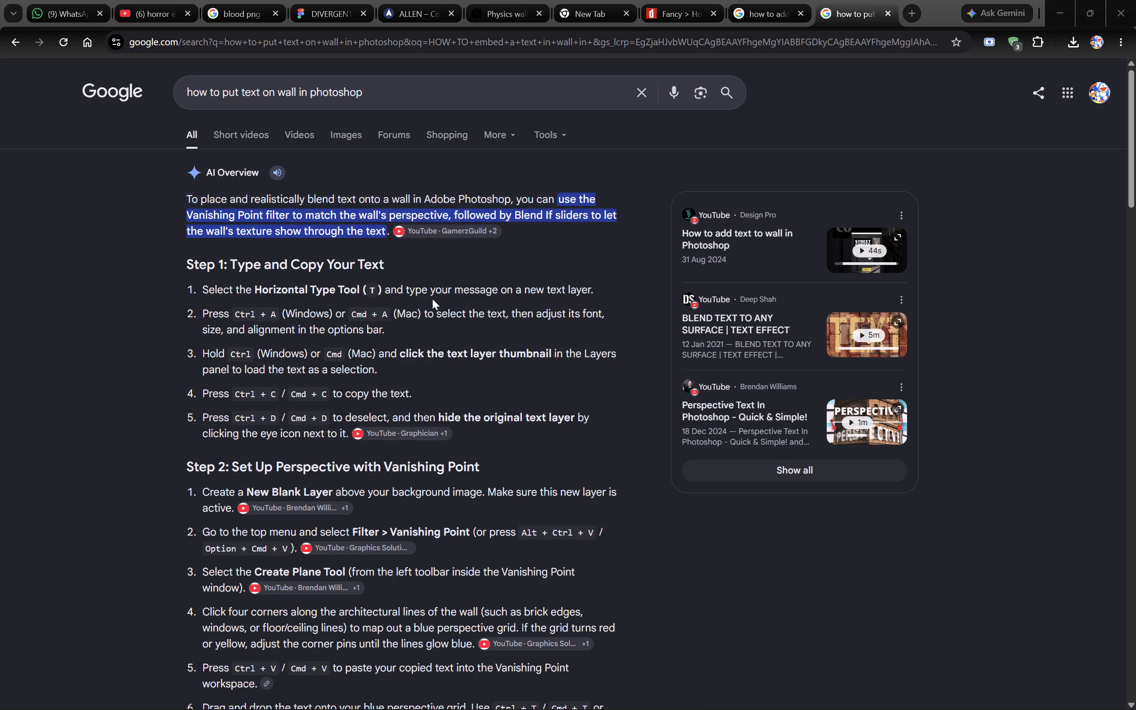
{"action": "scroll", "coordinate": [432, 299], "scroll_direction": "right", "scroll_amount": 1}
{"action": "scroll", "coordinate": [435, 295], "scroll_direction": "left", "scroll_amount": 1}
{"action": "key", "text": "t"}
{"action": "key", "text": "alt+Tab"}
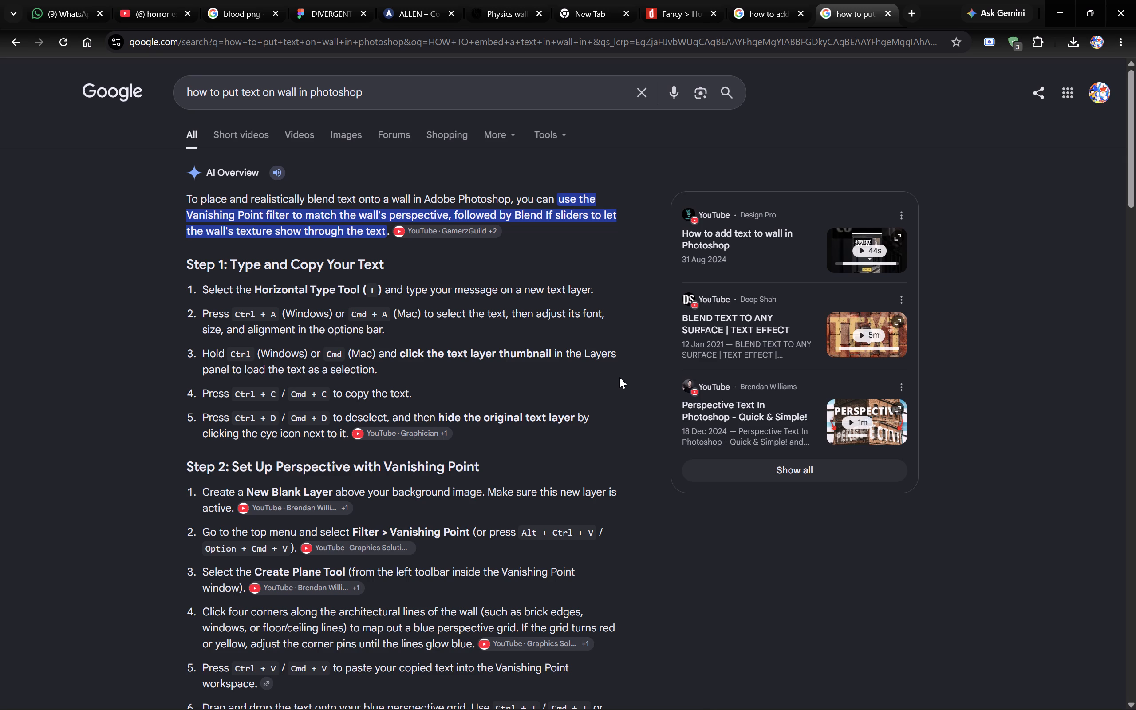
{"action": "key", "text": "alt+Tab"}
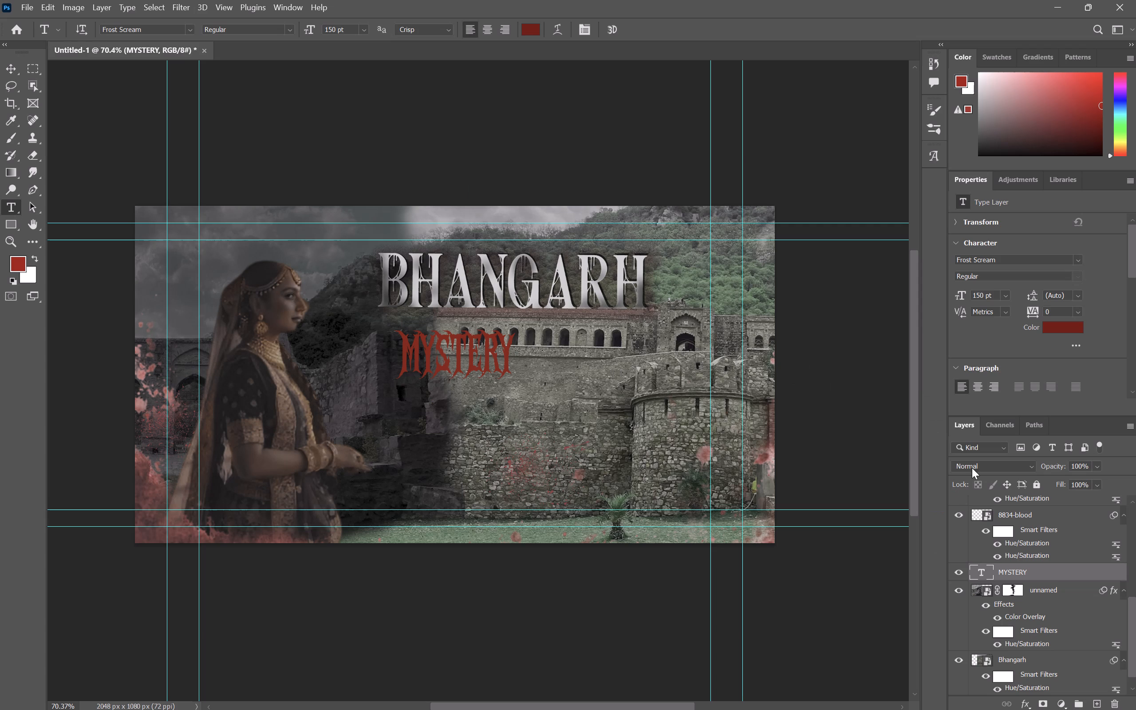
{"action": "left_click", "coordinate": [977, 567]}
{"action": "key", "text": "alt+Tab"}
{"action": "key", "text": "alt+Tab"}
{"action": "key", "text": "alt+Tab"}
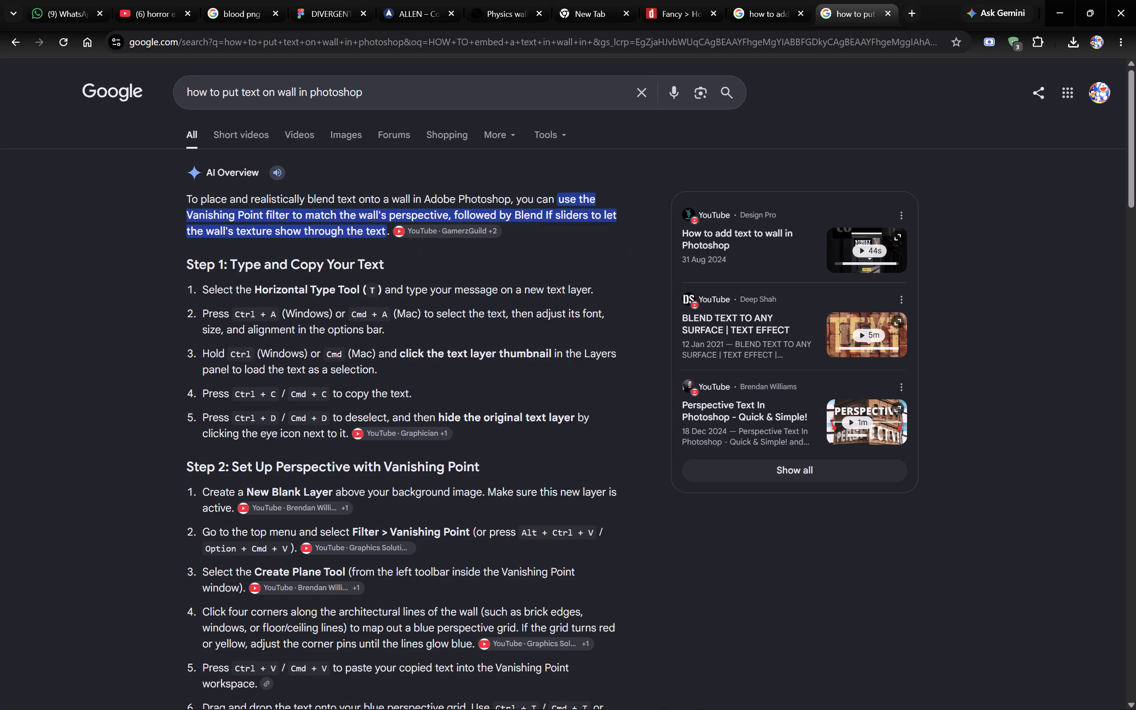
{"action": "key", "text": "alt+Tab"}
{"action": "left_click", "coordinate": [12, 74]}
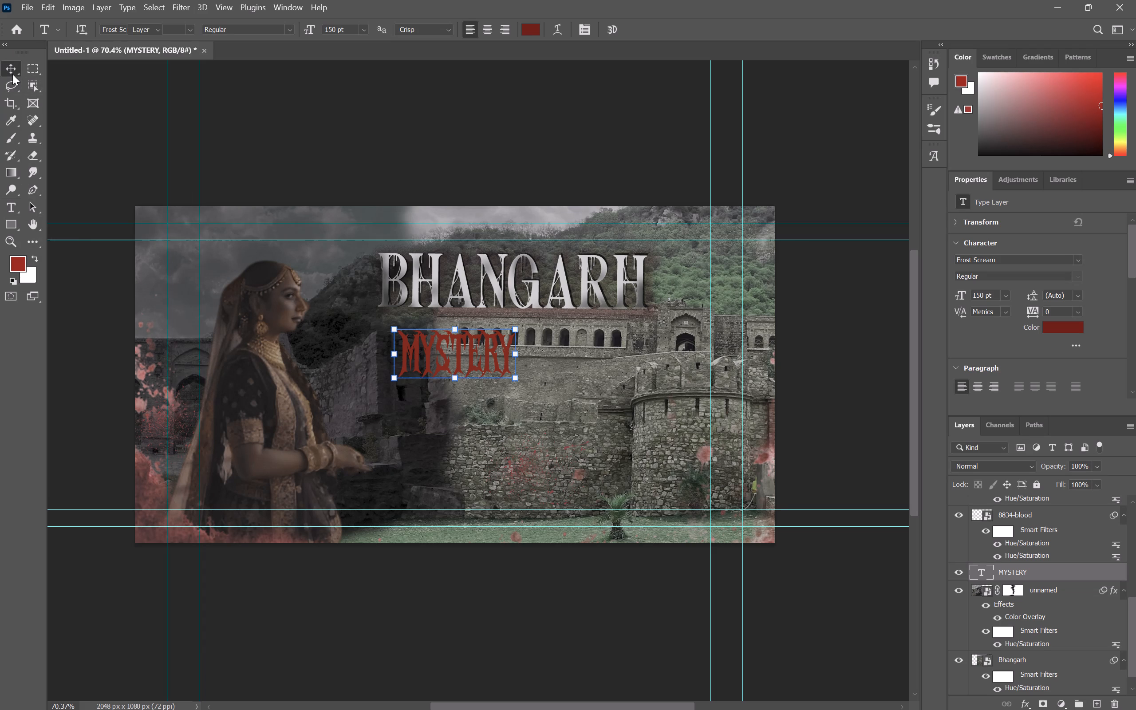
{"action": "left_click", "coordinate": [987, 572]}
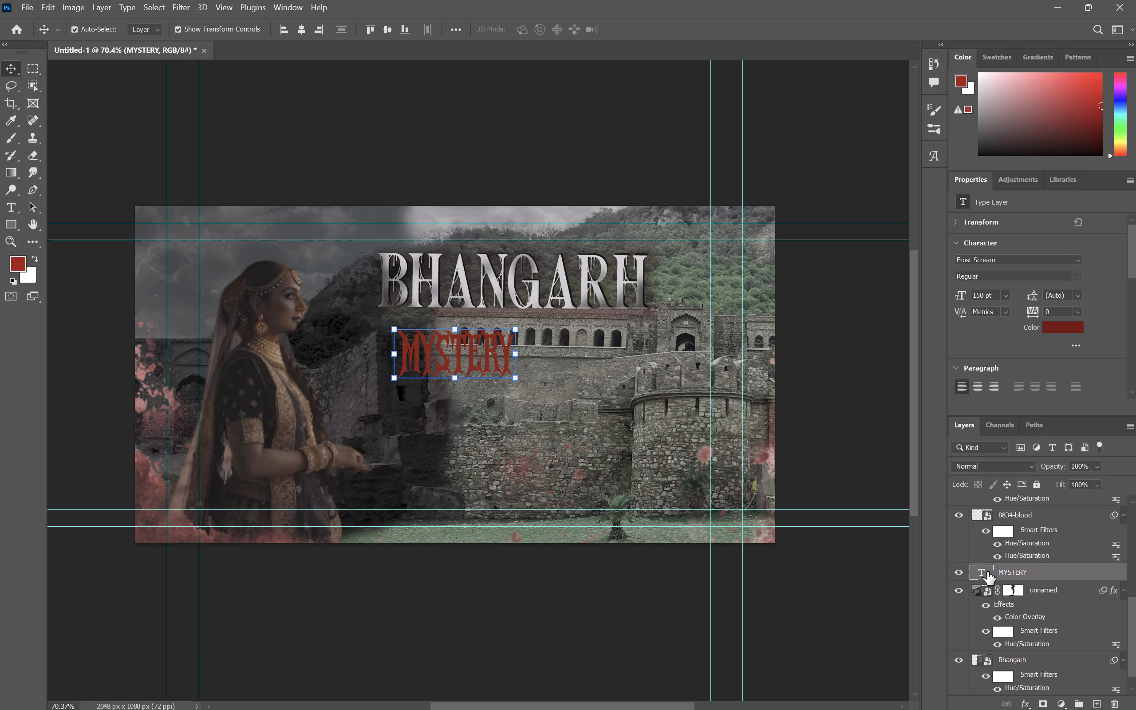
{"action": "key", "text": "ctrl+c"}
Check the guide's instruction after copying the text and deselect in the Photoshop document.
{"action": "key", "text": "alt+Tab"}
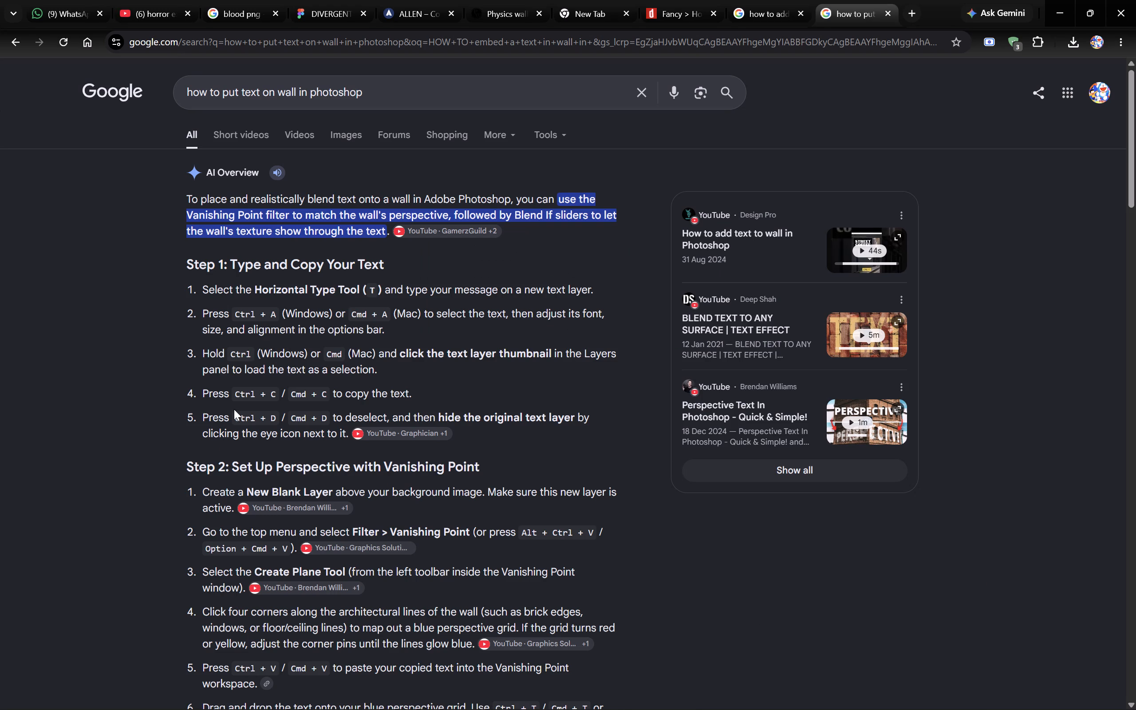
{"action": "key", "text": "alt+Tab"}
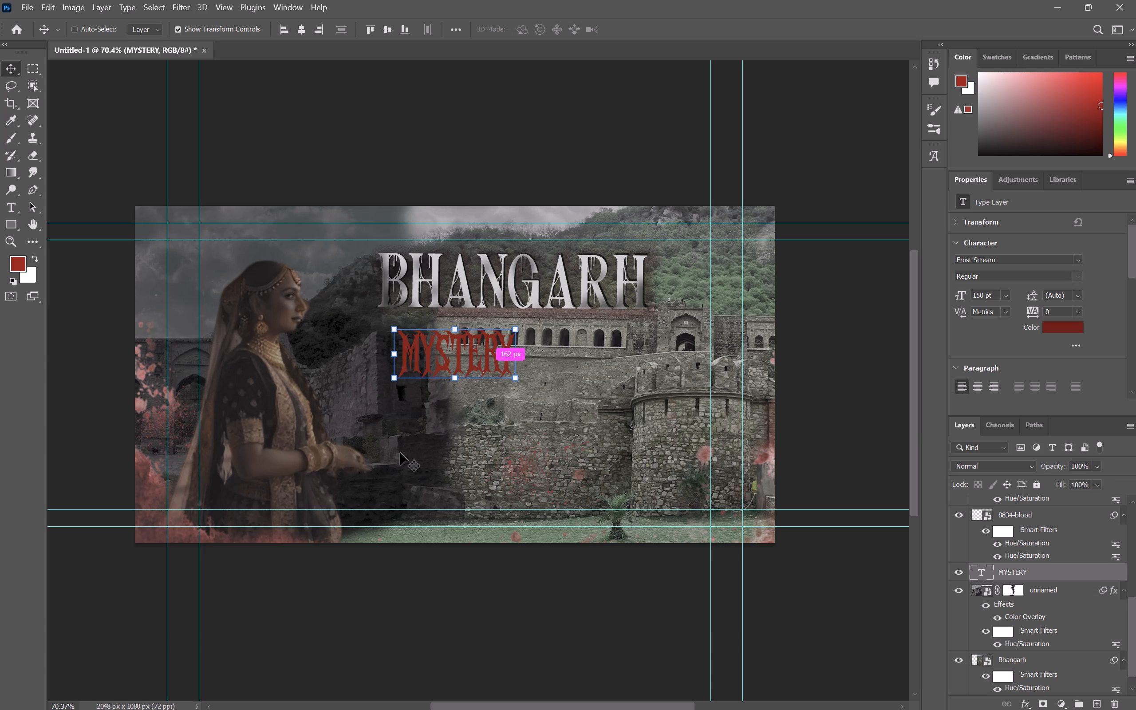
{"action": "key", "text": "ctrl+d"}
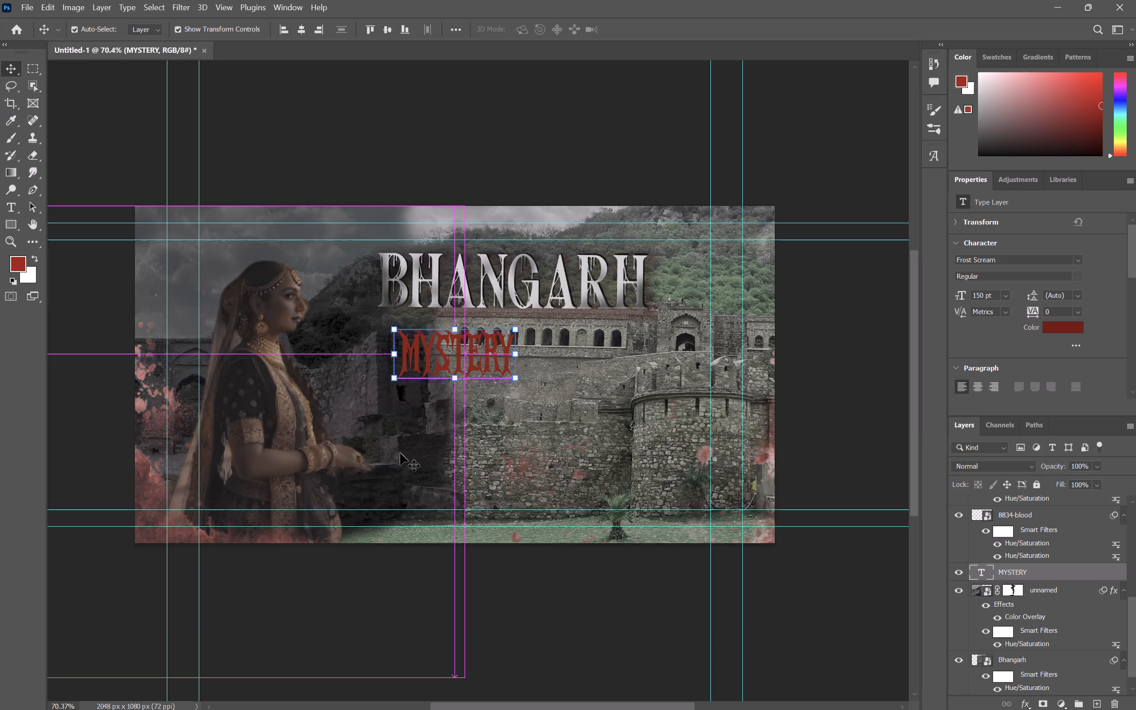
{"action": "key", "text": "ctrl+d"}
Check the web guide's remaining text-copying and perspective setup instructions, then hide the original MYSTERY text layer in Photoshop.
{"action": "key", "text": "alt+Tab"}
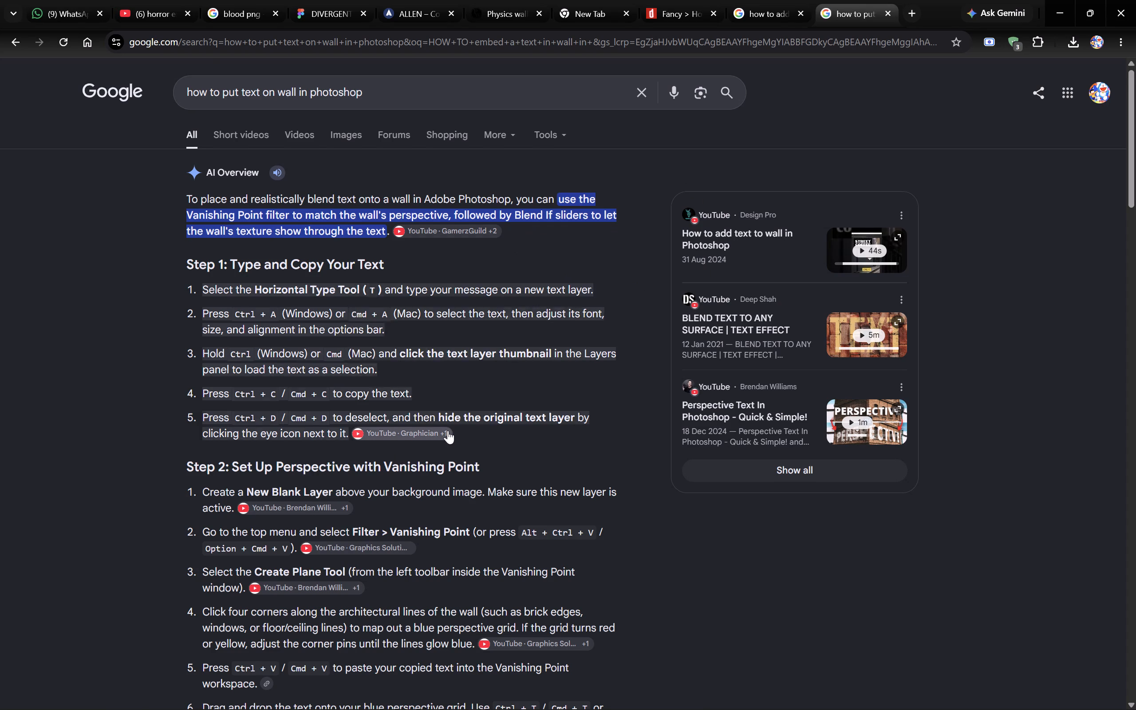
{"action": "scroll", "coordinate": [448, 430], "scroll_direction": "down", "scroll_amount": 1}
{"action": "scroll", "coordinate": [549, 391], "scroll_direction": "down", "scroll_amount": 1}
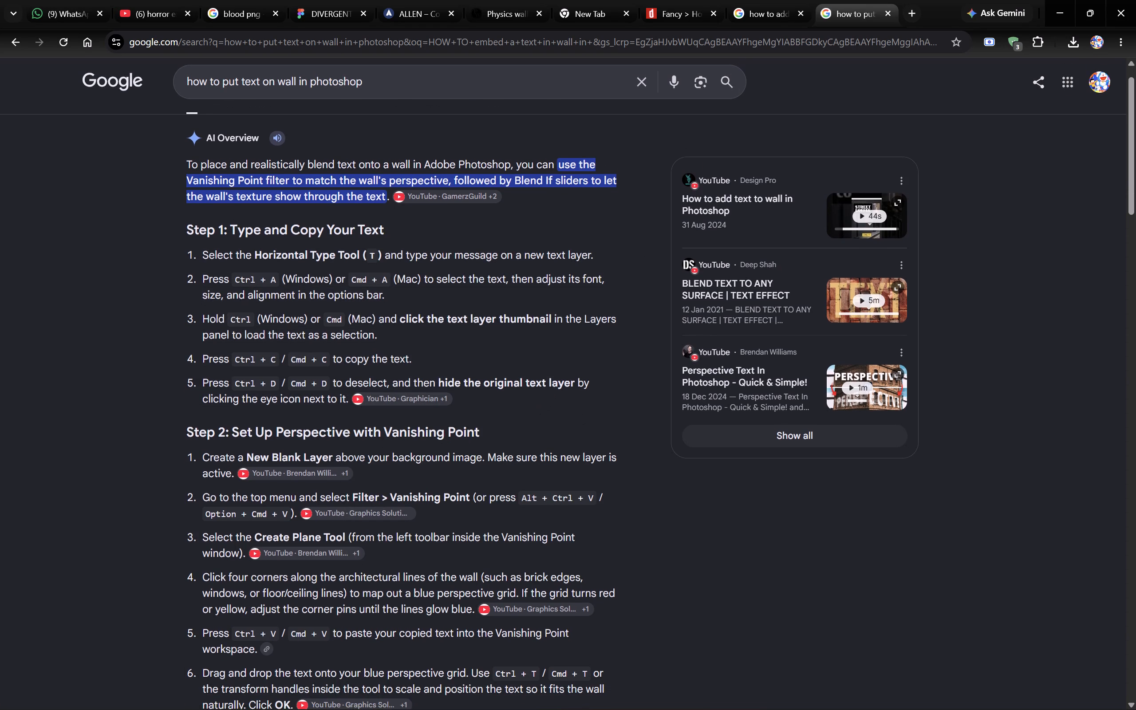
{"action": "scroll", "coordinate": [549, 391], "scroll_direction": "down", "scroll_amount": 1}
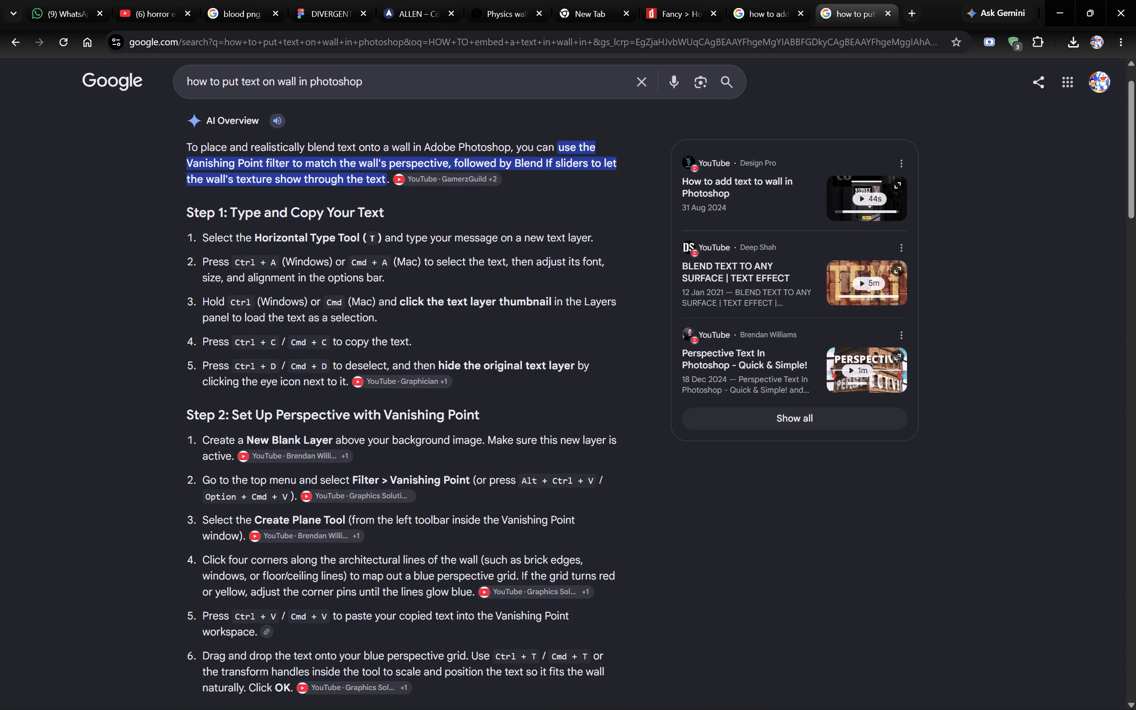
{"action": "scroll", "coordinate": [300, 415], "scroll_direction": "down", "scroll_amount": 1}
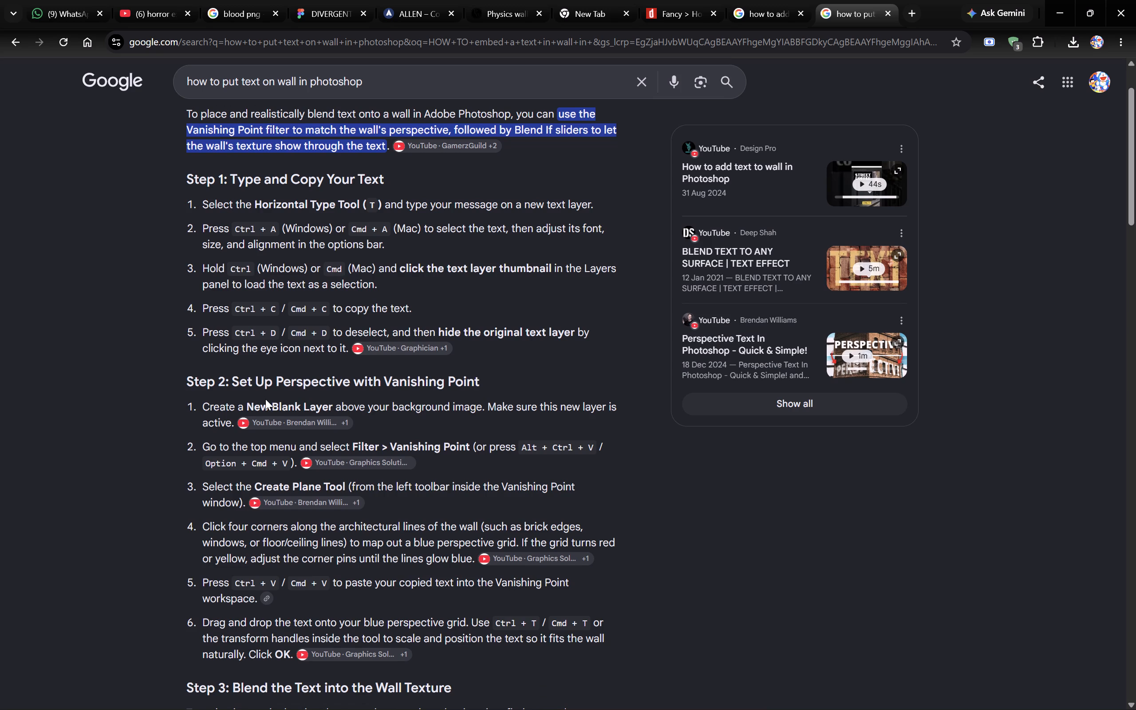
{"action": "scroll", "coordinate": [265, 399], "scroll_direction": "down", "scroll_amount": 1}
{"action": "key", "text": "alt+Tab"}
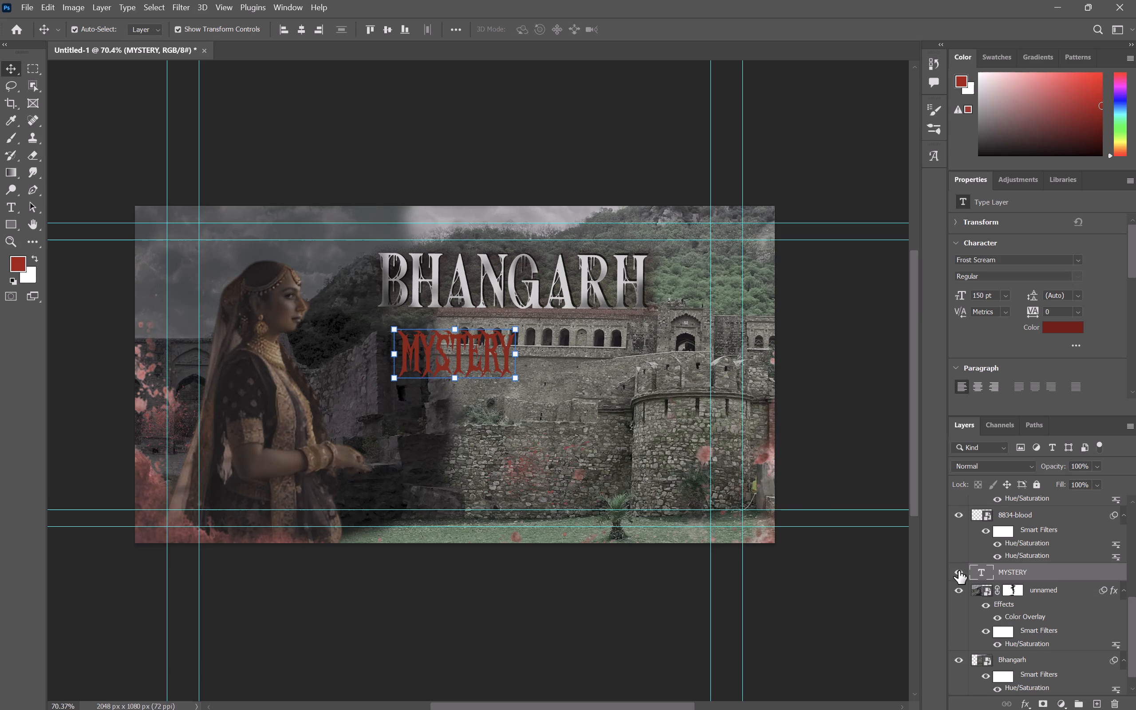
{"action": "left_click", "coordinate": [958, 572]}
Following the guide's Vanishing Point setup, create a new blank layer above the topmost BHANGARH text layer in Photoshop.
{"action": "key", "text": "alt+Tab"}
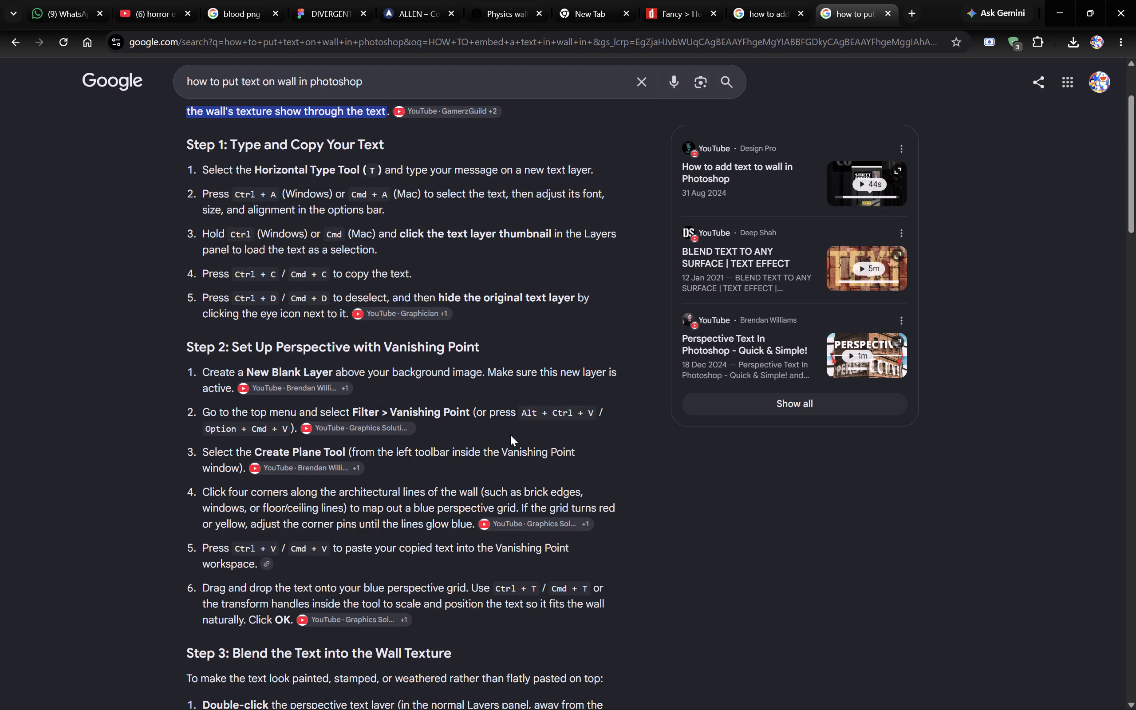
{"action": "key", "text": "alt+Tab"}
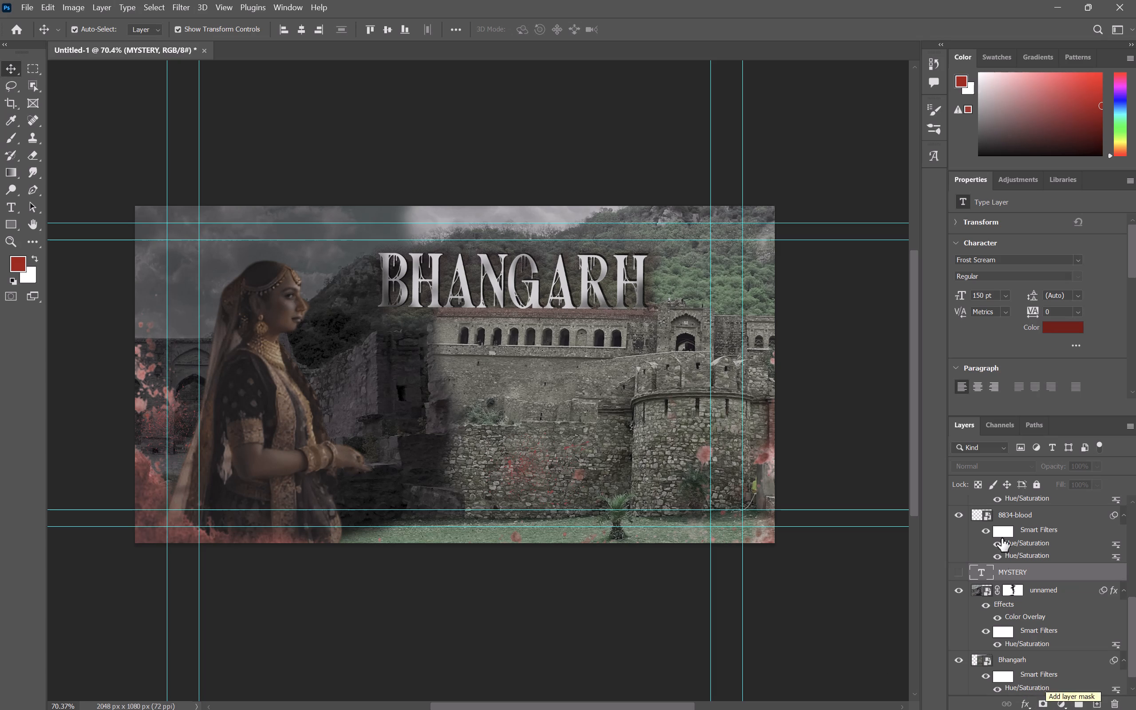
{"action": "left_click", "coordinate": [1026, 505]}
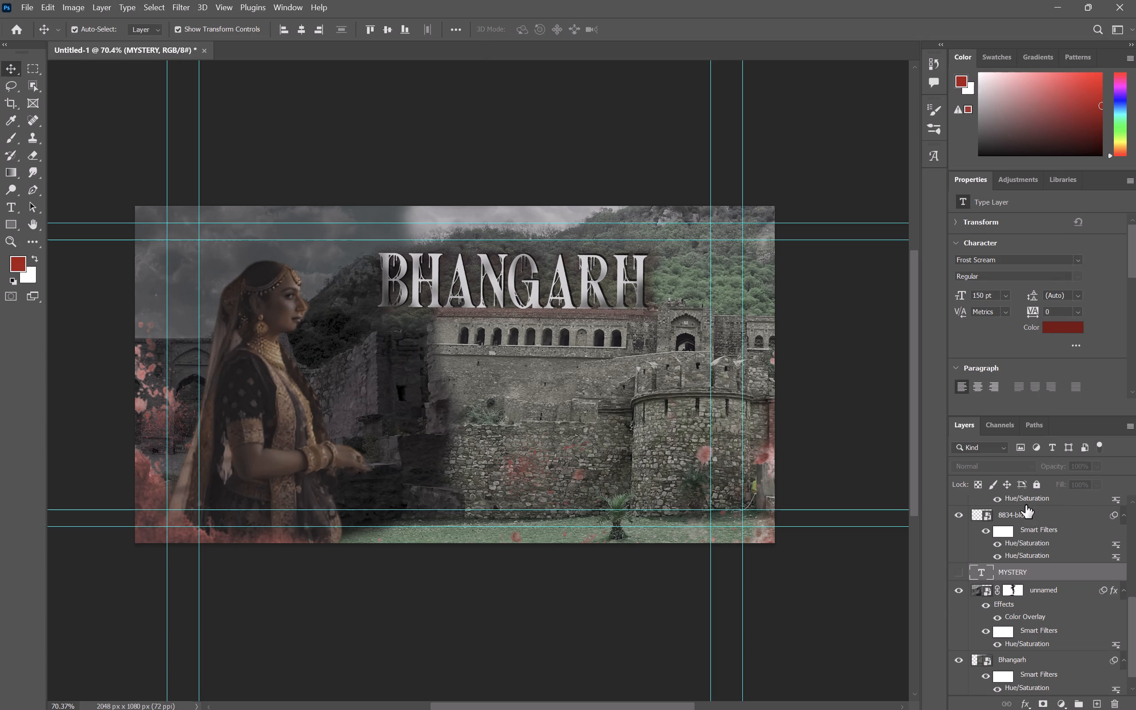
{"action": "scroll", "coordinate": [1029, 550], "scroll_direction": "up", "scroll_amount": 4}
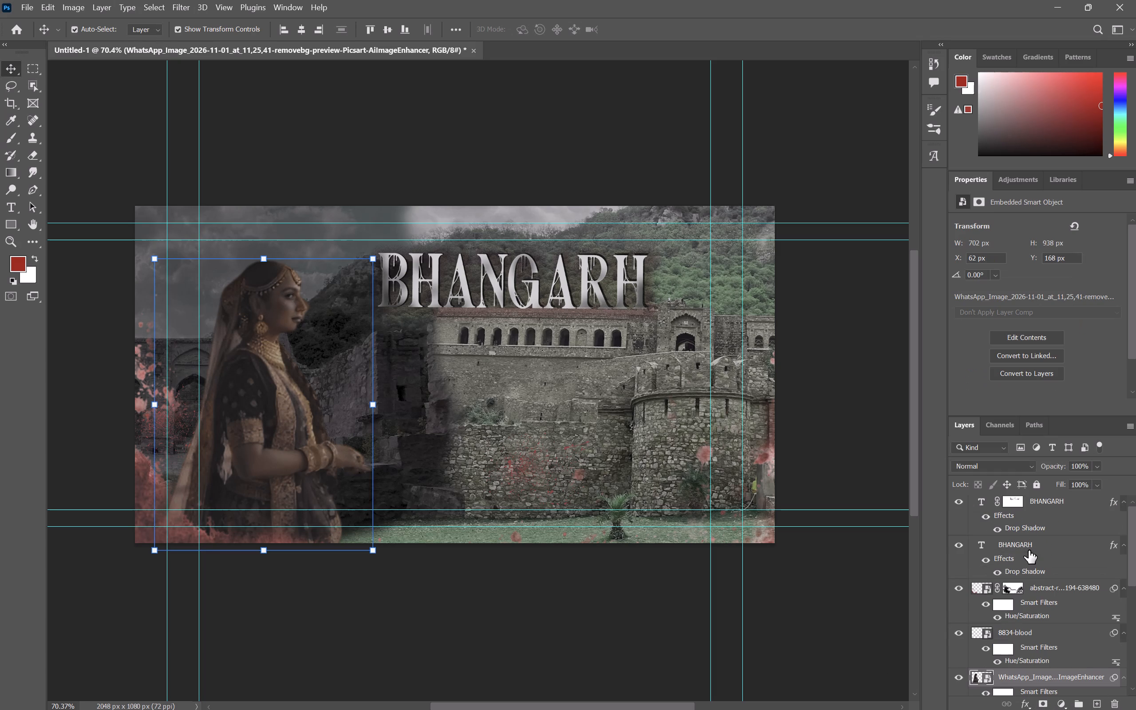
{"action": "left_click", "coordinate": [1066, 503]}
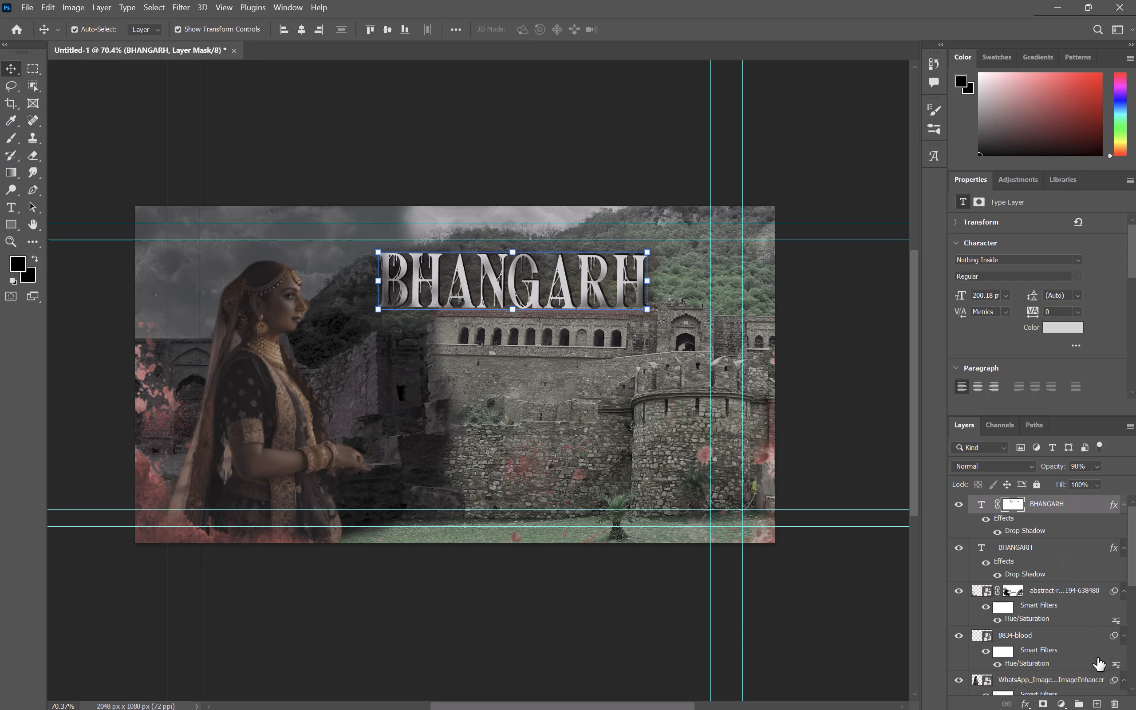
{"action": "key", "text": "alt+Tab"}
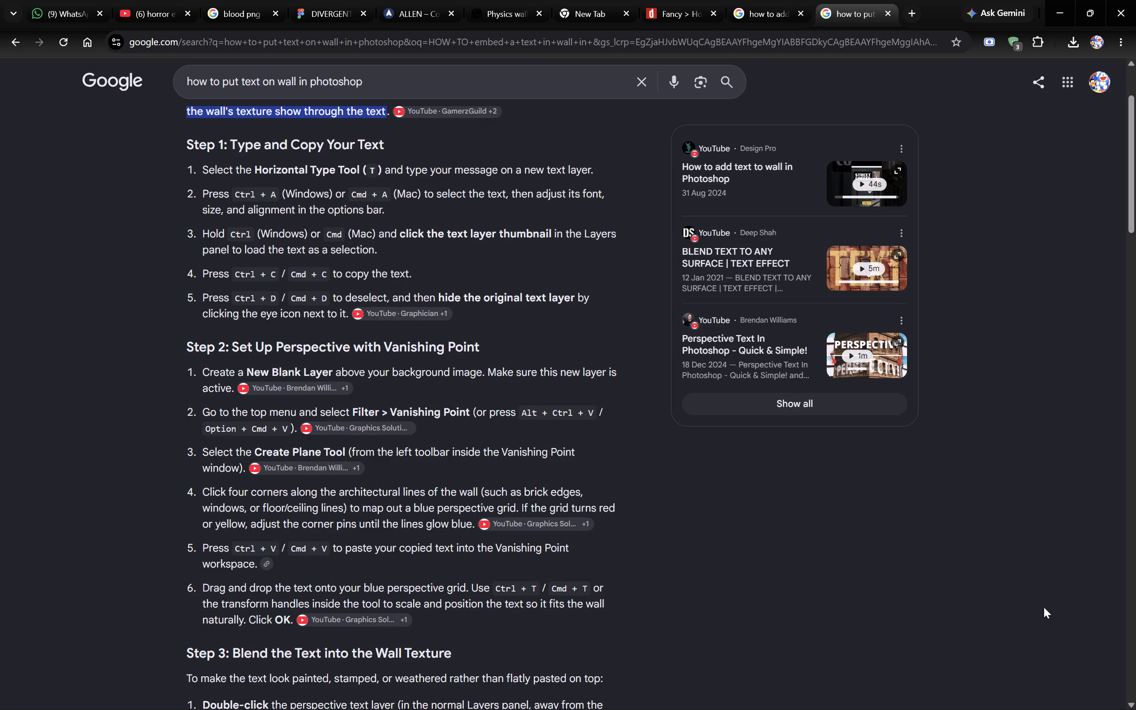
{"action": "key", "text": "alt+Tab"}
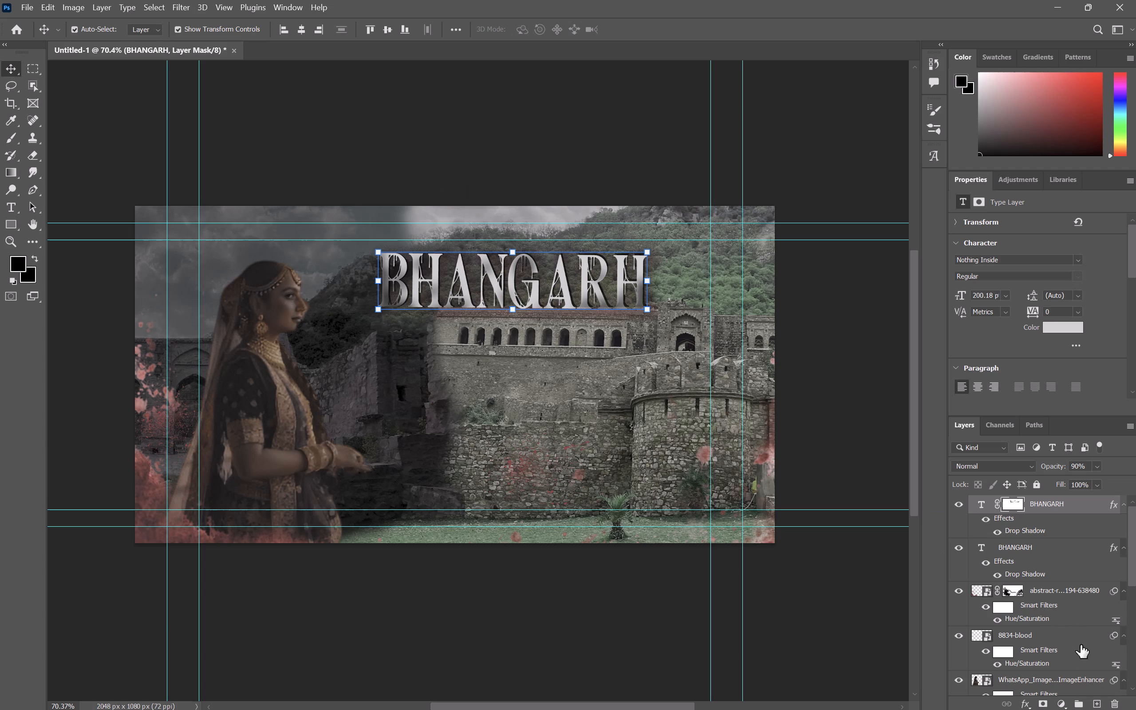
{"action": "key", "text": "alt+Tab"}
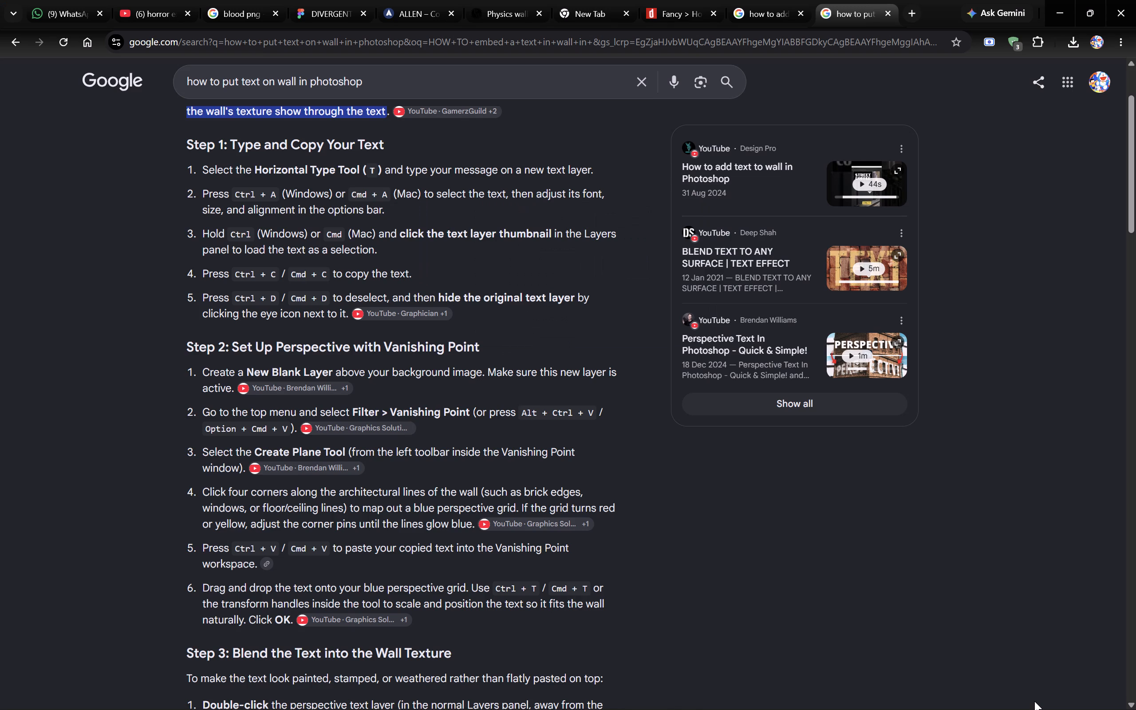
{"action": "key", "text": "alt+Tab"}
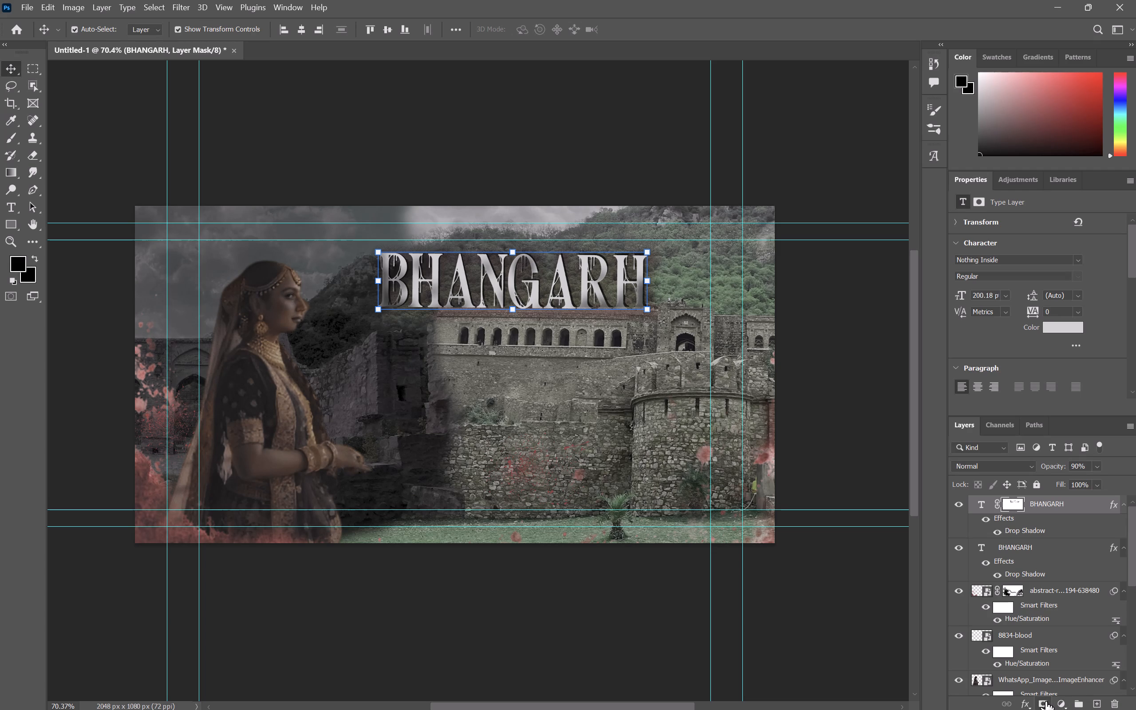
{"action": "left_click", "coordinate": [1101, 697]}
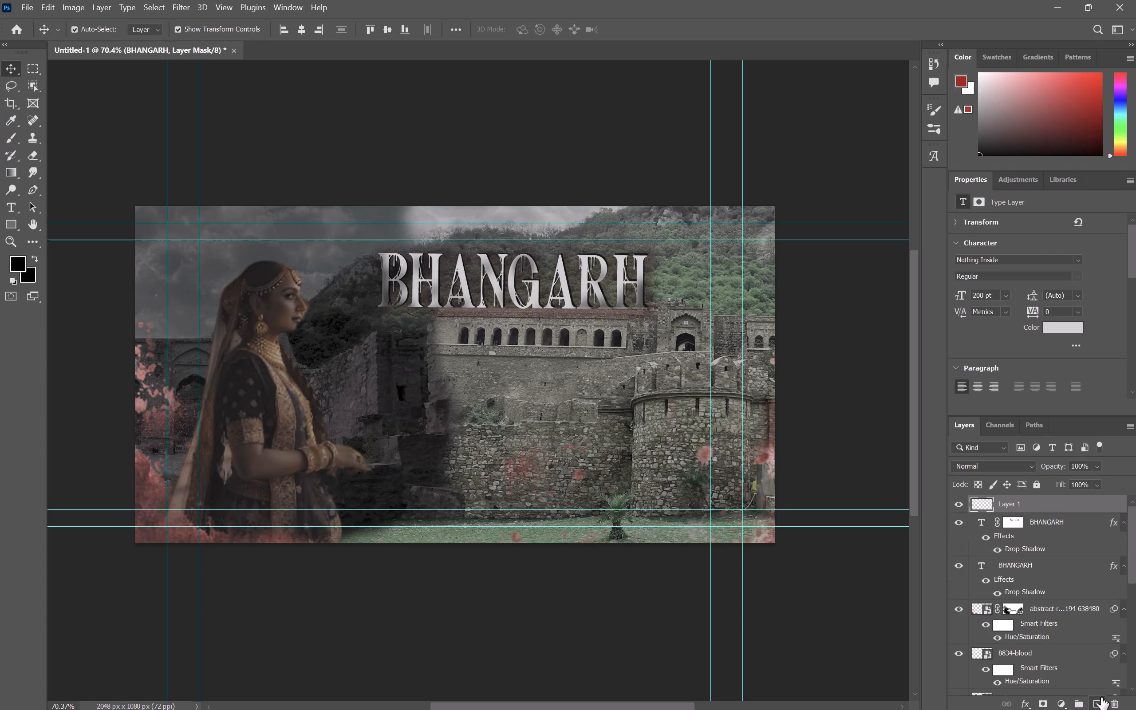
Return to the web guide and examine the remaining Vanishing Point and wall-texture blending instructions.
{"action": "key", "text": "alt+Tab"}
{"action": "key", "text": "alt+Tab"}
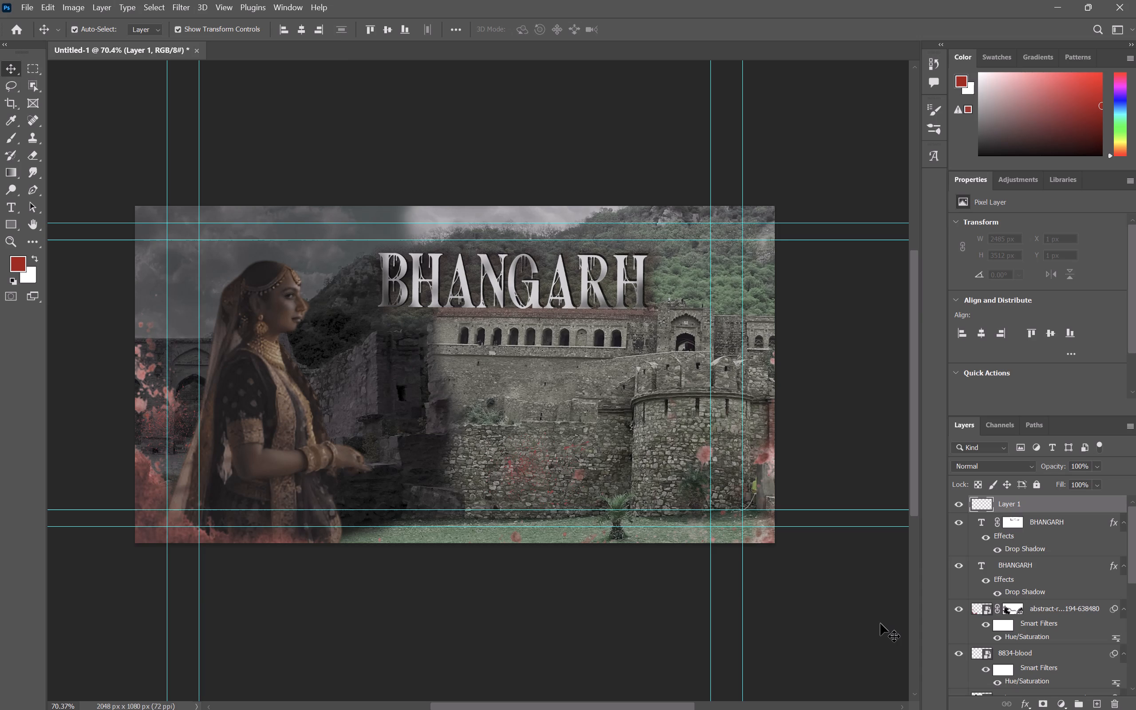
{"action": "key", "text": "alt+Tab"}
{"action": "scroll", "coordinate": [880, 623], "scroll_direction": "down", "scroll_amount": 1}
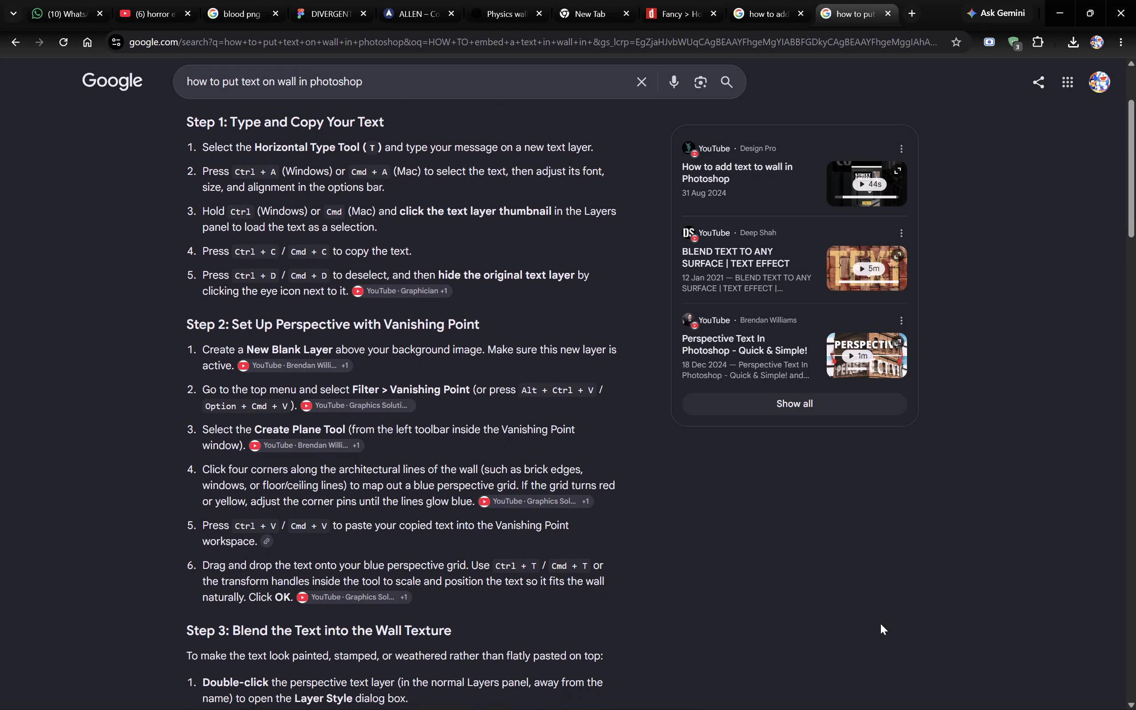
Switch to Photoshop and open the Vanishing Point filter on the new blank layer.
{"action": "key", "text": "alt+Tab"}
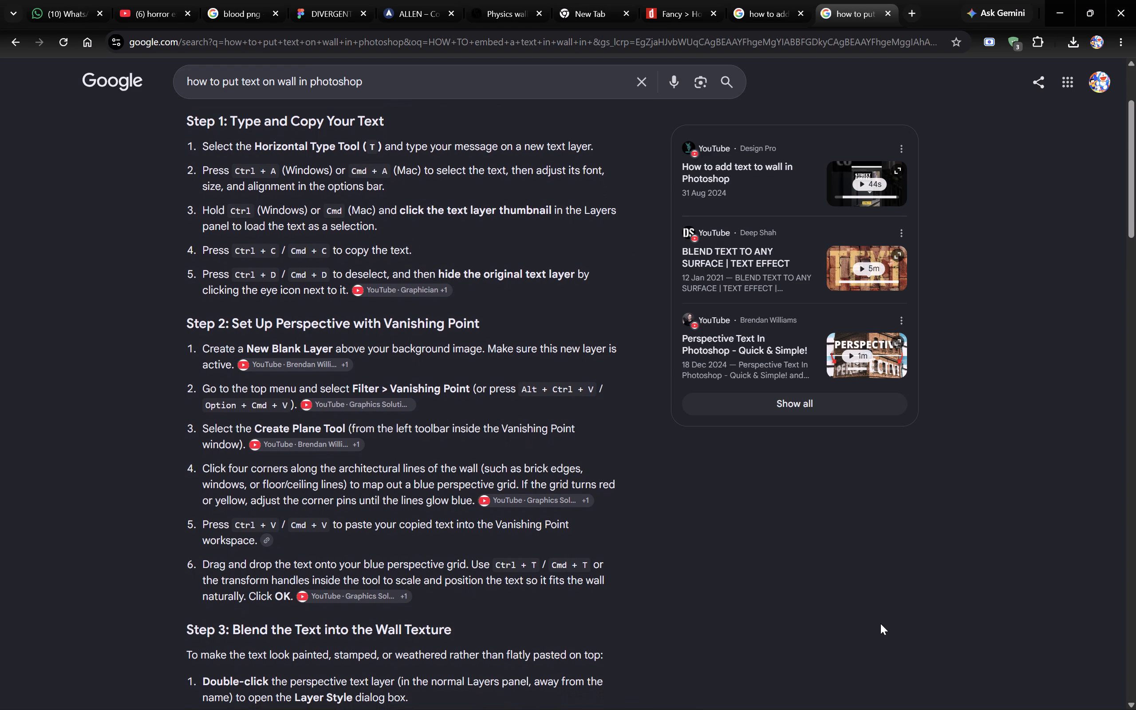
{"action": "left_click", "coordinate": [183, 0]}
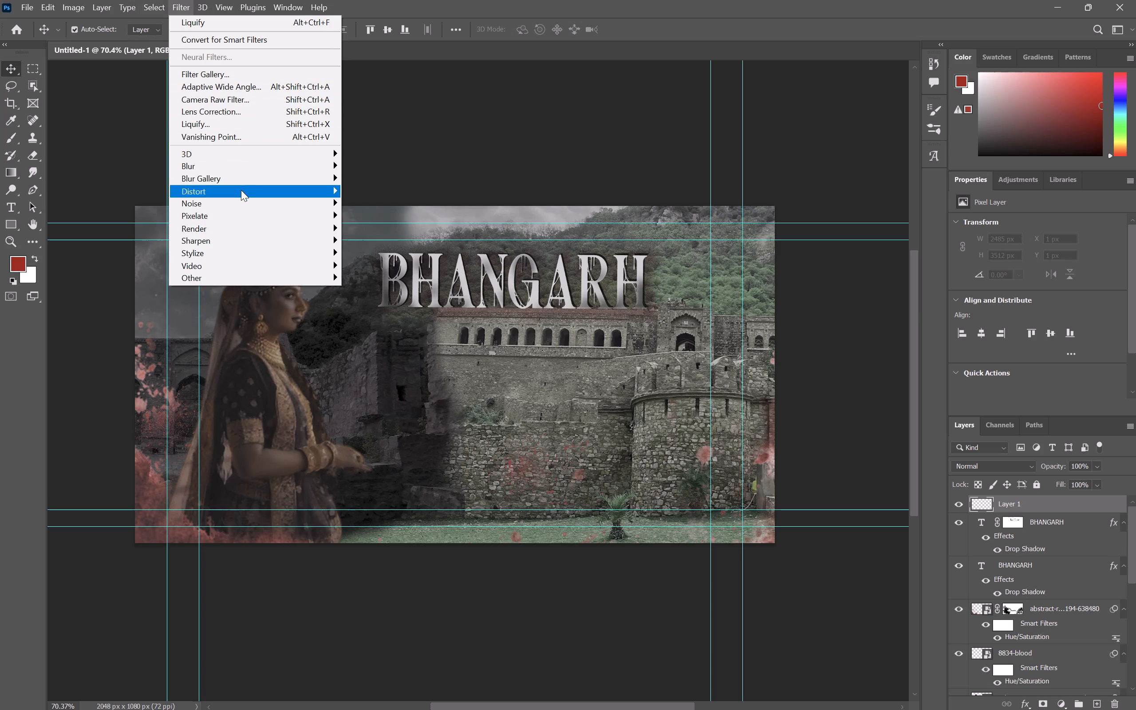
{"action": "left_click", "coordinate": [221, 138]}
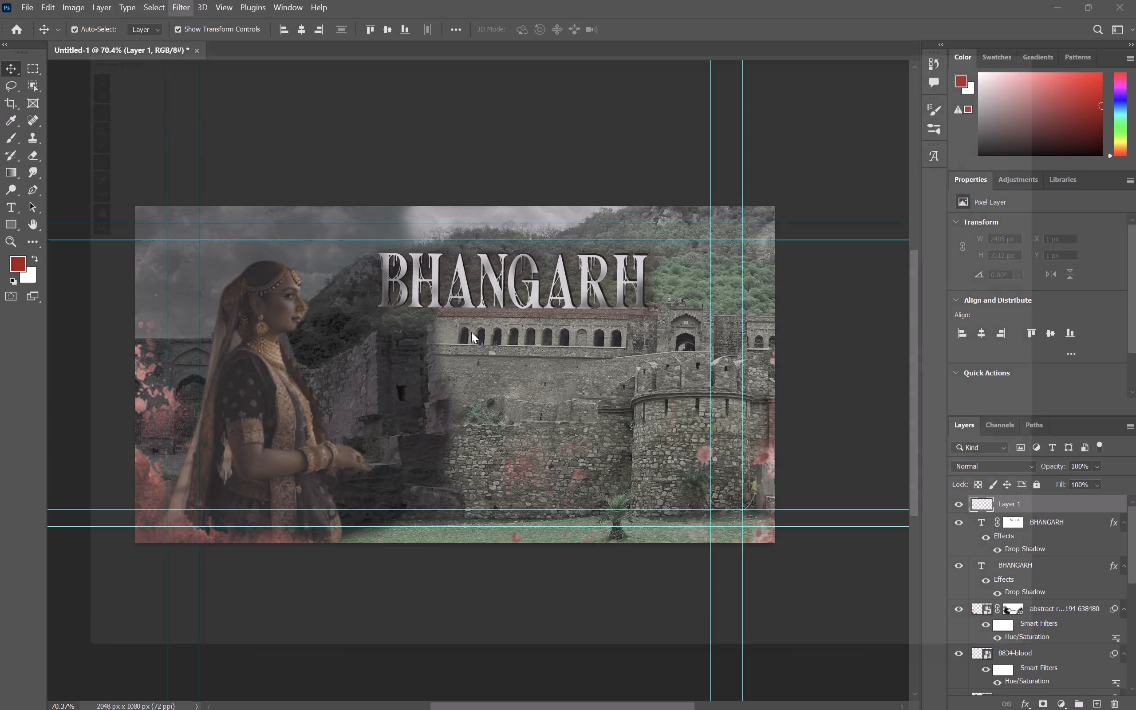
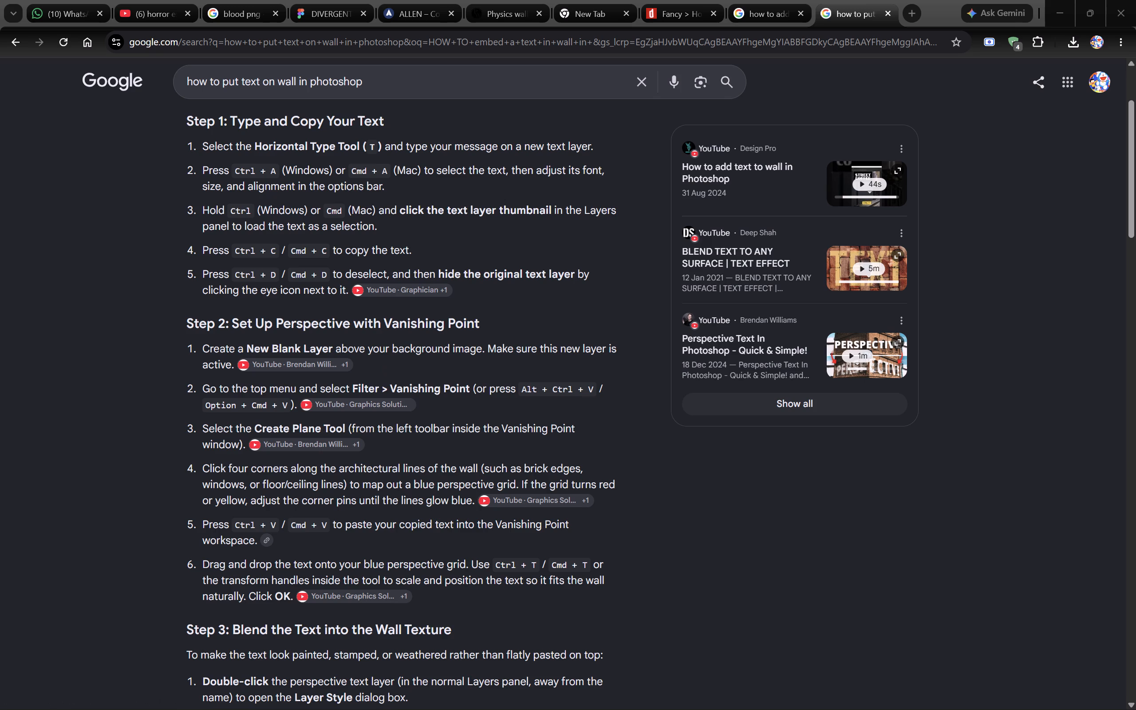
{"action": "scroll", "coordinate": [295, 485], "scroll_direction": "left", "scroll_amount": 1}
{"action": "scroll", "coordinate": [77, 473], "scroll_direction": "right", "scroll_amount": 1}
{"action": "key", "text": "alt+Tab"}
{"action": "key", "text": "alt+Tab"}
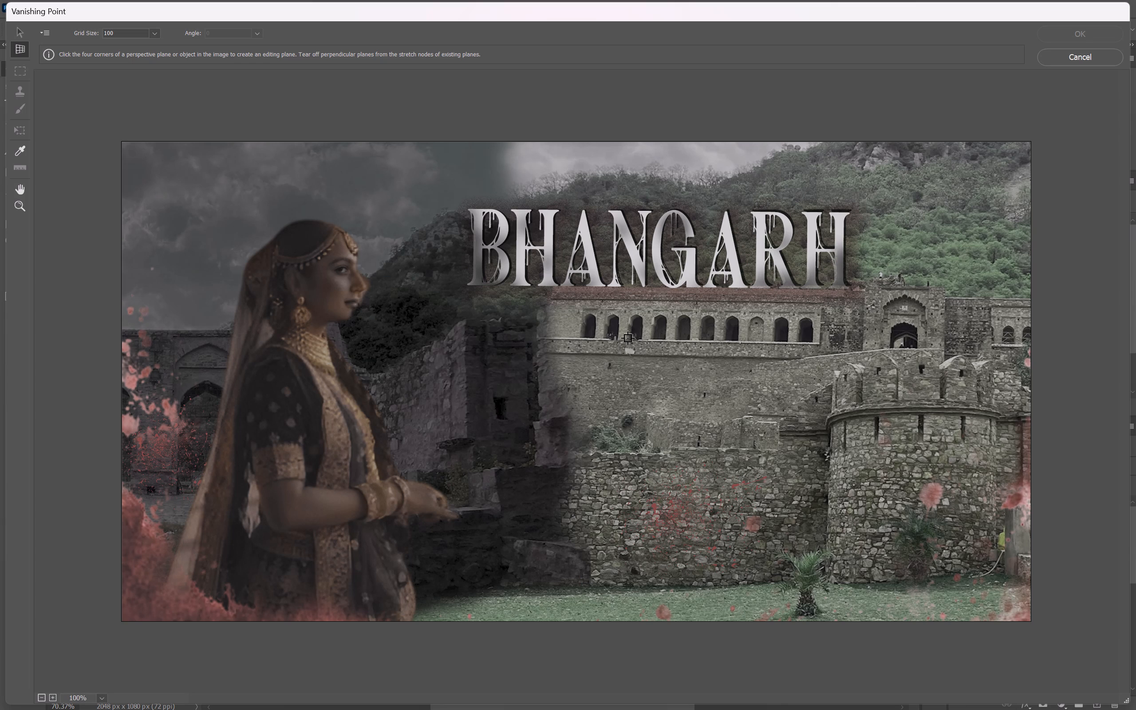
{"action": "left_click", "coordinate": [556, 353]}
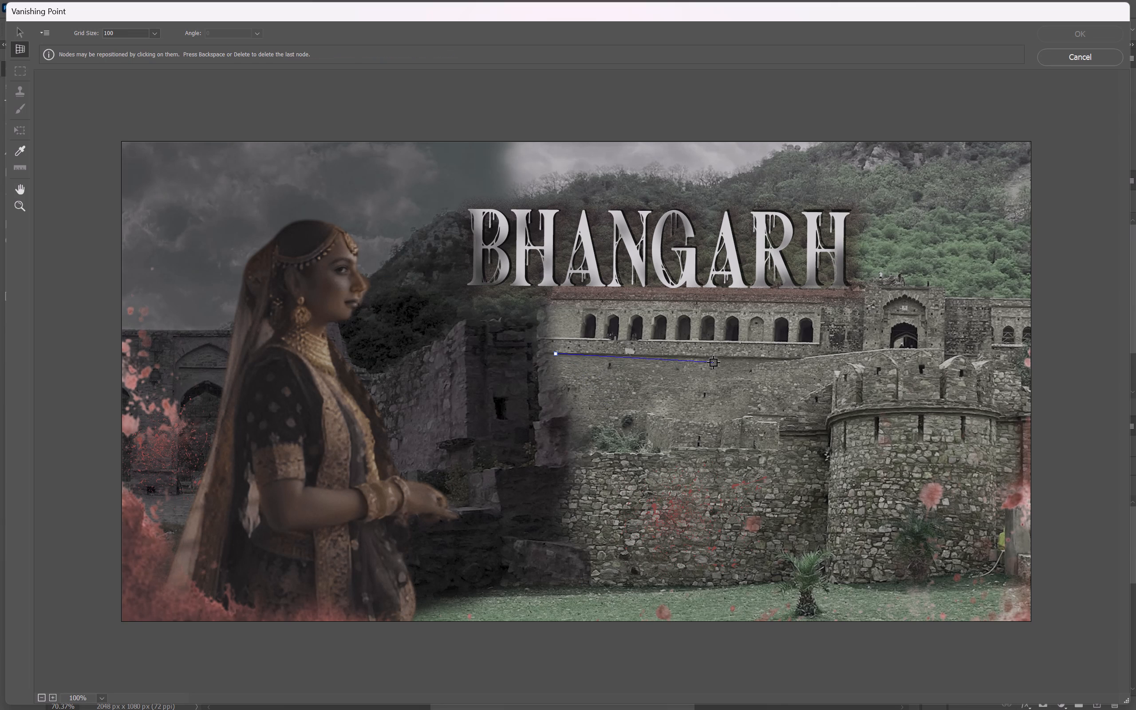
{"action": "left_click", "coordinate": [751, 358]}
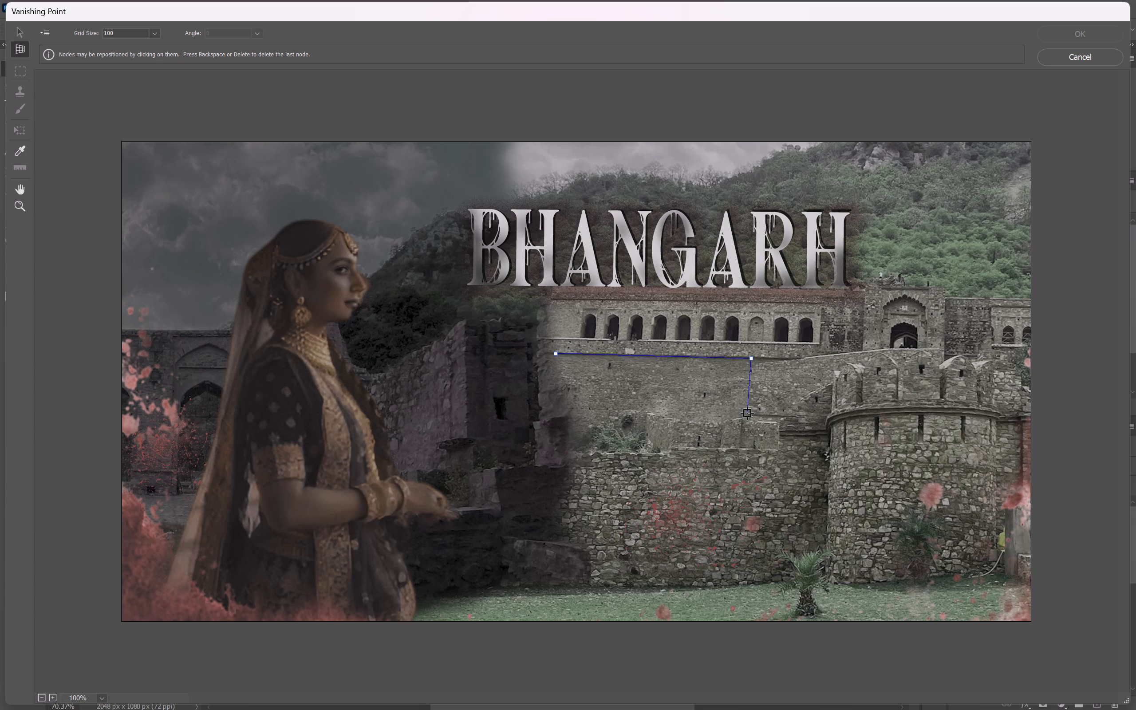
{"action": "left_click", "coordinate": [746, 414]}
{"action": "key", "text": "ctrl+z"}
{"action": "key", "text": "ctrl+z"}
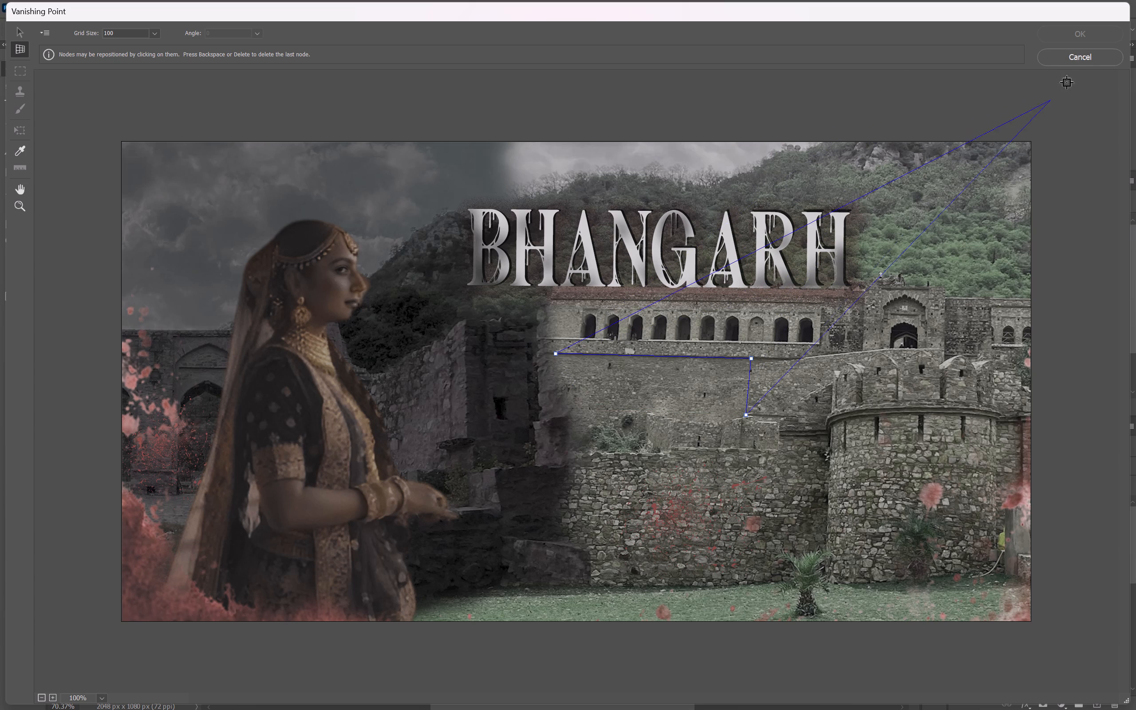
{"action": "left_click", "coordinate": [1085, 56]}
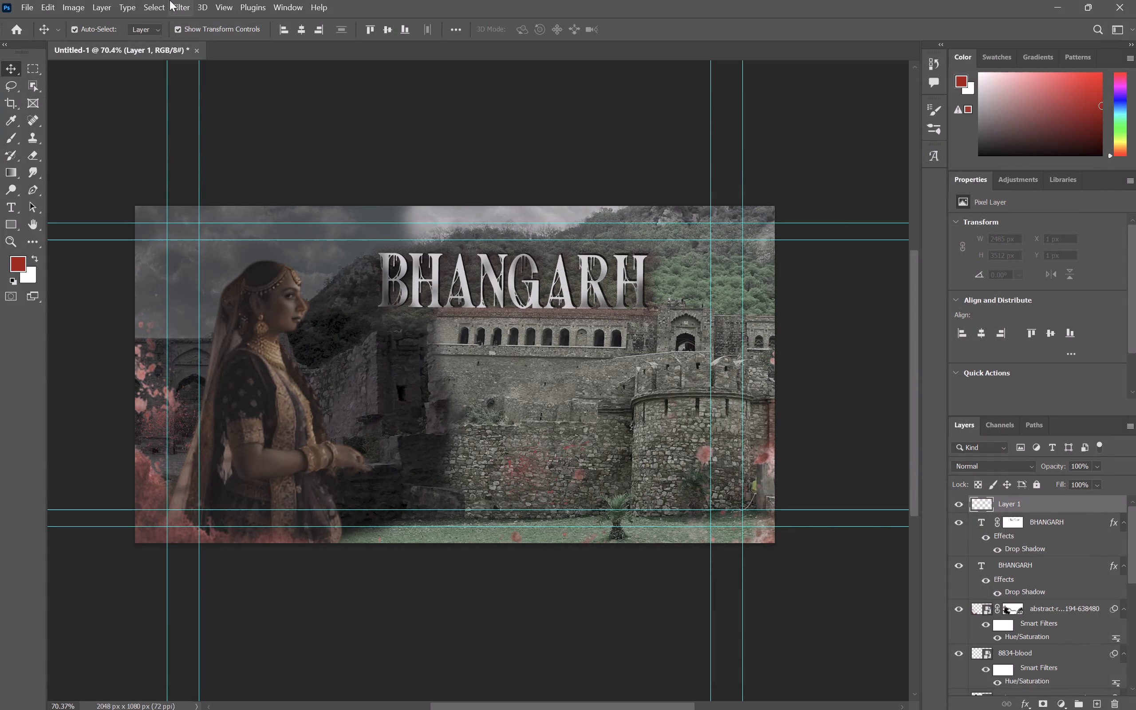
Open Vanishing Point, outline a four-cornered perspective plane on the fort wall below the arched windows, check the web guide, and accept the plane.
{"action": "left_click", "coordinate": [182, 1]}
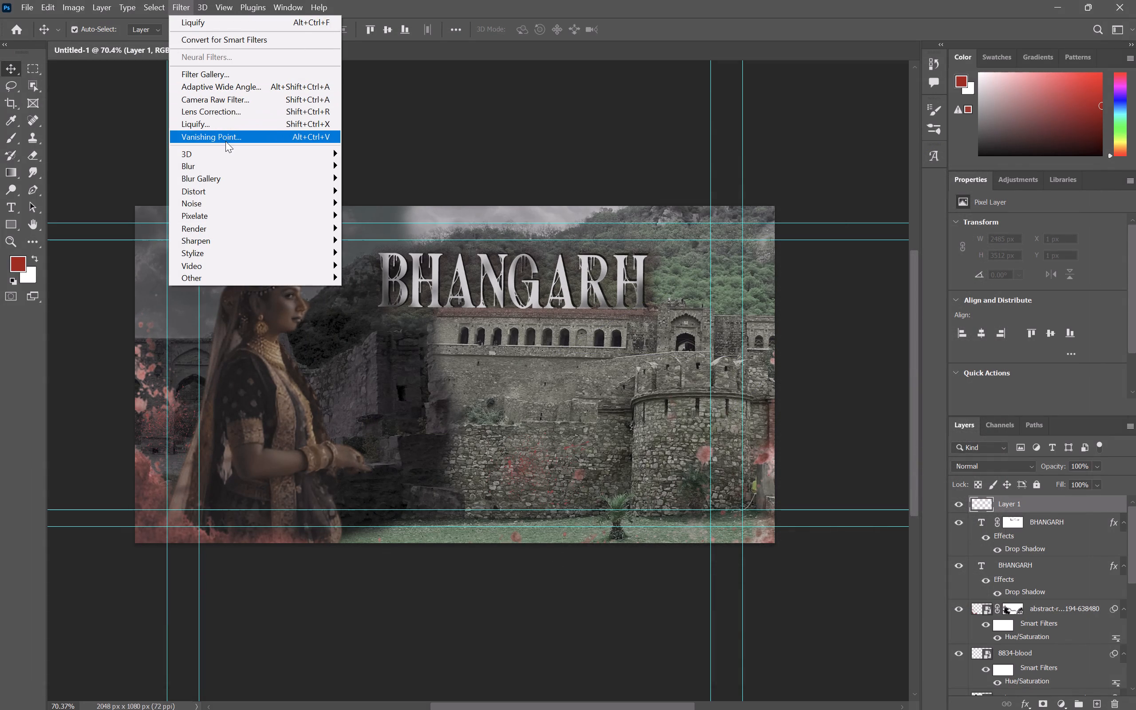
{"action": "left_click", "coordinate": [225, 141]}
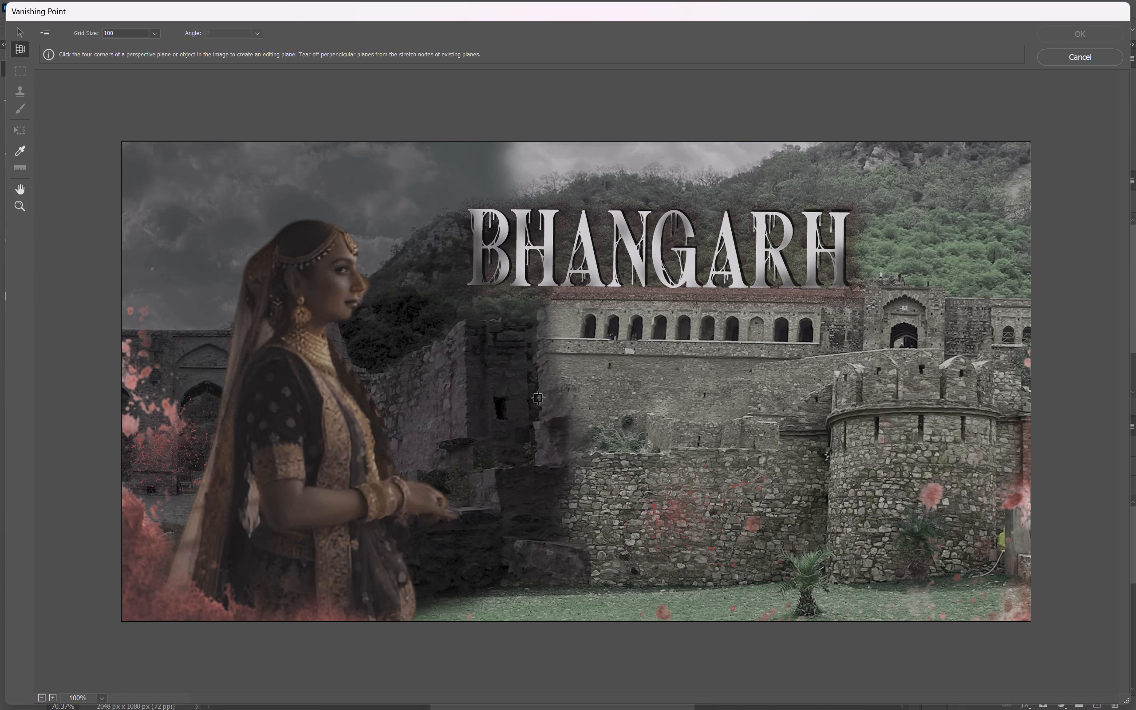
{"action": "left_click", "coordinate": [587, 355]}
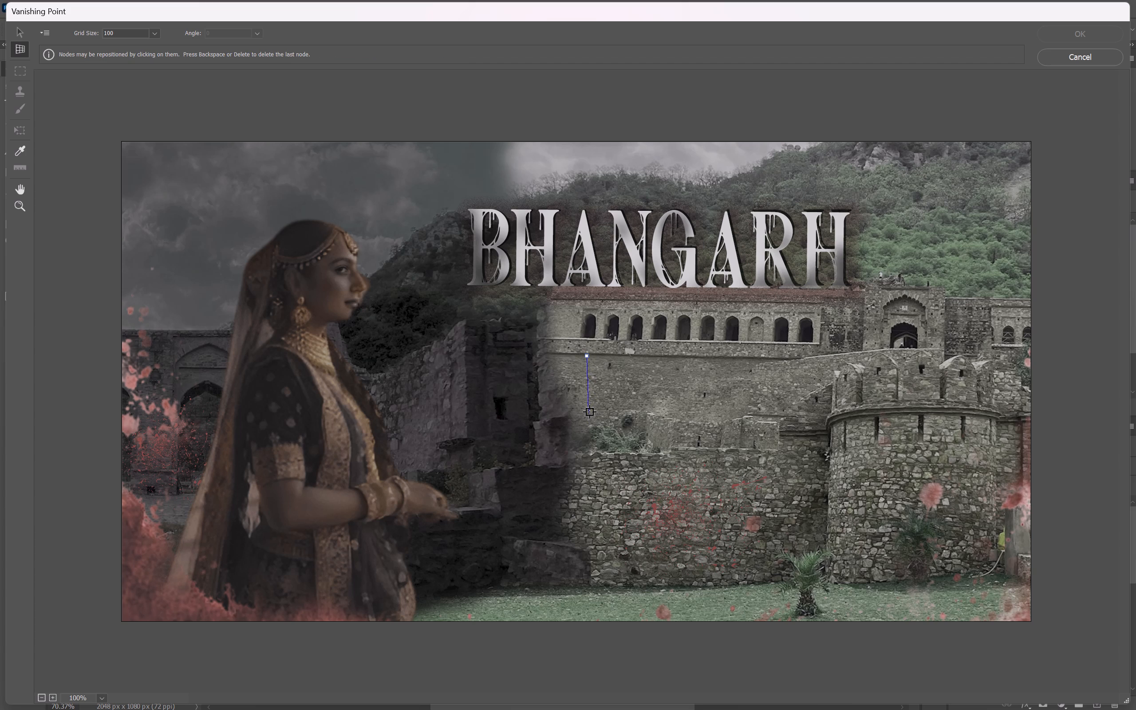
{"action": "left_click", "coordinate": [589, 408]}
{"action": "left_click", "coordinate": [741, 407]}
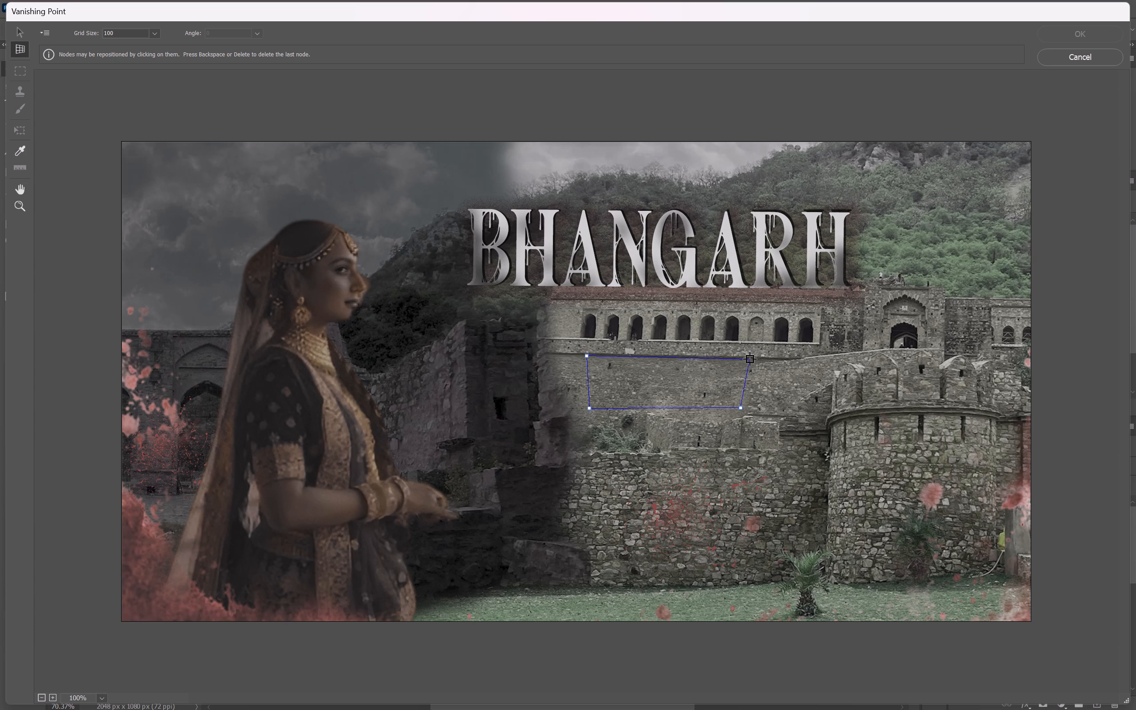
{"action": "left_click", "coordinate": [747, 359]}
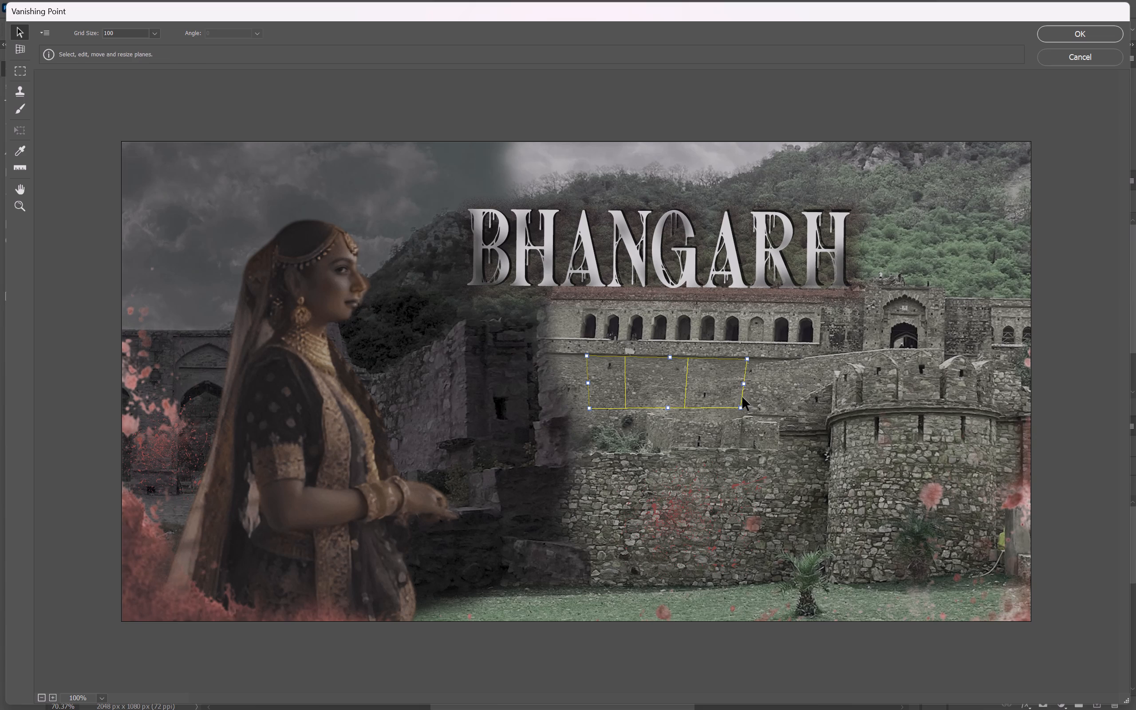
{"action": "key", "text": "alt+Tab"}
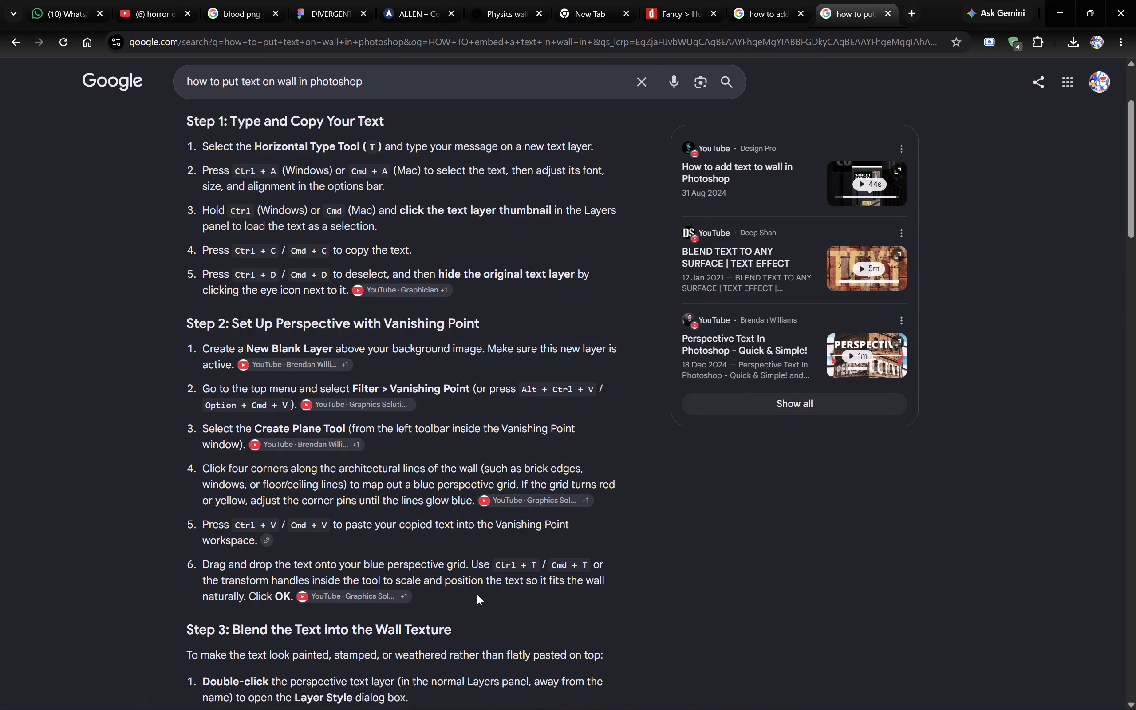
{"action": "key", "text": "alt+Tab"}
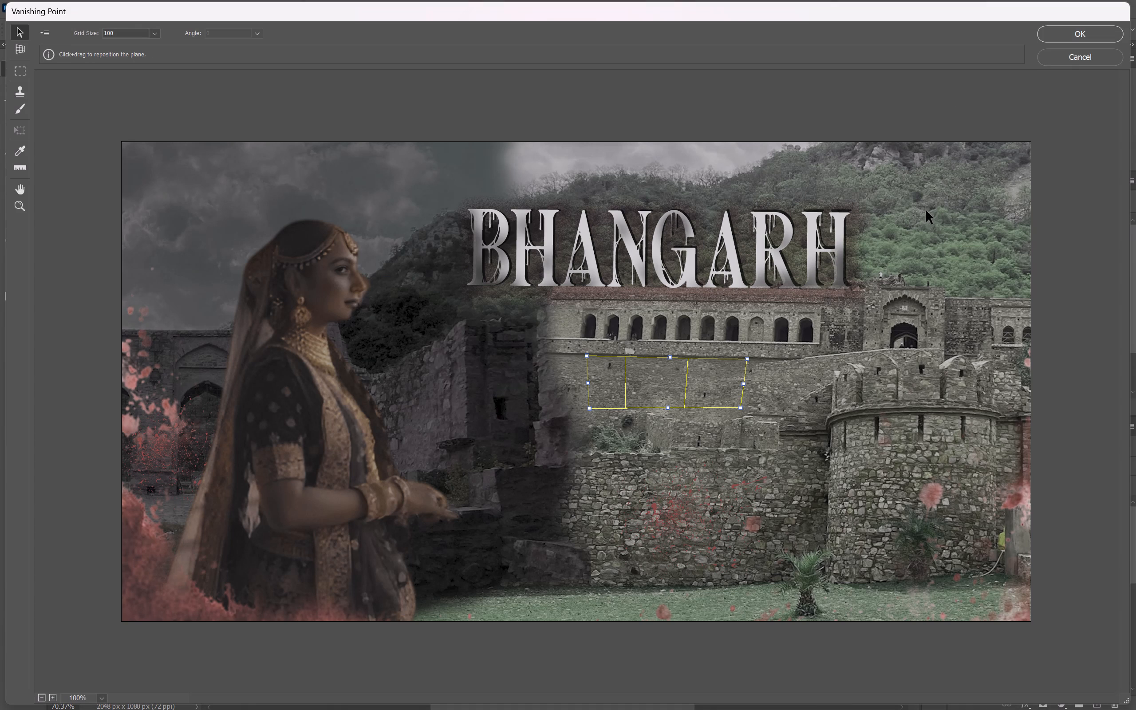
{"action": "key", "text": "alt+Tab"}
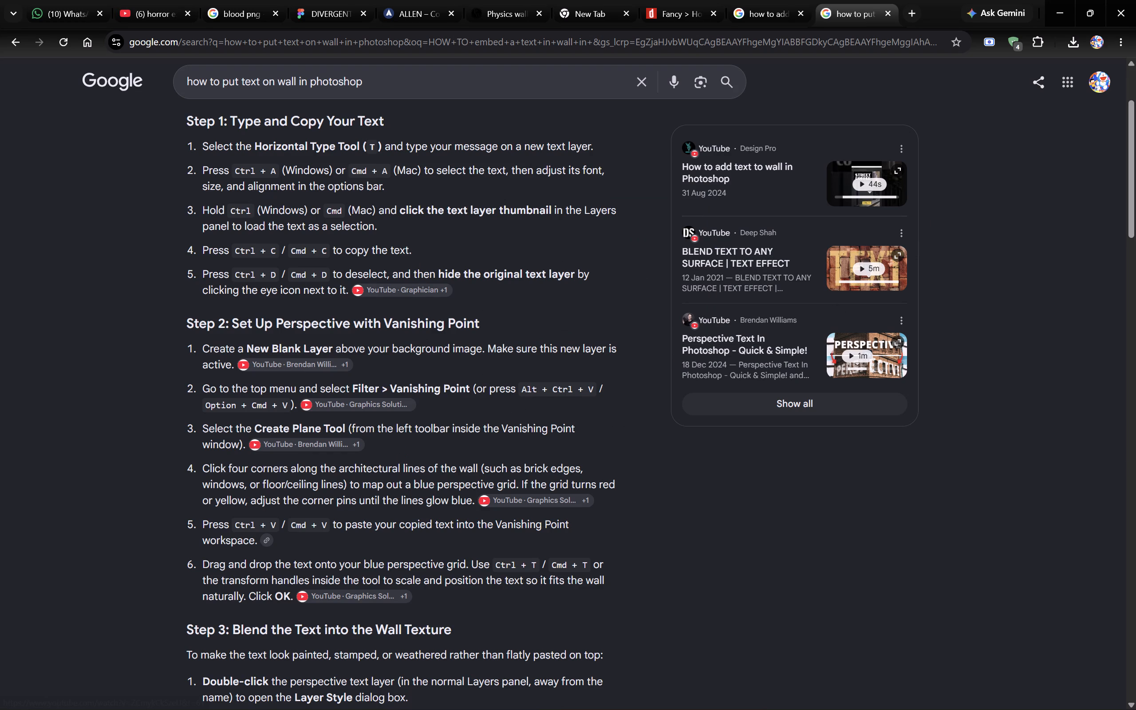
{"action": "key", "text": "alt+Tab"}
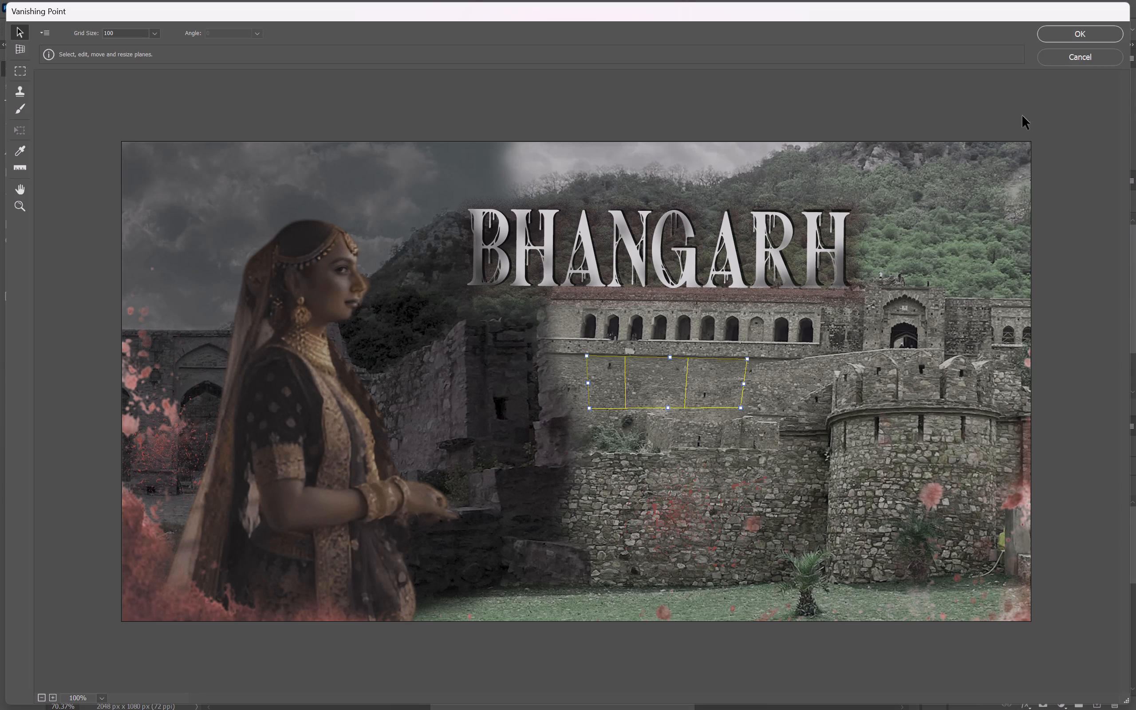
{"action": "left_click", "coordinate": [1078, 28]}
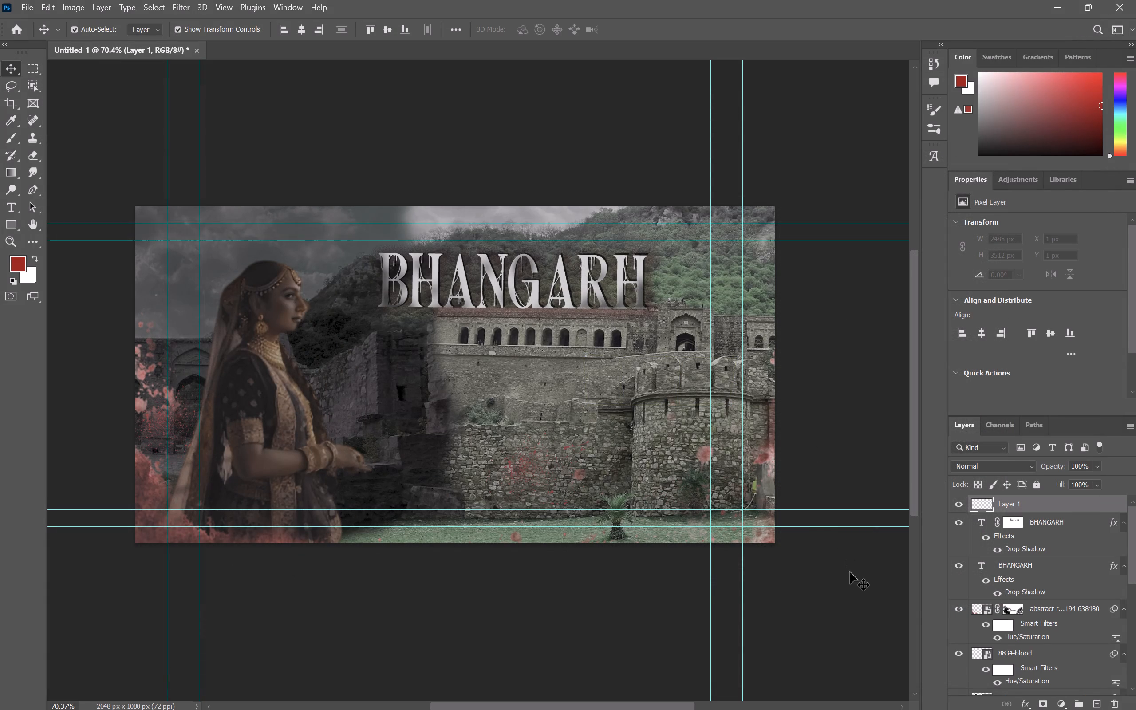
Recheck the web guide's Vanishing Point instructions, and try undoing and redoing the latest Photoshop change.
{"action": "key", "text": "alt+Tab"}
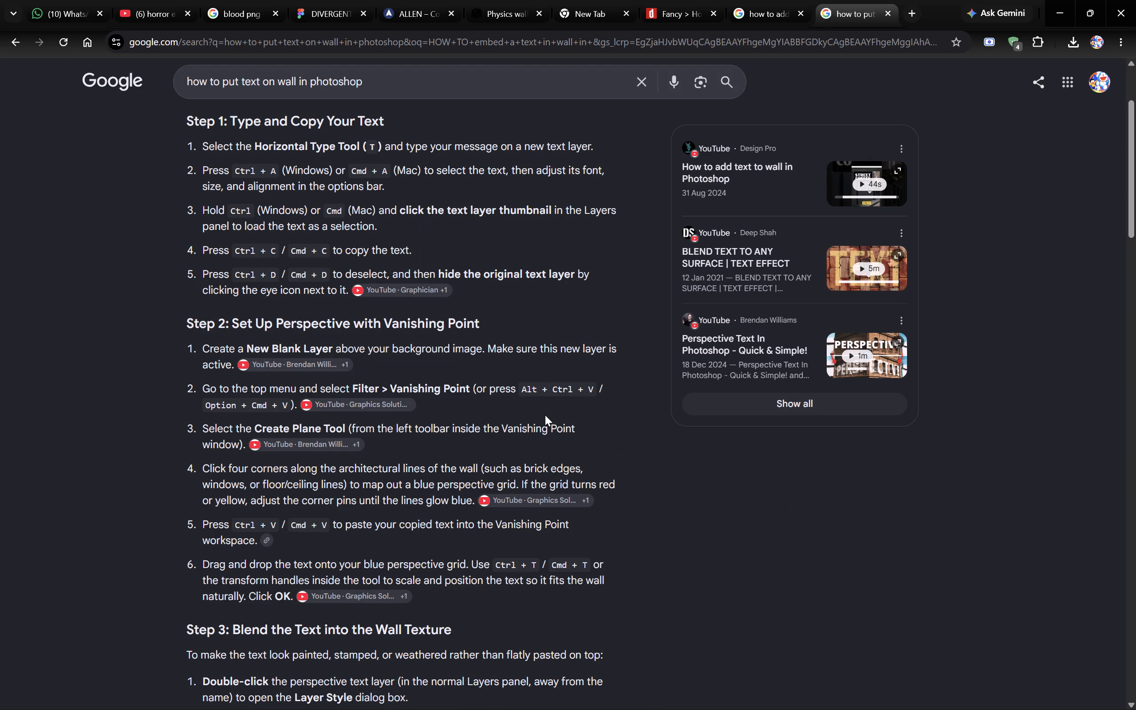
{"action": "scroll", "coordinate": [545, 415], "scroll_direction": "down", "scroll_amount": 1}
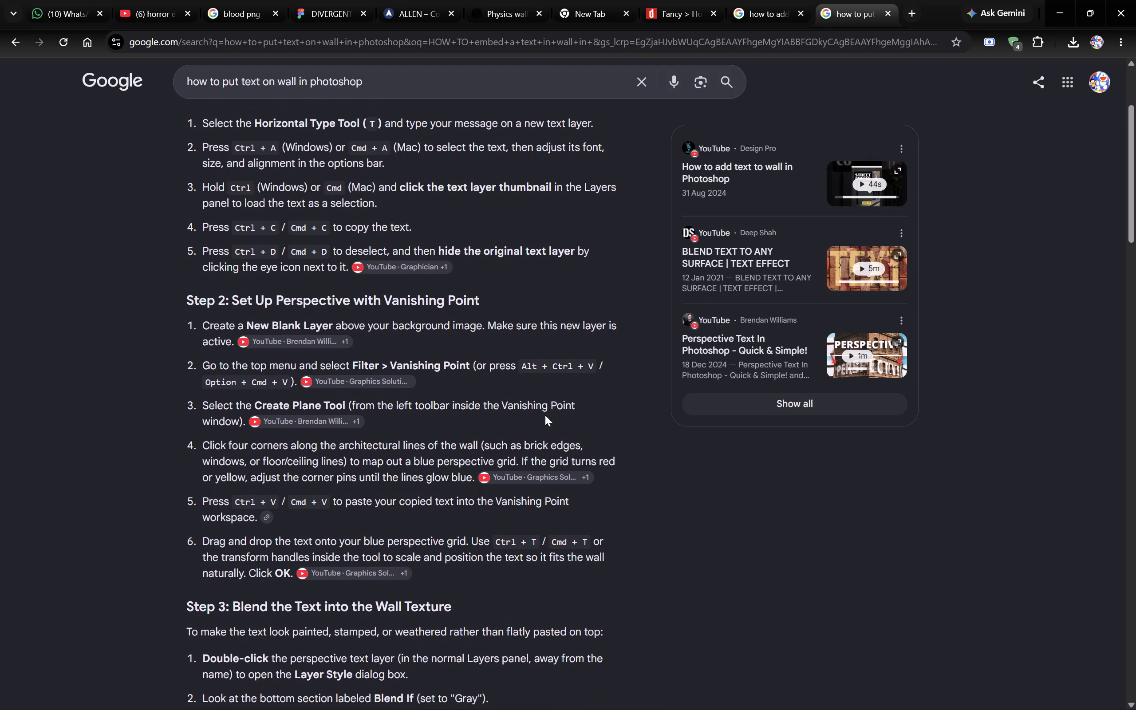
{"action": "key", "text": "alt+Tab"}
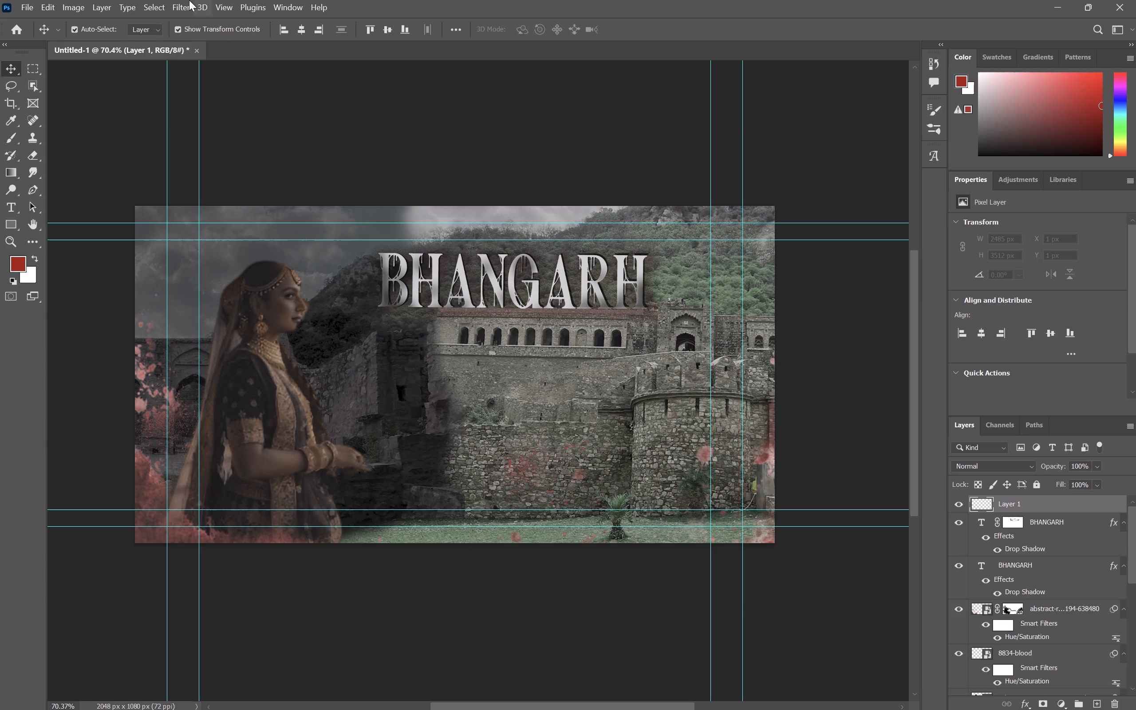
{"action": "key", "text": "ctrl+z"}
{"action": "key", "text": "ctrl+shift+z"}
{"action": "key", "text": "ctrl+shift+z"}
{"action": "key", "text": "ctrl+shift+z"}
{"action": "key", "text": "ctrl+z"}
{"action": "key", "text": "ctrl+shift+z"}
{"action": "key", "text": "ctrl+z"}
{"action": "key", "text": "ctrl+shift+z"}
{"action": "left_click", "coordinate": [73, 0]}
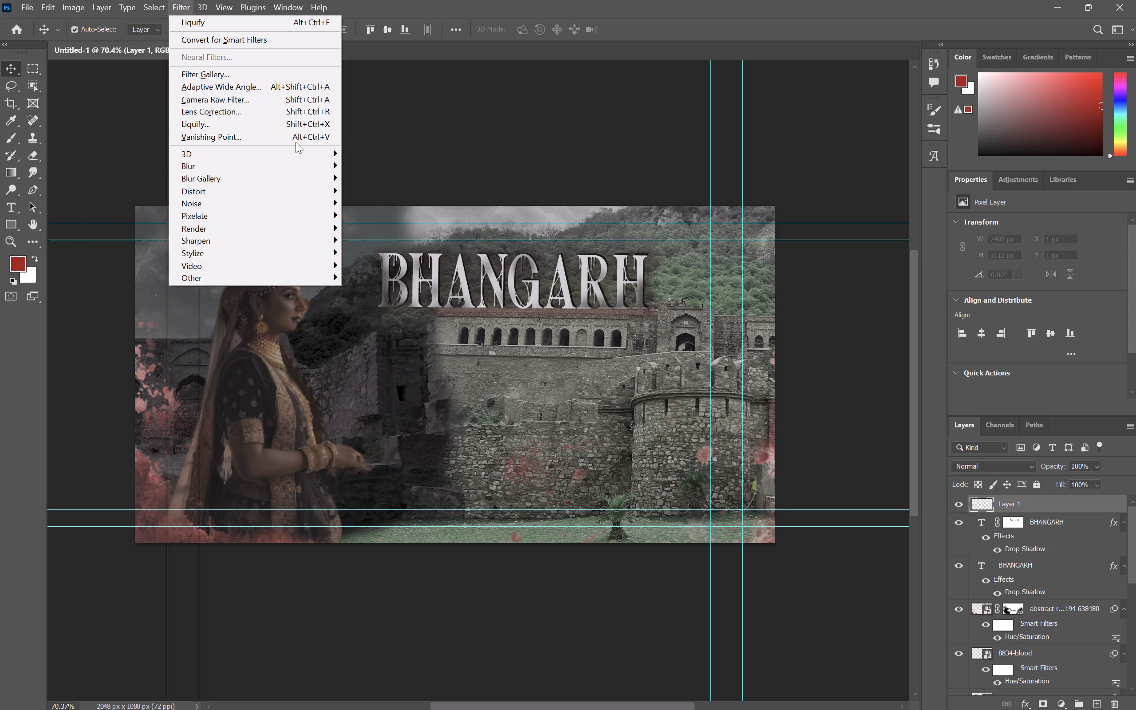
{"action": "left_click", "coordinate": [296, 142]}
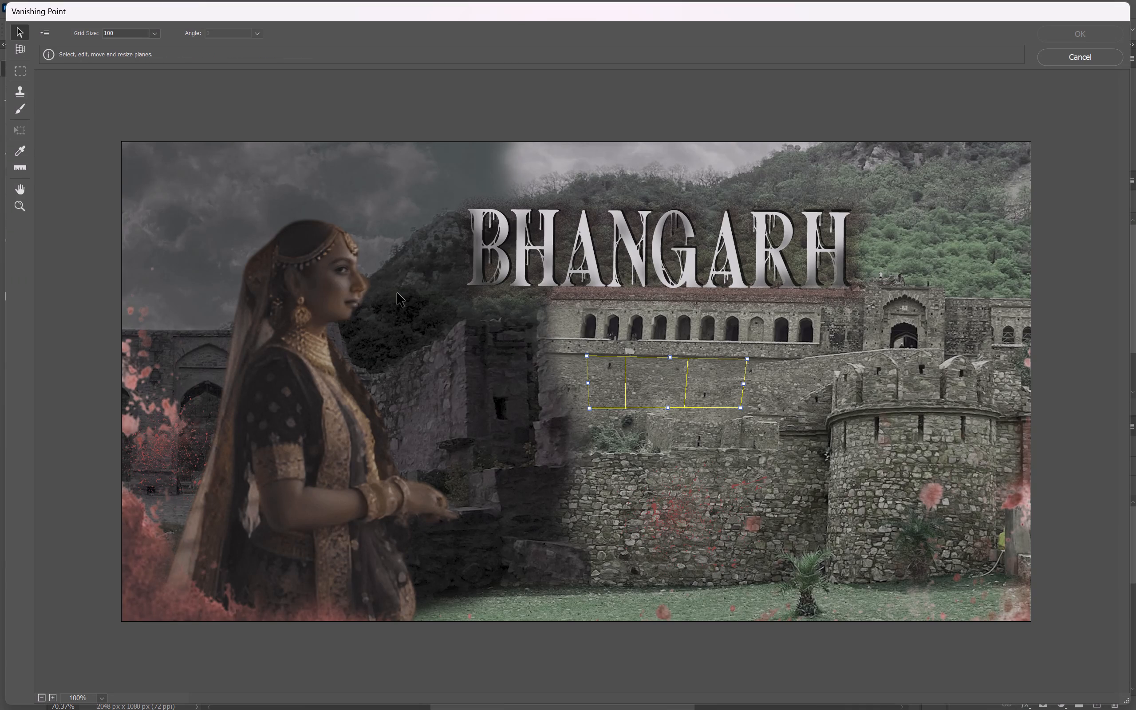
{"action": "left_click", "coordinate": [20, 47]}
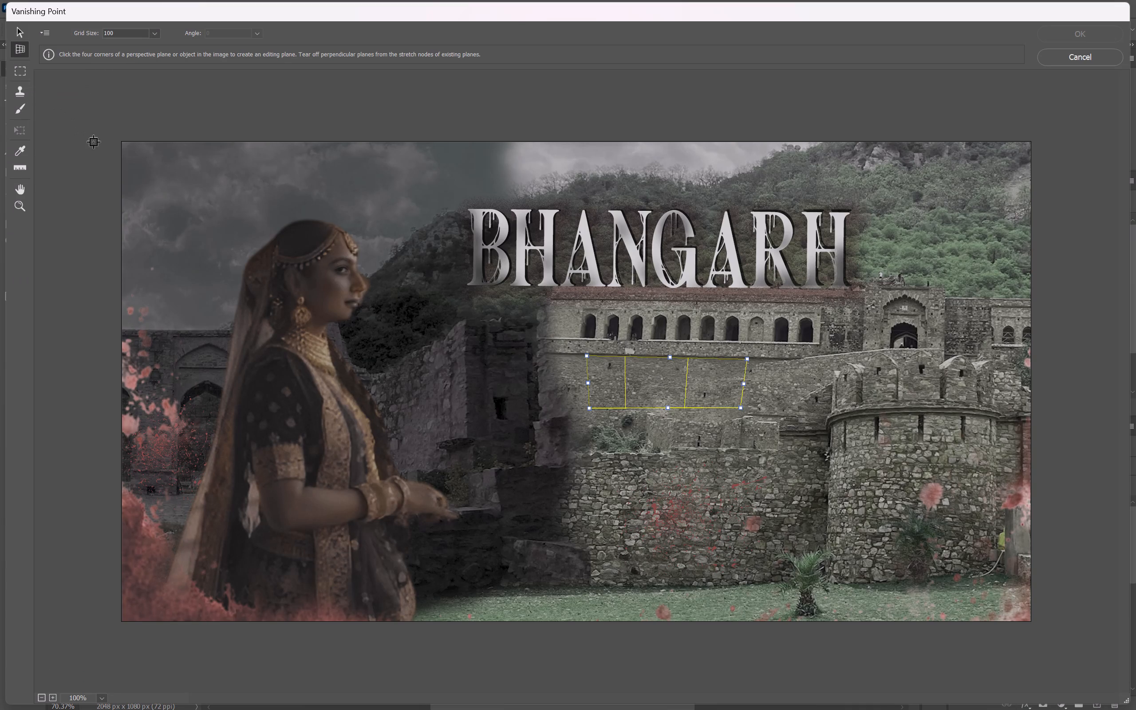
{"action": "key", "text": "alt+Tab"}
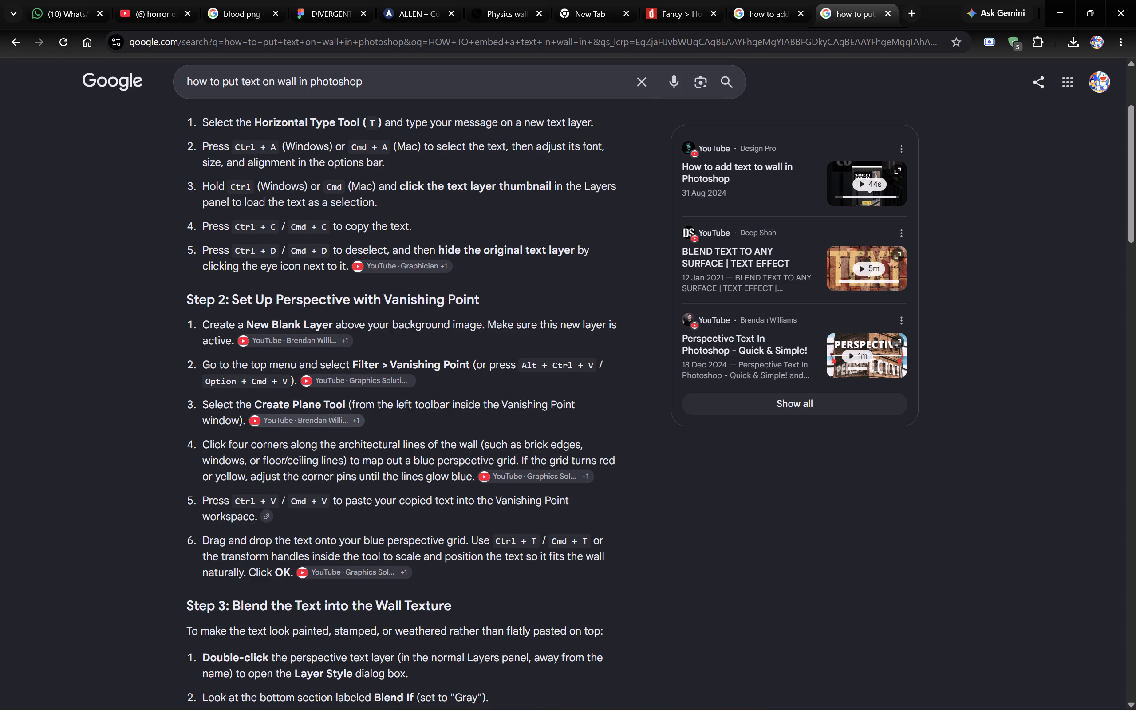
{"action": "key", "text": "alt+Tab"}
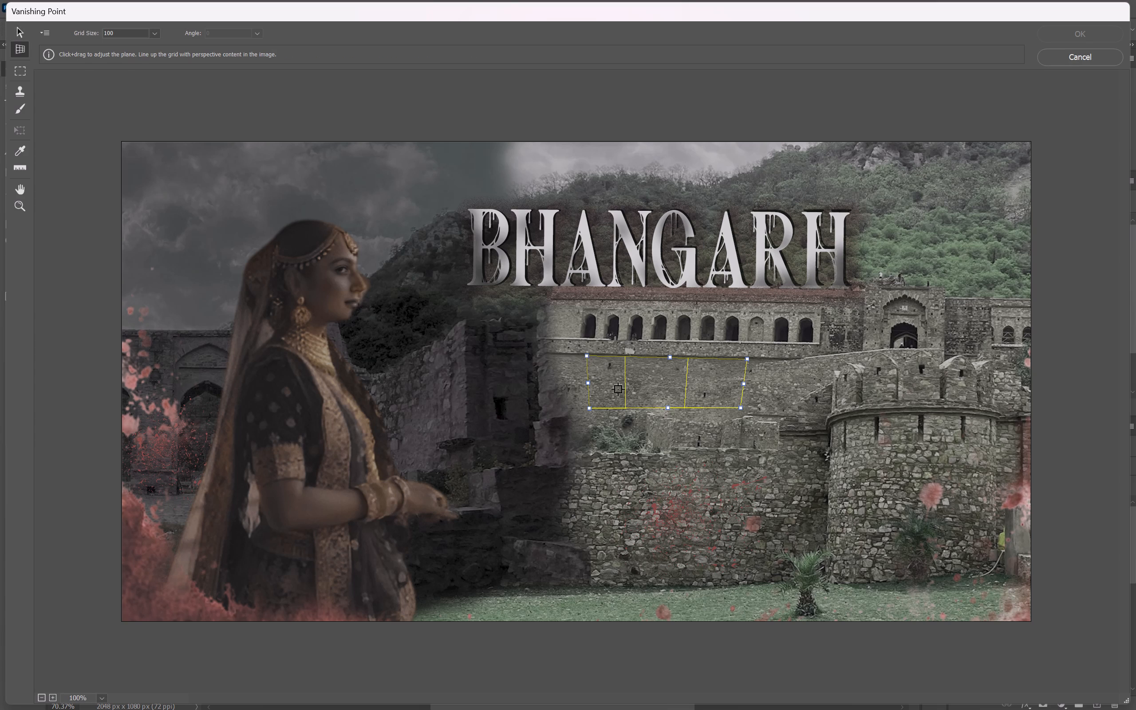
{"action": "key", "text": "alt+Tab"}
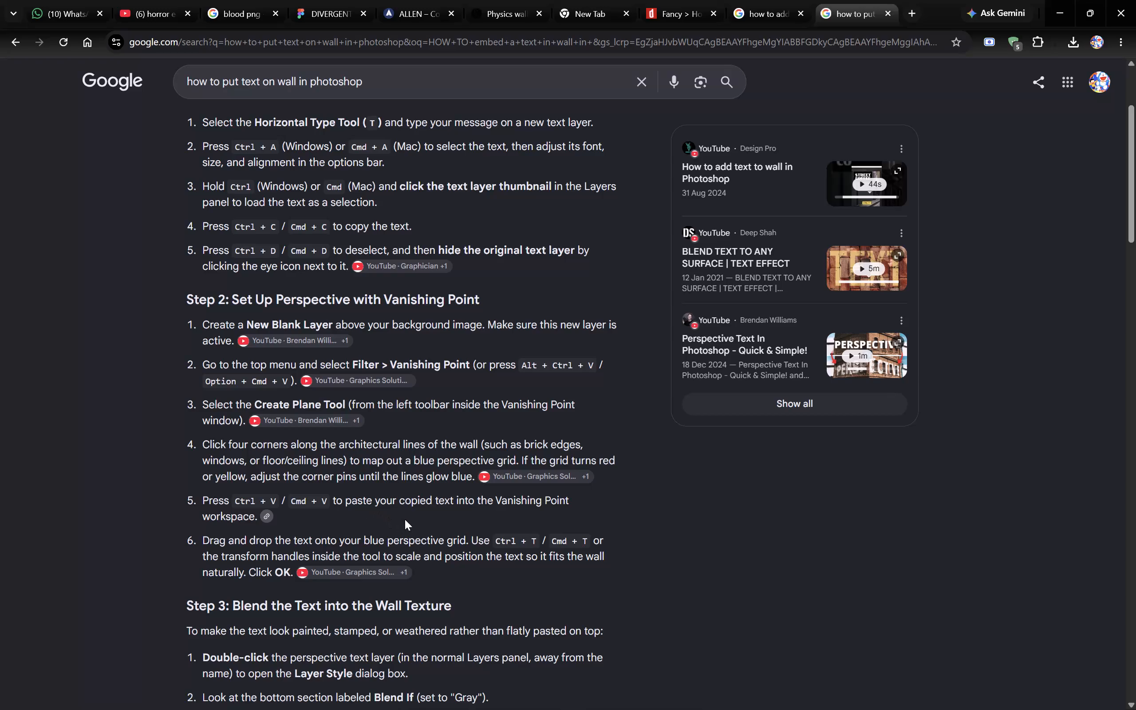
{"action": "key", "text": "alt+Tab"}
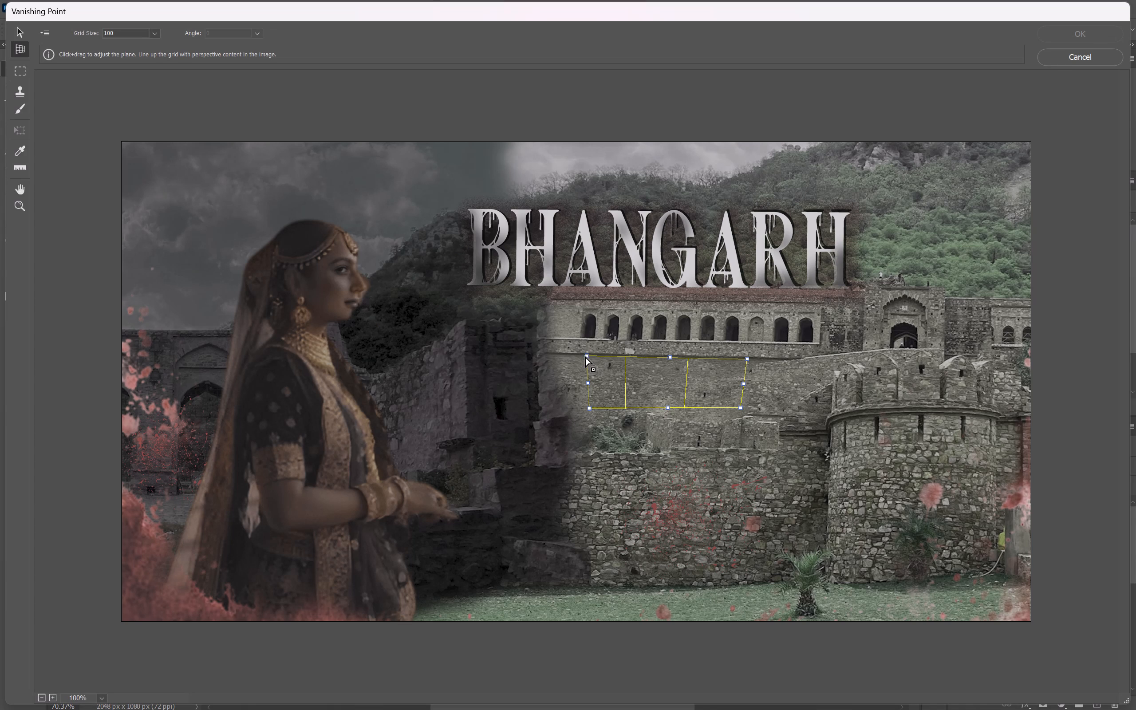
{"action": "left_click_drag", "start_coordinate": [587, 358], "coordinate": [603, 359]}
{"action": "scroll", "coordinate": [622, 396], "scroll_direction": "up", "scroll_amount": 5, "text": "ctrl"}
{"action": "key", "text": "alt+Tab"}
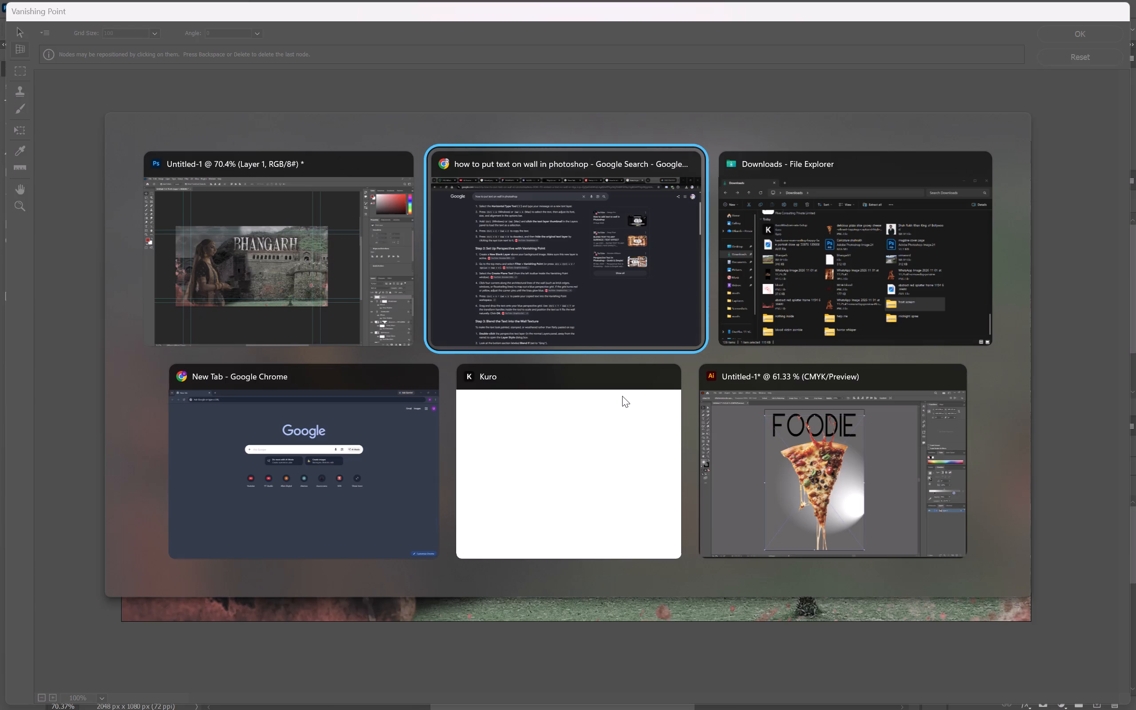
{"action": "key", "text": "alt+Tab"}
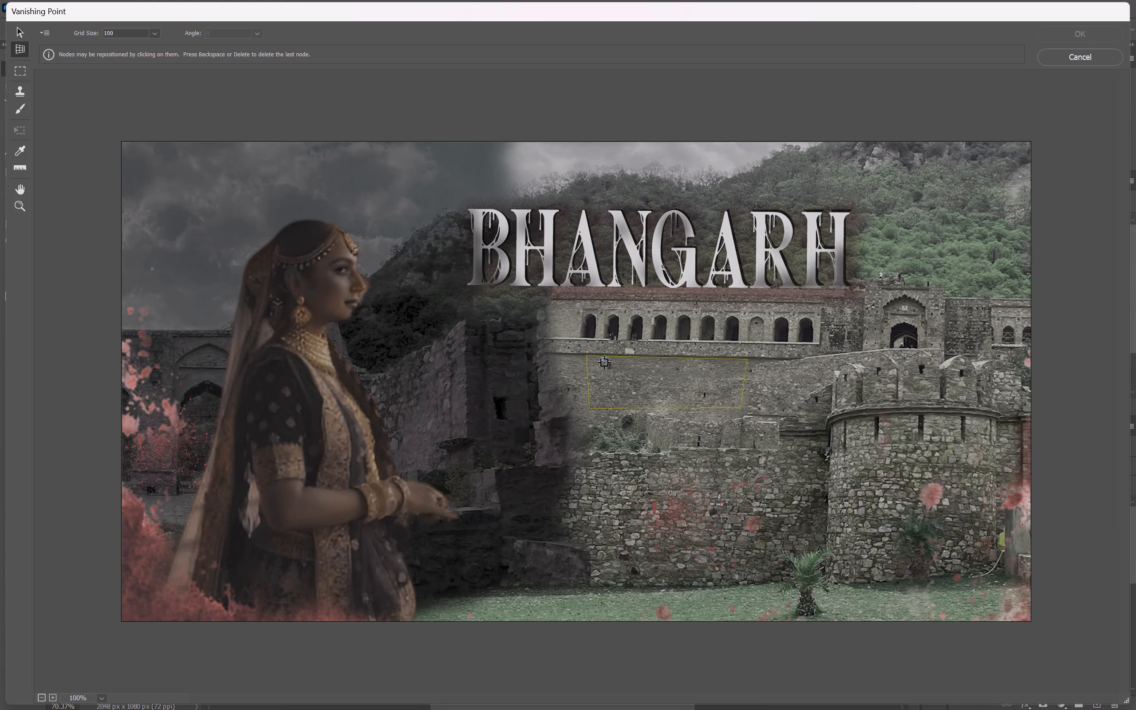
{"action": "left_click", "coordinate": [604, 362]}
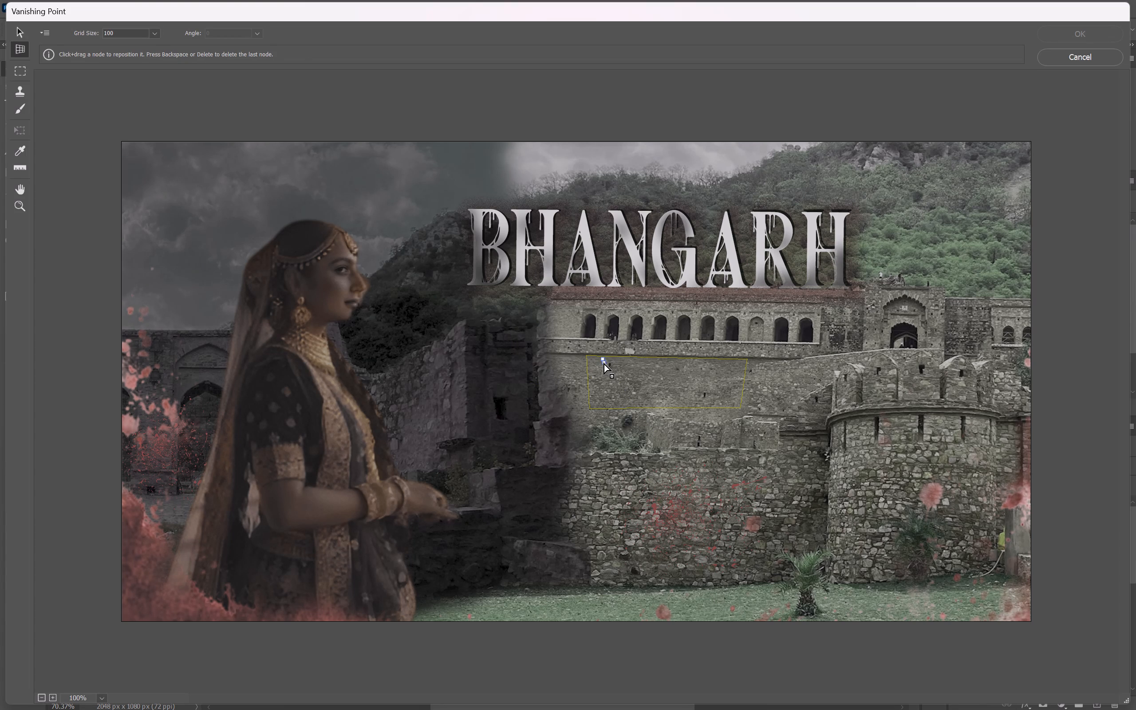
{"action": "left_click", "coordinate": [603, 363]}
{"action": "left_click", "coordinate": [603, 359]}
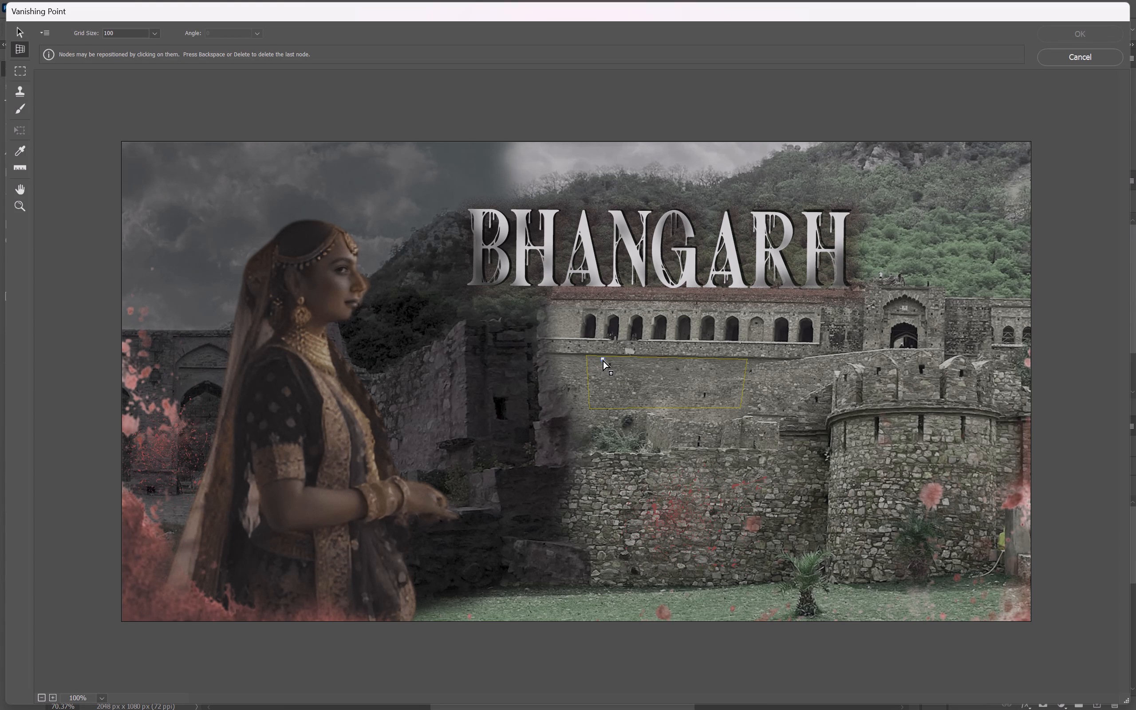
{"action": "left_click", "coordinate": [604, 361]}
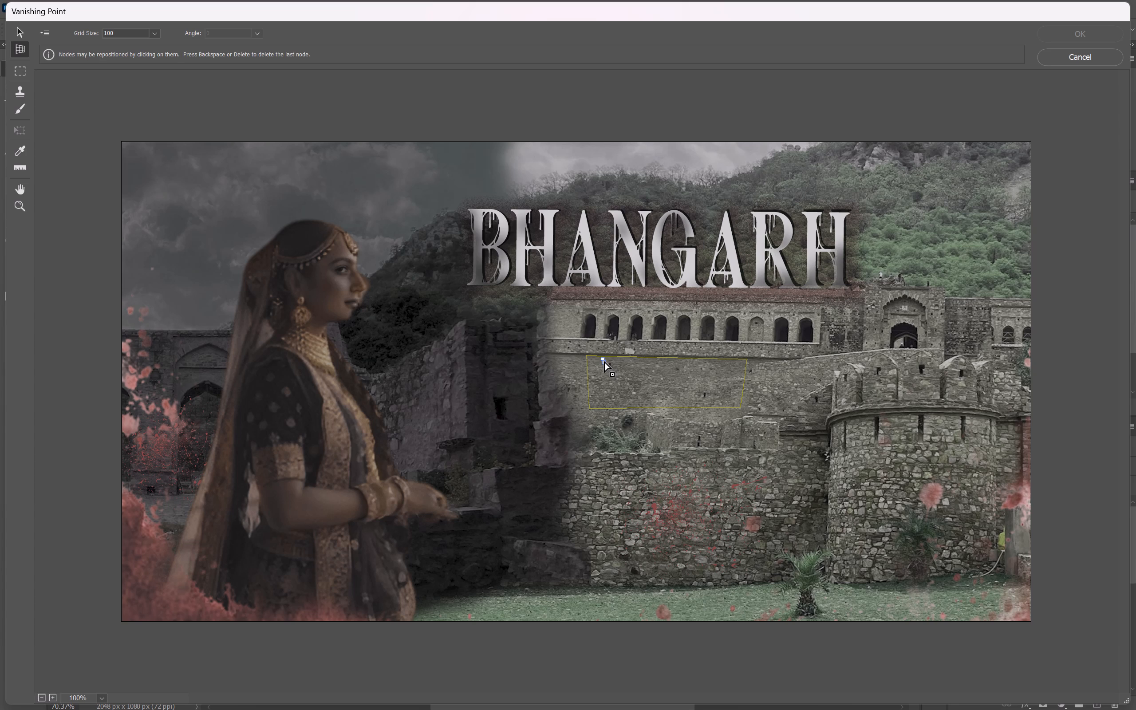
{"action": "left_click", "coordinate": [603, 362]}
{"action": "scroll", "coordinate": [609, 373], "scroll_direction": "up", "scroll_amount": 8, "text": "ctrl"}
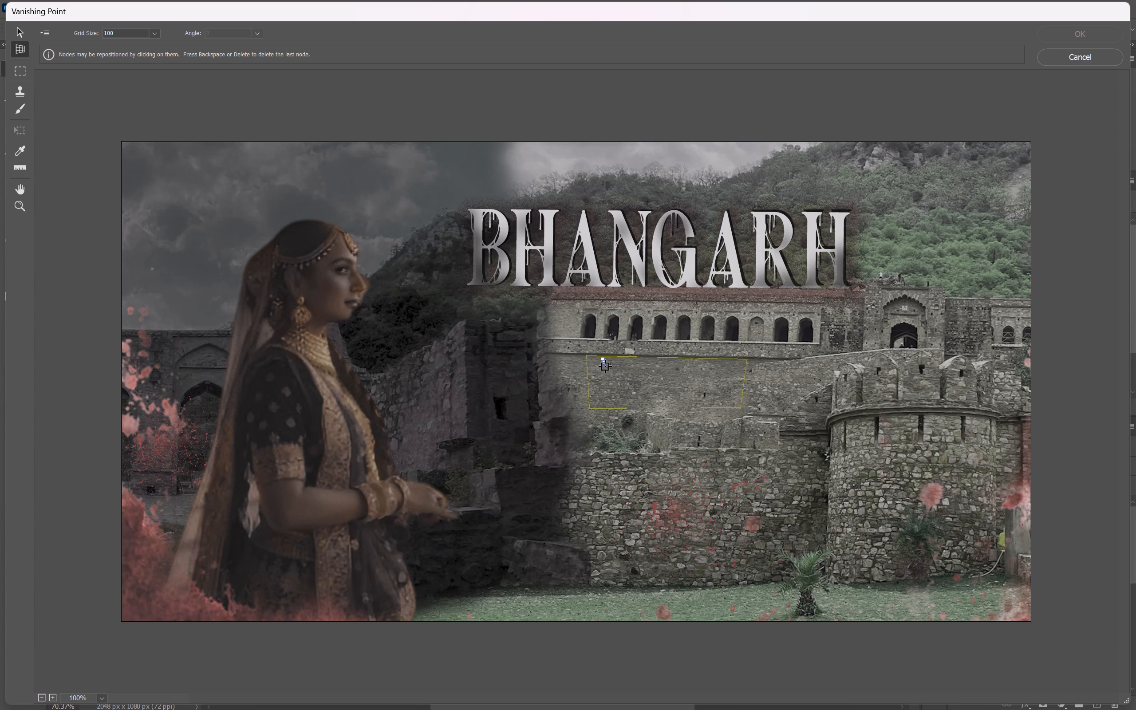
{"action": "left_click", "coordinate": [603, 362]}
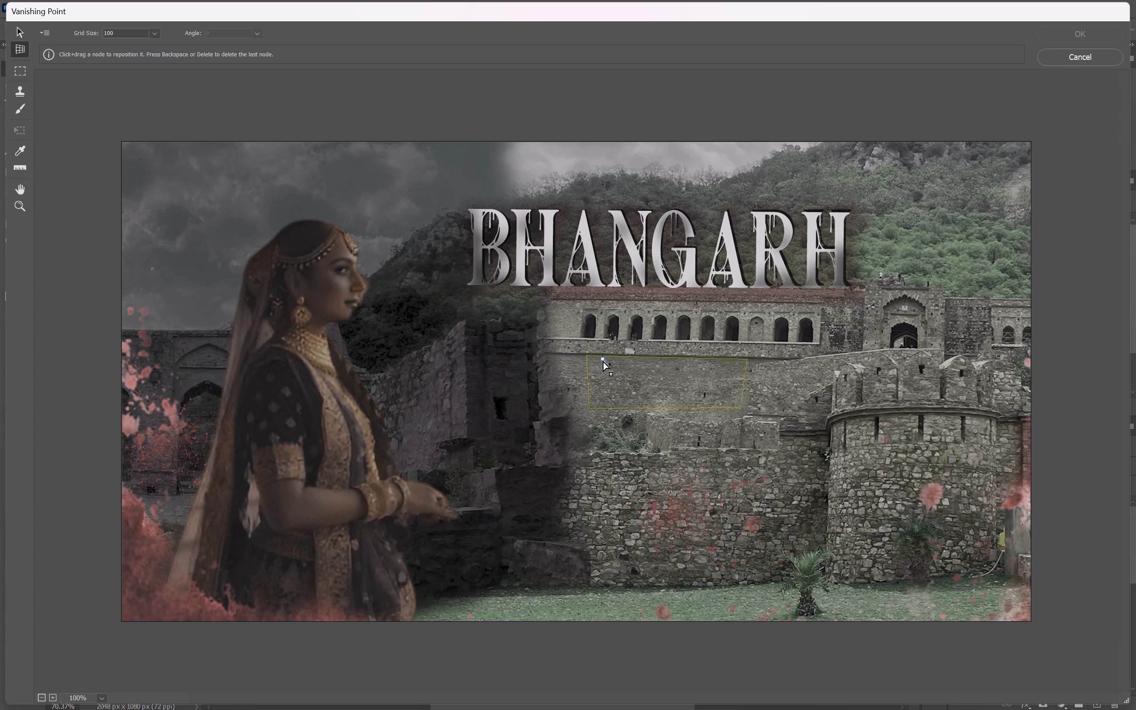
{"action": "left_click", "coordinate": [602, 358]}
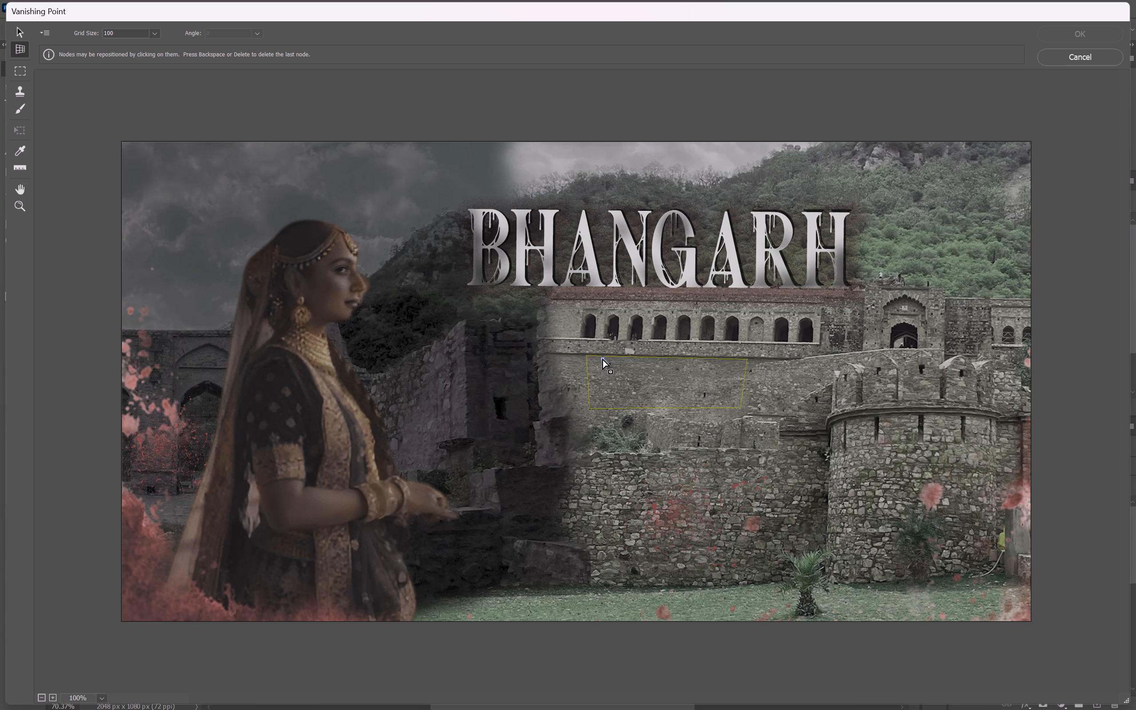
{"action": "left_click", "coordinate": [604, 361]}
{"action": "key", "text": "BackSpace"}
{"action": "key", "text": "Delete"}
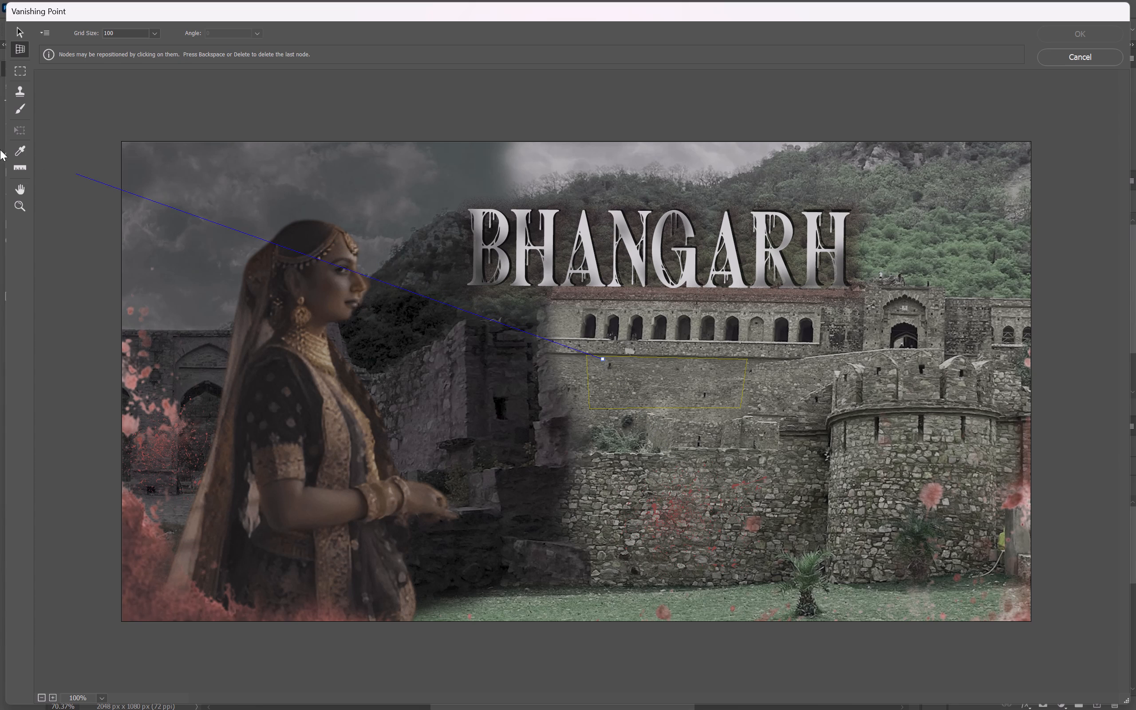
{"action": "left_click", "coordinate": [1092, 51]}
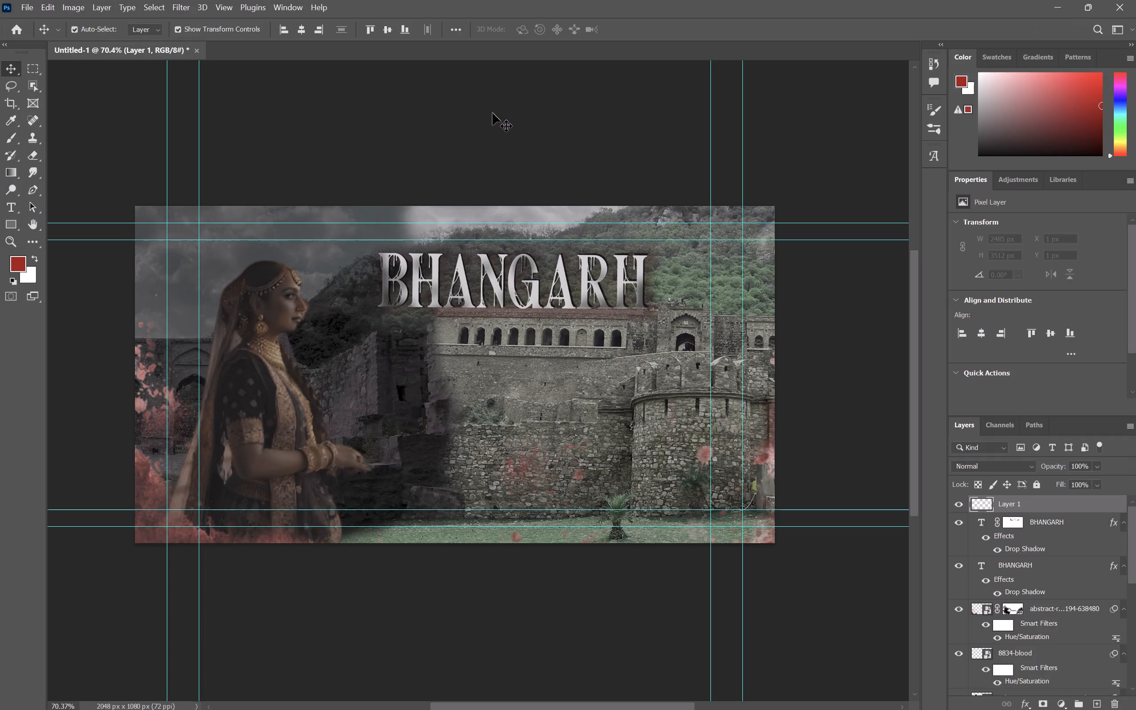
Reopen Vanishing Point and read the web guide's instructions on correcting a red or yellow perspective grid and pasting the copied text.
{"action": "left_click", "coordinate": [180, 0]}
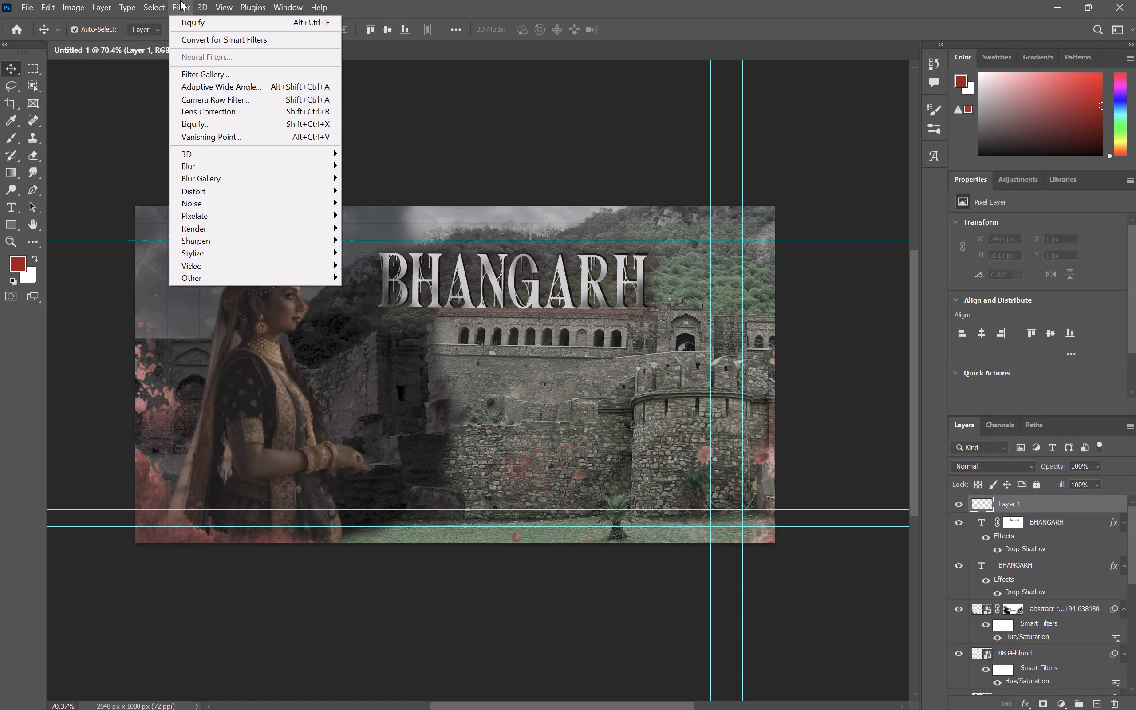
{"action": "left_click", "coordinate": [272, 143]}
{"action": "left_click", "coordinate": [298, 134]}
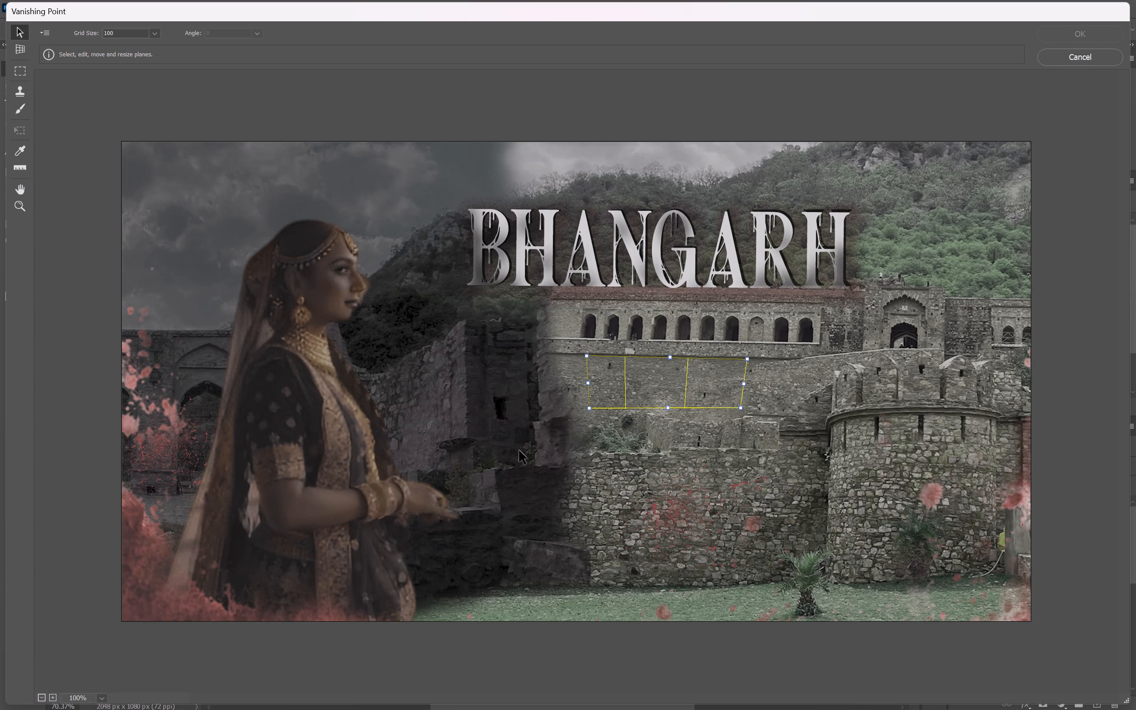
{"action": "key", "text": "alt+Tab"}
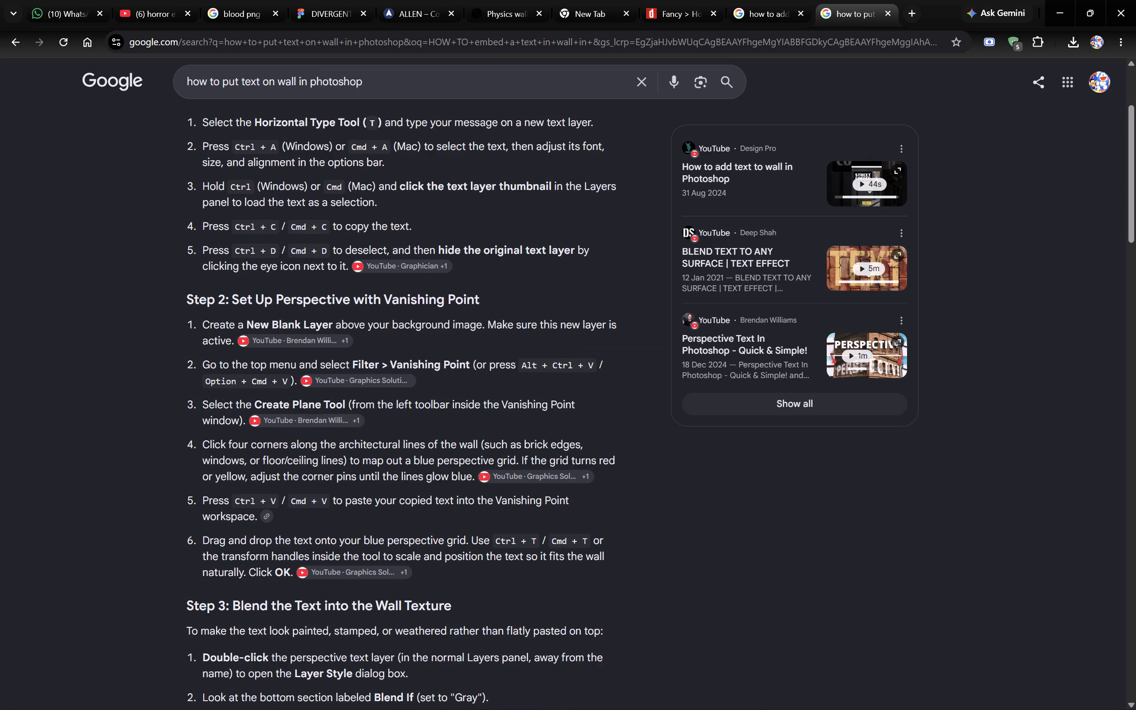
{"action": "left_click_drag", "start_coordinate": [417, 447], "coordinate": [334, 477]}
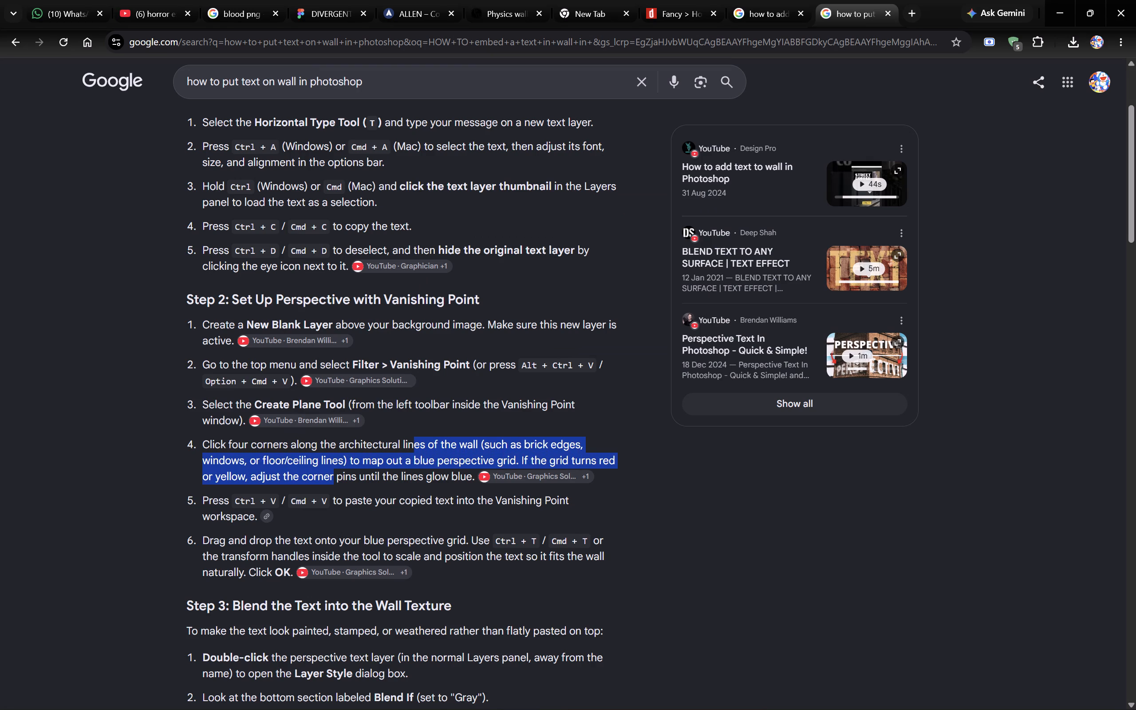
{"action": "left_click_drag", "start_coordinate": [334, 477], "coordinate": [310, 464]}
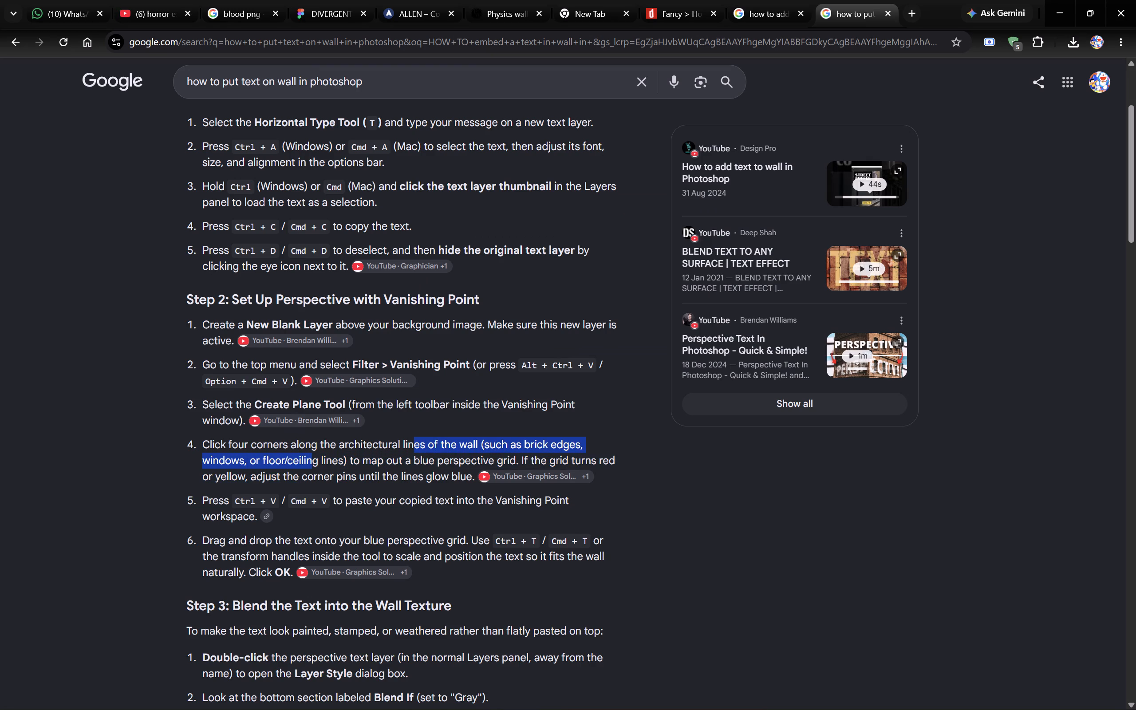
{"action": "left_click_drag", "start_coordinate": [310, 464], "coordinate": [485, 453]}
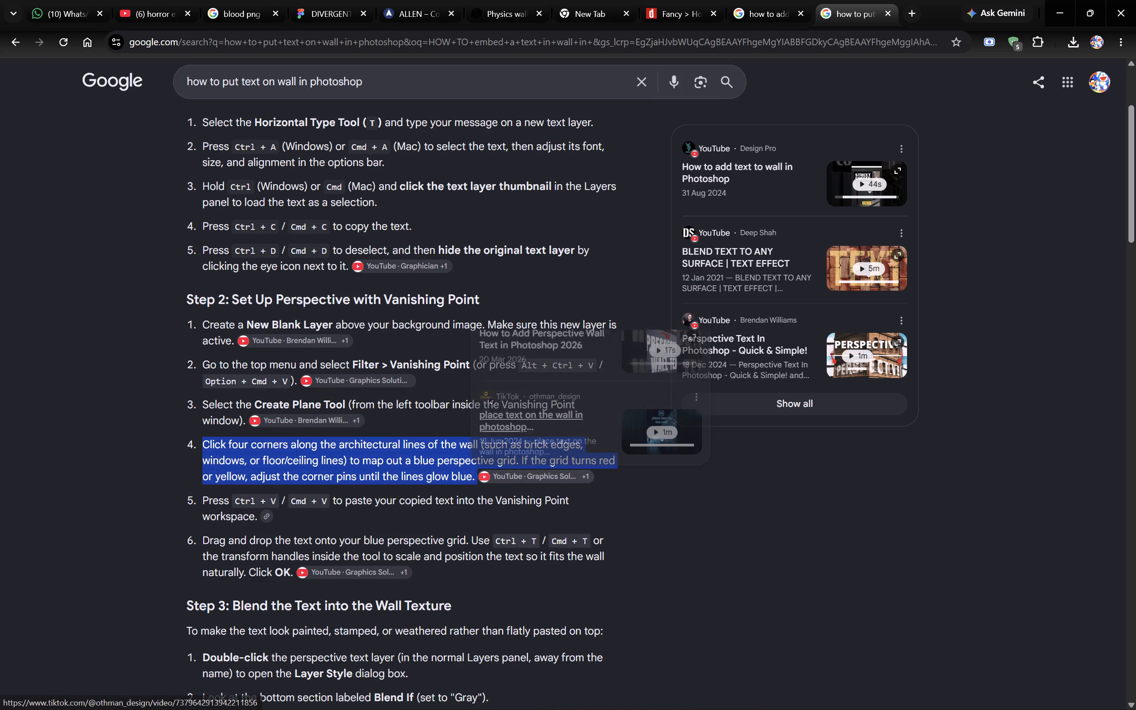
{"action": "left_click_drag", "start_coordinate": [485, 453], "coordinate": [402, 497]}
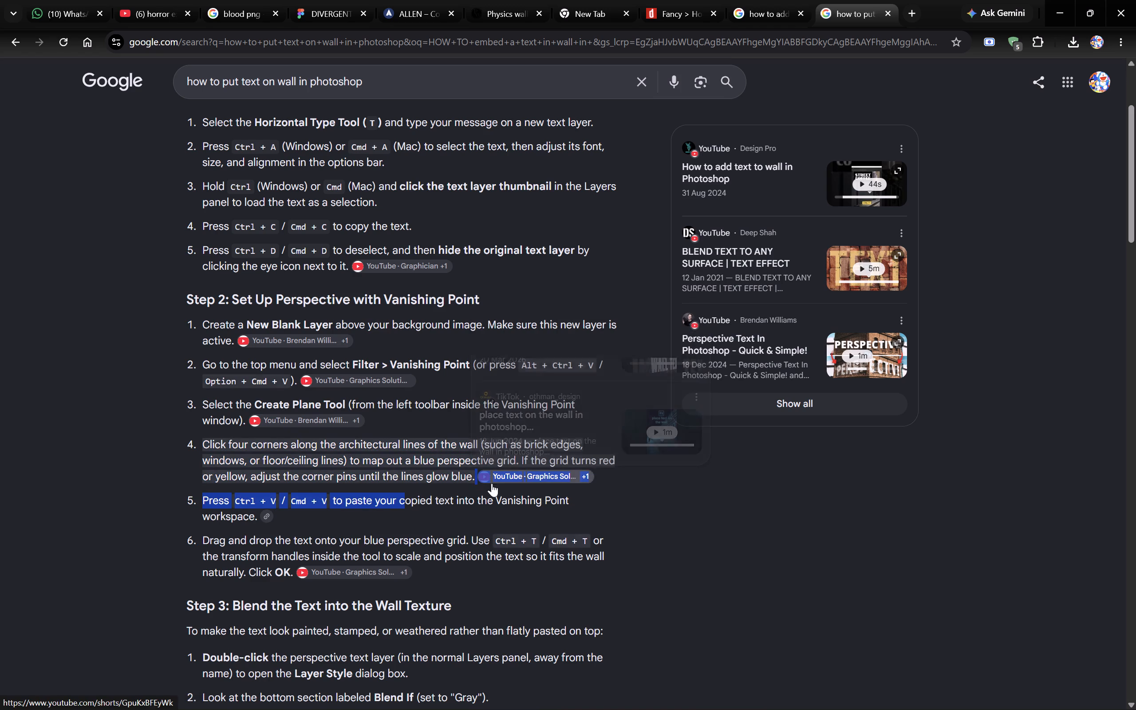
{"action": "left_click", "coordinate": [245, 481]}
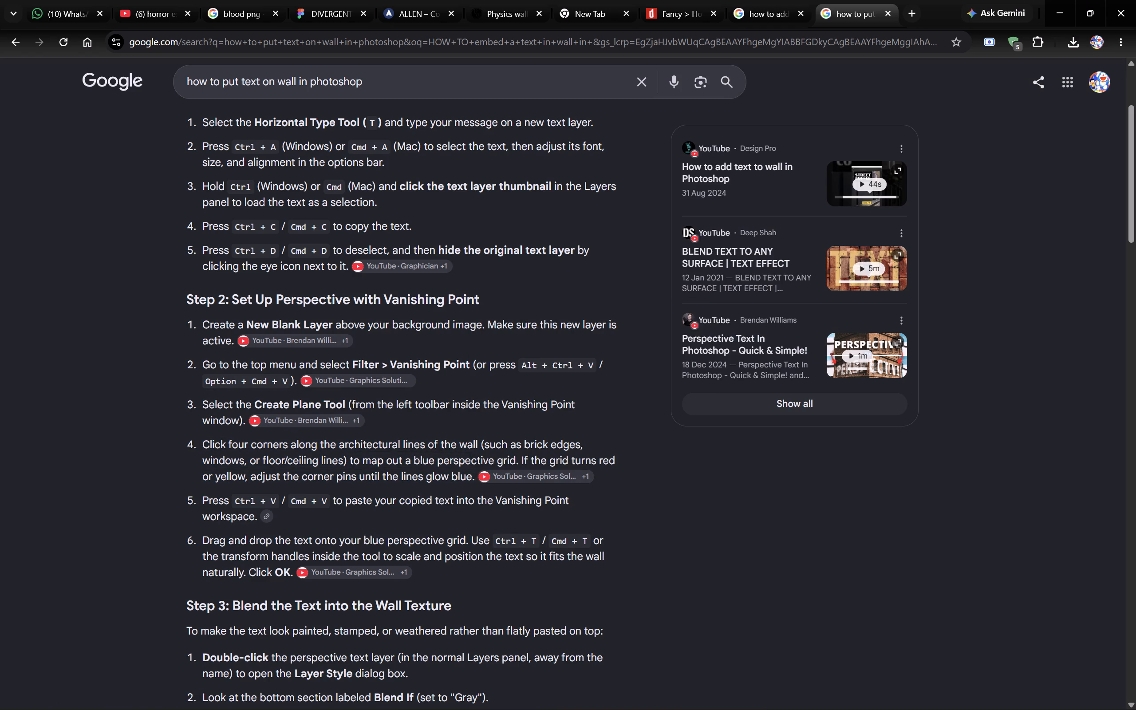
{"action": "key", "text": "alt+Tab"}
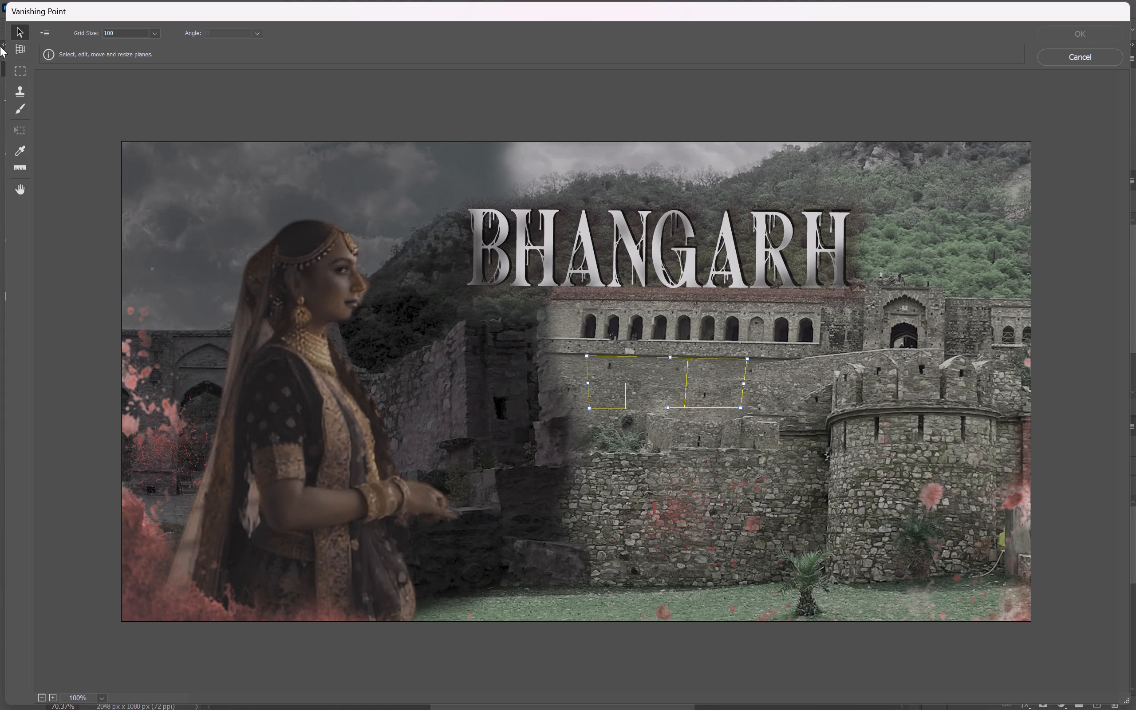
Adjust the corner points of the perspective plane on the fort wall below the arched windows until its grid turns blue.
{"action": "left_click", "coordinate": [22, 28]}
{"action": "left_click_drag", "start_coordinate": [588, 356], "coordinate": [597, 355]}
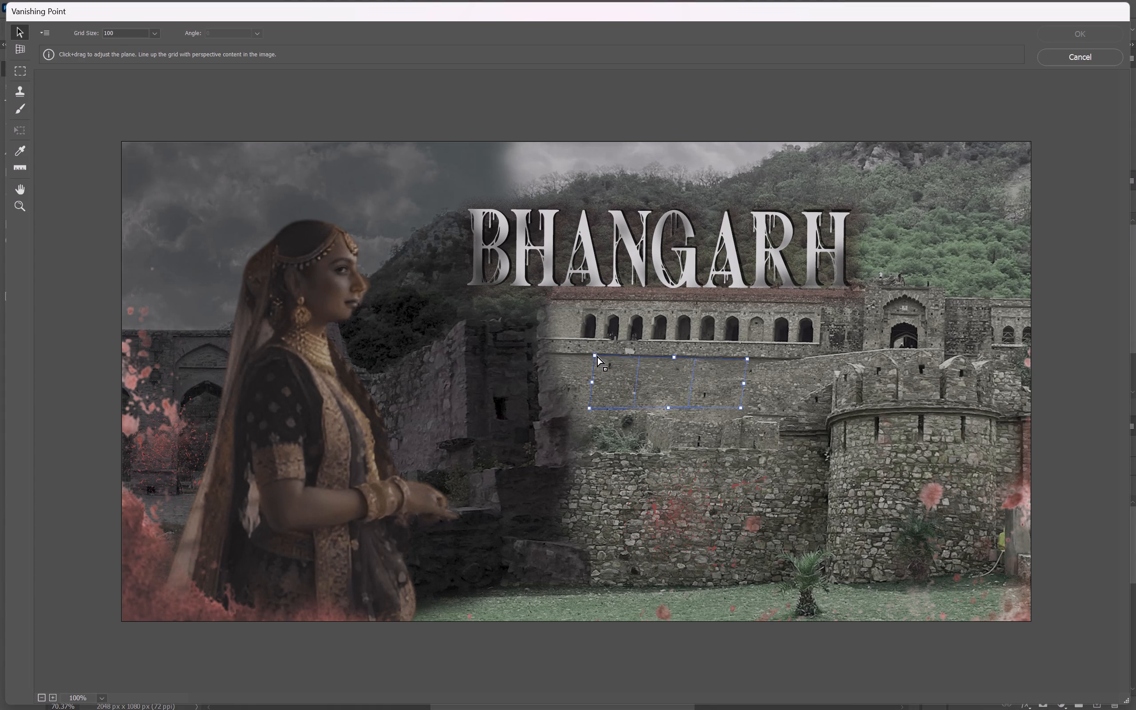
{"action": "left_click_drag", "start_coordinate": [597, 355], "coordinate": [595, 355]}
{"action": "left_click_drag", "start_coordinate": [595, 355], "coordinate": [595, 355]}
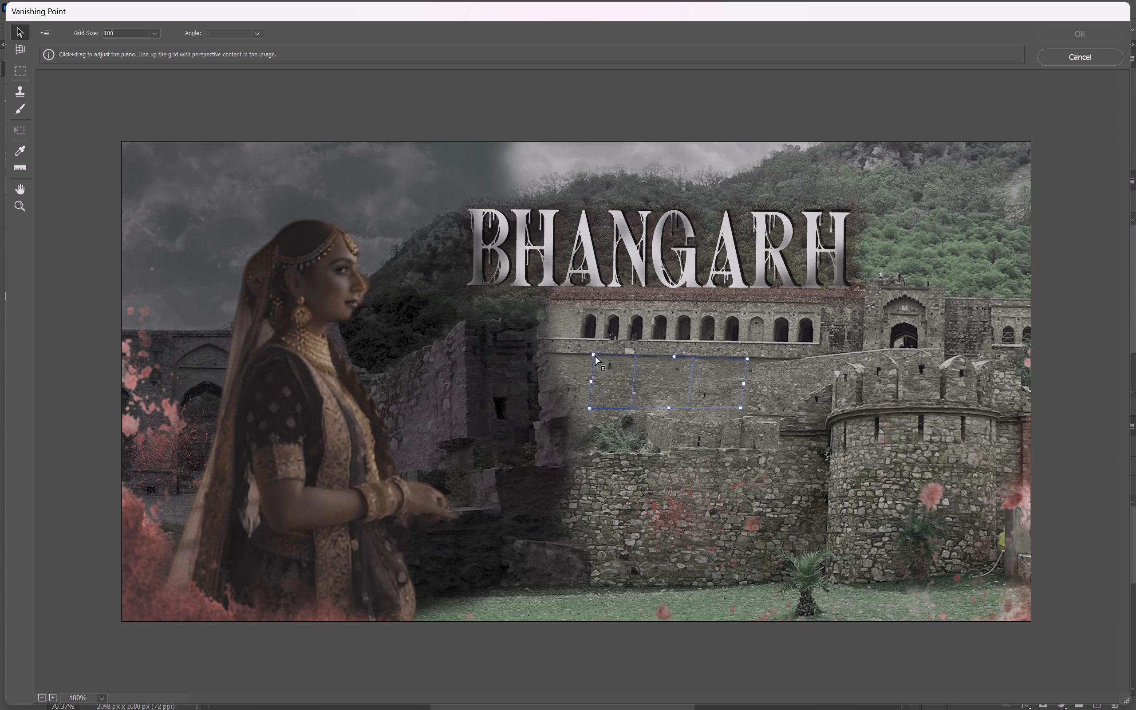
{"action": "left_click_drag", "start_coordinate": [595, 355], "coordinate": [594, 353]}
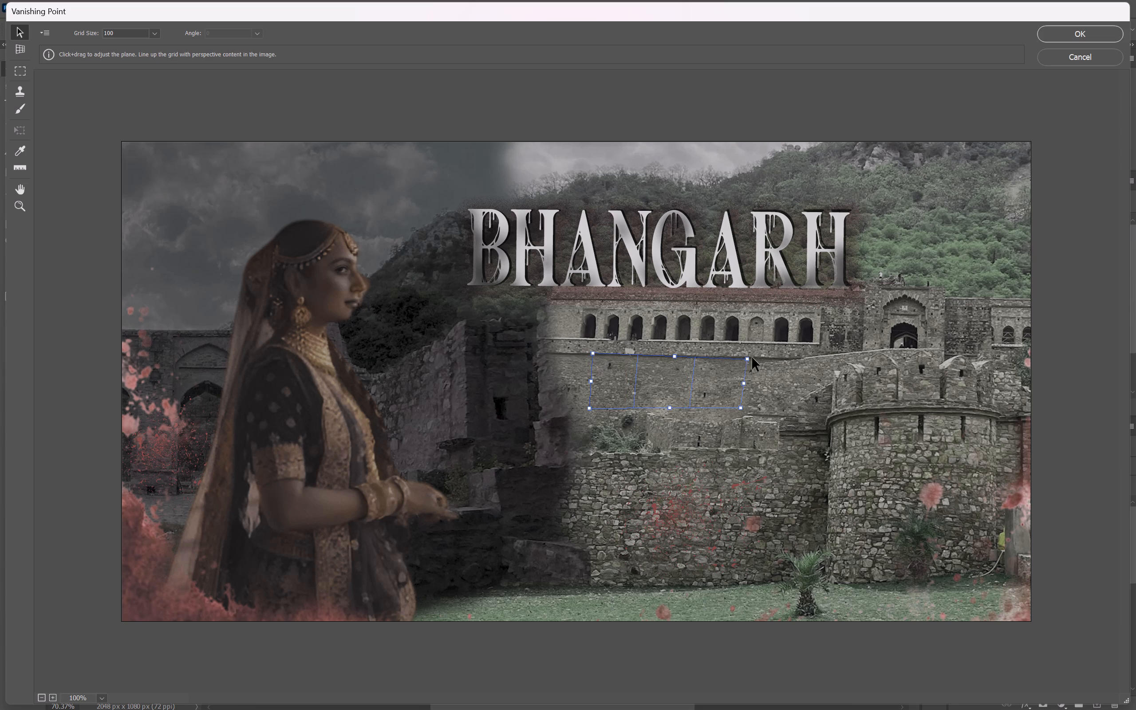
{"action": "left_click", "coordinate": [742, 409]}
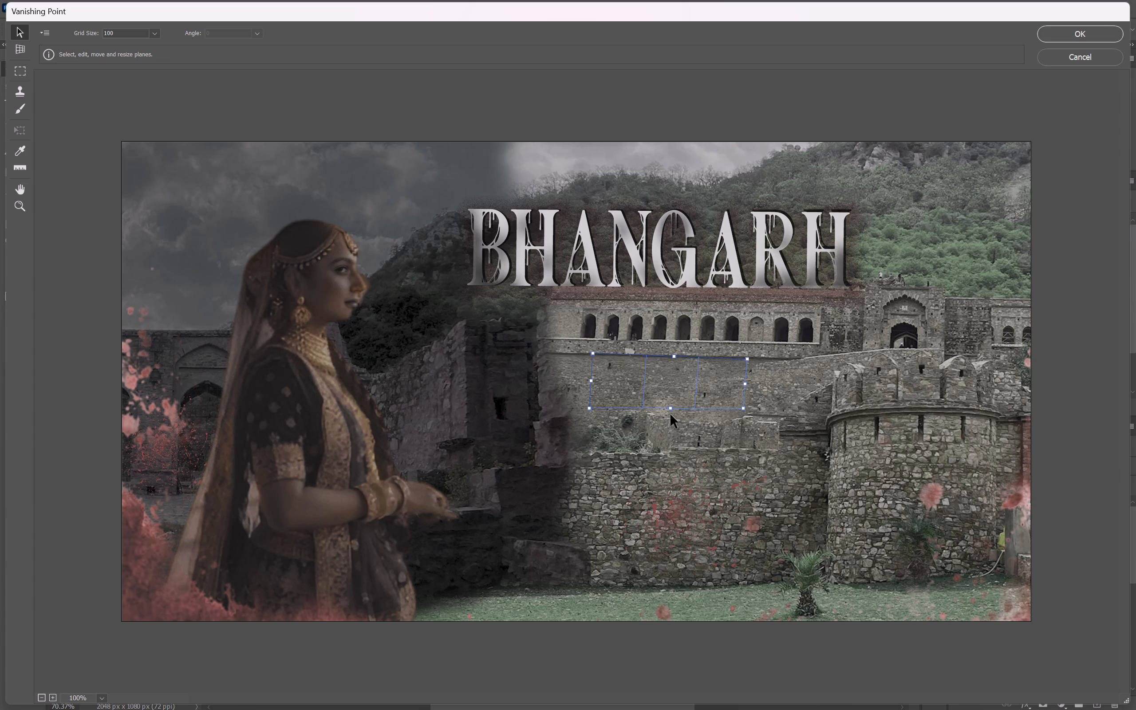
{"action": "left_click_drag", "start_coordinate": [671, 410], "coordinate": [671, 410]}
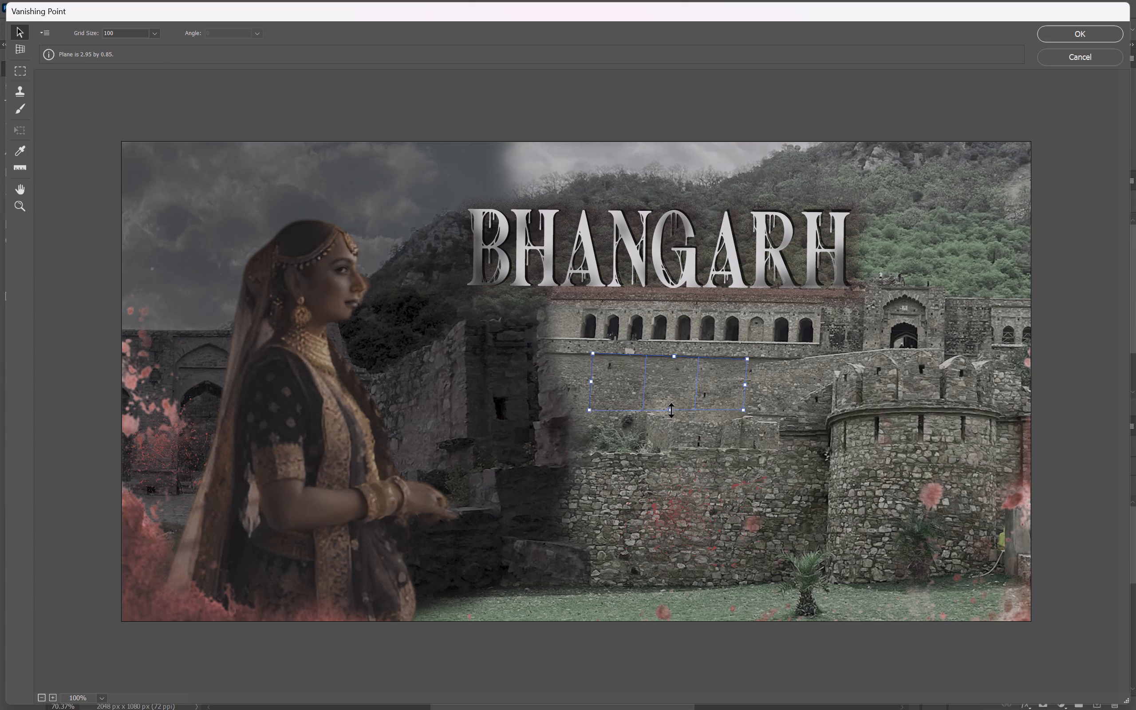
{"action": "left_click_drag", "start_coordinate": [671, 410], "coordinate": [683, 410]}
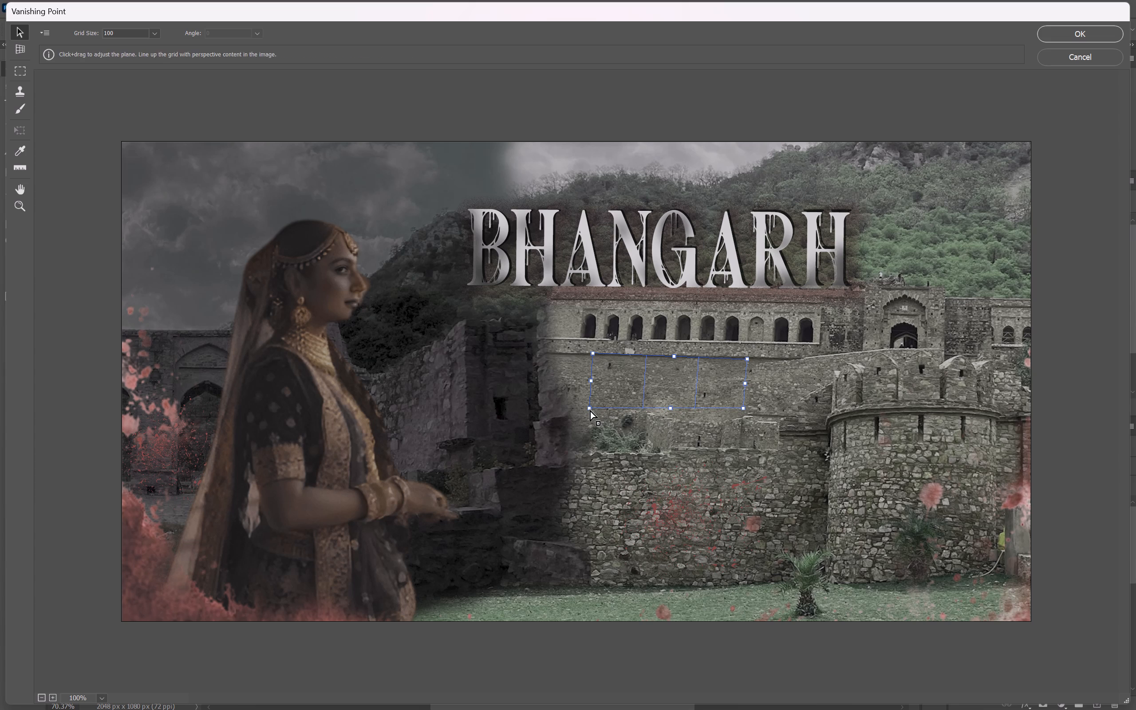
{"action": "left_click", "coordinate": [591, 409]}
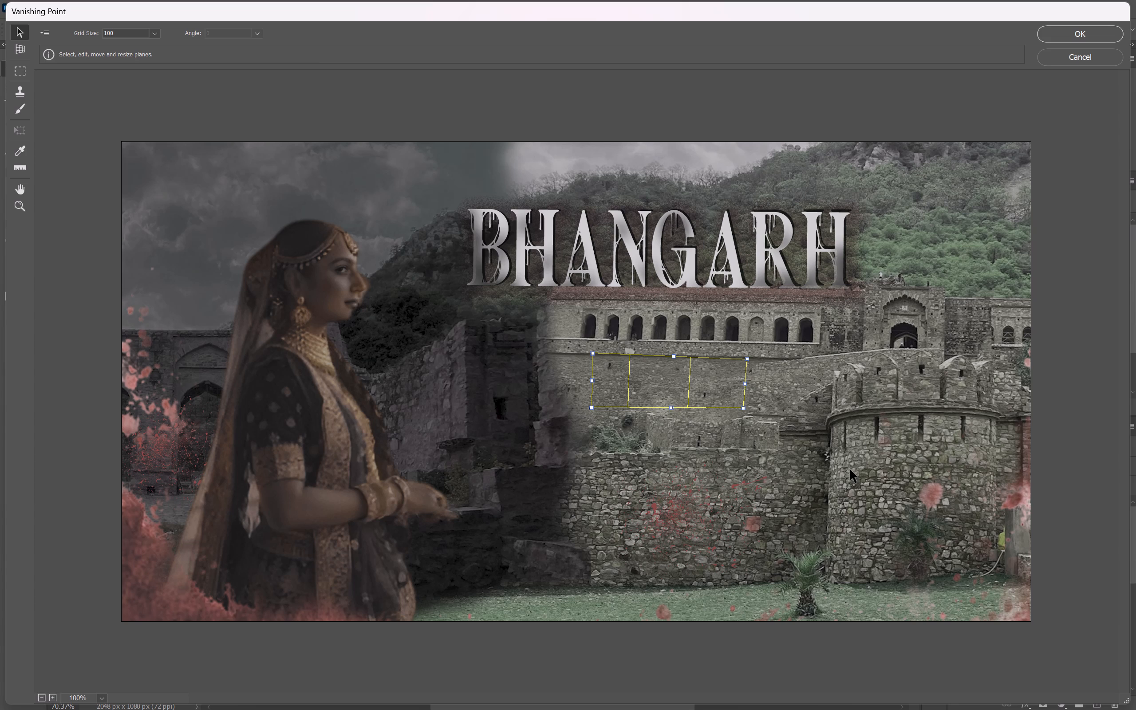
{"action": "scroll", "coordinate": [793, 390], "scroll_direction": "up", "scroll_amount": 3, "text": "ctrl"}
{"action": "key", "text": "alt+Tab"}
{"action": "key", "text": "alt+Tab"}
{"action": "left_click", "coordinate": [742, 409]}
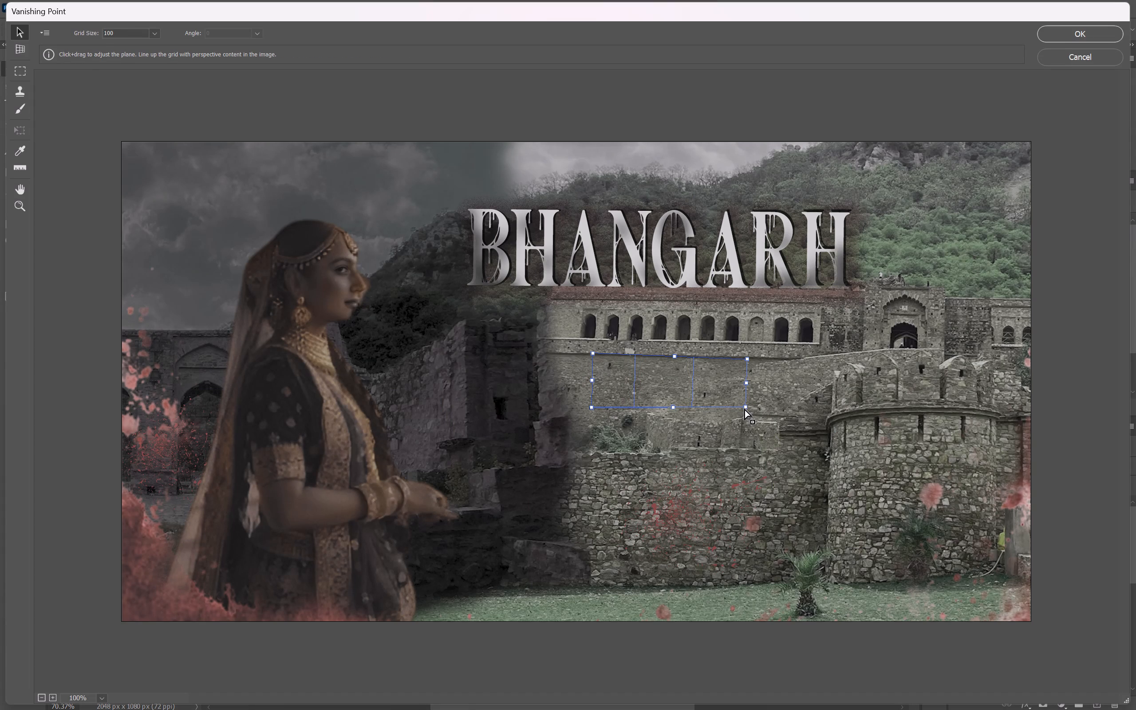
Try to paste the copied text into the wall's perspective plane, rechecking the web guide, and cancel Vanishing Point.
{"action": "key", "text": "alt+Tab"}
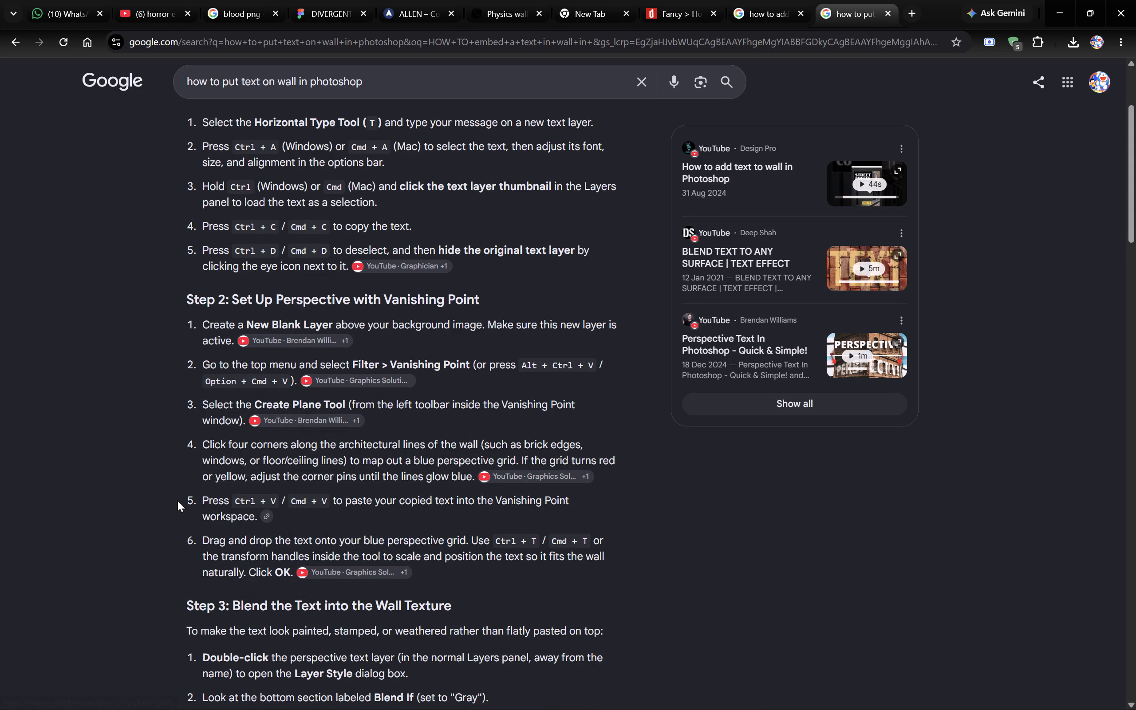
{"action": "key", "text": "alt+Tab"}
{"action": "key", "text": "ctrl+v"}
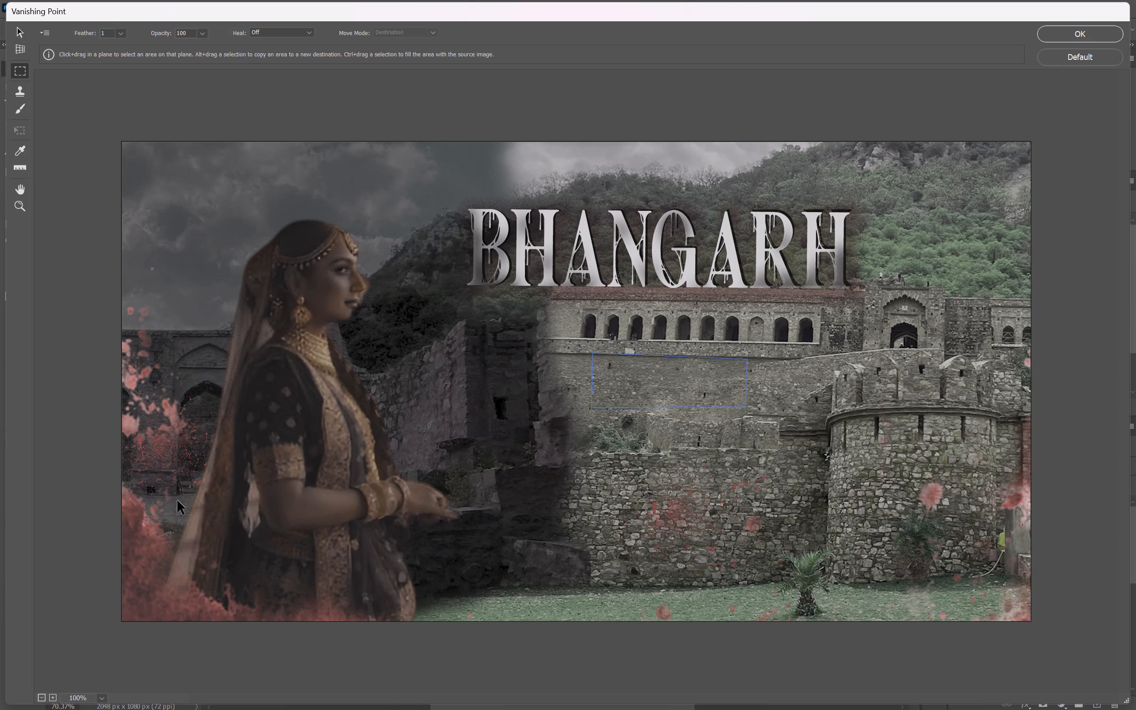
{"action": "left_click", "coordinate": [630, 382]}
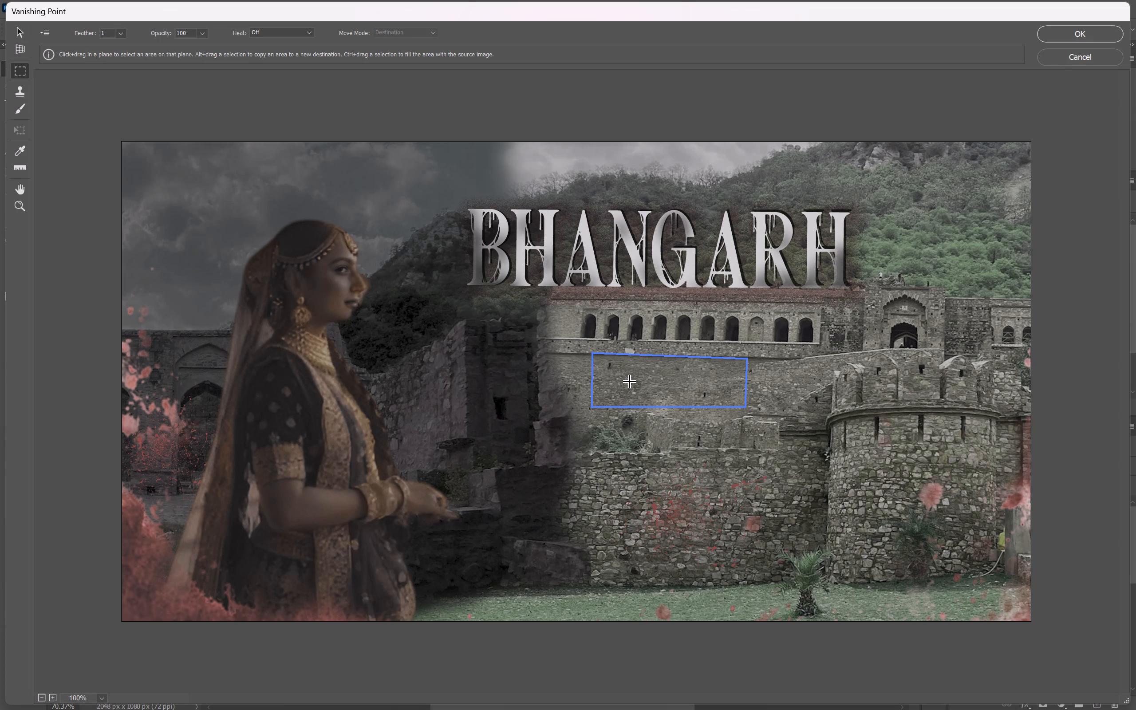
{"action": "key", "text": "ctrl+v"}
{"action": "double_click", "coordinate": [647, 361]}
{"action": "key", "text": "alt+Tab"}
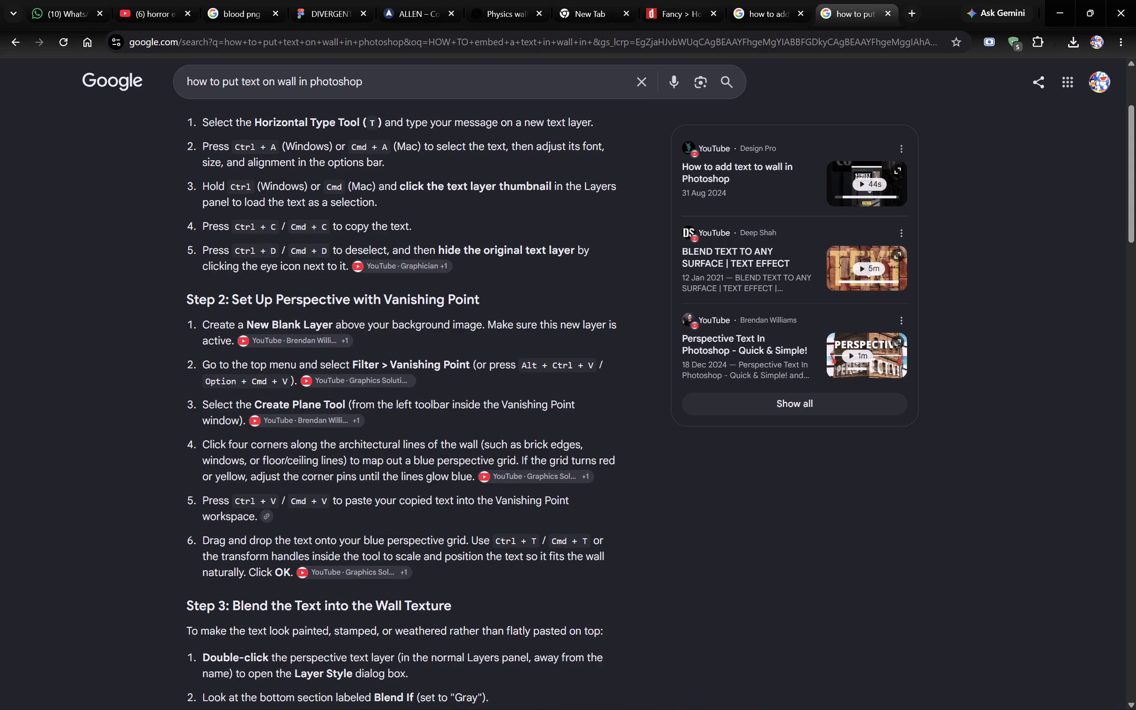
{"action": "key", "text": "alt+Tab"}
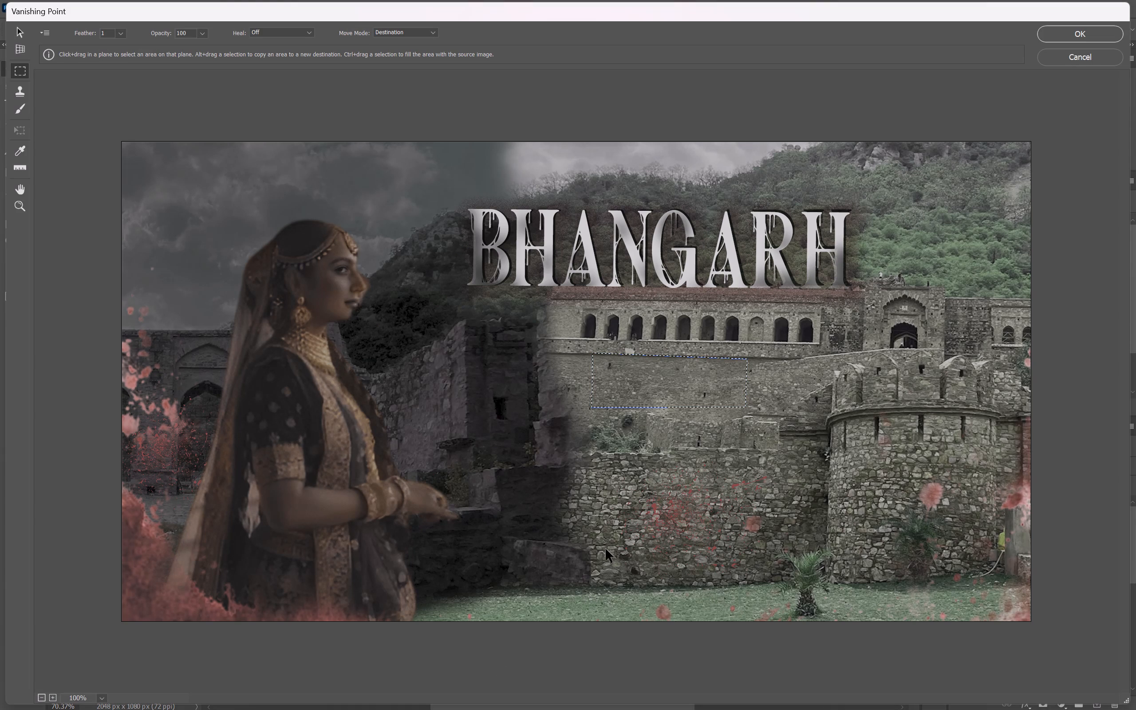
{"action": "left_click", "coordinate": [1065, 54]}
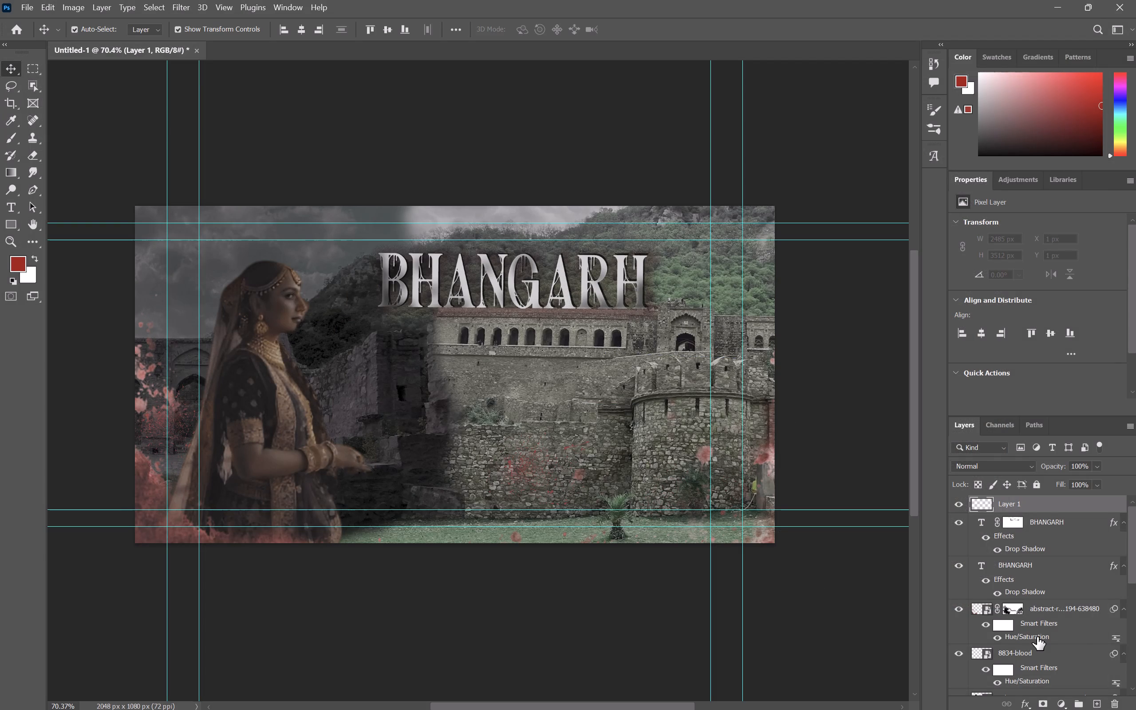
Find the hidden MYSTERY text layer in the layer stack, show it, copy its text, and hide the layer again.
{"action": "scroll", "coordinate": [1037, 637], "scroll_direction": "down", "scroll_amount": 2}
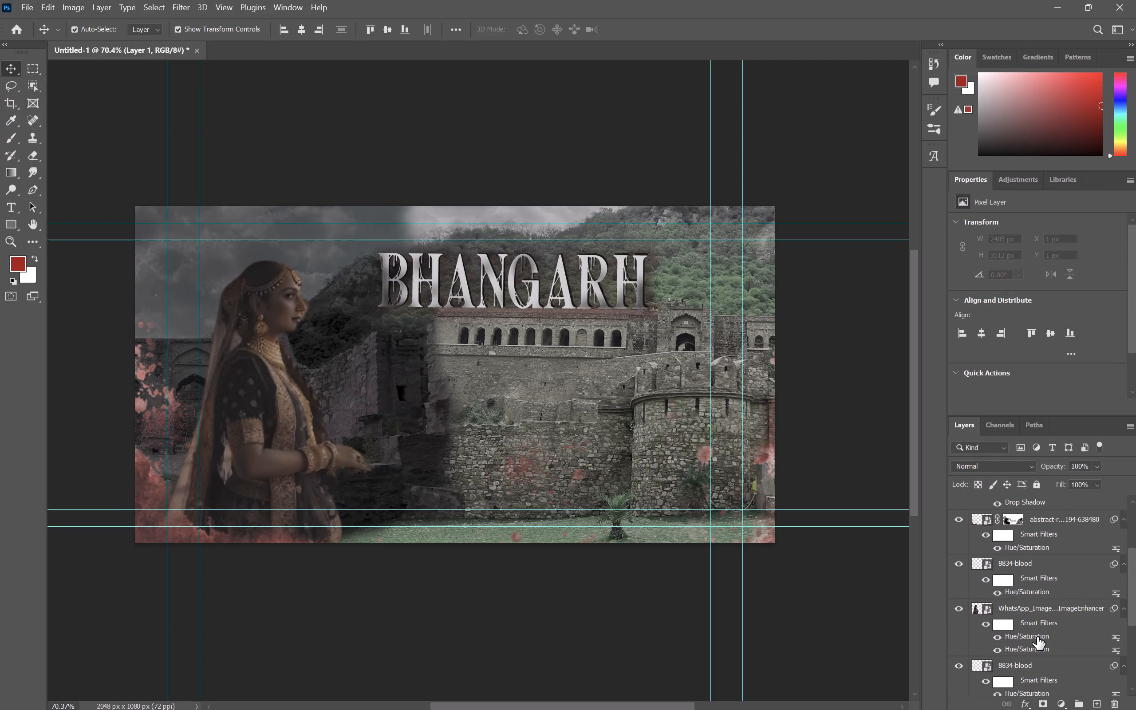
{"action": "scroll", "coordinate": [1037, 637], "scroll_direction": "down", "scroll_amount": 1}
{"action": "scroll", "coordinate": [1007, 669], "scroll_direction": "down", "scroll_amount": 2}
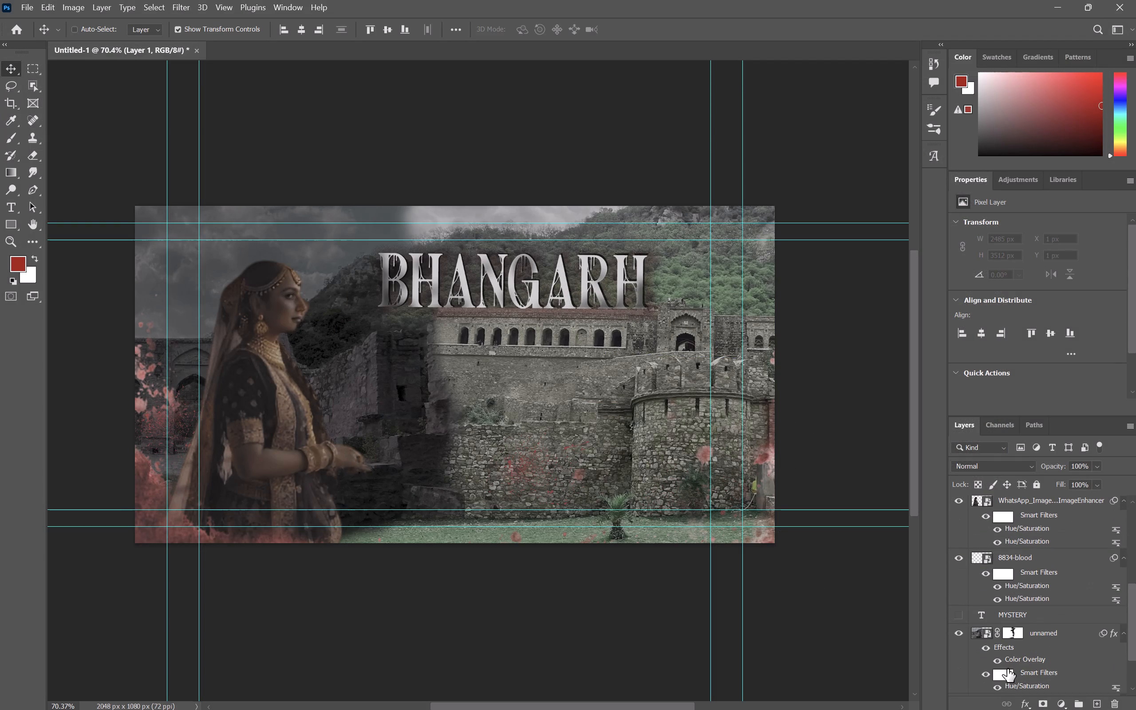
{"action": "scroll", "coordinate": [1007, 669], "scroll_direction": "down", "scroll_amount": 2}
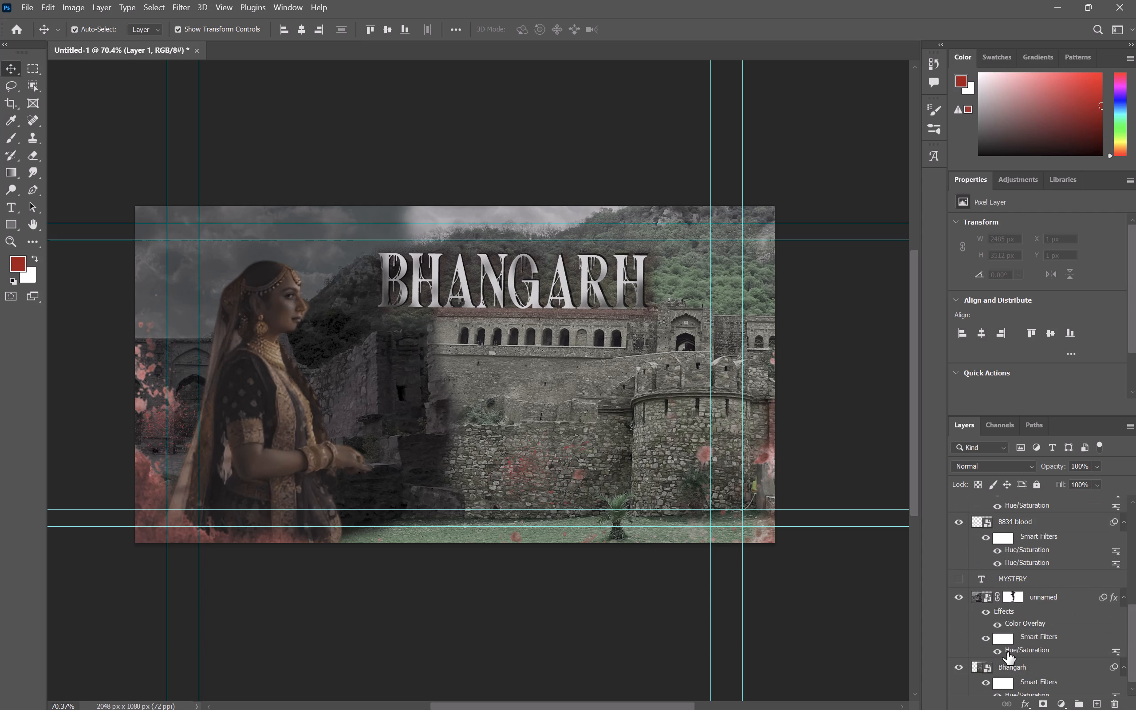
{"action": "left_click", "coordinate": [1008, 642]}
{"action": "scroll", "coordinate": [1008, 642], "scroll_direction": "down", "scroll_amount": 2}
{"action": "scroll", "coordinate": [1008, 642], "scroll_direction": "up", "scroll_amount": 1}
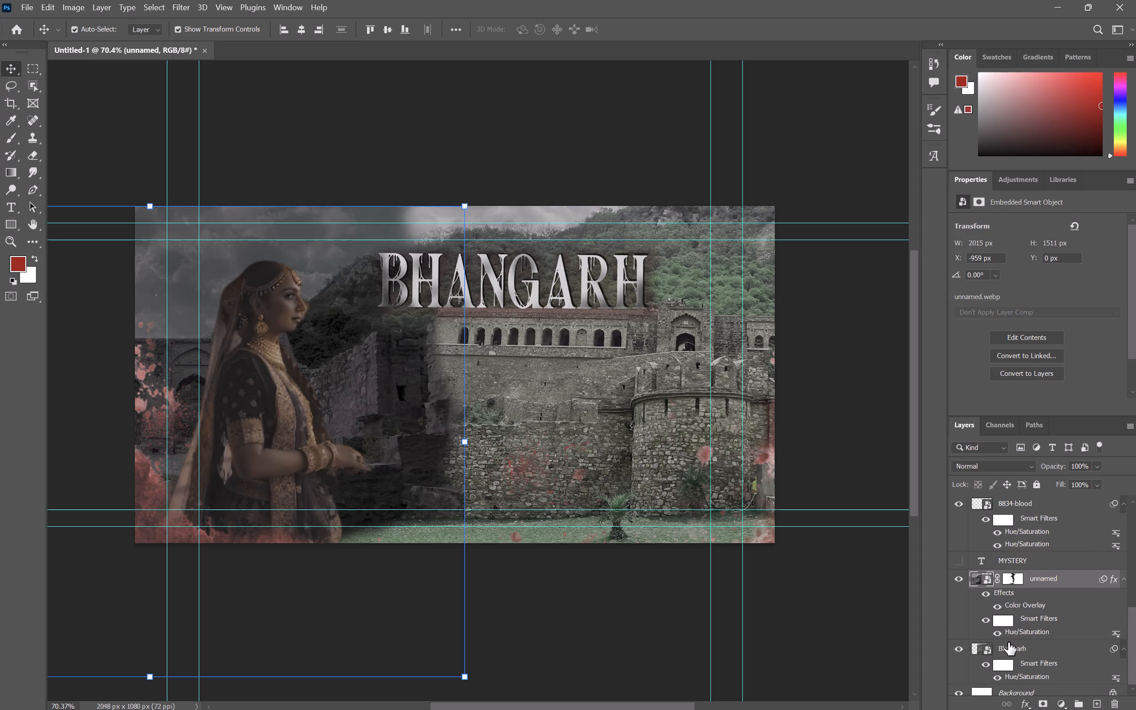
{"action": "scroll", "coordinate": [1008, 642], "scroll_direction": "up", "scroll_amount": 3}
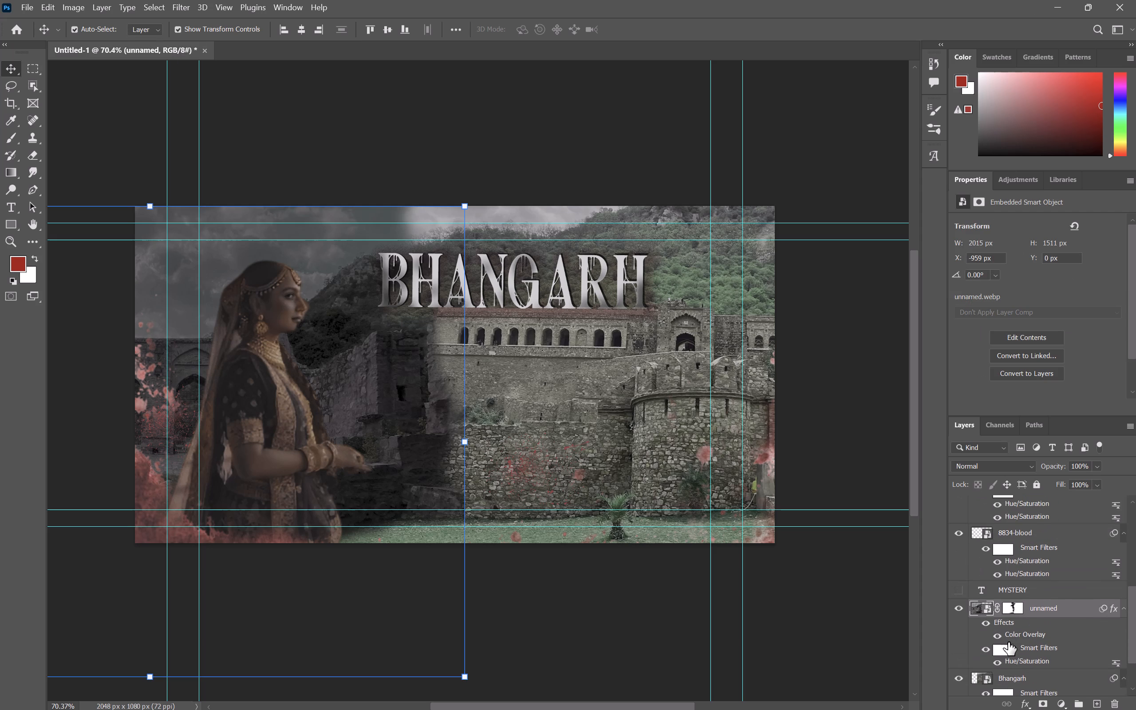
{"action": "scroll", "coordinate": [1073, 574], "scroll_direction": "up", "scroll_amount": 1}
{"action": "left_click_drag", "start_coordinate": [1132, 612], "coordinate": [1132, 521]}
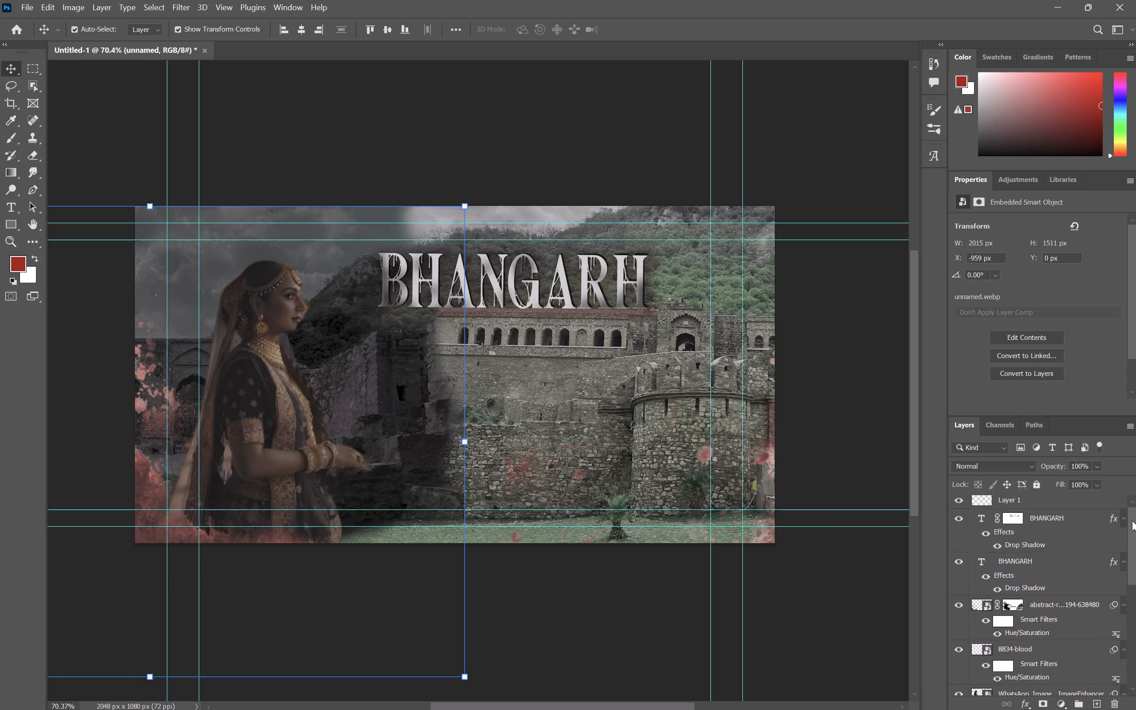
{"action": "left_click_drag", "start_coordinate": [1132, 521], "coordinate": [1134, 503]}
{"action": "left_click_drag", "start_coordinate": [1135, 539], "coordinate": [1135, 556]}
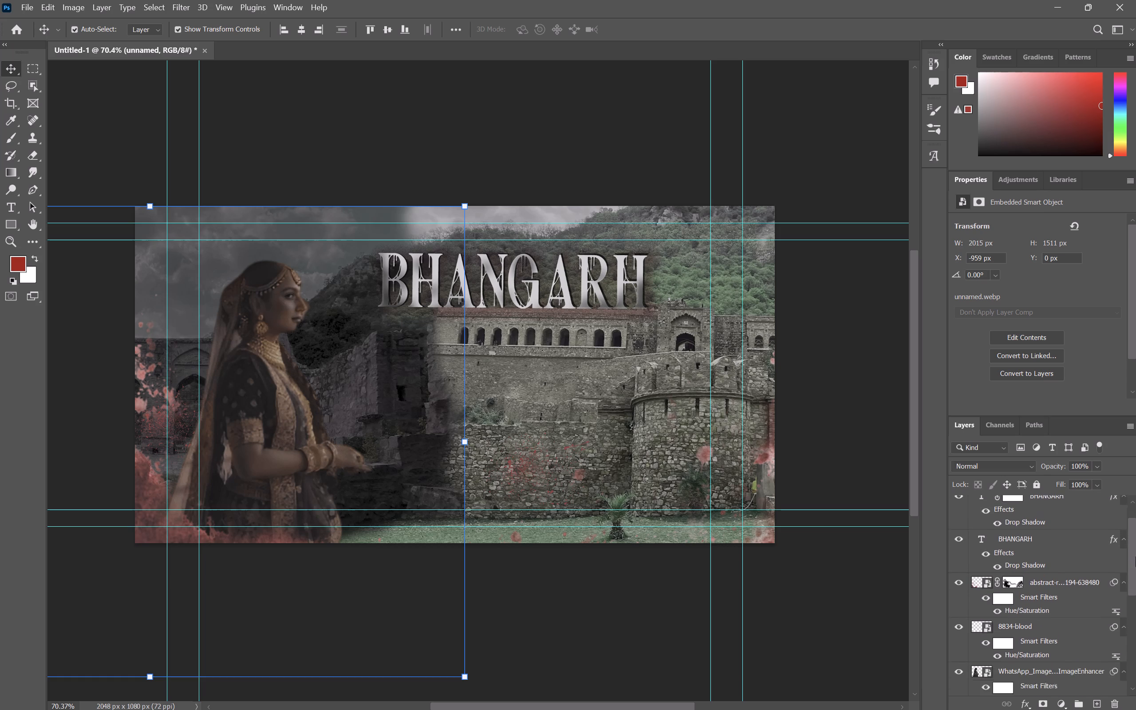
{"action": "left_click_drag", "start_coordinate": [1135, 556], "coordinate": [1117, 643]}
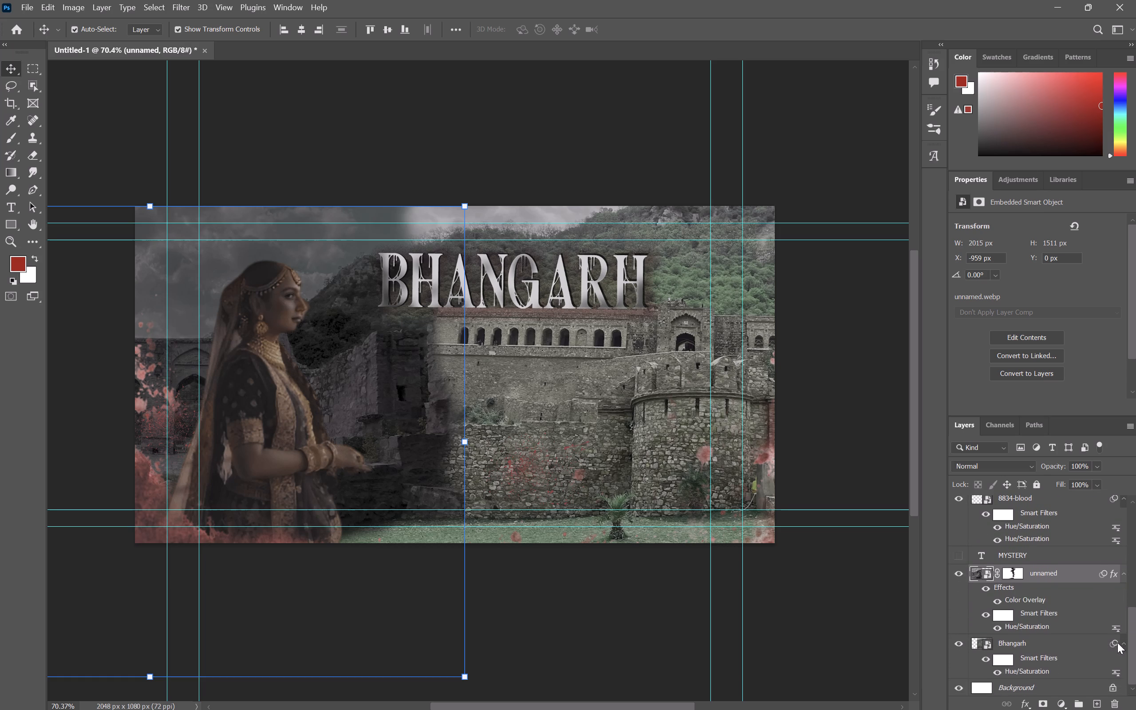
{"action": "left_click_drag", "start_coordinate": [1117, 643], "coordinate": [1124, 590]}
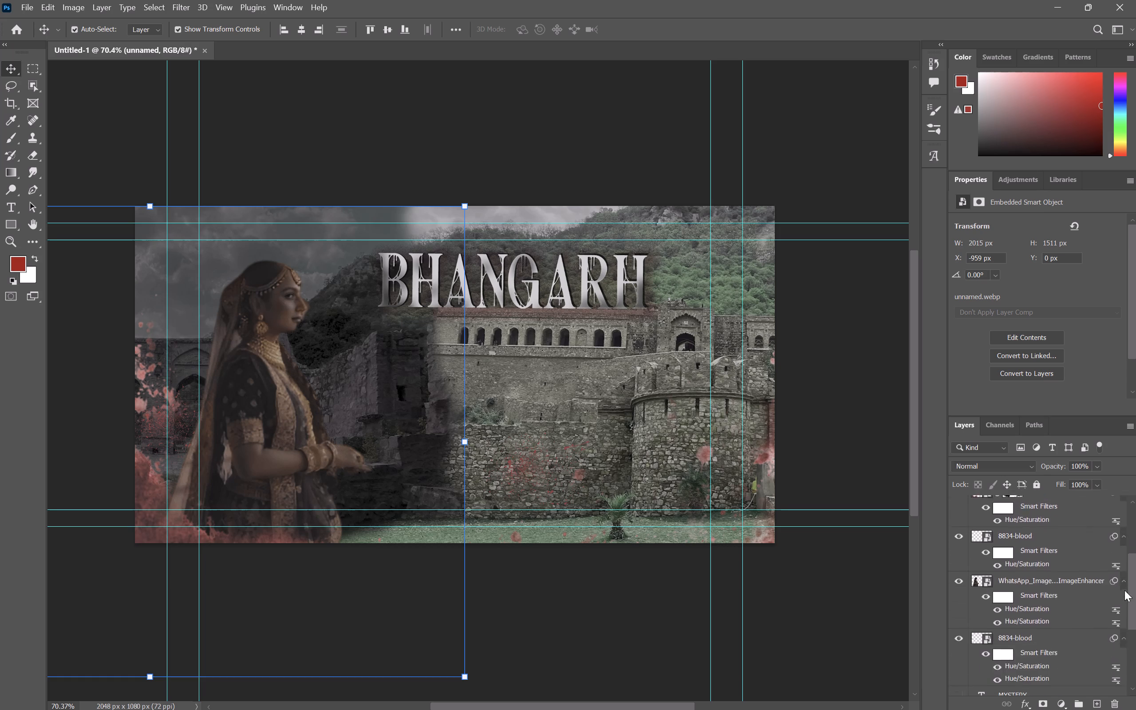
{"action": "left_click_drag", "start_coordinate": [1124, 590], "coordinate": [1104, 660]}
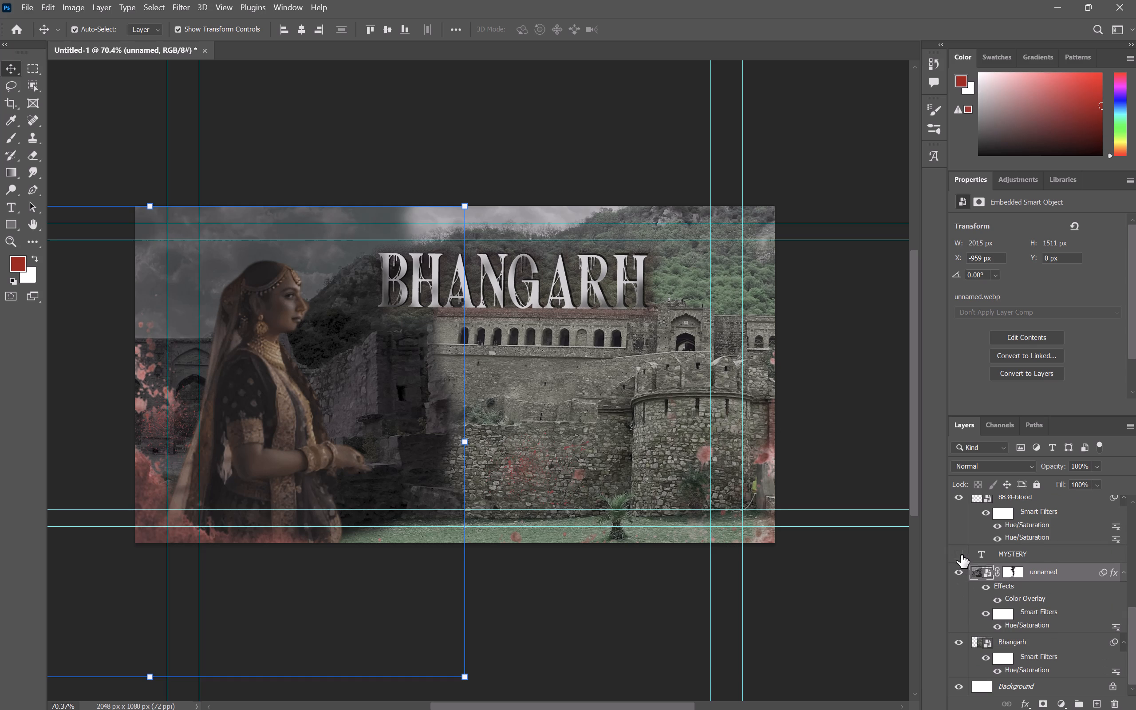
{"action": "left_click", "coordinate": [960, 553]}
{"action": "left_click", "coordinate": [1023, 553]}
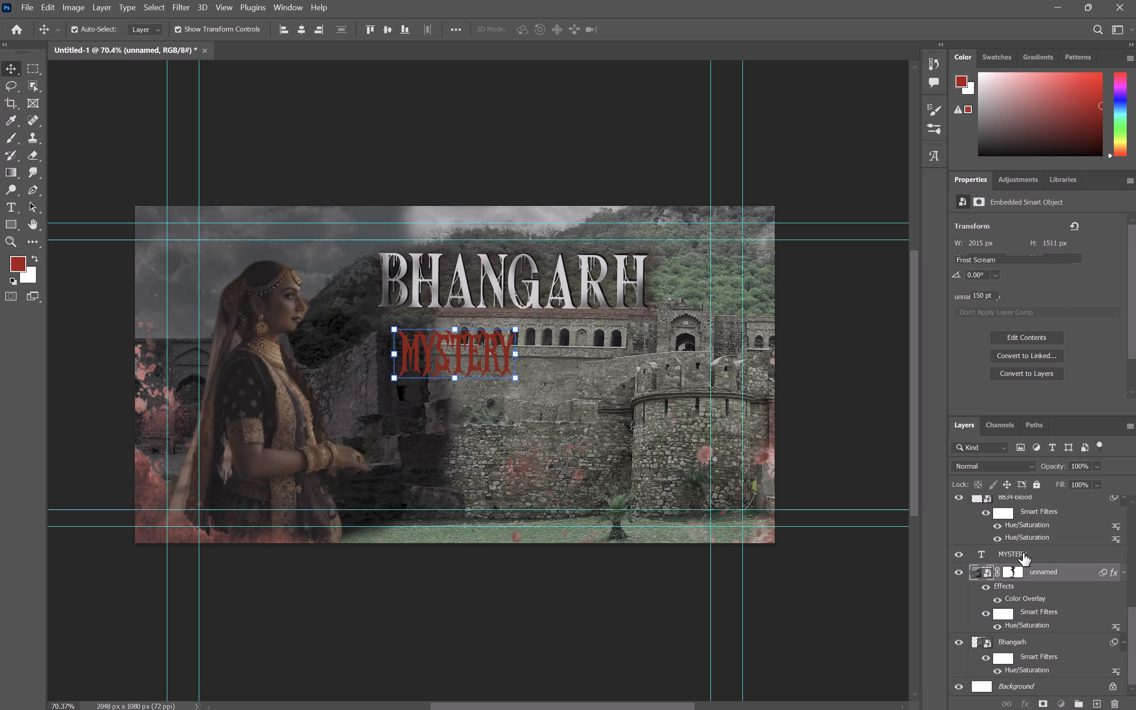
{"action": "left_click", "coordinate": [978, 551]}
{"action": "key", "text": "ctrl+c"}
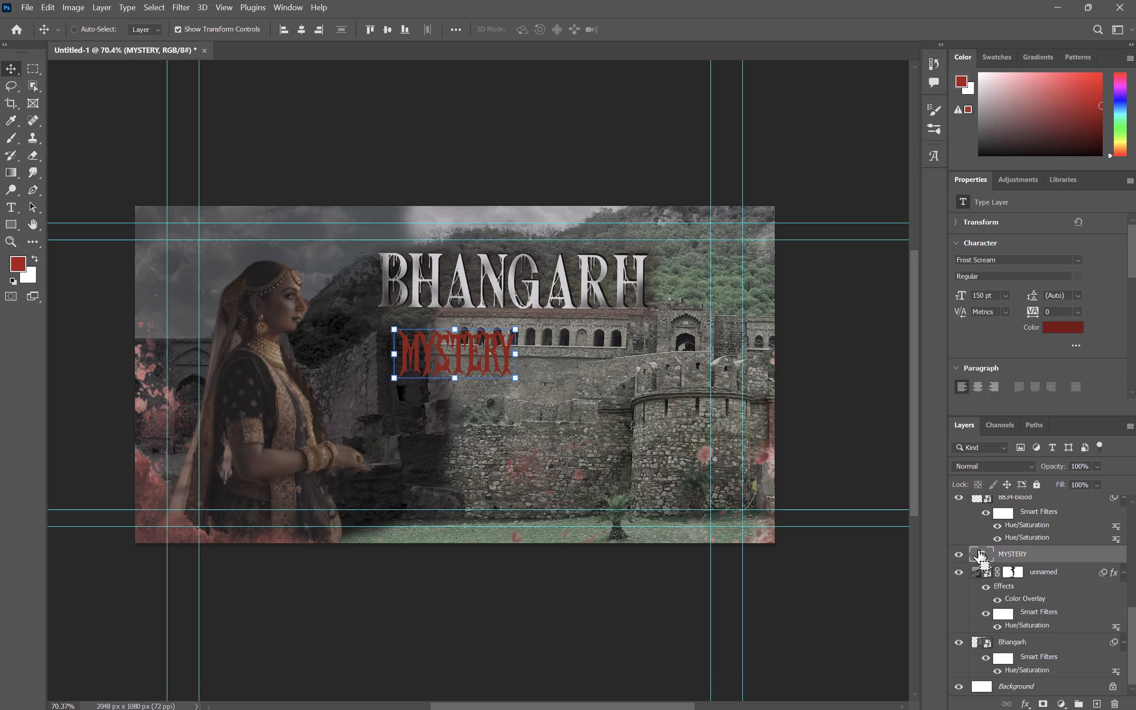
{"action": "left_click", "coordinate": [954, 557]}
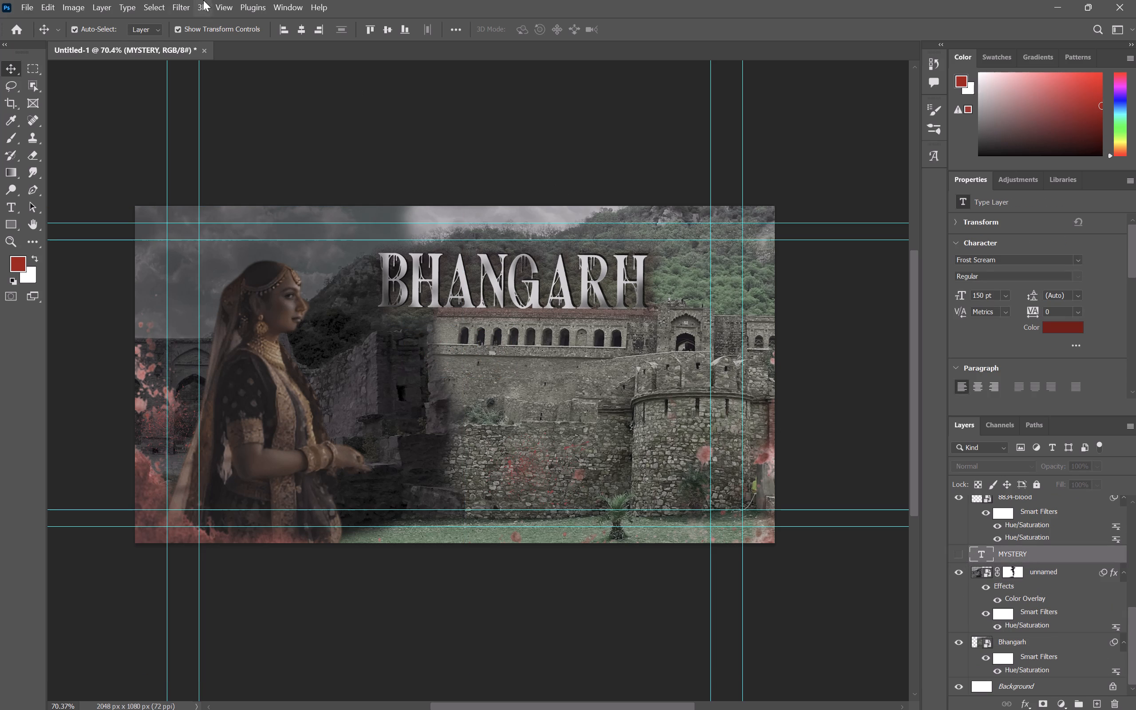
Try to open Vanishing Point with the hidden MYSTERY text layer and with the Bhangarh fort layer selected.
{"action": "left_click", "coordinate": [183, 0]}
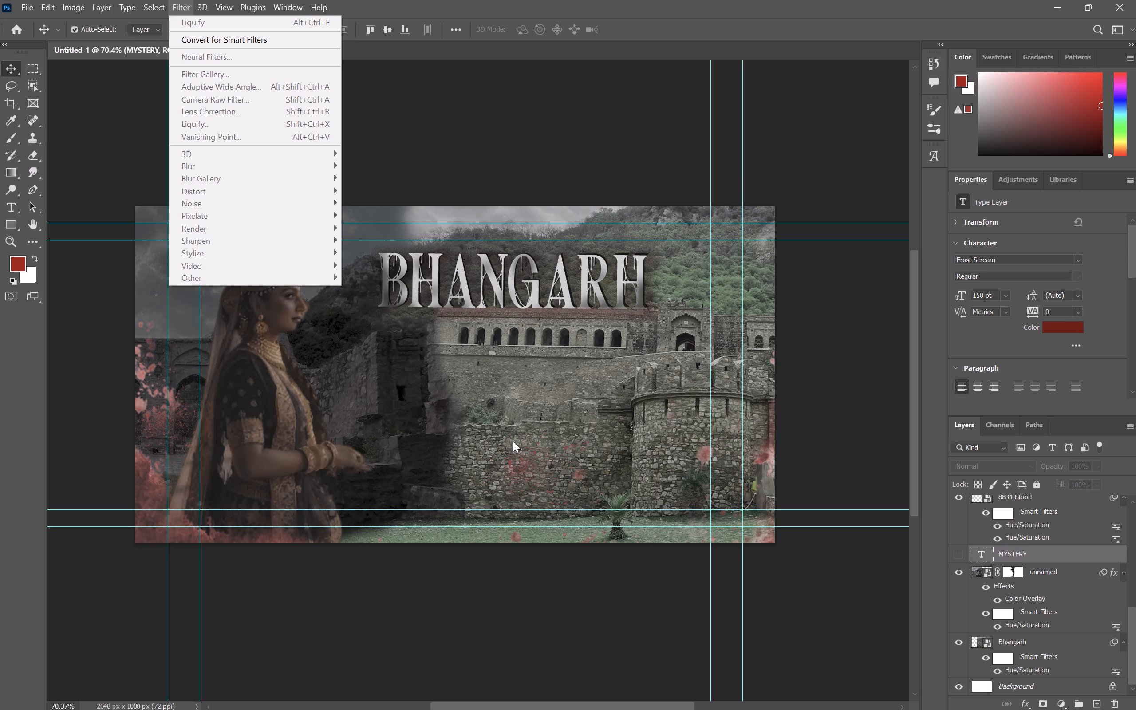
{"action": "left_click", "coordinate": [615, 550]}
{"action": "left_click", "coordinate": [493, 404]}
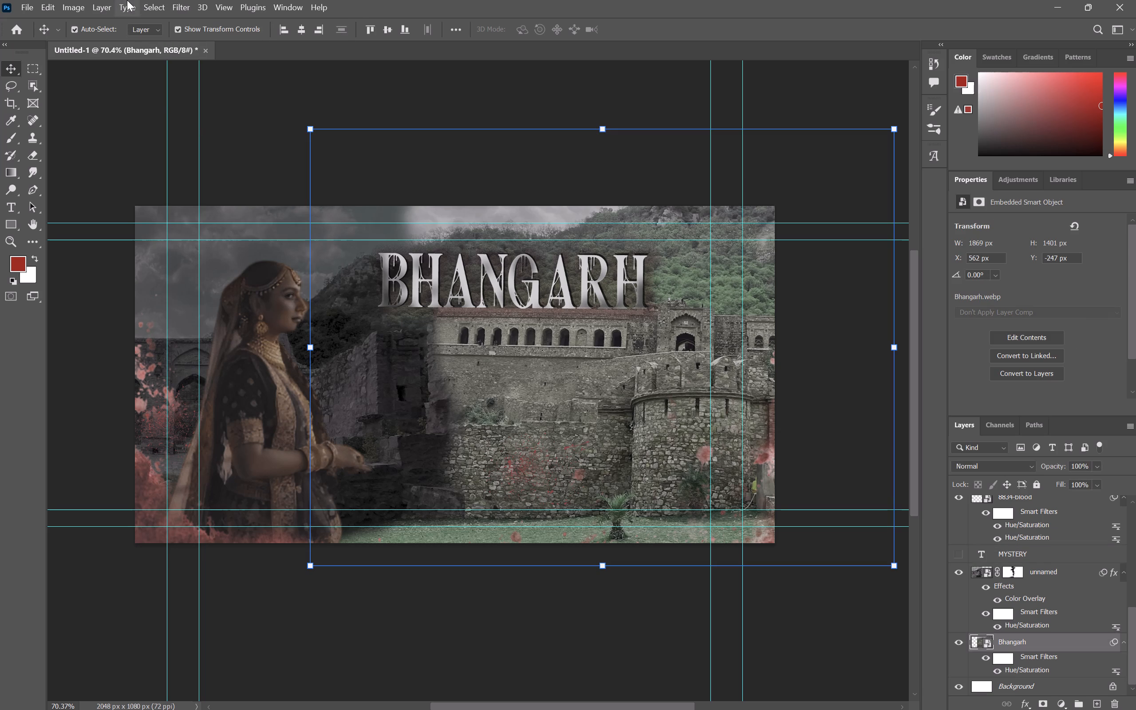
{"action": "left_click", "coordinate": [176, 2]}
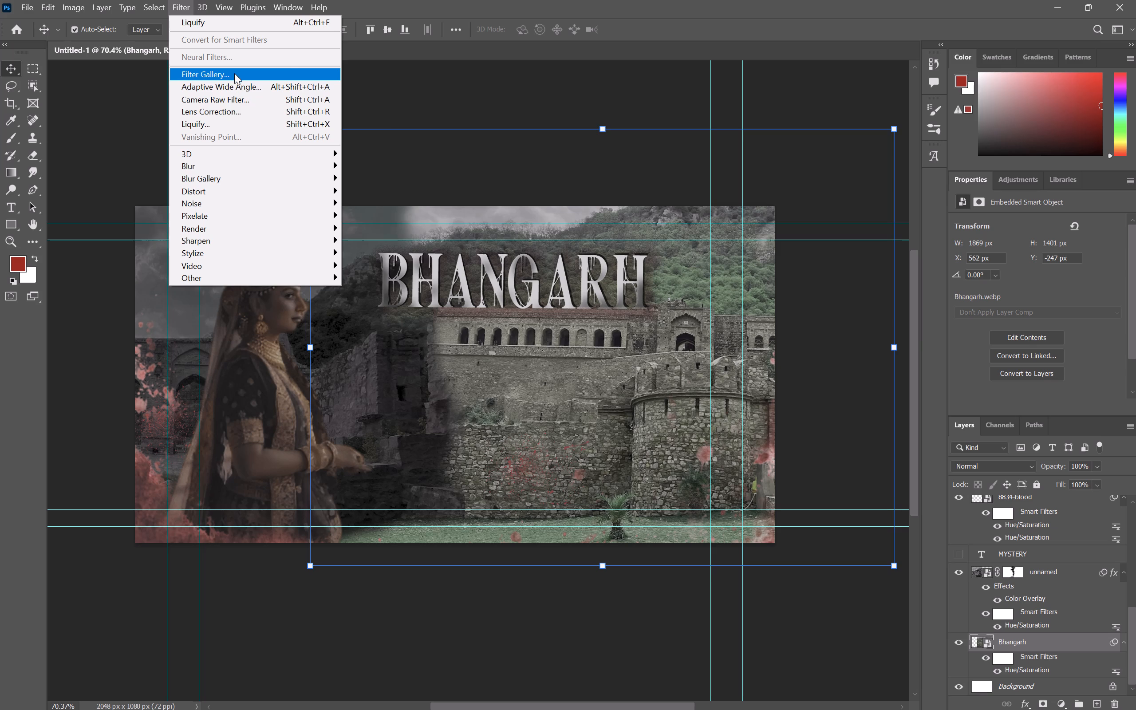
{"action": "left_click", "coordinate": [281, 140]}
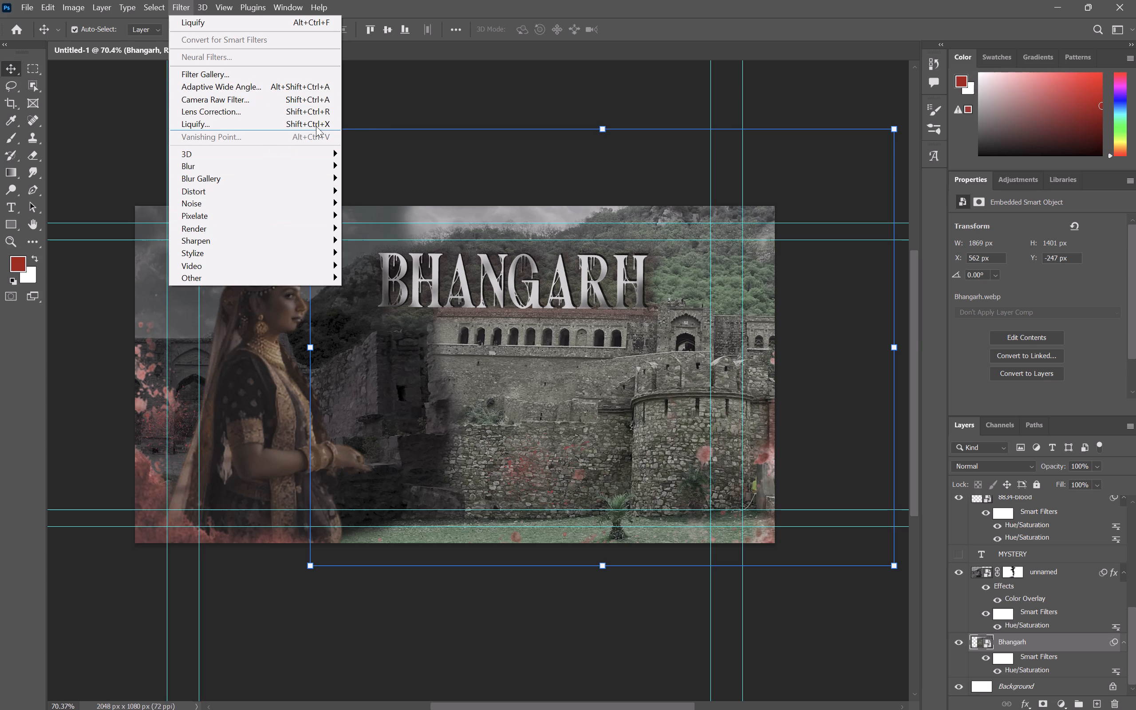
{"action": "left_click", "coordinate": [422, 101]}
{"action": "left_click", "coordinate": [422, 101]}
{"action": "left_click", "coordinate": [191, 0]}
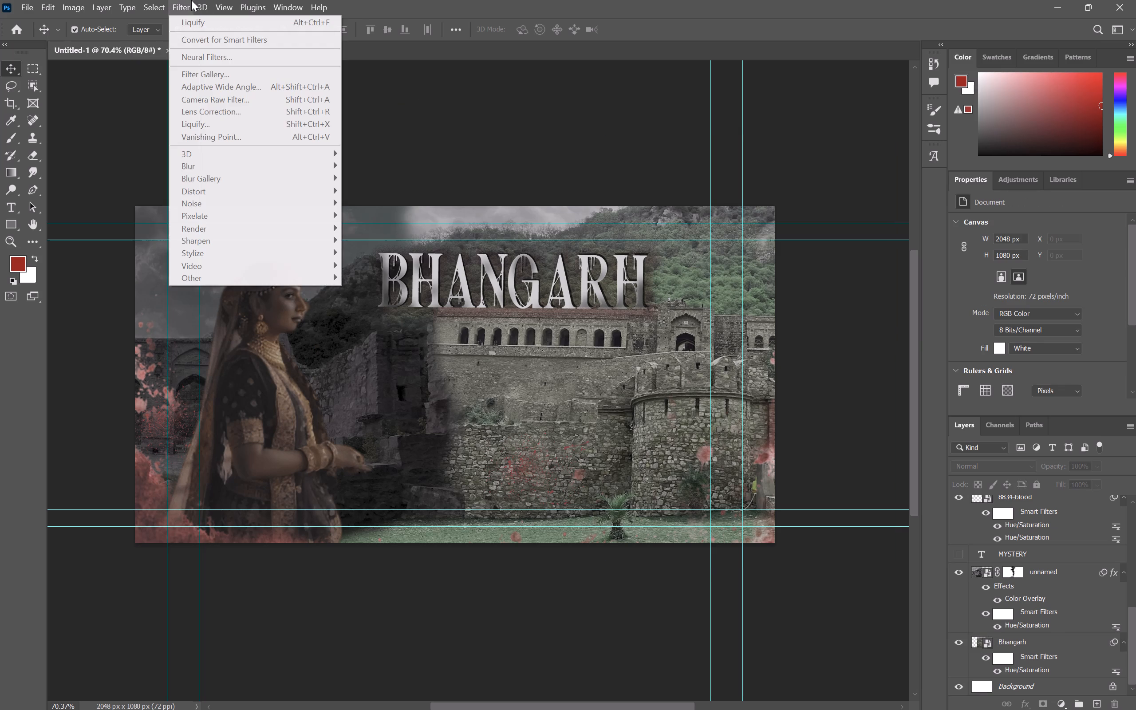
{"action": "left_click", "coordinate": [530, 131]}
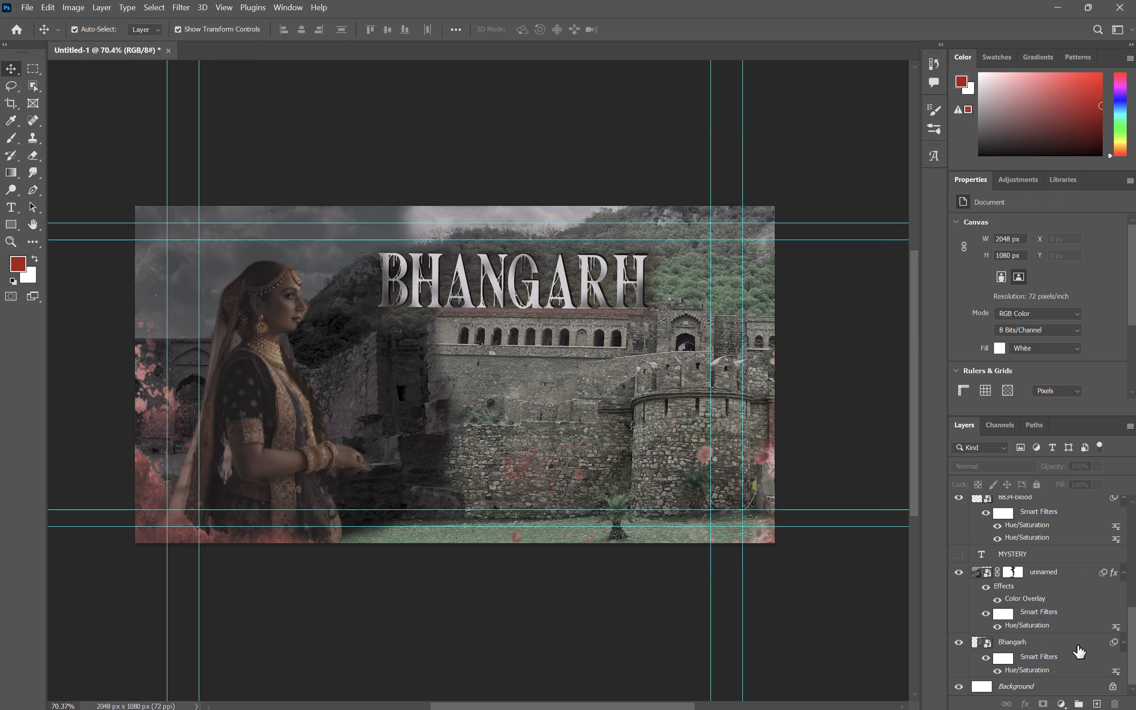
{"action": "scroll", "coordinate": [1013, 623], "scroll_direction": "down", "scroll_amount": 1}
Recheck the web guide's instructions on deselecting the copied text and using a new blank layer for Vanishing Point.
{"action": "key", "text": "alt+Tab"}
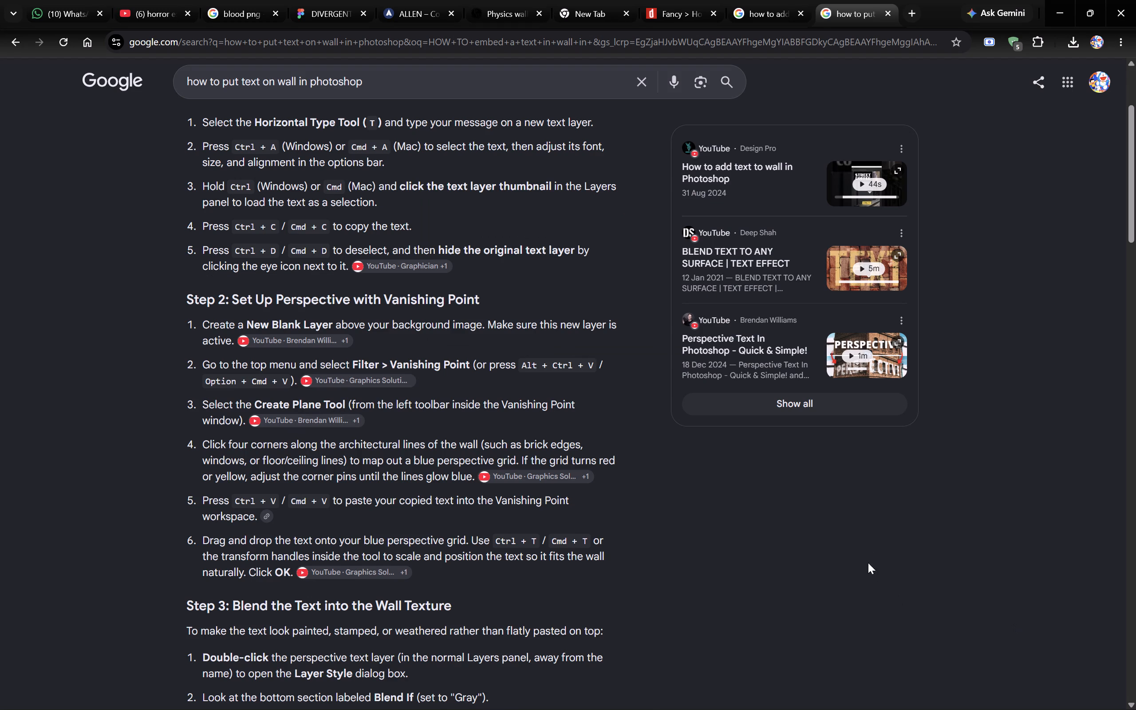
{"action": "scroll", "coordinate": [865, 546], "scroll_direction": "down", "scroll_amount": 1}
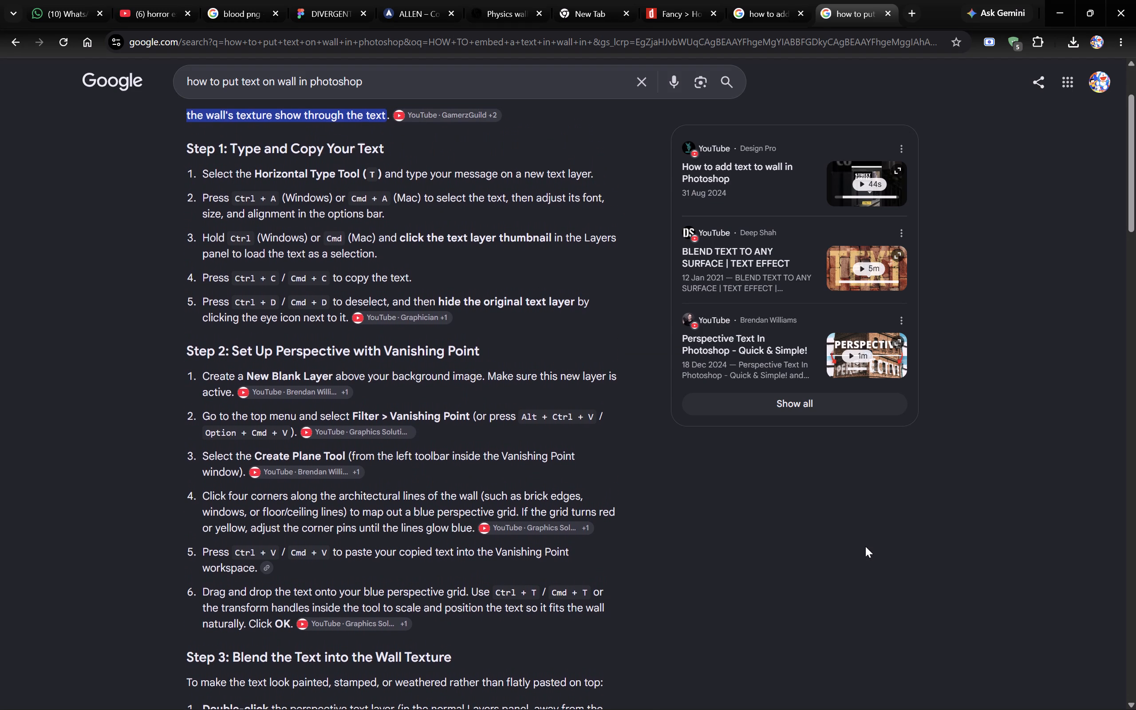
{"action": "scroll", "coordinate": [865, 546], "scroll_direction": "down", "scroll_amount": 1}
{"action": "key", "text": "alt+Tab"}
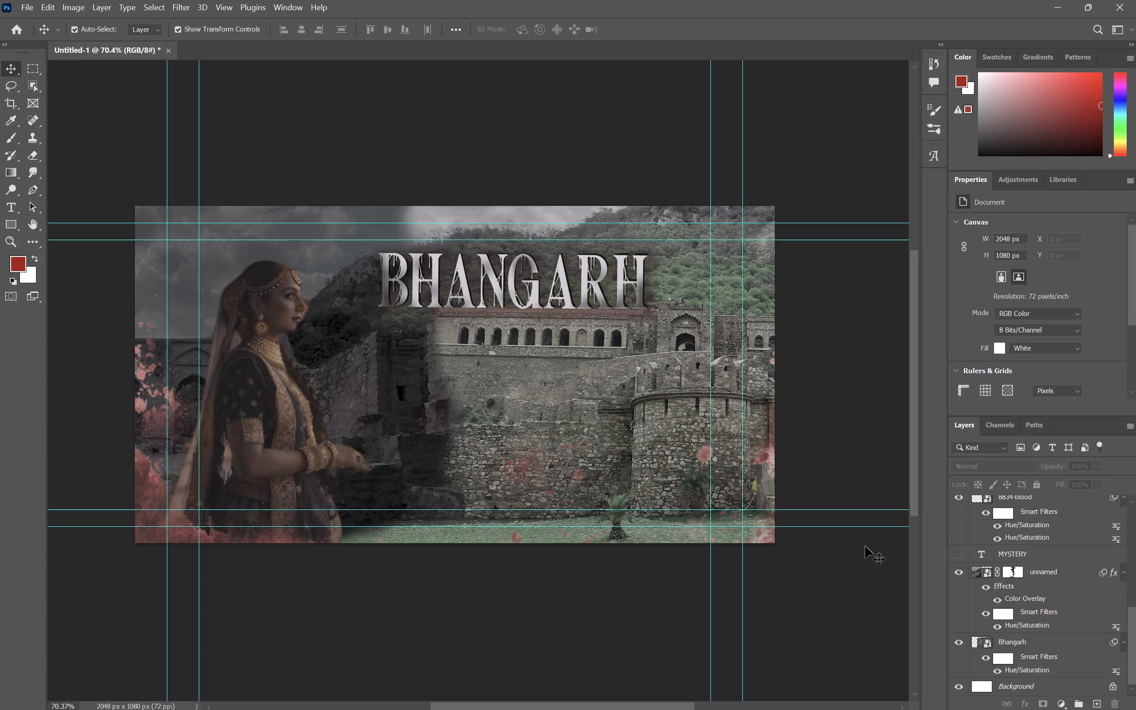
{"action": "key", "text": "ctrl+d"}
{"action": "key", "text": "alt+Tab"}
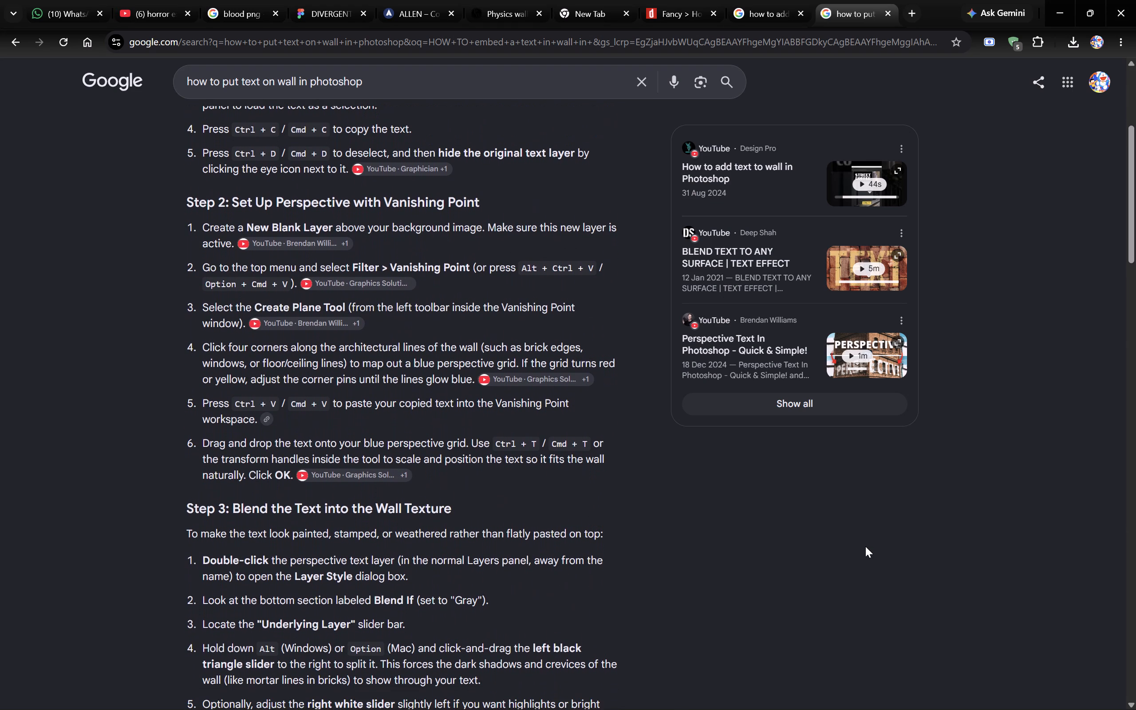
{"action": "key", "text": "Tab"}
{"action": "key", "text": "alt+Tab"}
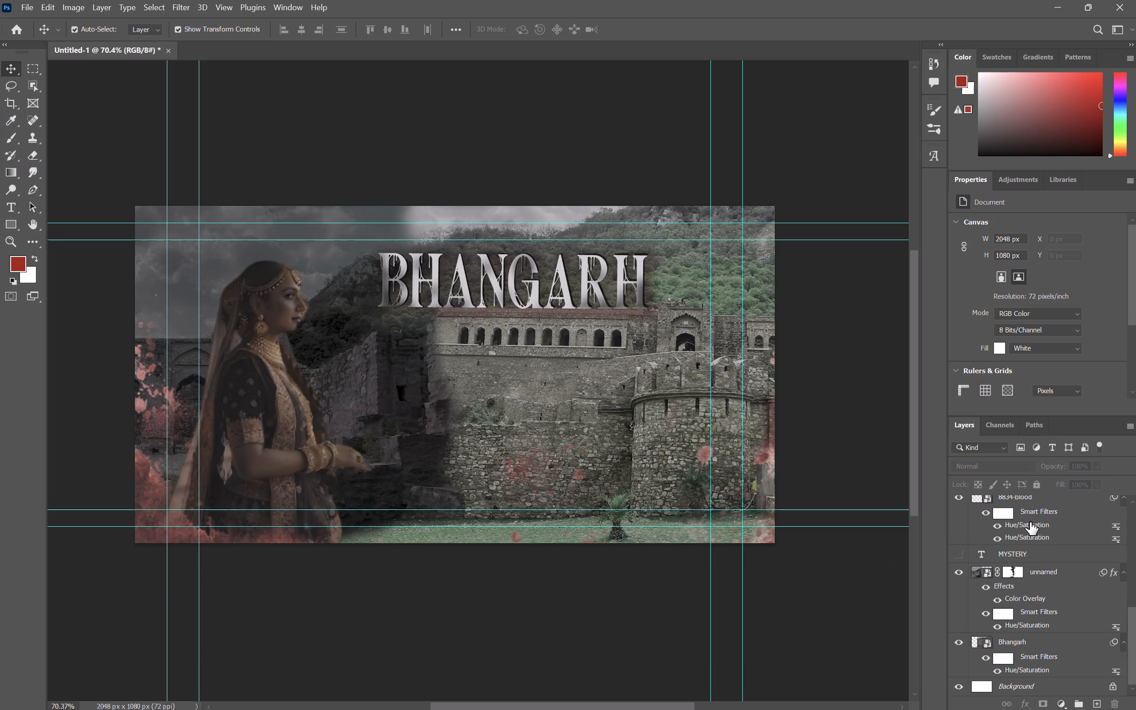
Reopen Vanishing Point on the blank Layer 1 and adjust the wall plane's upper-left corner until its grid turns blue.
{"action": "scroll", "coordinate": [1039, 511], "scroll_direction": "up", "scroll_amount": 6}
{"action": "left_click", "coordinate": [1039, 511]}
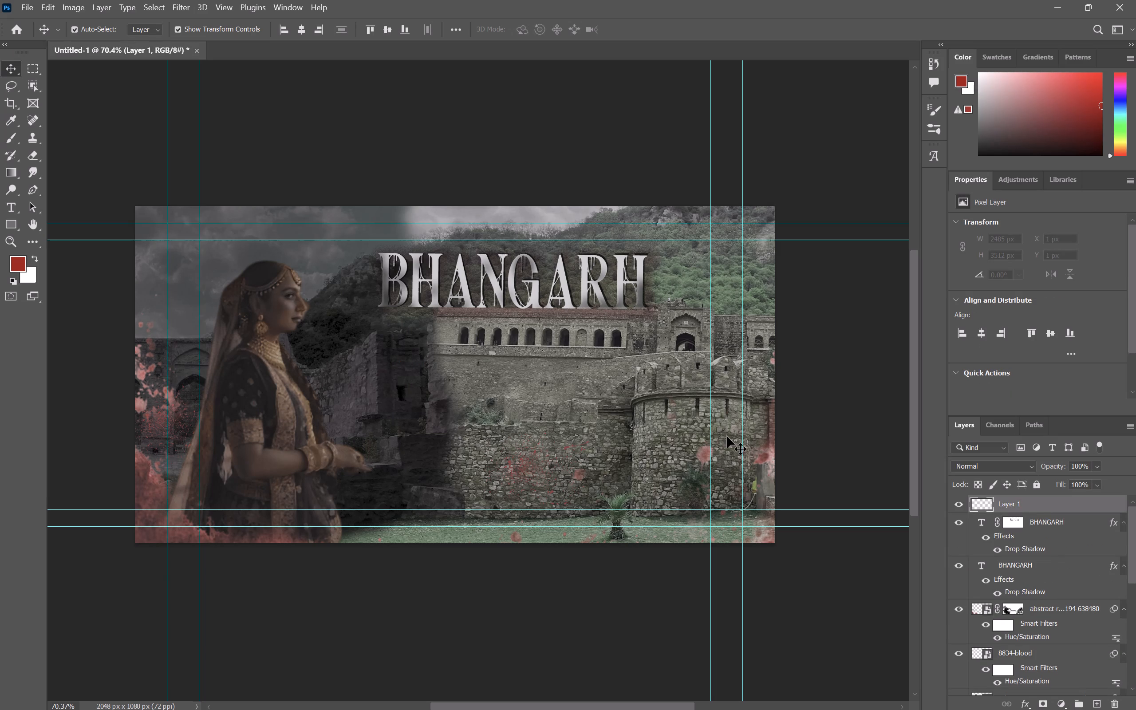
{"action": "left_click", "coordinate": [151, 5]}
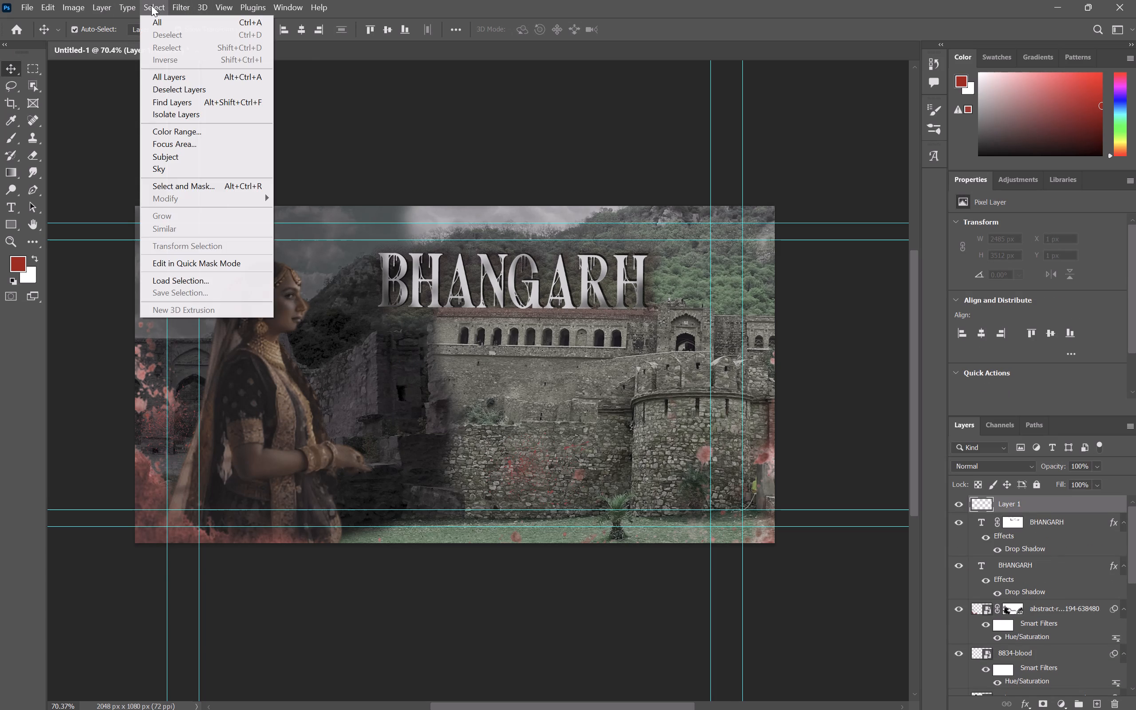
{"action": "left_click", "coordinate": [246, 132]}
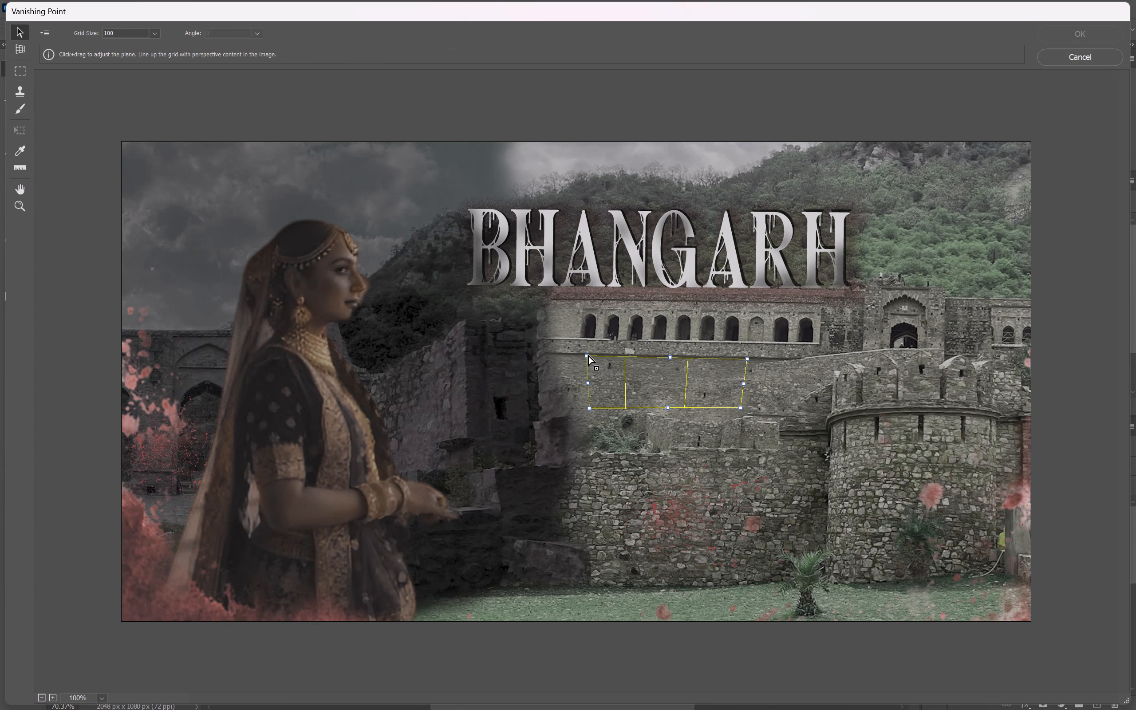
{"action": "left_click_drag", "start_coordinate": [587, 356], "coordinate": [592, 356]}
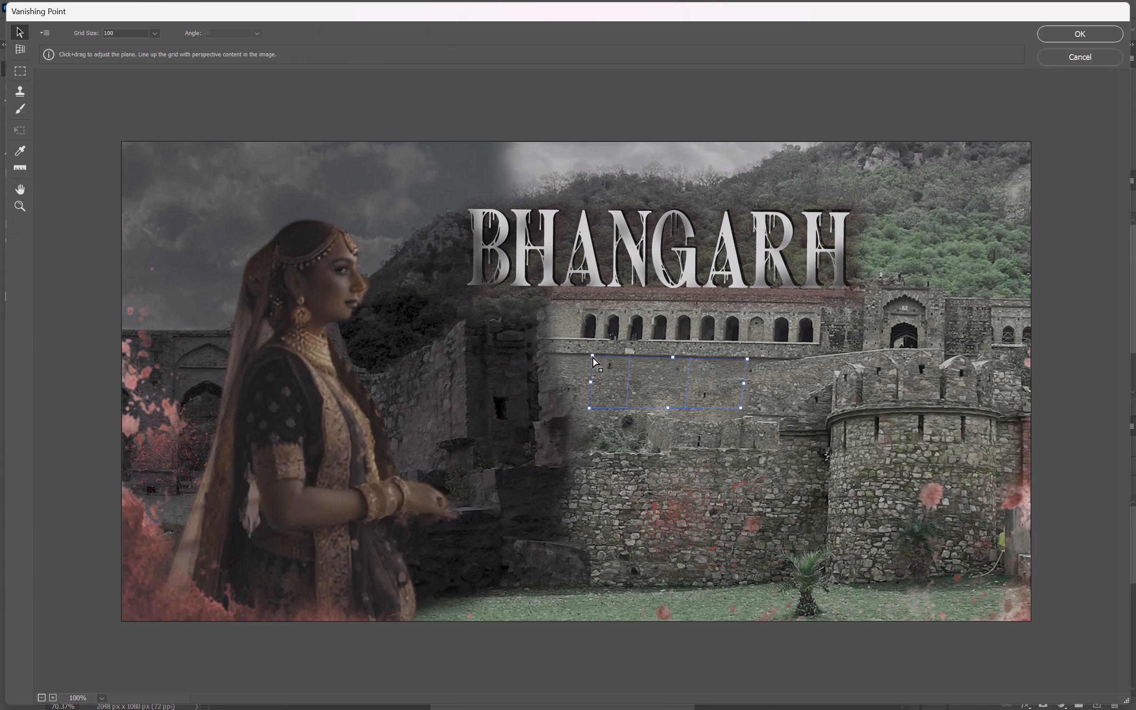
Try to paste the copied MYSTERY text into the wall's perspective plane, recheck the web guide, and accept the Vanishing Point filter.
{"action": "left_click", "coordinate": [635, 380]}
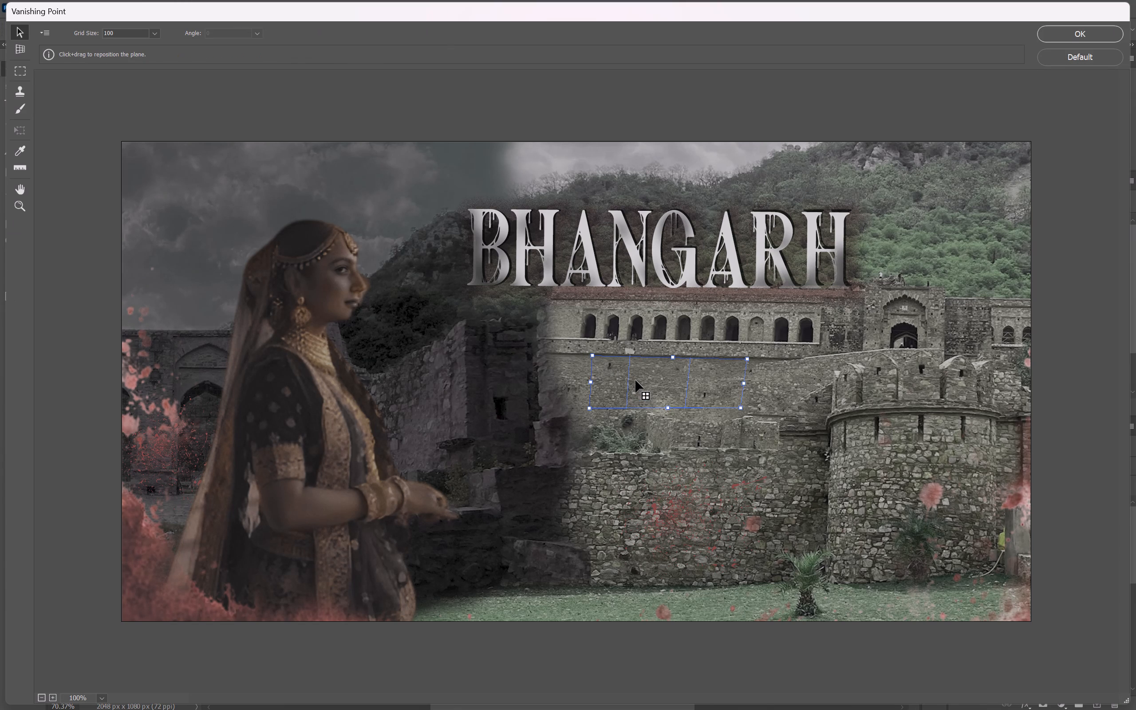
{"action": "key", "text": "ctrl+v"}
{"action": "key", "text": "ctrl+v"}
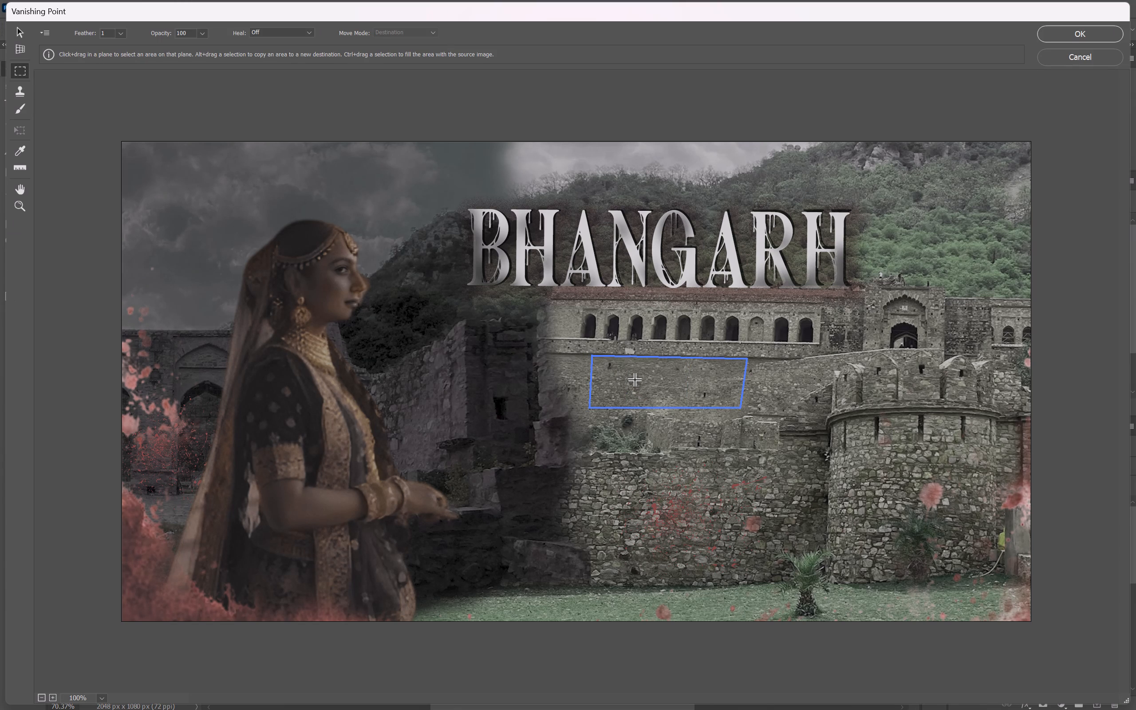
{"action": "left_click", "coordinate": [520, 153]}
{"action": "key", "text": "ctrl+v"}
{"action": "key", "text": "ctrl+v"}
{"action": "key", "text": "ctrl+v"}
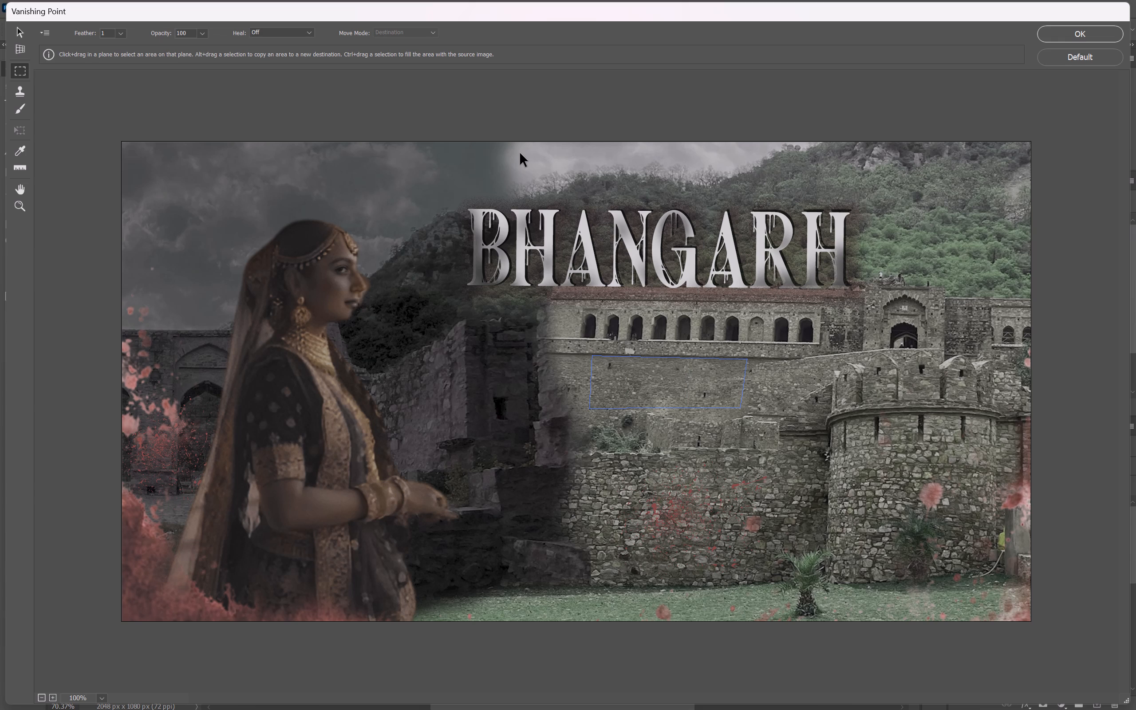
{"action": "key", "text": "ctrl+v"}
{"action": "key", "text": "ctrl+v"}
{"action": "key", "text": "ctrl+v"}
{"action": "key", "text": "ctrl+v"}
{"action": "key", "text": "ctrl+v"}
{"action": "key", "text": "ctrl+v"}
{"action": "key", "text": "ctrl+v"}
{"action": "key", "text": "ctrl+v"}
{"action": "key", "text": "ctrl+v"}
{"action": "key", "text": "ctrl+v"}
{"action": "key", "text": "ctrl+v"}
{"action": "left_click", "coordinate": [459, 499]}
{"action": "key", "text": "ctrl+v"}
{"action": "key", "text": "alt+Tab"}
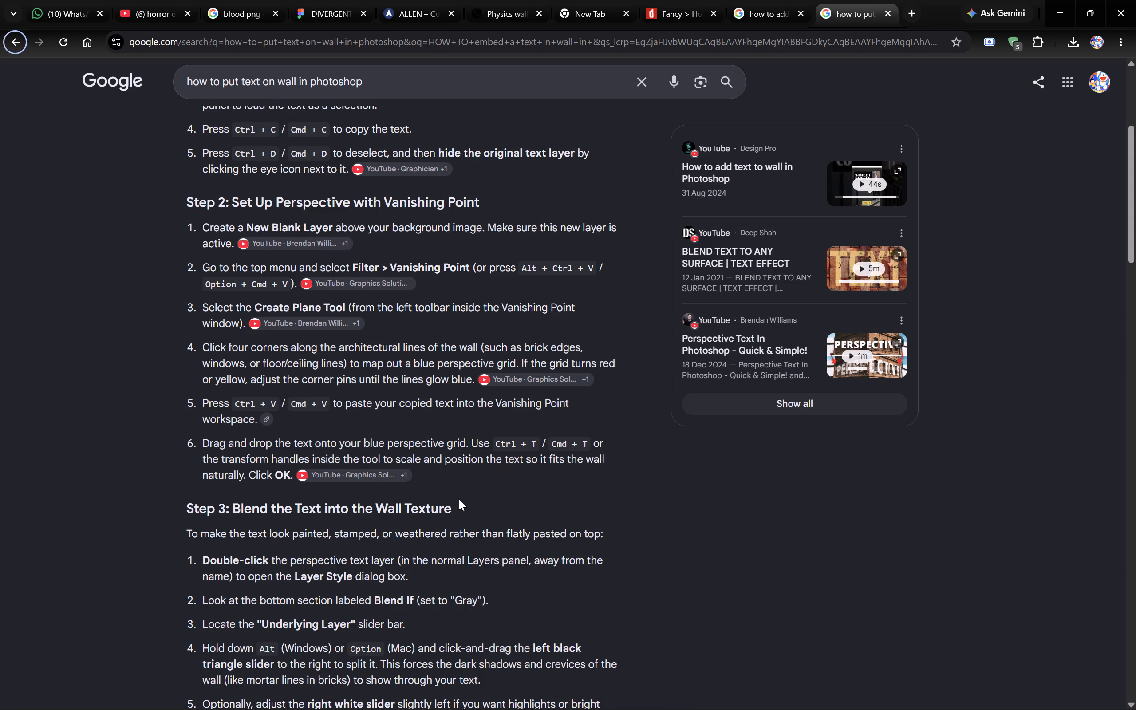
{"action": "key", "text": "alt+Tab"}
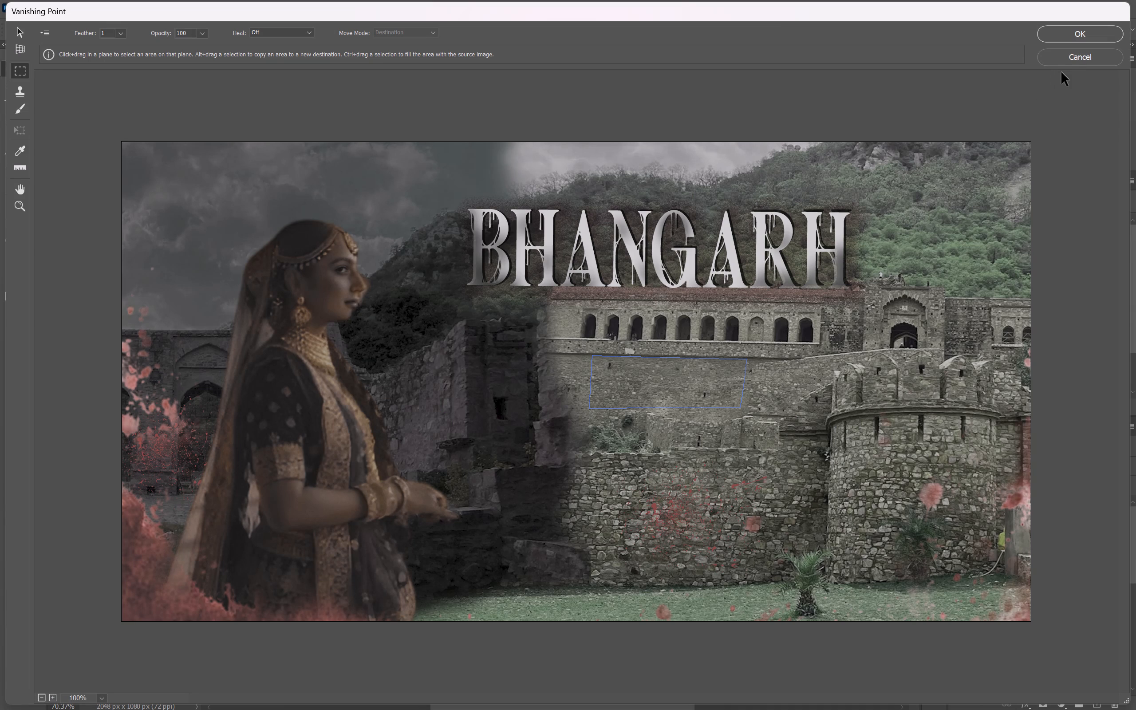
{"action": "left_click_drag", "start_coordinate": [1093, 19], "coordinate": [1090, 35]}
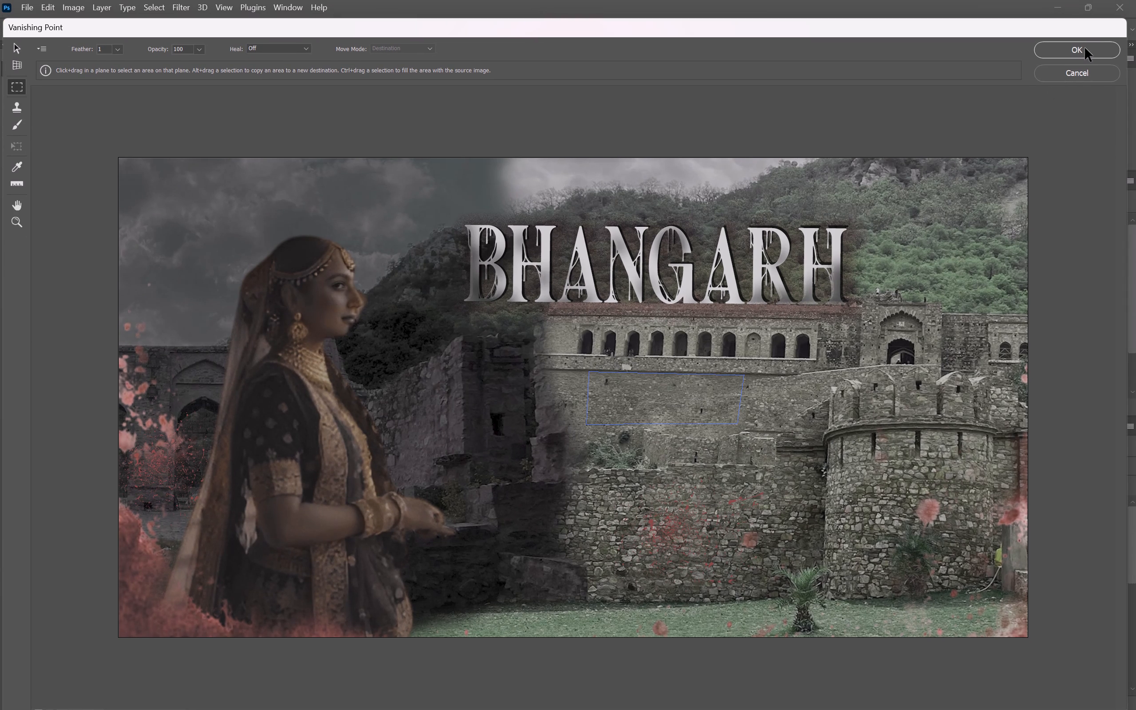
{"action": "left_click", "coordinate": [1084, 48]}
Paste the copied MYSTERY text layer directly into the document and place it on the fort wall below the arched windows.
{"action": "key", "text": "ctrl+v"}
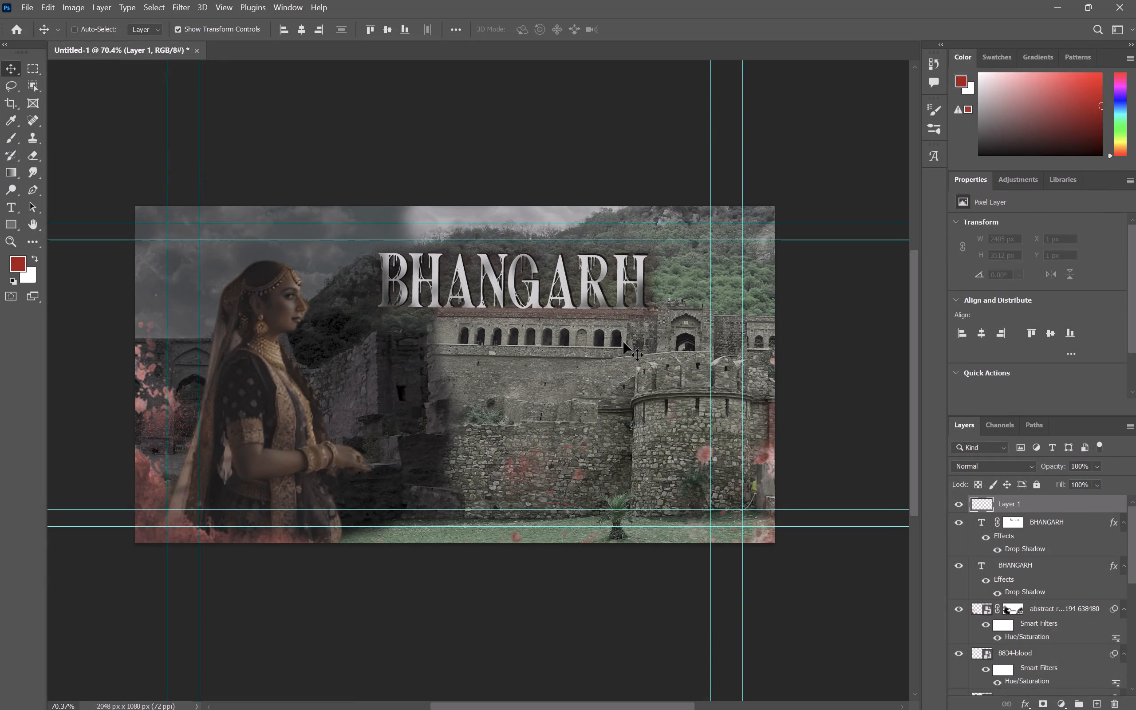
{"action": "left_click_drag", "start_coordinate": [454, 380], "coordinate": [465, 380]}
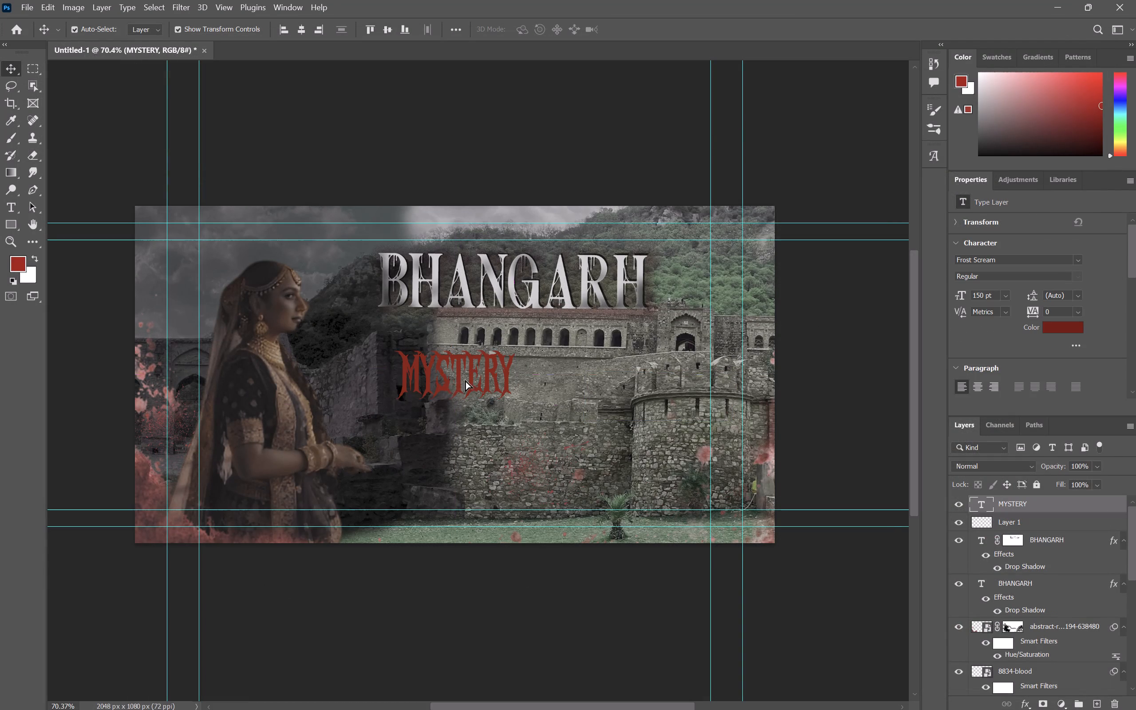
{"action": "left_click_drag", "start_coordinate": [465, 380], "coordinate": [510, 384]}
{"action": "scroll", "coordinate": [510, 384], "scroll_direction": "up", "scroll_amount": 2, "text": "alt"}
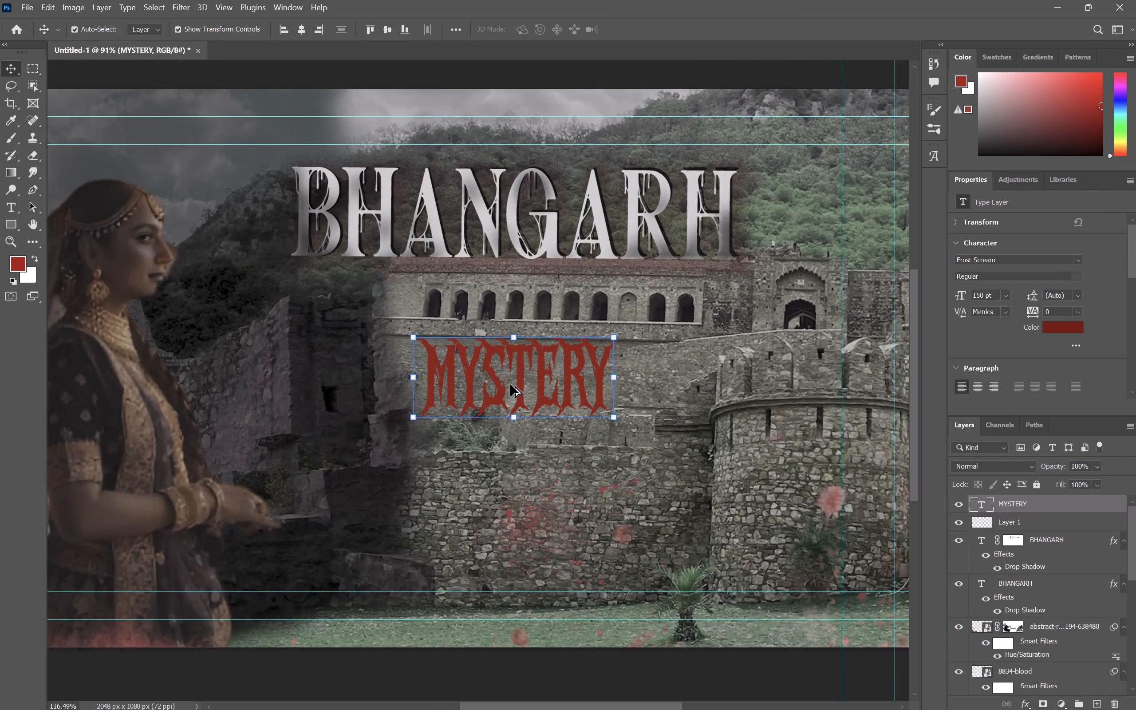
{"action": "scroll", "coordinate": [510, 384], "scroll_direction": "up", "scroll_amount": 1, "text": "alt"}
{"action": "left_click_drag", "start_coordinate": [588, 372], "coordinate": [639, 379]}
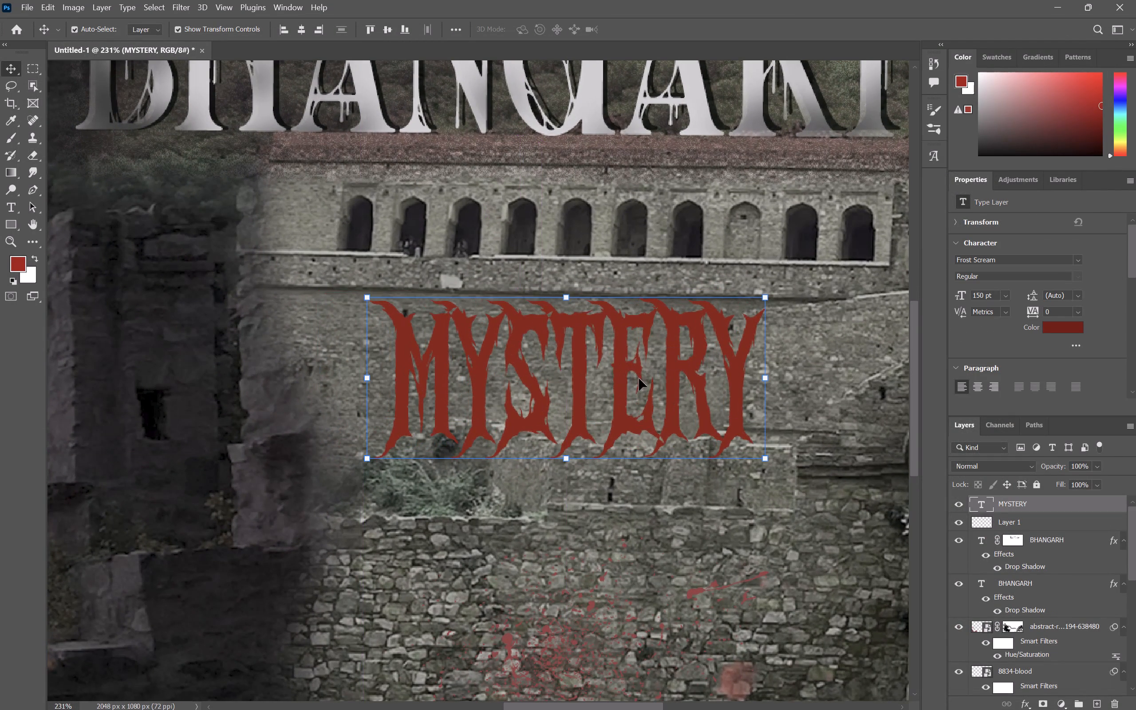
Scale the MYSTERY text to about 81% and move it left along the wall, just under the ledge below the windows.
{"action": "left_click_drag", "start_coordinate": [367, 304], "coordinate": [367, 307]}
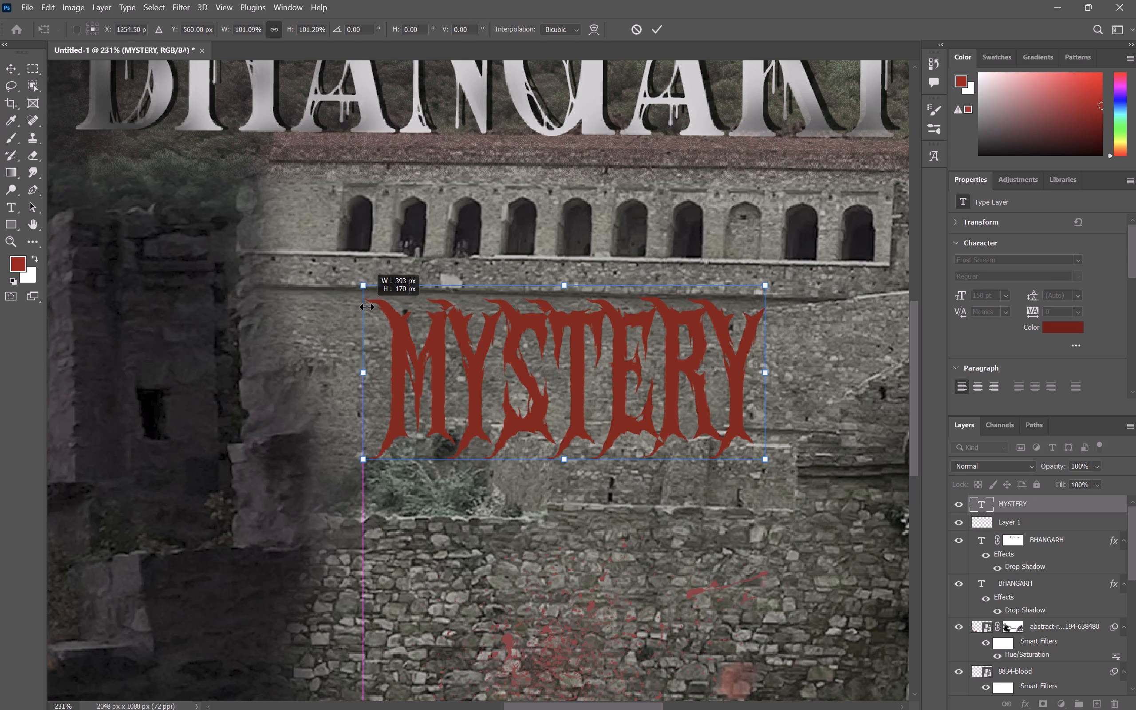
{"action": "left_click_drag", "start_coordinate": [367, 307], "coordinate": [367, 310]}
{"action": "left_click_drag", "start_coordinate": [367, 460], "coordinate": [437, 402]}
{"action": "left_click_drag", "start_coordinate": [583, 371], "coordinate": [472, 377]}
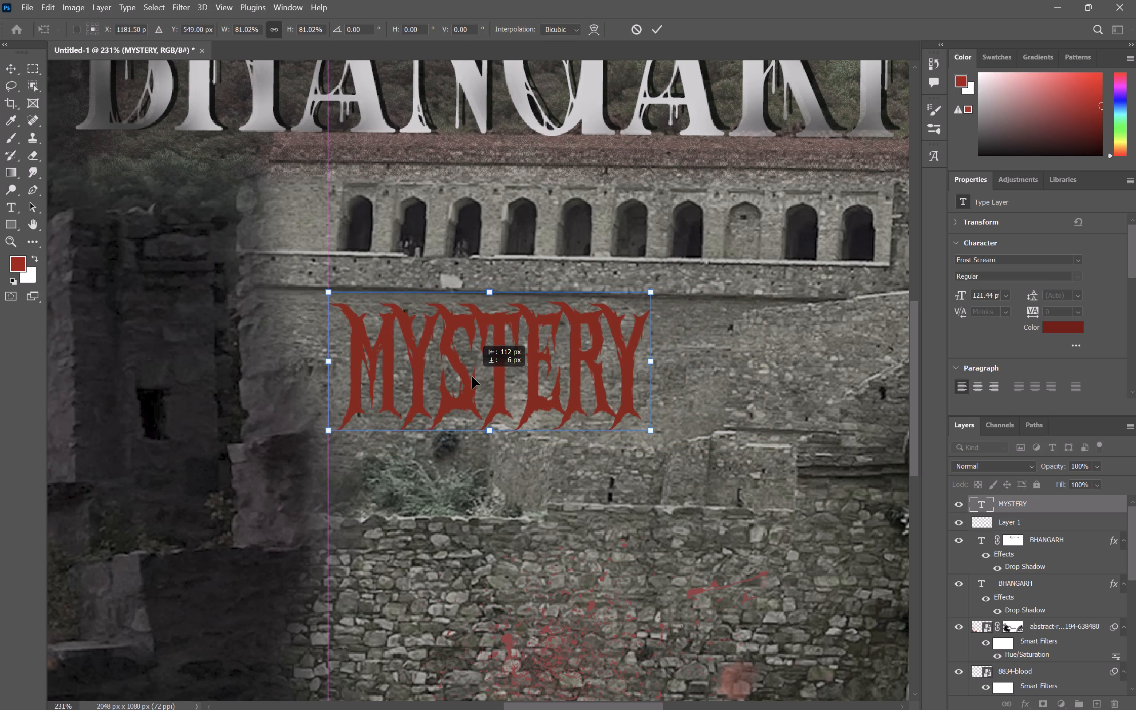
{"action": "left_click_drag", "start_coordinate": [472, 377], "coordinate": [468, 380]}
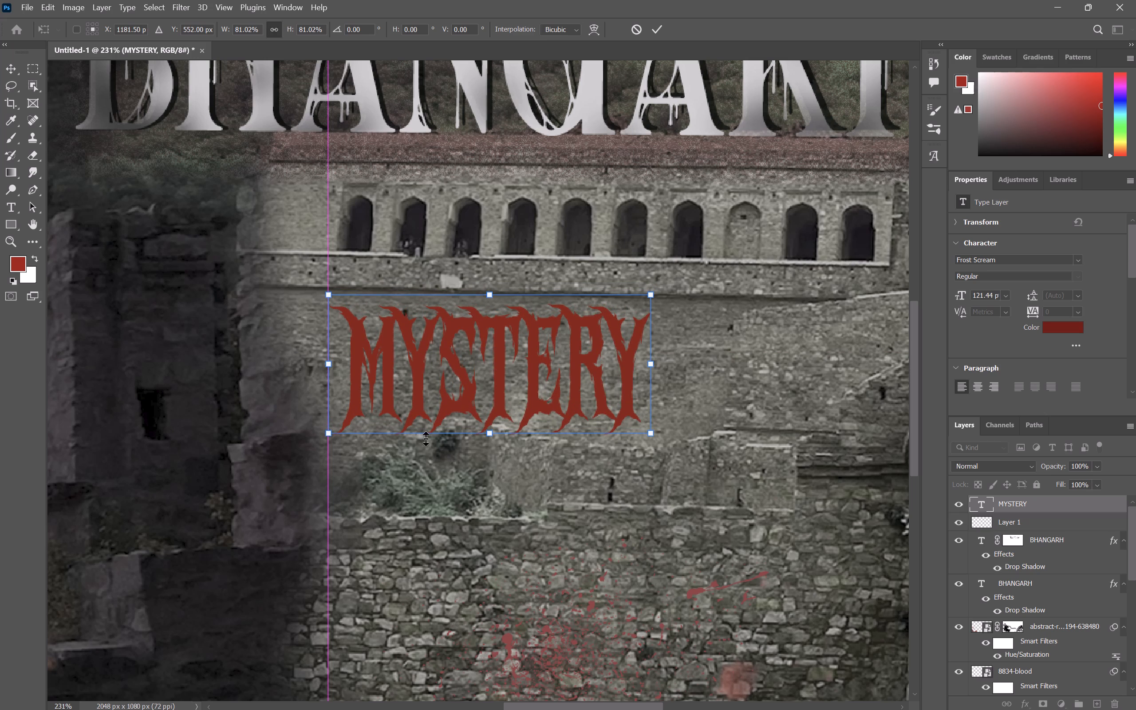
Apply the text's transform and add a layer mask to the new MYSTERY layer.
{"action": "left_click", "coordinate": [1047, 705]}
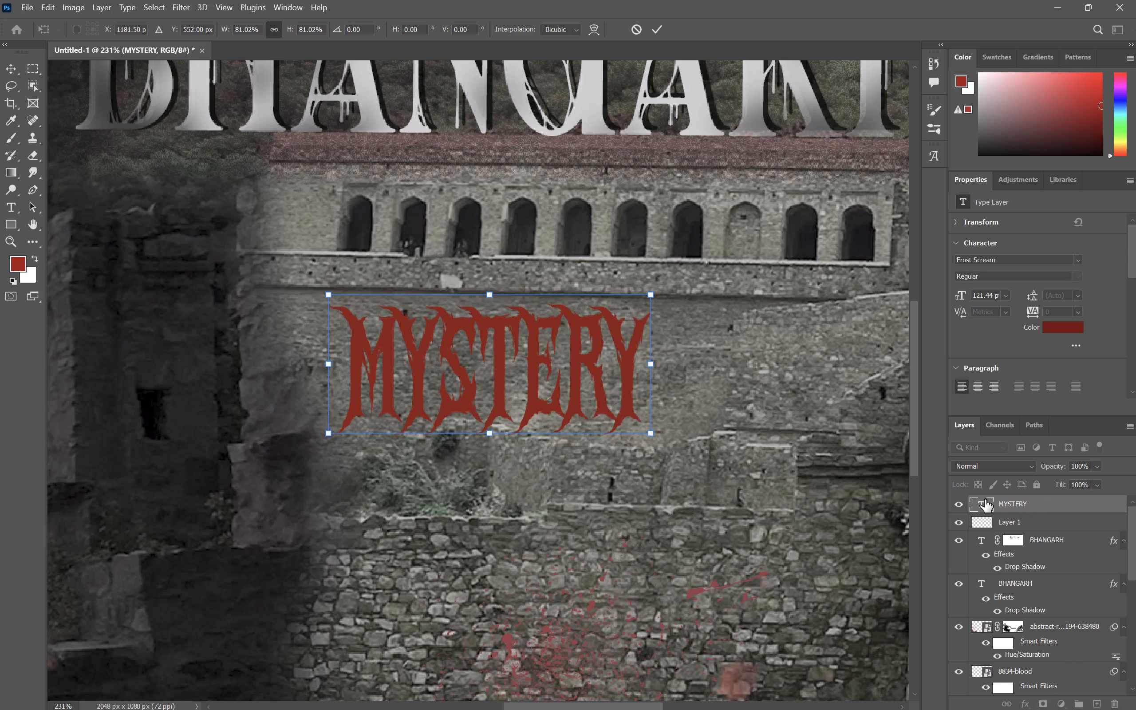
{"action": "left_click", "coordinate": [985, 499]}
{"action": "left_click", "coordinate": [1049, 702]}
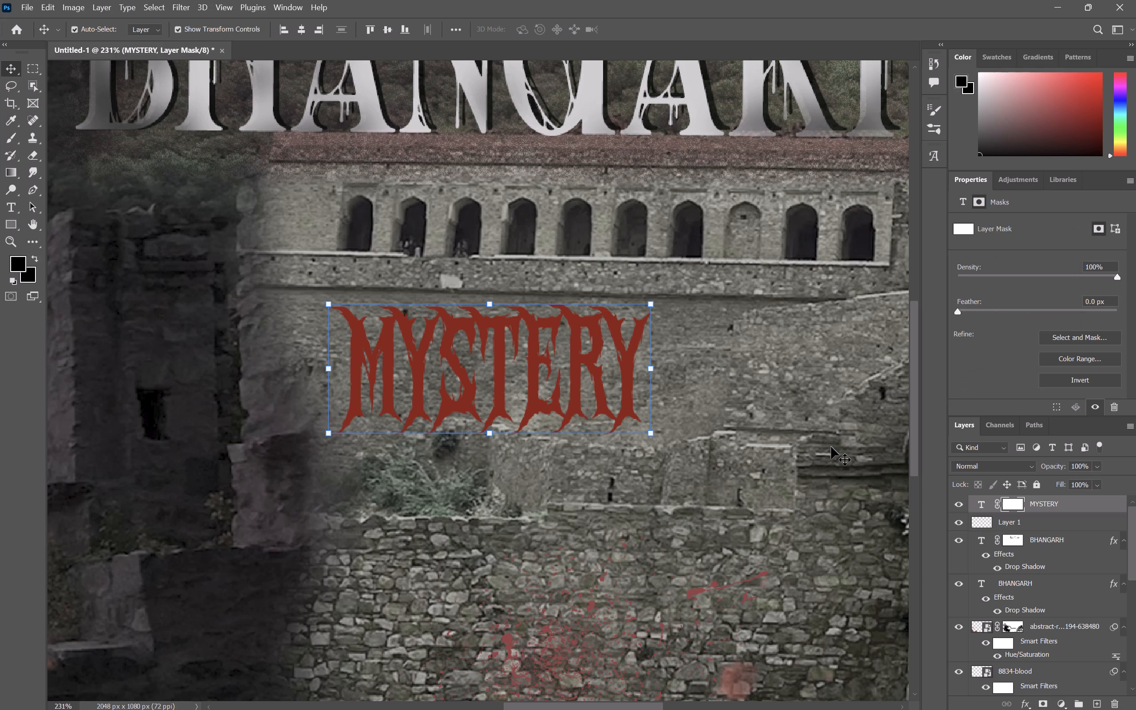
Brush black on the MYSTERY layer mask with a soft brush to fade the final Y and the letters' lower tips into the wall.
{"action": "key", "text": "b"}
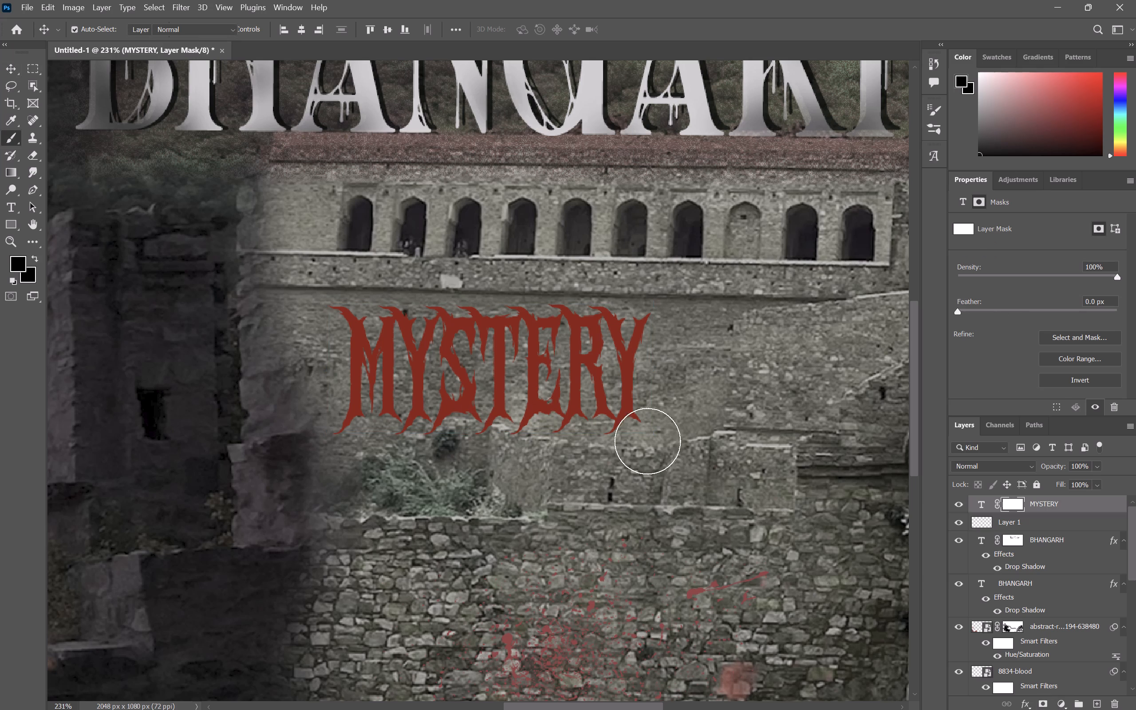
{"action": "left_click_drag", "start_coordinate": [651, 455], "coordinate": [677, 424]}
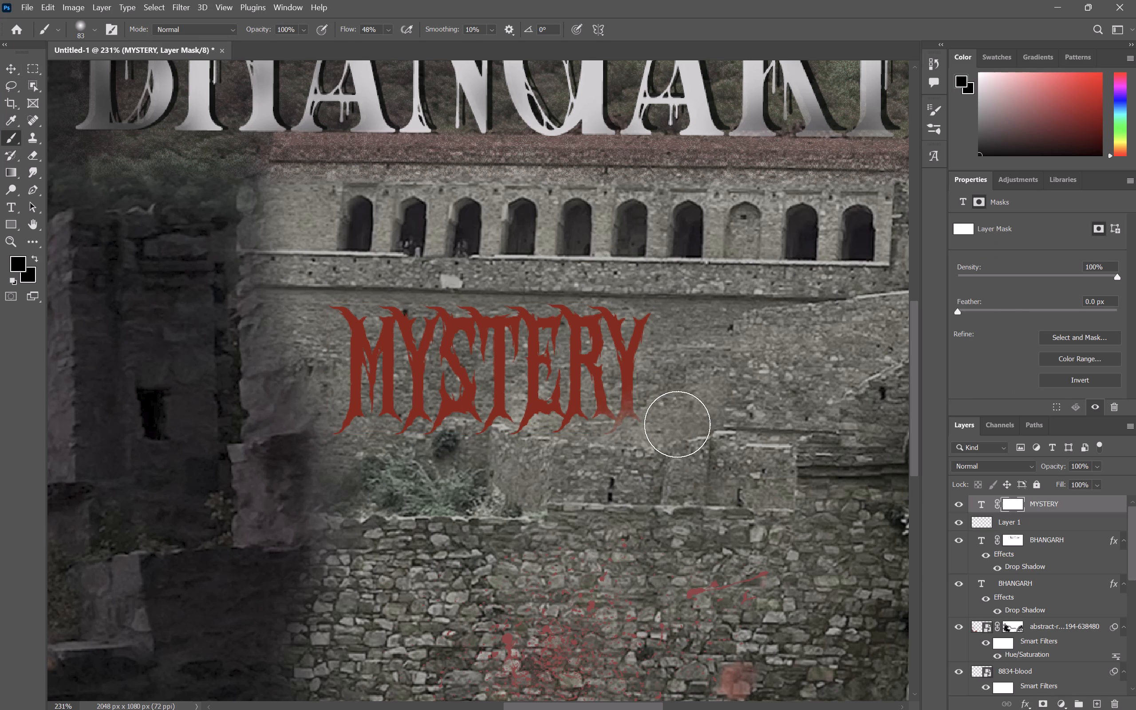
{"action": "left_click_drag", "start_coordinate": [677, 424], "coordinate": [668, 332]}
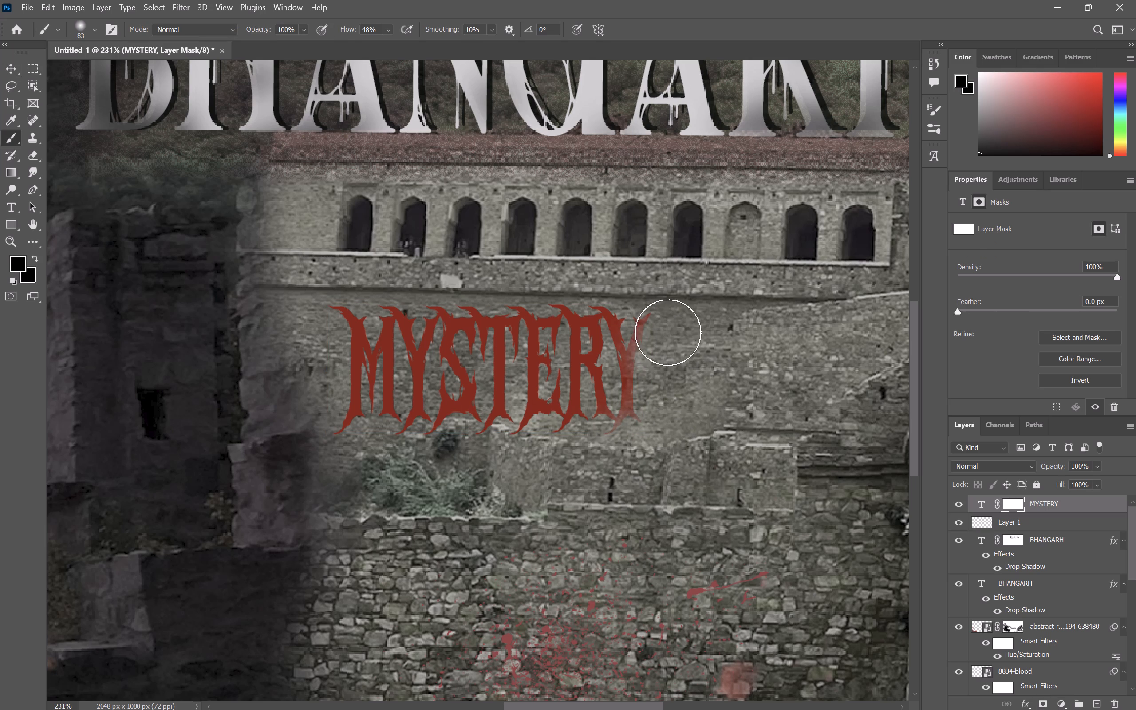
{"action": "left_click_drag", "start_coordinate": [668, 332], "coordinate": [458, 499]}
{"action": "left_click_drag", "start_coordinate": [311, 456], "coordinate": [350, 446]}
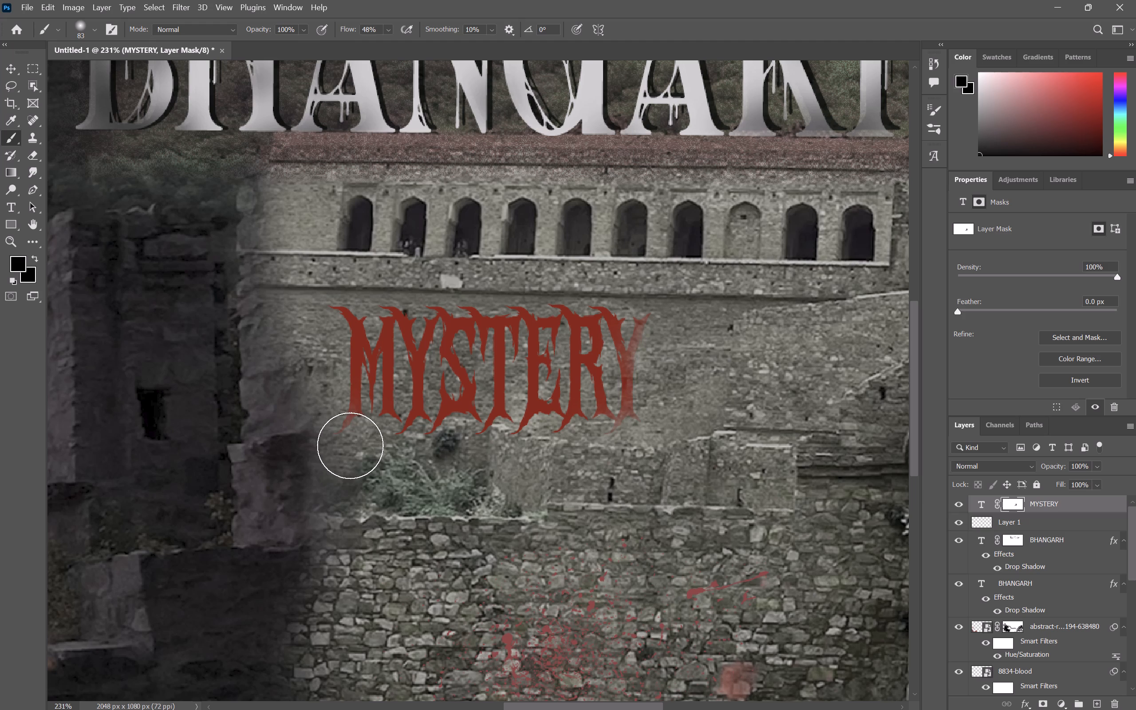
{"action": "left_click_drag", "start_coordinate": [350, 446], "coordinate": [527, 448]}
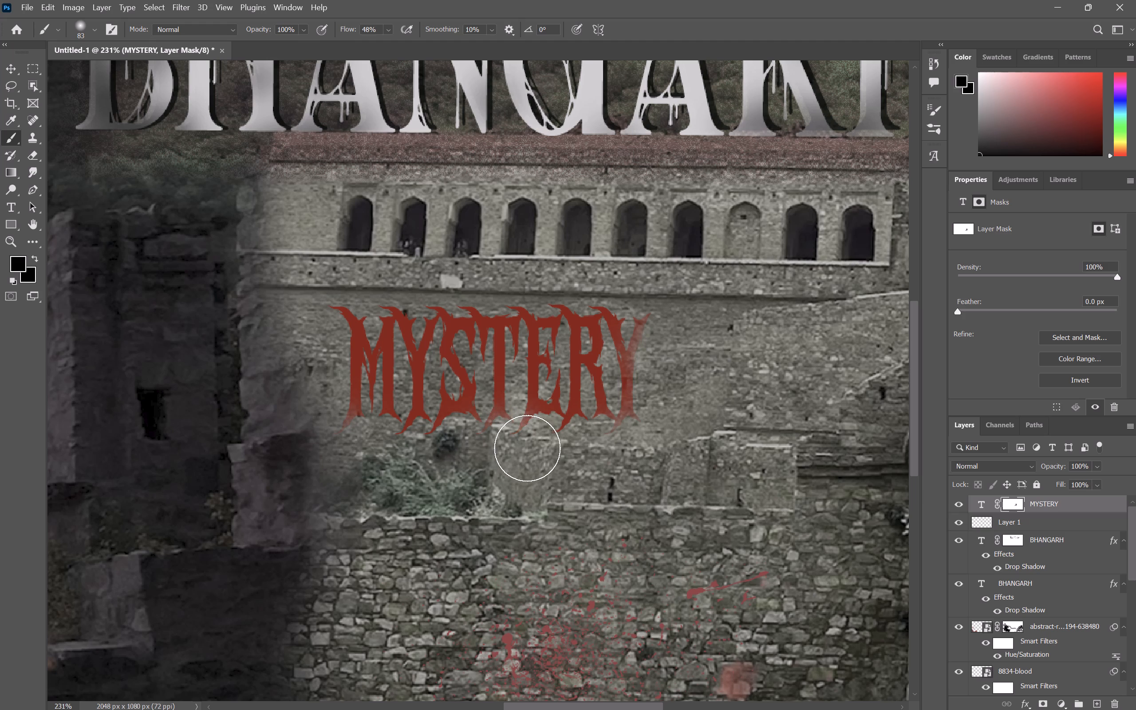
{"action": "left_click_drag", "start_coordinate": [527, 448], "coordinate": [539, 464]}
Fade the tops of the middle letters and patches inside the M, Y, T and R on the MYSTERY layer mask.
{"action": "left_click_drag", "start_coordinate": [420, 295], "coordinate": [509, 283]}
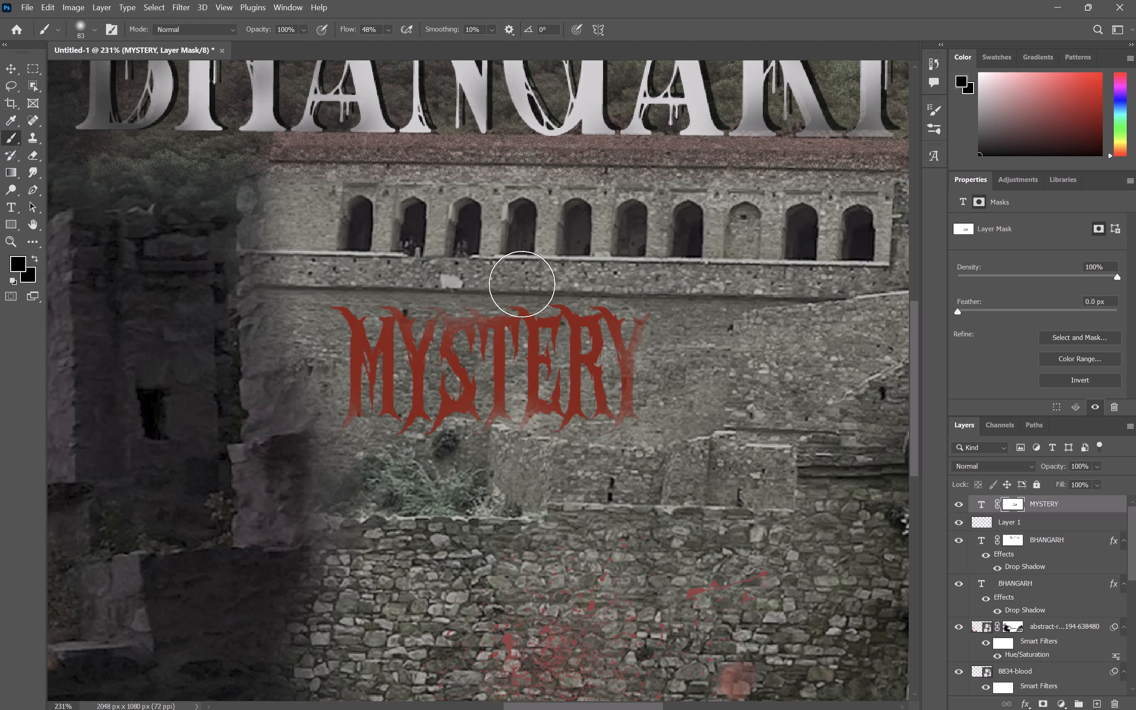
{"action": "left_click_drag", "start_coordinate": [548, 296], "coordinate": [559, 294]}
{"action": "left_click_drag", "start_coordinate": [418, 357], "coordinate": [378, 363]}
{"action": "left_click", "coordinate": [378, 363]}
{"action": "left_click", "coordinate": [480, 364]}
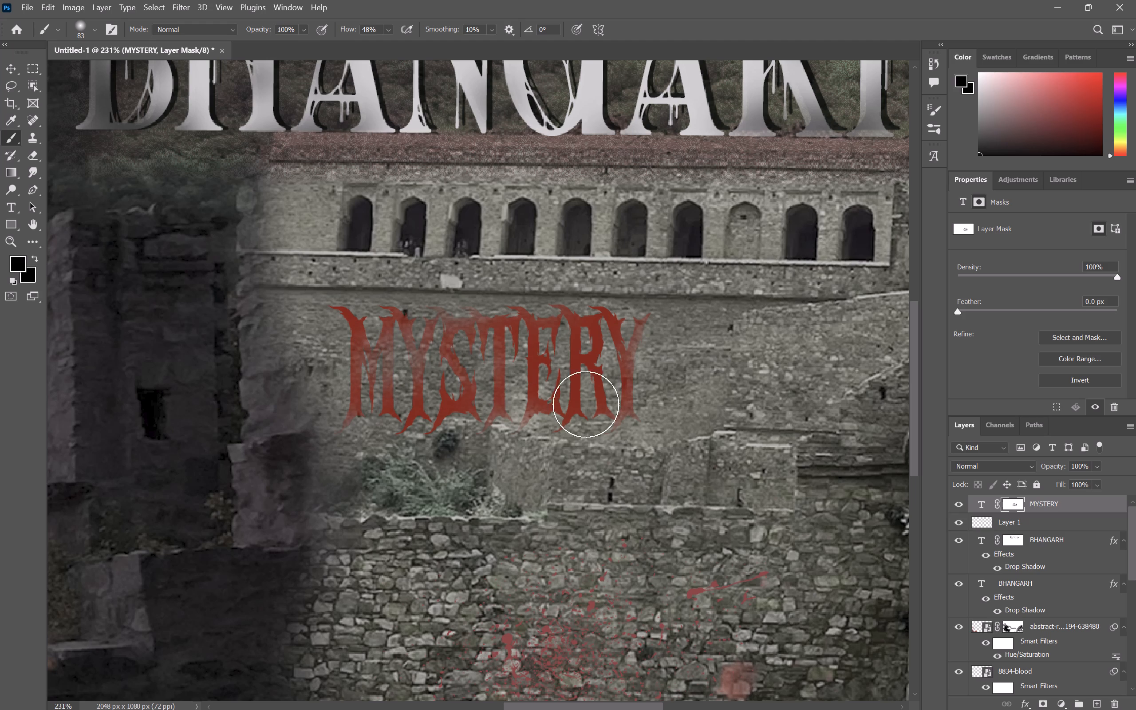
{"action": "left_click", "coordinate": [600, 384]}
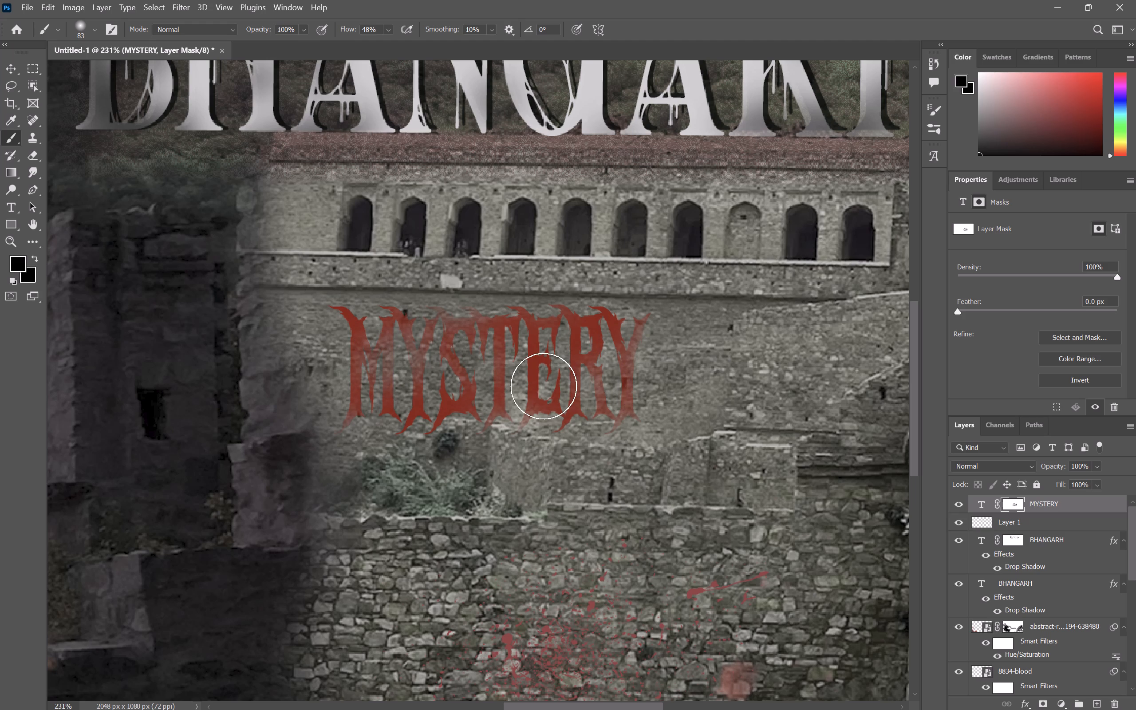
Soften more spots on the MYSTERY mask: the base between E and R, the top of the M, and the lower S.
{"action": "scroll", "coordinate": [544, 386], "scroll_direction": "down", "scroll_amount": 5, "text": "ctrl"}
{"action": "scroll", "coordinate": [544, 386], "scroll_direction": "up", "scroll_amount": 1, "text": "alt"}
{"action": "scroll", "coordinate": [544, 386], "scroll_direction": "down", "scroll_amount": 1, "text": "alt"}
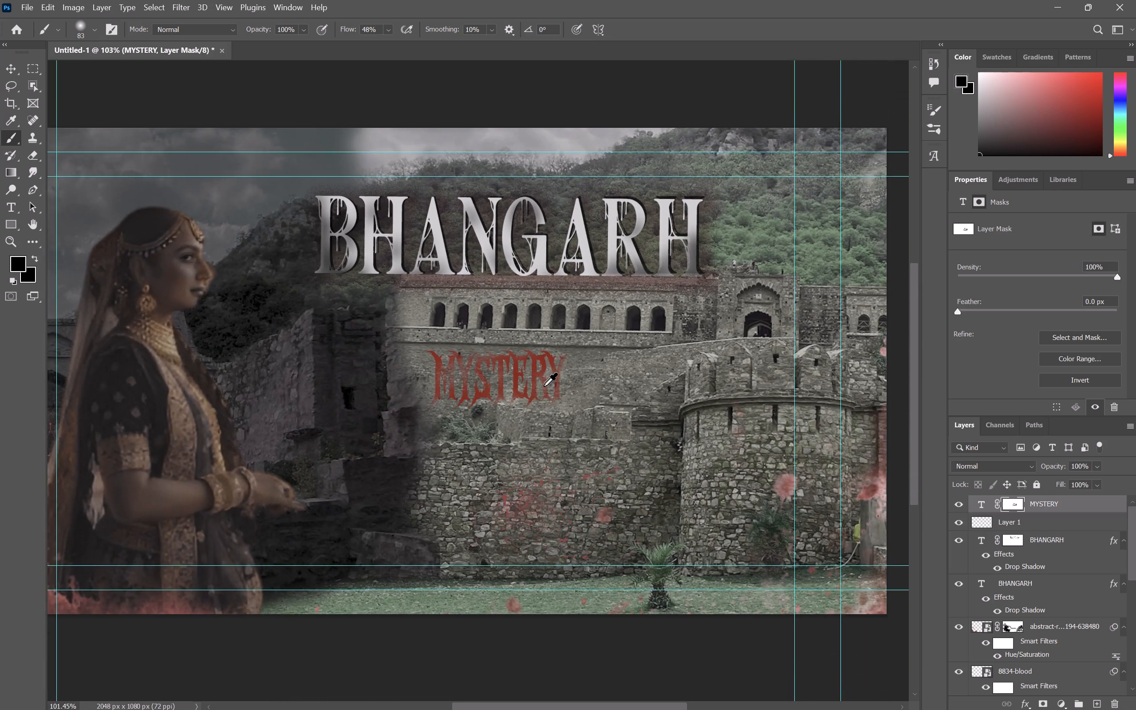
{"action": "scroll", "coordinate": [544, 386], "scroll_direction": "down", "scroll_amount": 1, "text": "alt"}
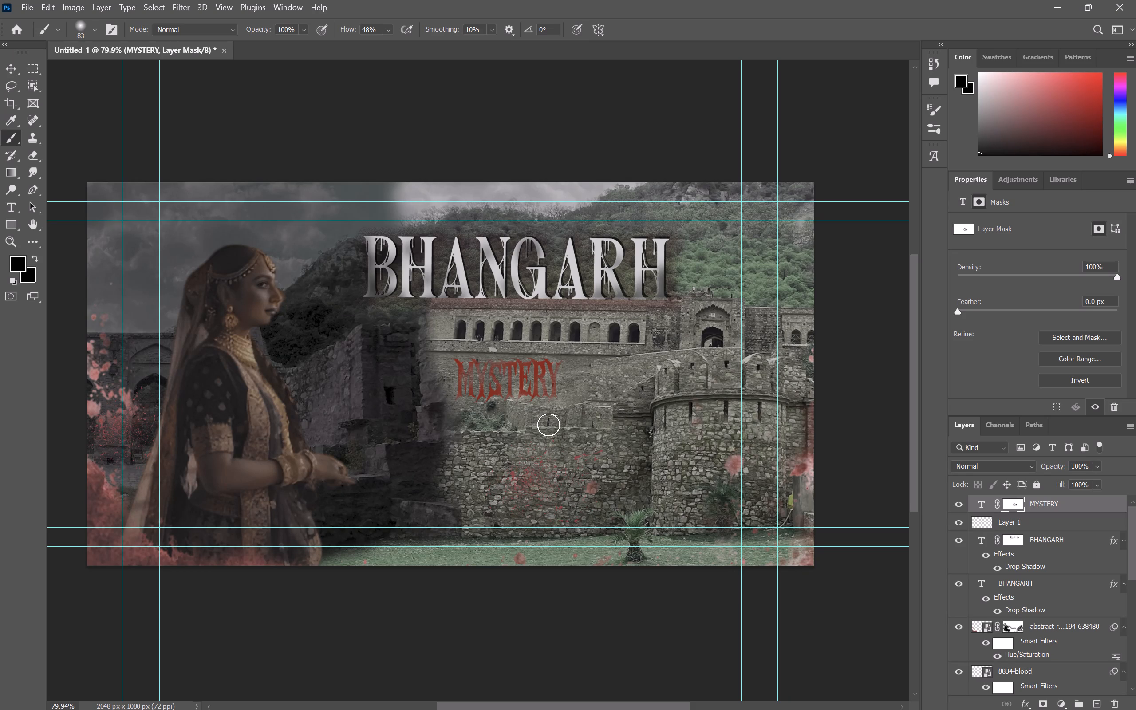
{"action": "scroll", "coordinate": [548, 425], "scroll_direction": "up", "scroll_amount": 4, "text": "alt"}
{"action": "left_click", "coordinate": [477, 273]}
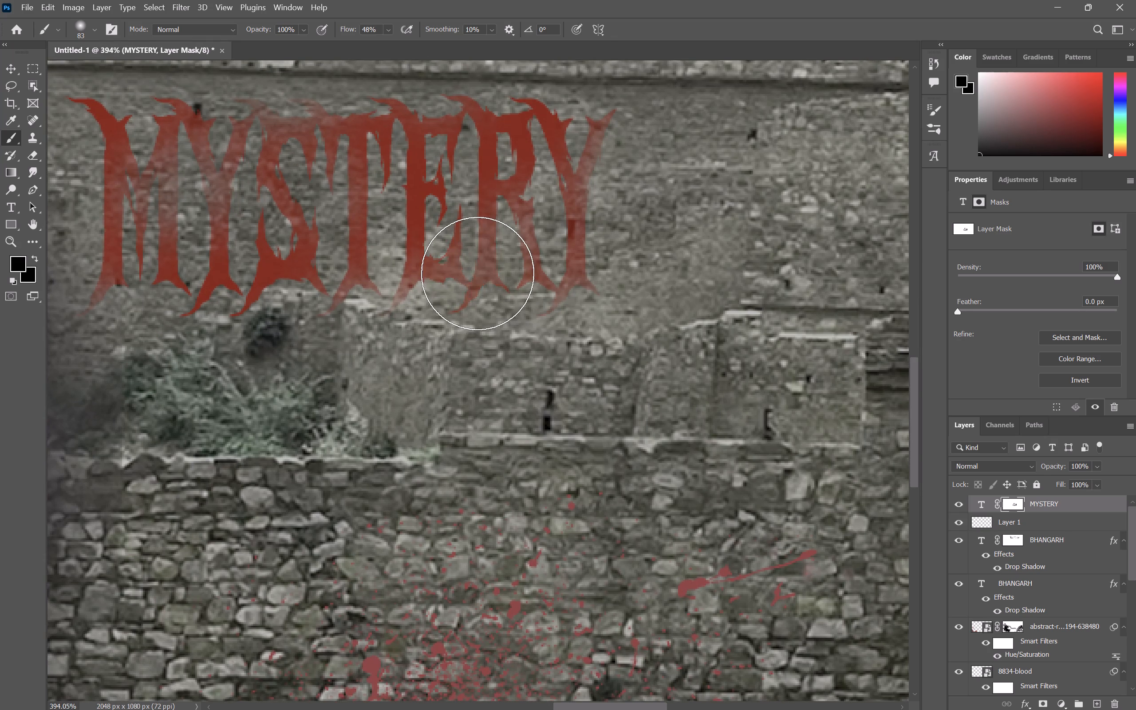
{"action": "left_click", "coordinate": [124, 125]}
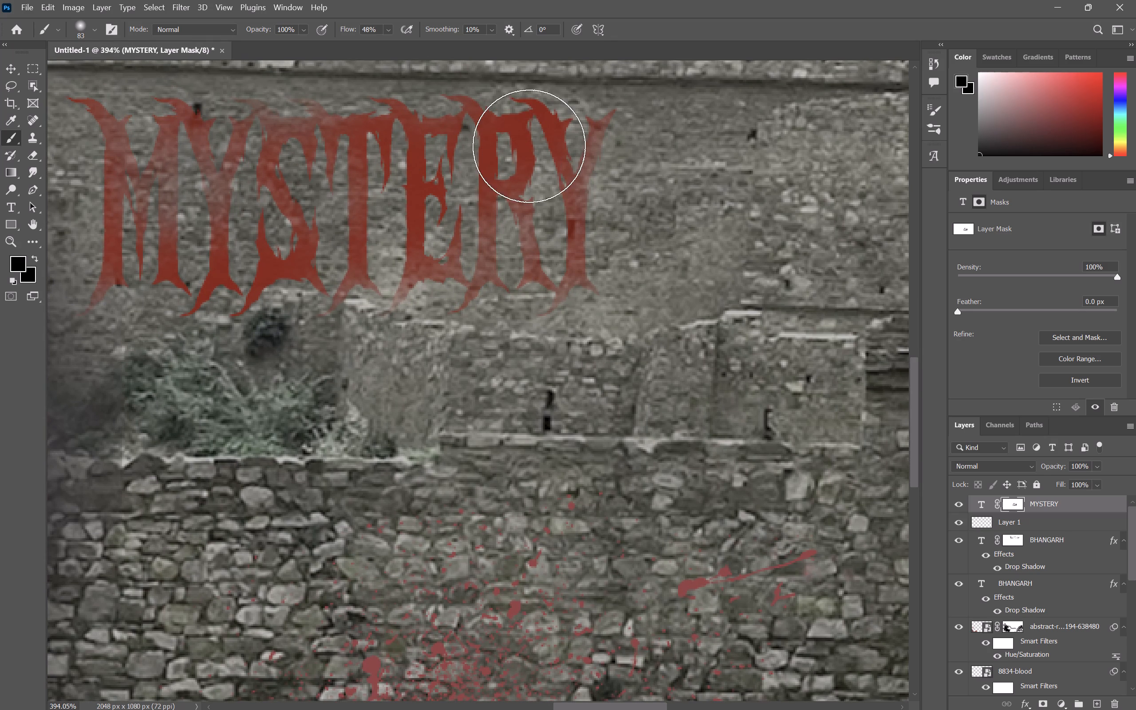
{"action": "scroll", "coordinate": [527, 269], "scroll_direction": "down", "scroll_amount": 2, "text": "alt"}
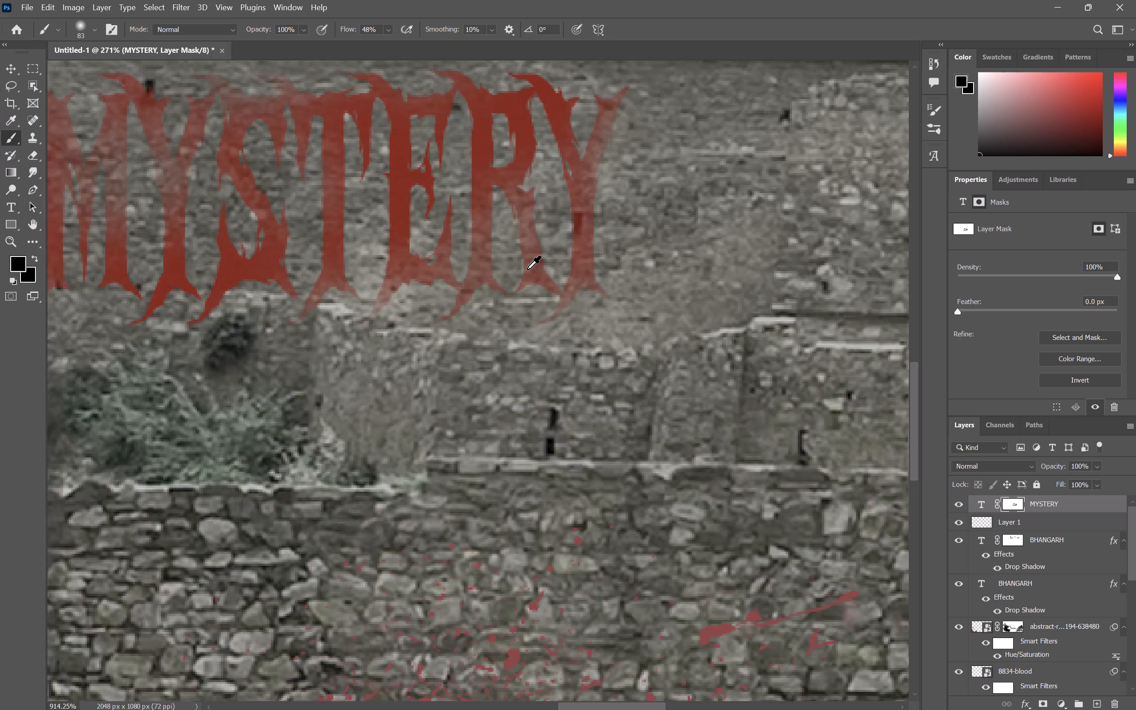
{"action": "scroll", "coordinate": [527, 269], "scroll_direction": "down", "scroll_amount": 1, "text": "alt"}
{"action": "scroll", "coordinate": [527, 269], "scroll_direction": "up", "scroll_amount": 1, "text": "alt"}
{"action": "left_click", "coordinate": [330, 277]}
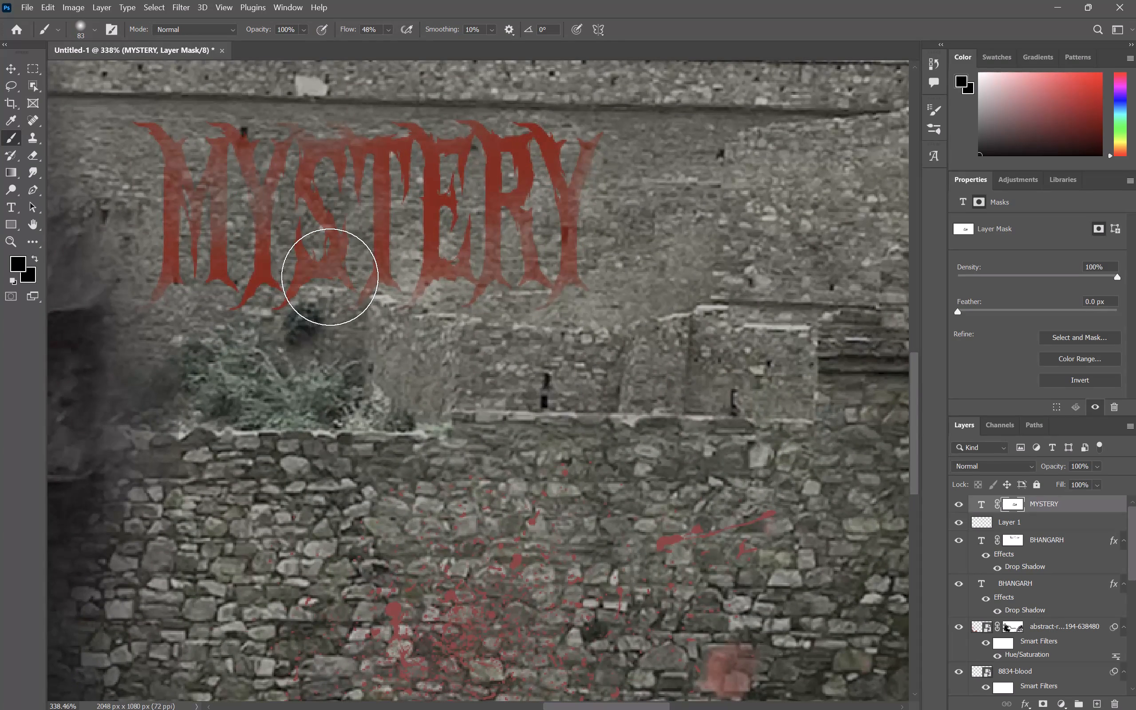
Set the MYSTERY text layer's opacity to 97%.
{"action": "left_click", "coordinate": [983, 505]}
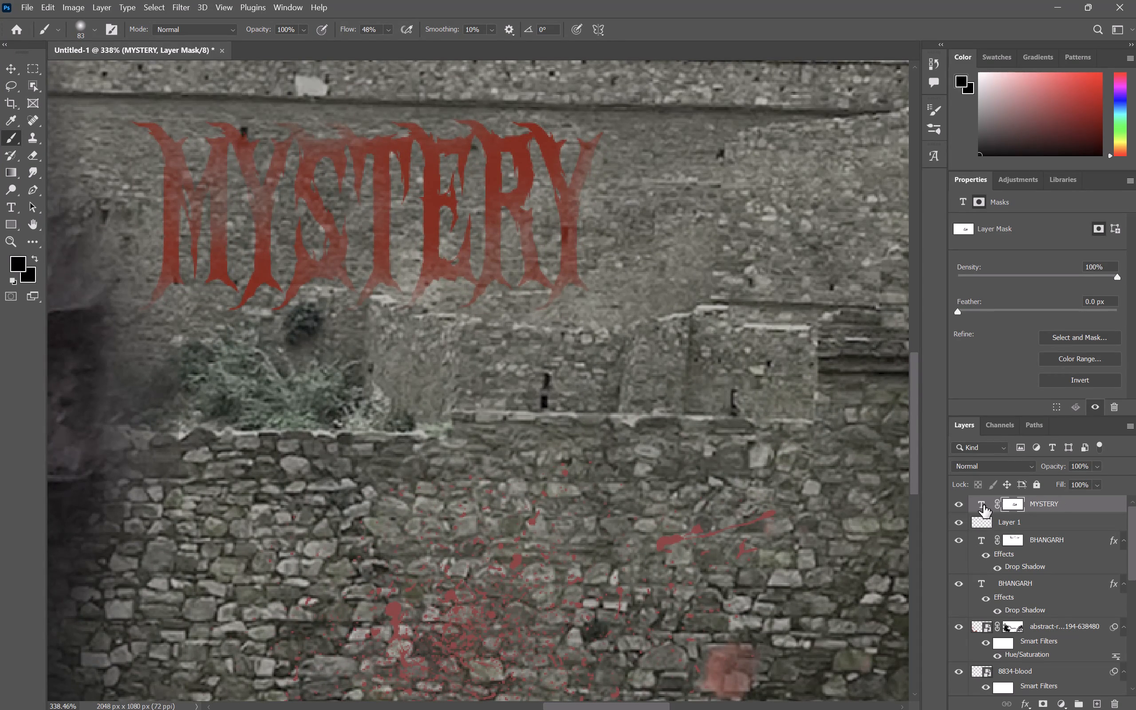
{"action": "left_click", "coordinate": [1097, 462]}
{"action": "left_click_drag", "start_coordinate": [1106, 480], "coordinate": [1080, 484]}
{"action": "left_click_drag", "start_coordinate": [1080, 484], "coordinate": [1108, 482]}
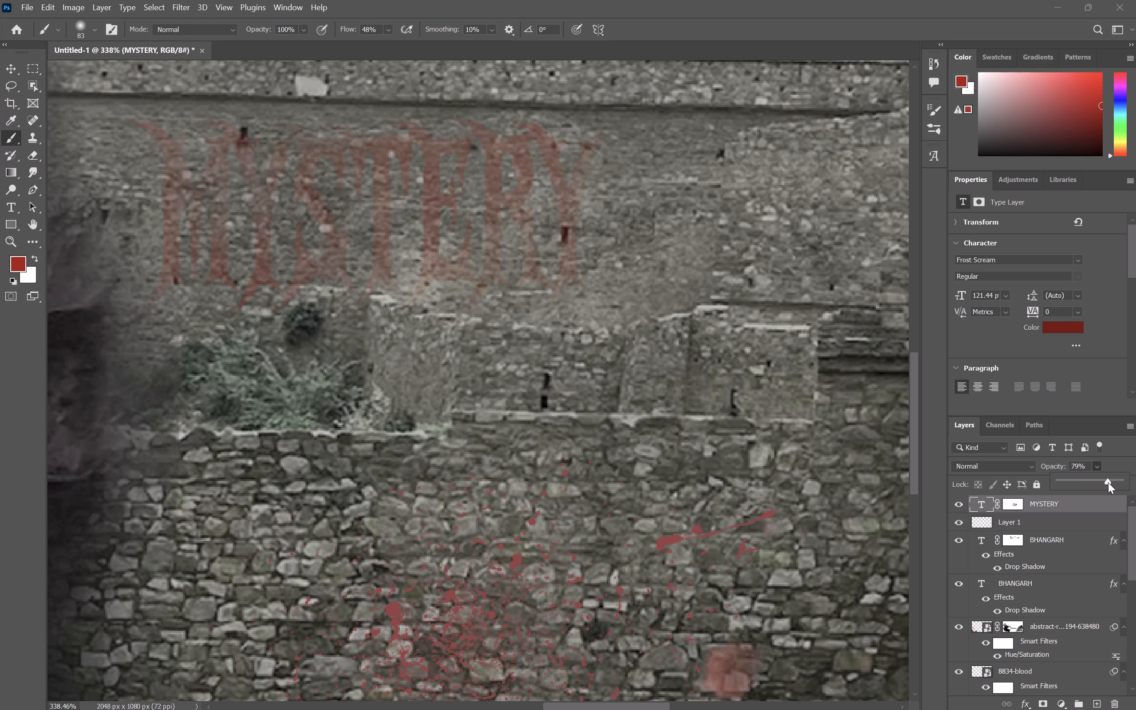
{"action": "left_click_drag", "start_coordinate": [1108, 482], "coordinate": [1100, 485]}
{"action": "left_click", "coordinate": [1110, 480]}
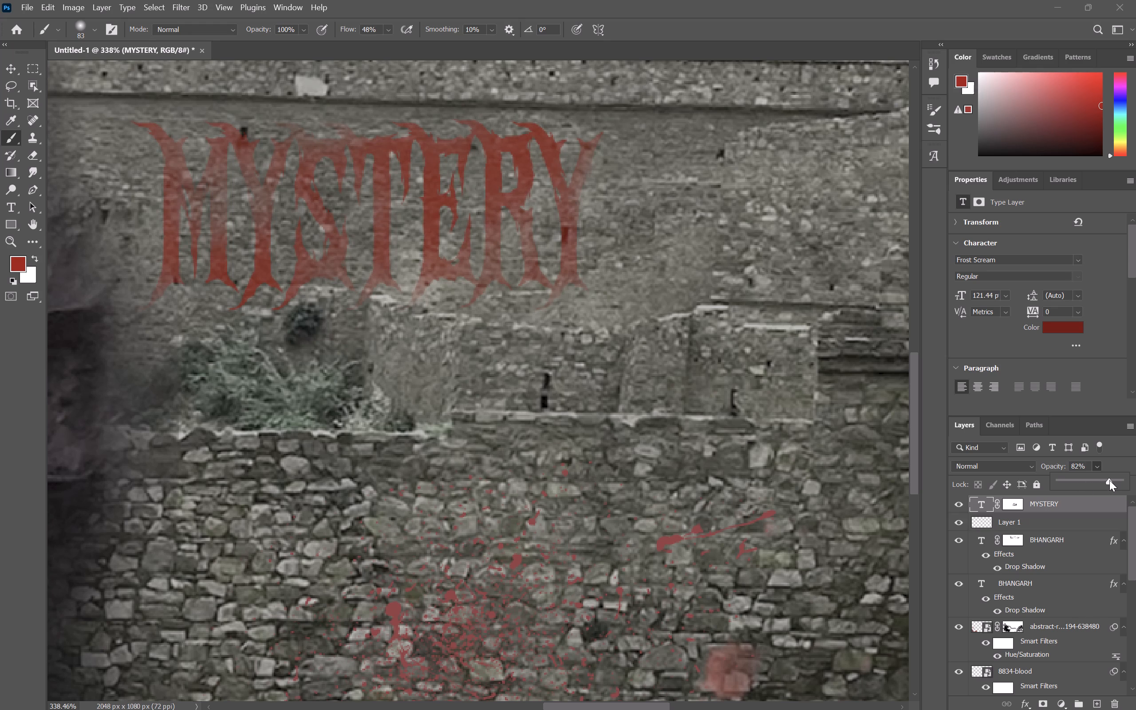
{"action": "left_click", "coordinate": [1119, 480]}
{"action": "left_click", "coordinate": [1119, 394]}
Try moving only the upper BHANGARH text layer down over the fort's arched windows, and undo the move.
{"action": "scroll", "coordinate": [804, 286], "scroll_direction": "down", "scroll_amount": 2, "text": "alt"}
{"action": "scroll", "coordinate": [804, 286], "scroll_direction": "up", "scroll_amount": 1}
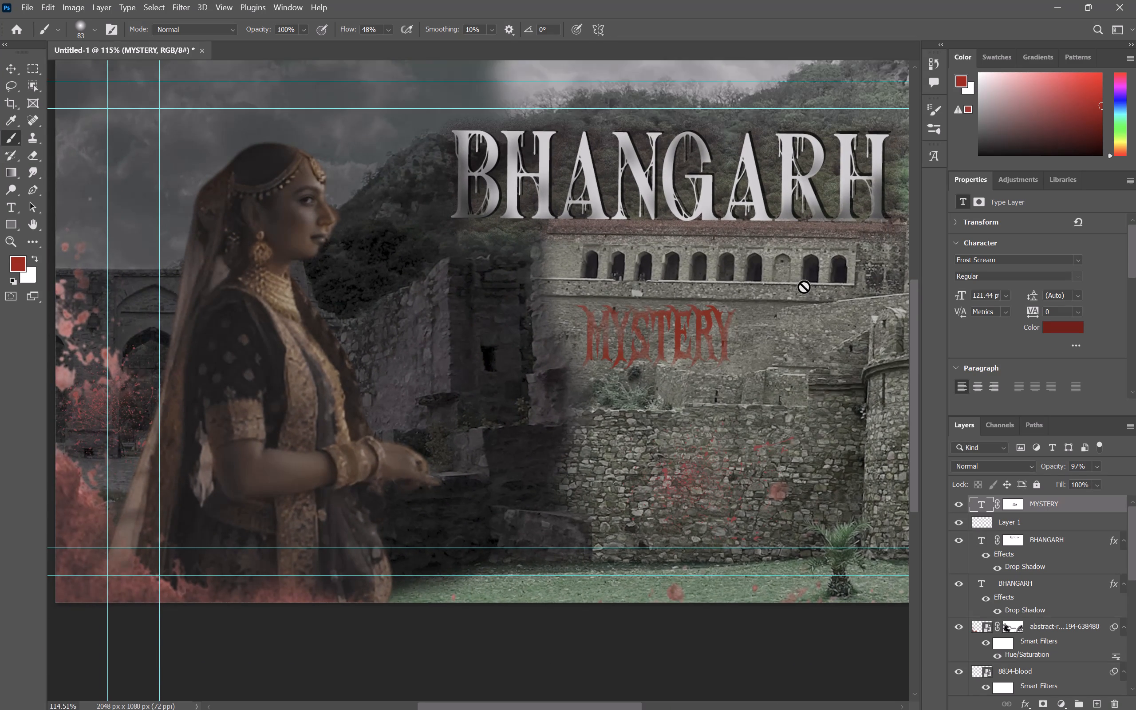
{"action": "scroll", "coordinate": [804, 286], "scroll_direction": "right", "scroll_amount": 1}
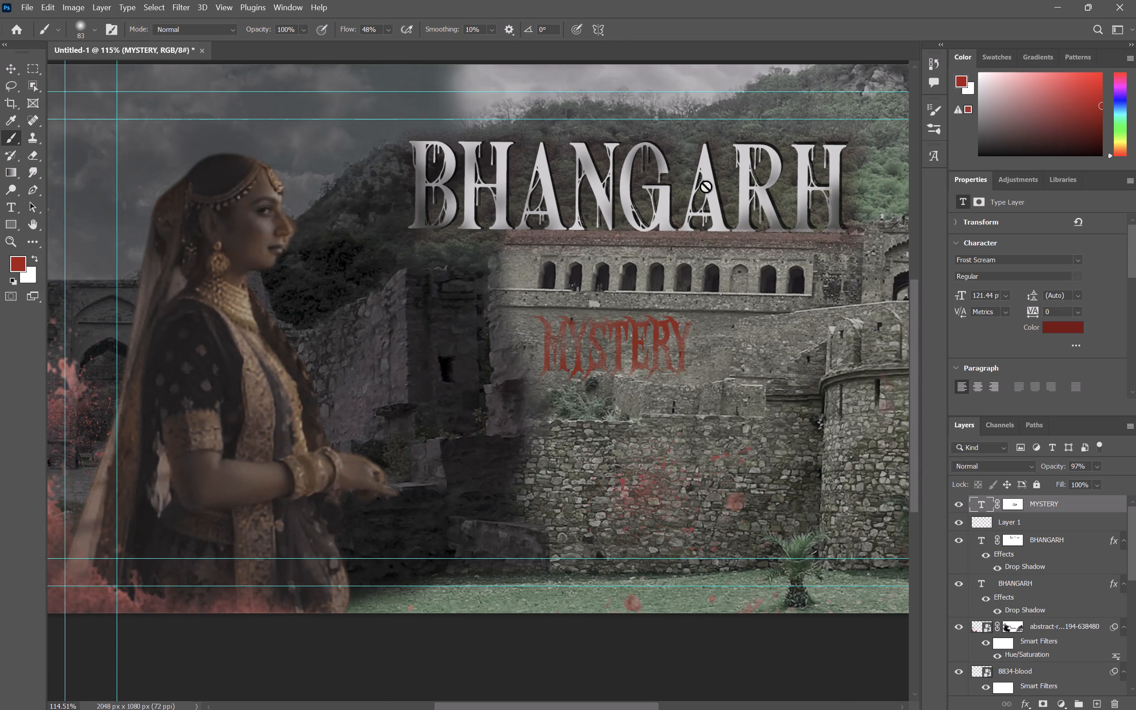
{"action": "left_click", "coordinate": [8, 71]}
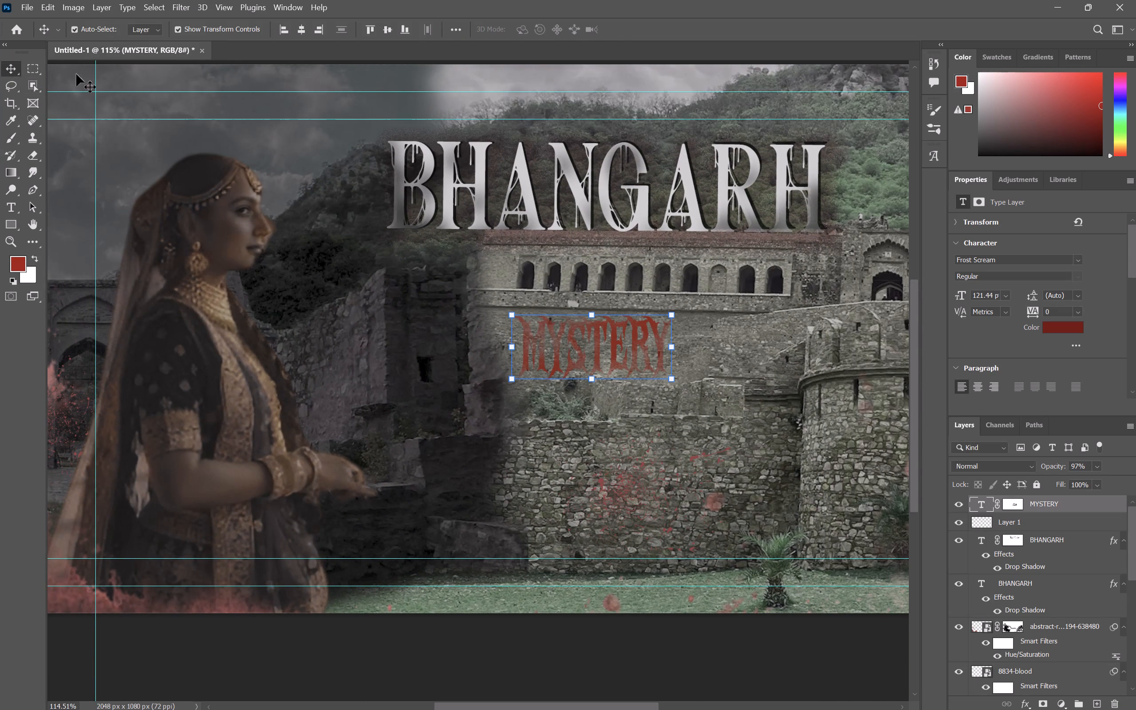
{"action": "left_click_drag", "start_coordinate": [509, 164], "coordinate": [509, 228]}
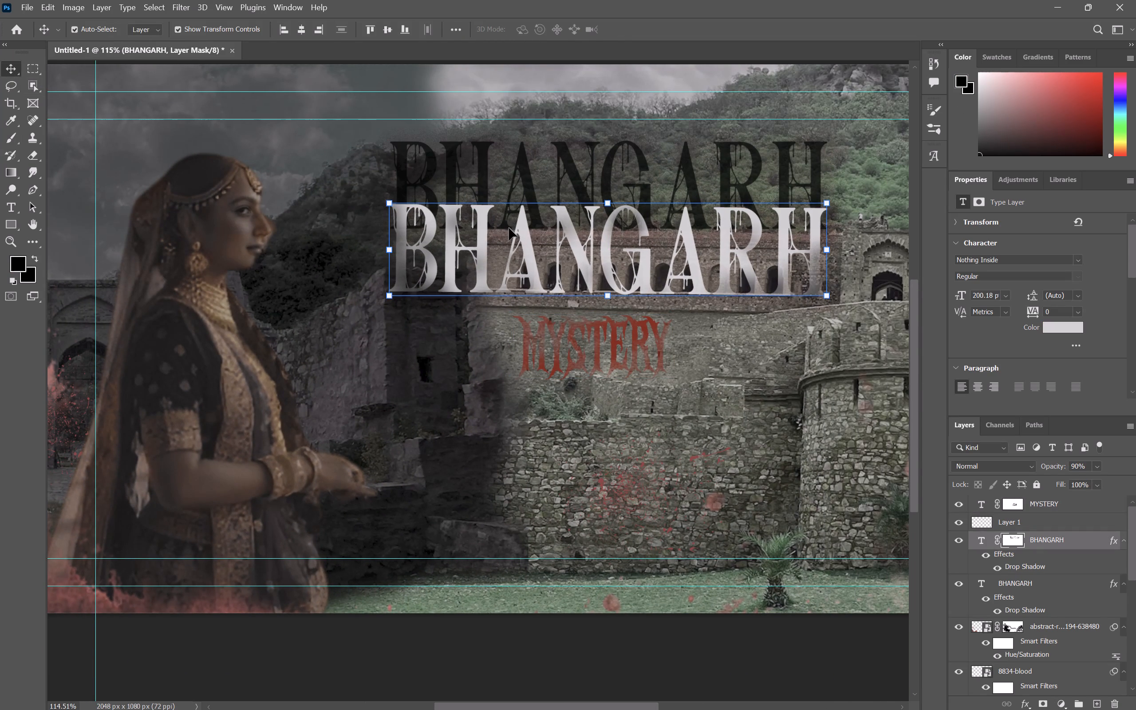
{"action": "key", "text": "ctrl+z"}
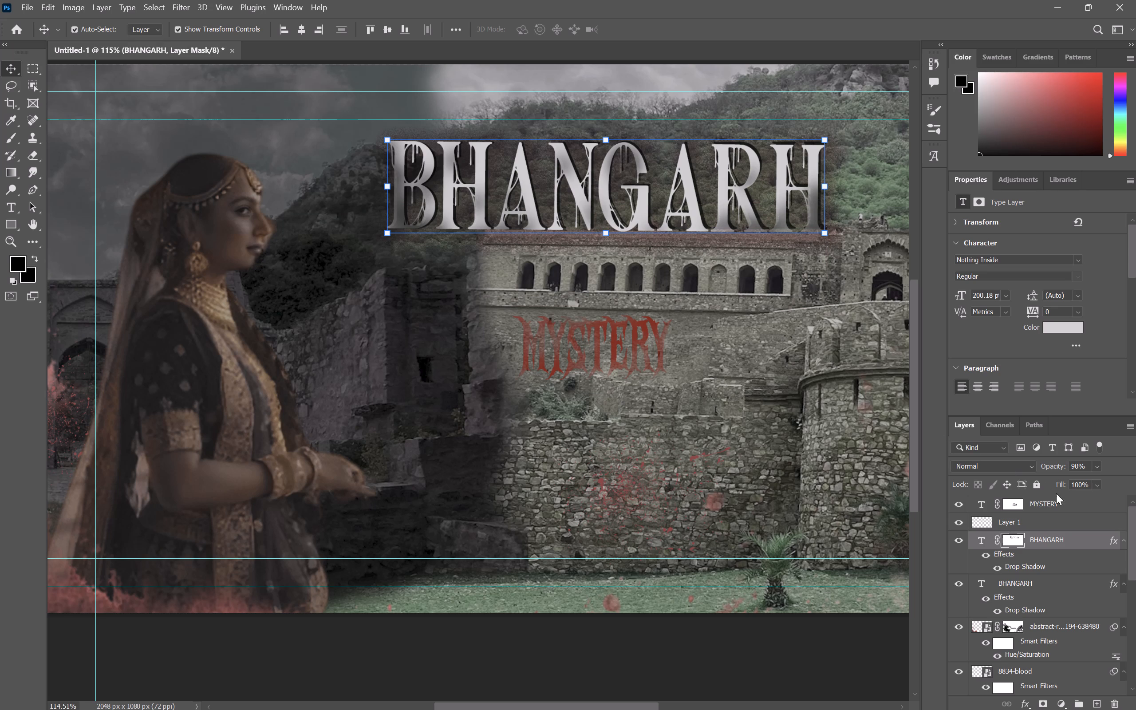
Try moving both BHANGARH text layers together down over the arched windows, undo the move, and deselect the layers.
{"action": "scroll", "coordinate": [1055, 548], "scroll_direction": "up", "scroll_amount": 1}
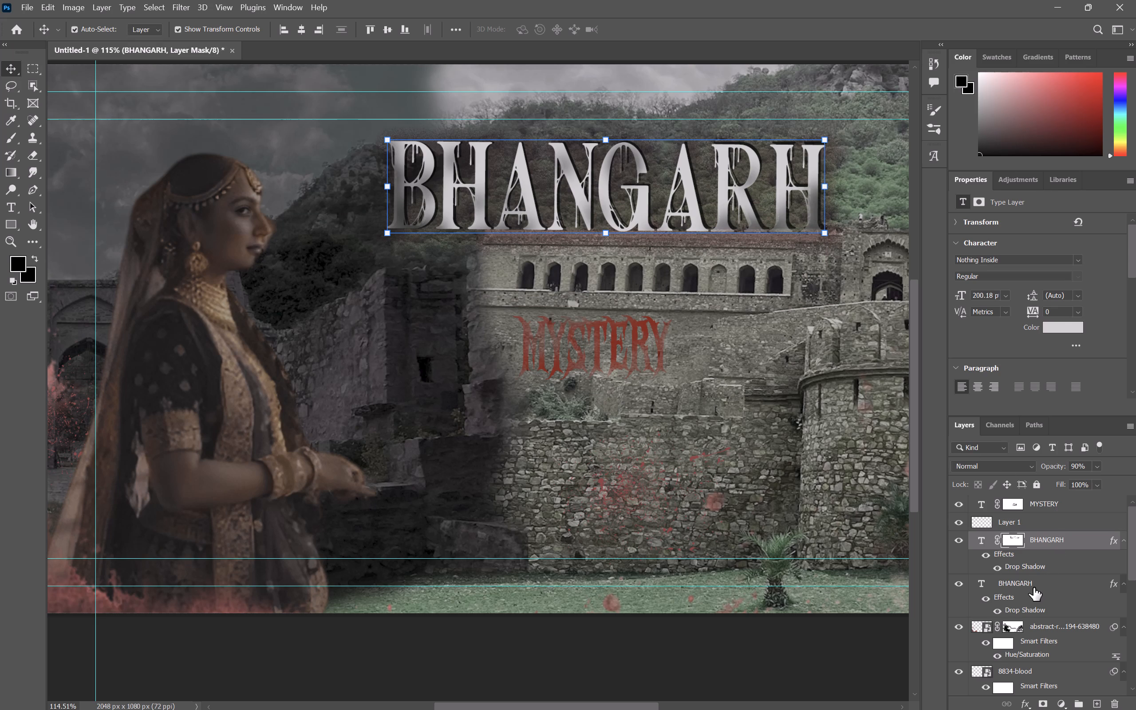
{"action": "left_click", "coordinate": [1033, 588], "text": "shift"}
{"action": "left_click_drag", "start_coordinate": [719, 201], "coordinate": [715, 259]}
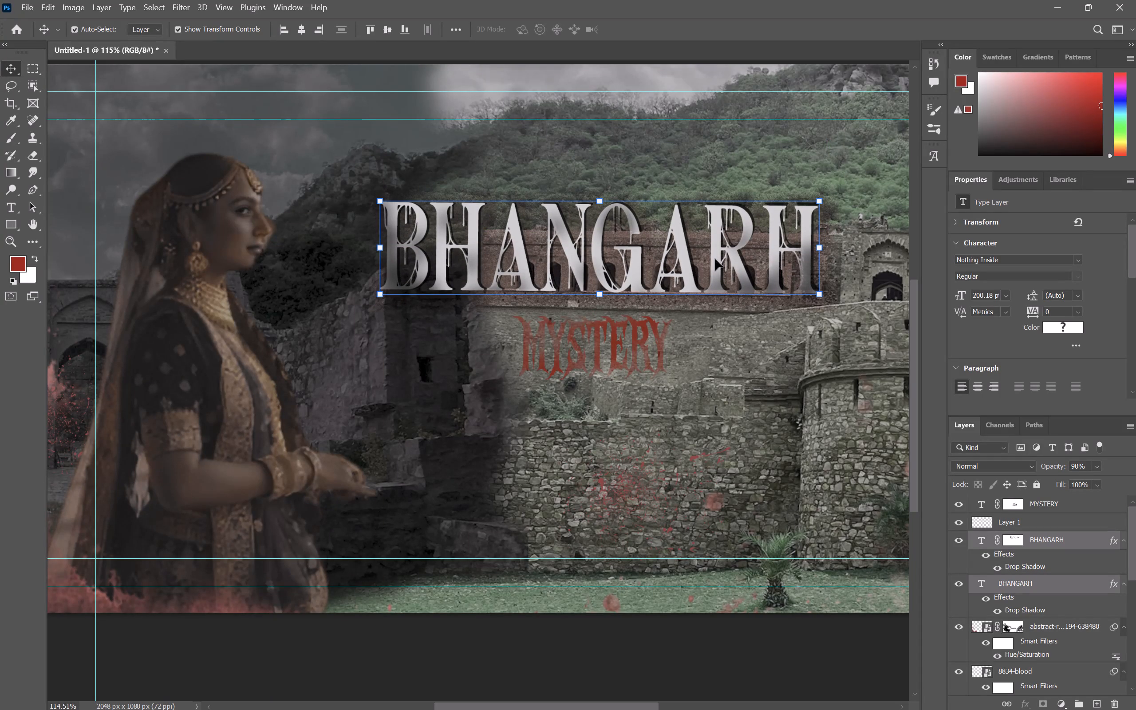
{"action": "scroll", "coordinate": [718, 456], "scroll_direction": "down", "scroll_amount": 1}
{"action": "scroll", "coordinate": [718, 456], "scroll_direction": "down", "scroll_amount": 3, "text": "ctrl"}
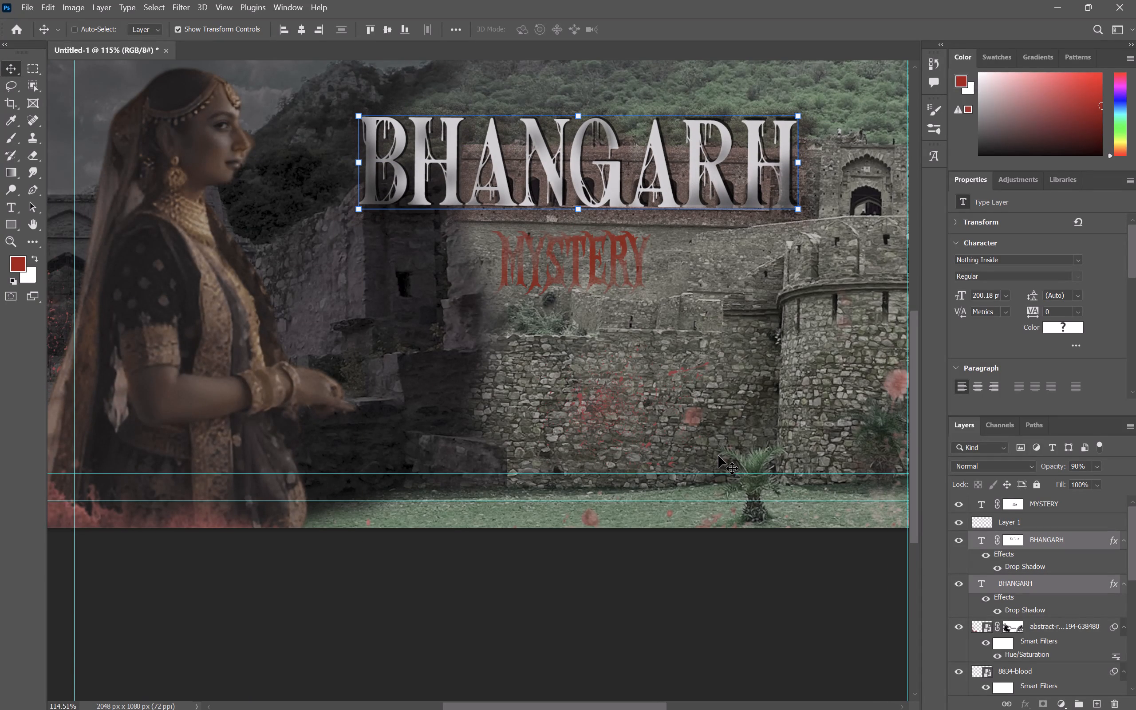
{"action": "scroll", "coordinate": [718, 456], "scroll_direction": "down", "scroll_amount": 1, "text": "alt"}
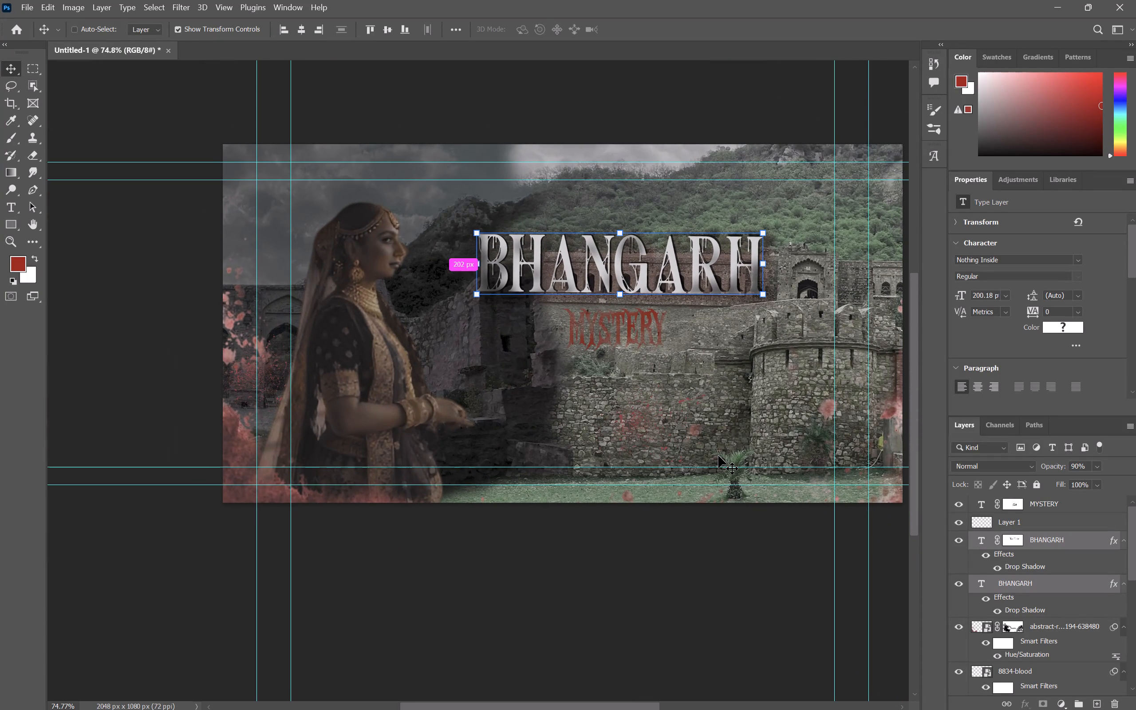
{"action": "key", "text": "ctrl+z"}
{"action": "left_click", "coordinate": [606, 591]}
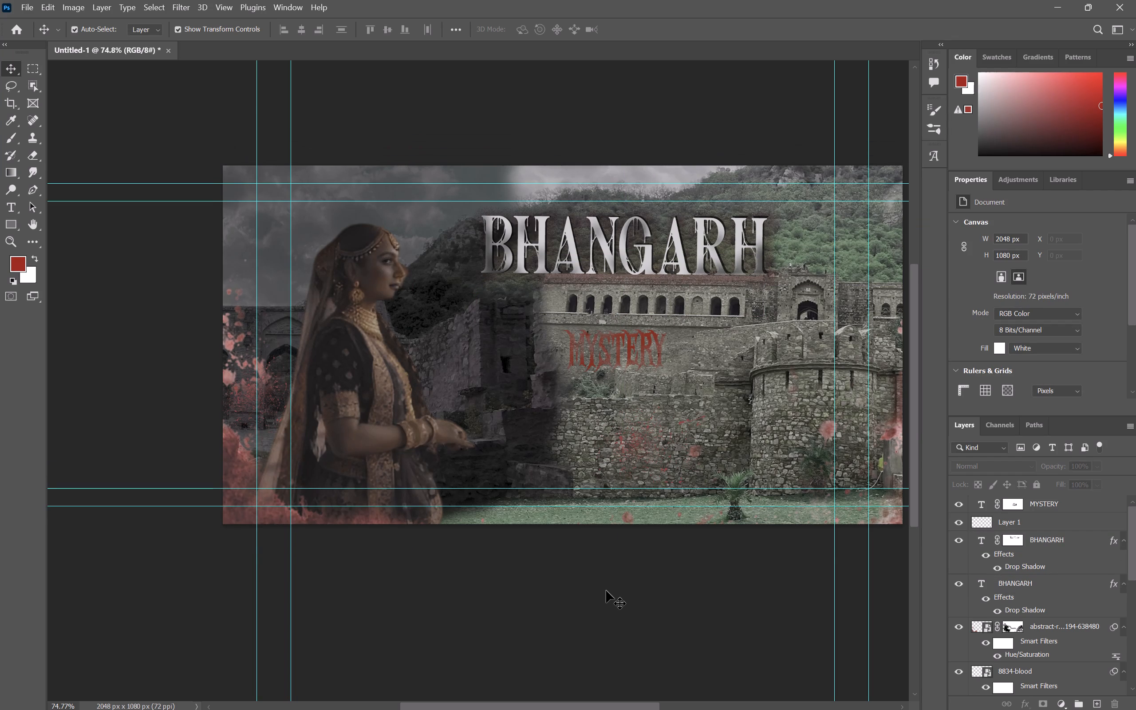
Examine the whole thumbnail composition, including the woman, the BHANGARH title and the MYSTERY text on the wall.
{"action": "scroll", "coordinate": [606, 591], "scroll_direction": "right", "scroll_amount": 2}
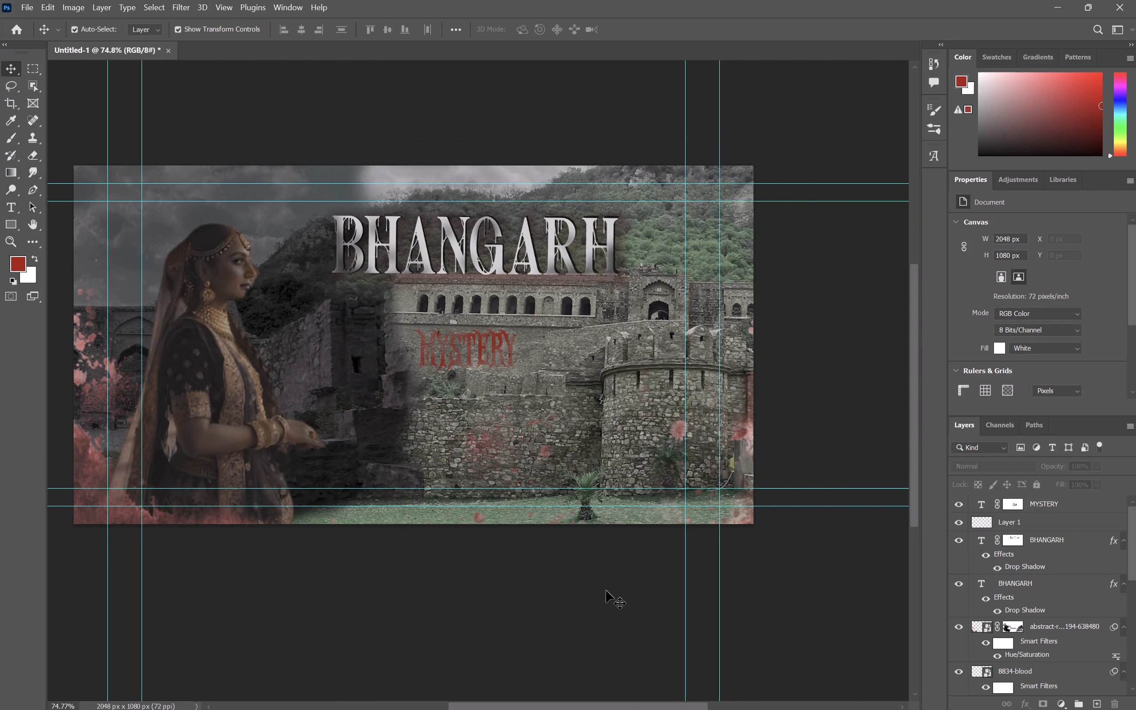
{"action": "scroll", "coordinate": [606, 591], "scroll_direction": "right", "scroll_amount": 1}
{"action": "scroll", "coordinate": [606, 591], "scroll_direction": "left", "scroll_amount": 1}
{"action": "scroll", "coordinate": [606, 591], "scroll_direction": "right", "scroll_amount": 1}
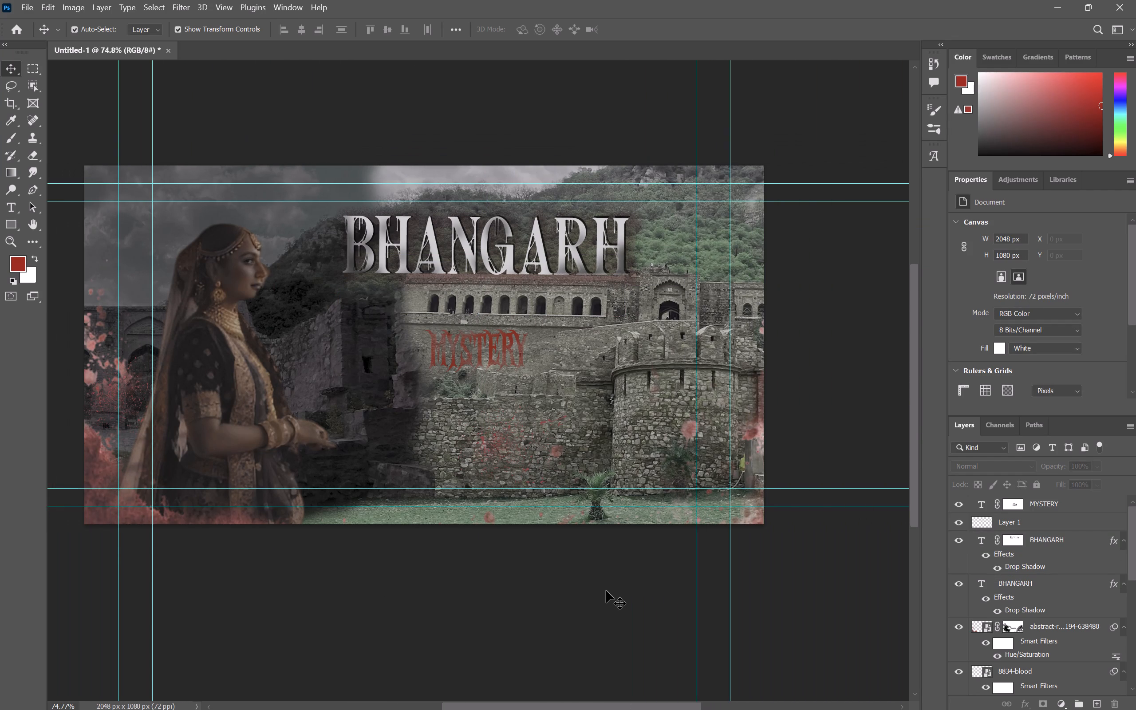
{"action": "scroll", "coordinate": [606, 591], "scroll_direction": "right", "scroll_amount": 1}
{"action": "scroll", "coordinate": [606, 591], "scroll_direction": "up", "scroll_amount": 1, "text": "ctrl"}
{"action": "scroll", "coordinate": [606, 591], "scroll_direction": "left", "scroll_amount": 1}
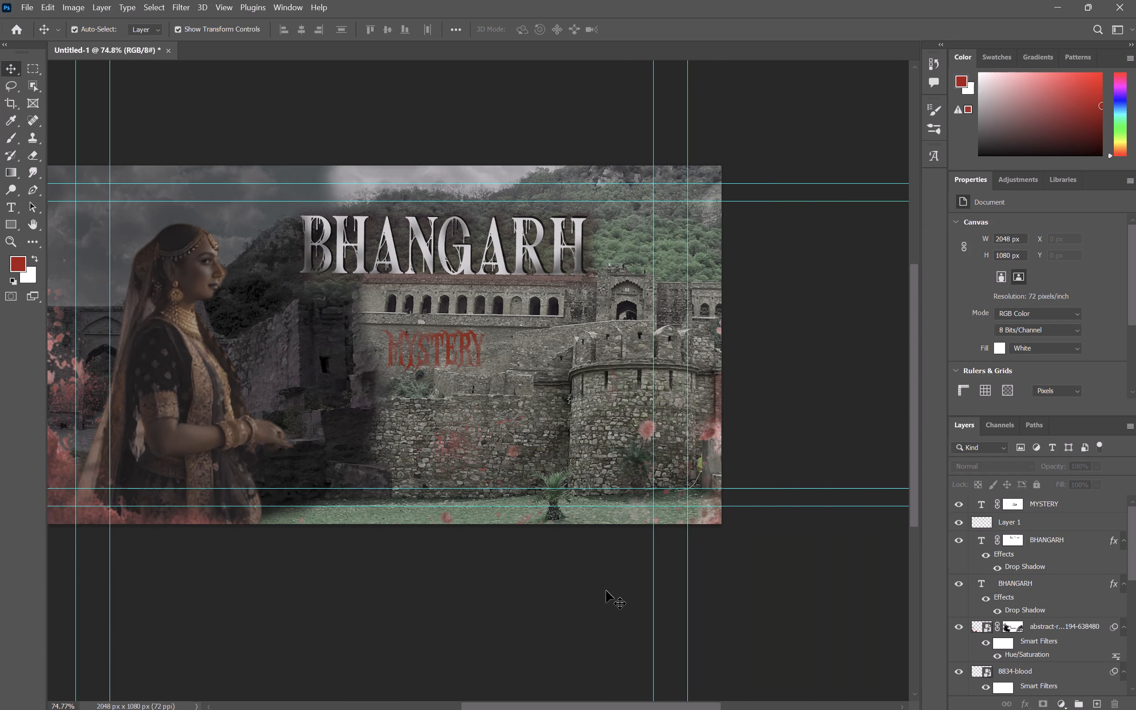
{"action": "scroll", "coordinate": [606, 591], "scroll_direction": "left", "scroll_amount": 1}
{"action": "scroll", "coordinate": [606, 591], "scroll_direction": "right", "scroll_amount": 1}
{"action": "scroll", "coordinate": [606, 591], "scroll_direction": "up", "scroll_amount": 1}
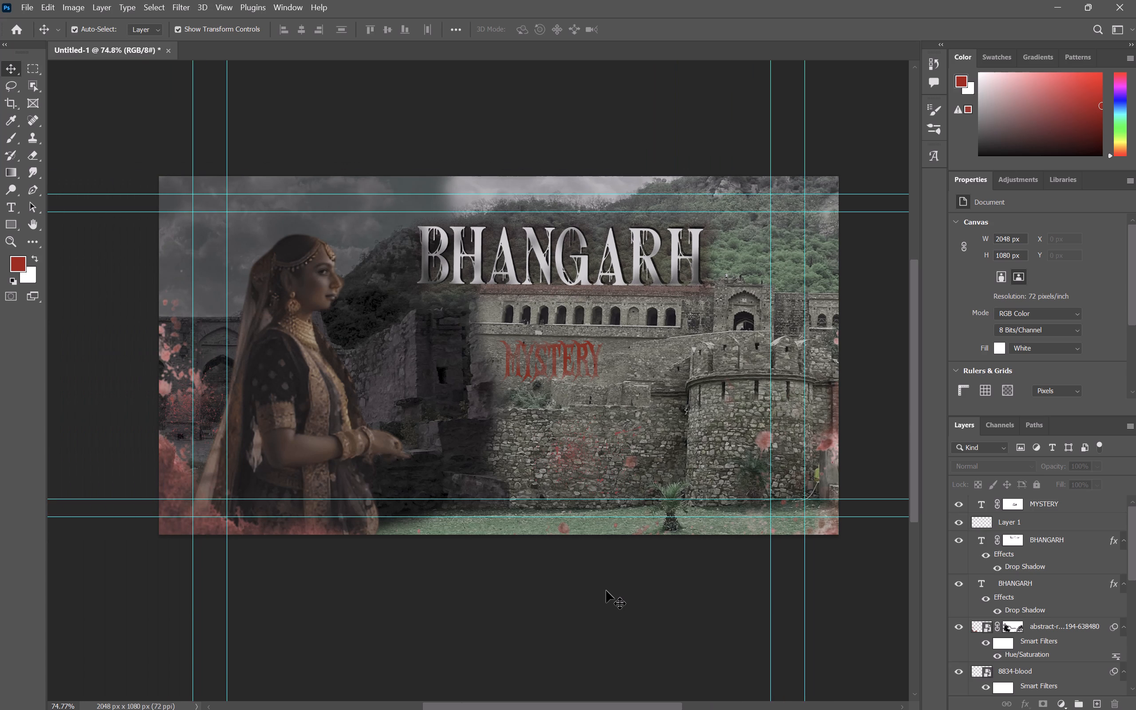
Switch to Chrome and search Google Images for "horror dulhan bhootni".
{"action": "key", "text": "alt+Tab"}
{"action": "left_click", "coordinate": [359, 39]}
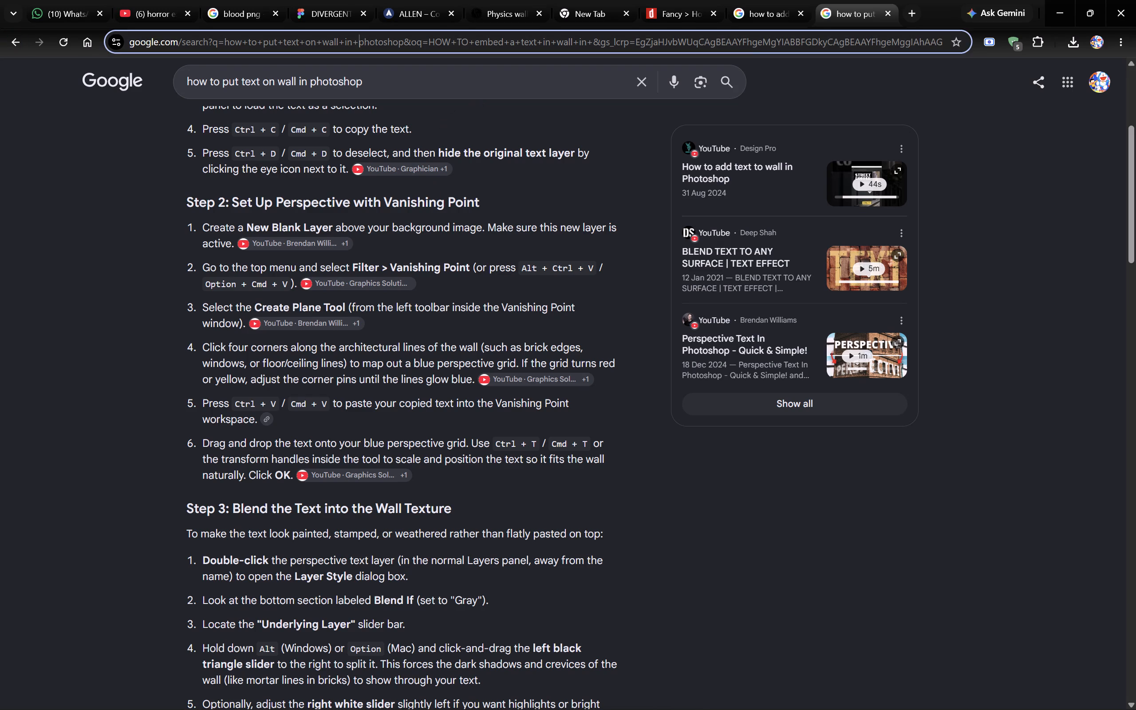
{"action": "type", "text": "horror"}
{"action": "key", "text": "space"}
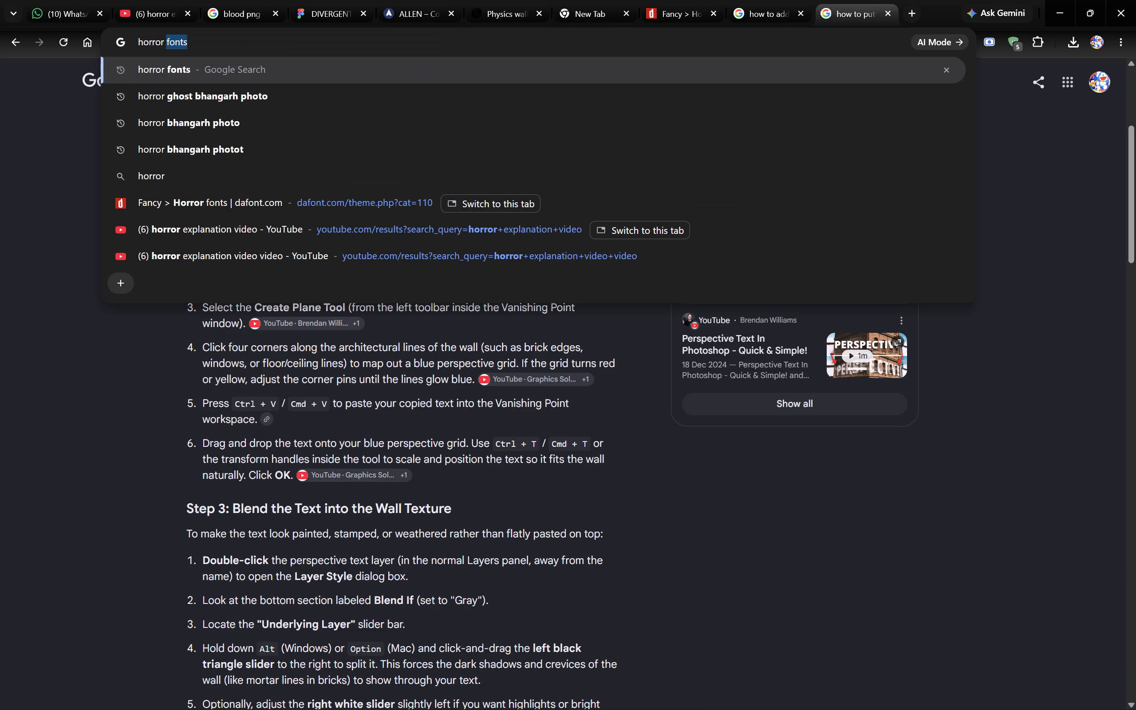
{"action": "type", "text": "bhootni"}
{"action": "key", "text": "space"}
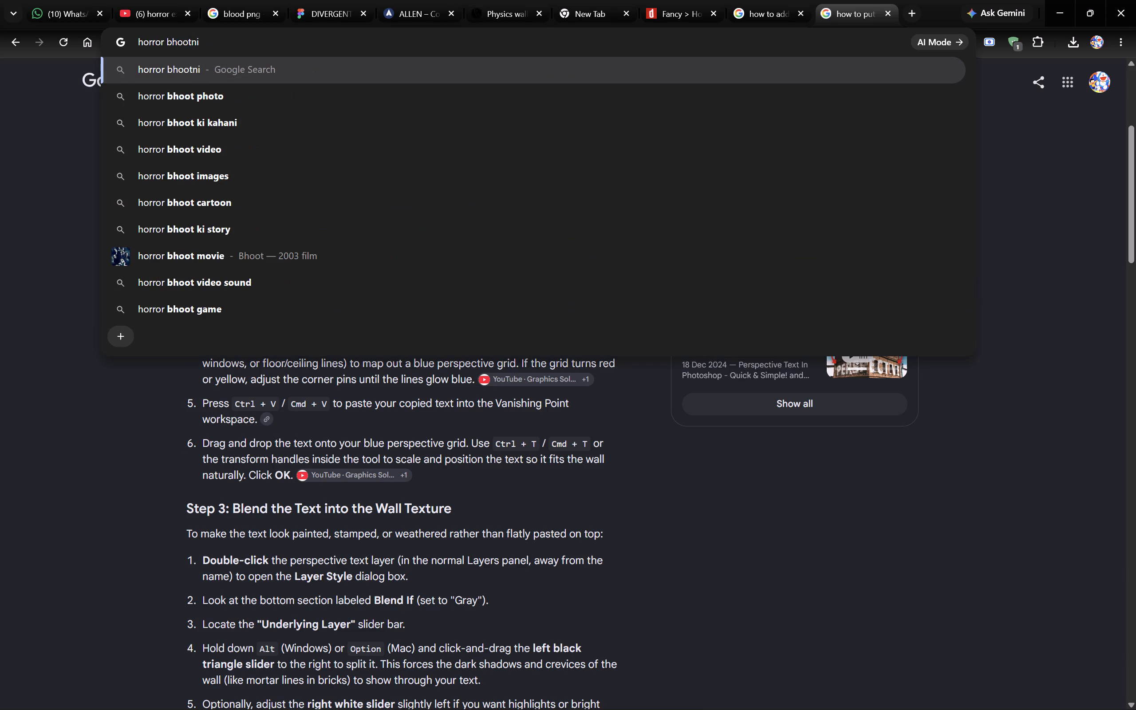
{"action": "left_click", "coordinate": [168, 41]}
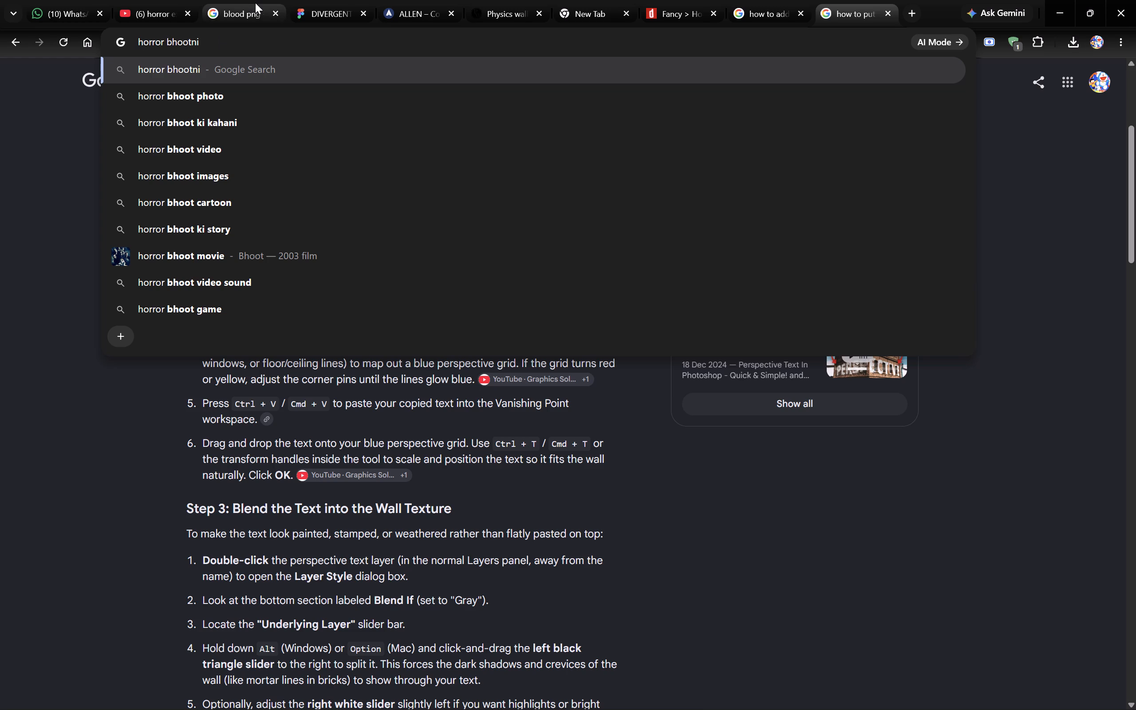
{"action": "type", "text": "culhan"}
{"action": "key", "text": "space"}
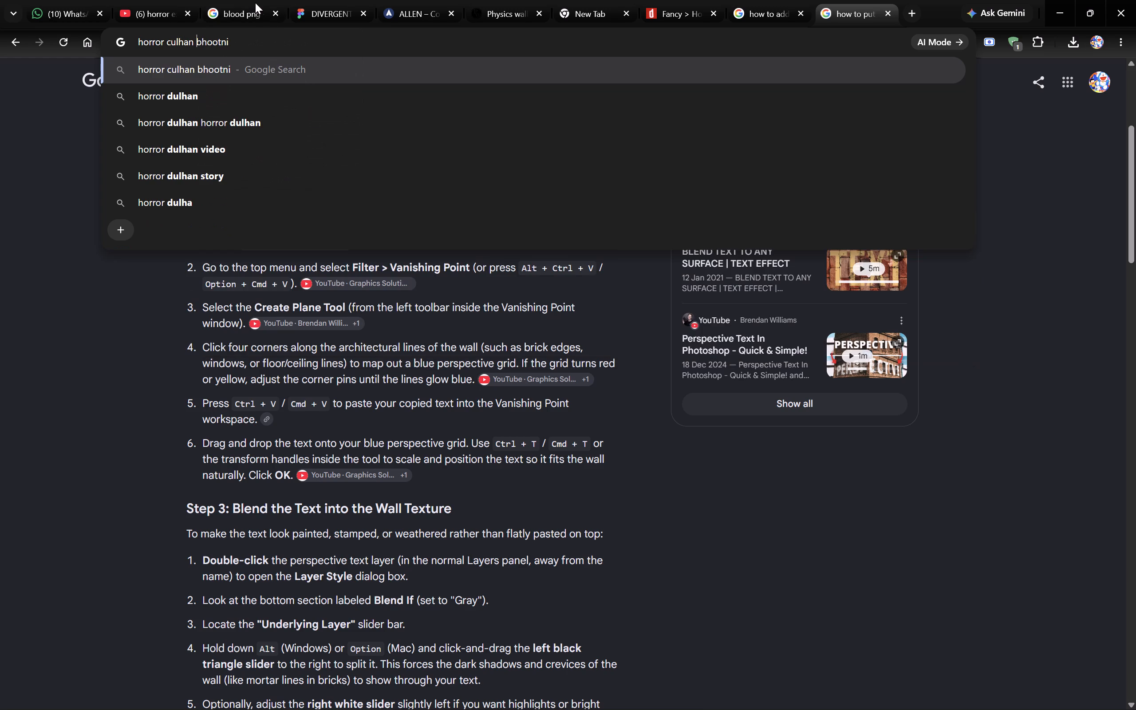
{"action": "left_click", "coordinate": [170, 43]}
{"action": "key", "text": "BackSpace"}
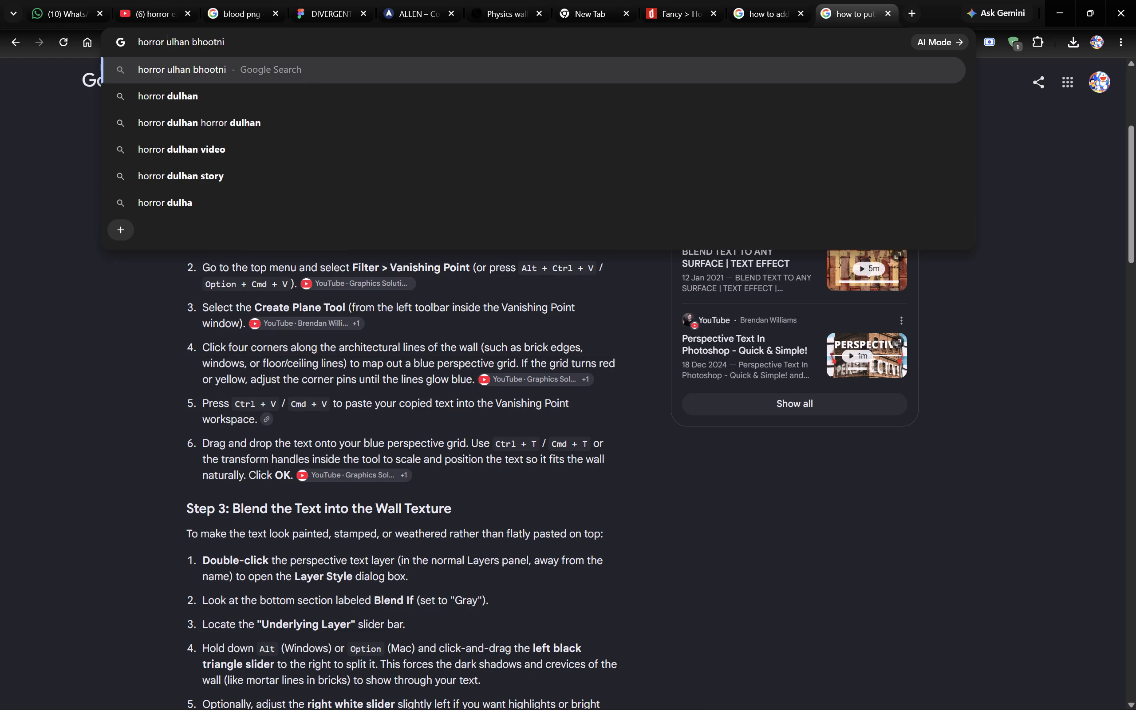
{"action": "key", "text": "d"}
{"action": "key", "text": "Return"}
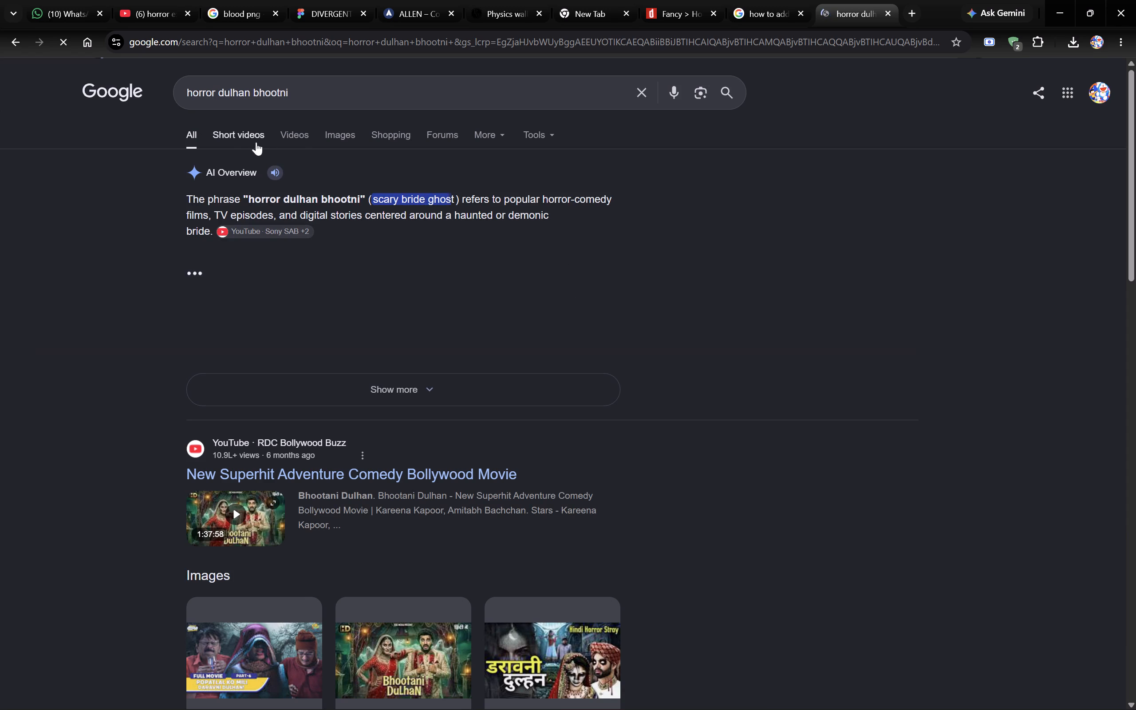
{"action": "left_click", "coordinate": [299, 134]}
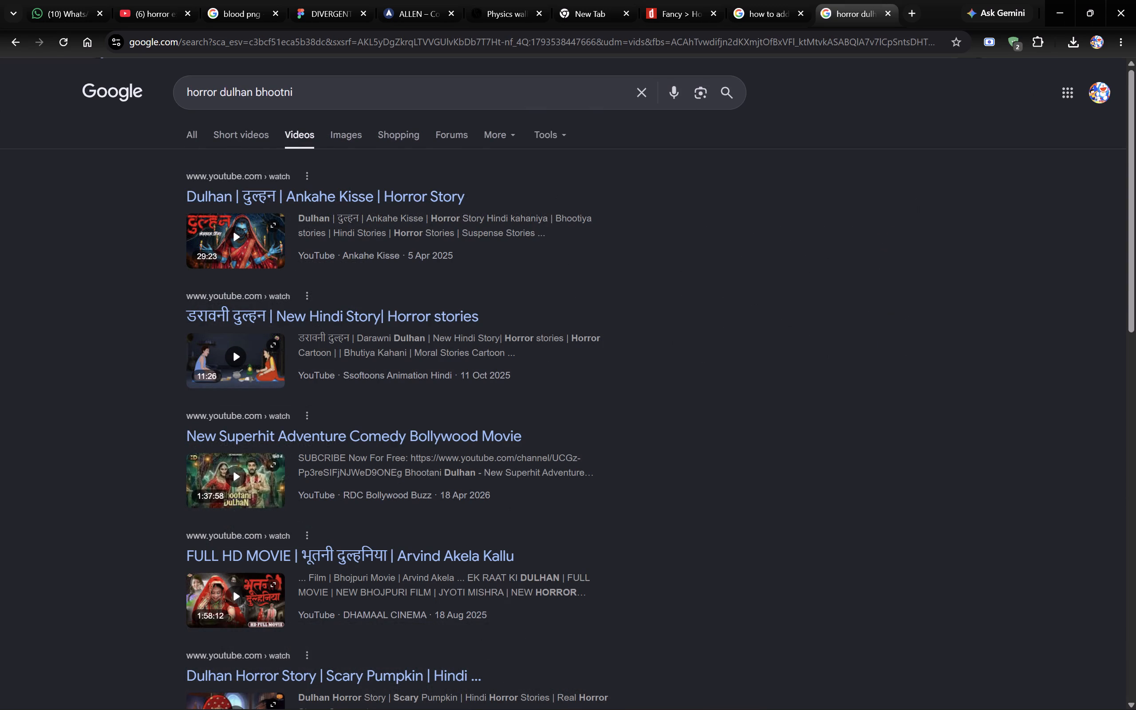
{"action": "left_click", "coordinate": [332, 133]}
Save the red-veiled bride picture titled DULHAN Episode 3 from the image results to Downloads as a JPEG.
{"action": "scroll", "coordinate": [497, 316], "scroll_direction": "down", "scroll_amount": 1}
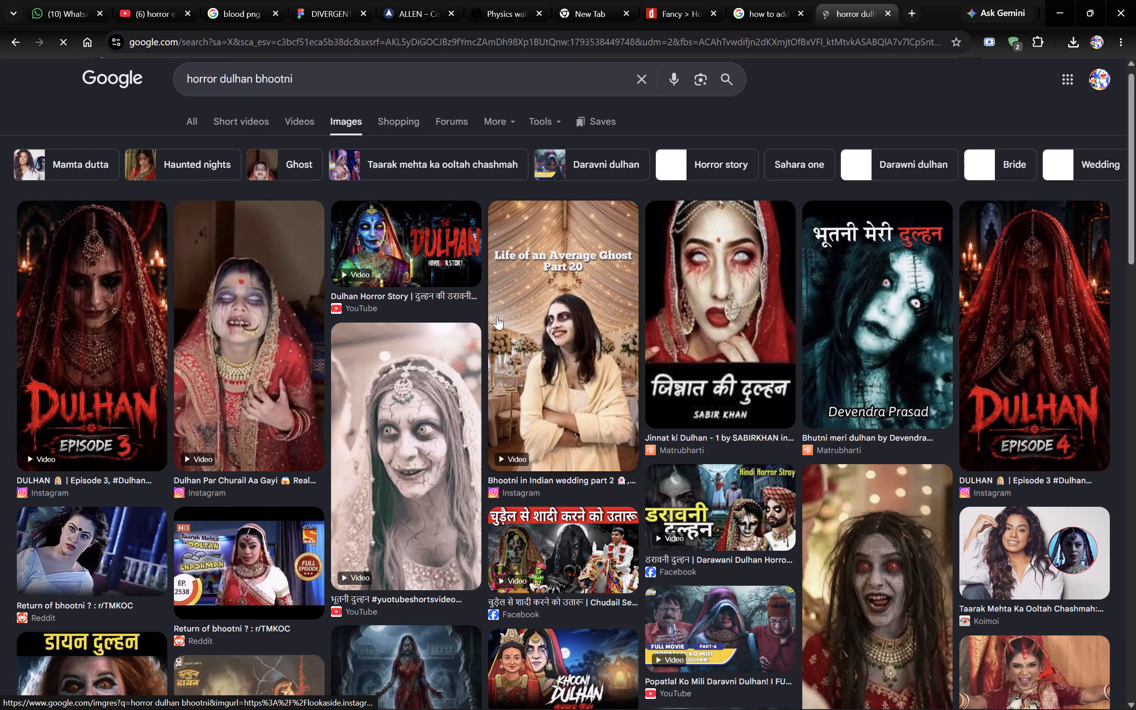
{"action": "scroll", "coordinate": [497, 316], "scroll_direction": "down", "scroll_amount": 1}
{"action": "scroll", "coordinate": [497, 316], "scroll_direction": "up", "scroll_amount": 1}
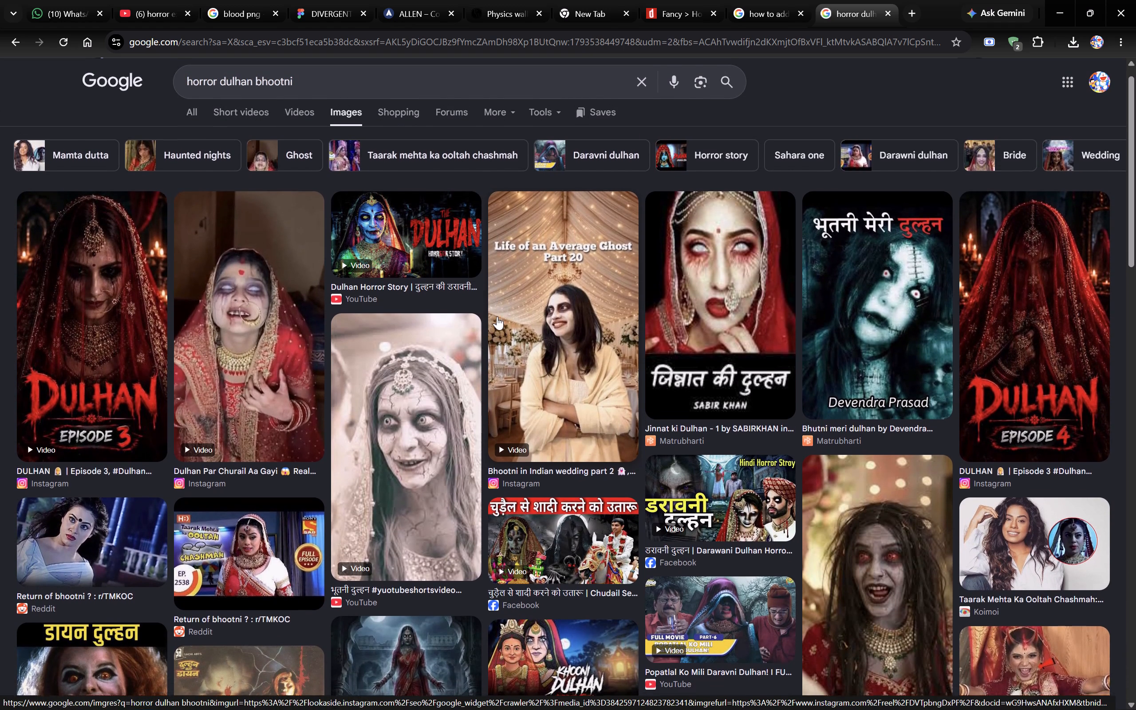
{"action": "left_click", "coordinate": [111, 317]}
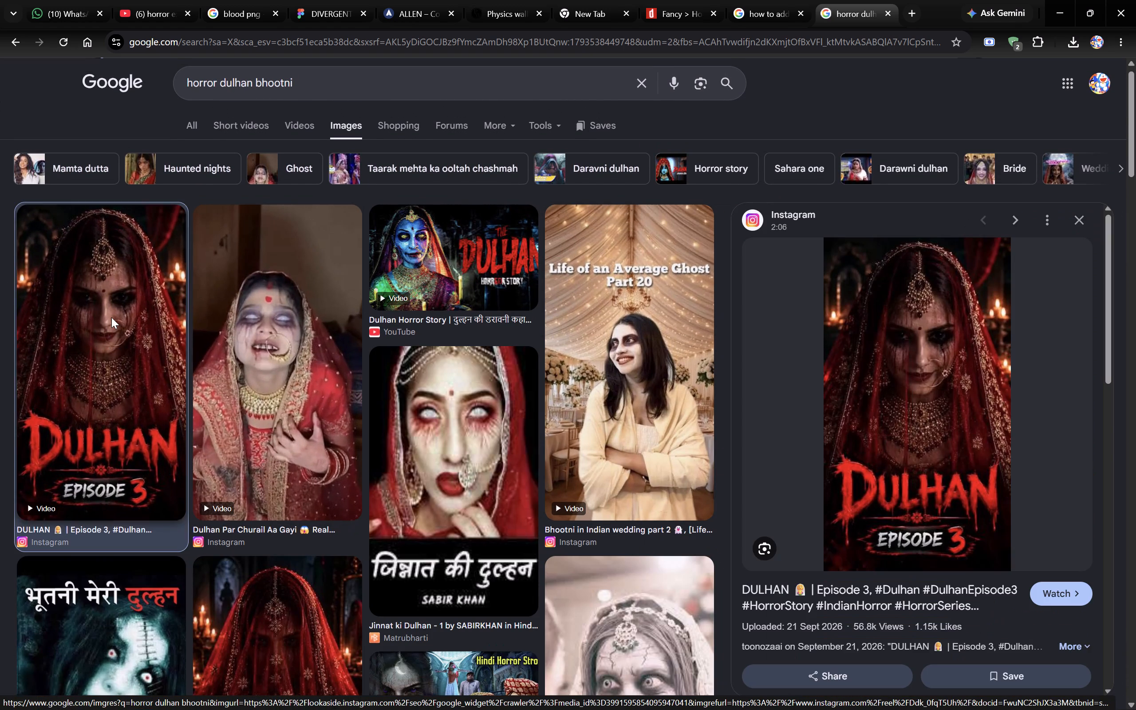
{"action": "right_click", "coordinate": [888, 411]}
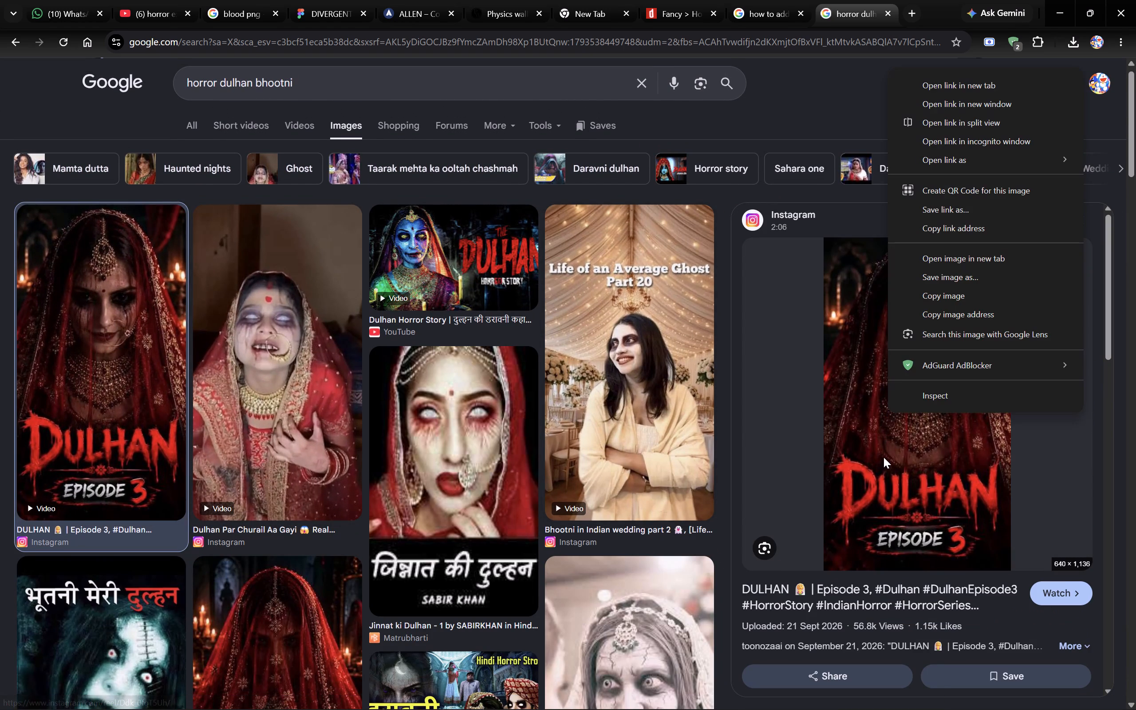
{"action": "right_click", "coordinate": [884, 457]}
{"action": "left_click", "coordinate": [957, 317]}
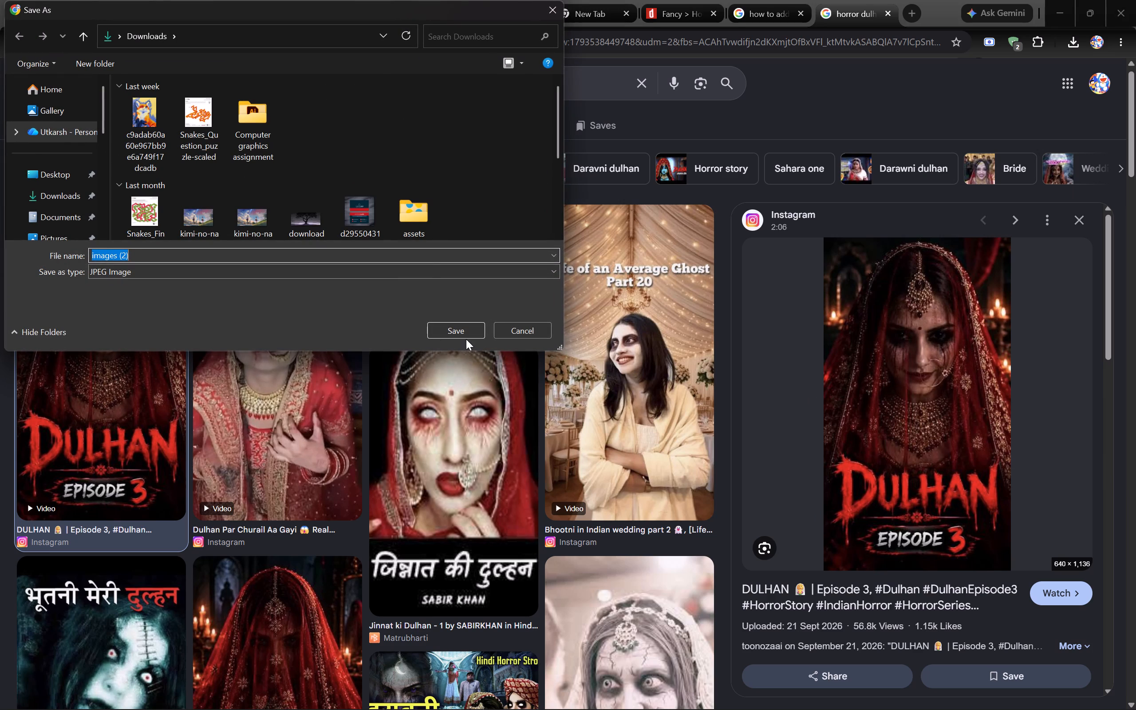
{"action": "left_click", "coordinate": [485, 262]}
{"action": "left_click", "coordinate": [484, 264]}
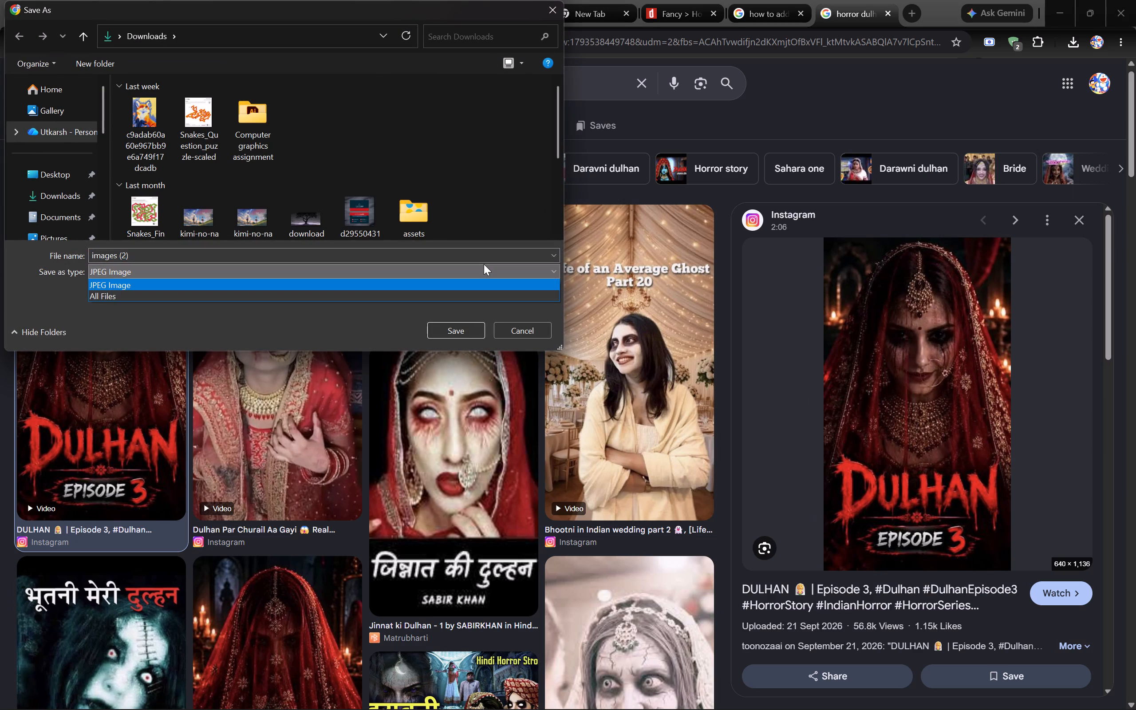
{"action": "left_click", "coordinate": [484, 264]}
{"action": "left_click", "coordinate": [454, 323]}
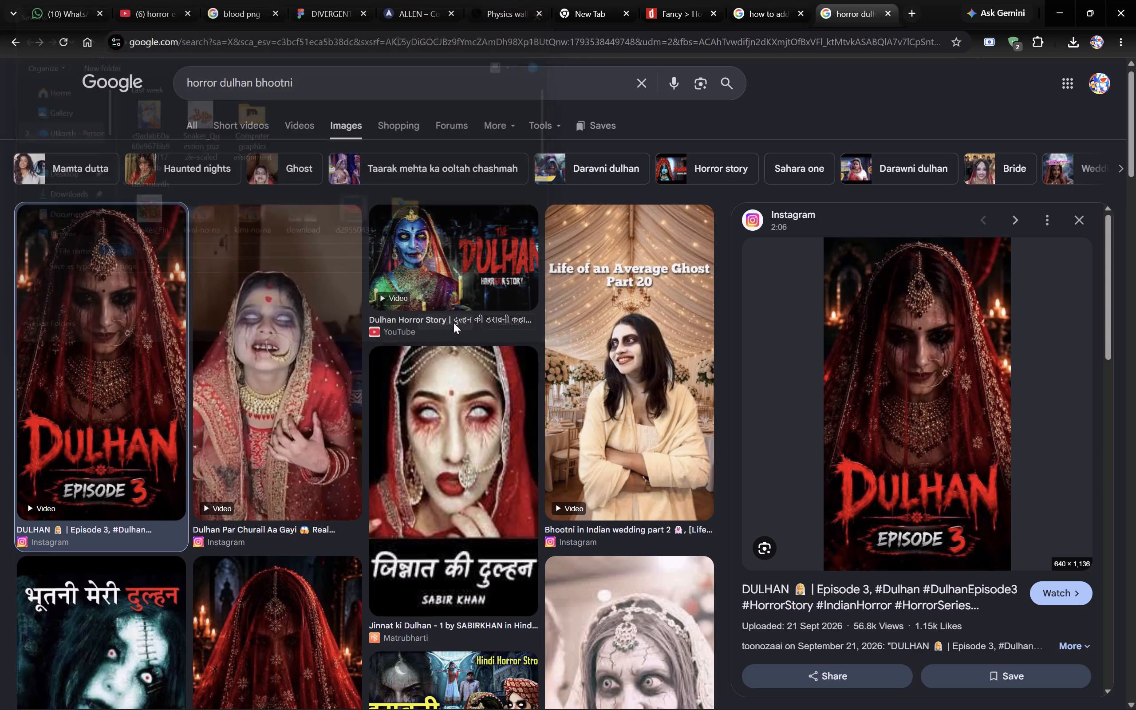
Look through the remaining "horror dulhan bhootni" image results for other usable ghost bride pictures.
{"action": "scroll", "coordinate": [505, 520], "scroll_direction": "down", "scroll_amount": 6}
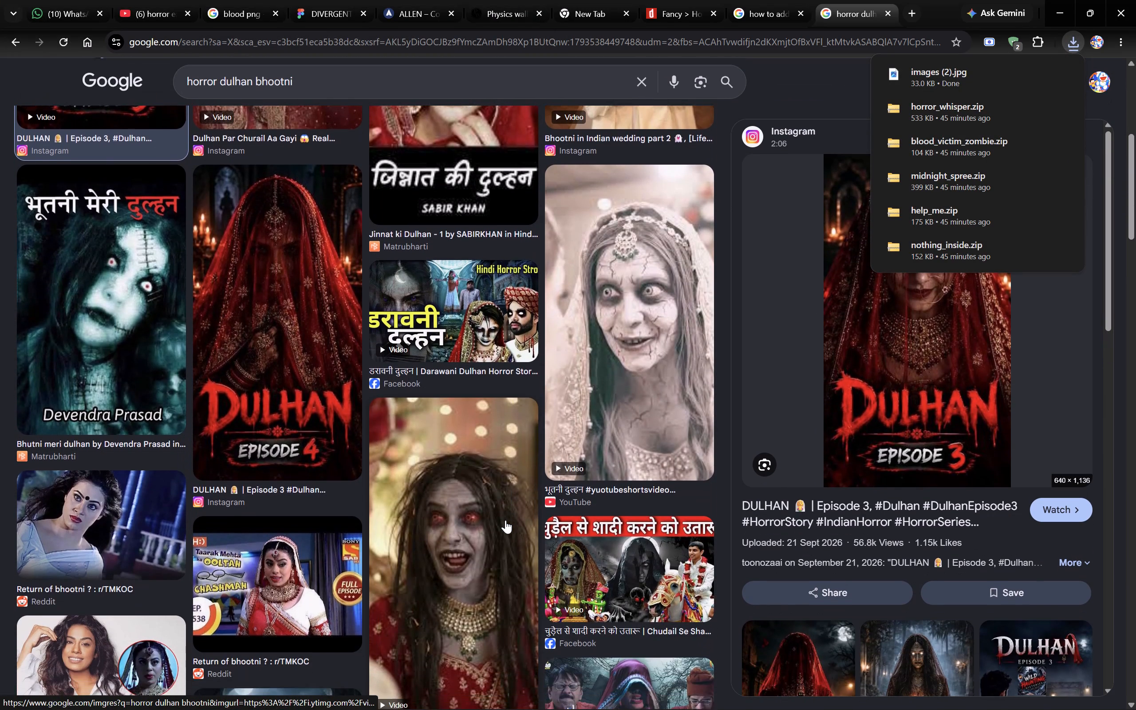
{"action": "scroll", "coordinate": [505, 520], "scroll_direction": "down", "scroll_amount": 5}
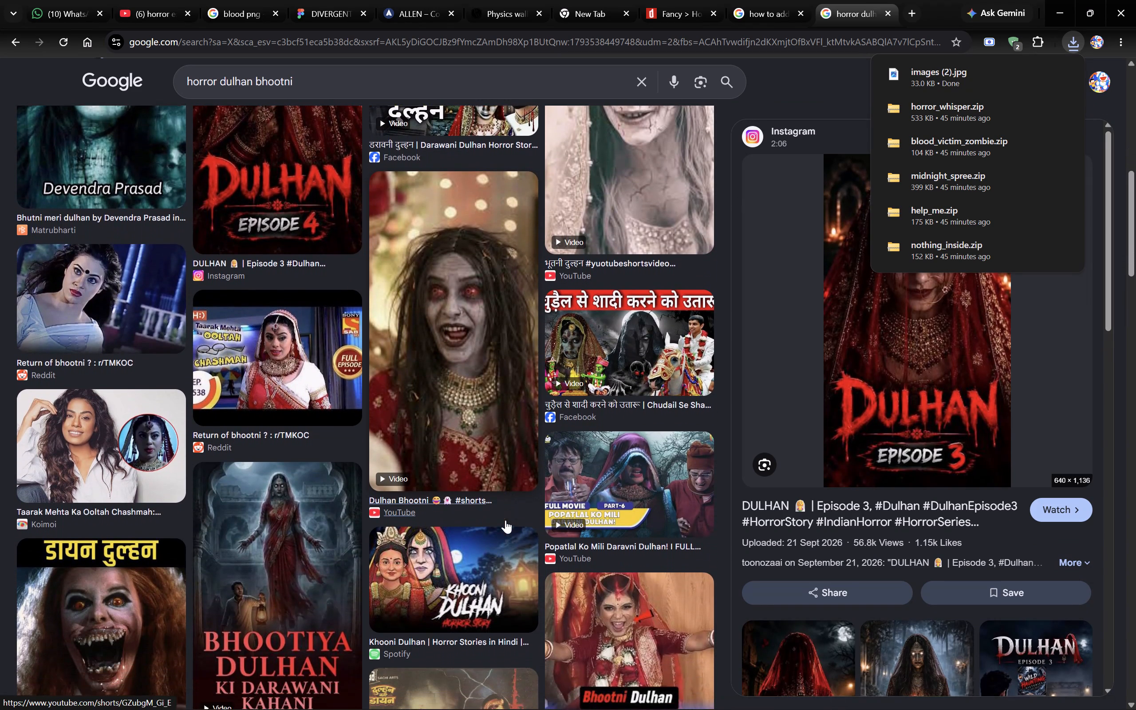
{"action": "scroll", "coordinate": [505, 520], "scroll_direction": "down", "scroll_amount": 4}
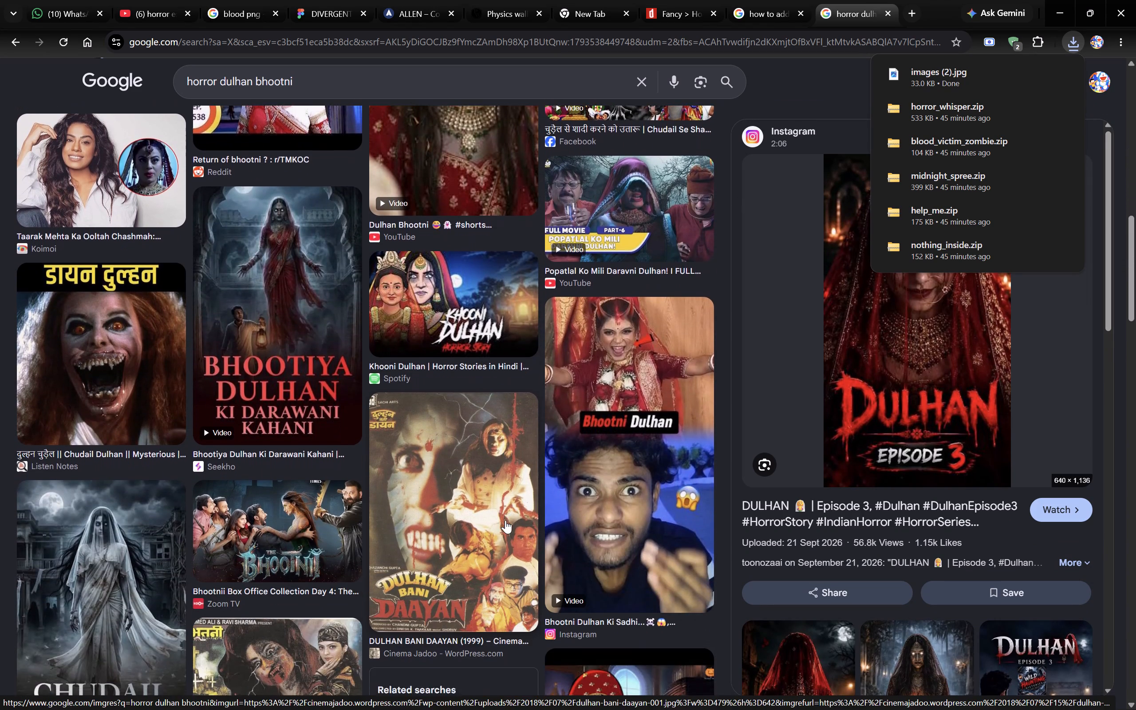
{"action": "scroll", "coordinate": [505, 520], "scroll_direction": "down", "scroll_amount": 4}
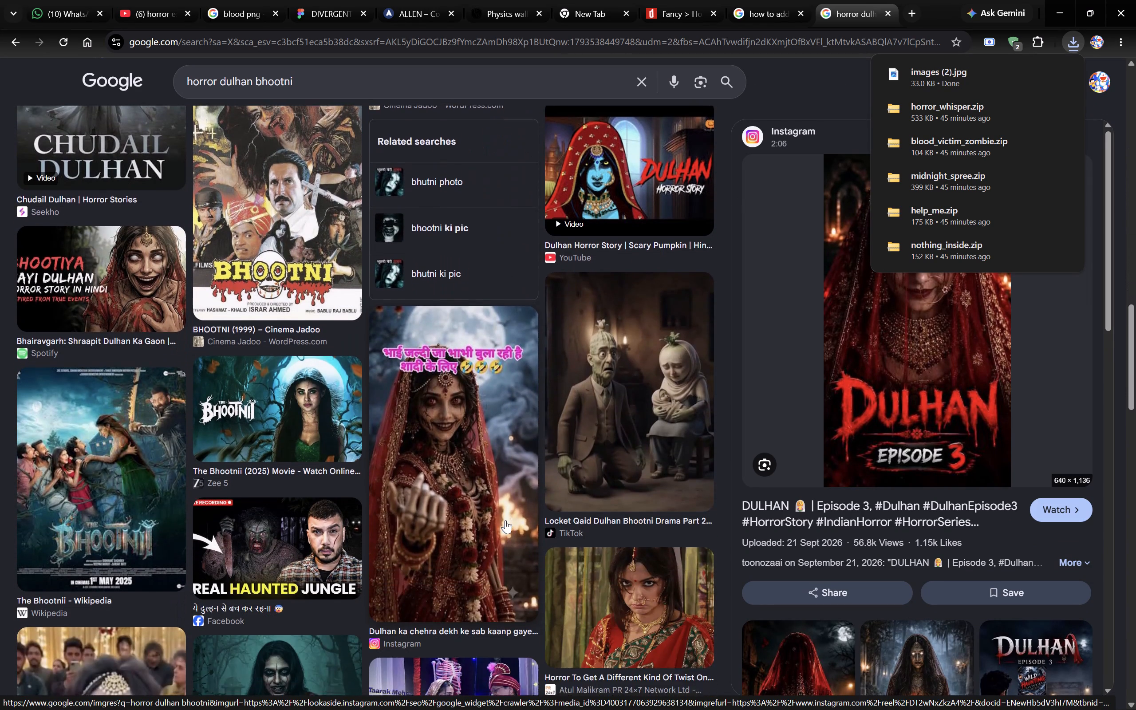
{"action": "scroll", "coordinate": [505, 520], "scroll_direction": "down", "scroll_amount": 4}
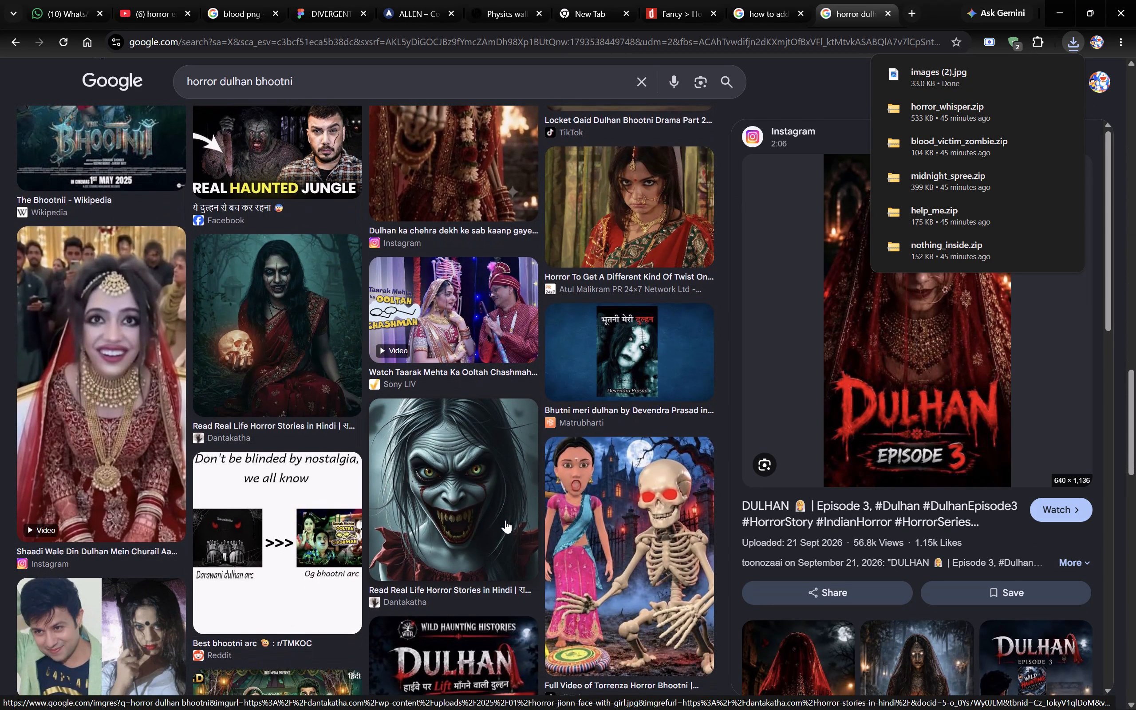
{"action": "scroll", "coordinate": [505, 520], "scroll_direction": "down", "scroll_amount": 5}
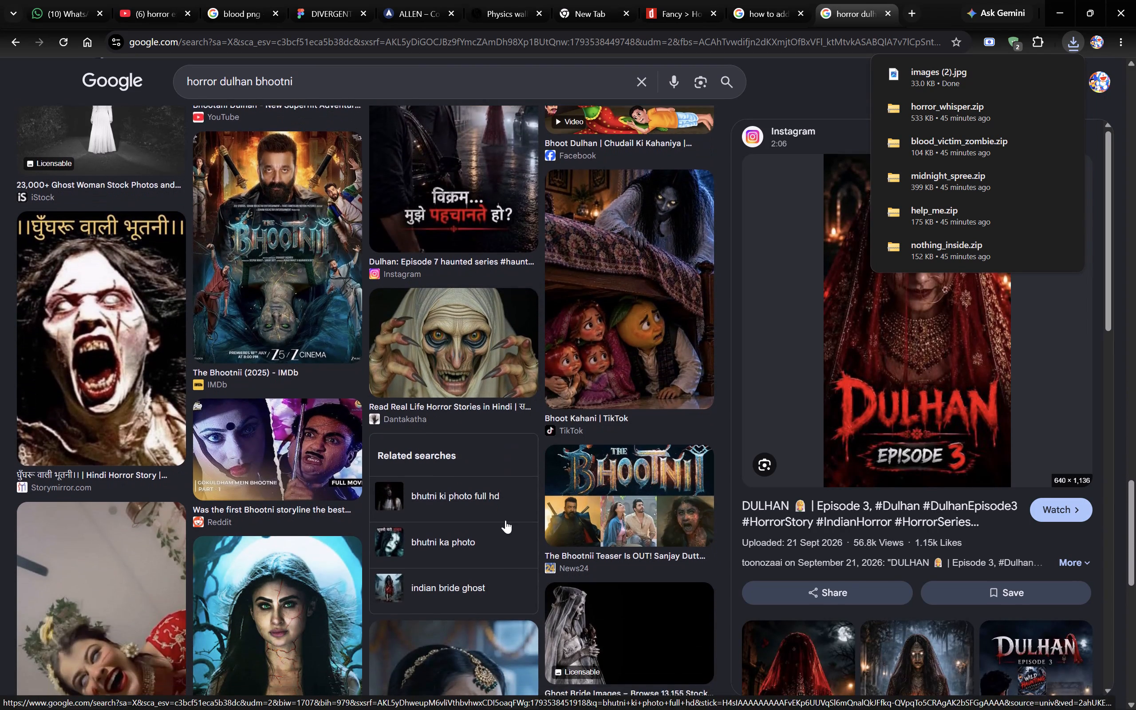
{"action": "scroll", "coordinate": [505, 520], "scroll_direction": "down", "scroll_amount": 5}
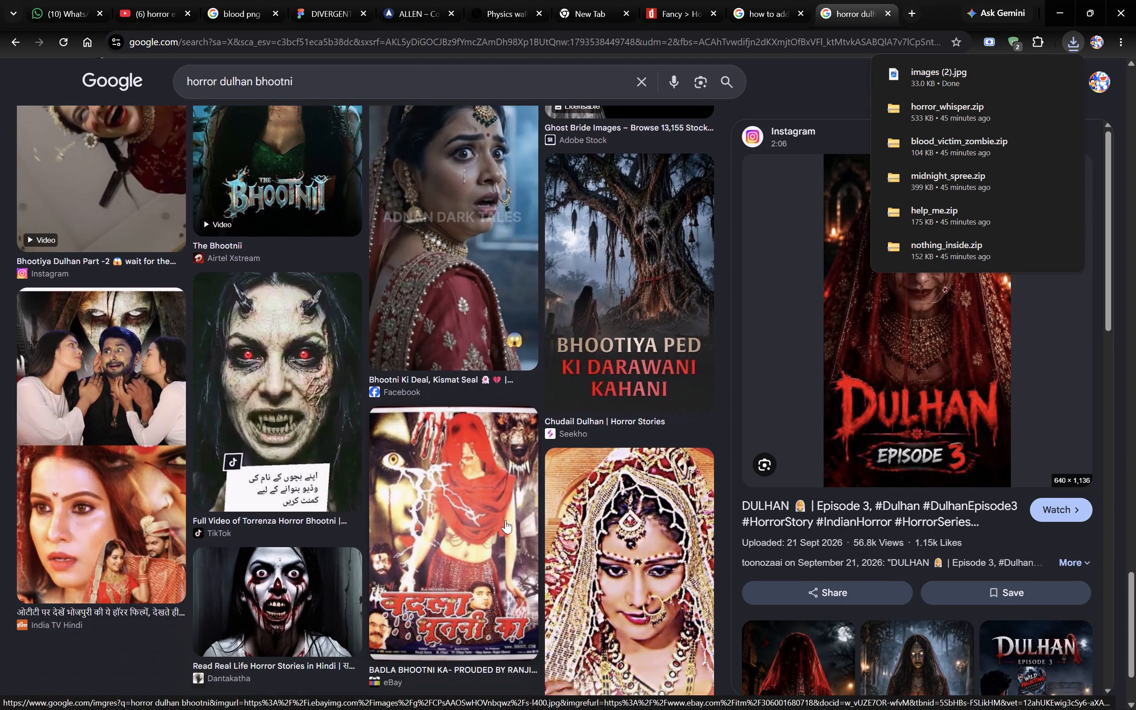
{"action": "scroll", "coordinate": [505, 520], "scroll_direction": "down", "scroll_amount": 2}
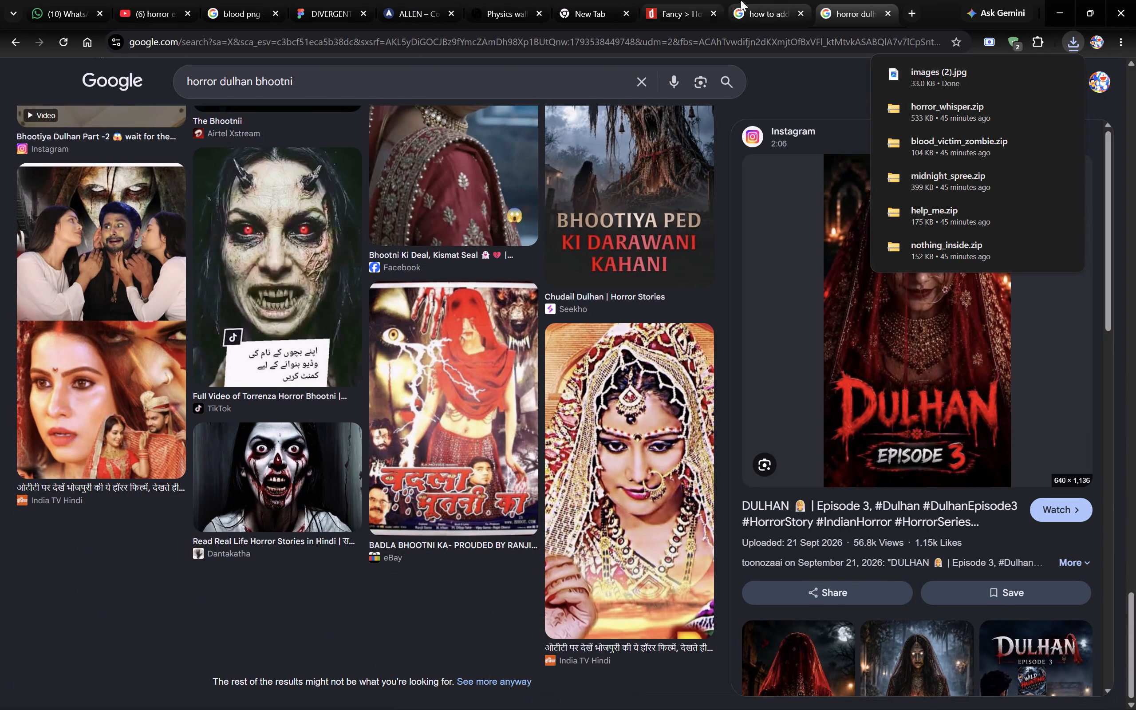
Search Google for "background remover" in the empty browser tab and open Pixelcut's free background remover.
{"action": "left_click", "coordinate": [594, 0]}
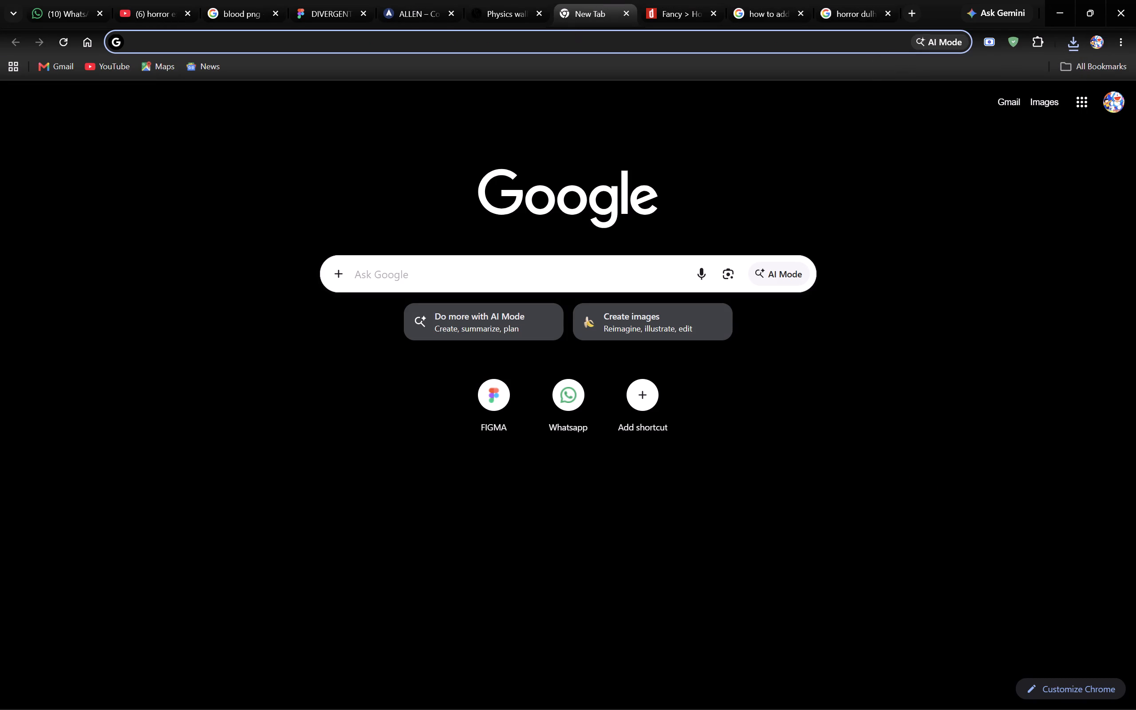
{"action": "left_click", "coordinate": [570, 41]}
{"action": "type", "text": "backgroun"}
{"action": "key", "text": "space"}
{"action": "key", "text": "BackSpace"}
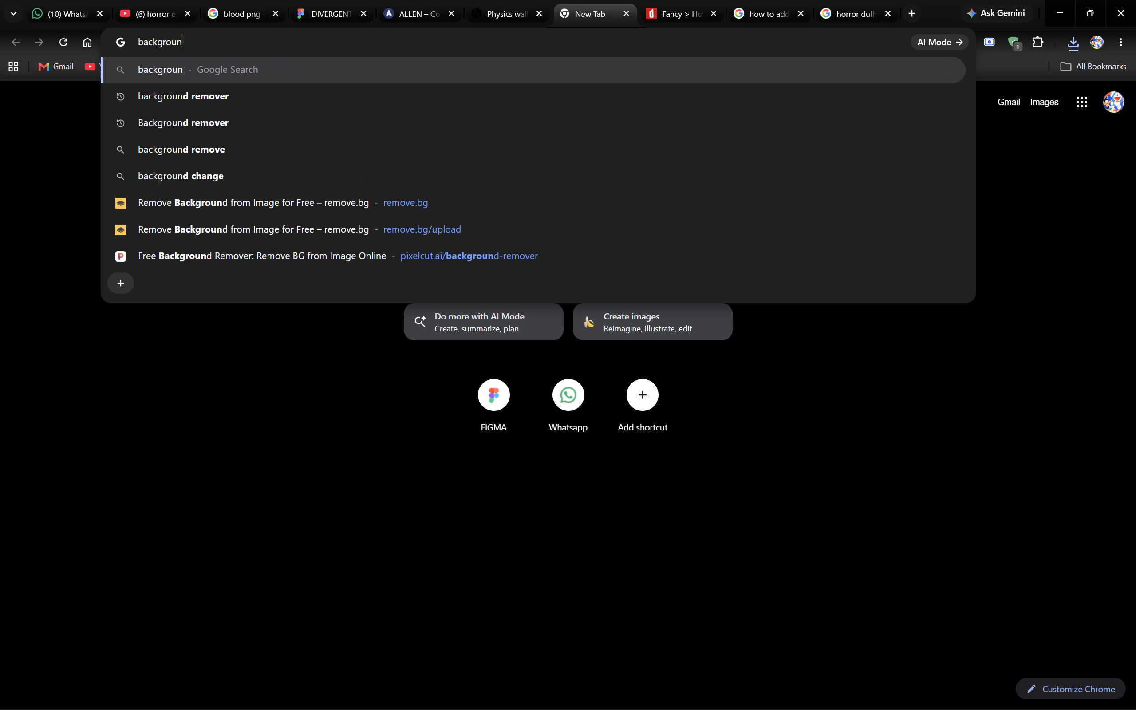
{"action": "left_click", "coordinate": [416, 99]}
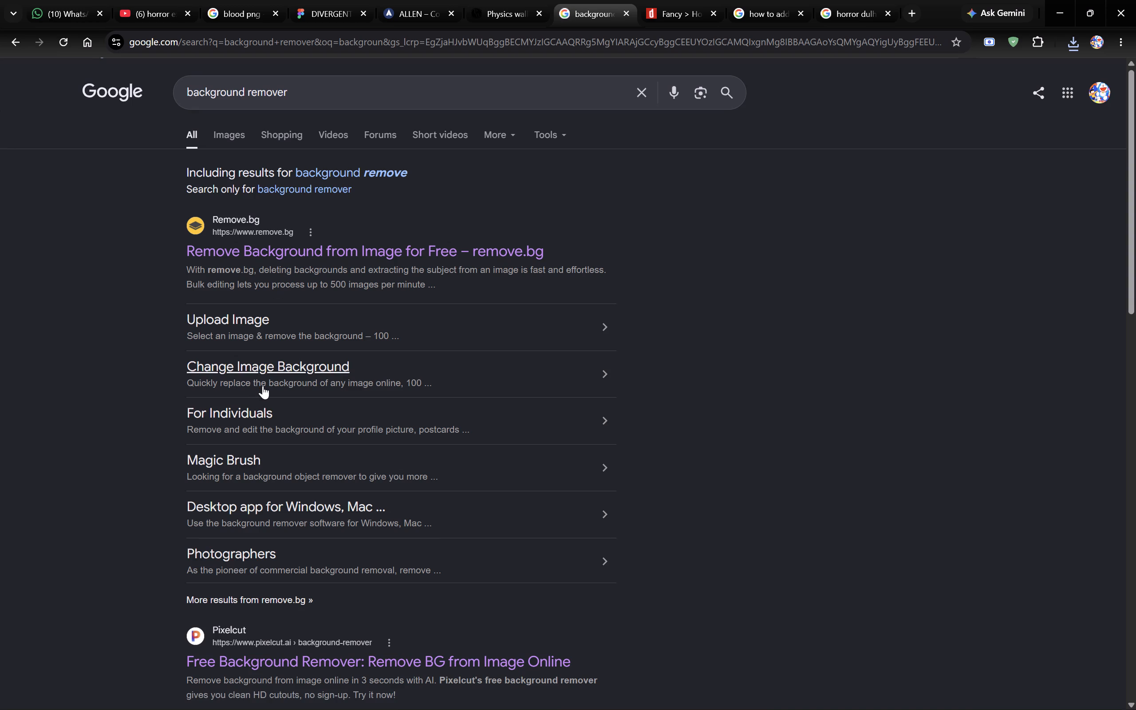
{"action": "scroll", "coordinate": [263, 386], "scroll_direction": "down", "scroll_amount": 3}
{"action": "left_click", "coordinate": [269, 403]}
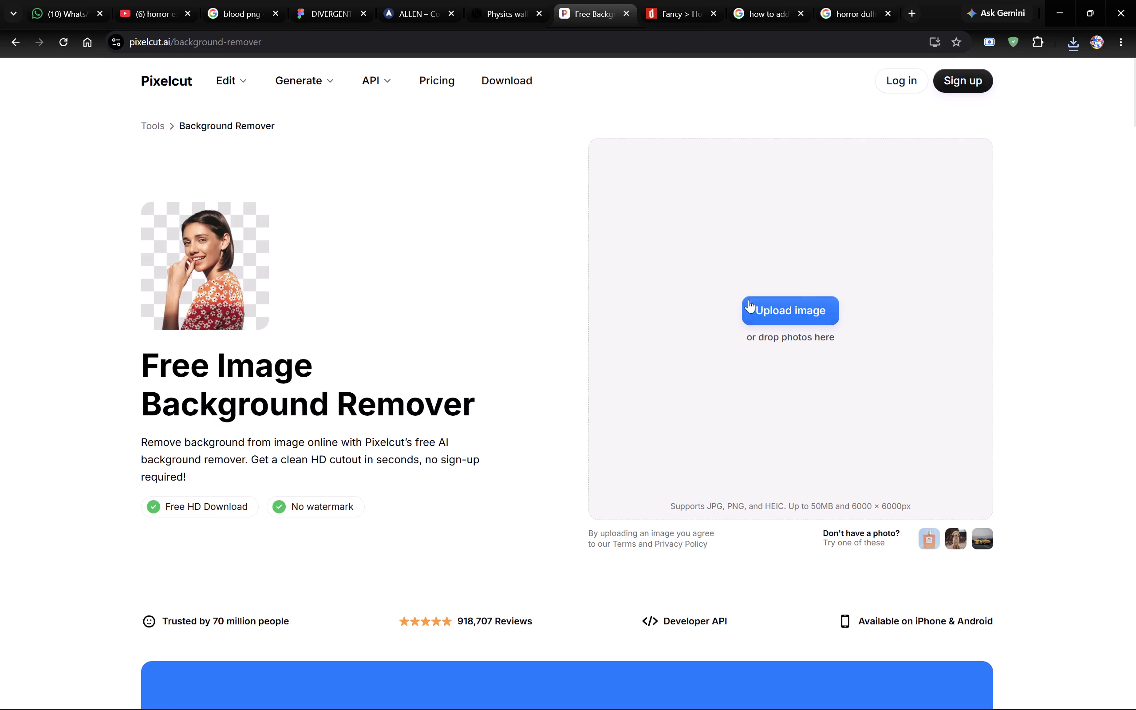
Upload the saved DULHAN Episode 3 bride image from Downloads to Pixelcut to remove its background.
{"action": "left_click", "coordinate": [821, 310]}
{"action": "scroll", "coordinate": [414, 229], "scroll_direction": "down", "scroll_amount": 4}
{"action": "scroll", "coordinate": [414, 229], "scroll_direction": "up", "scroll_amount": 1}
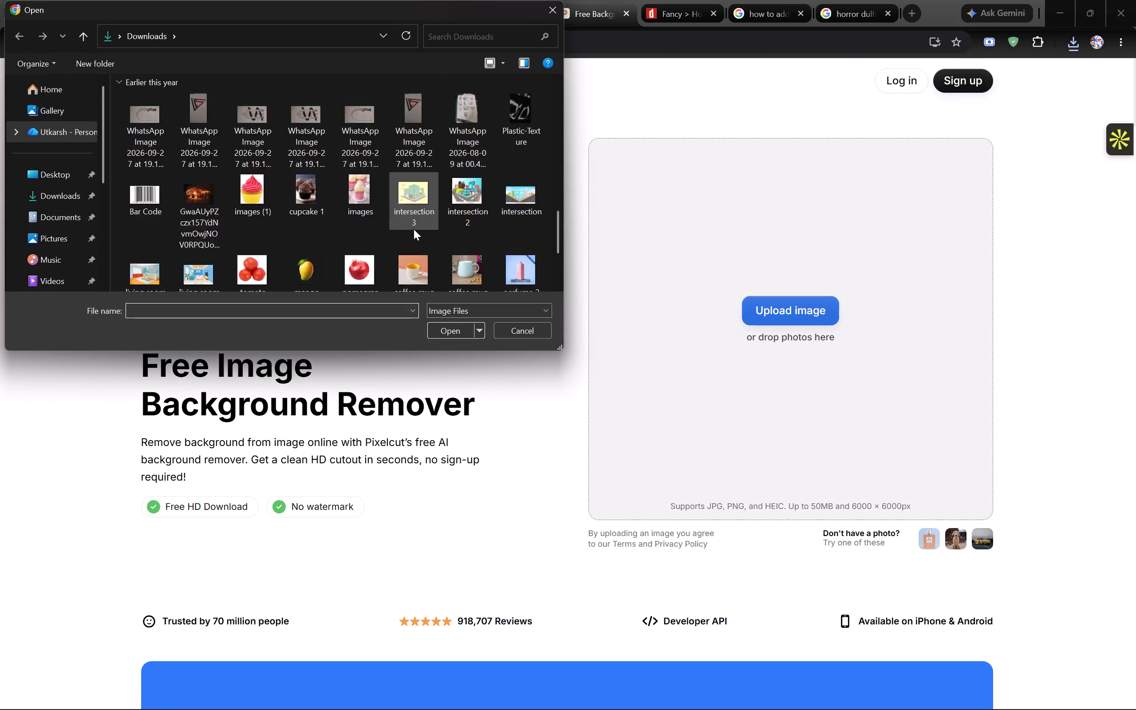
{"action": "scroll", "coordinate": [414, 229], "scroll_direction": "up", "scroll_amount": 3}
{"action": "key", "text": "Return"}
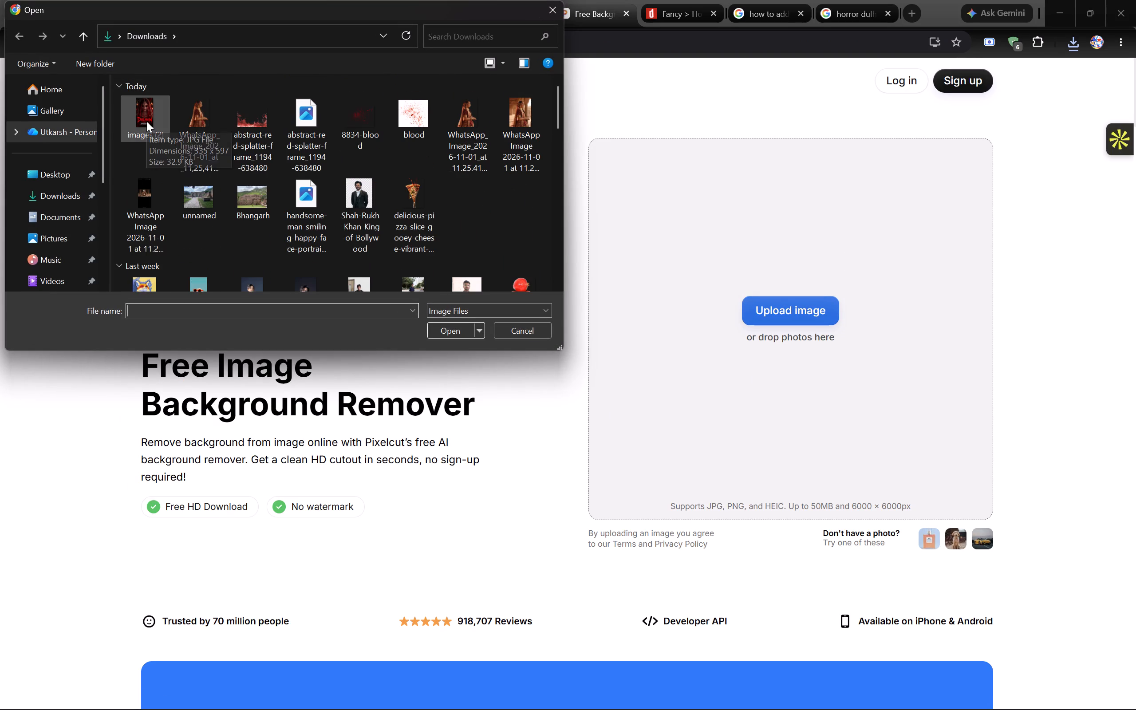
{"action": "double_click", "coordinate": [143, 134]}
{"action": "scroll", "coordinate": [143, 134], "scroll_direction": "right", "scroll_amount": 9}
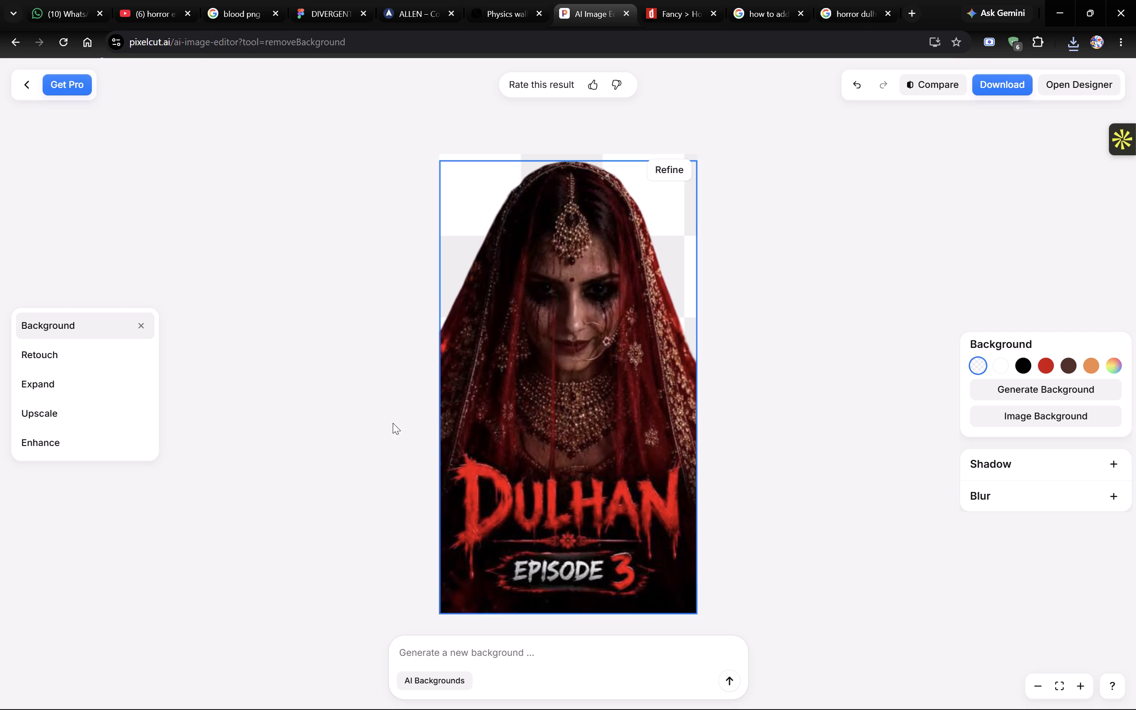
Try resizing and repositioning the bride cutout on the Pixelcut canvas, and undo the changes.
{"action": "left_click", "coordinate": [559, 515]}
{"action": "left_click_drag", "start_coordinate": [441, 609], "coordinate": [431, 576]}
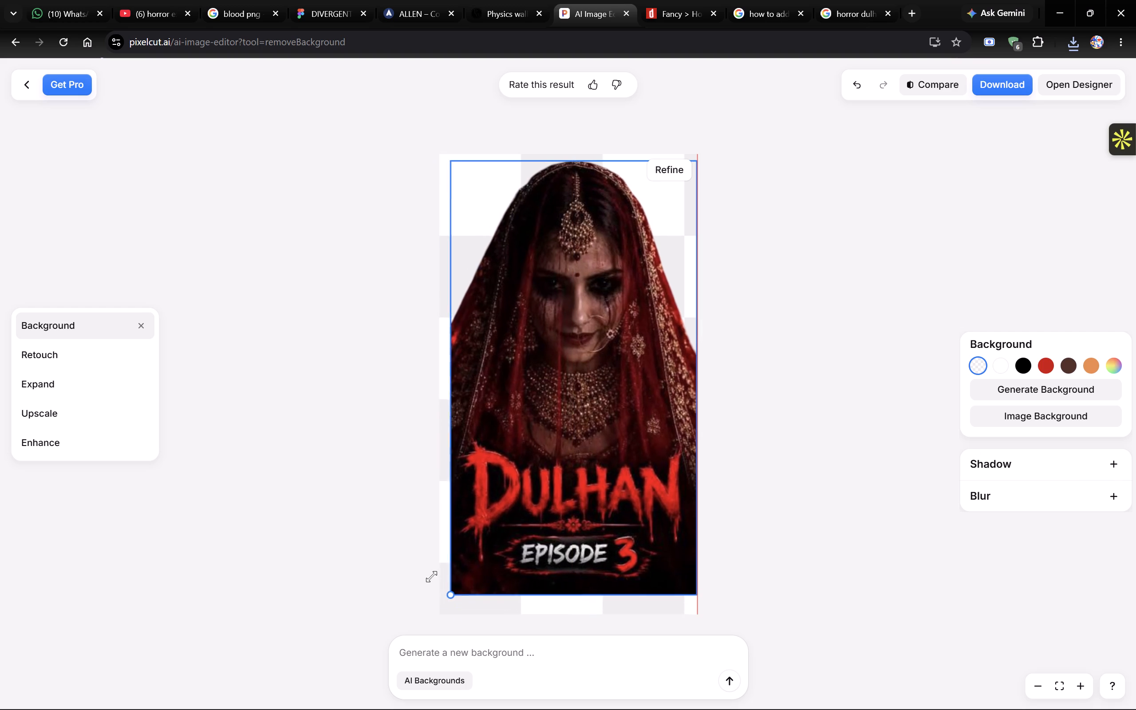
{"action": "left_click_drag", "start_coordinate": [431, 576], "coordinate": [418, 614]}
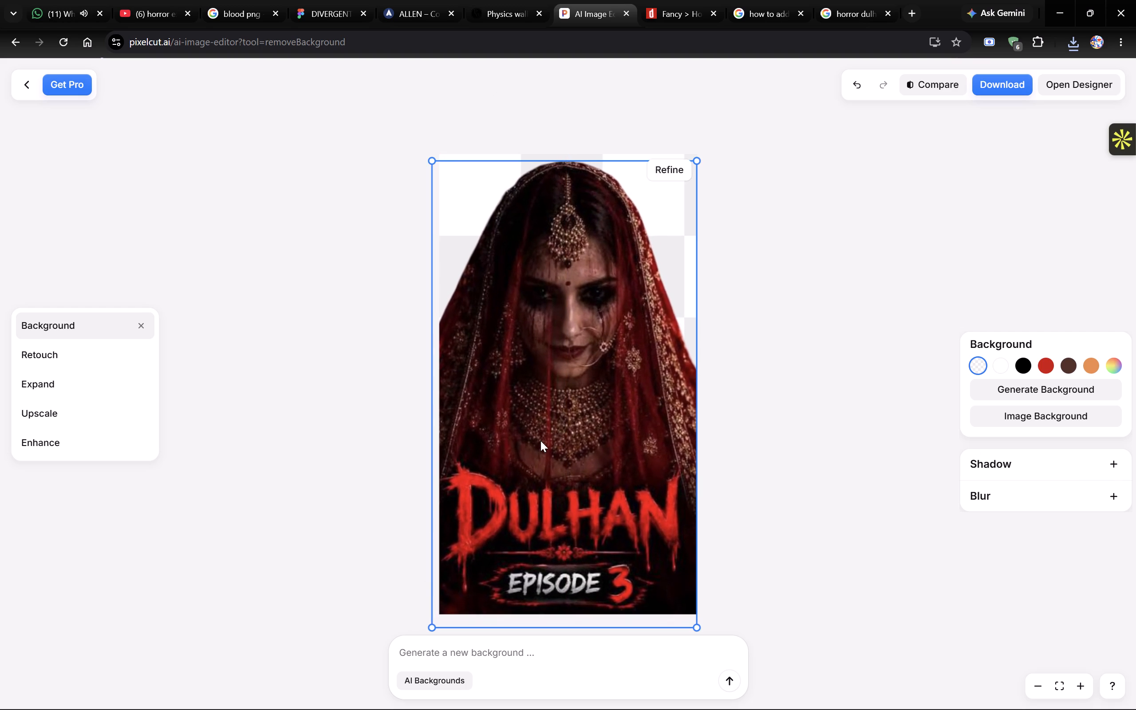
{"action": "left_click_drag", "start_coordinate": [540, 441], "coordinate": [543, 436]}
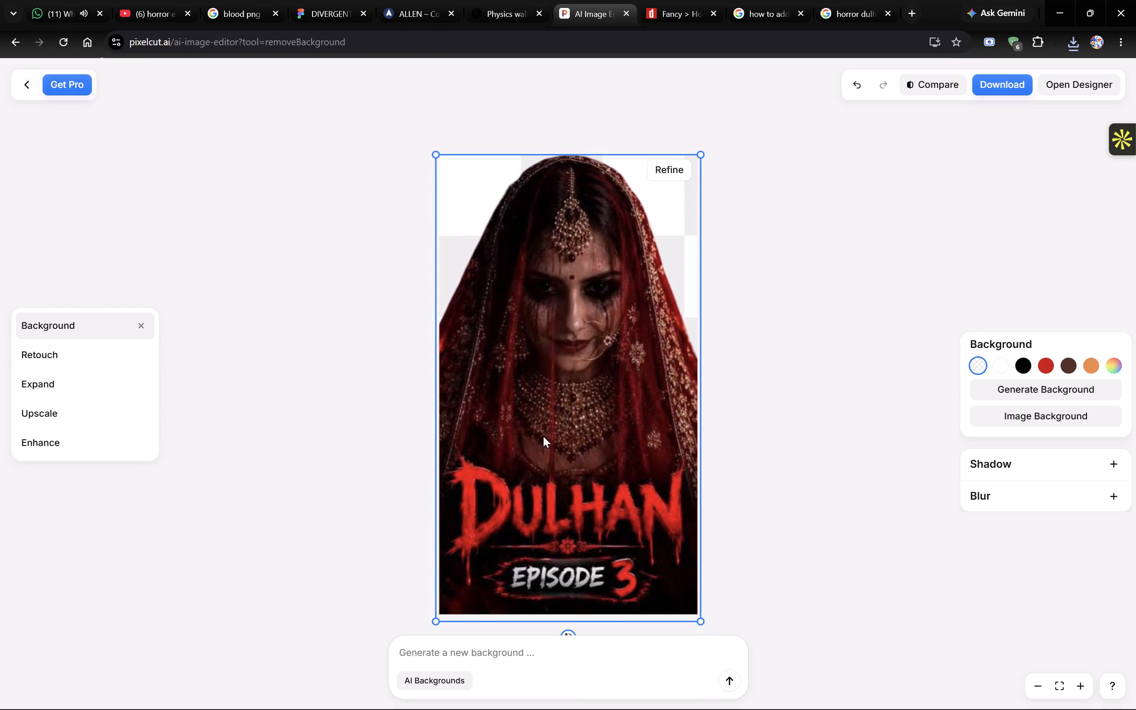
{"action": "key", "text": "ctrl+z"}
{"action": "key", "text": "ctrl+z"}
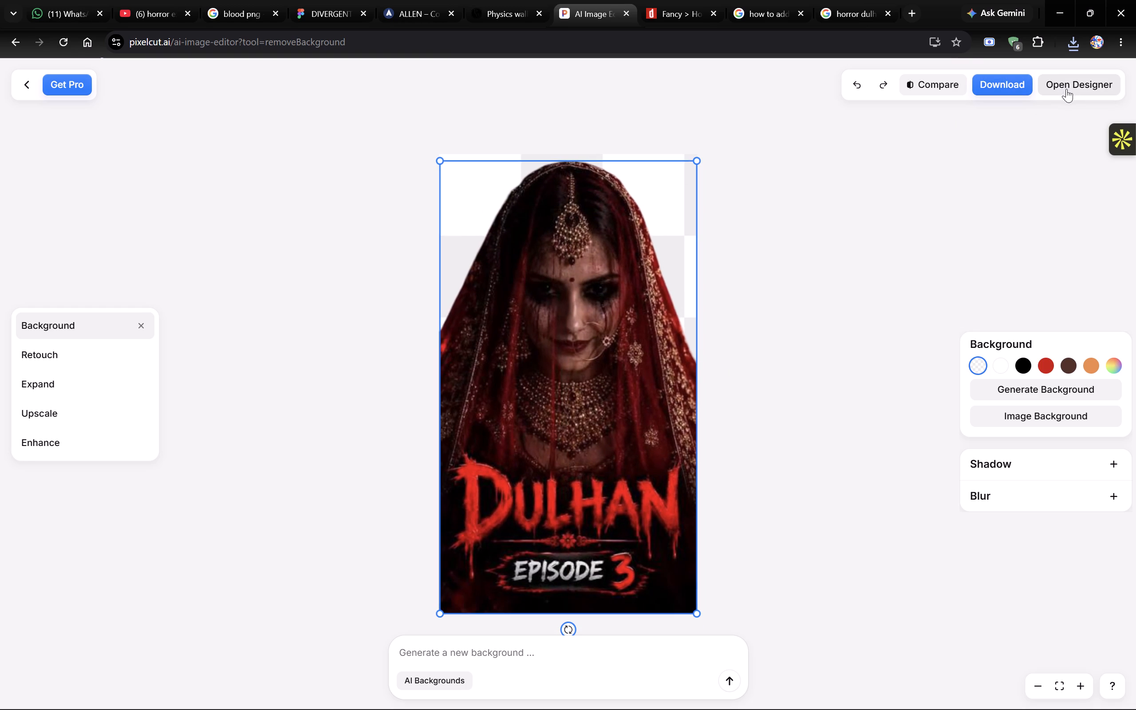
Download the background-free bride cutout from Pixelcut at the free preview resolution.
{"action": "scroll", "coordinate": [170, 391], "scroll_direction": "left", "scroll_amount": 1}
{"action": "scroll", "coordinate": [134, 334], "scroll_direction": "left", "scroll_amount": 1}
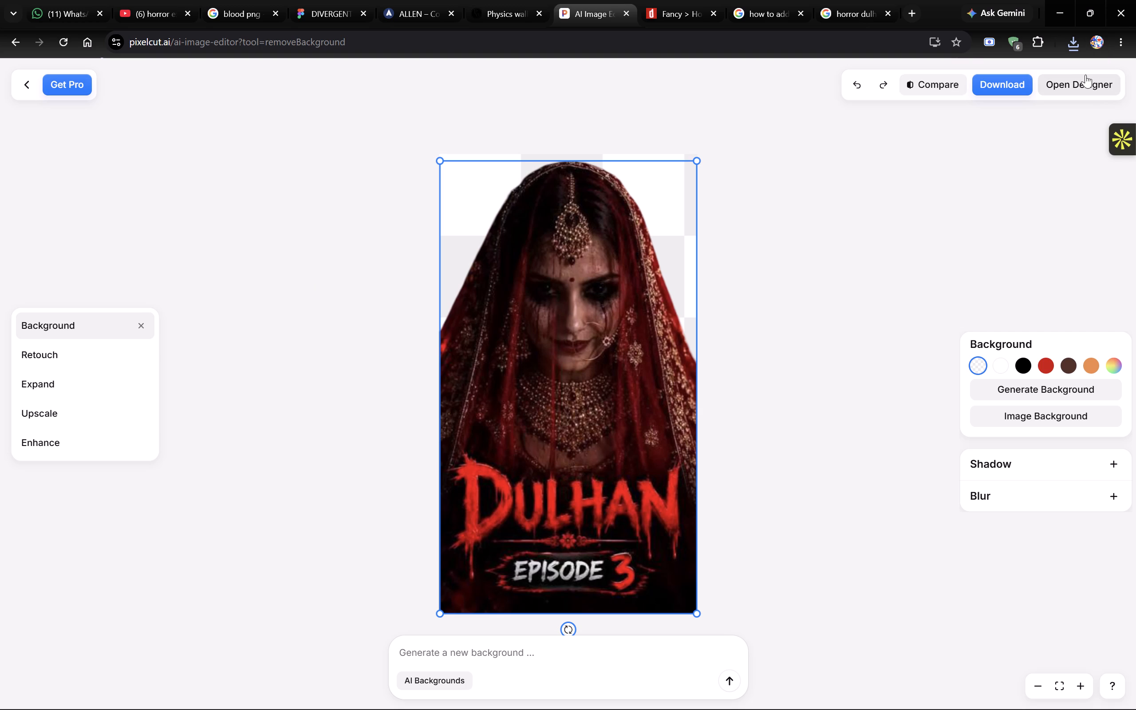
{"action": "left_click", "coordinate": [1085, 75]}
{"action": "left_click", "coordinate": [856, 145]}
{"action": "double_click", "coordinate": [978, 90]}
{"action": "left_click", "coordinate": [996, 90]}
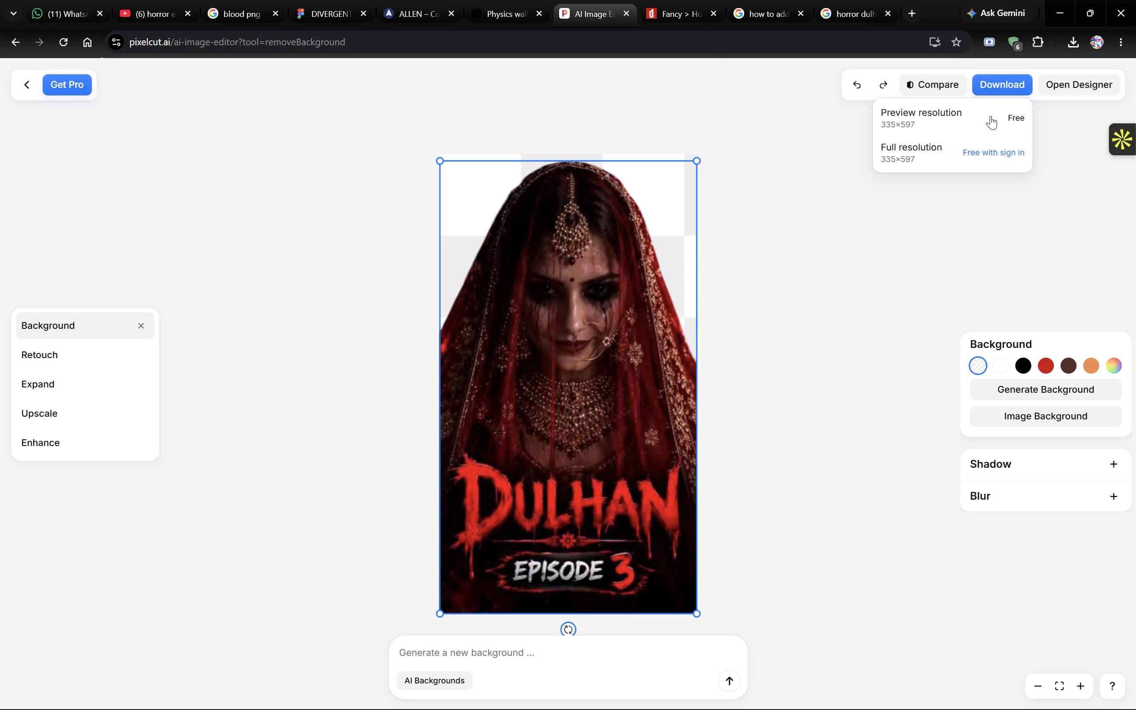
{"action": "left_click", "coordinate": [990, 117]}
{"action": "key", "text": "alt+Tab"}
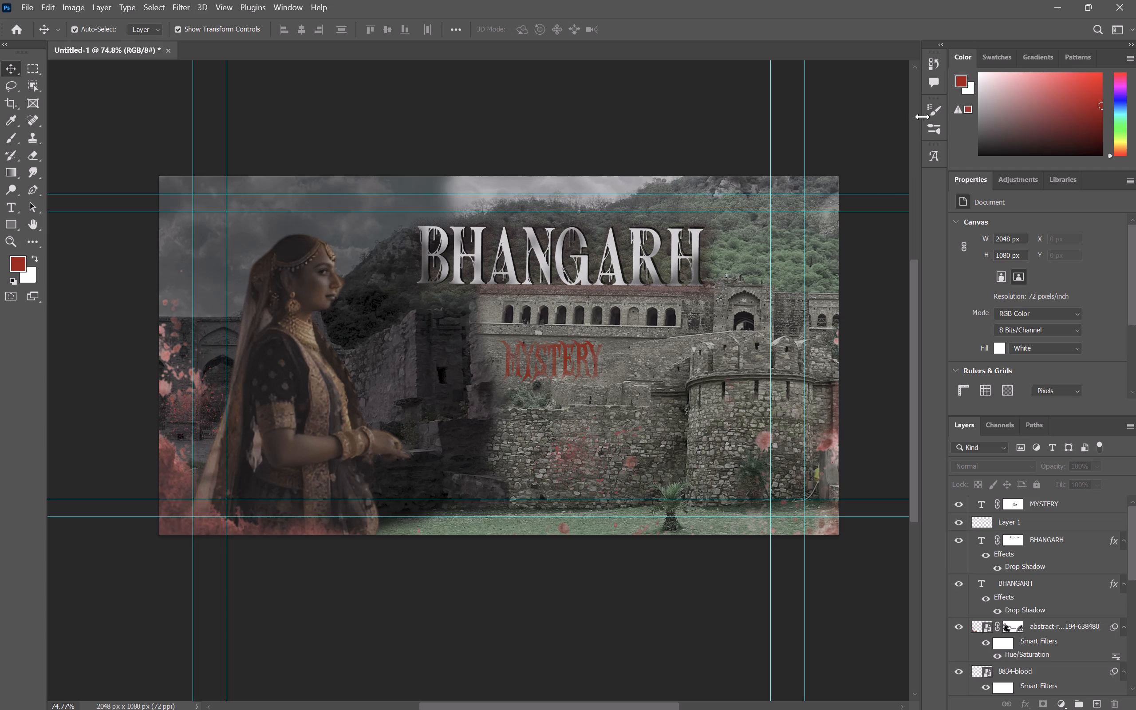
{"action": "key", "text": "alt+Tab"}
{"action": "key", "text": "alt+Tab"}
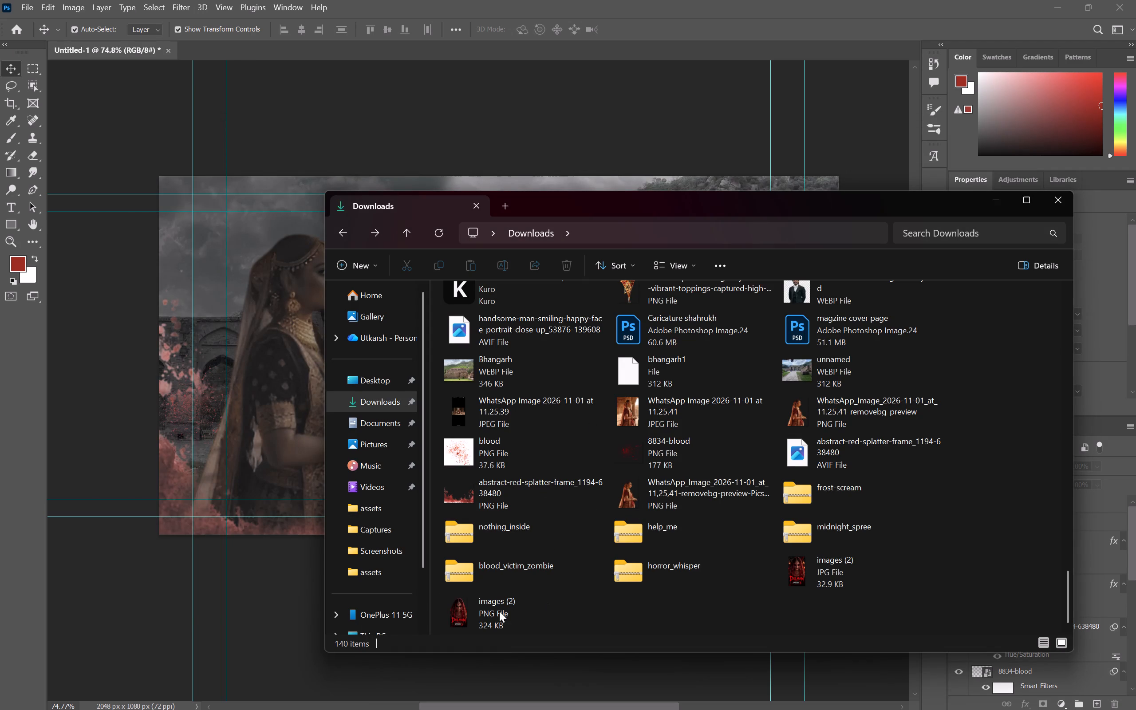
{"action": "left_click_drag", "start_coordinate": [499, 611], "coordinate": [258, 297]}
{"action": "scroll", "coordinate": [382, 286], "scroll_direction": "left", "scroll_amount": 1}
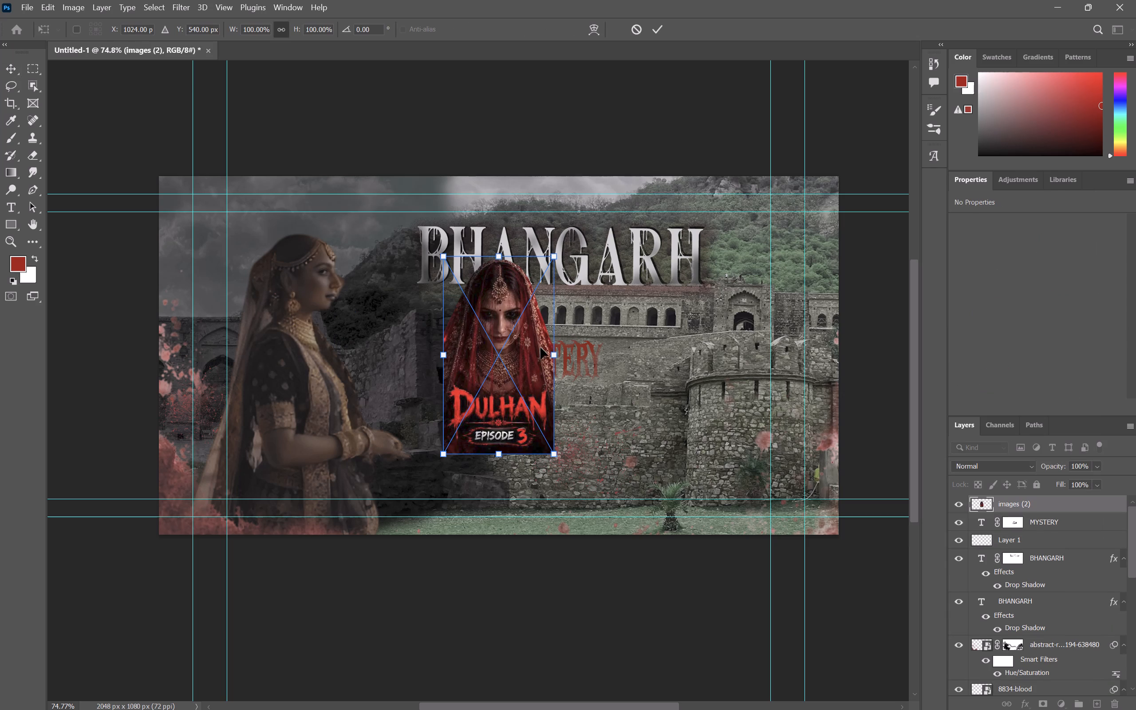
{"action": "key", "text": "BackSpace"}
Place the images (2) PNG cutout from Downloads into the Photoshop thumbnail, enlarge it to about 236%, and position it over the existing bride.
{"action": "key", "text": "alt+Tab"}
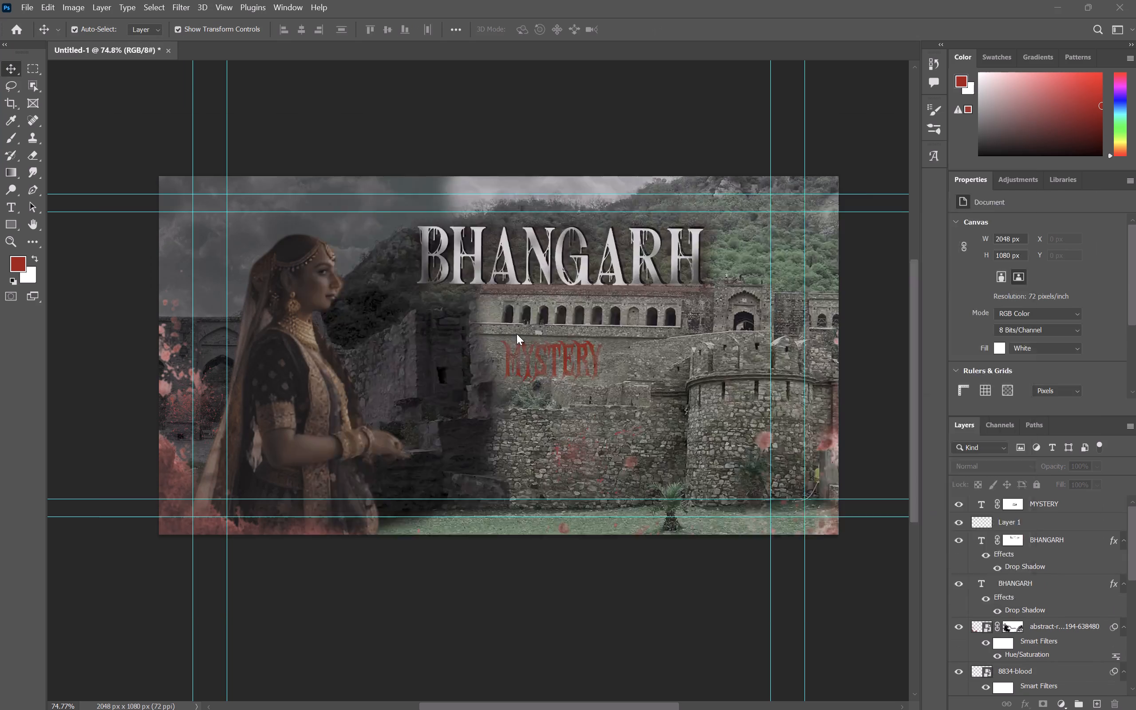
{"action": "left_click_drag", "start_coordinate": [462, 616], "coordinate": [240, 388]}
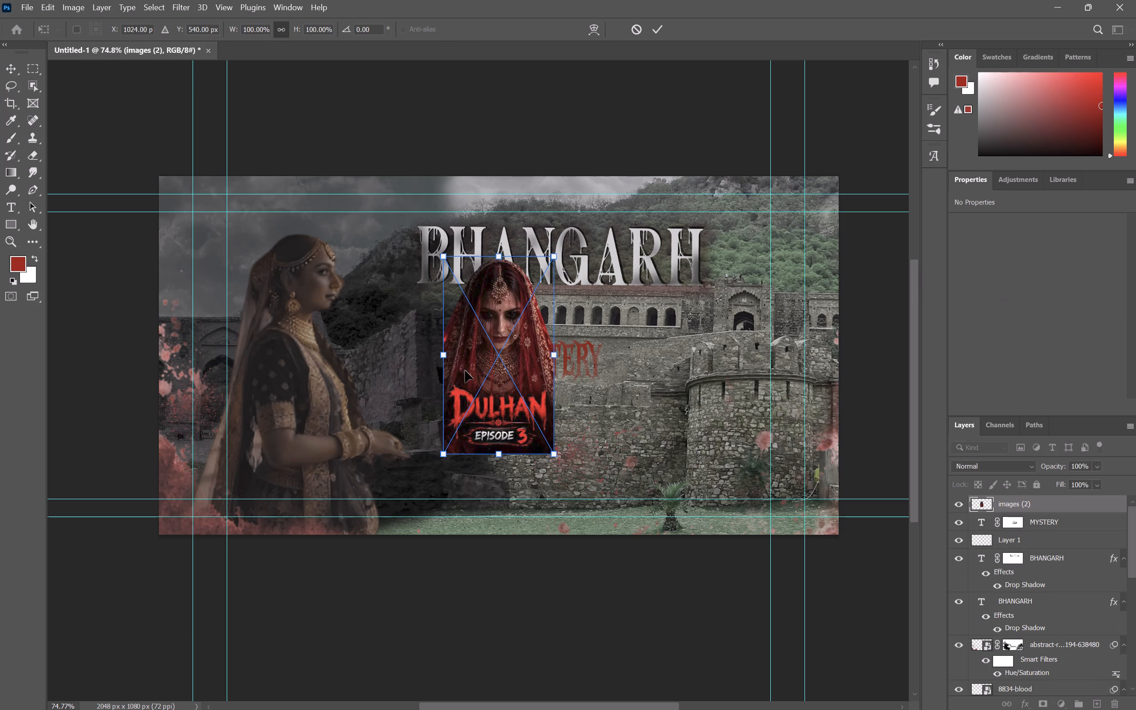
{"action": "left_click_drag", "start_coordinate": [508, 388], "coordinate": [295, 356]}
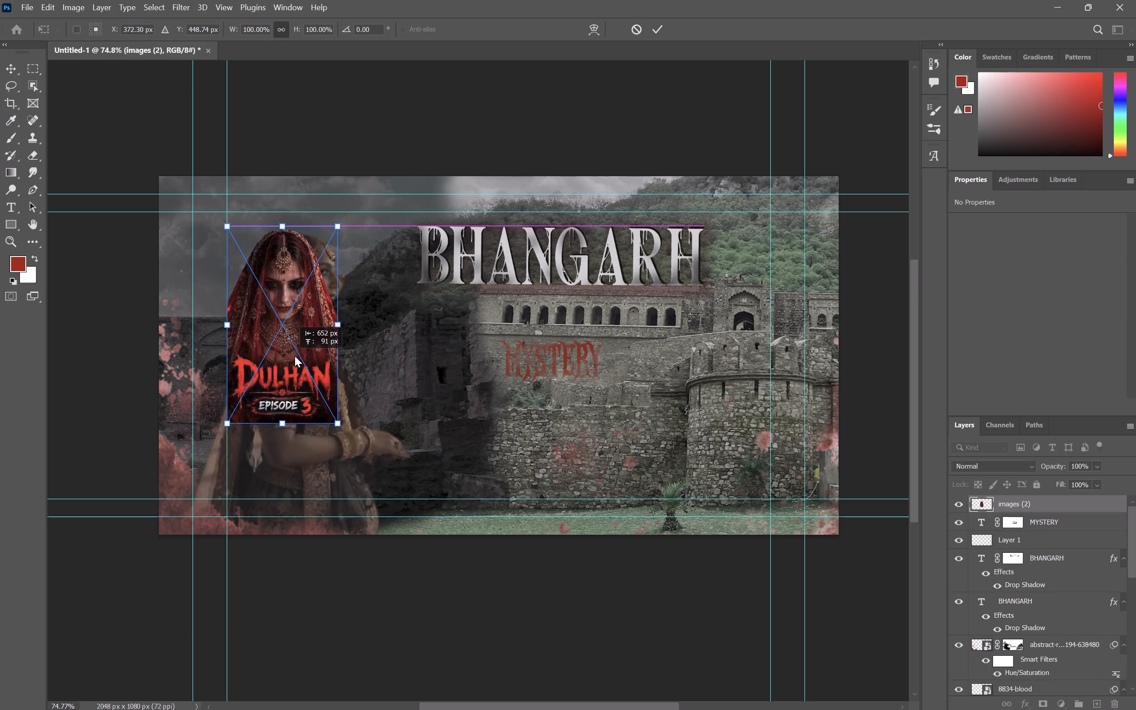
{"action": "left_click_drag", "start_coordinate": [295, 356], "coordinate": [303, 350]}
{"action": "left_click_drag", "start_coordinate": [351, 415], "coordinate": [556, 627]}
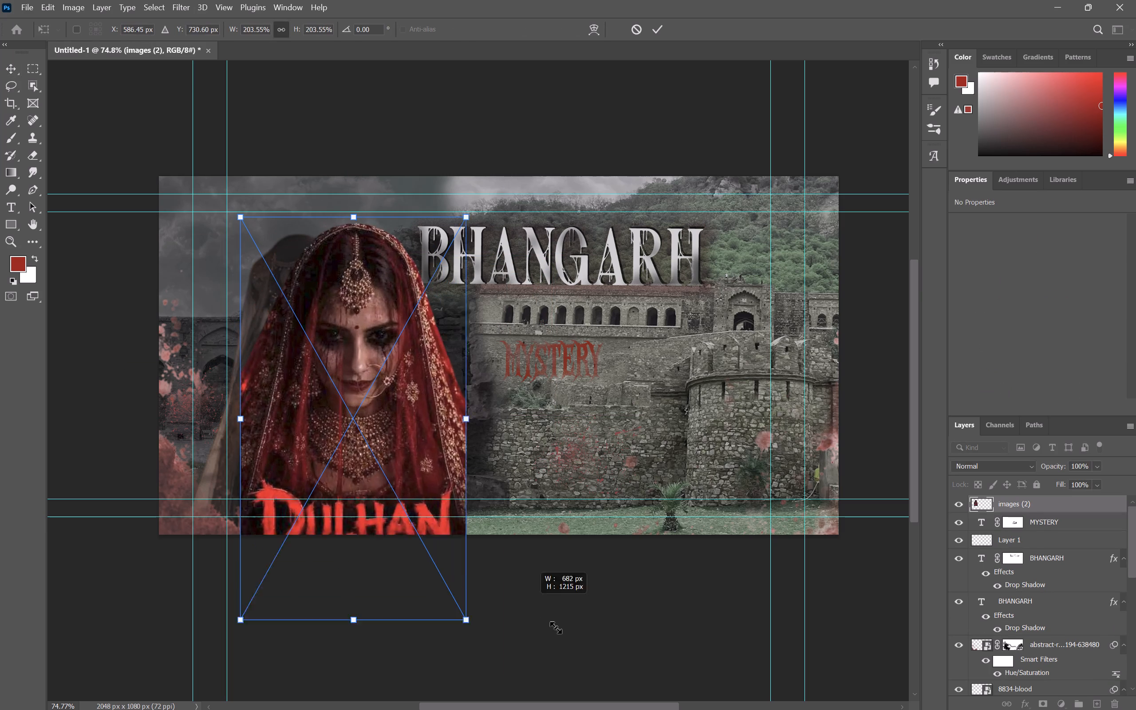
{"action": "left_click_drag", "start_coordinate": [556, 627], "coordinate": [568, 639]}
{"action": "left_click_drag", "start_coordinate": [439, 491], "coordinate": [371, 484]}
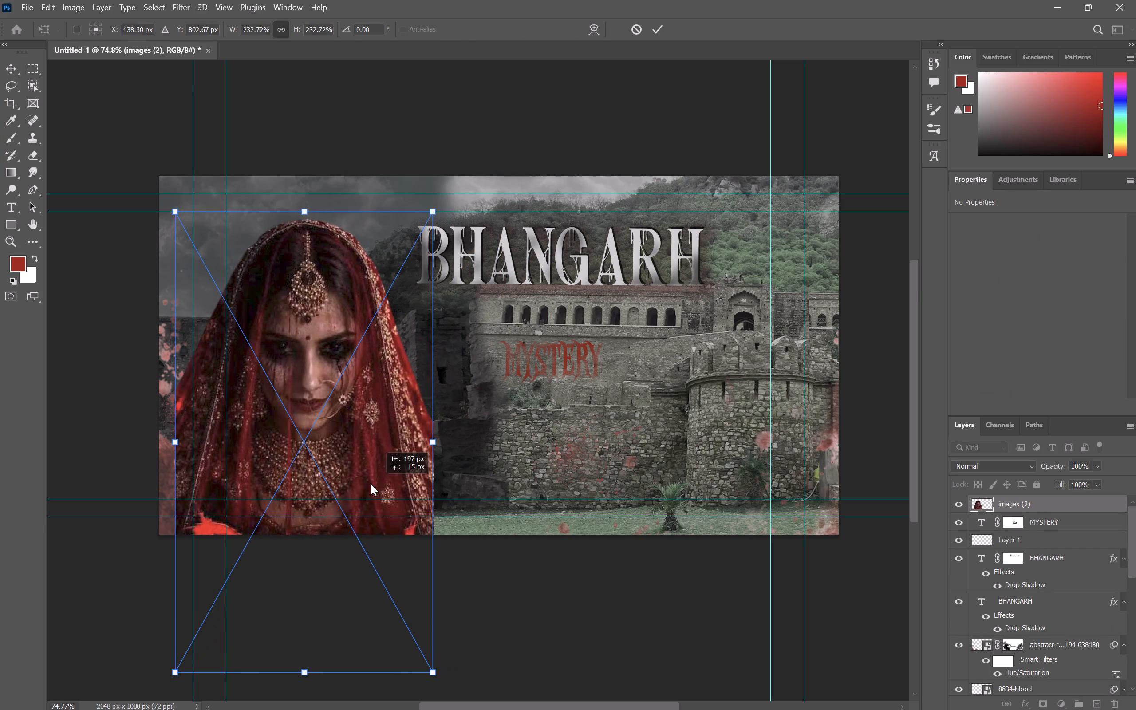
{"action": "left_click_drag", "start_coordinate": [371, 484], "coordinate": [367, 481]}
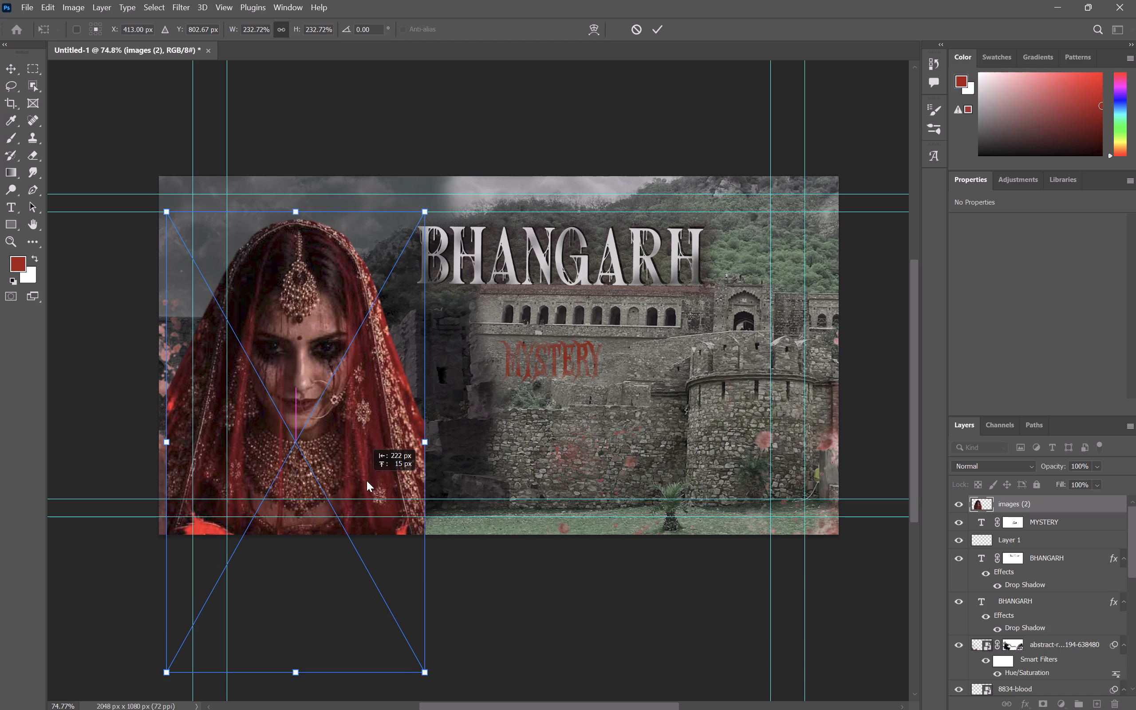
{"action": "left_click_drag", "start_coordinate": [367, 481], "coordinate": [358, 483]}
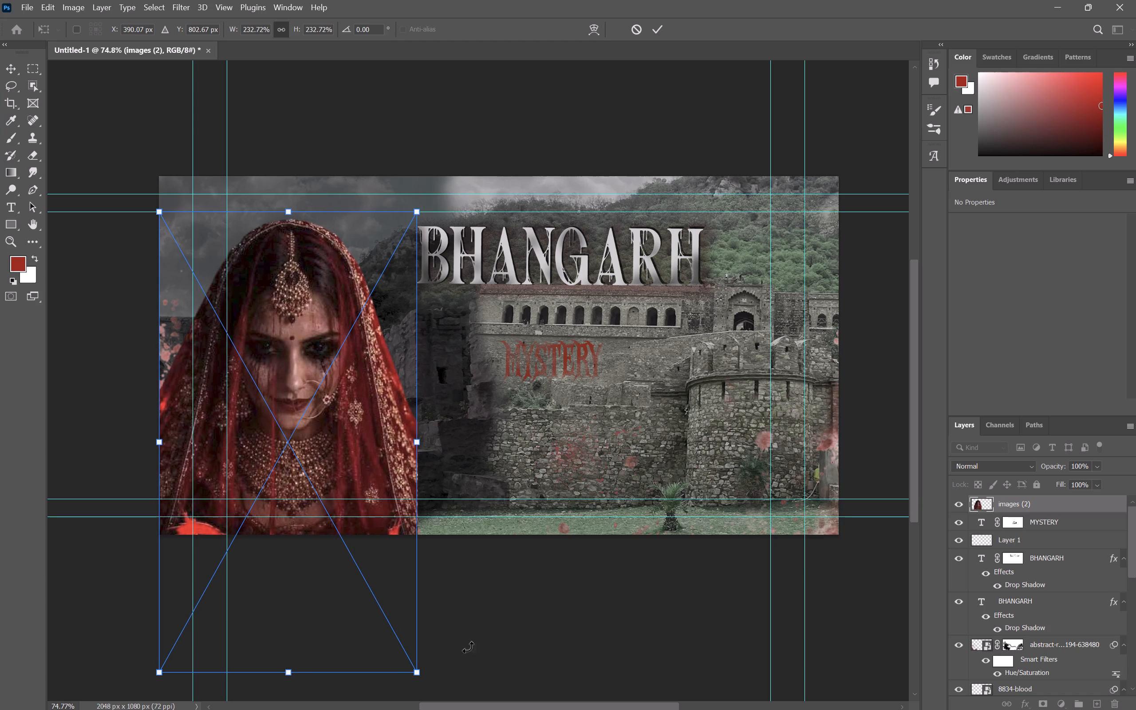
{"action": "left_click_drag", "start_coordinate": [419, 671], "coordinate": [429, 674]}
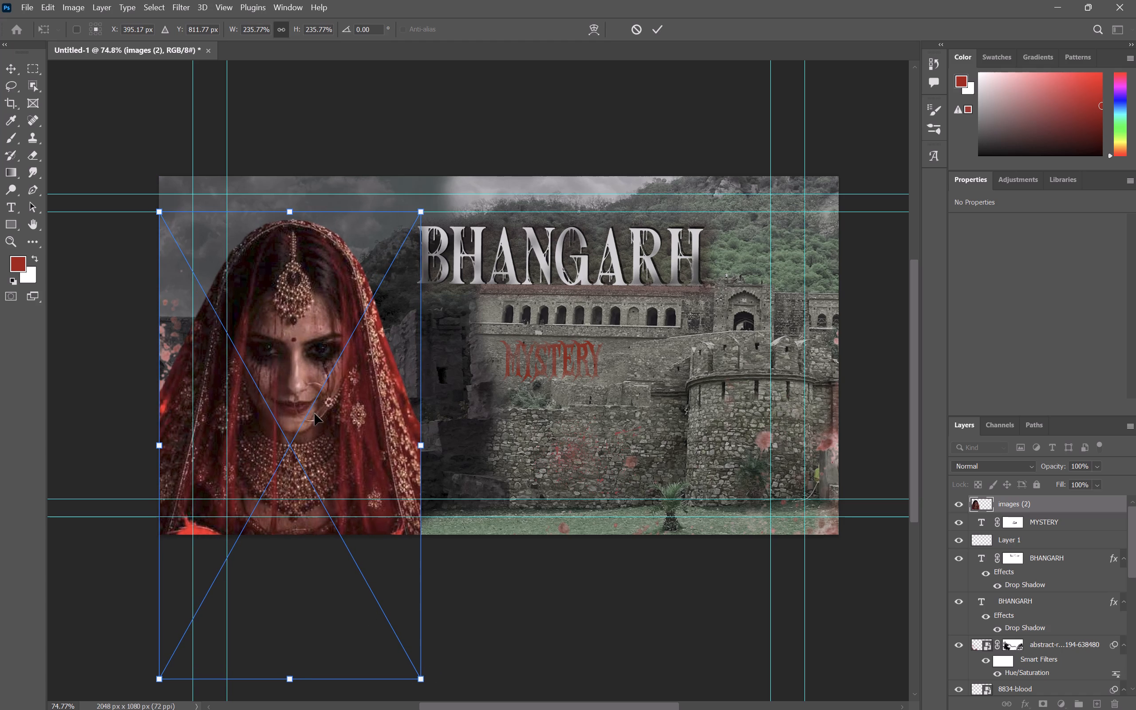
{"action": "left_click_drag", "start_coordinate": [314, 399], "coordinate": [315, 412]}
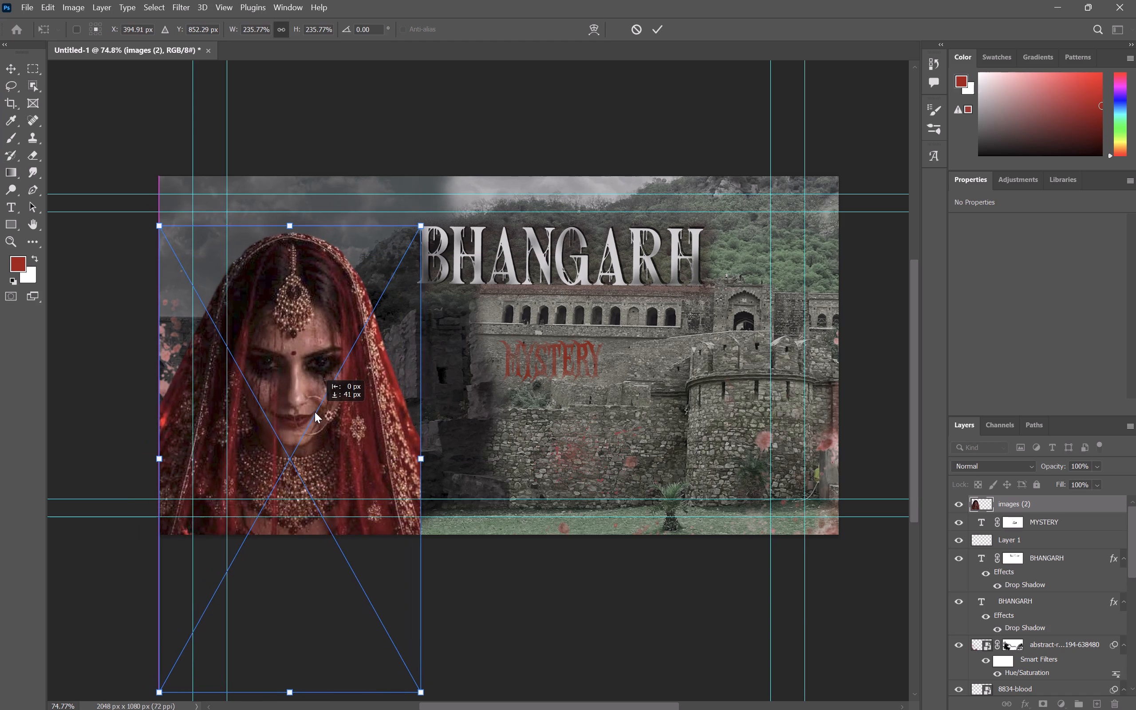
{"action": "left_click_drag", "start_coordinate": [315, 412], "coordinate": [322, 405]}
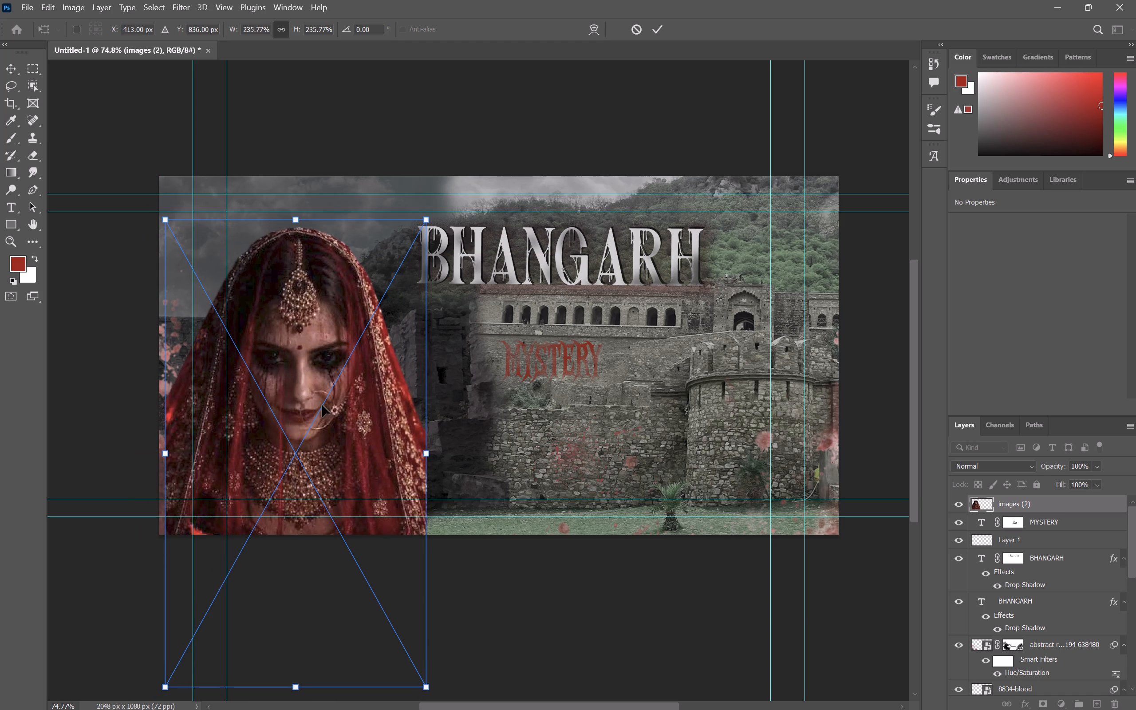
Commit the placed bride and move the images (2) layer directly beneath the abstract-red-splatter-frame layer.
{"action": "scroll", "coordinate": [244, 376], "scroll_direction": "right", "scroll_amount": 3}
{"action": "left_click_drag", "start_coordinate": [1041, 501], "coordinate": [1032, 660]}
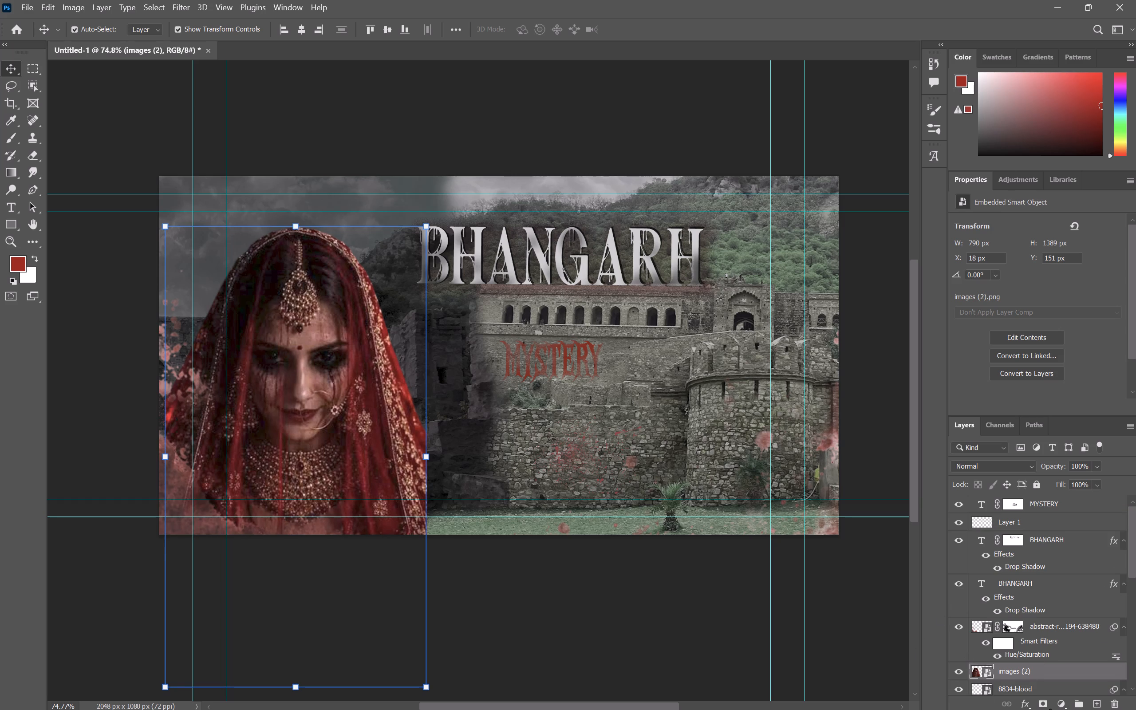
Brush black on the abstract-red-splatter-frame layer's mask to hide the red splatter over the left side of the new bride's veil.
{"action": "left_click", "coordinate": [1053, 627]}
{"action": "left_click", "coordinate": [1007, 625]}
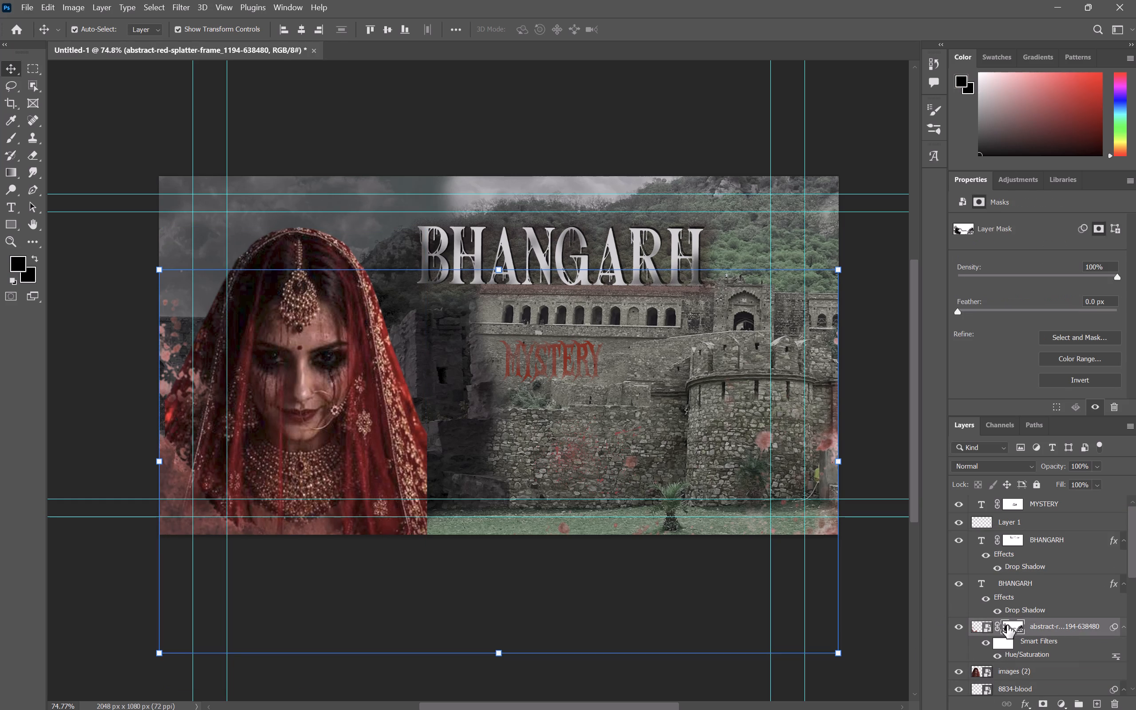
{"action": "key", "text": "b"}
{"action": "scroll", "coordinate": [139, 458], "scroll_direction": "left", "scroll_amount": 1}
{"action": "left_click_drag", "start_coordinate": [241, 464], "coordinate": [199, 527]}
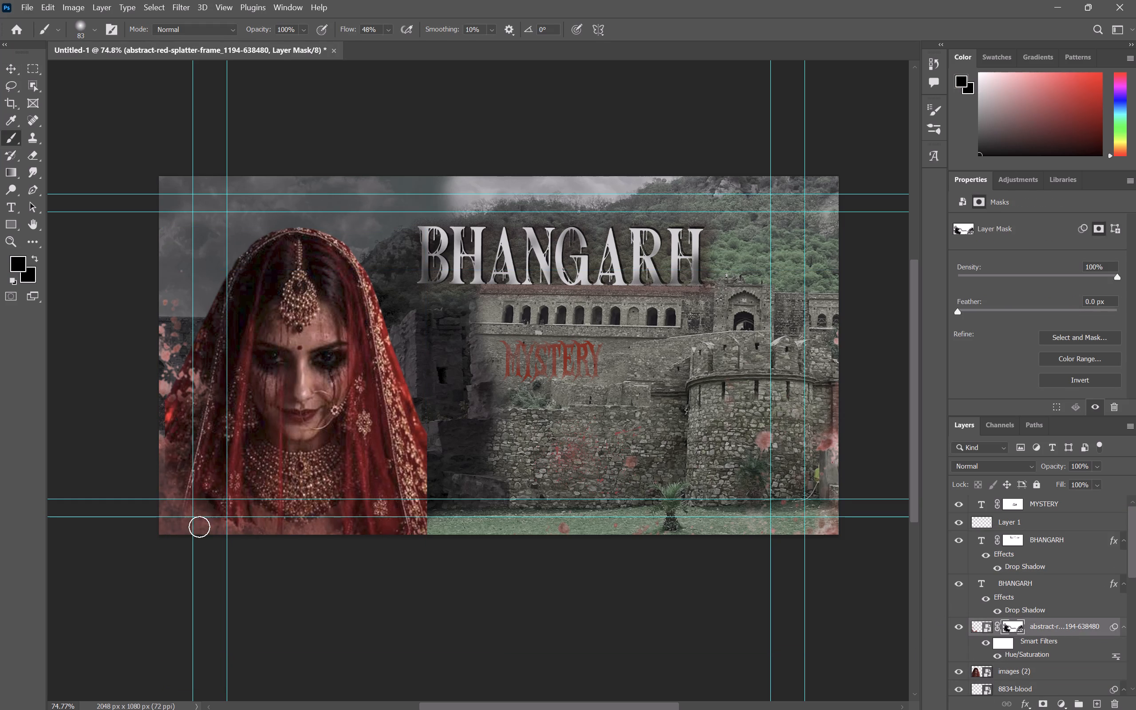
{"action": "left_click_drag", "start_coordinate": [199, 527], "coordinate": [208, 359]}
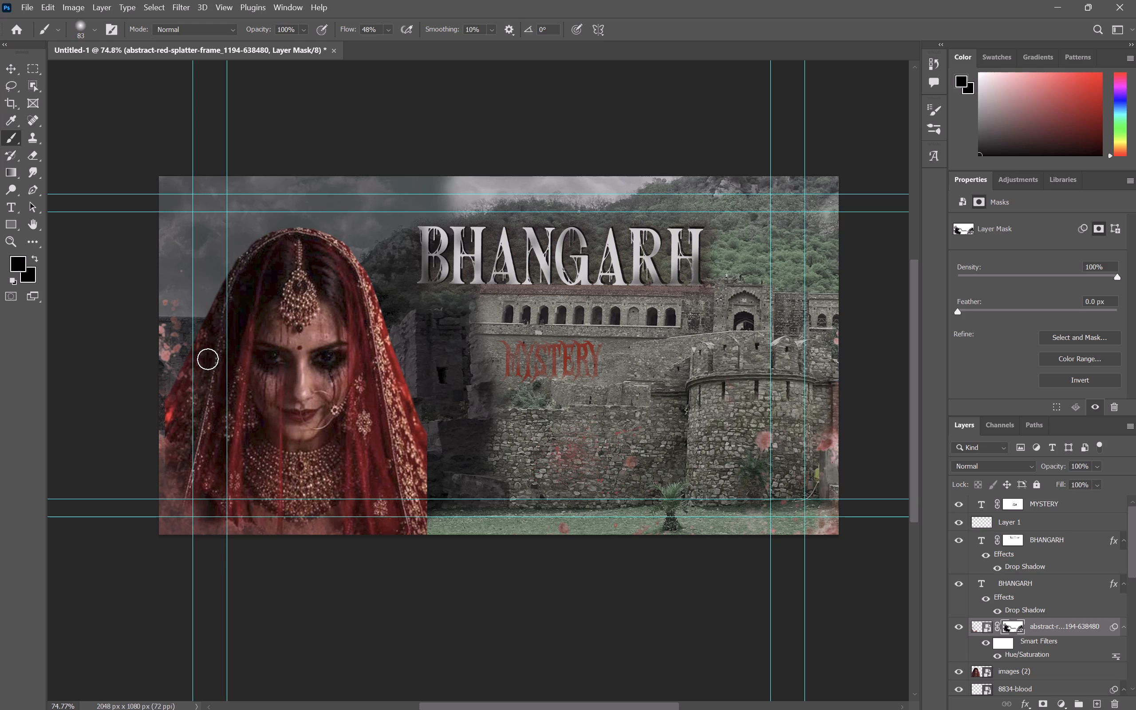
{"action": "left_click_drag", "start_coordinate": [208, 359], "coordinate": [236, 514]}
{"action": "left_click_drag", "start_coordinate": [236, 514], "coordinate": [225, 432]}
{"action": "left_click_drag", "start_coordinate": [225, 432], "coordinate": [281, 492]}
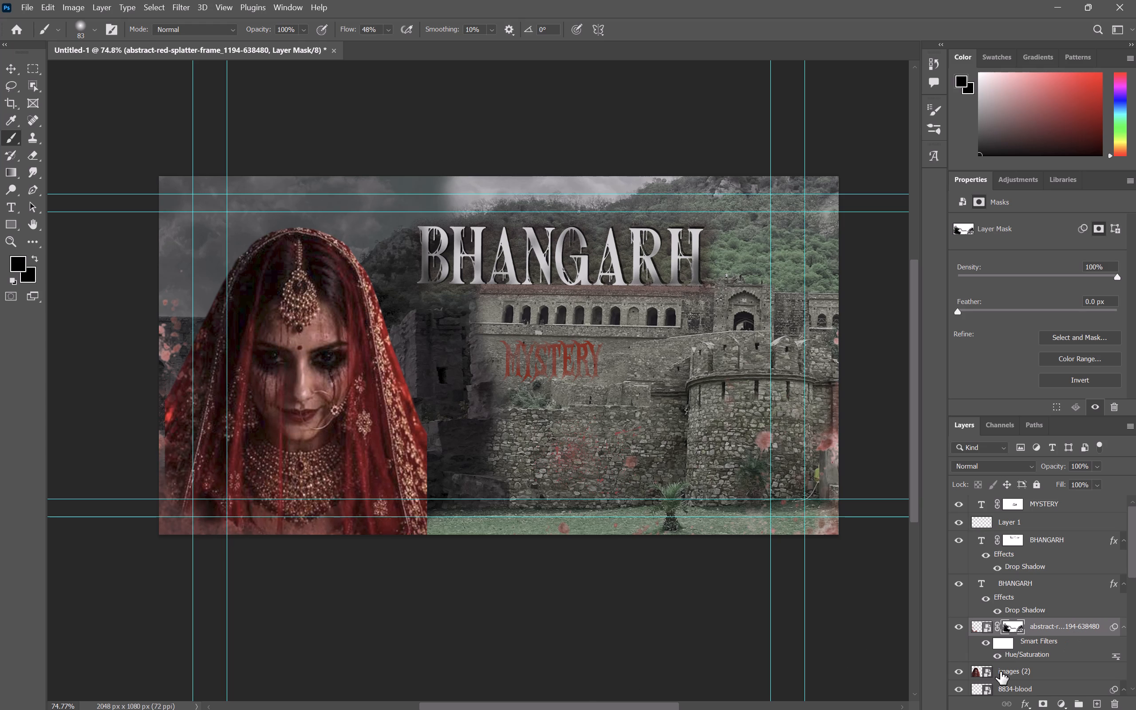
Open Hue/Saturation for the images (2) bride layer and lower the Master lightness to -65.
{"action": "left_click", "coordinate": [981, 674]}
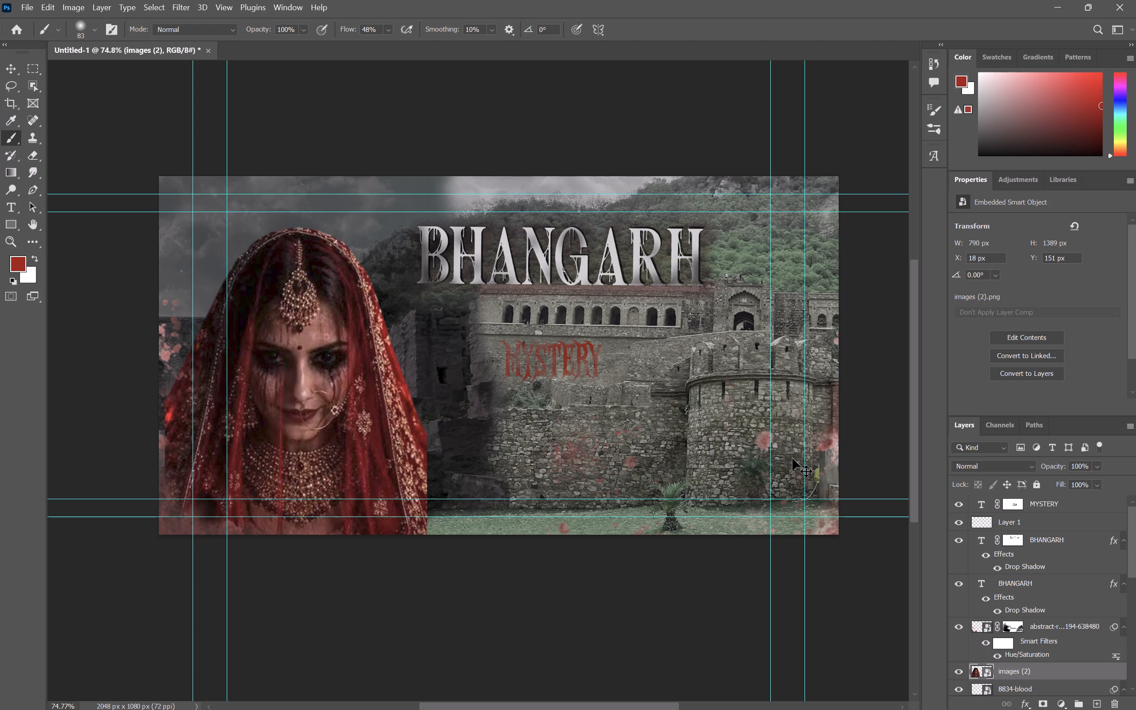
{"action": "key", "text": "ctrl+u"}
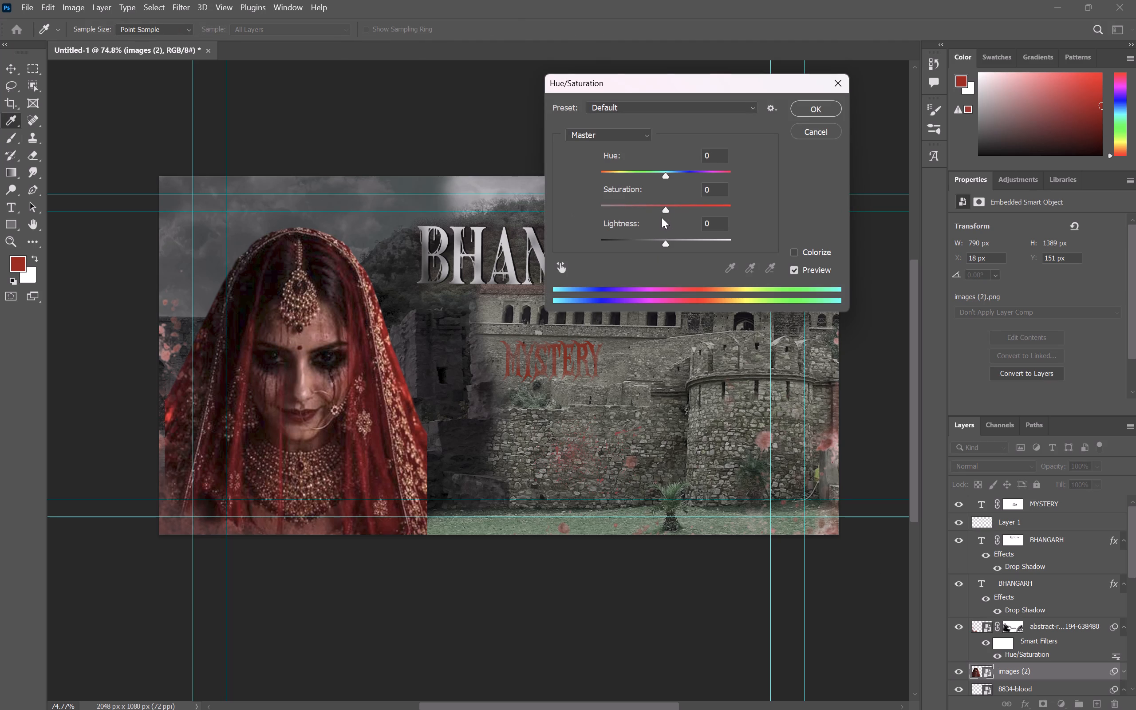
{"action": "left_click_drag", "start_coordinate": [663, 213], "coordinate": [627, 208]}
{"action": "left_click", "coordinate": [639, 201]}
{"action": "left_click_drag", "start_coordinate": [648, 209], "coordinate": [666, 245]}
{"action": "left_click_drag", "start_coordinate": [666, 245], "coordinate": [620, 234]}
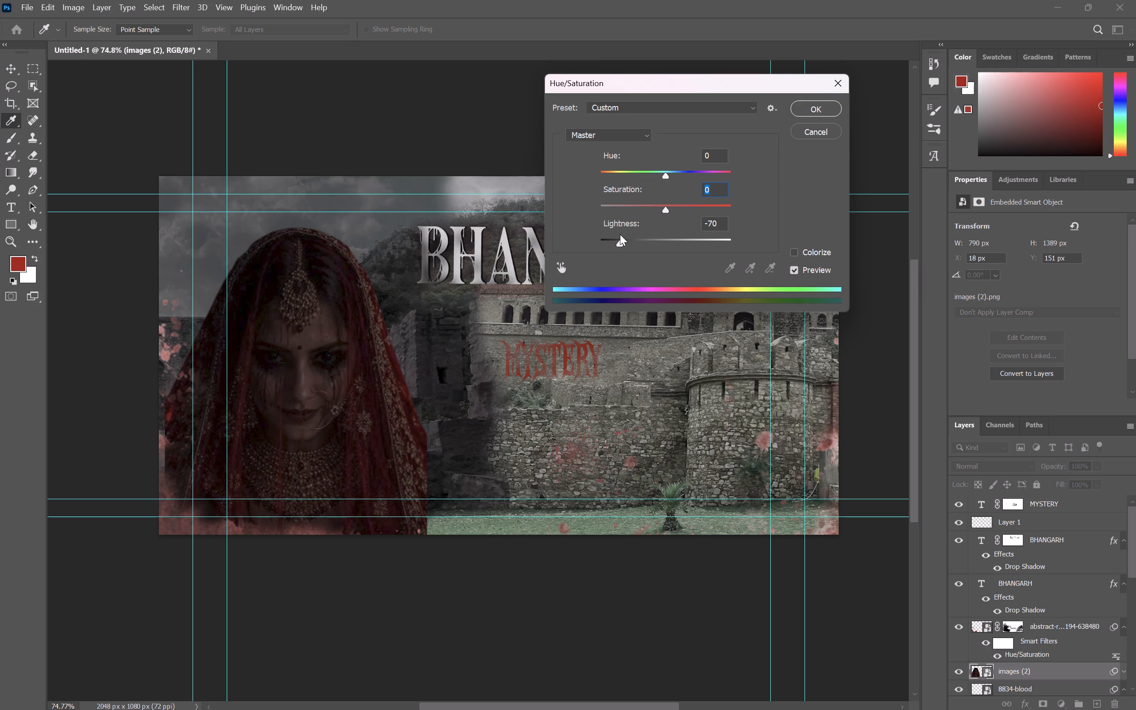
{"action": "left_click_drag", "start_coordinate": [620, 234], "coordinate": [615, 233]}
{"action": "left_click_drag", "start_coordinate": [617, 241], "coordinate": [623, 241]}
Set the bride's Reds range to saturation +41 and lightness -27.
{"action": "left_click", "coordinate": [596, 129]}
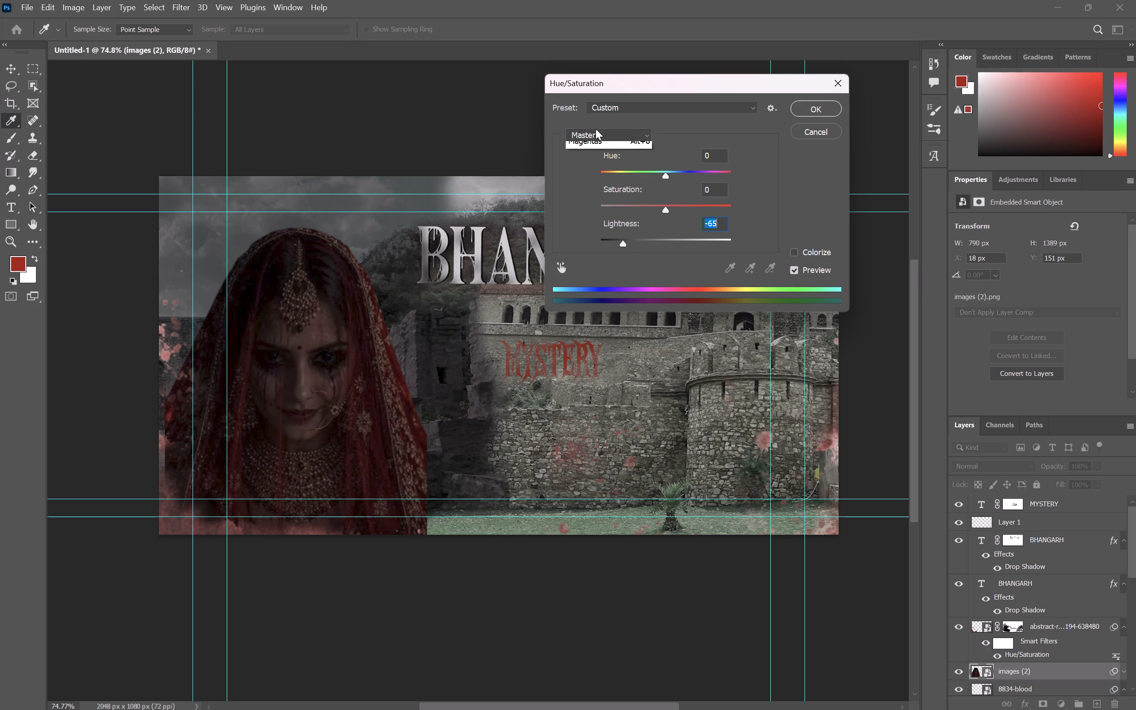
{"action": "left_click", "coordinate": [609, 162]}
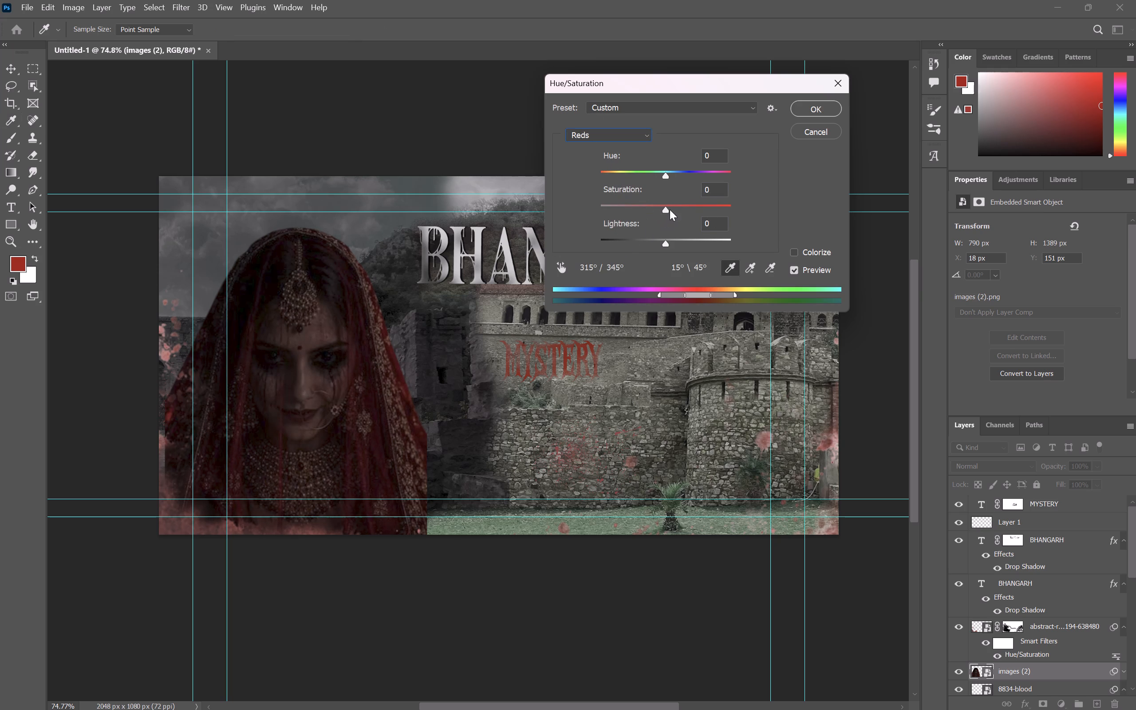
{"action": "left_click_drag", "start_coordinate": [670, 208], "coordinate": [692, 210]}
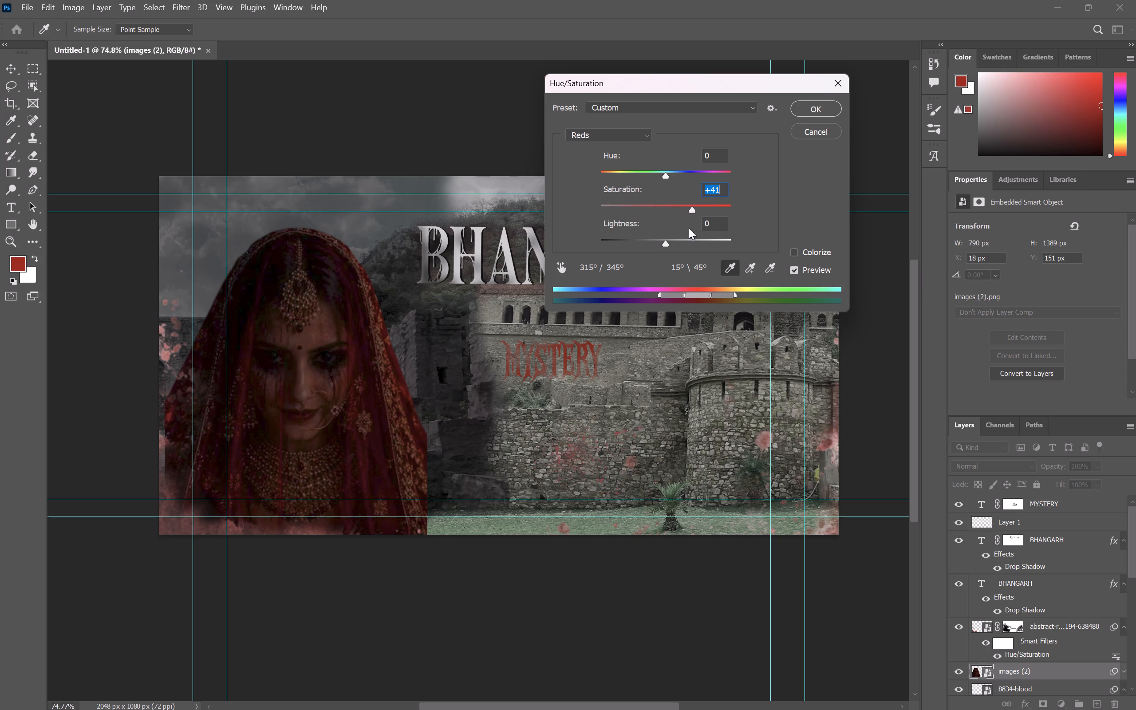
{"action": "left_click_drag", "start_coordinate": [665, 244], "coordinate": [648, 243]}
Set the bride's Yellows range to saturation +100 and lightness -51 in Hue/Saturation.
{"action": "left_click", "coordinate": [627, 127]}
{"action": "left_click", "coordinate": [629, 129]}
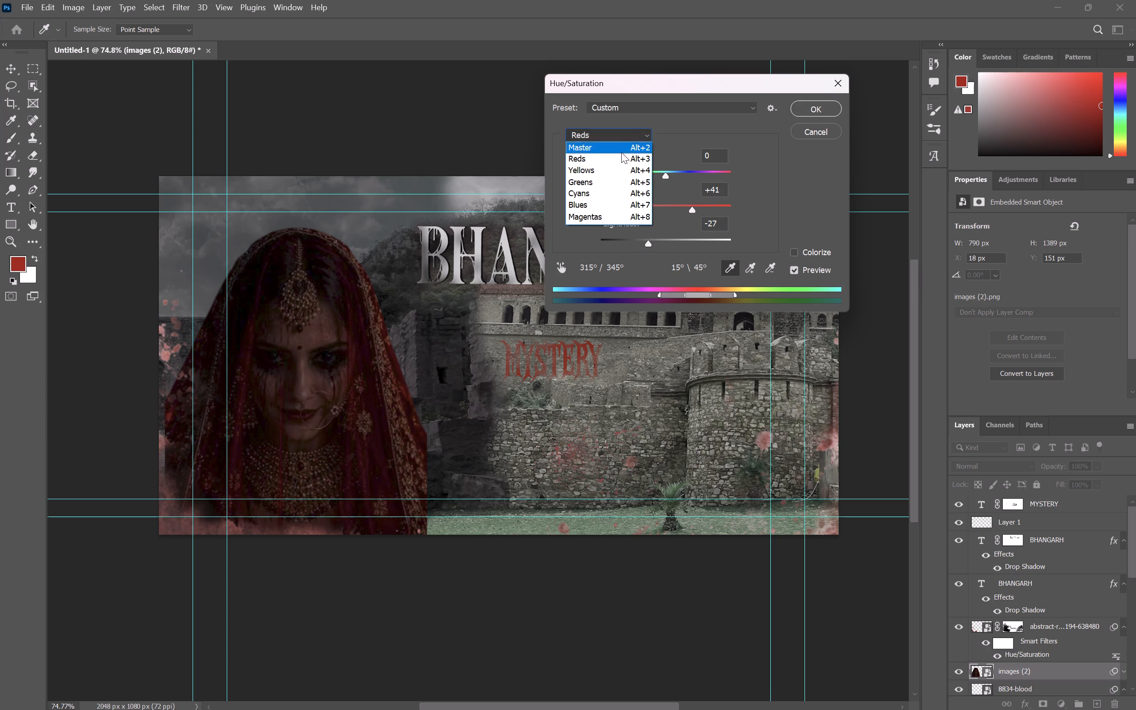
{"action": "left_click", "coordinate": [615, 171]}
{"action": "left_click_drag", "start_coordinate": [664, 209], "coordinate": [707, 213]}
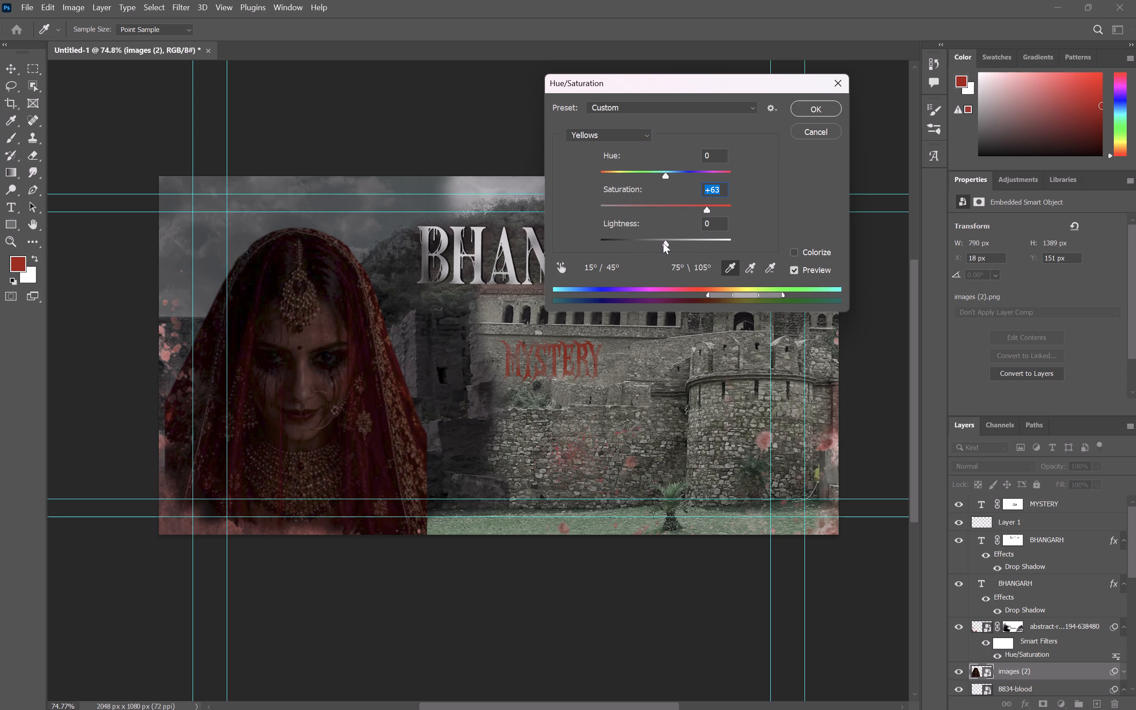
{"action": "left_click_drag", "start_coordinate": [663, 243], "coordinate": [632, 239]}
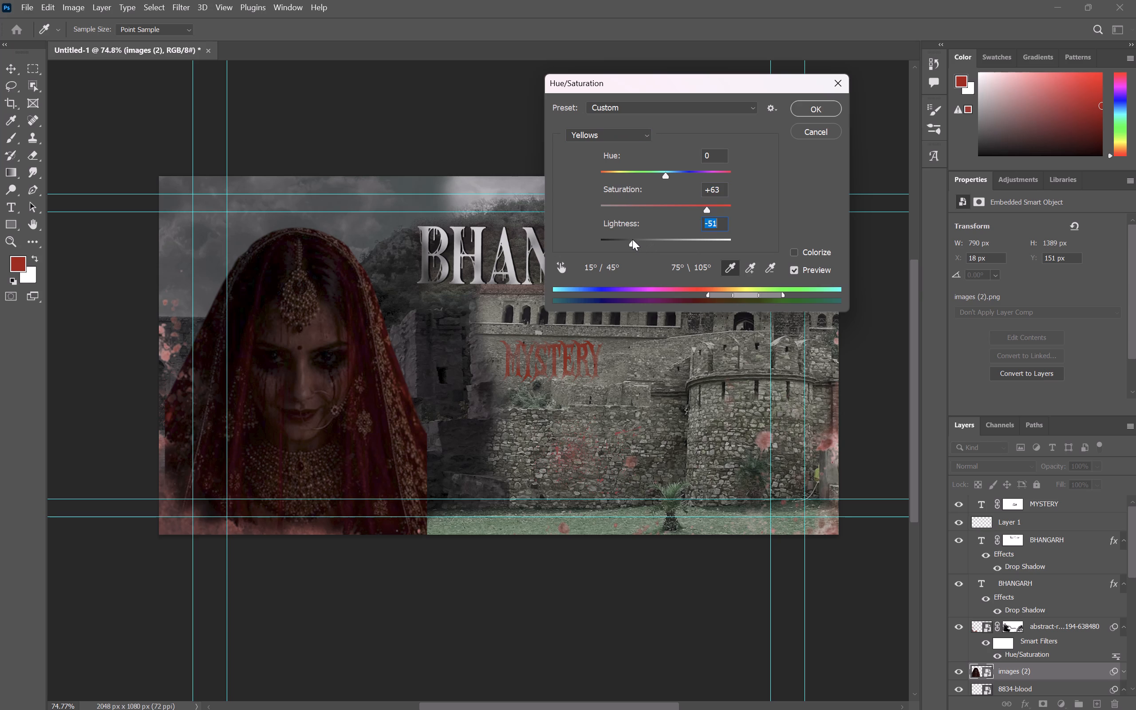
{"action": "left_click_drag", "start_coordinate": [704, 206], "coordinate": [745, 216]}
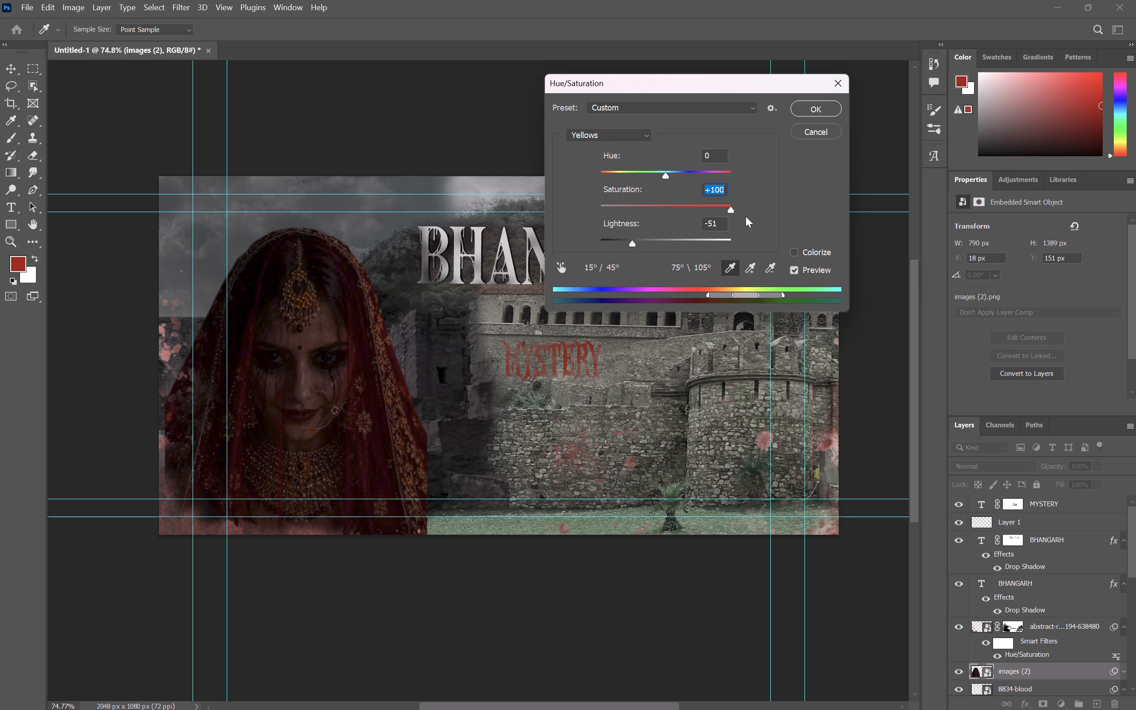
Change the bride's Master adjustment to lightness -48 and saturation -59.
{"action": "left_click", "coordinate": [605, 139]}
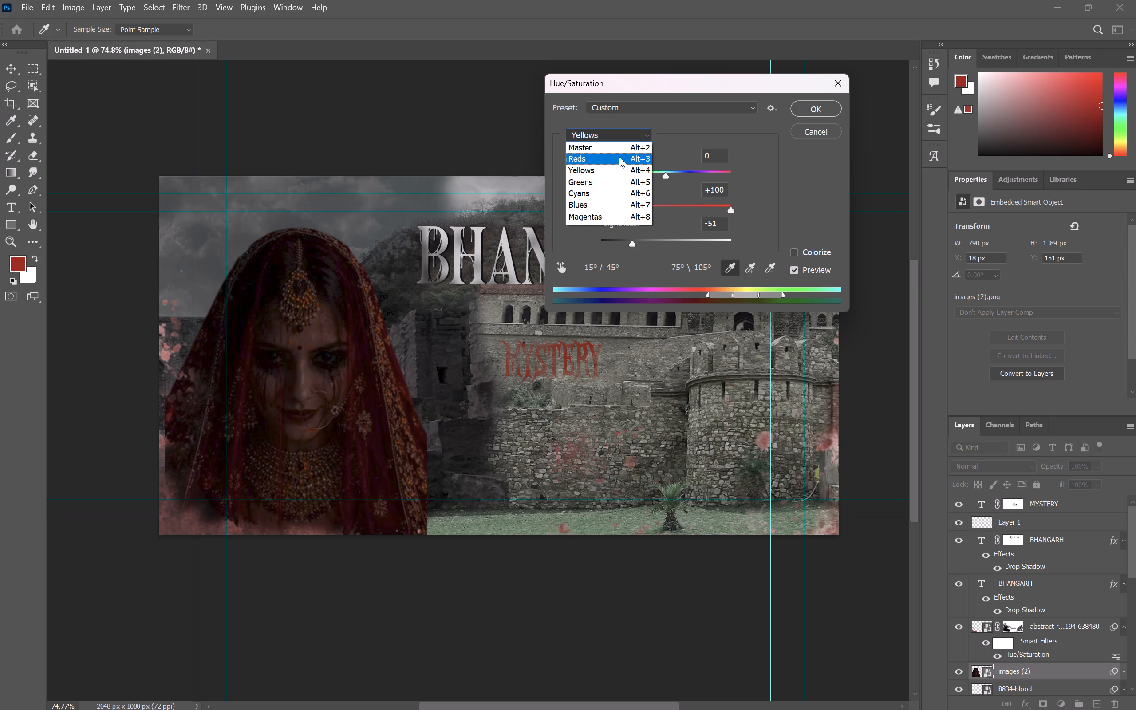
{"action": "left_click", "coordinate": [625, 153]}
{"action": "left_click", "coordinate": [638, 237]}
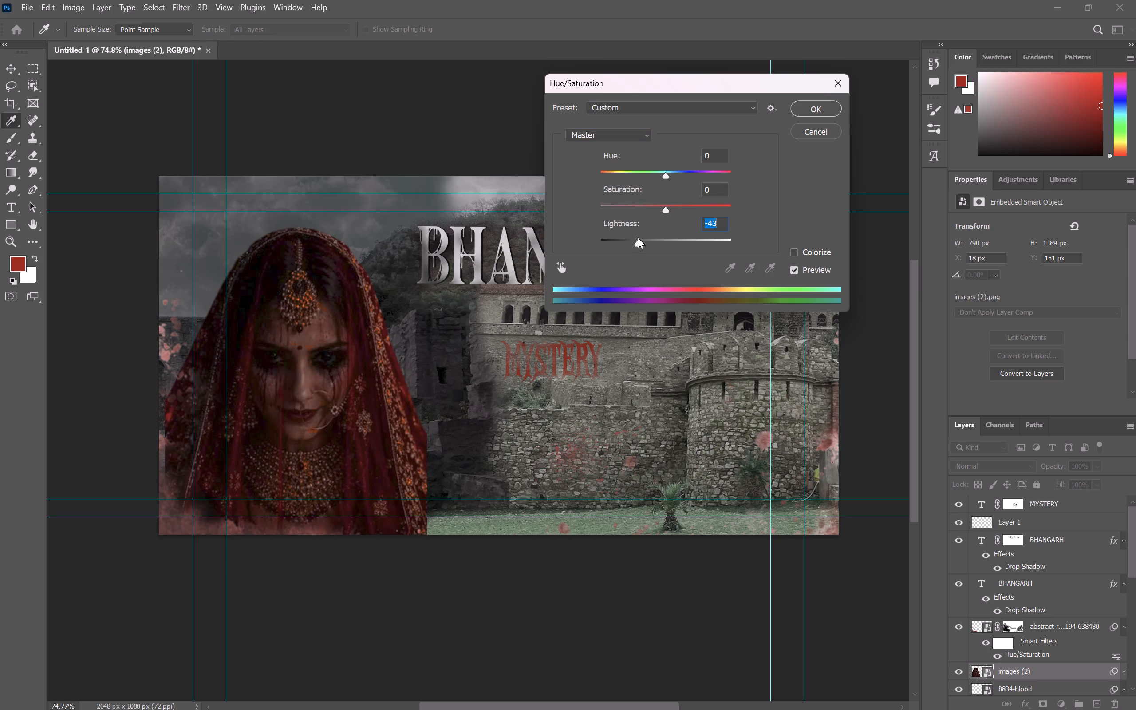
{"action": "left_click", "coordinate": [626, 240]}
{"action": "left_click", "coordinate": [635, 240]}
{"action": "left_click_drag", "start_coordinate": [663, 206], "coordinate": [627, 201]}
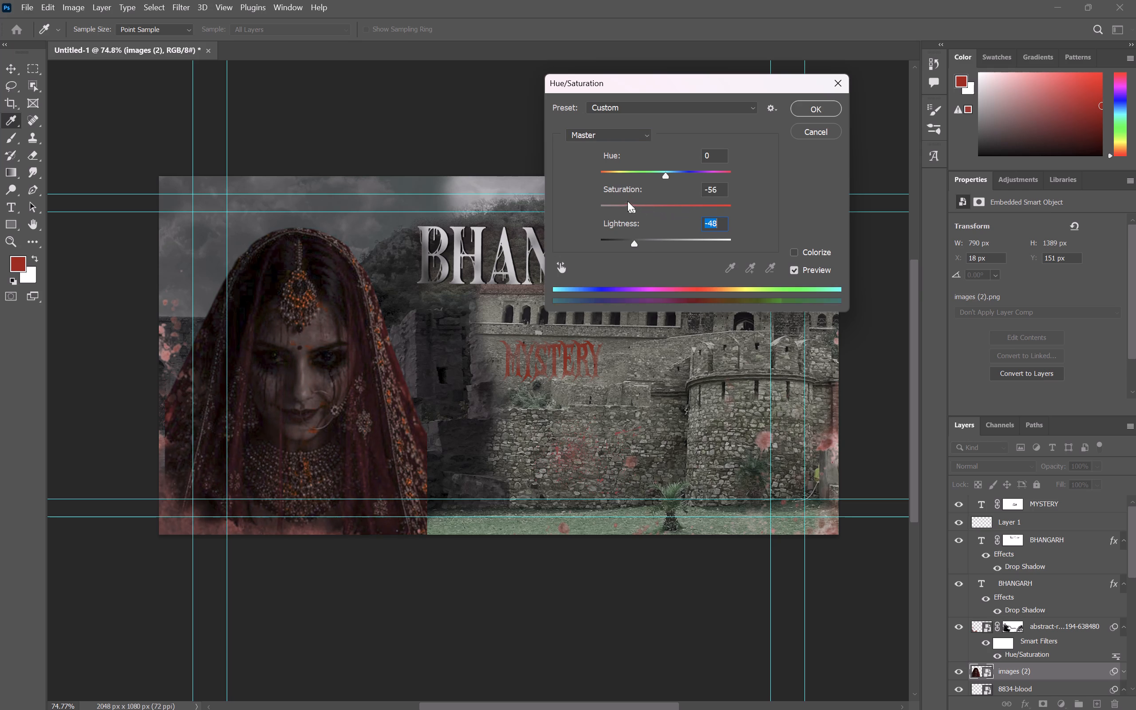
{"action": "left_click_drag", "start_coordinate": [627, 201], "coordinate": [625, 198]}
{"action": "left_click_drag", "start_coordinate": [625, 198], "coordinate": [627, 197]}
Set the bride's Reds range to saturation +61 and lightness -20 and apply Hue/Saturation, keeping the layer a smart object.
{"action": "left_click", "coordinate": [631, 141]}
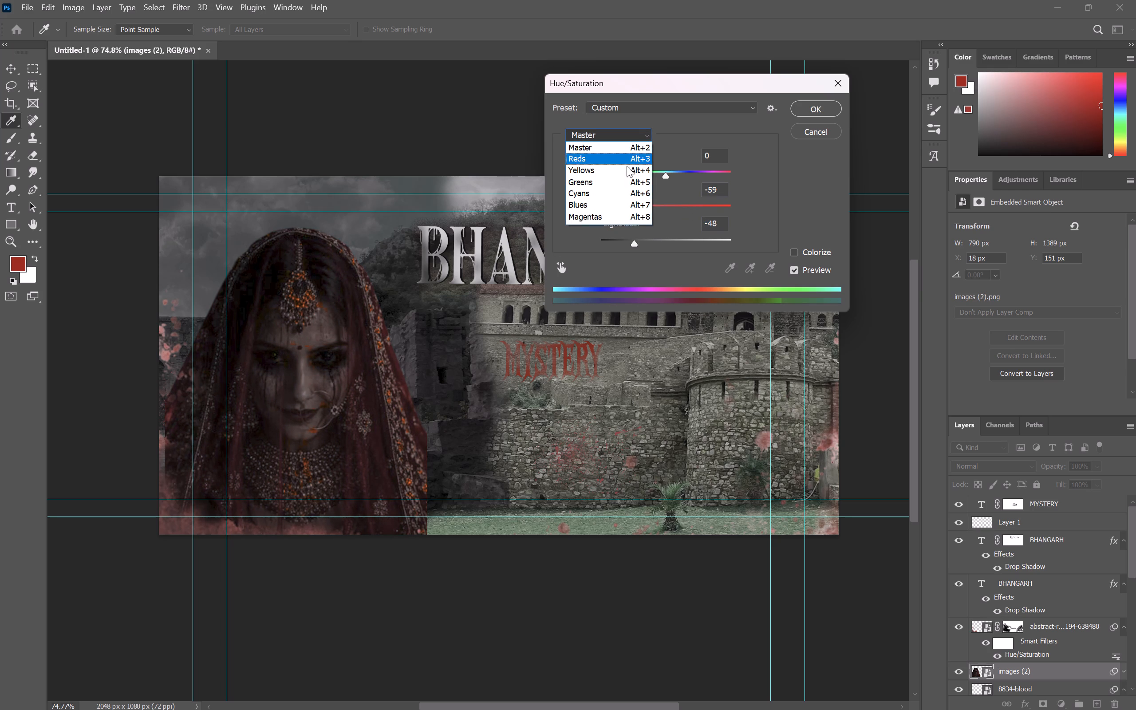
{"action": "left_click", "coordinate": [629, 160]}
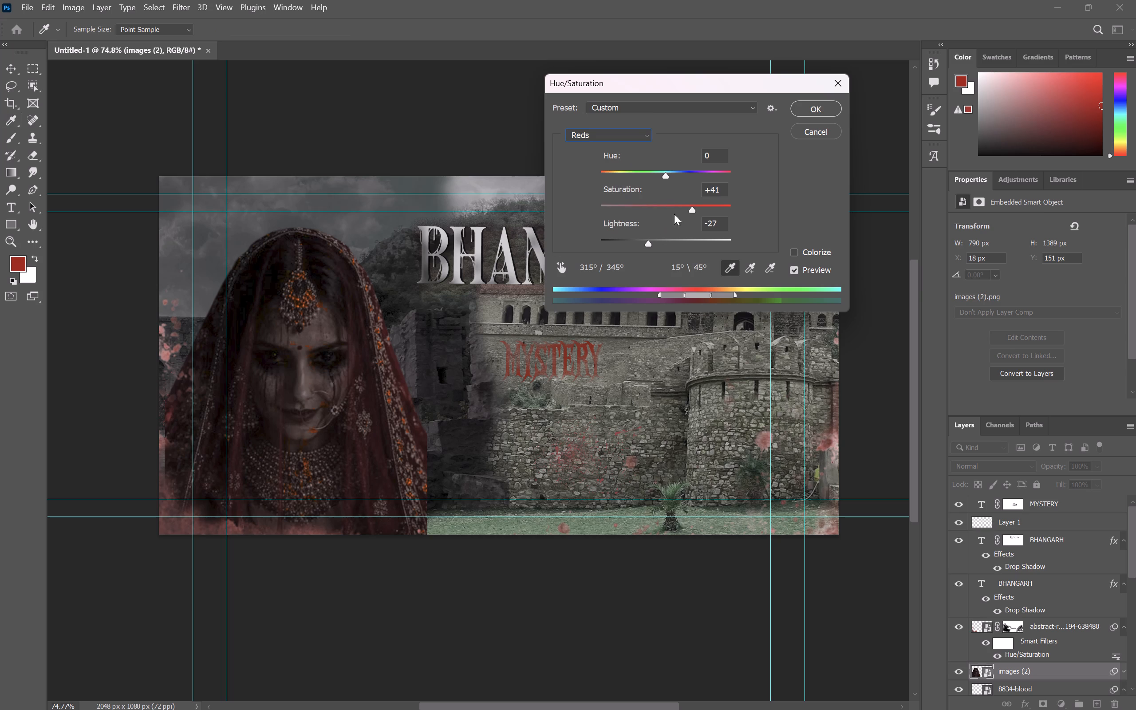
{"action": "left_click_drag", "start_coordinate": [694, 208], "coordinate": [706, 204]}
{"action": "left_click_drag", "start_coordinate": [706, 204], "coordinate": [706, 203]}
{"action": "left_click_drag", "start_coordinate": [647, 239], "coordinate": [642, 241]}
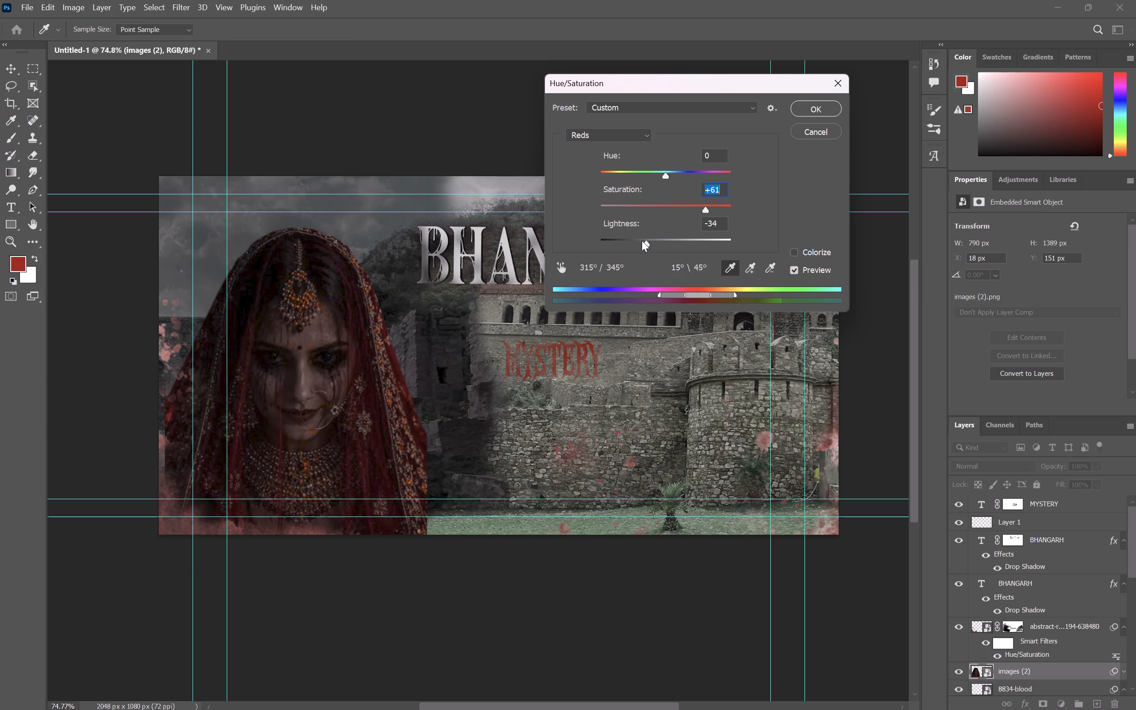
{"action": "left_click_drag", "start_coordinate": [642, 241], "coordinate": [653, 250]}
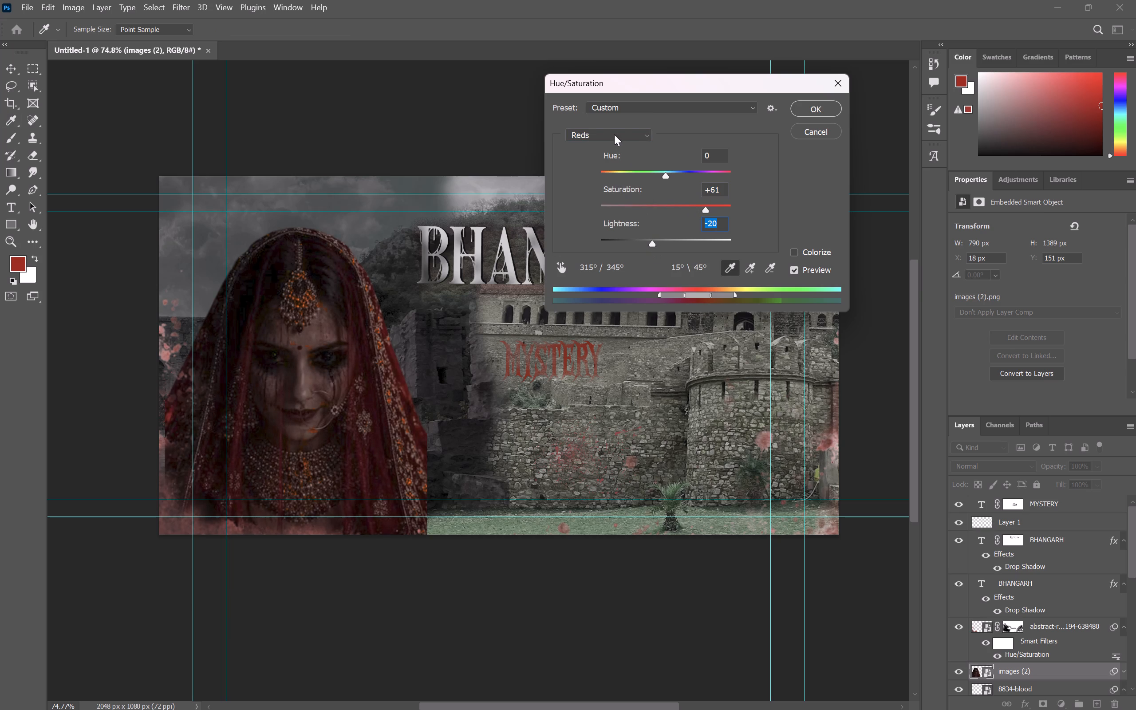
{"action": "left_click", "coordinate": [829, 98]}
{"action": "left_click", "coordinate": [818, 118]}
{"action": "left_click", "coordinate": [826, 109]}
{"action": "left_click", "coordinate": [822, 143]}
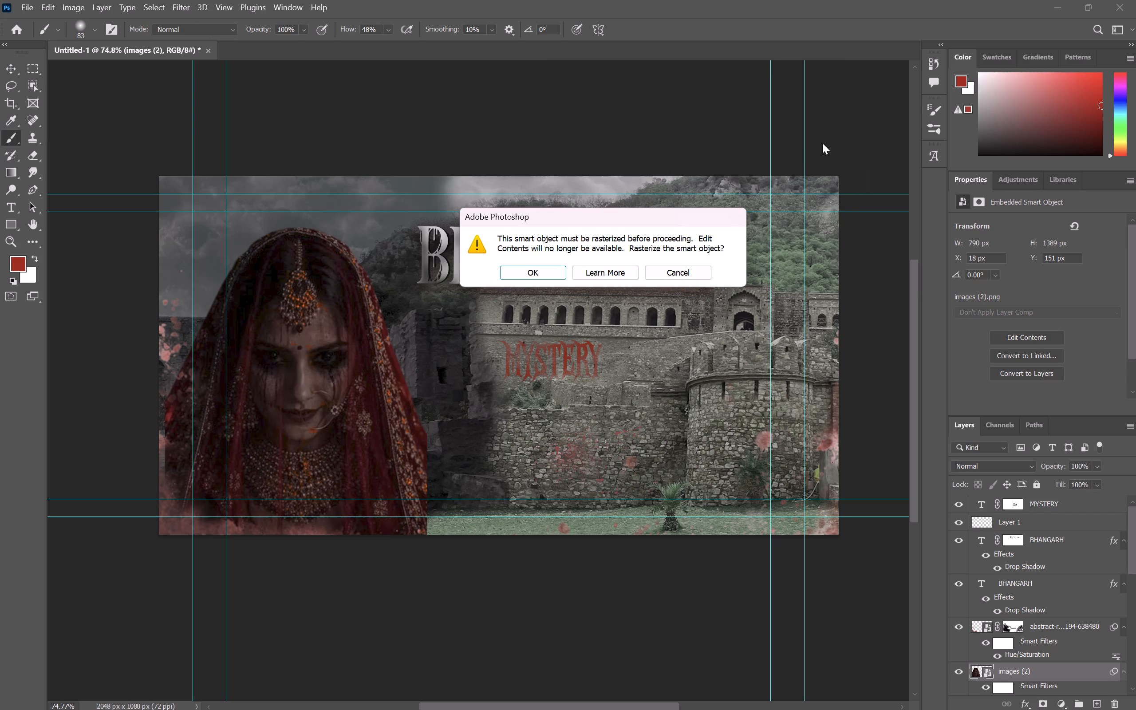
{"action": "left_click", "coordinate": [686, 266]}
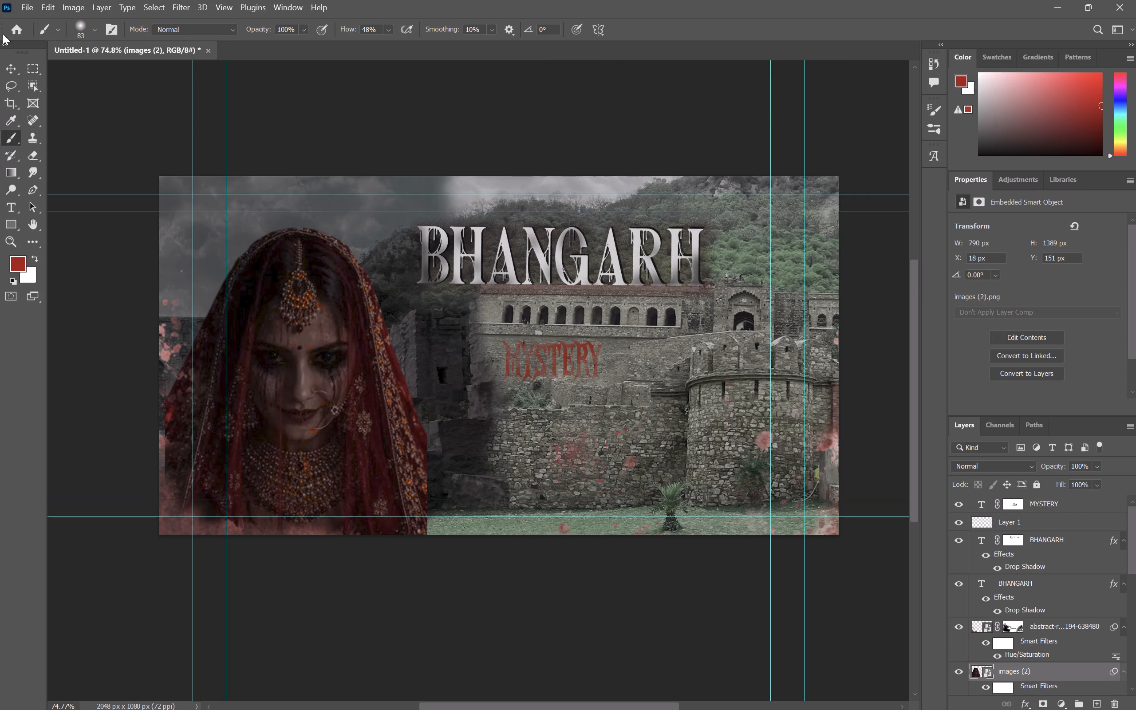
Add a layer mask to the images (2) bride layer.
{"action": "left_click", "coordinate": [11, 67]}
{"action": "left_click", "coordinate": [402, 121]}
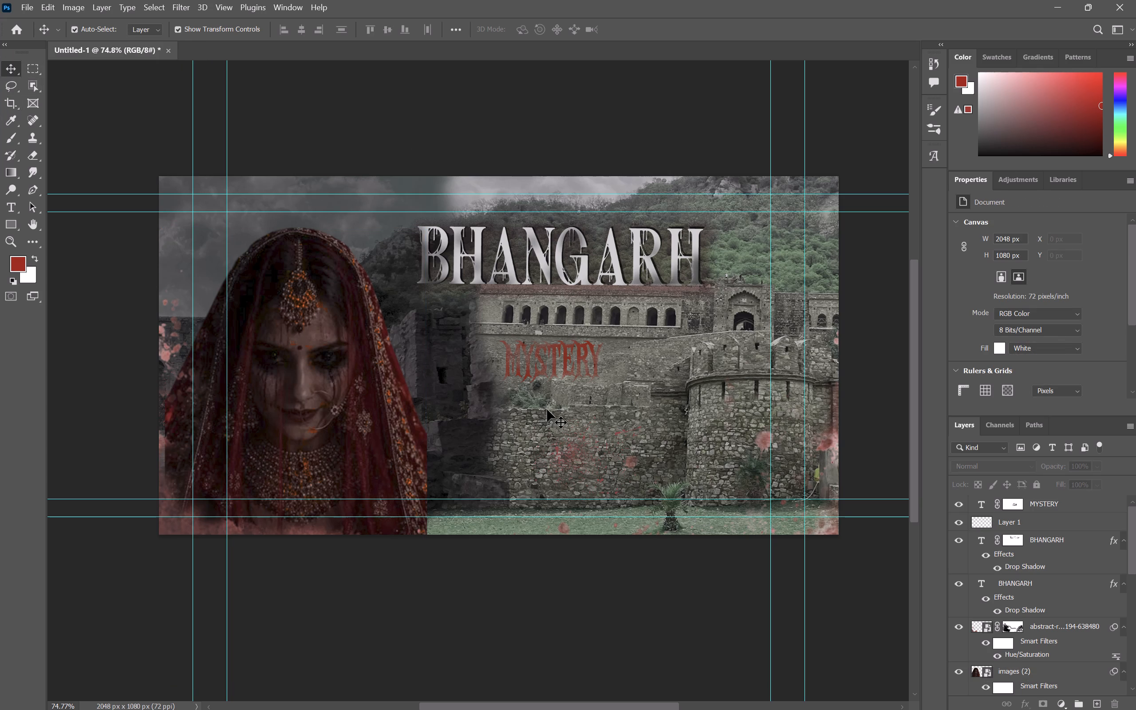
{"action": "left_click", "coordinate": [1017, 676]}
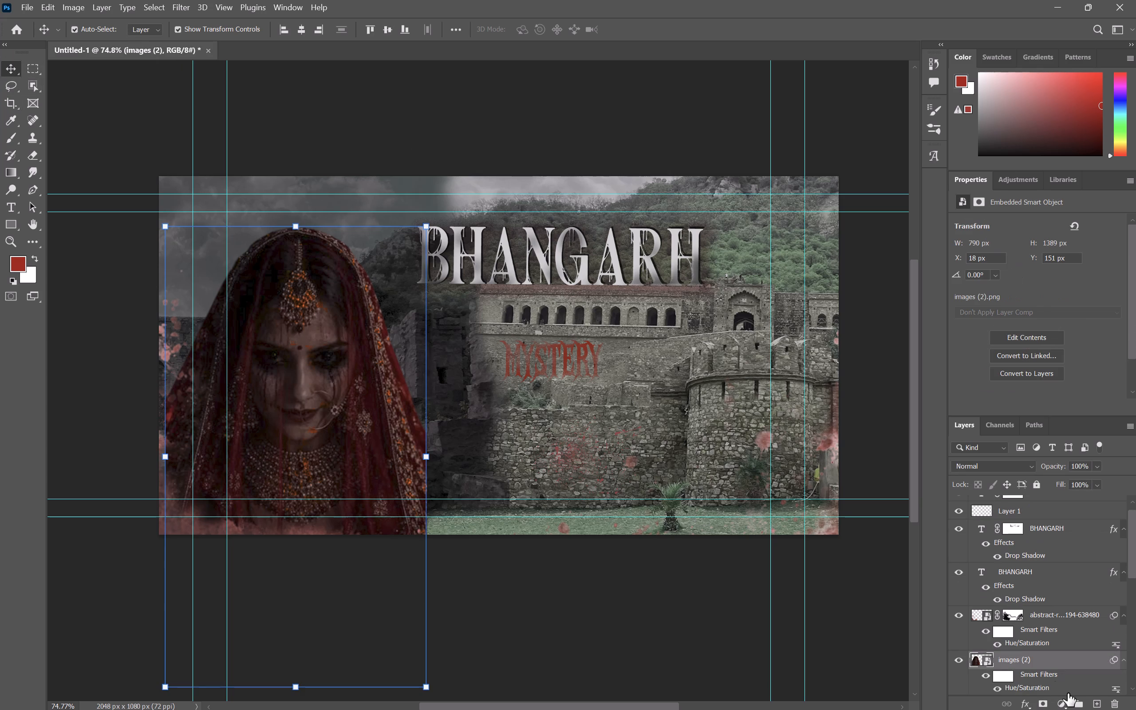
{"action": "left_click", "coordinate": [1044, 706]}
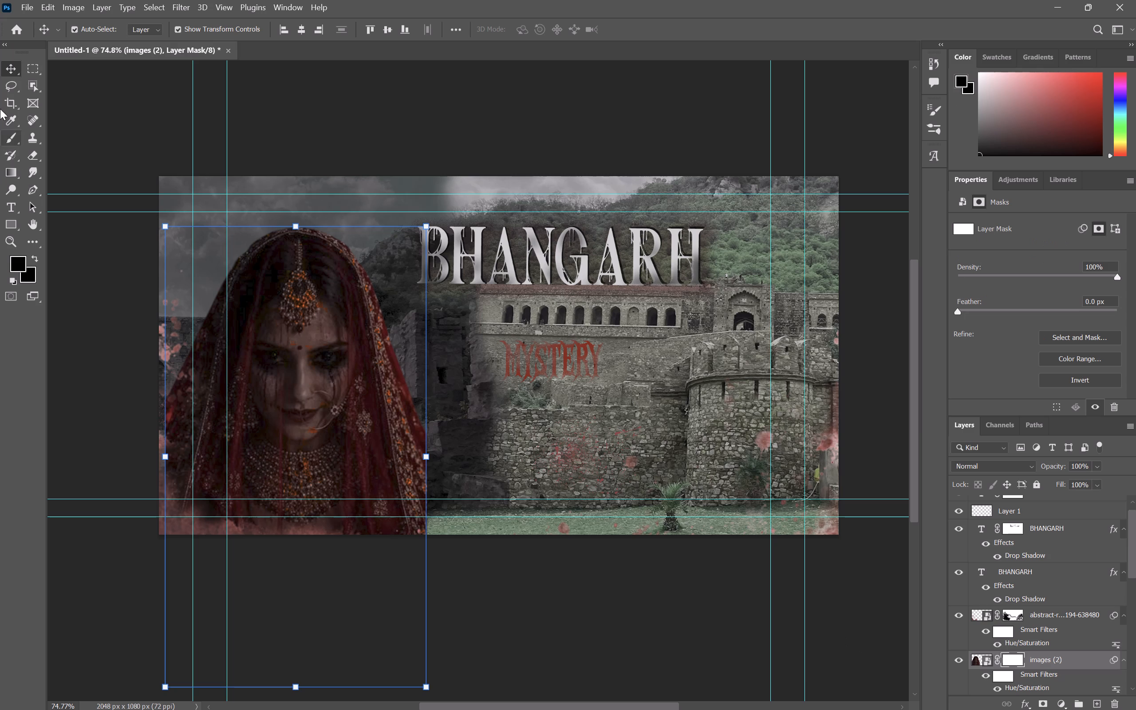
Brush black on the images (2) mask to soften the veil's outer edge facing the fort, down to the canvas bottom.
{"action": "key", "text": "b"}
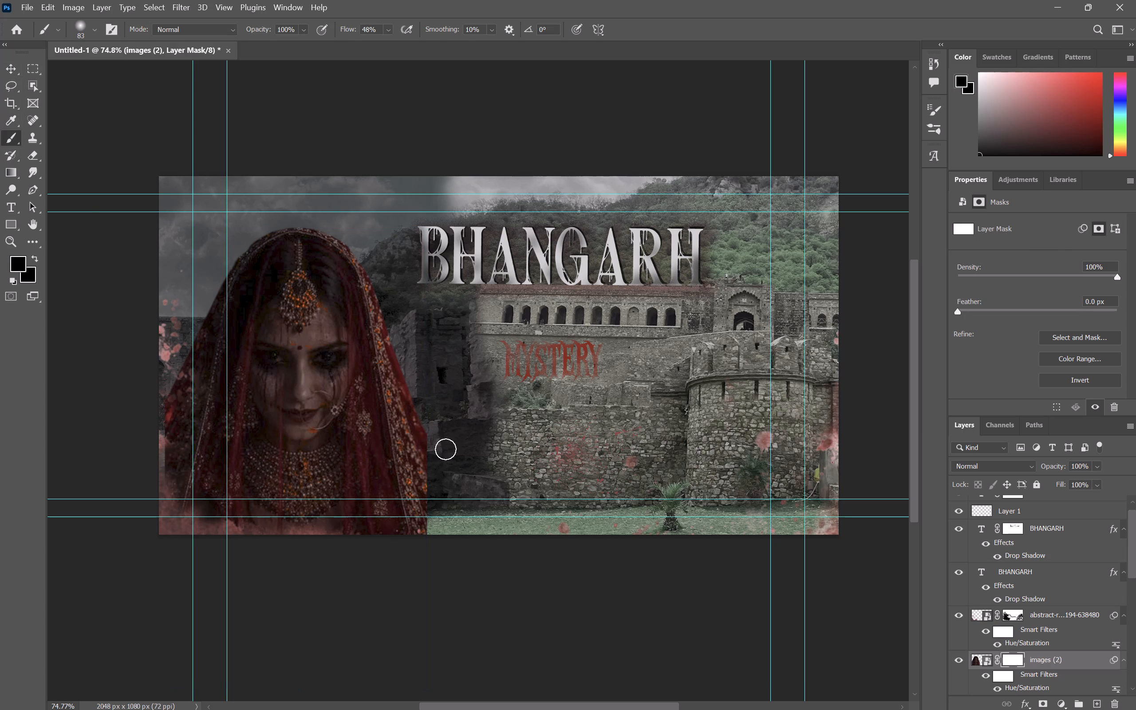
{"action": "left_click_drag", "start_coordinate": [449, 453], "coordinate": [425, 402]}
{"action": "left_click_drag", "start_coordinate": [425, 402], "coordinate": [454, 420]}
{"action": "key", "text": "ctrl+z"}
{"action": "scroll", "coordinate": [430, 428], "scroll_direction": "up", "scroll_amount": 3, "text": "alt"}
{"action": "left_click_drag", "start_coordinate": [433, 442], "coordinate": [470, 547]}
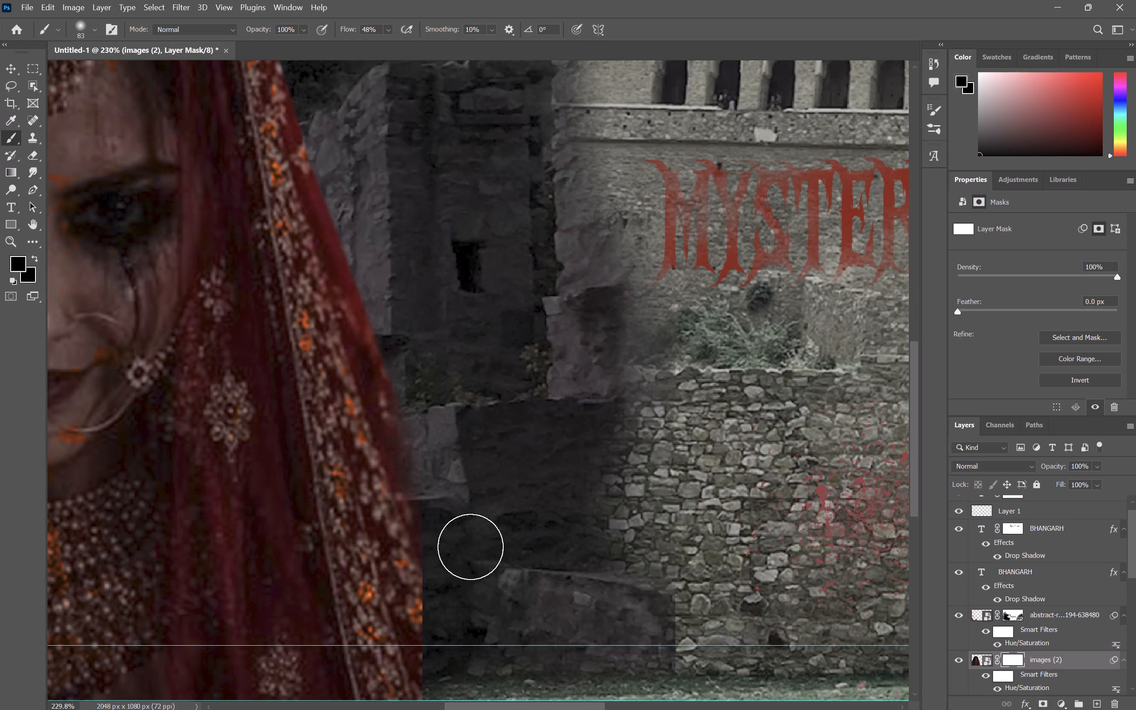
{"action": "left_click_drag", "start_coordinate": [470, 547], "coordinate": [446, 659]}
{"action": "scroll", "coordinate": [446, 659], "scroll_direction": "down", "scroll_amount": 1}
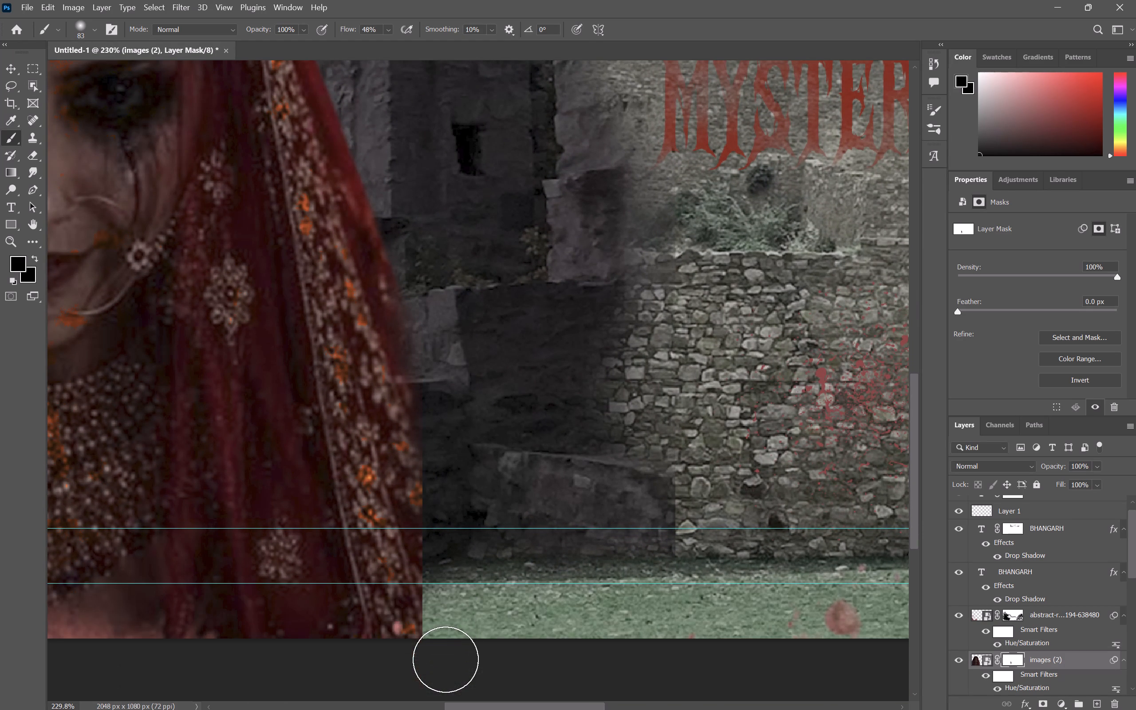
{"action": "left_click_drag", "start_coordinate": [457, 619], "coordinate": [450, 588]}
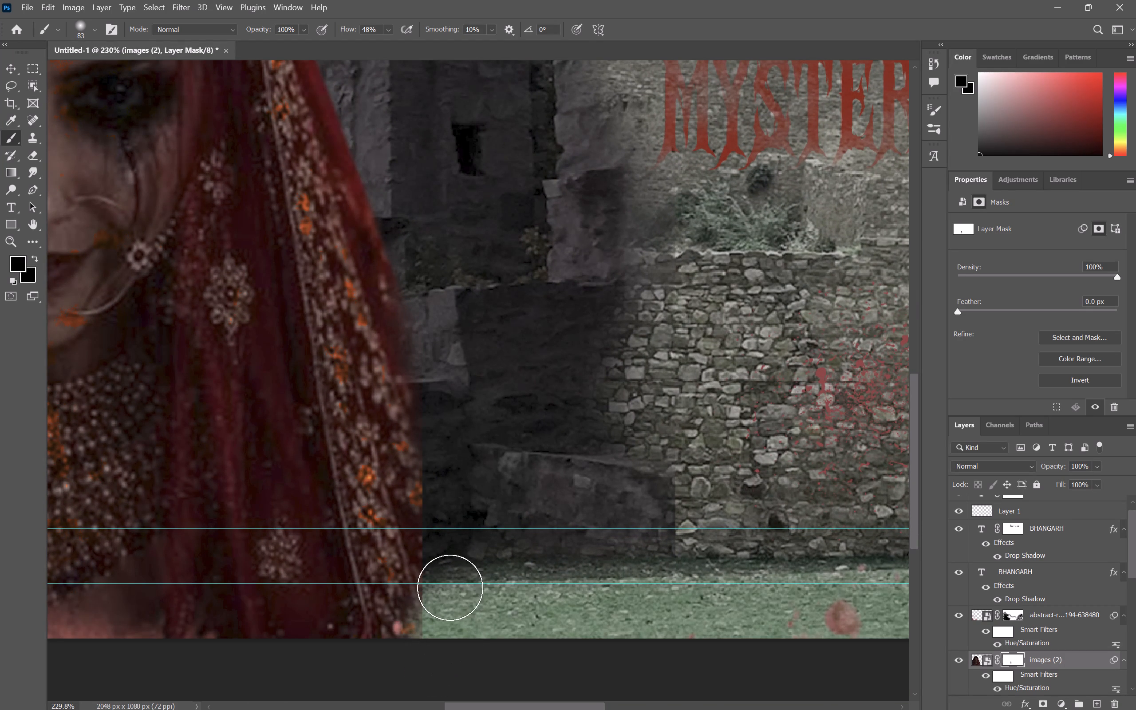
{"action": "left_click_drag", "start_coordinate": [450, 588], "coordinate": [461, 449]}
{"action": "scroll", "coordinate": [461, 449], "scroll_direction": "down", "scroll_amount": 2, "text": "alt"}
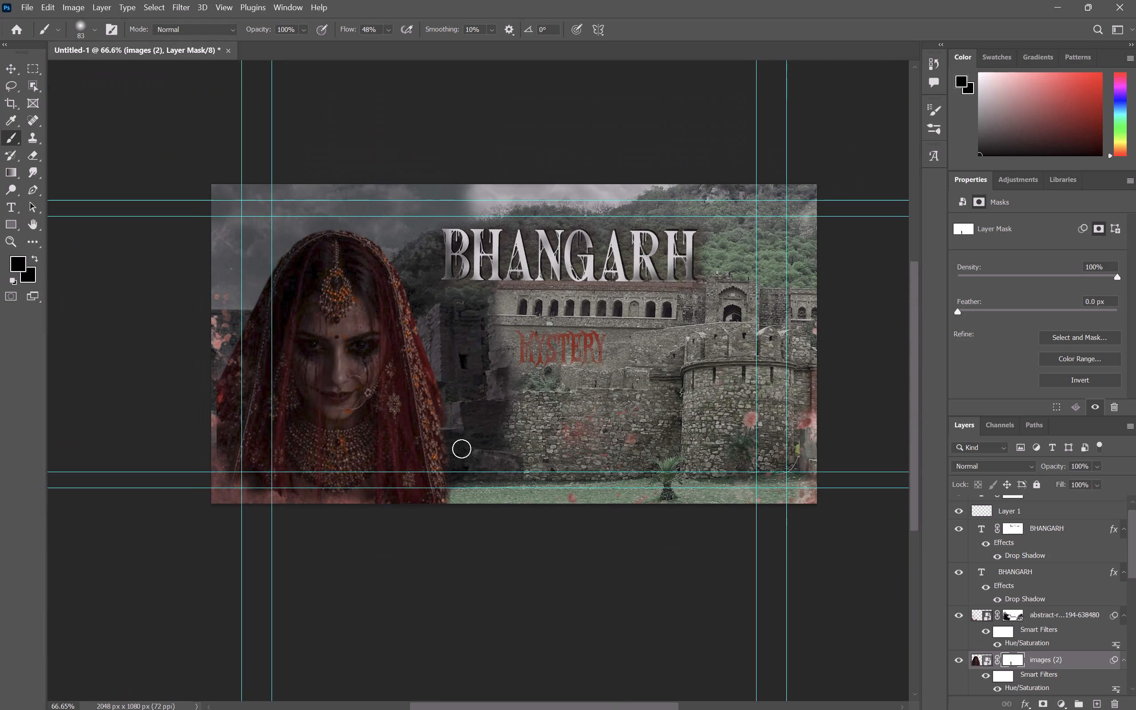
{"action": "left_click_drag", "start_coordinate": [456, 411], "coordinate": [443, 379]}
{"action": "left_click_drag", "start_coordinate": [443, 379], "coordinate": [434, 355]}
{"action": "key", "text": "ctrl+z"}
{"action": "left_click_drag", "start_coordinate": [455, 420], "coordinate": [454, 382]}
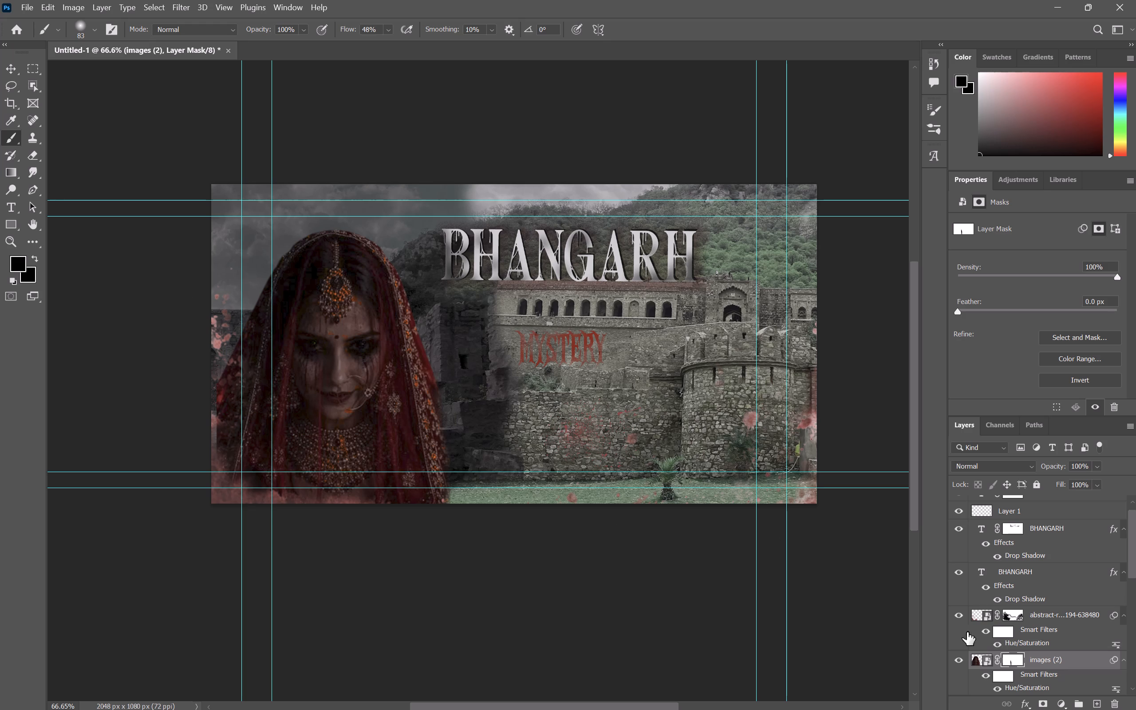
Move the images (2) bride flush with the canvas's left edge, at X 0 px and Y 150 px.
{"action": "left_click", "coordinate": [982, 662]}
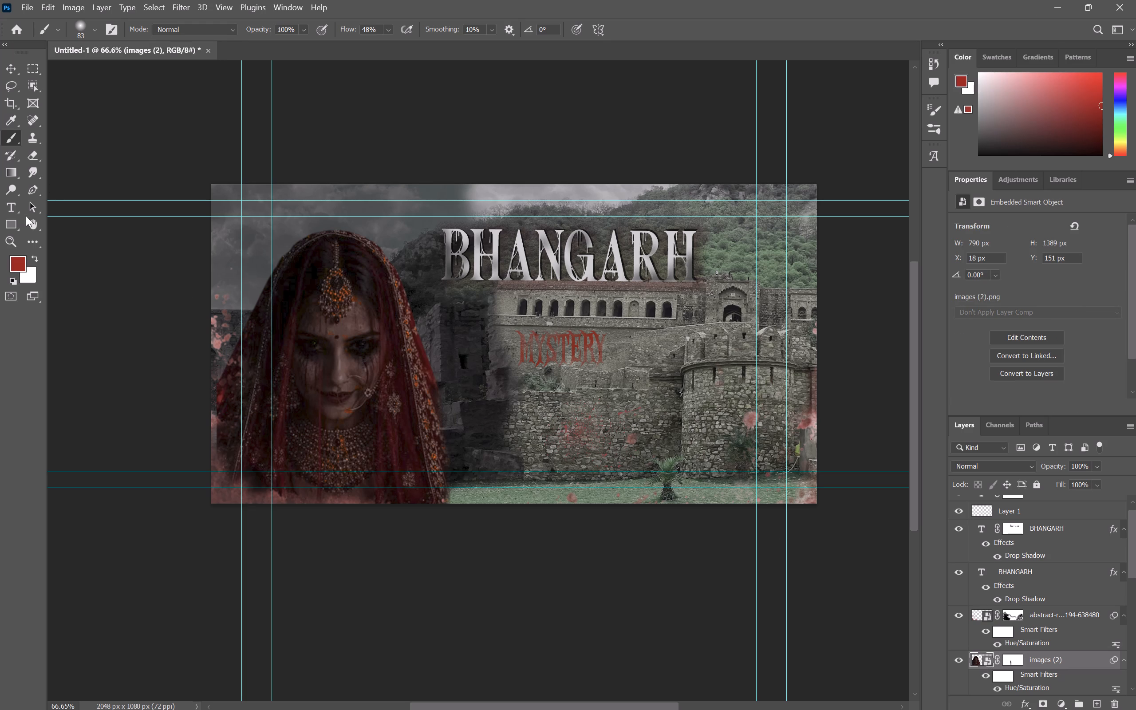
{"action": "left_click", "coordinate": [12, 64]}
{"action": "left_click_drag", "start_coordinate": [392, 331], "coordinate": [387, 331]}
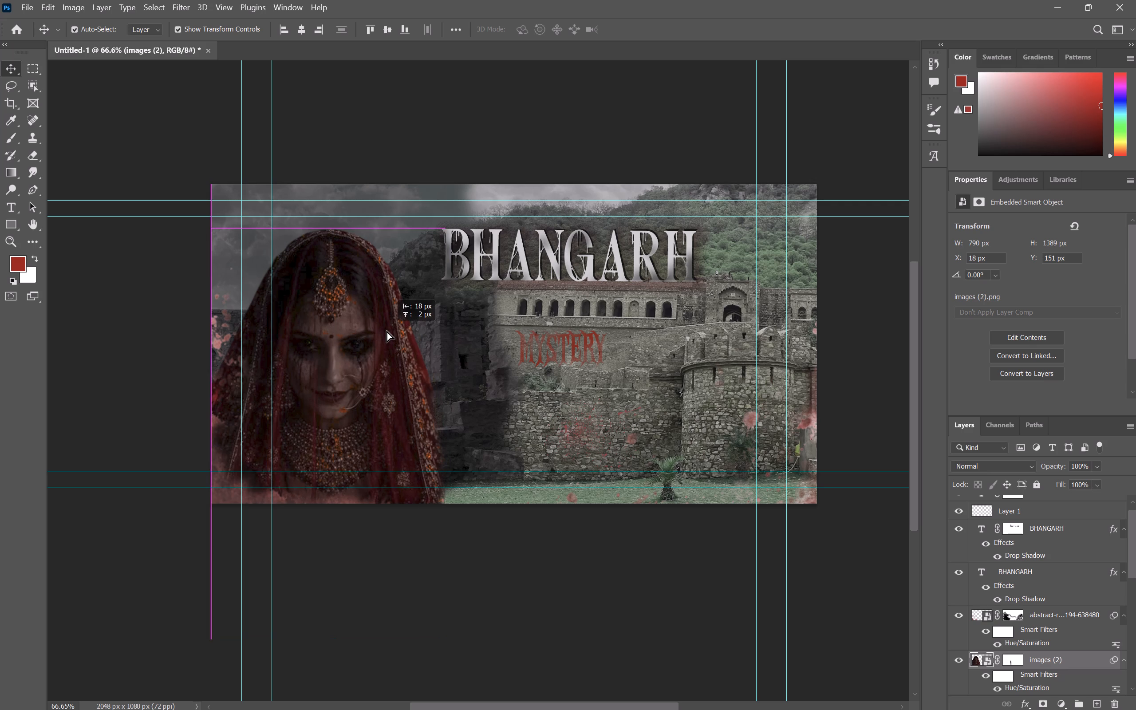
{"action": "left_click_drag", "start_coordinate": [387, 331], "coordinate": [388, 331]}
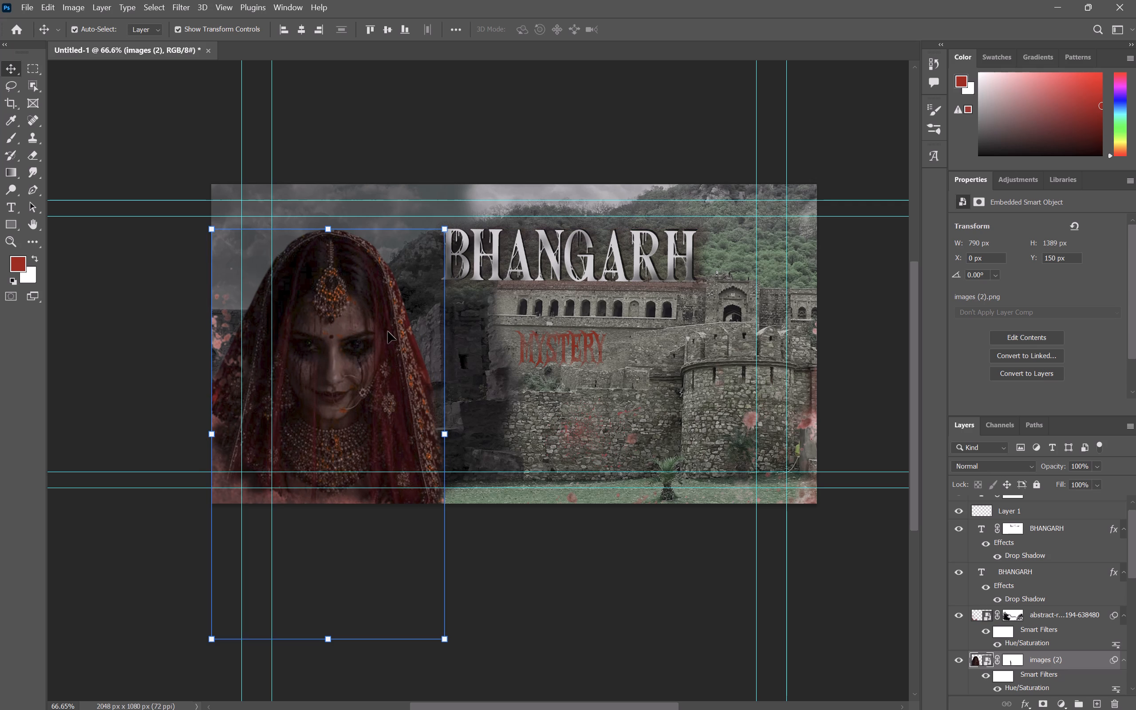
{"action": "left_click", "coordinate": [584, 610]}
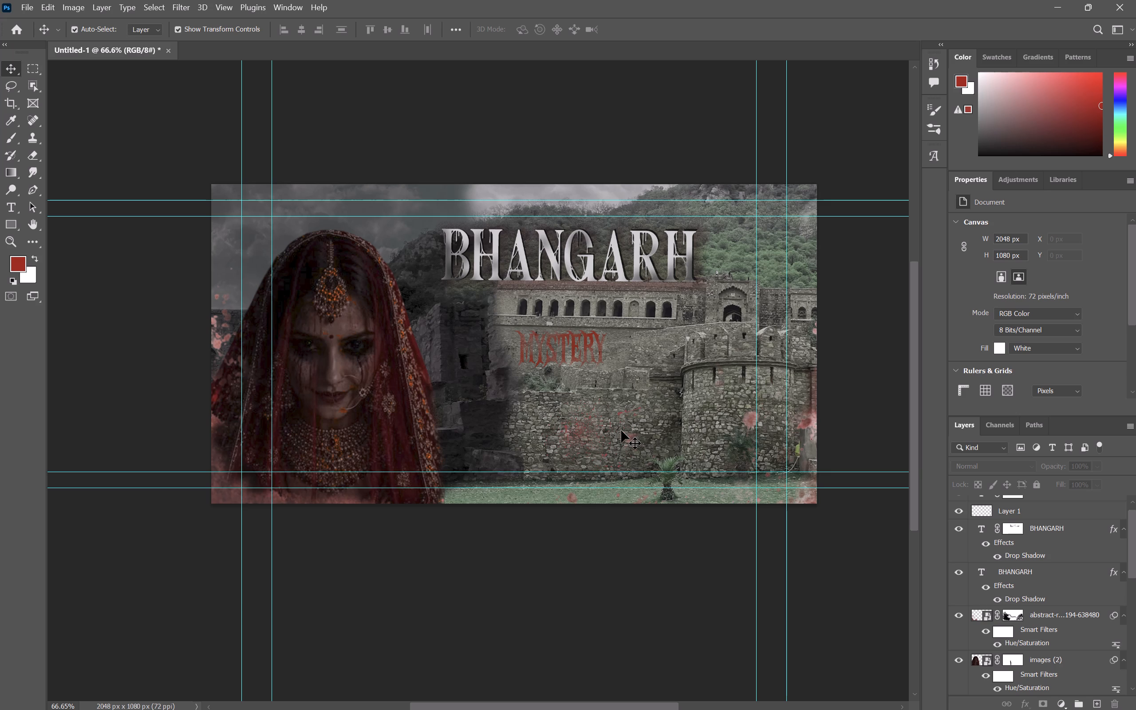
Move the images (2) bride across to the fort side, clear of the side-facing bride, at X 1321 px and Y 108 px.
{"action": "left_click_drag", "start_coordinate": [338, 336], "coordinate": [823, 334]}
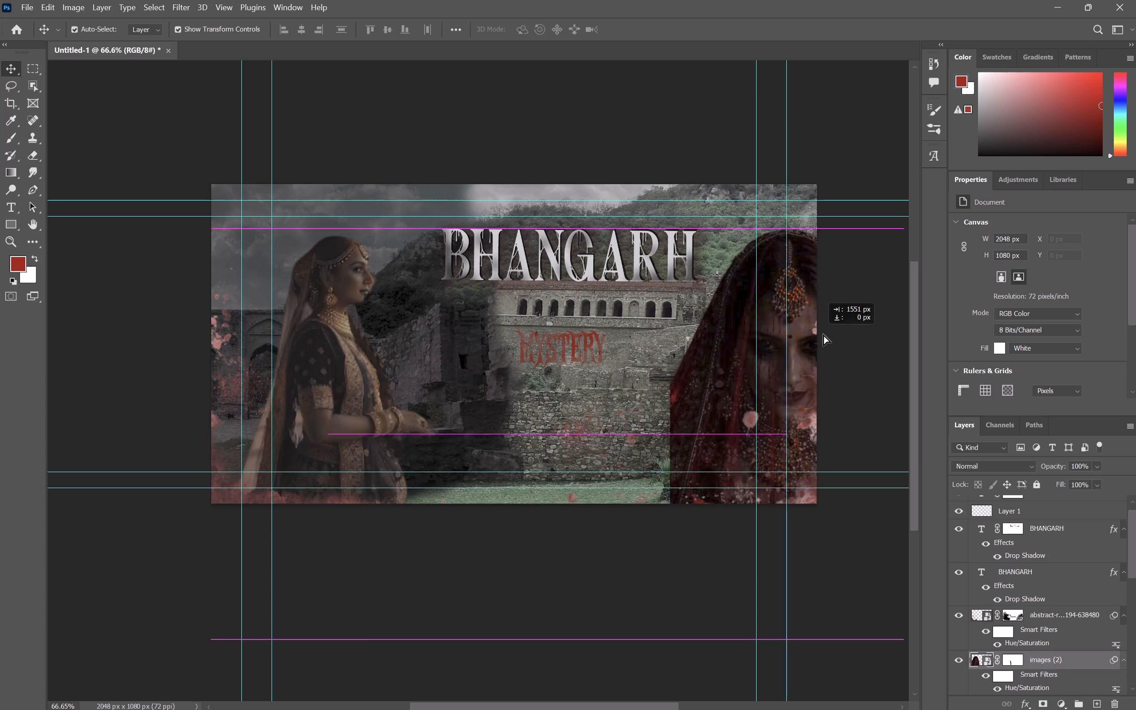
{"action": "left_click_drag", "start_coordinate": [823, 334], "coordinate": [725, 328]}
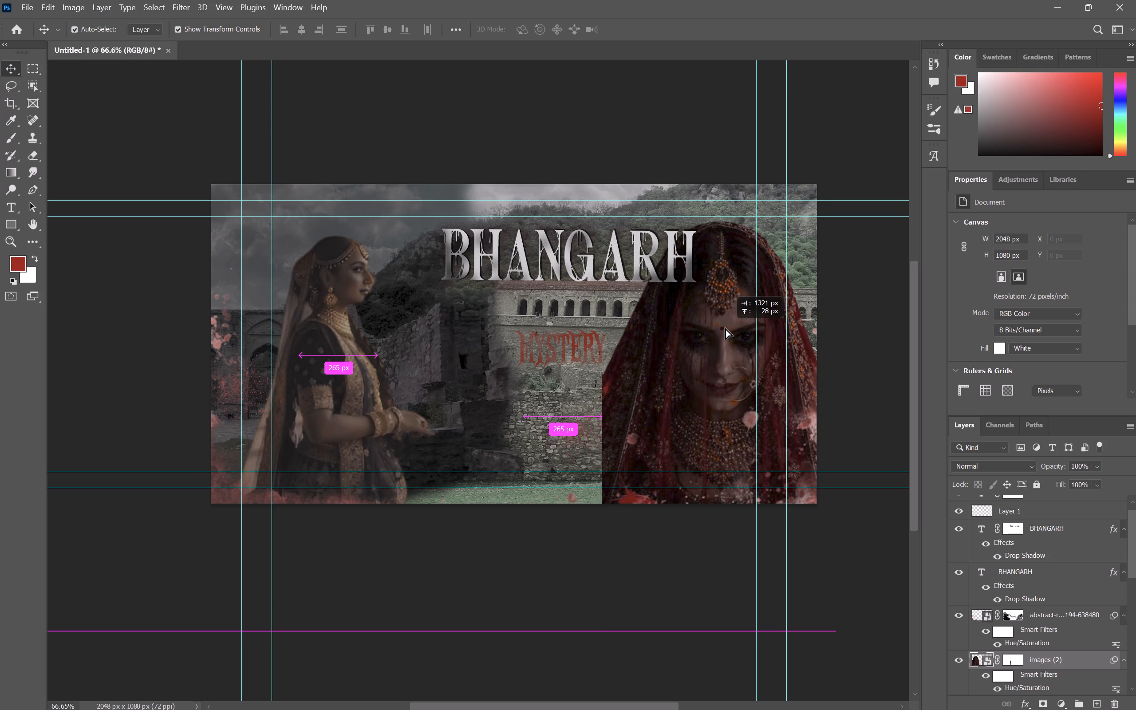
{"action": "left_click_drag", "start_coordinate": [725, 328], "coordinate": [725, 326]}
Delete the side-facing bride layer, WhatsApp_Image, in front of the dark ruins.
{"action": "left_click", "coordinate": [334, 371]}
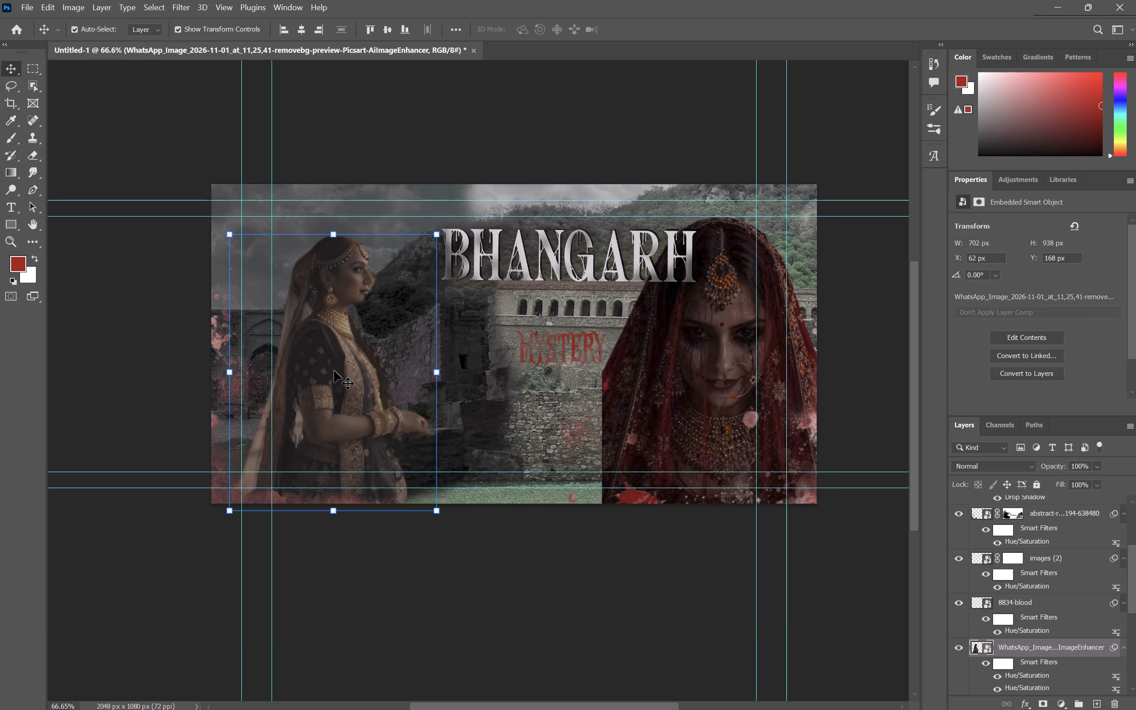
{"action": "key", "text": "BackSpace"}
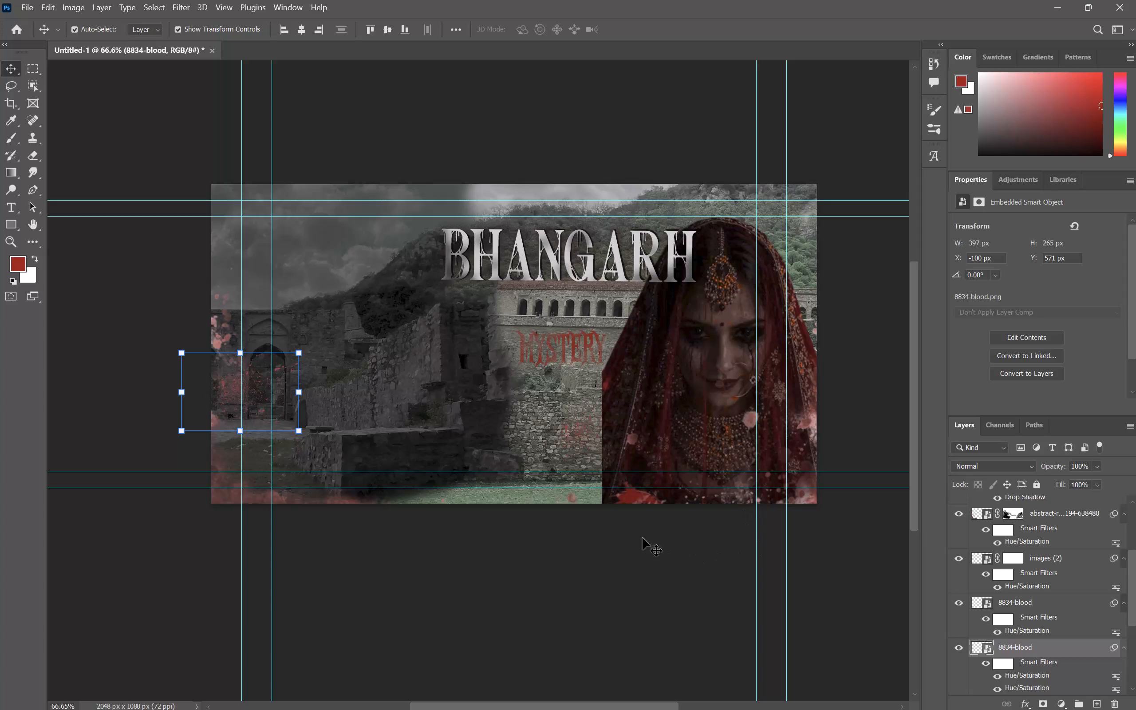
{"action": "left_click", "coordinate": [619, 536]}
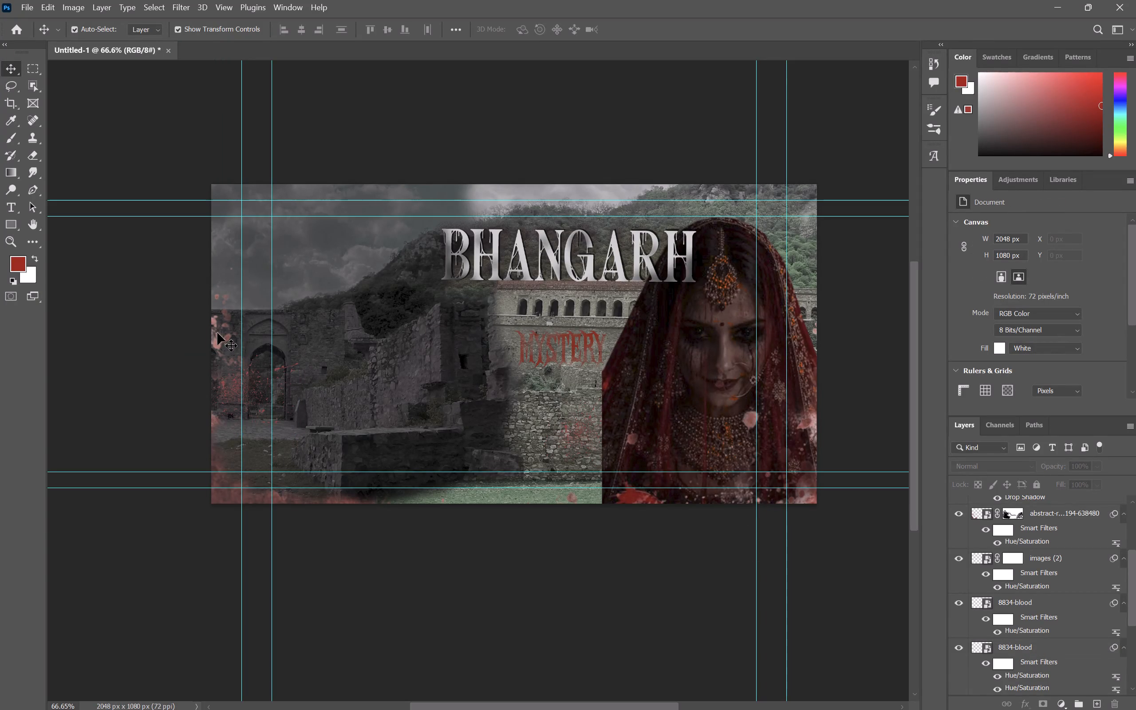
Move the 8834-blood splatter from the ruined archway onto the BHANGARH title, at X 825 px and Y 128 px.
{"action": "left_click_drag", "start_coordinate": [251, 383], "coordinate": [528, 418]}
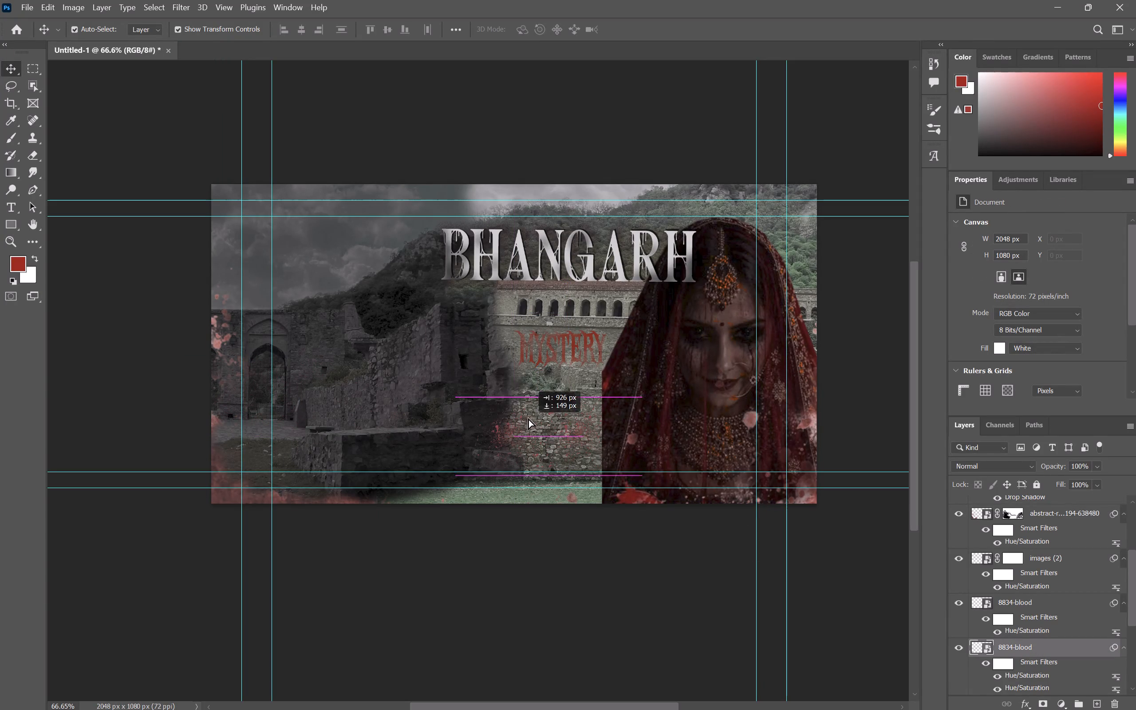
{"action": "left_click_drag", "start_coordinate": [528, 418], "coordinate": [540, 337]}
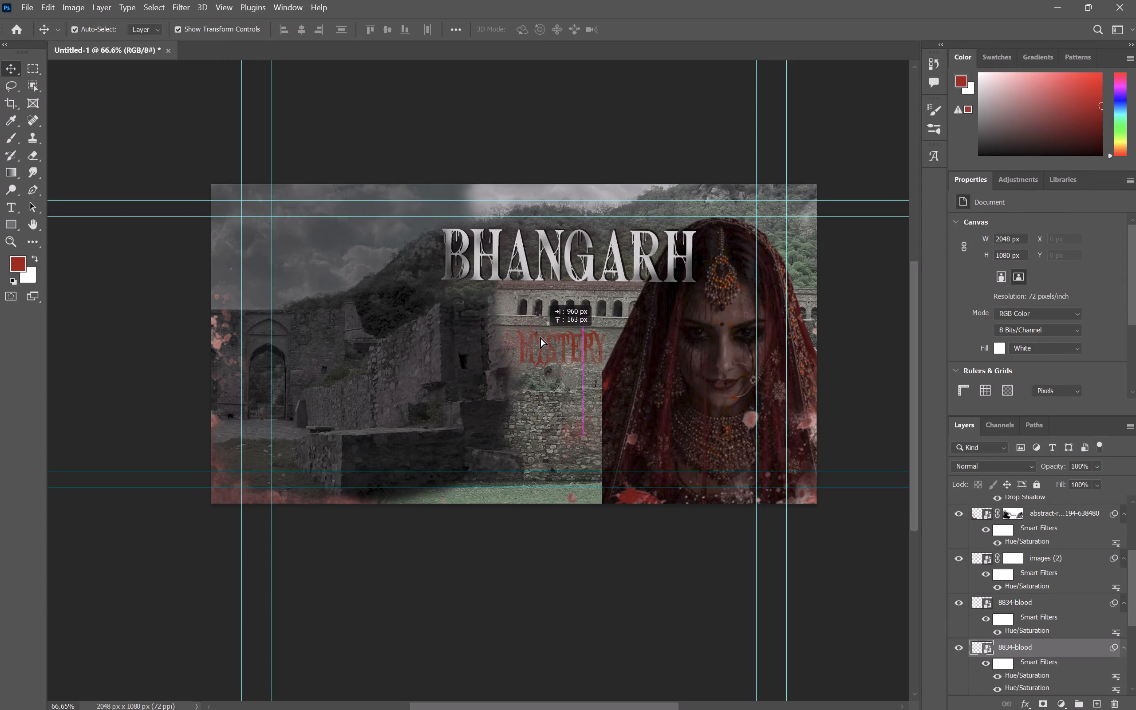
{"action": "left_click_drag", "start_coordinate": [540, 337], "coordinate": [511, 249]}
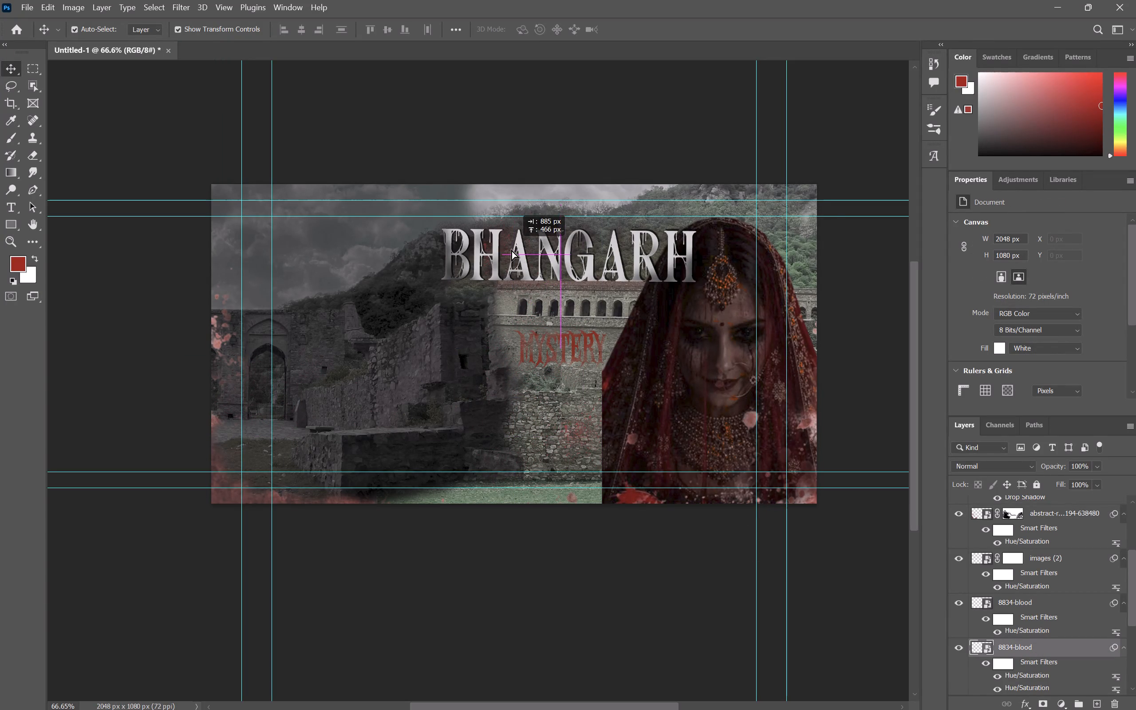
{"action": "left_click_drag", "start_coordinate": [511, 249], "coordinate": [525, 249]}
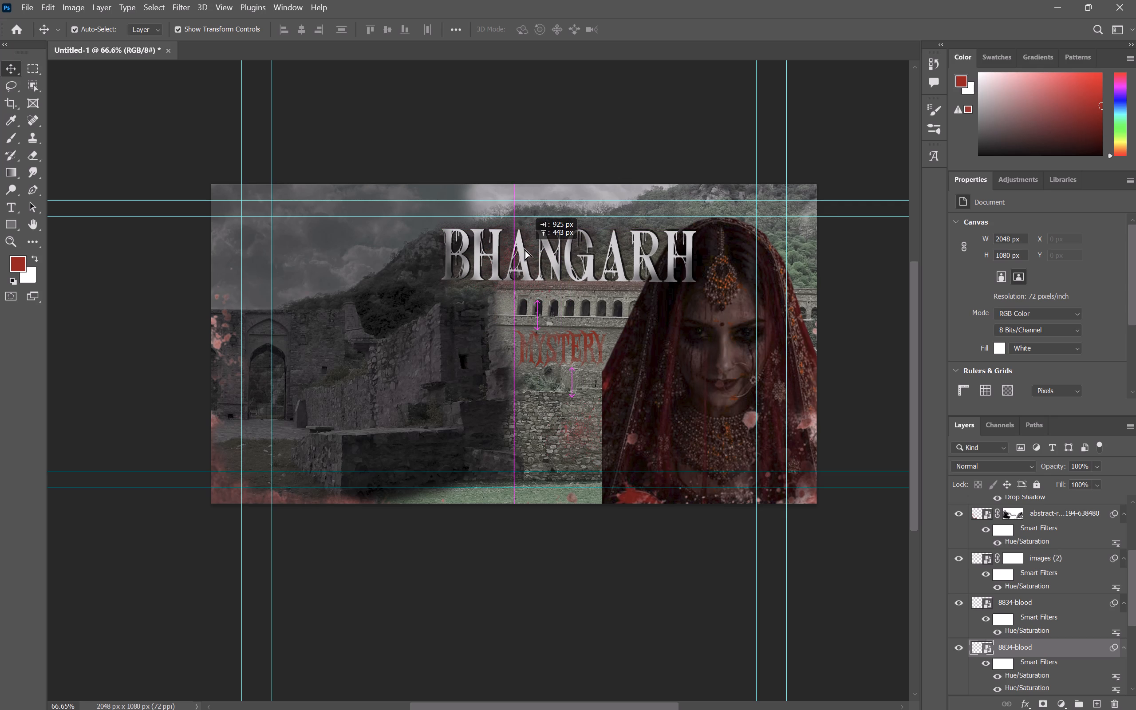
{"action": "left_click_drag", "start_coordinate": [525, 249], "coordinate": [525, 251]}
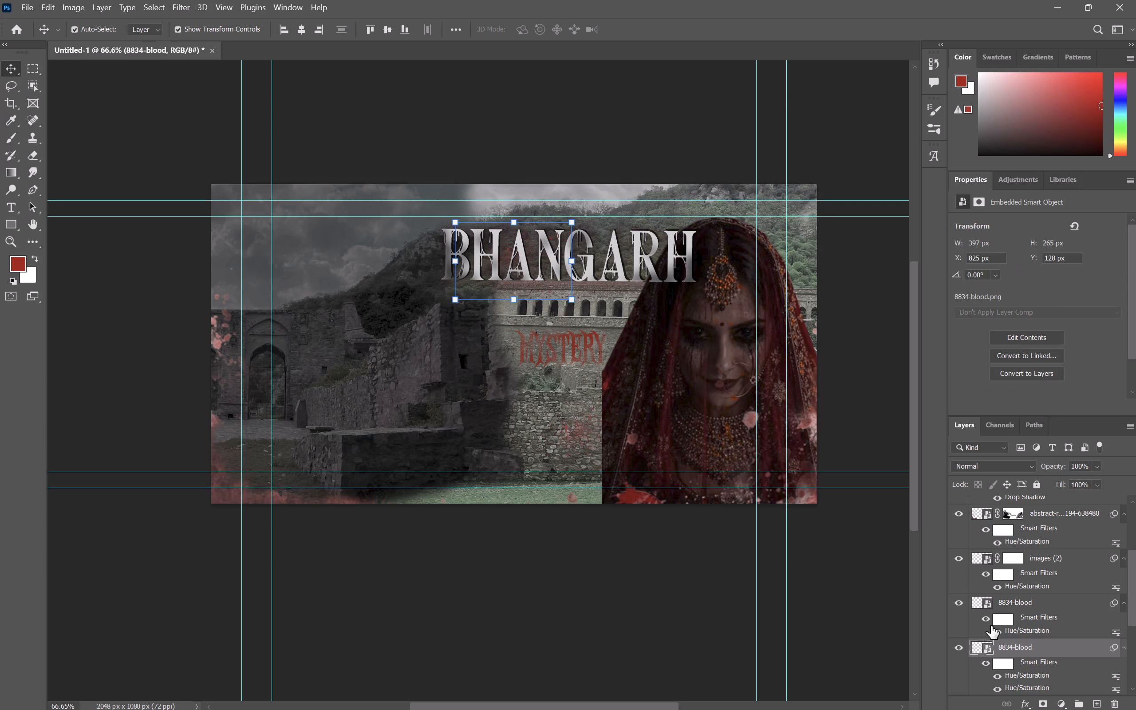
Bring the title's 8834-blood layer to the top of the layer stack, above the MYSTERY text.
{"action": "left_click_drag", "start_coordinate": [1016, 647], "coordinate": [1006, 461]}
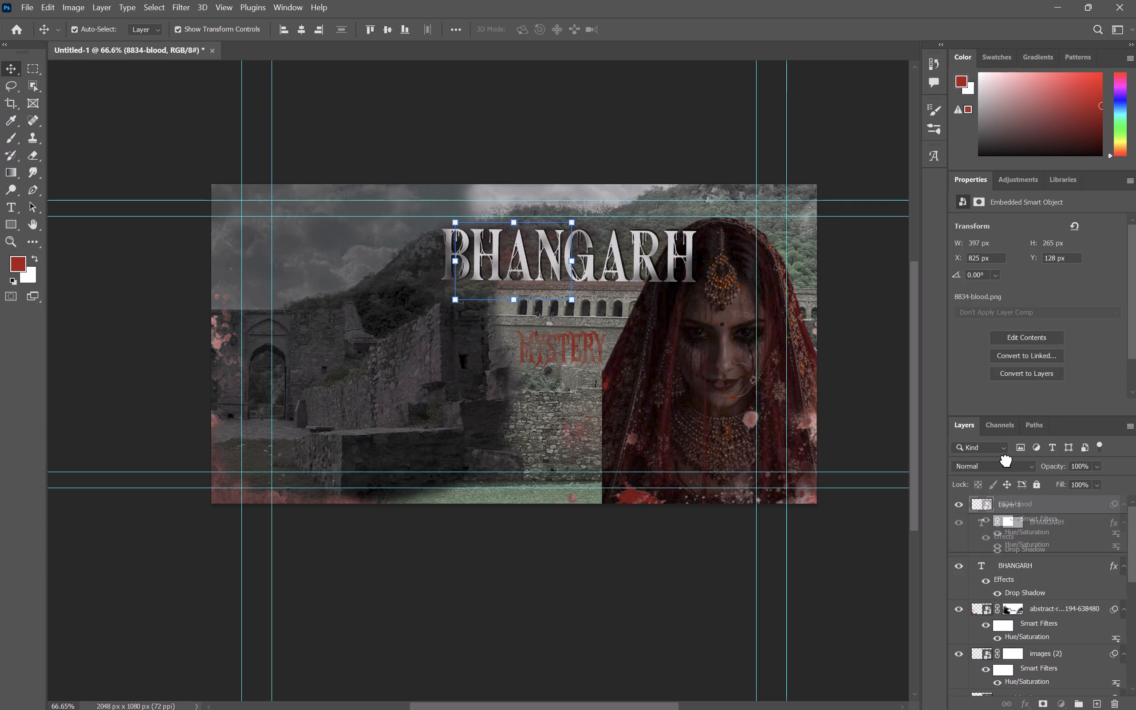
{"action": "left_click_drag", "start_coordinate": [1006, 461], "coordinate": [1003, 506]}
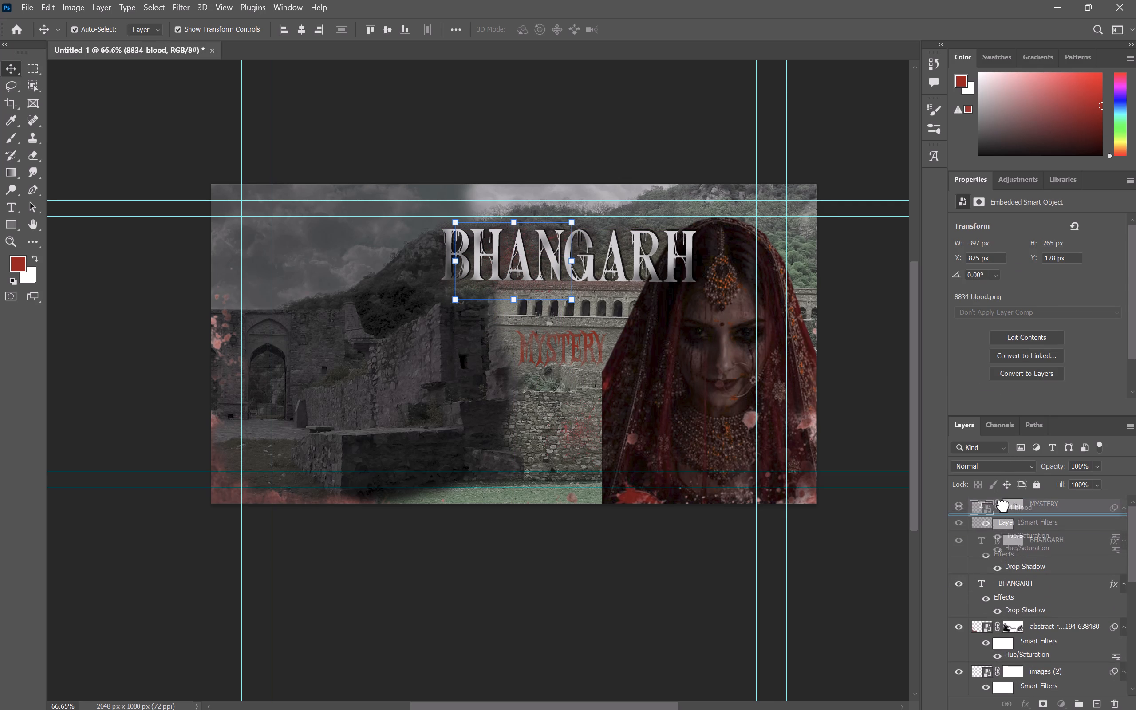
{"action": "left_click_drag", "start_coordinate": [1003, 506], "coordinate": [1003, 504]}
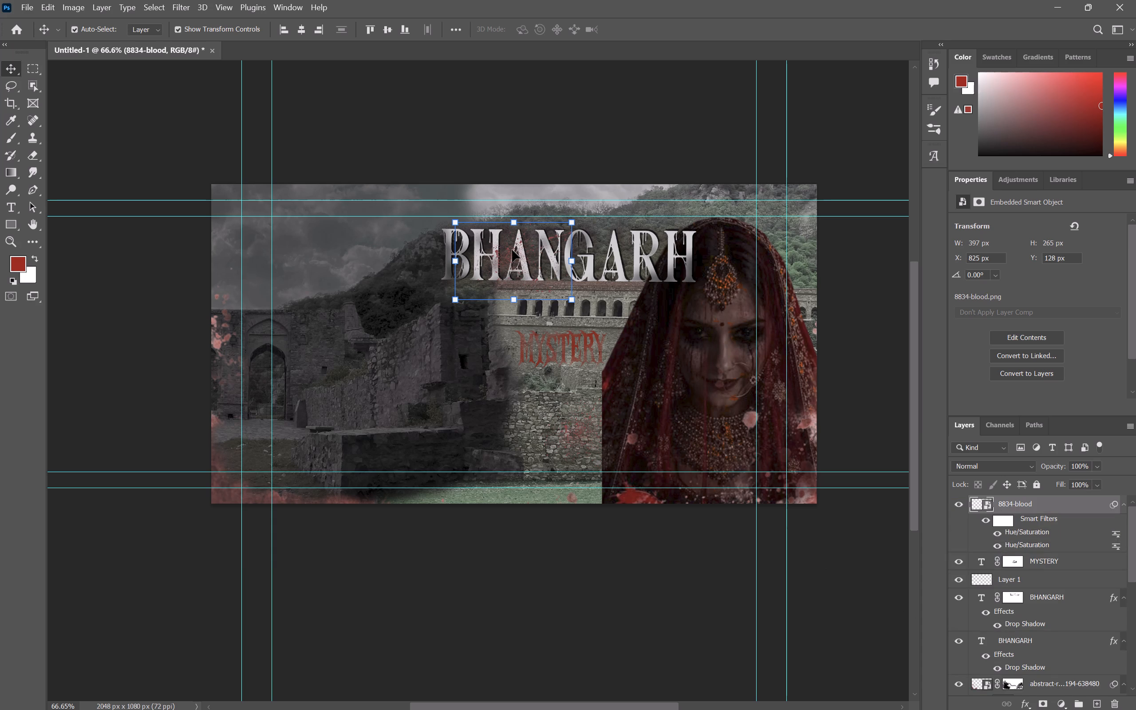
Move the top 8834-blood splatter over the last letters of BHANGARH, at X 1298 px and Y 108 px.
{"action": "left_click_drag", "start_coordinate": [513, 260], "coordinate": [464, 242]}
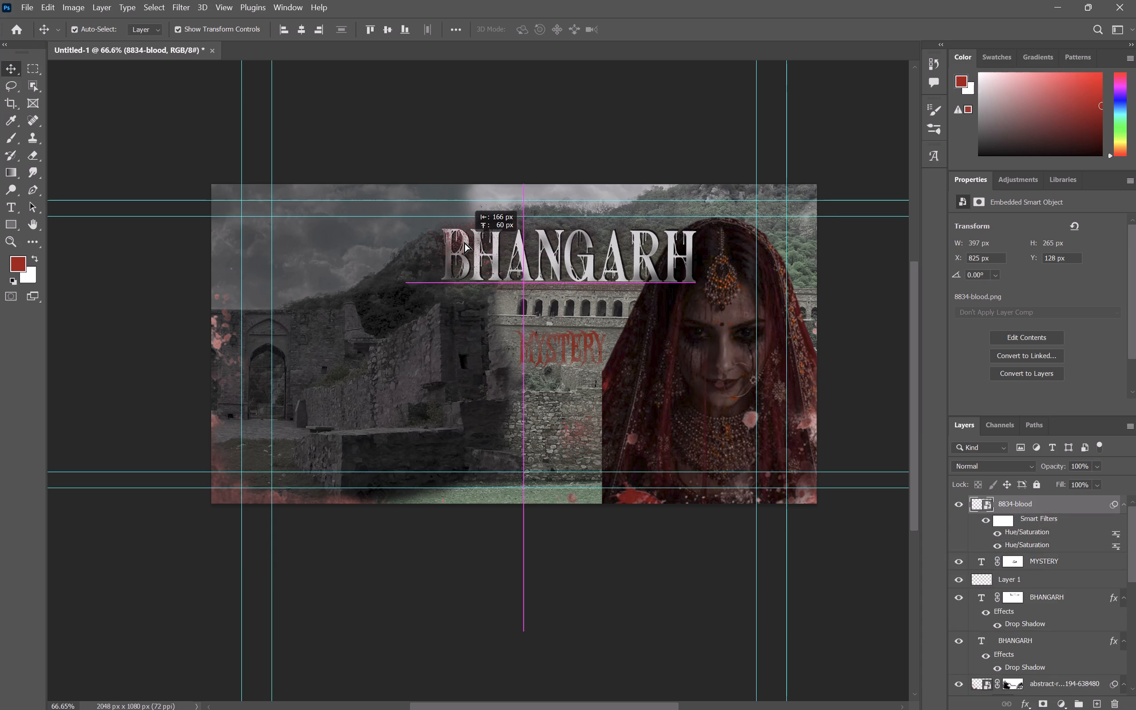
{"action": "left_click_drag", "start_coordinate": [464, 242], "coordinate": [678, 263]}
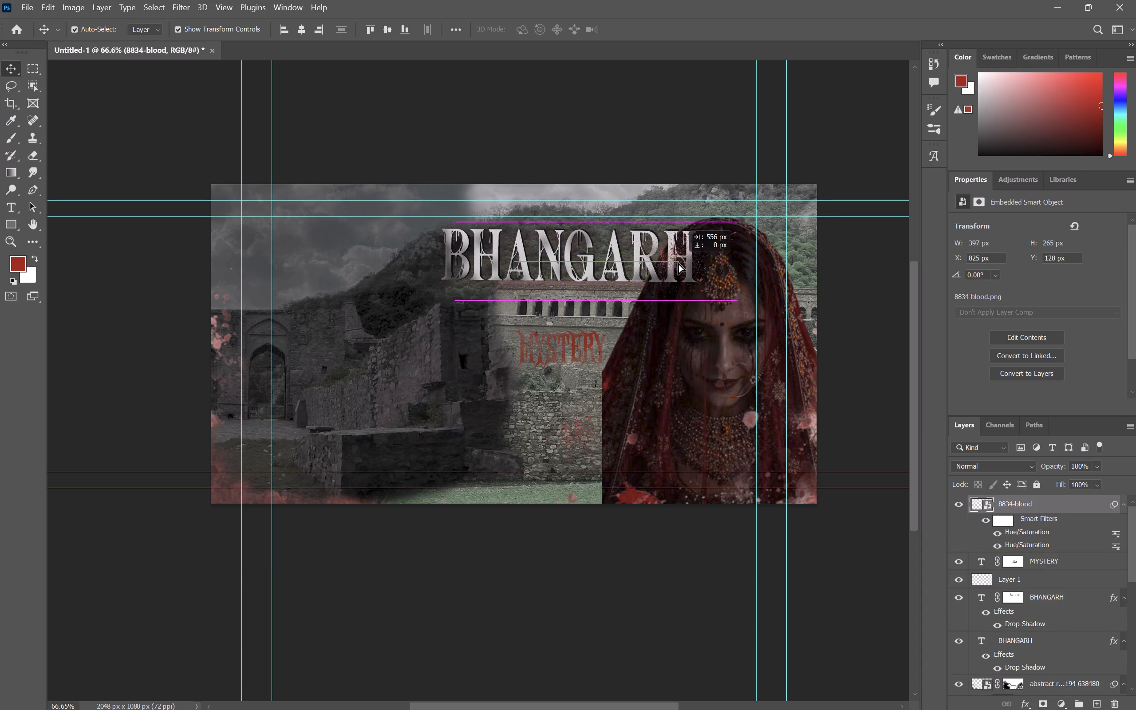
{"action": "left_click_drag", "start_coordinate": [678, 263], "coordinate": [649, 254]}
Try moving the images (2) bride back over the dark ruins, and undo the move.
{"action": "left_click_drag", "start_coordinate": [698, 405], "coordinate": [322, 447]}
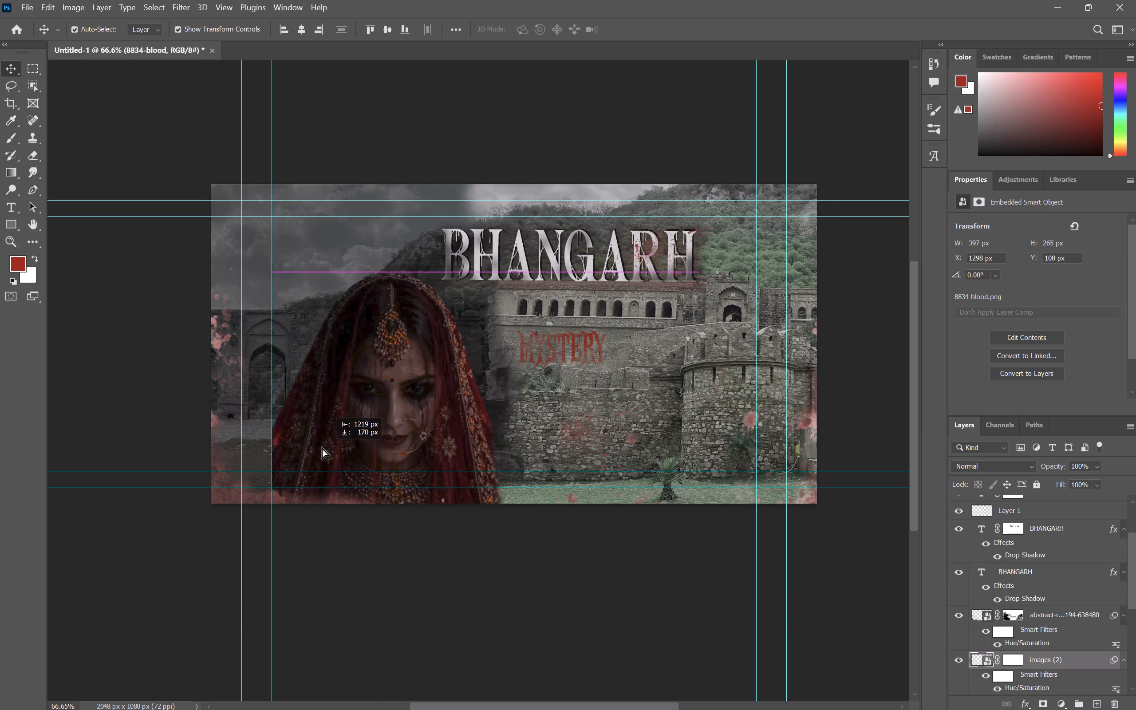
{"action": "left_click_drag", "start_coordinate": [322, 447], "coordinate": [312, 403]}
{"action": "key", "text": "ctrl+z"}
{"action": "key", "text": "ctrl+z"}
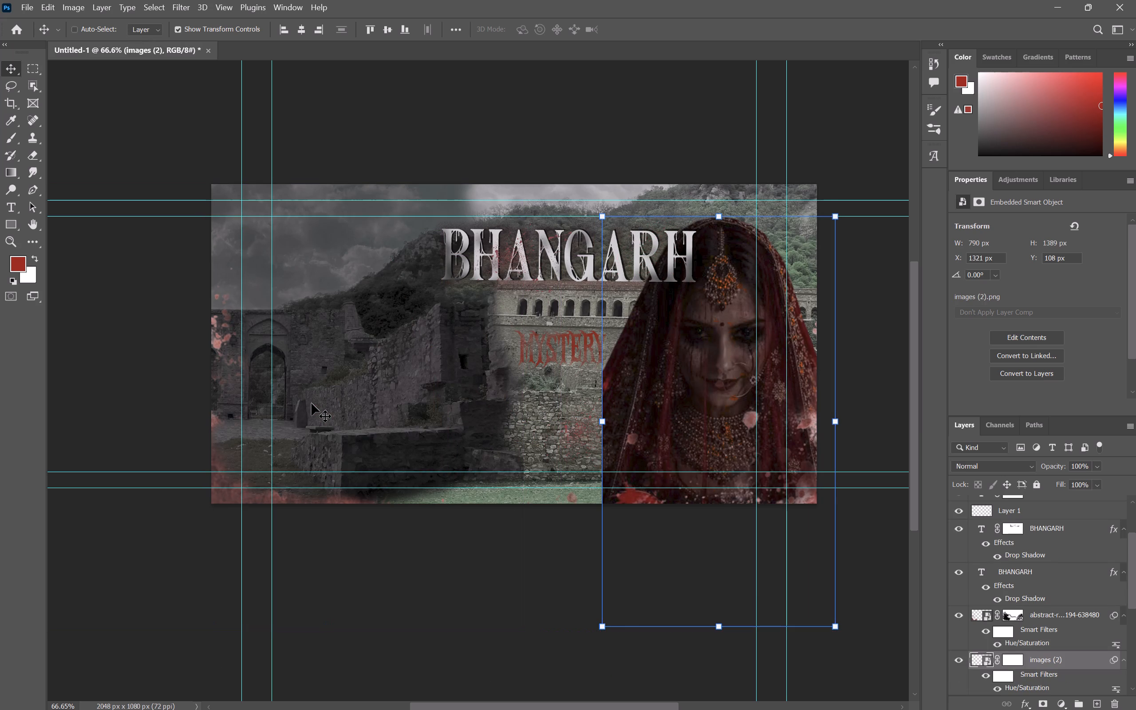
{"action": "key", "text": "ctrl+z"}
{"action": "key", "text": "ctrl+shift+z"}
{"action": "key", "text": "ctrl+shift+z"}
Move the images (2) bride back over the ruins, flush with the canvas's left edge, and deselect the layer.
{"action": "left_click_drag", "start_coordinate": [678, 437], "coordinate": [288, 462]}
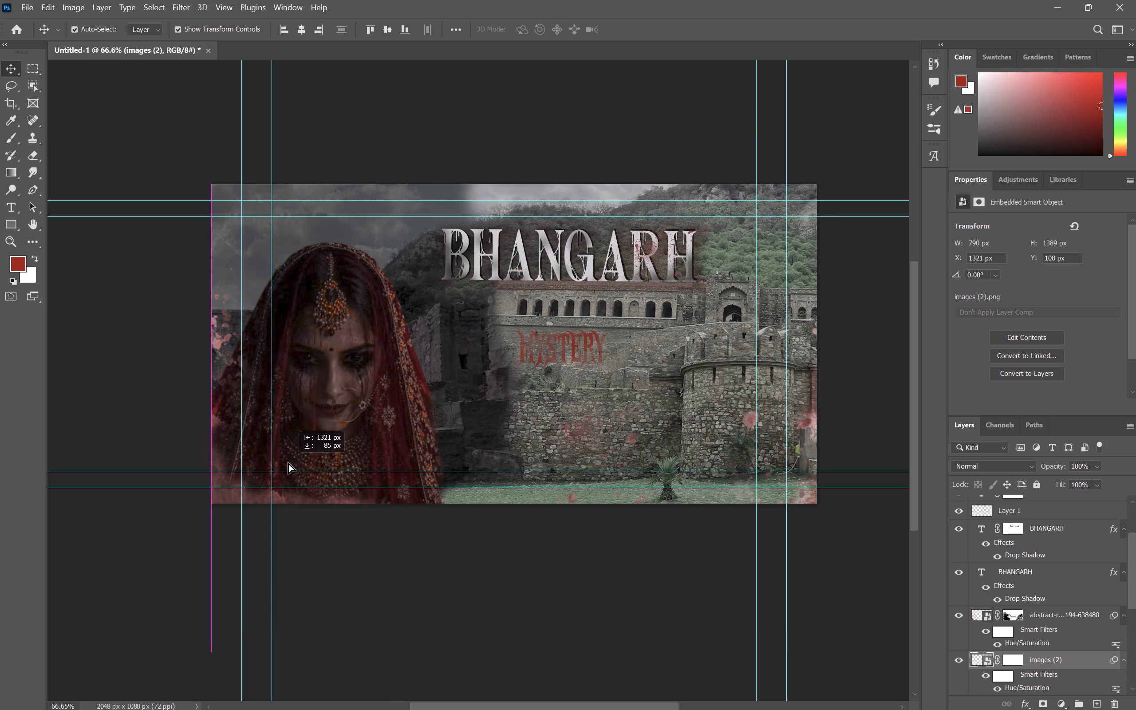
{"action": "left_click_drag", "start_coordinate": [288, 462], "coordinate": [292, 446]}
{"action": "left_click", "coordinate": [556, 566]}
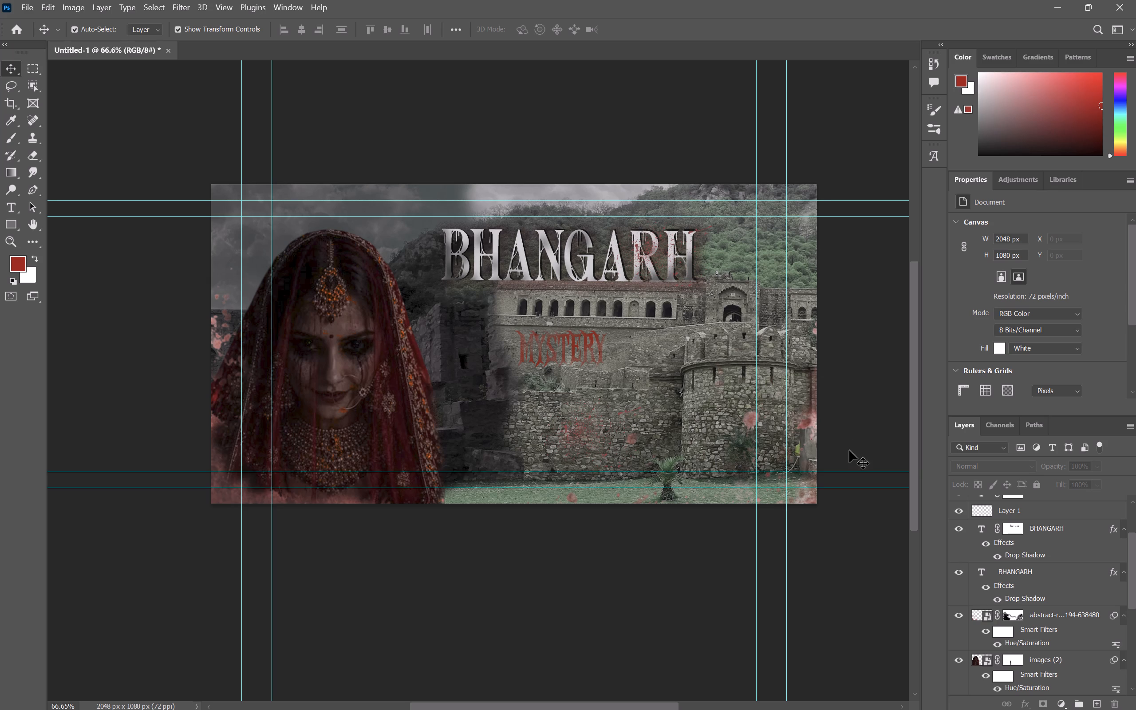
Hide the extras so the guides no longer cover the composition.
{"action": "left_click", "coordinate": [225, 0]}
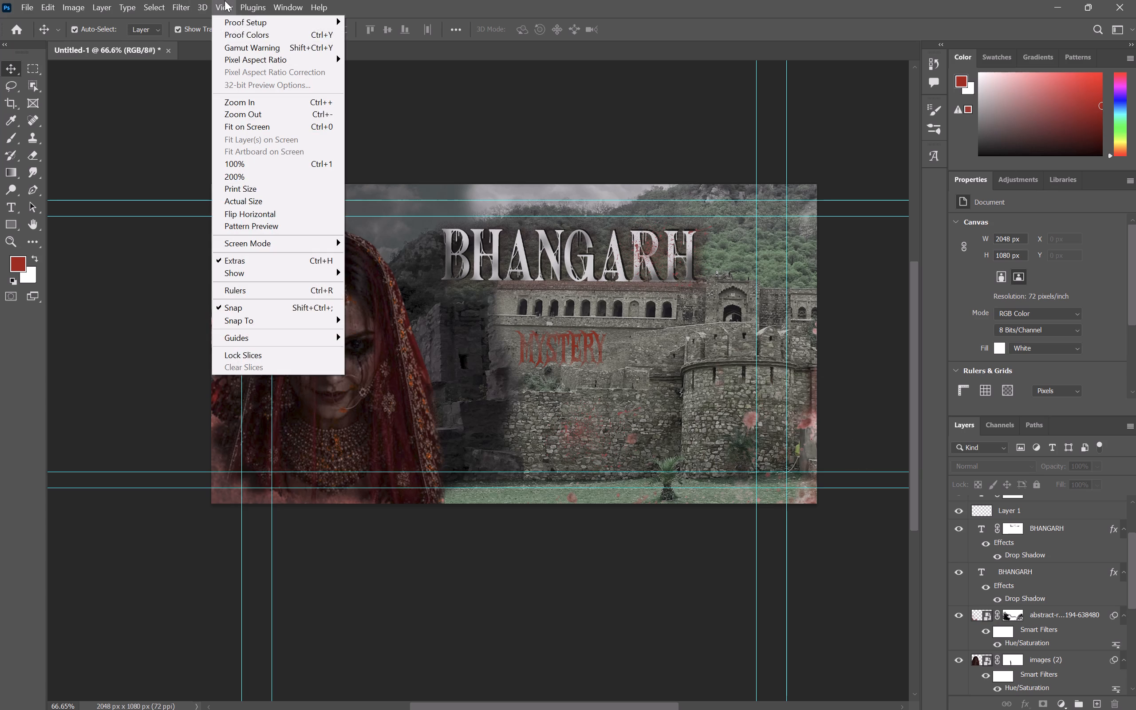
{"action": "left_click", "coordinate": [219, 257]}
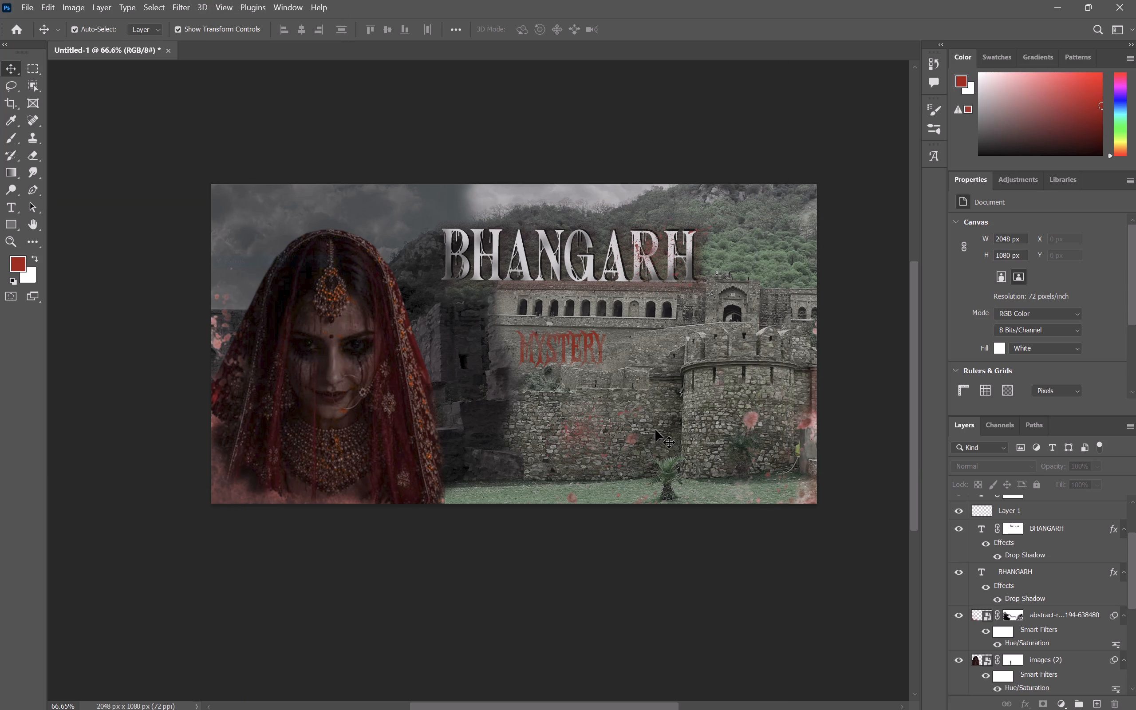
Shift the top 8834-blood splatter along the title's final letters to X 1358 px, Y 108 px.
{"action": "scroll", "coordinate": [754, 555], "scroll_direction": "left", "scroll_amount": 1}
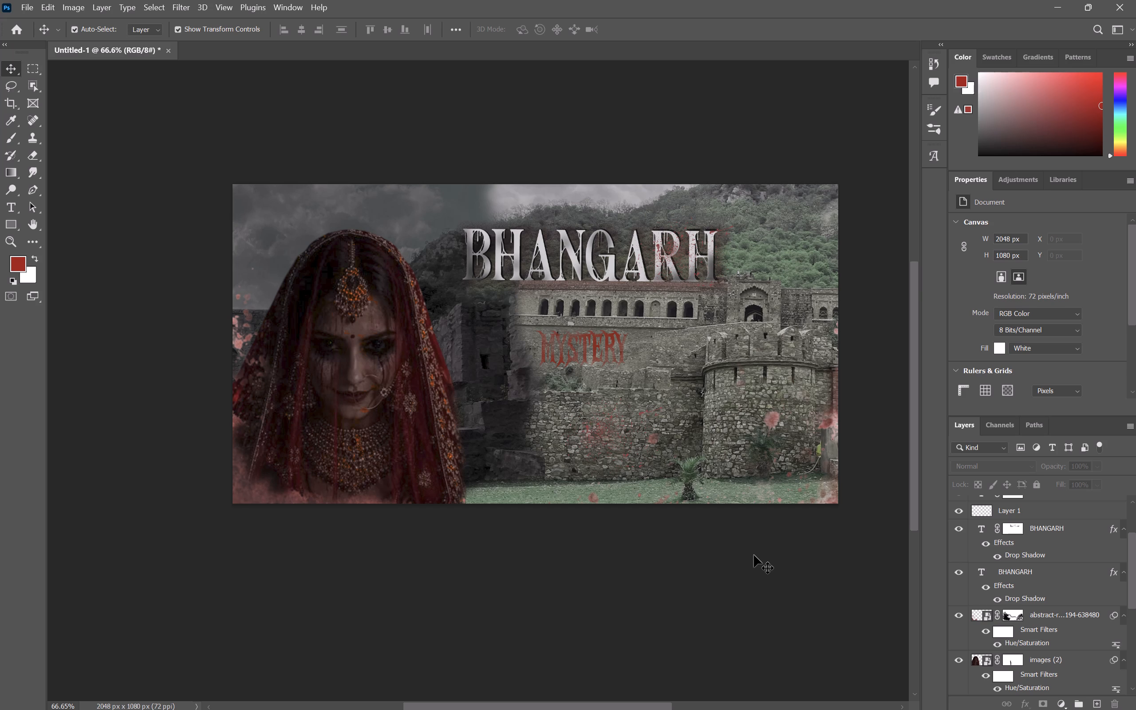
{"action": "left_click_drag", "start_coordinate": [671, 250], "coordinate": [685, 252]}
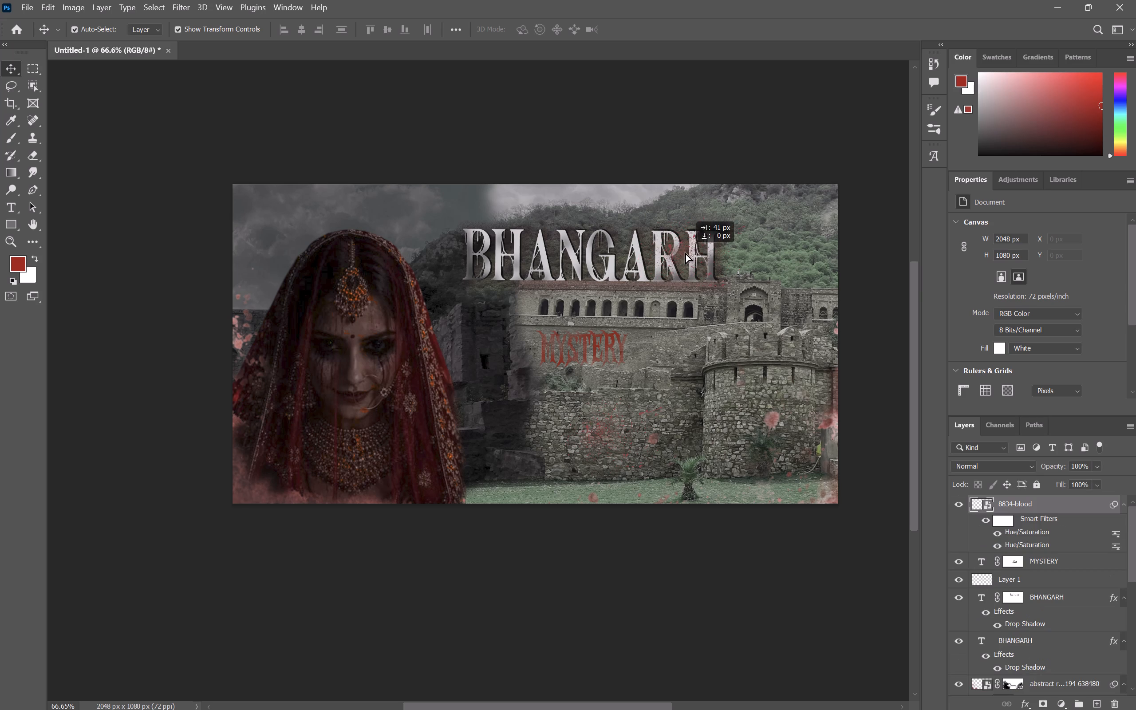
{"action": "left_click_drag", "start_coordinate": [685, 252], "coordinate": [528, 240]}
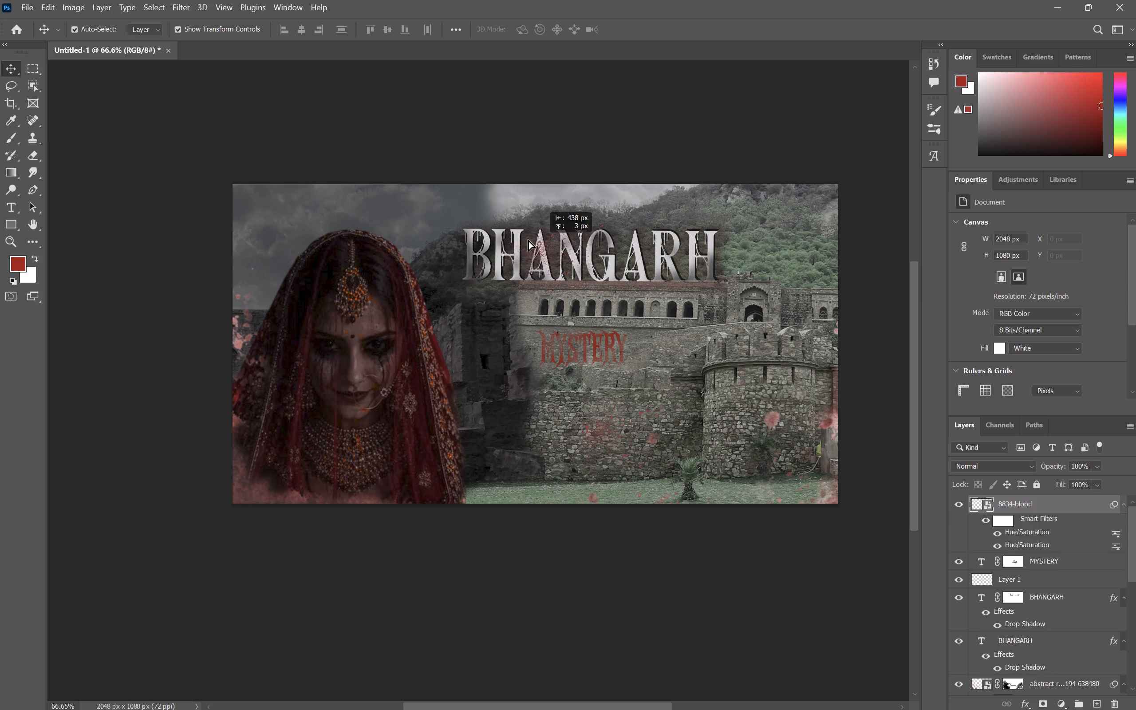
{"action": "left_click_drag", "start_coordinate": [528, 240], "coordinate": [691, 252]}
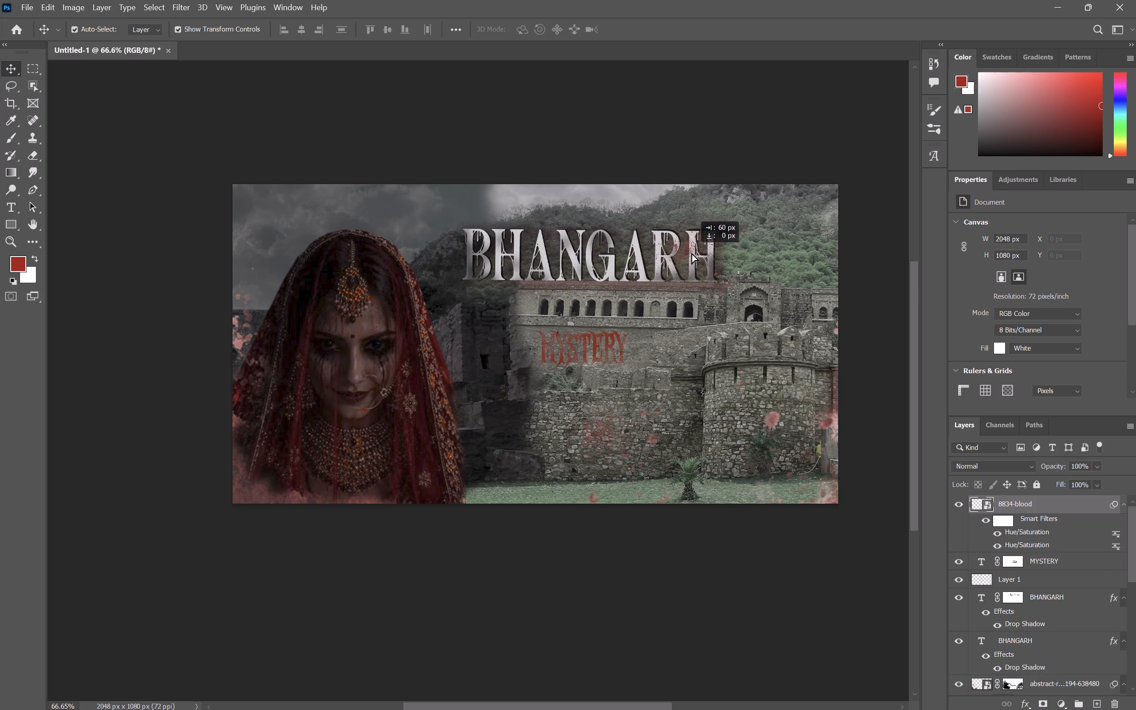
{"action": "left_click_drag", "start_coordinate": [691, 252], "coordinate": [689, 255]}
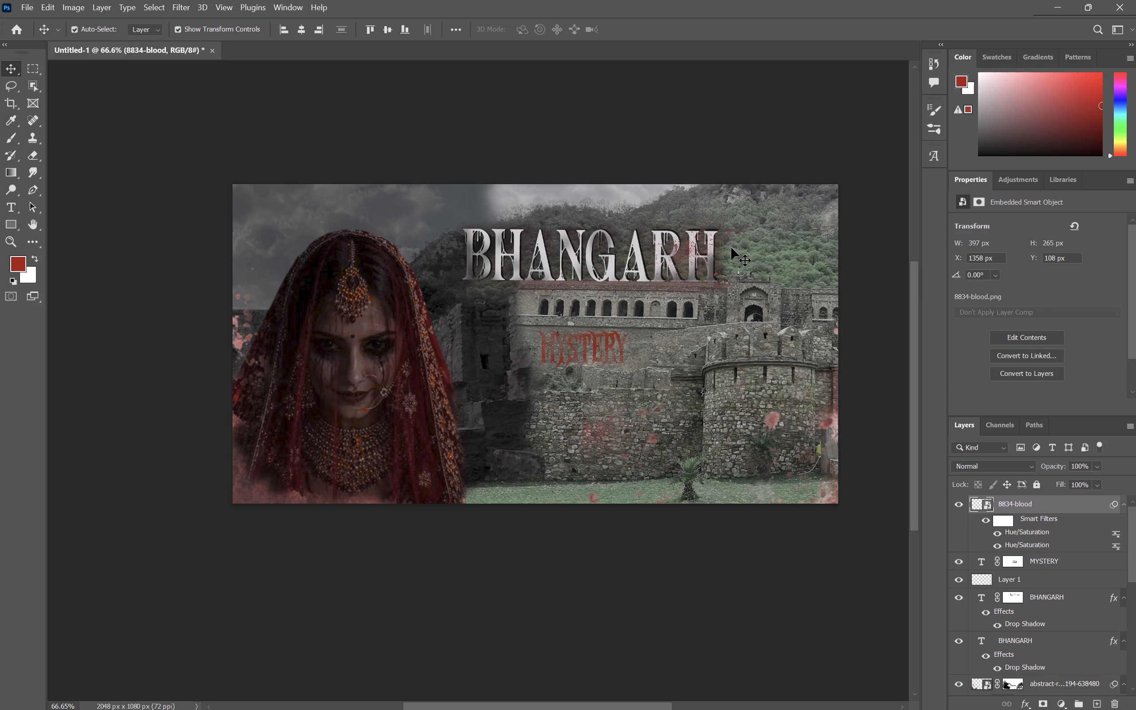
Duplicate the 8834-blood splatter on the title and move the original to X 1059 px, Y 192 px.
{"action": "key", "text": "ctrl+c"}
{"action": "key", "text": "ctrl+v"}
{"action": "left_click_drag", "start_coordinate": [694, 250], "coordinate": [607, 275]}
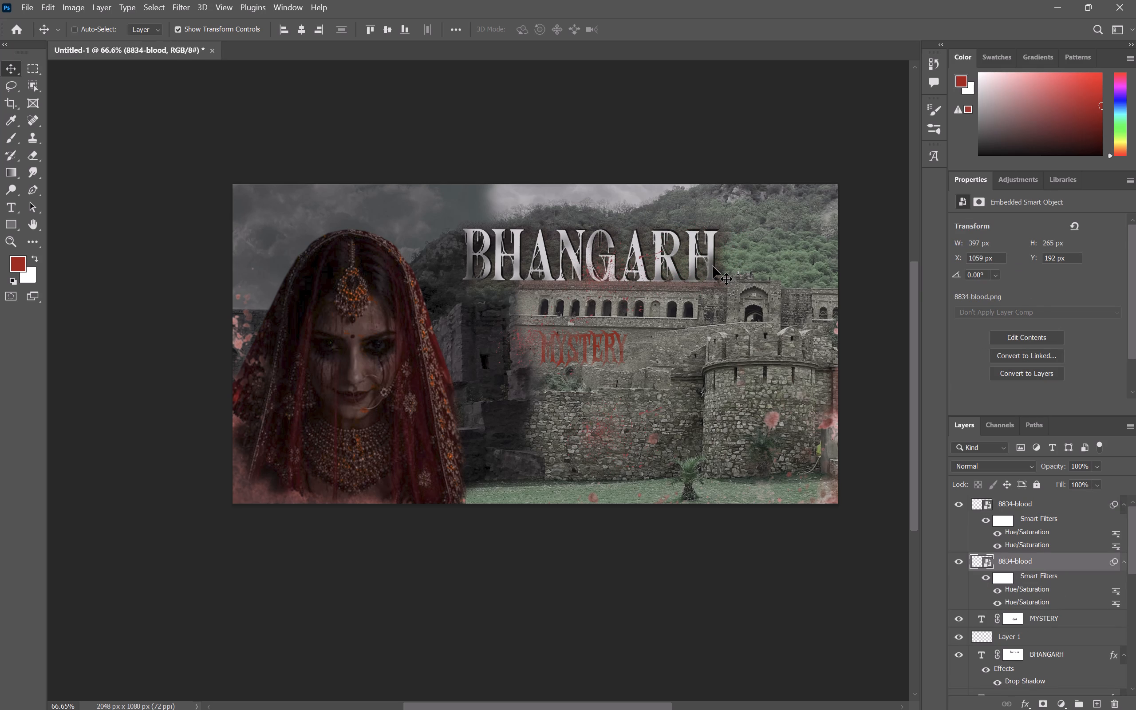
Duplicate the 8834-blood layer directly above the MYSTERY text layer once more.
{"action": "left_click", "coordinate": [980, 564]}
{"action": "key", "text": "ctrl+c"}
{"action": "key", "text": "ctrl+v"}
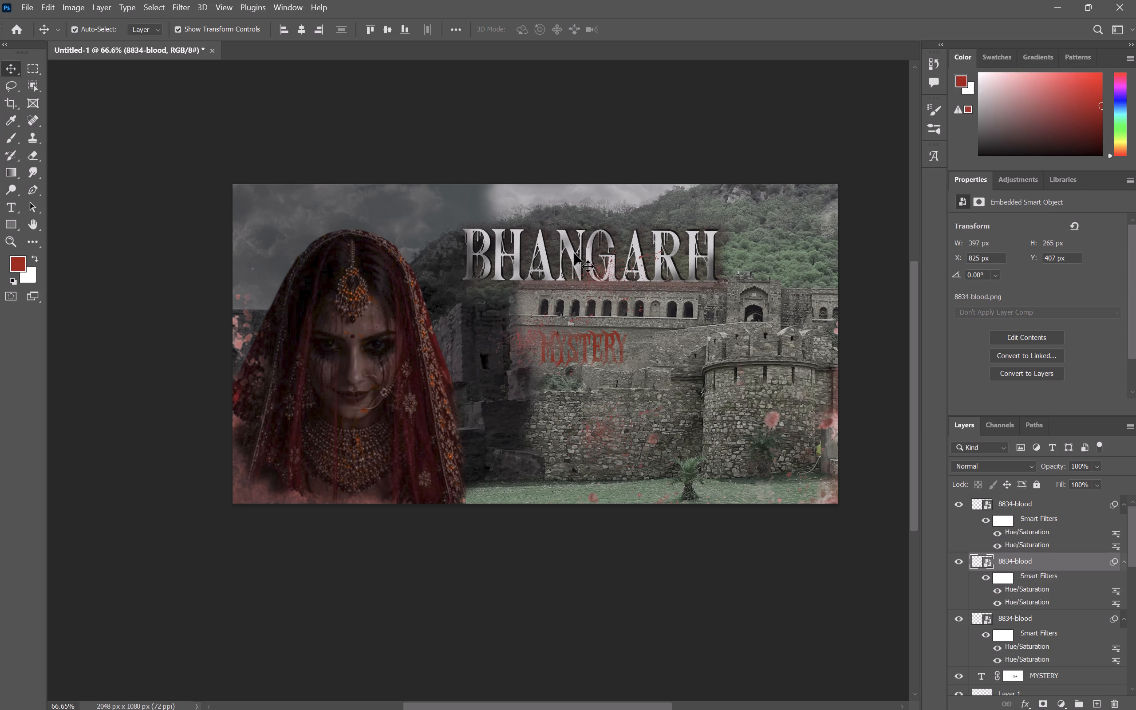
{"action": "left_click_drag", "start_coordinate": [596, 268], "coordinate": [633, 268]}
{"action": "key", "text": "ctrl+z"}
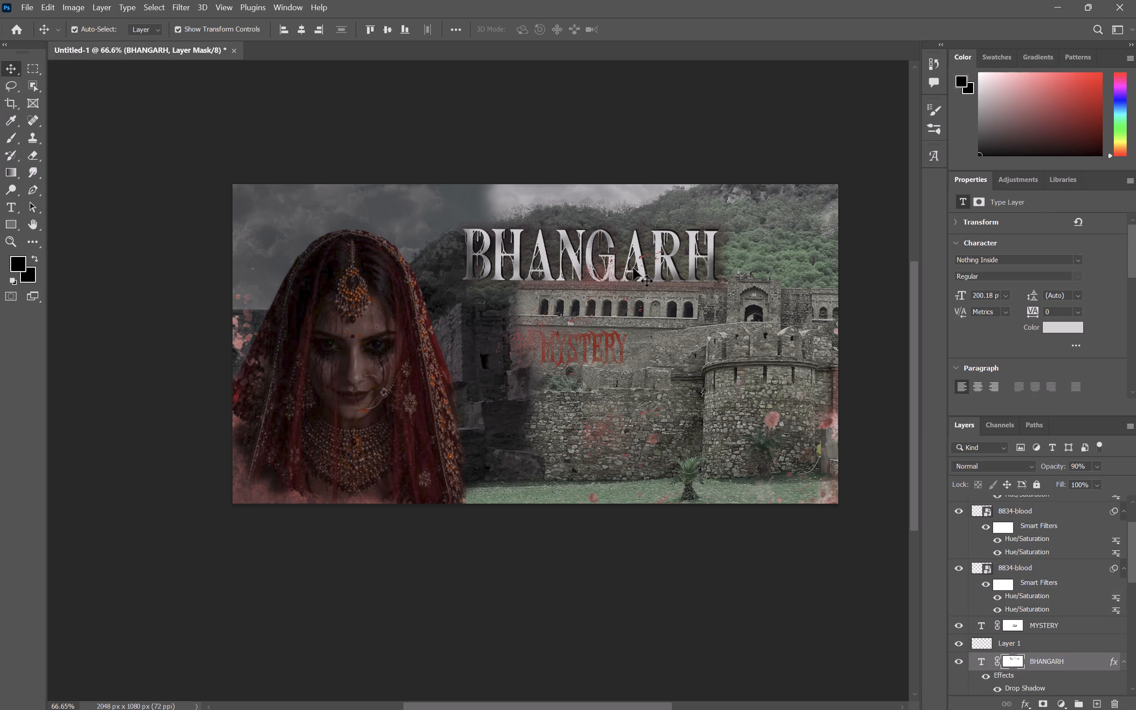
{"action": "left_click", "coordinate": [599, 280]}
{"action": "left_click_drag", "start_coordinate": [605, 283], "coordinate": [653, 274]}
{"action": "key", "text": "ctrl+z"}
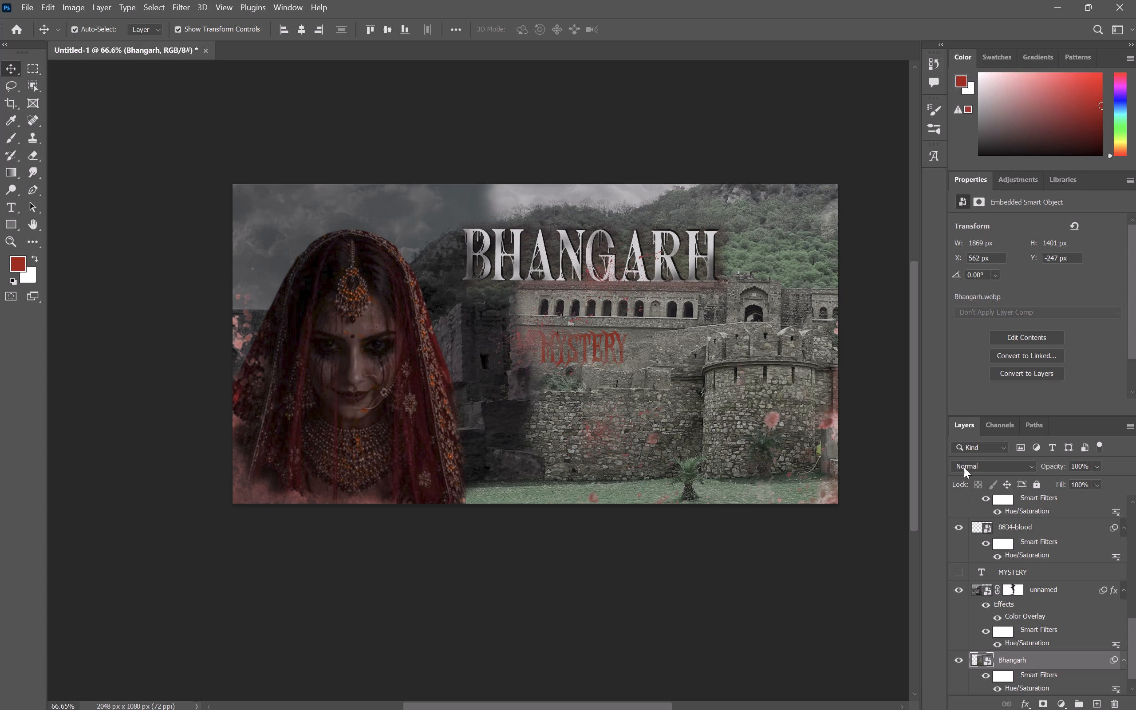
Move the 8834-blood splatter from beneath the title's G onto its final letters, at X 1386 px, Y 87 px.
{"action": "scroll", "coordinate": [1024, 606], "scroll_direction": "up", "scroll_amount": 1}
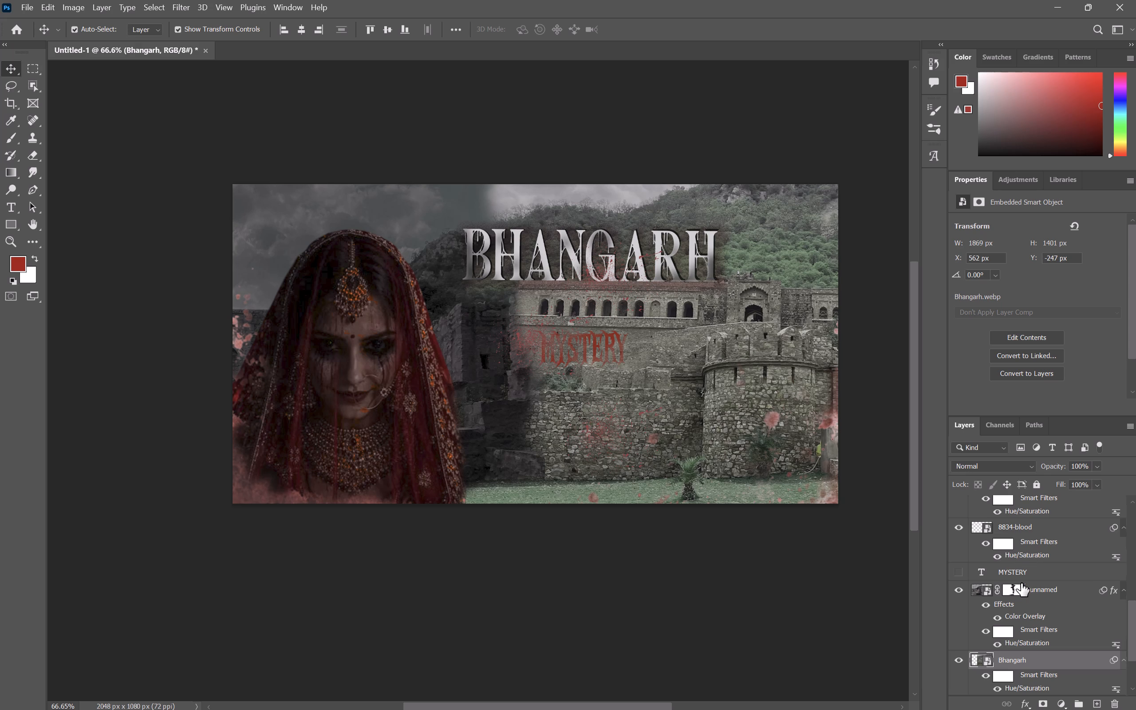
{"action": "left_click", "coordinate": [1011, 583]}
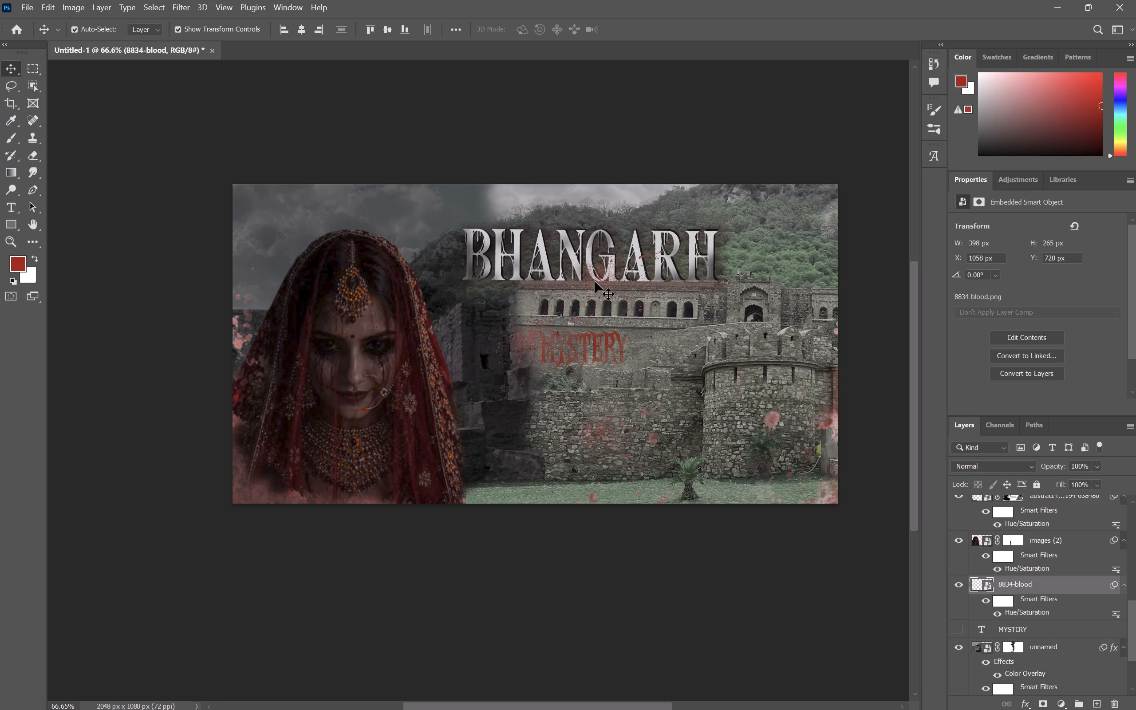
{"action": "left_click_drag", "start_coordinate": [595, 281], "coordinate": [695, 366]}
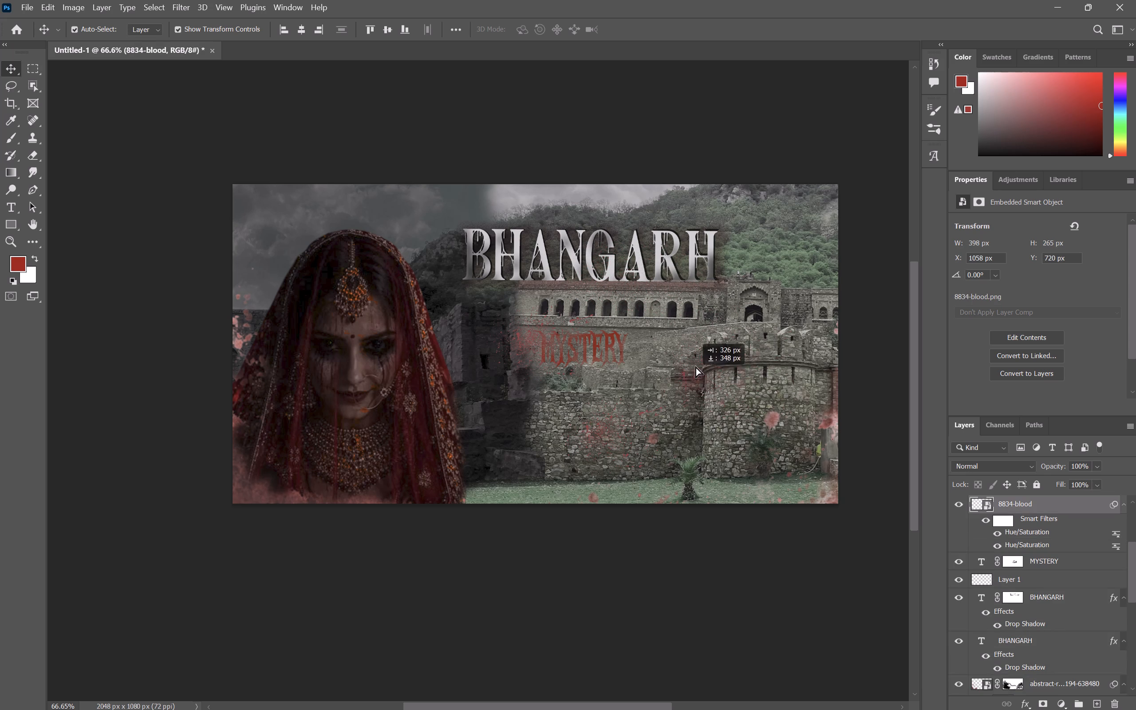
{"action": "left_click_drag", "start_coordinate": [695, 366], "coordinate": [686, 249]}
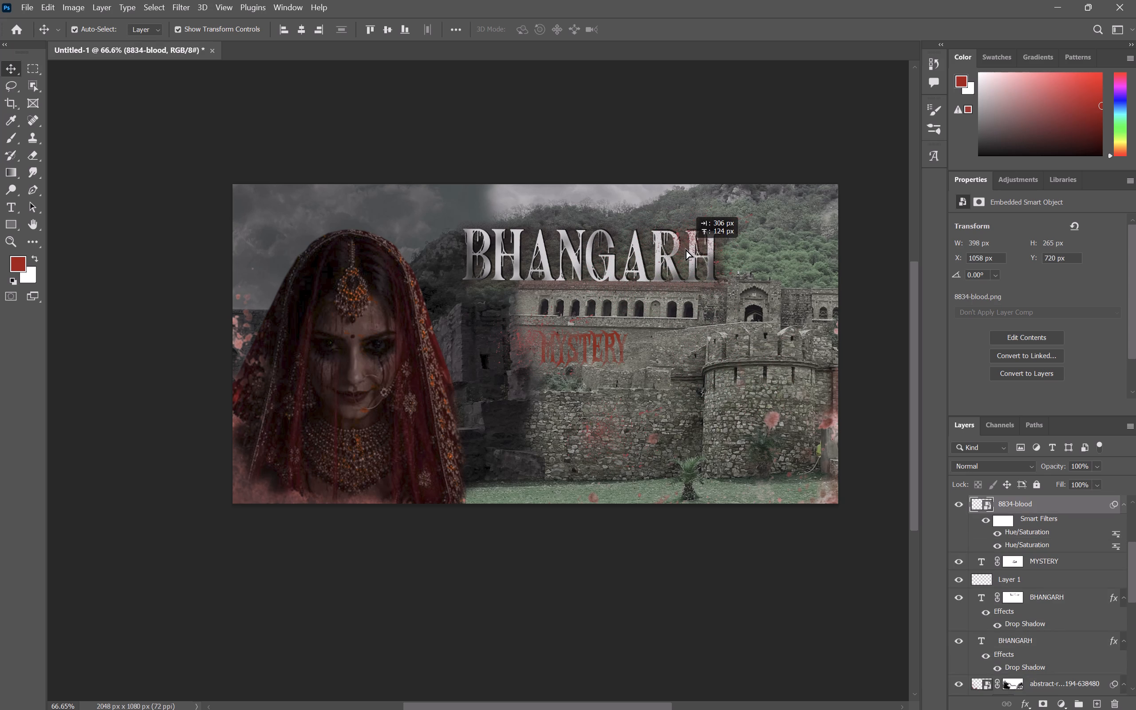
{"action": "left_click_drag", "start_coordinate": [686, 249], "coordinate": [691, 250]}
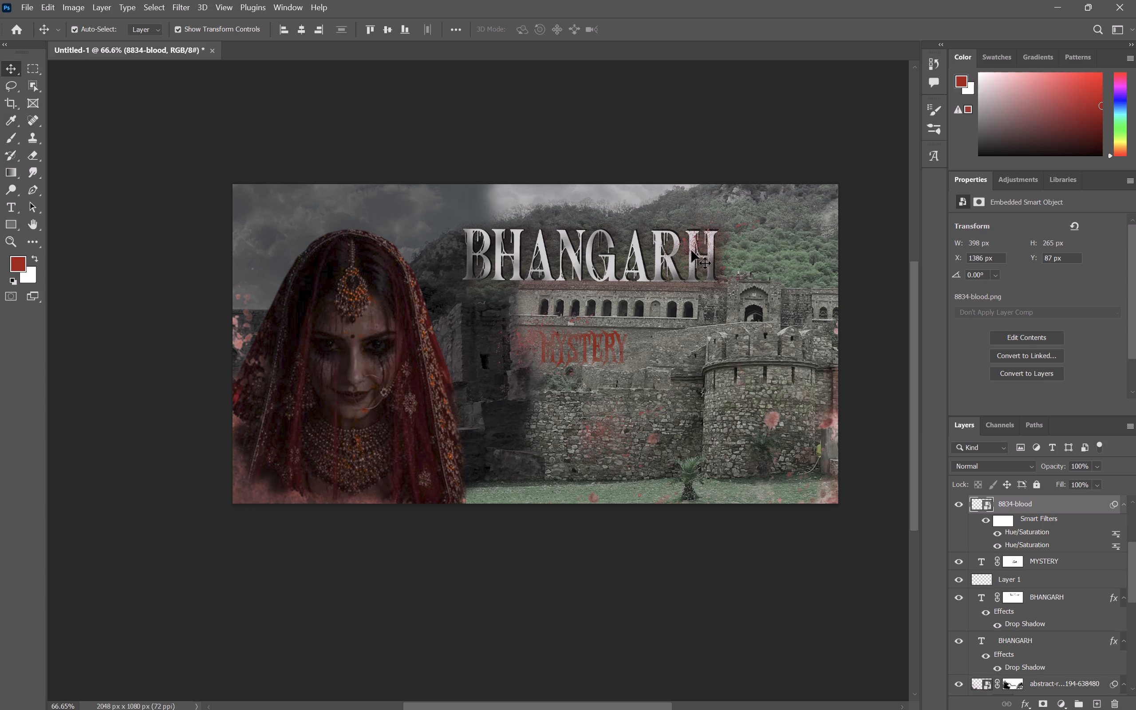
Move the top 8834-blood splatter from beside MYSTERY onto the middle of the BHANGARH title, at X 1039 px, Y 165 px.
{"action": "left_click_drag", "start_coordinate": [527, 336], "coordinate": [545, 324]}
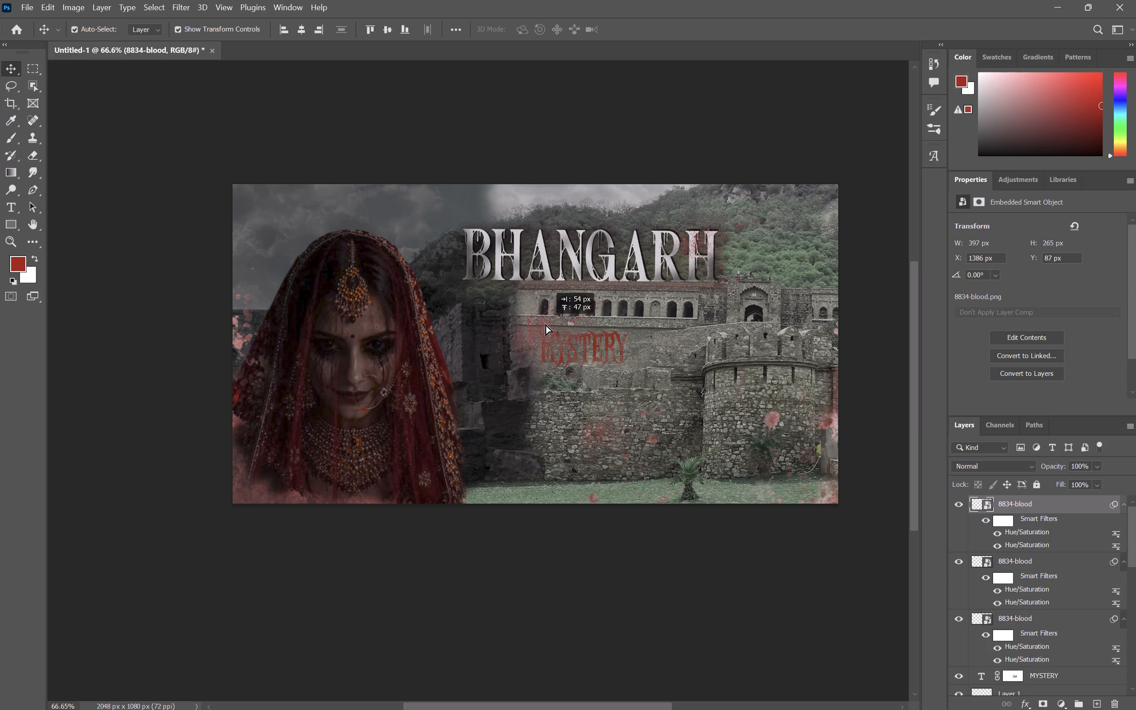
{"action": "left_click_drag", "start_coordinate": [545, 324], "coordinate": [591, 262]}
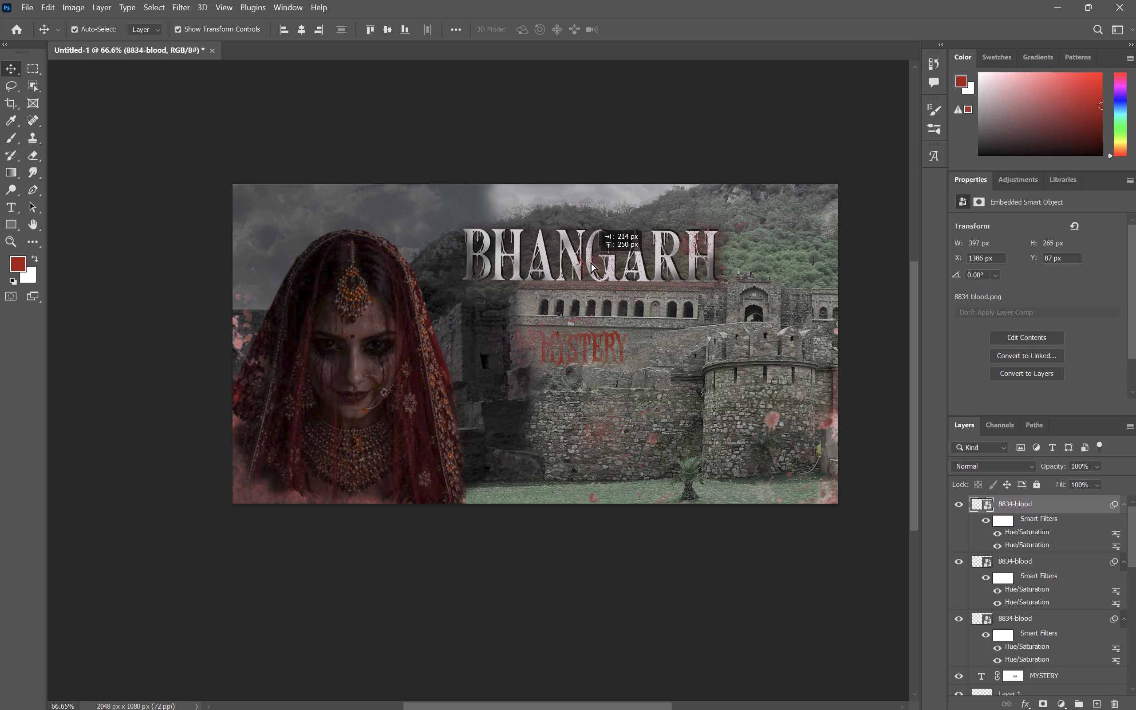
{"action": "left_click_drag", "start_coordinate": [591, 262], "coordinate": [591, 265]}
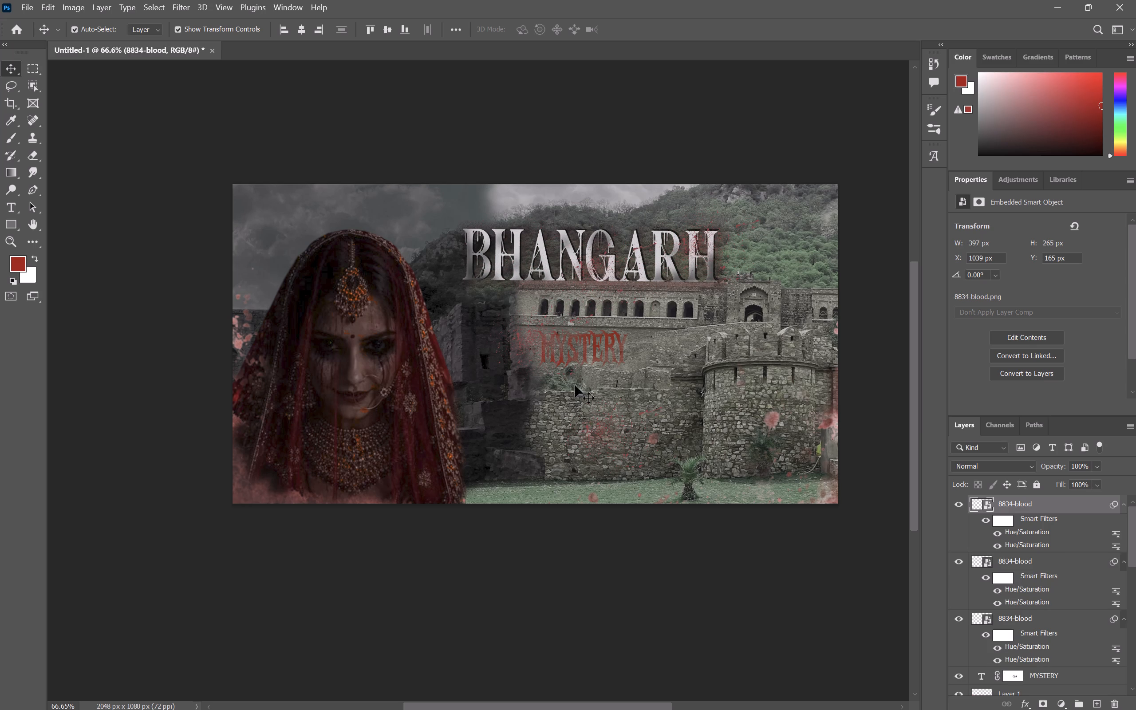
Move the remaining 8834-blood splatter beside MYSTERY onto the title's first letters, at X 642 px, Y 149 px.
{"action": "left_click_drag", "start_coordinate": [528, 338], "coordinate": [484, 248]}
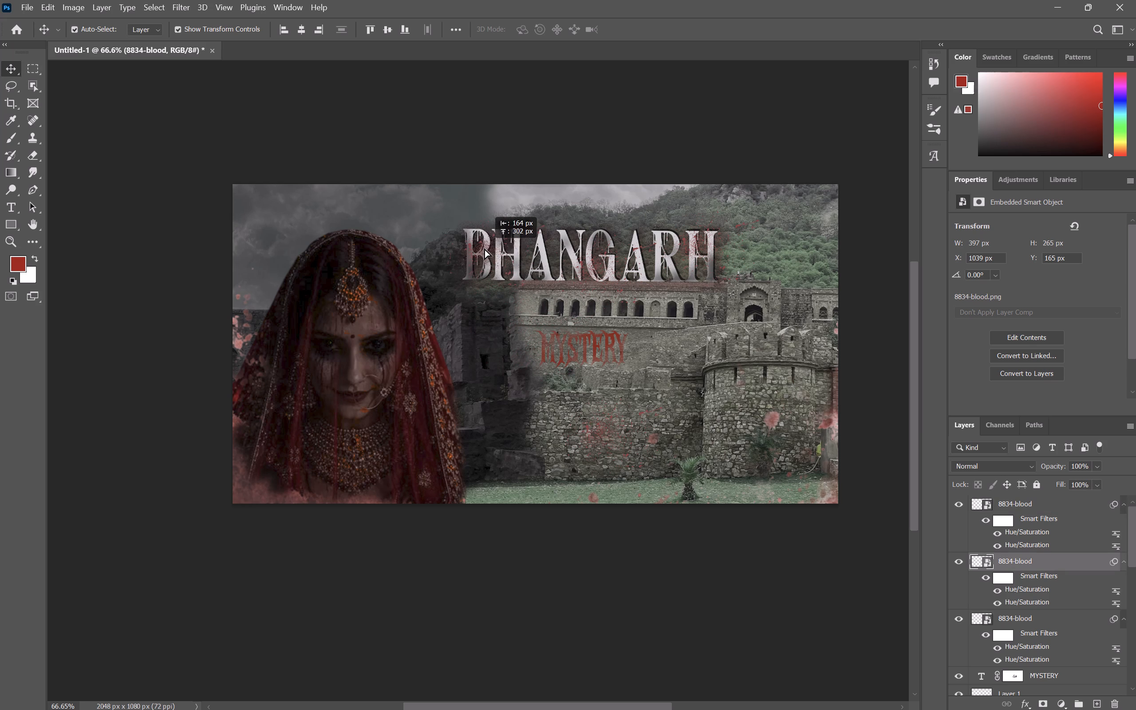
{"action": "left_click_drag", "start_coordinate": [484, 248], "coordinate": [476, 259]}
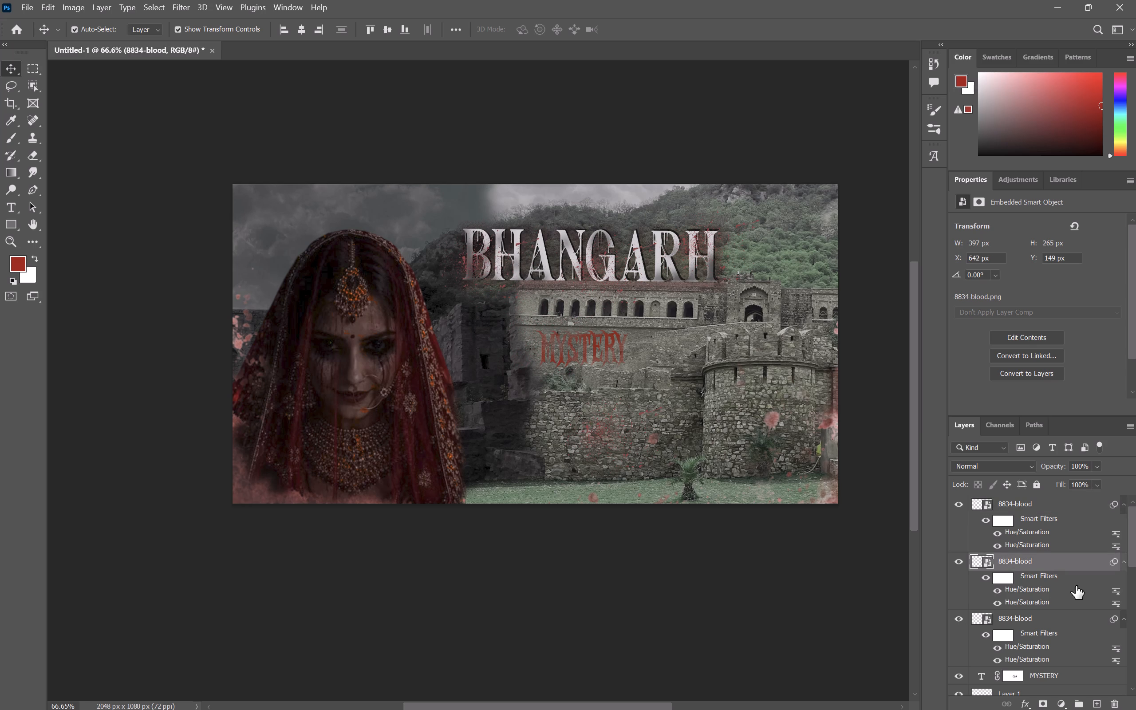
Reorder the 8834-blood layer covering the title's first letters so it sits between the two BHANGARH text layers.
{"action": "left_click_drag", "start_coordinate": [1009, 560], "coordinate": [1005, 658]}
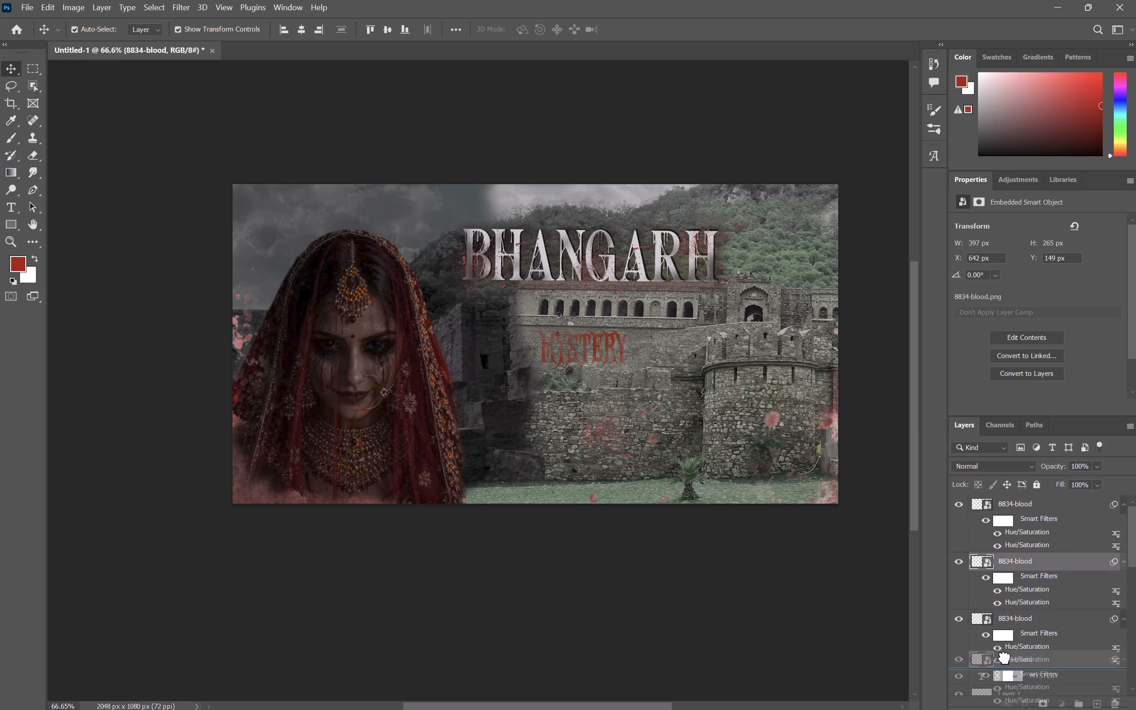
{"action": "left_click_drag", "start_coordinate": [1005, 658], "coordinate": [1001, 686]}
{"action": "scroll", "coordinate": [1047, 629], "scroll_direction": "down", "scroll_amount": 1}
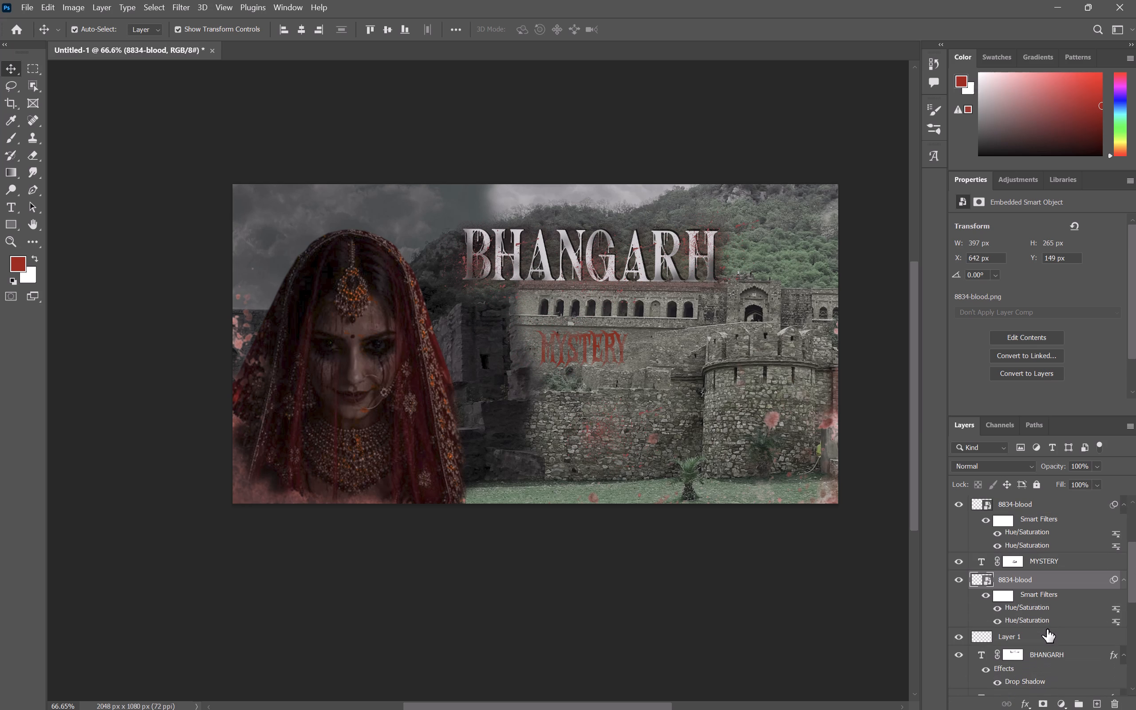
{"action": "scroll", "coordinate": [1011, 554], "scroll_direction": "up", "scroll_amount": 1}
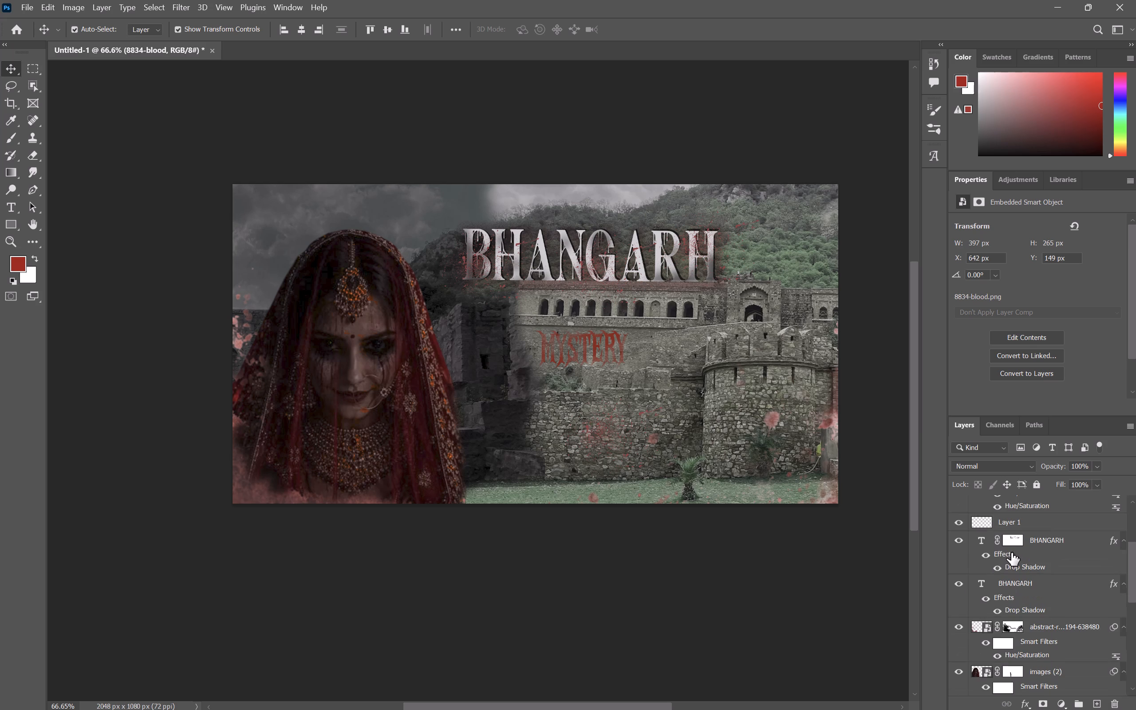
{"action": "left_click_drag", "start_coordinate": [1019, 523], "coordinate": [1031, 647]}
{"action": "left_click", "coordinate": [863, 671]}
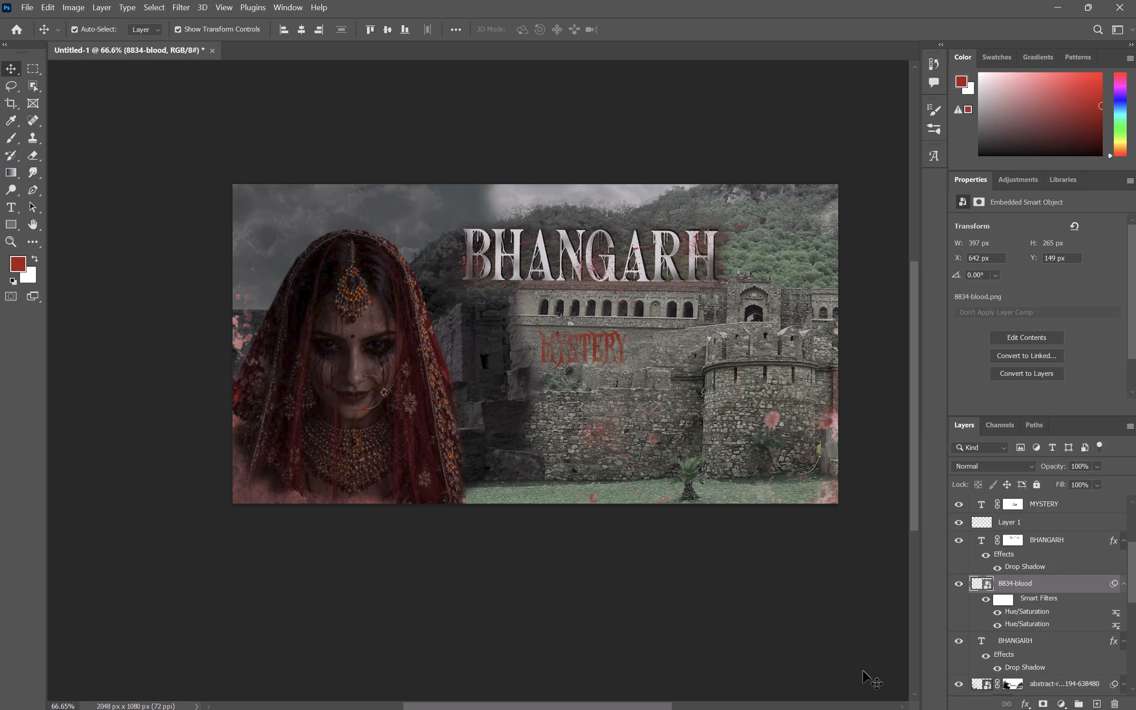
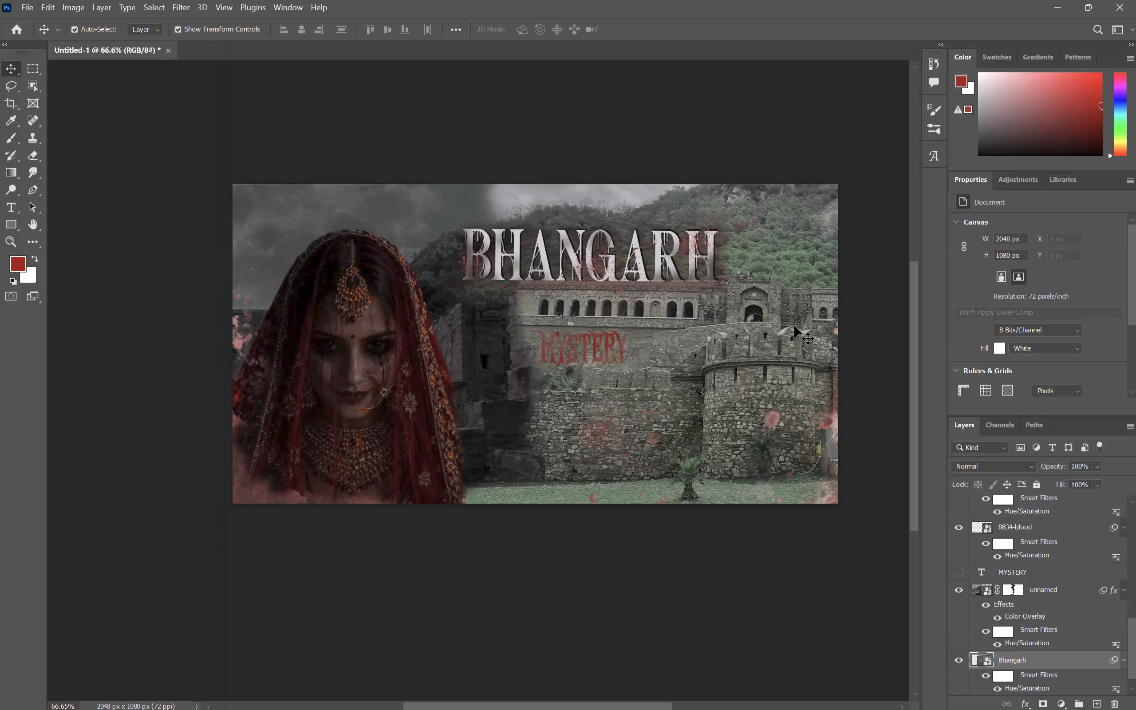
Darken and desaturate the Bhangarh fort layer with a Hue/Saturation adjustment, using saturation -19 and lightness -30.
{"action": "left_click", "coordinate": [758, 217]}
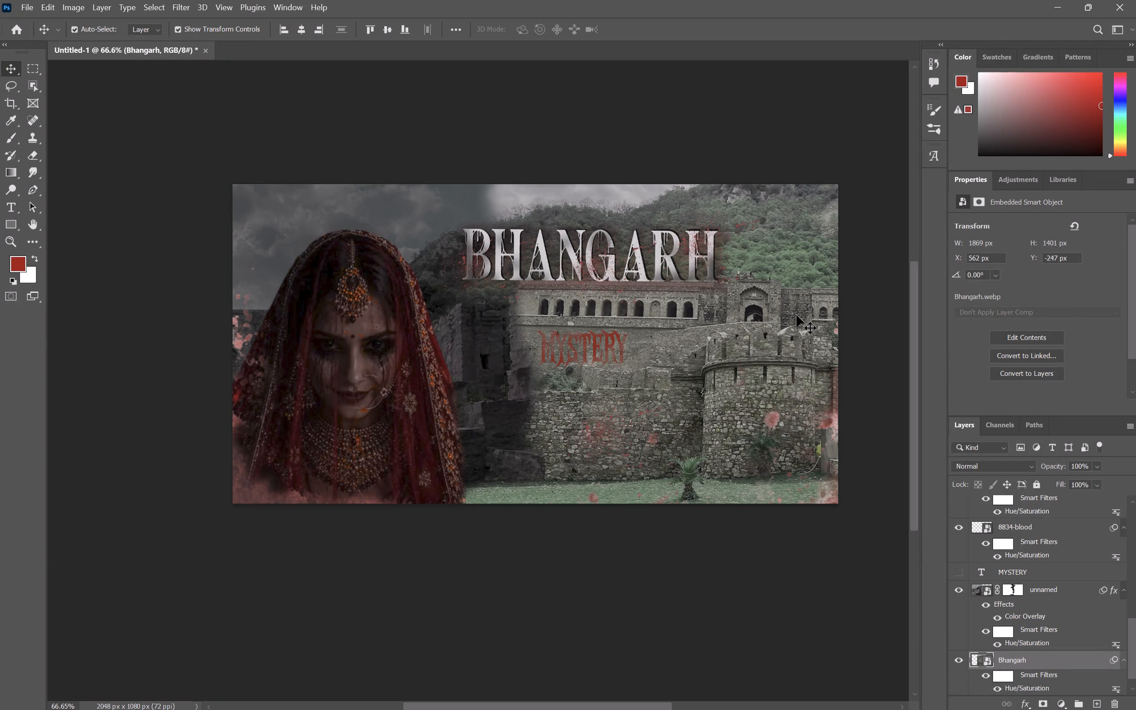
{"action": "key", "text": "ctrl+u"}
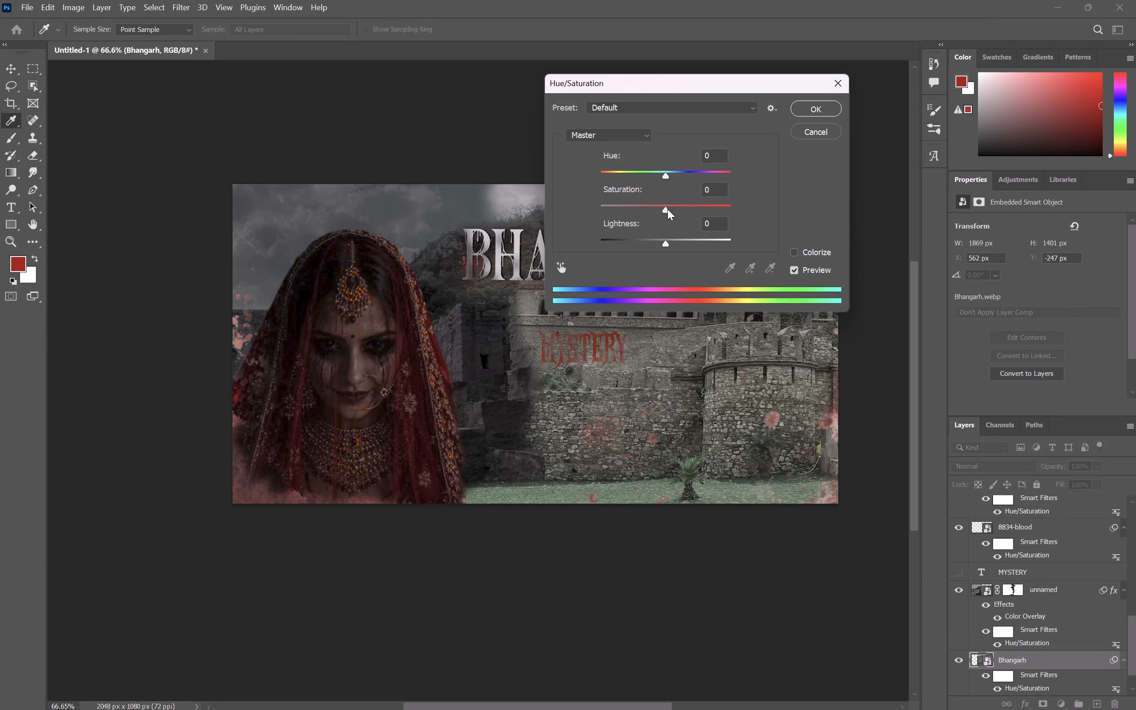
{"action": "left_click_drag", "start_coordinate": [667, 209], "coordinate": [633, 206]}
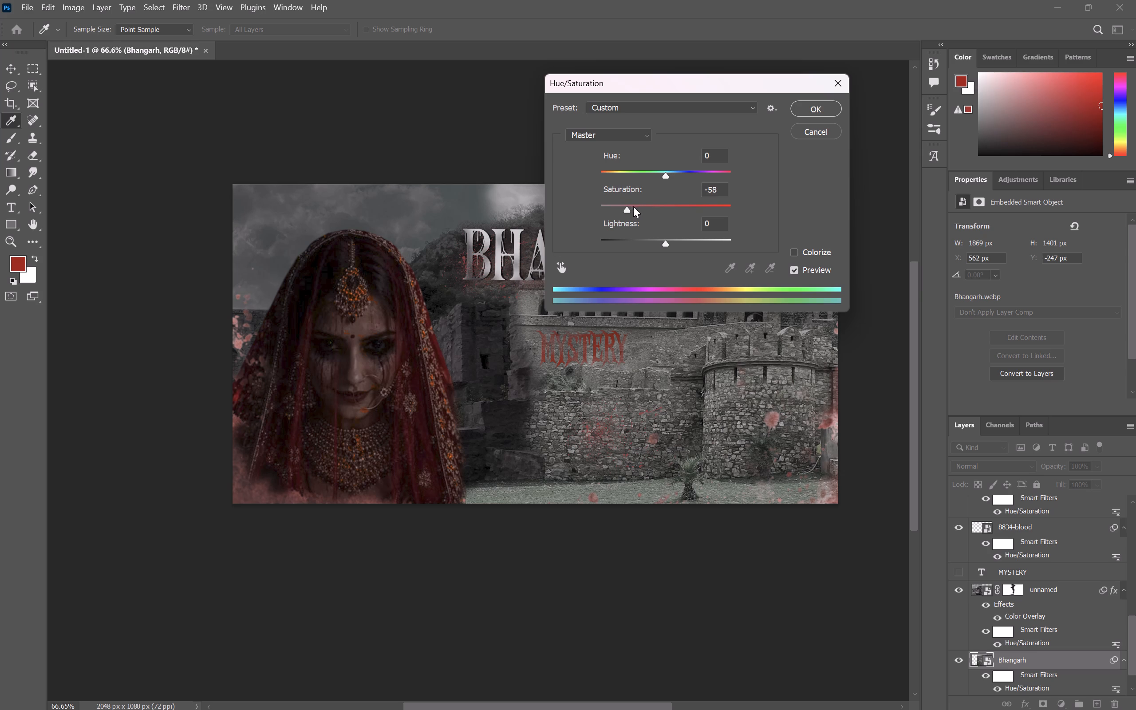
{"action": "left_click_drag", "start_coordinate": [633, 206], "coordinate": [653, 211]}
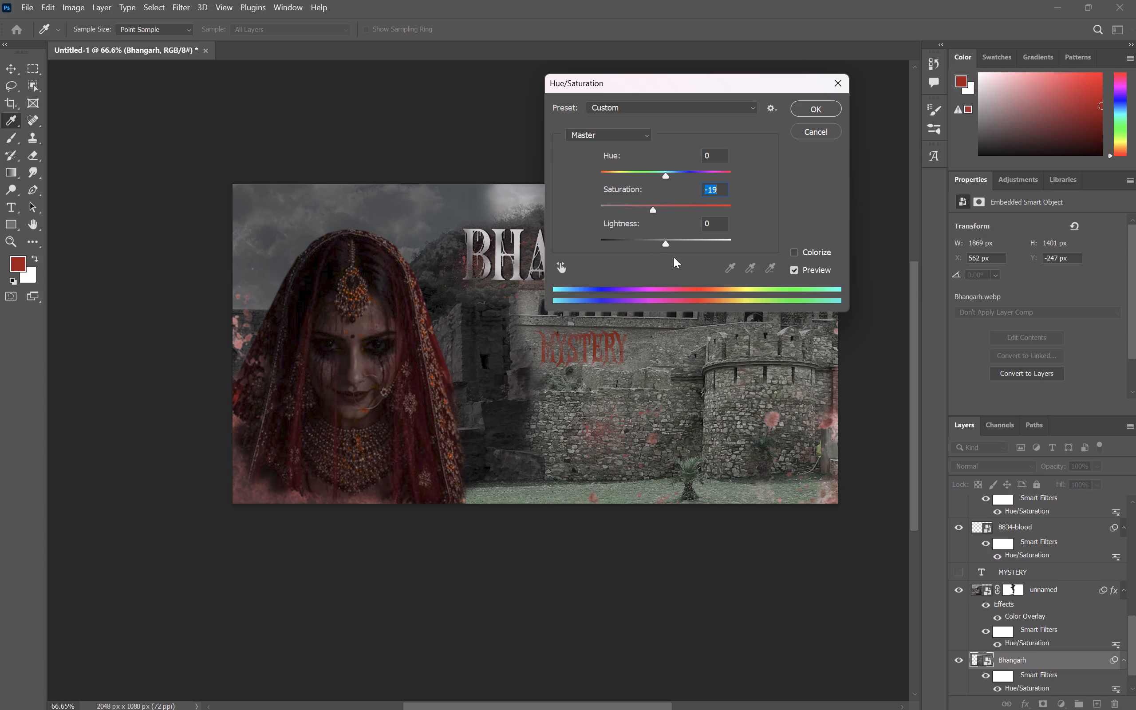
{"action": "left_click_drag", "start_coordinate": [663, 242], "coordinate": [631, 242]}
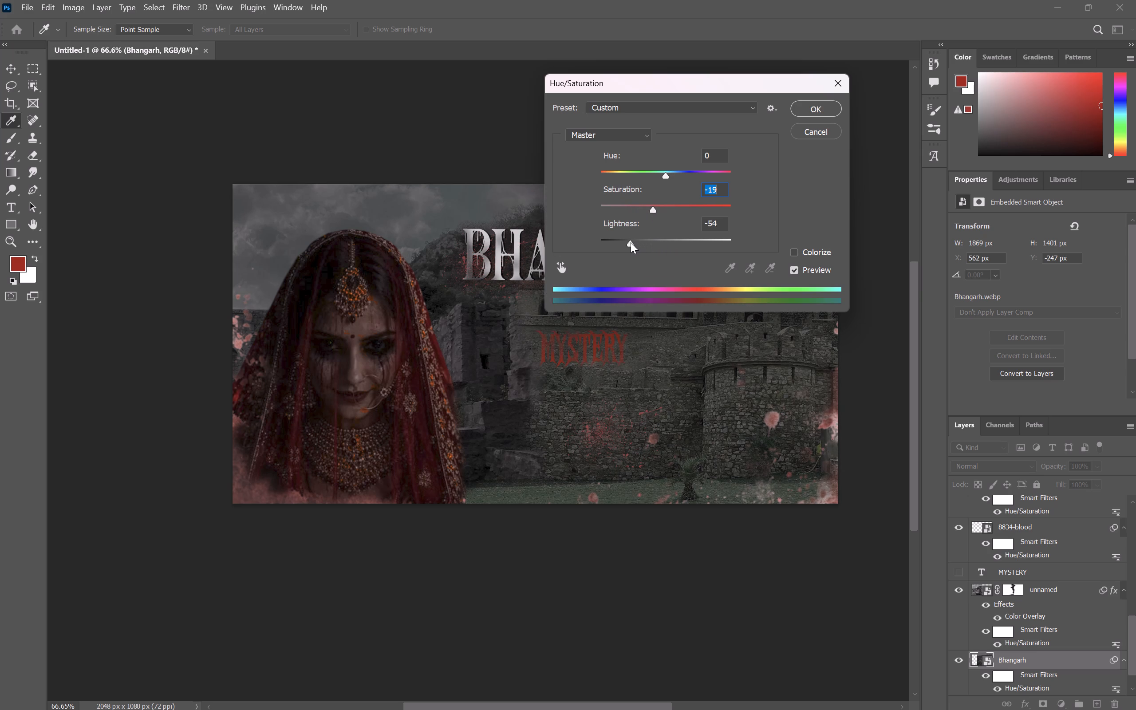
{"action": "left_click_drag", "start_coordinate": [631, 242], "coordinate": [644, 242]}
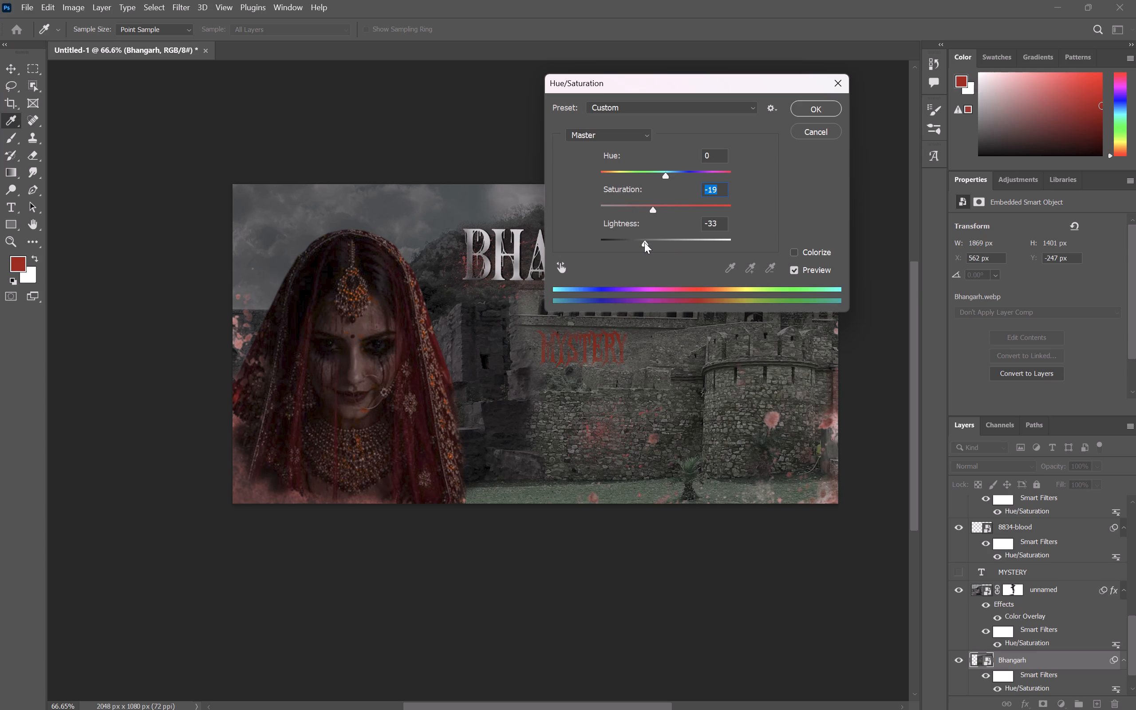
{"action": "left_click_drag", "start_coordinate": [644, 242], "coordinate": [647, 242]}
{"action": "left_click_drag", "start_coordinate": [730, 77], "coordinate": [742, 452]}
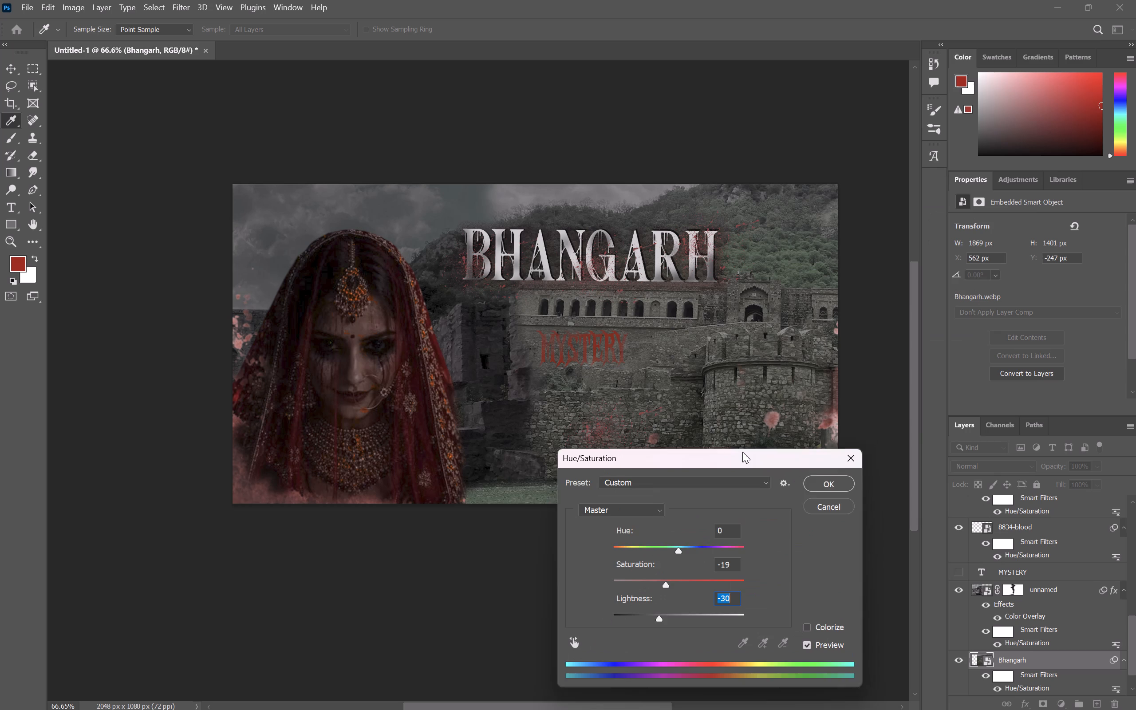
{"action": "left_click_drag", "start_coordinate": [742, 452], "coordinate": [486, 468]}
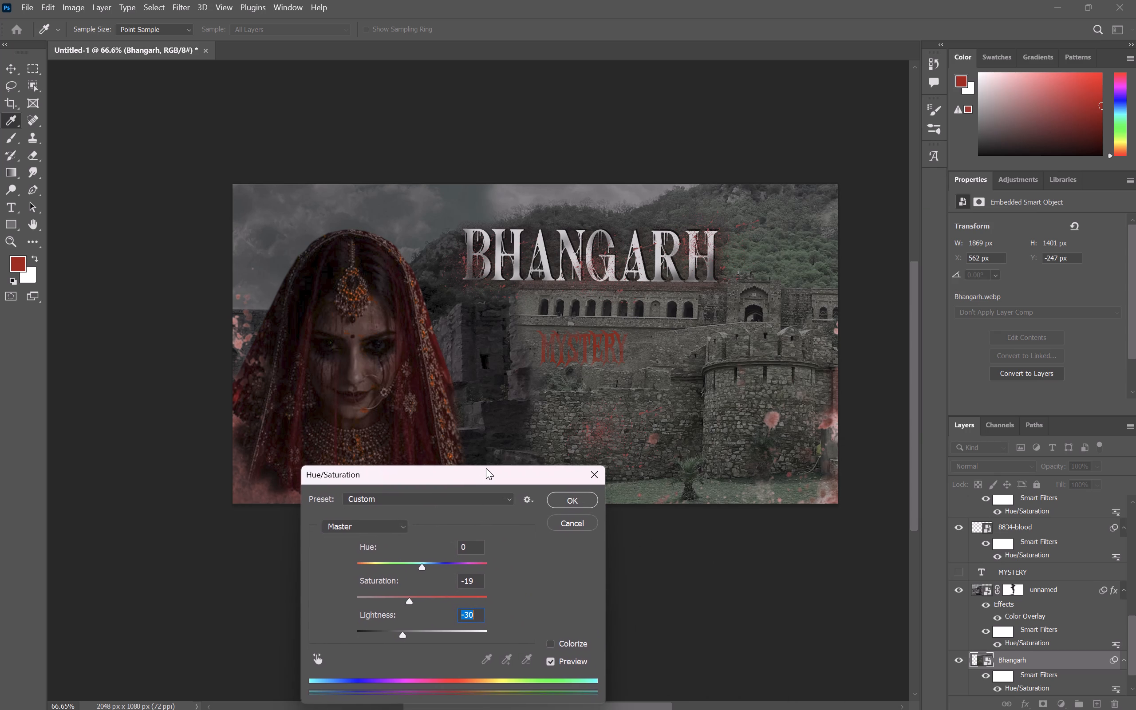
{"action": "left_click_drag", "start_coordinate": [486, 468], "coordinate": [492, 465]}
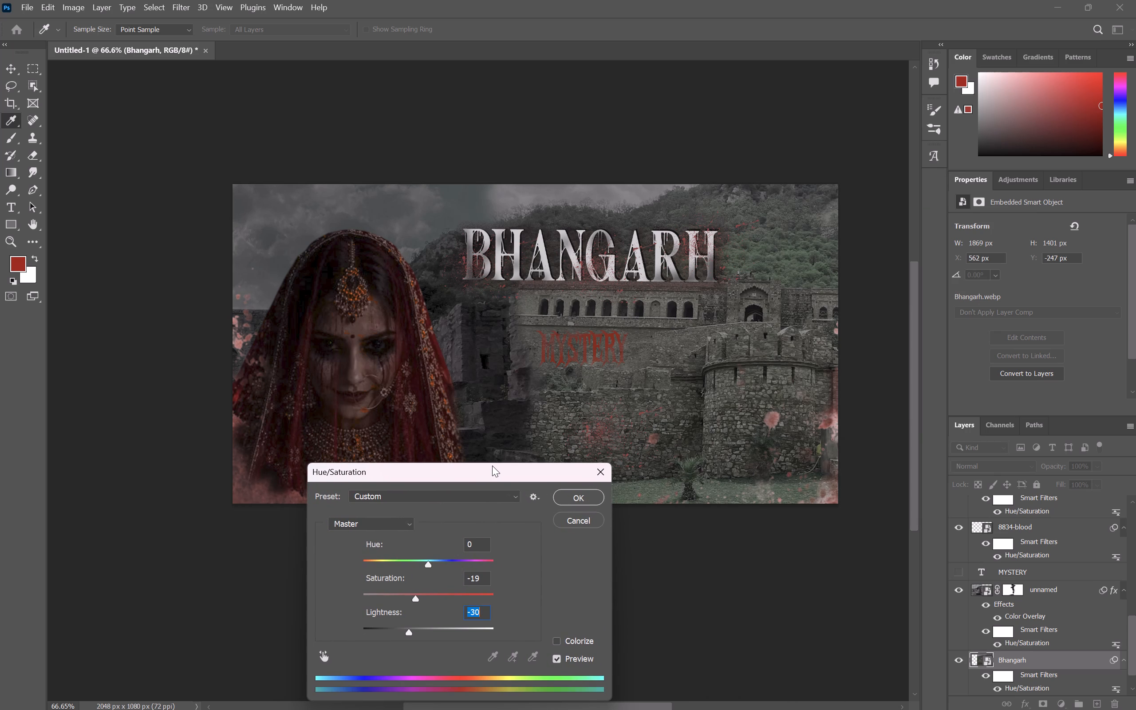
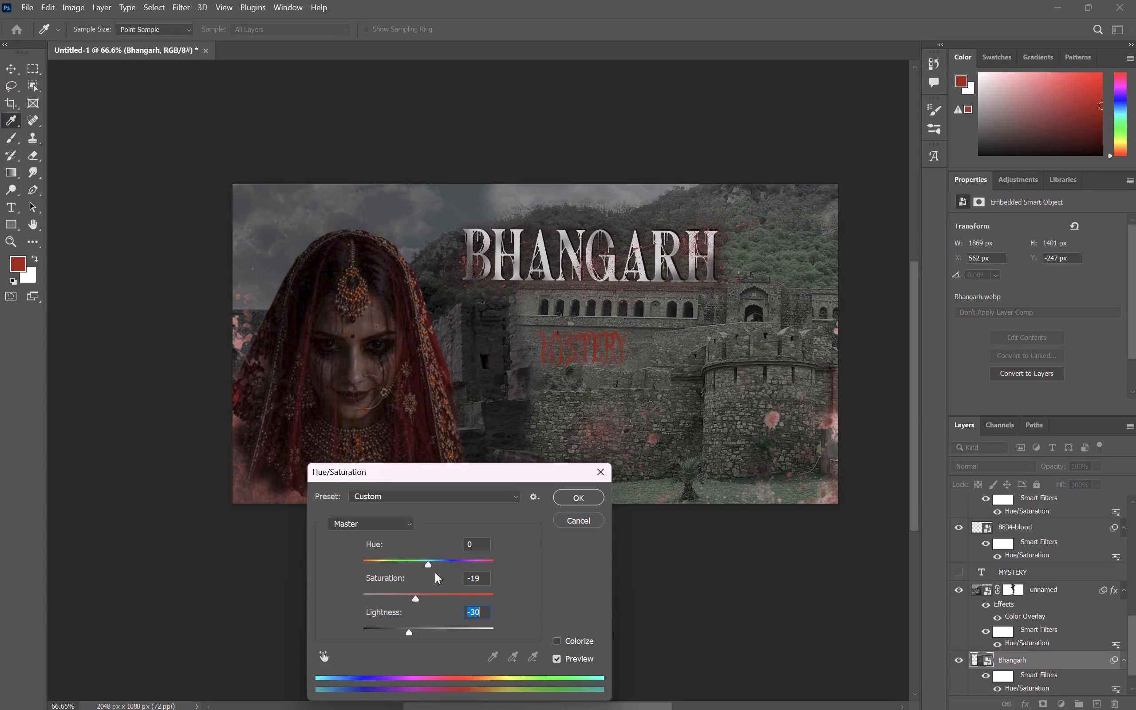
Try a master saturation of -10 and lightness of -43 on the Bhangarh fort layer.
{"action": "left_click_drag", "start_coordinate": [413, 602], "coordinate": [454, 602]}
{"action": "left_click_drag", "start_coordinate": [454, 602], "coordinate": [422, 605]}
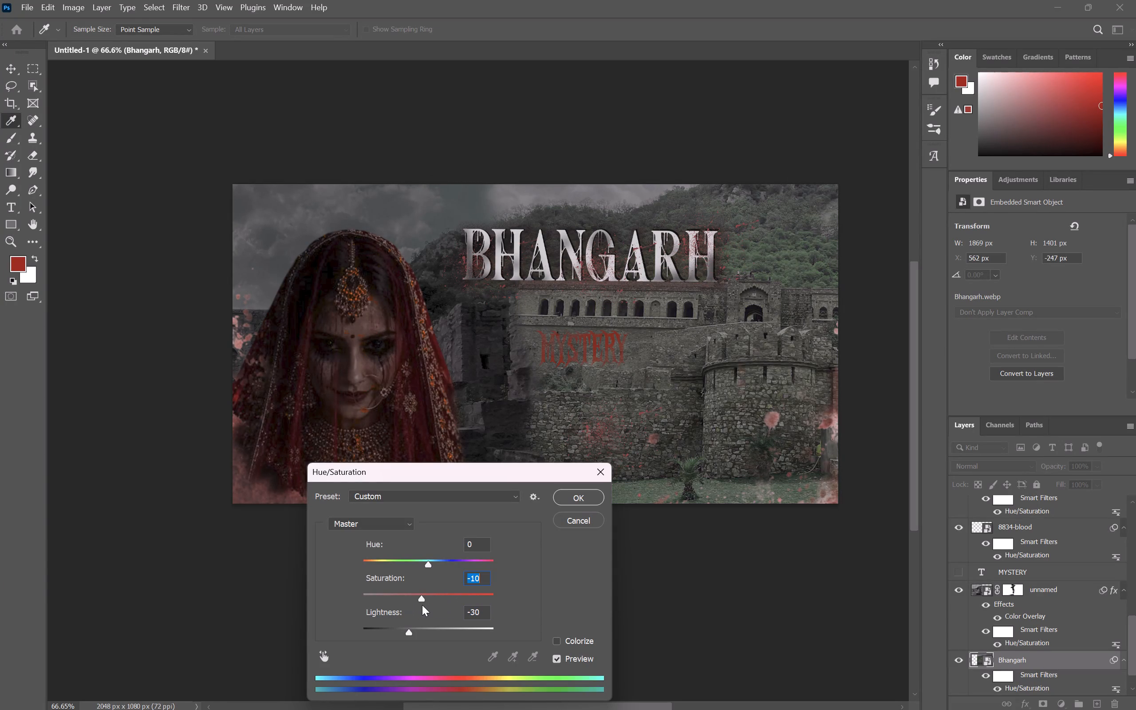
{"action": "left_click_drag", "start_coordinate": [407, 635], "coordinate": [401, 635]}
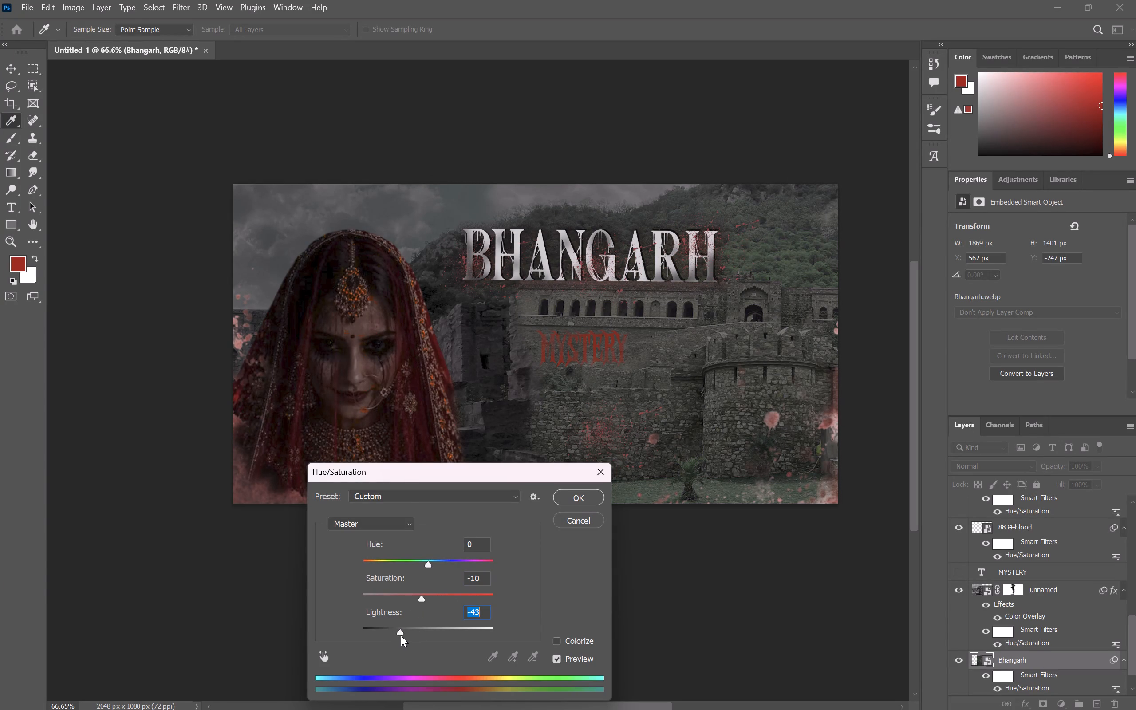
Darken the Greens range of the fort layer's Hue/Saturation adjustment to lightness -100.
{"action": "left_click", "coordinate": [399, 523]}
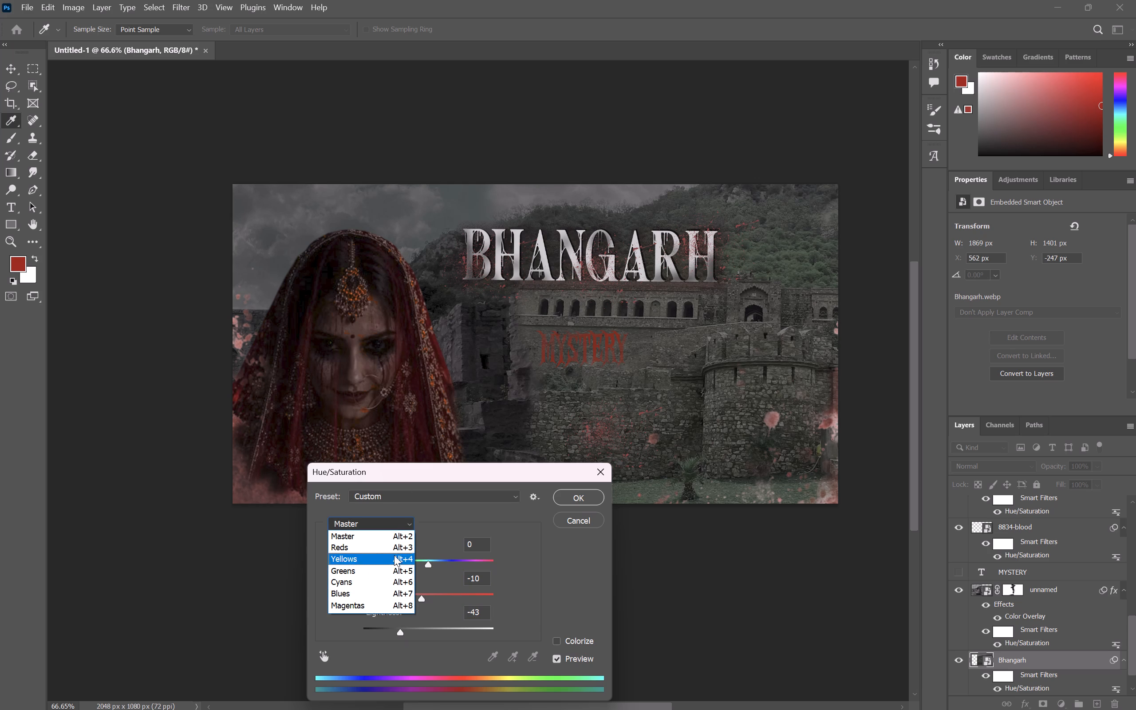
{"action": "left_click", "coordinate": [390, 576]}
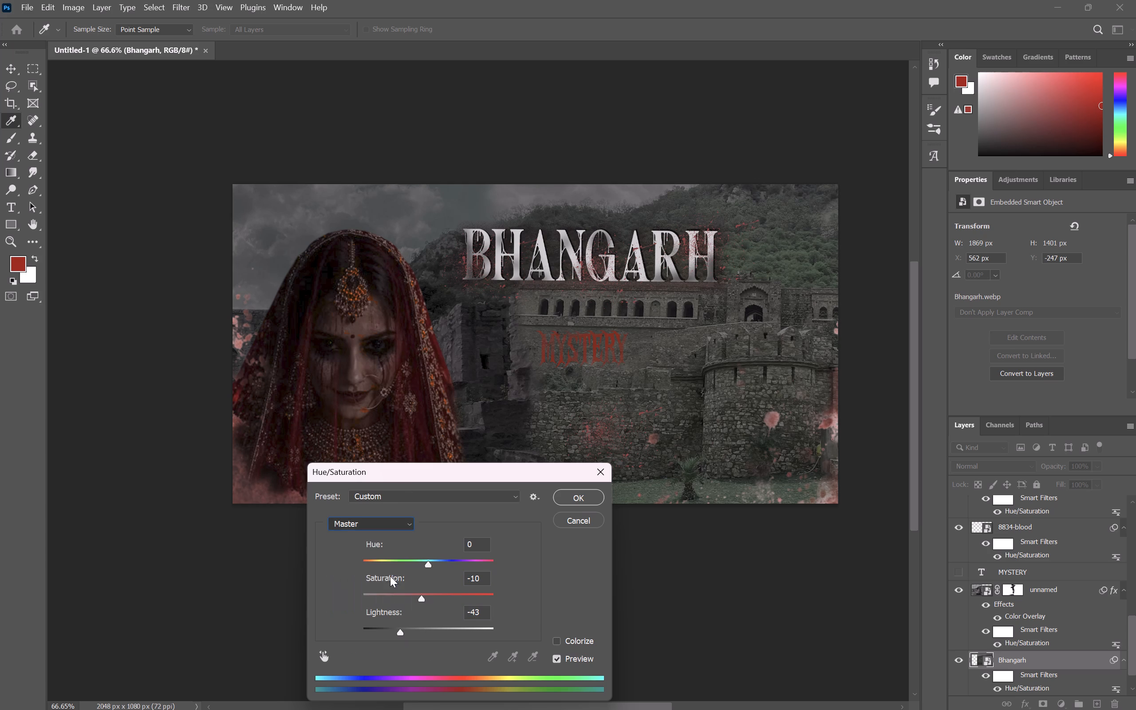
{"action": "left_click_drag", "start_coordinate": [427, 636], "coordinate": [320, 650]}
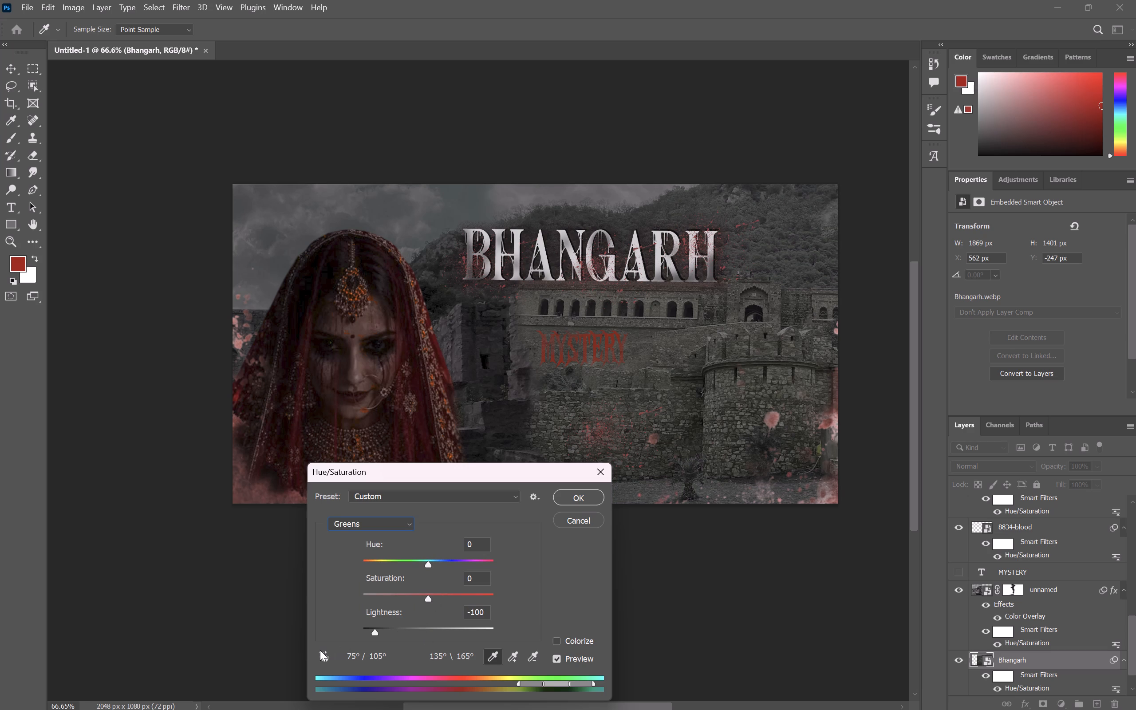
{"action": "left_click_drag", "start_coordinate": [320, 650], "coordinate": [311, 649]}
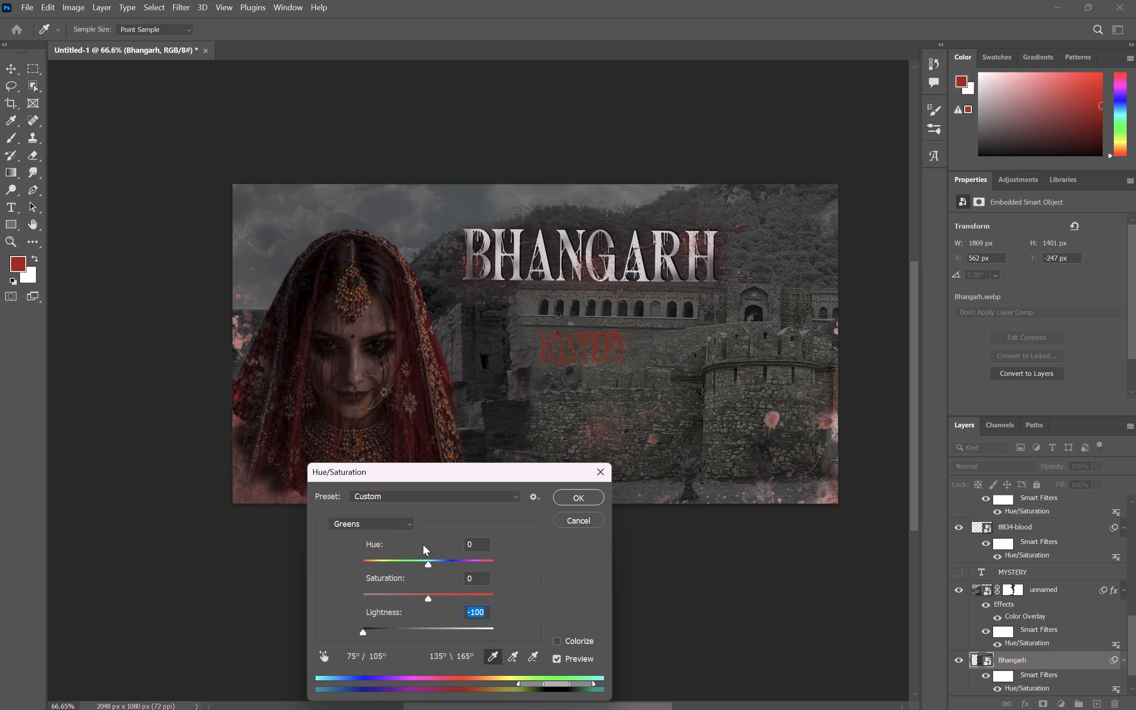
Set the fort adjustment's Master range to saturation +12 and lightness -26.
{"action": "left_click", "coordinate": [385, 522]}
{"action": "left_click", "coordinate": [385, 540]}
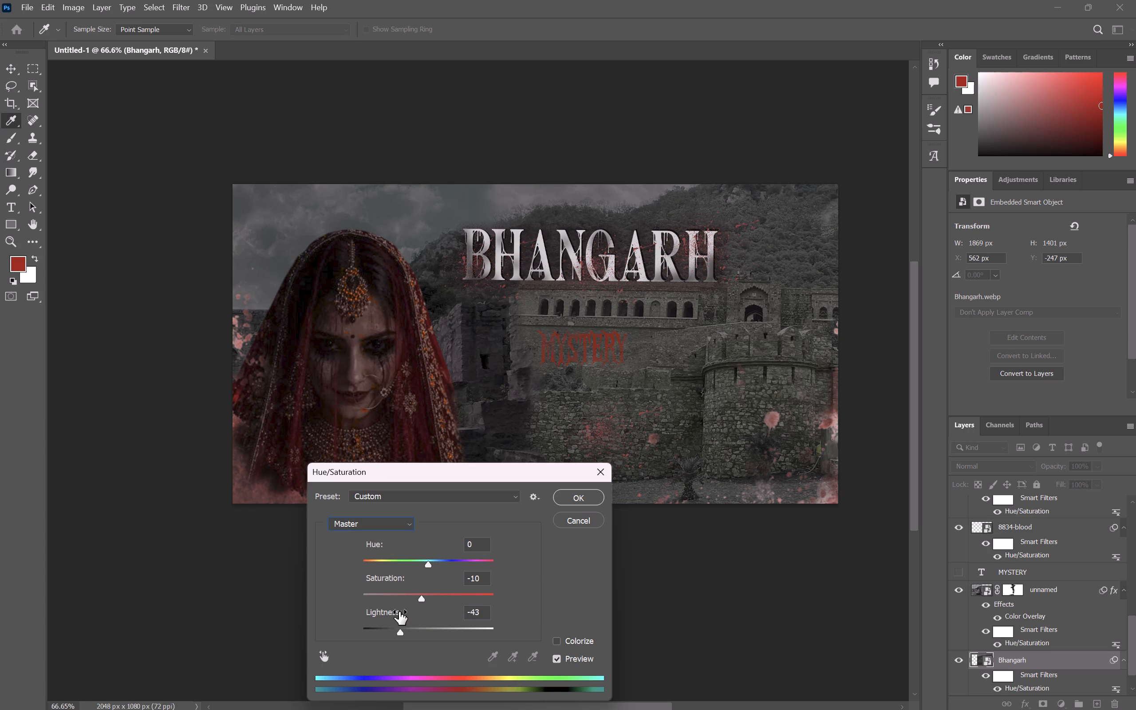
{"action": "left_click_drag", "start_coordinate": [422, 597], "coordinate": [457, 599]}
{"action": "left_click_drag", "start_coordinate": [457, 599], "coordinate": [437, 601]}
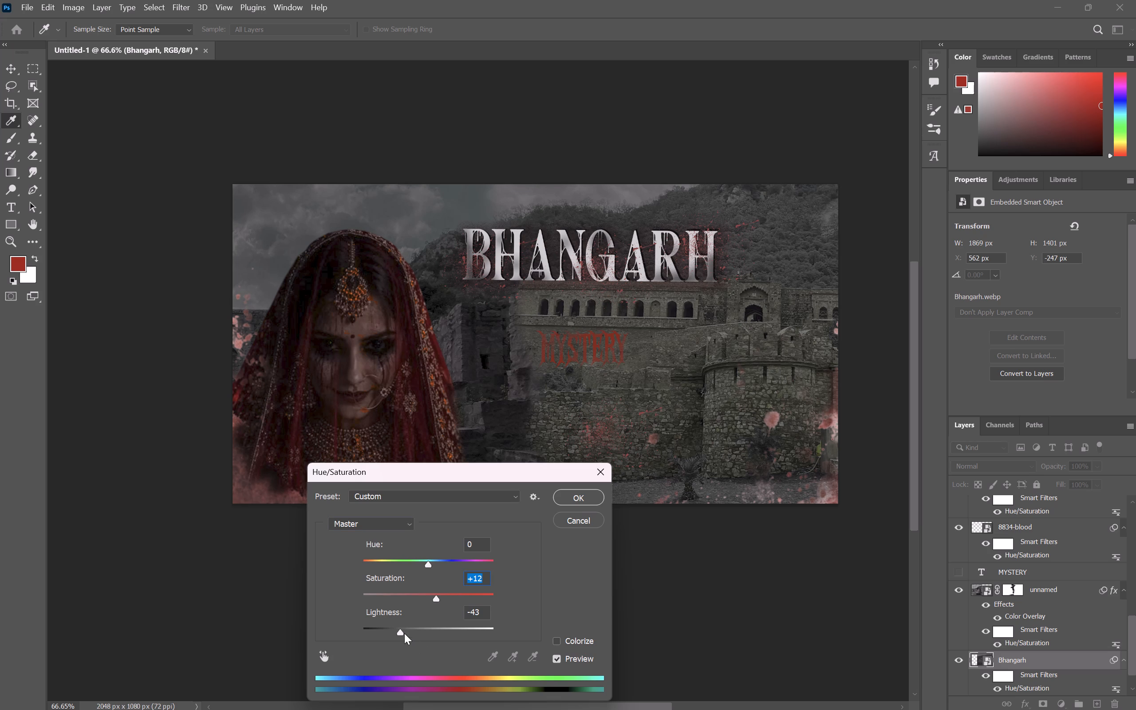
{"action": "left_click_drag", "start_coordinate": [401, 634], "coordinate": [412, 634]}
Move the Hue/Saturation dialog clear of the woman, and set the Cyans range to saturation -100 and lightness -100.
{"action": "left_click_drag", "start_coordinate": [499, 476], "coordinate": [695, 520]}
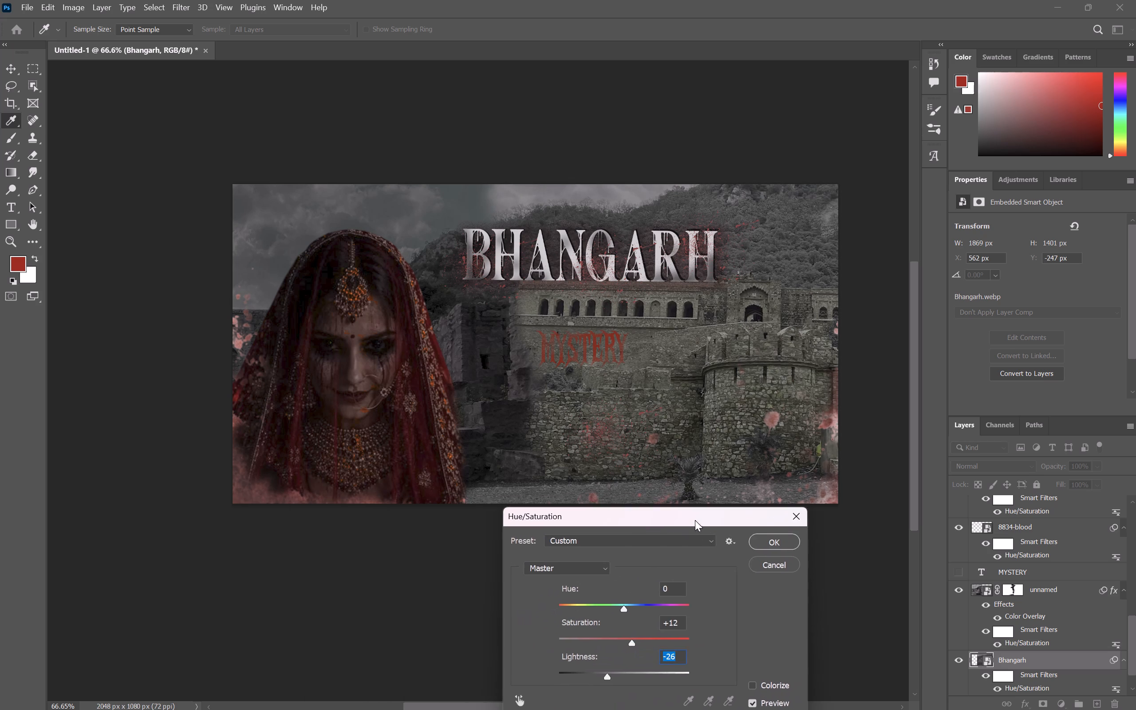
{"action": "left_click_drag", "start_coordinate": [695, 520], "coordinate": [696, 510]}
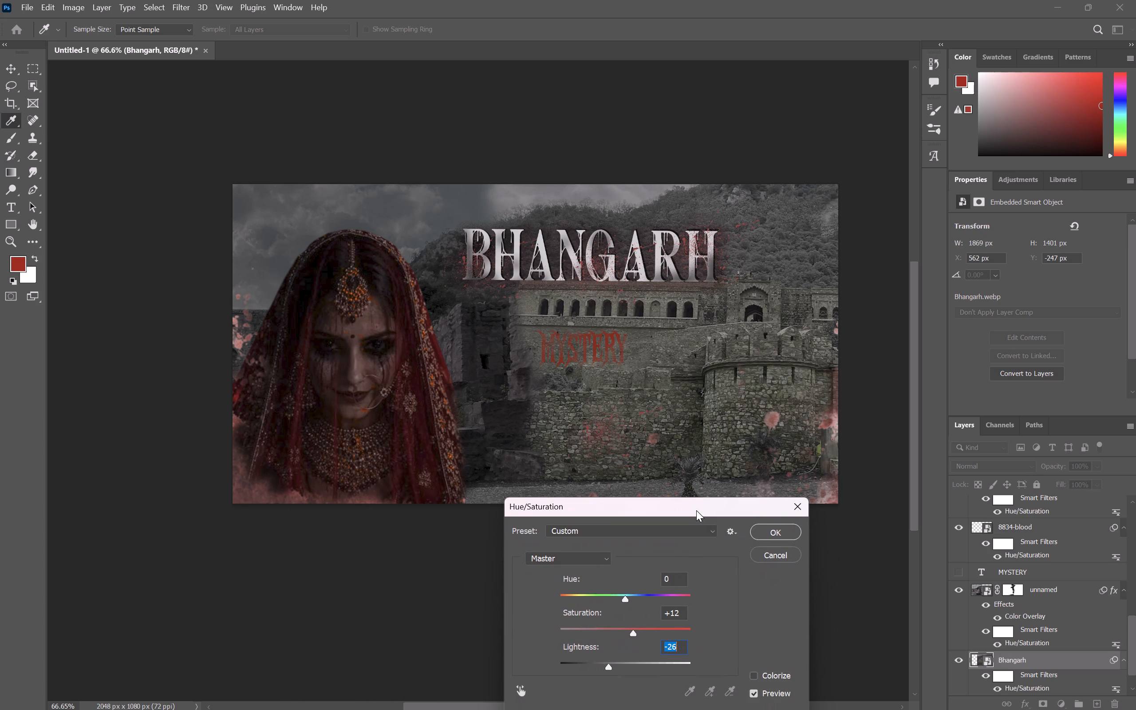
{"action": "left_click_drag", "start_coordinate": [696, 510], "coordinate": [696, 506]}
{"action": "left_click", "coordinate": [585, 548]}
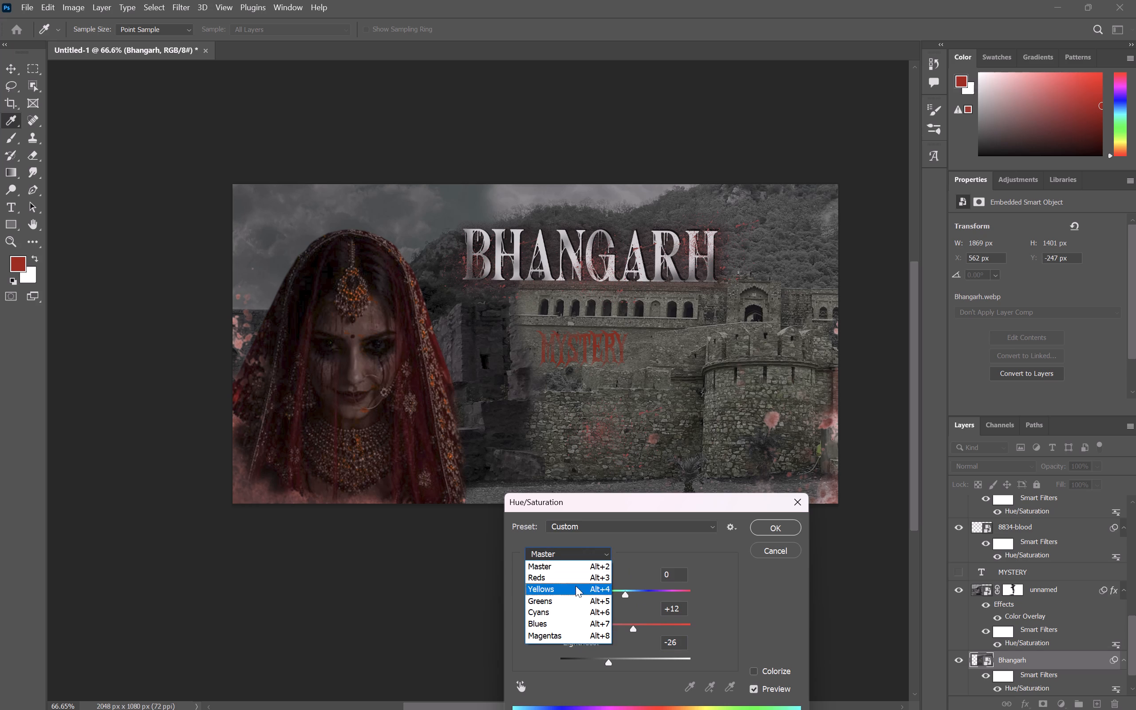
{"action": "left_click", "coordinate": [574, 610]}
{"action": "left_click_drag", "start_coordinate": [626, 665], "coordinate": [541, 660]}
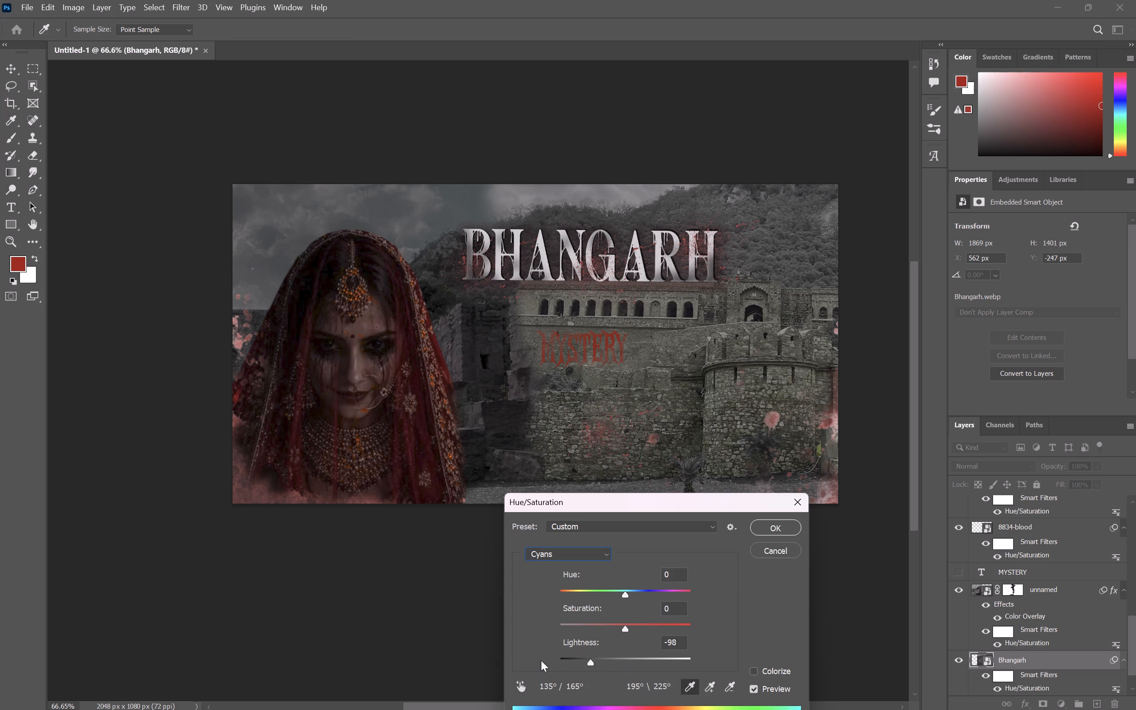
{"action": "left_click_drag", "start_coordinate": [541, 660], "coordinate": [512, 657]}
{"action": "left_click_drag", "start_coordinate": [629, 626], "coordinate": [526, 626]}
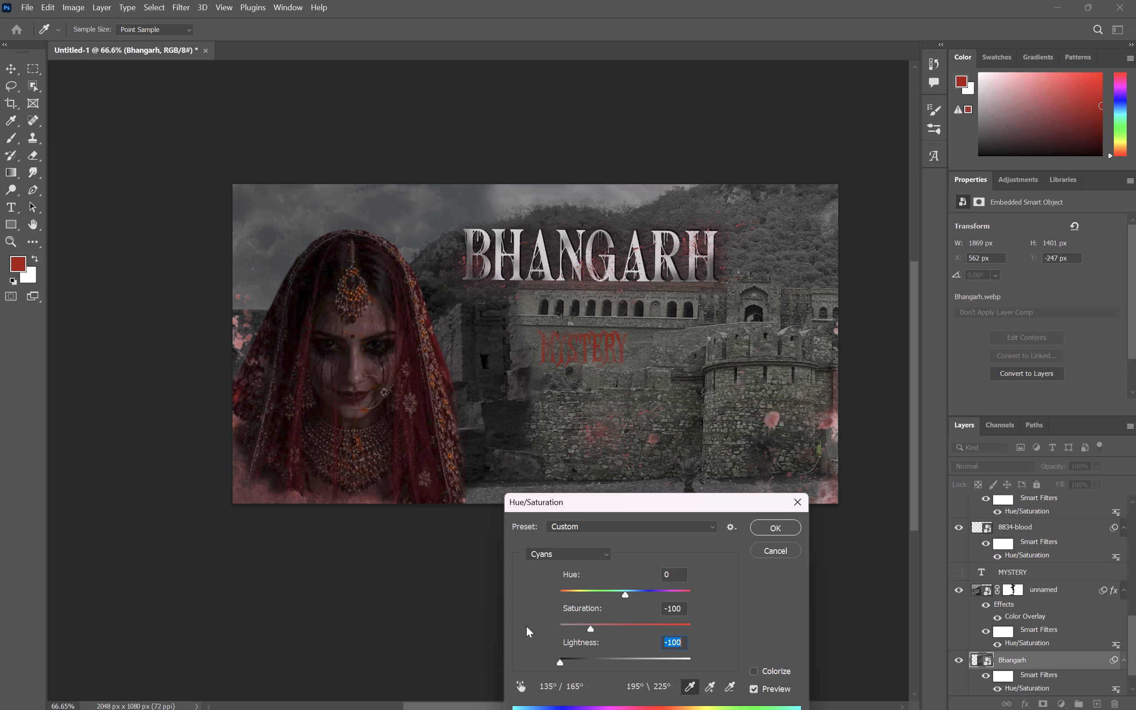
{"action": "left_click_drag", "start_coordinate": [526, 626], "coordinate": [509, 627]}
Set the Yellows range of the fort adjustment to saturation +63 and lightness -35.
{"action": "left_click", "coordinate": [596, 553]}
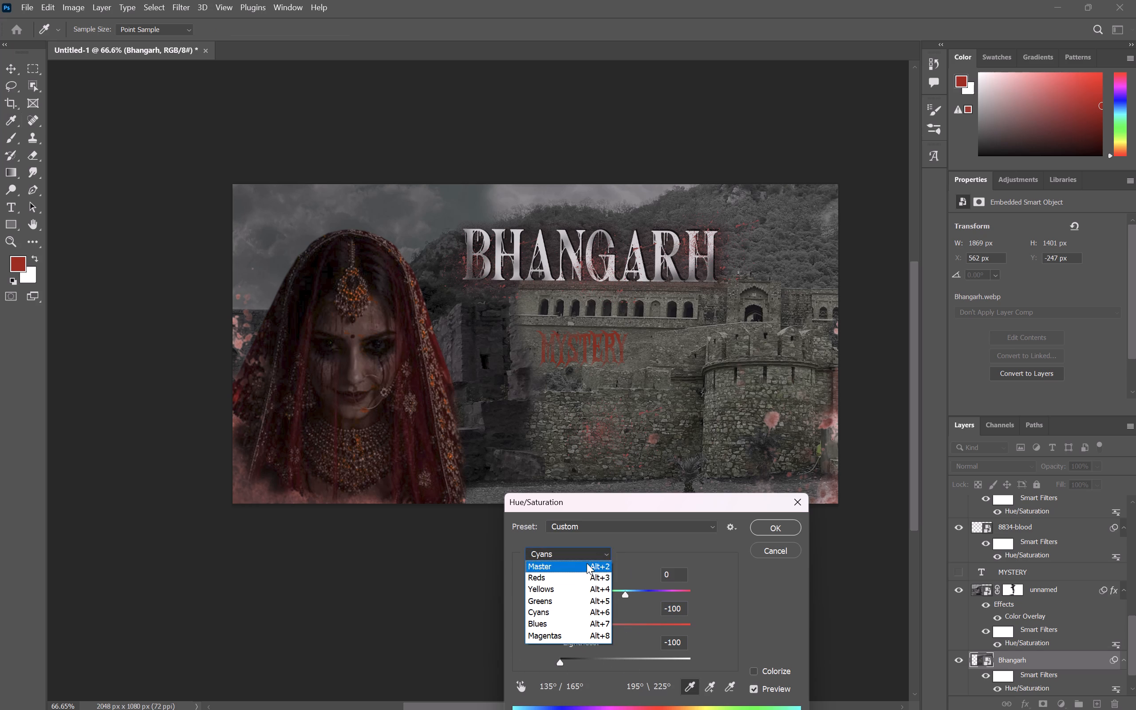
{"action": "left_click", "coordinate": [579, 588]}
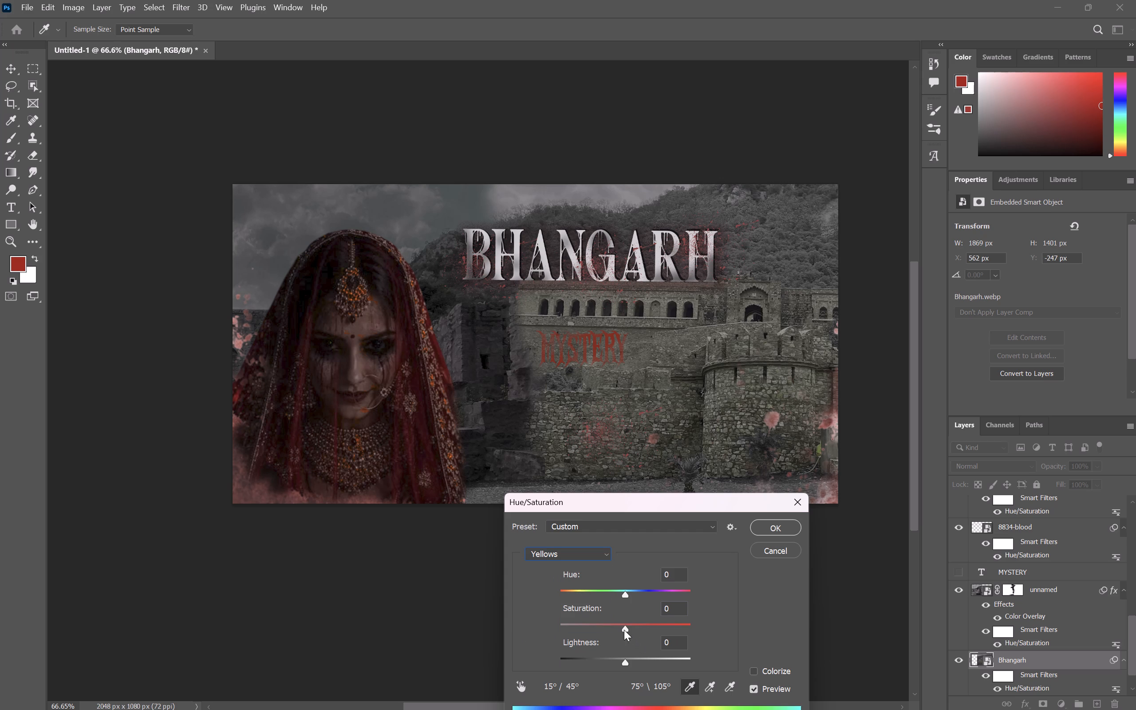
{"action": "left_click_drag", "start_coordinate": [622, 629], "coordinate": [684, 627]}
{"action": "left_click_drag", "start_coordinate": [684, 627], "coordinate": [758, 645]}
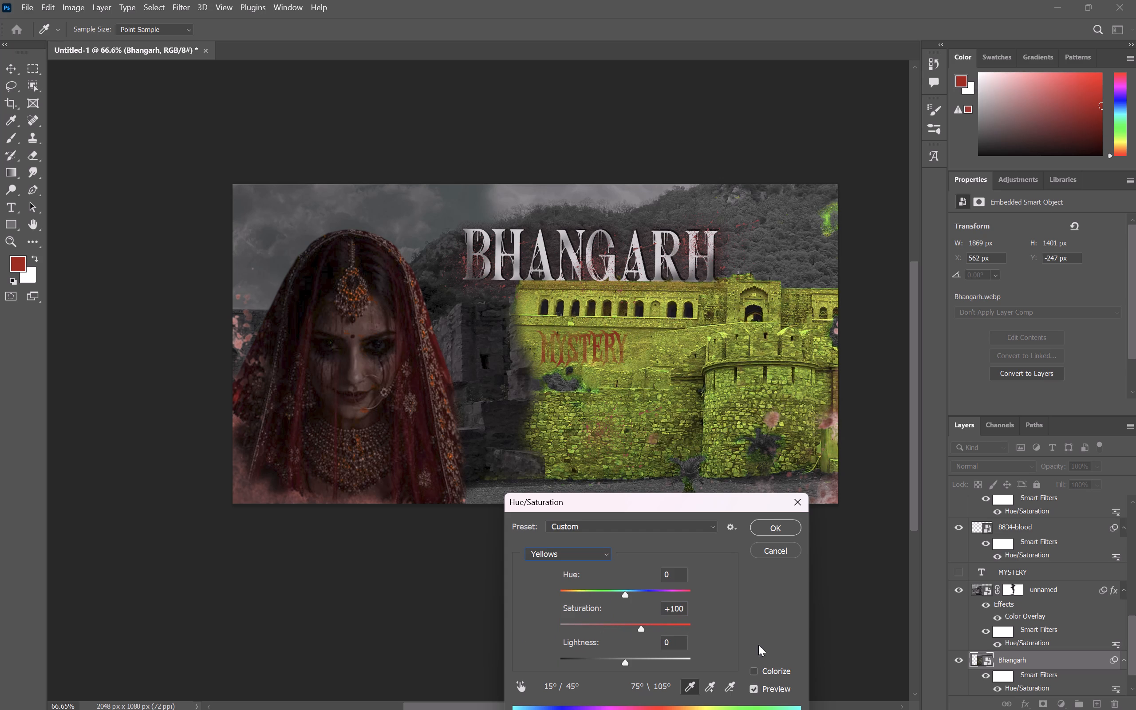
{"action": "left_click_drag", "start_coordinate": [758, 645], "coordinate": [765, 633]}
{"action": "left_click_drag", "start_coordinate": [765, 633], "coordinate": [669, 637]}
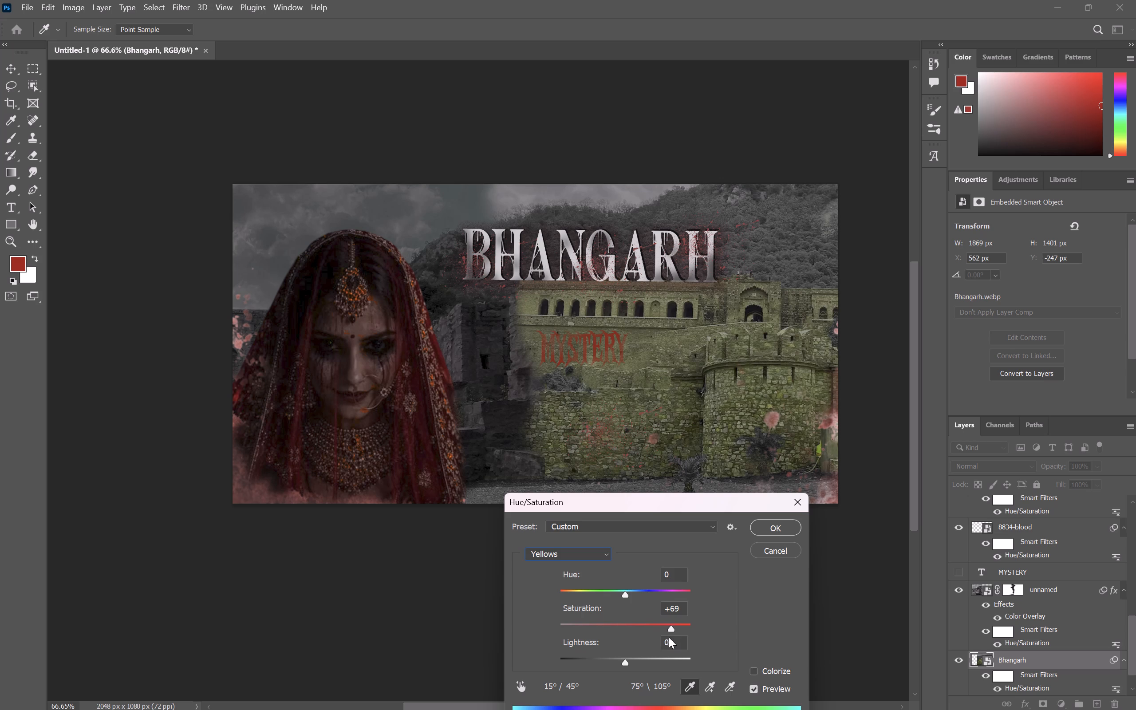
{"action": "left_click_drag", "start_coordinate": [669, 637], "coordinate": [667, 637]}
{"action": "left_click_drag", "start_coordinate": [623, 663], "coordinate": [576, 663]}
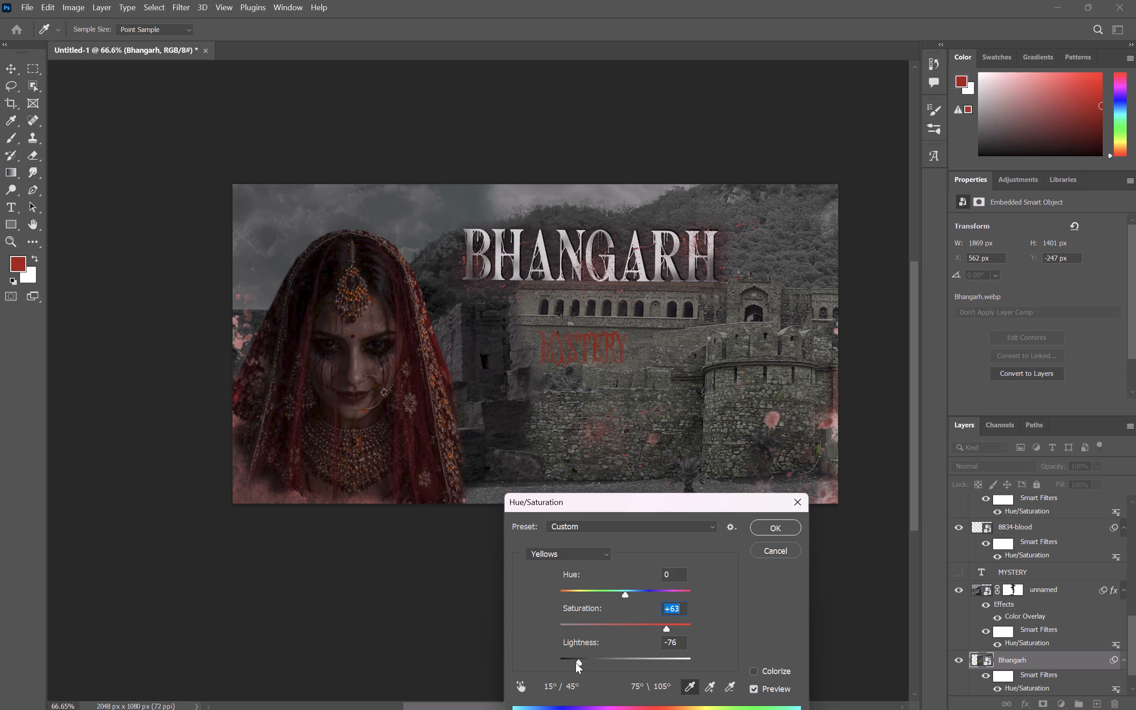
{"action": "left_click_drag", "start_coordinate": [576, 663], "coordinate": [603, 662]}
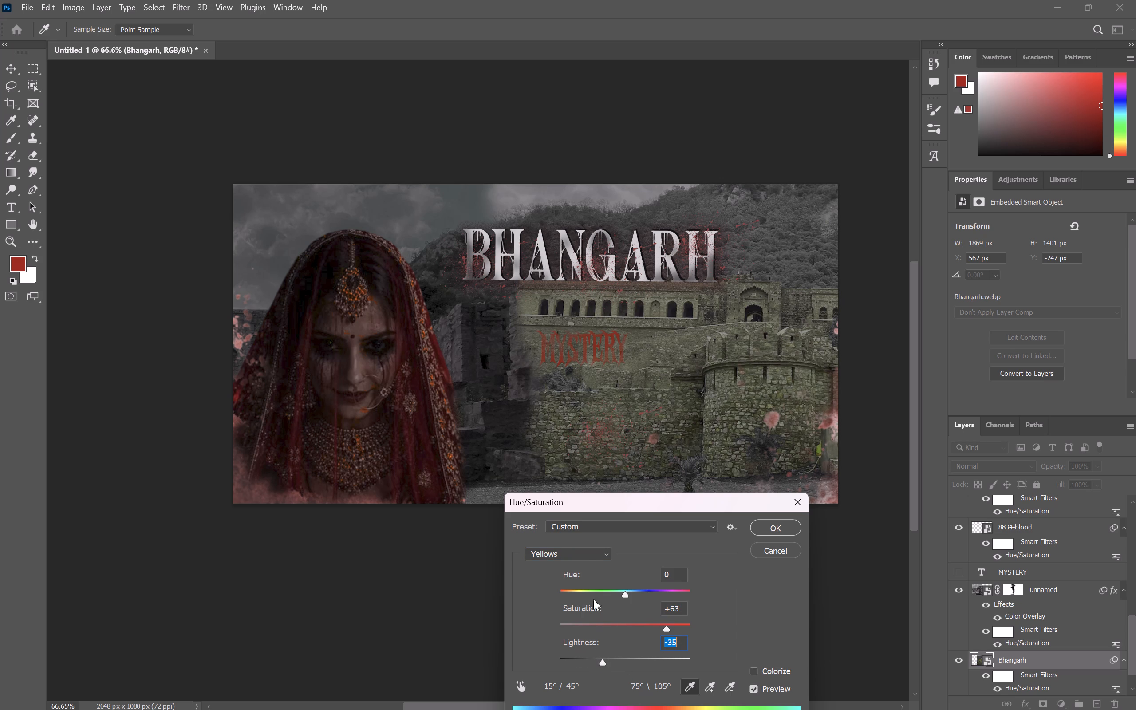
Raise the Master lightness of the fort adjustment slightly to -24.
{"action": "left_click", "coordinate": [583, 555]}
{"action": "left_click", "coordinate": [577, 565]}
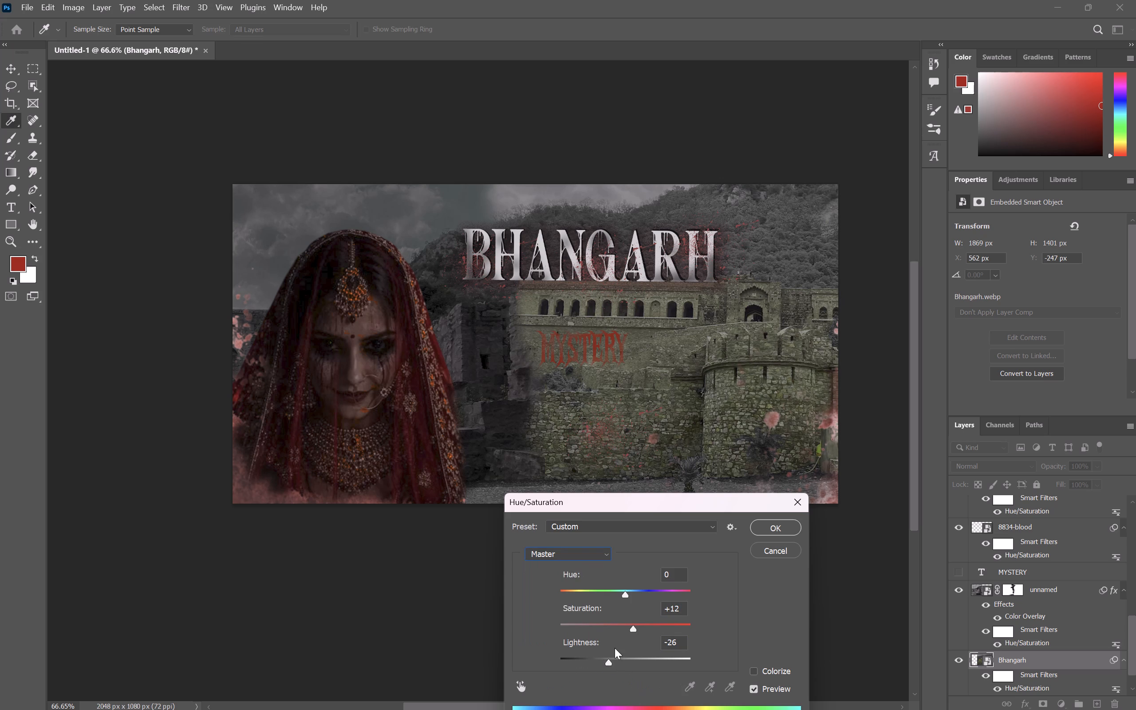
{"action": "left_click", "coordinate": [606, 662]}
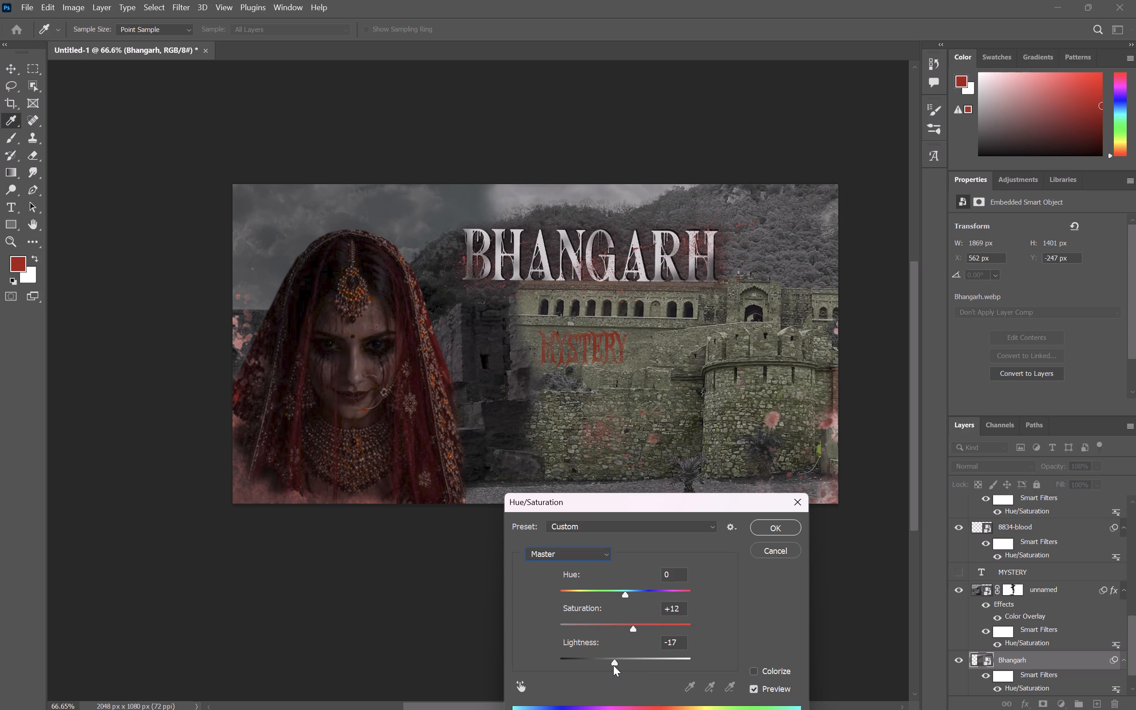
Set the lightness of both the Magentas and Blues ranges to -100 in the fort adjustment.
{"action": "left_click", "coordinate": [586, 560]}
{"action": "left_click", "coordinate": [564, 634]}
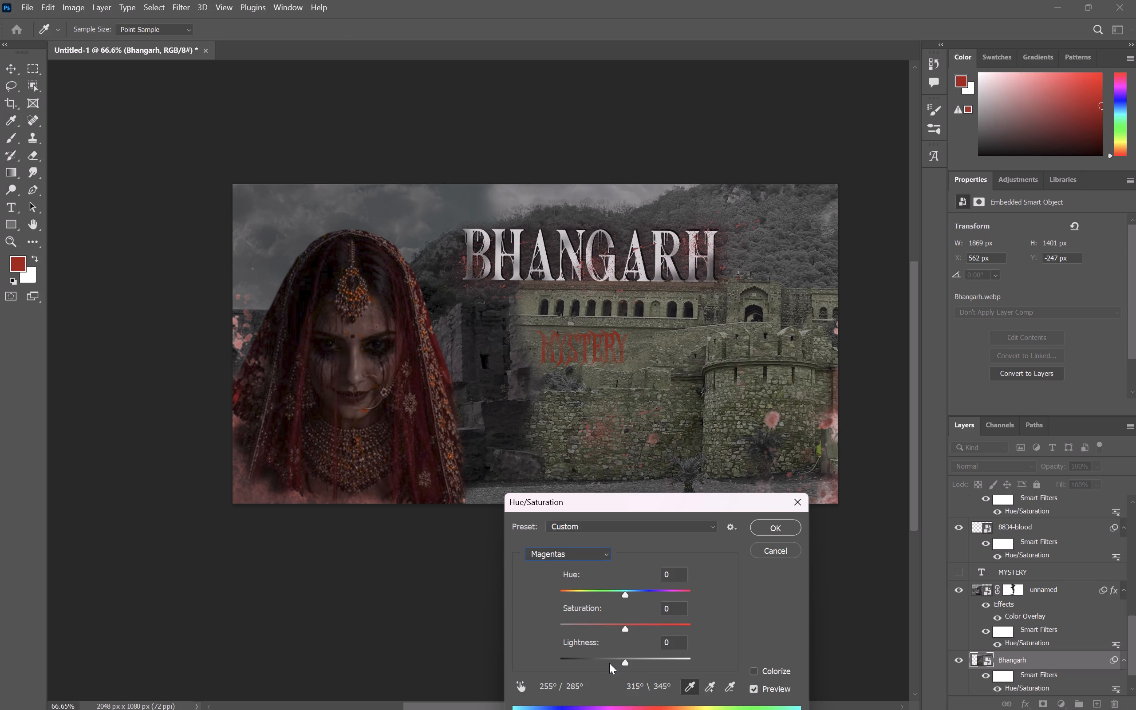
{"action": "left_click_drag", "start_coordinate": [625, 659], "coordinate": [549, 659]}
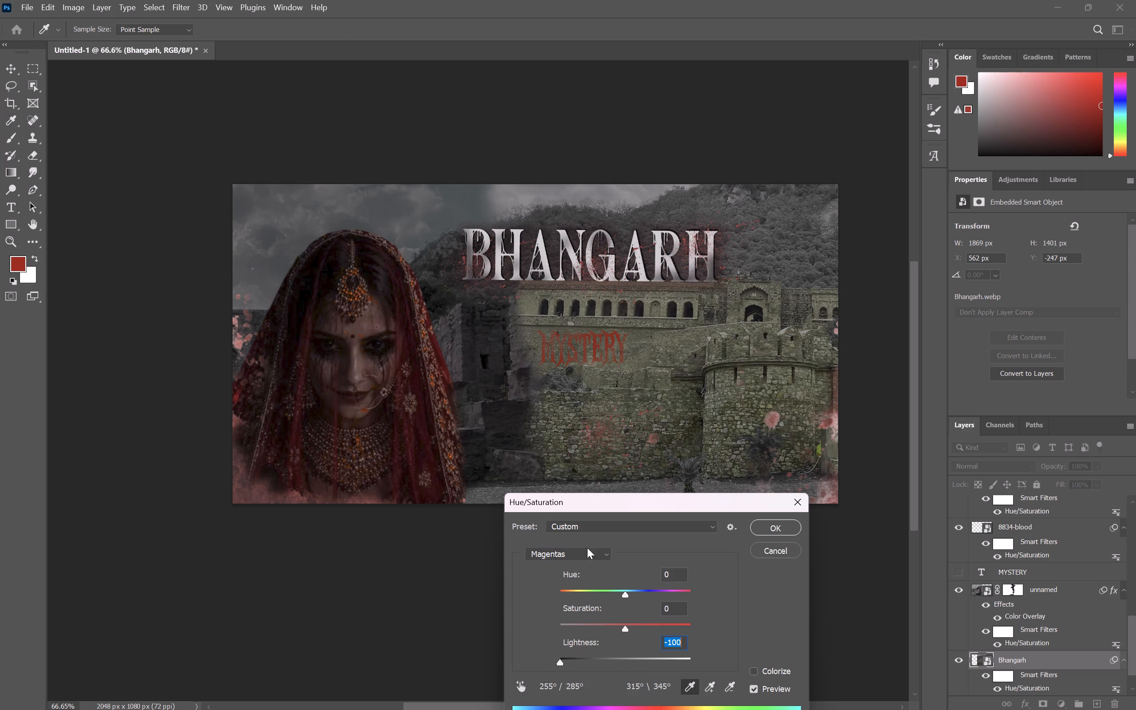
{"action": "left_click", "coordinate": [578, 554]}
{"action": "left_click", "coordinate": [557, 621]}
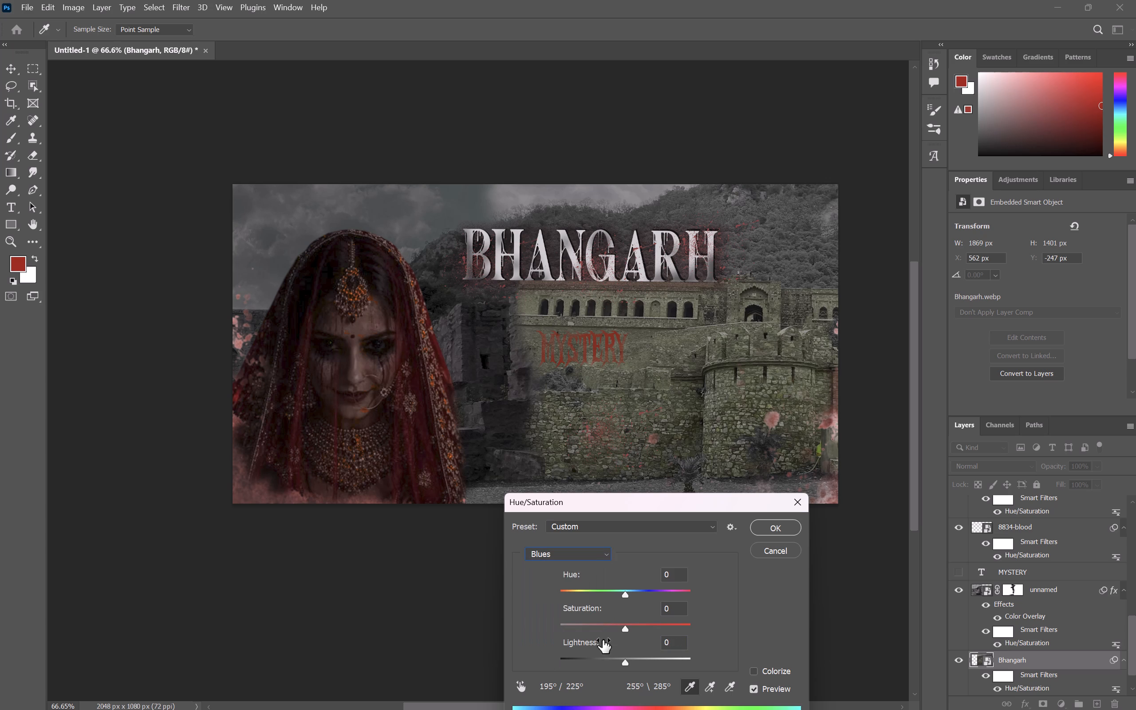
{"action": "left_click_drag", "start_coordinate": [620, 661], "coordinate": [537, 665]}
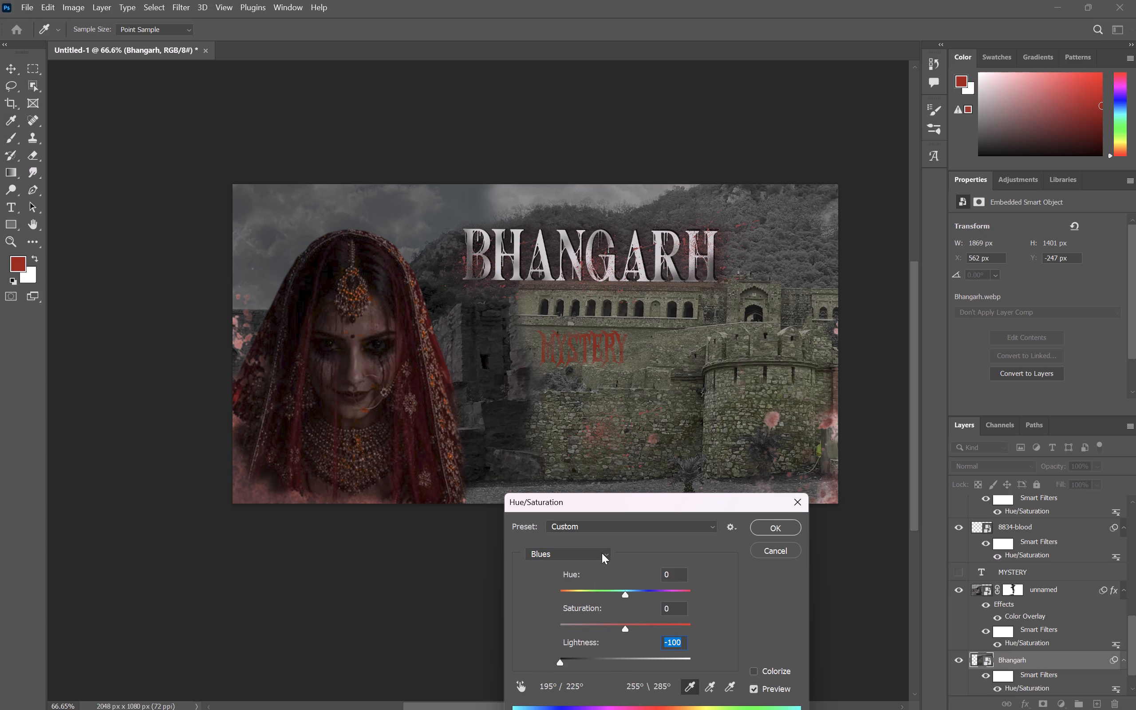
Check the Greens range, and set the Reds range of the fort adjustment to lightness -100.
{"action": "left_click", "coordinate": [602, 553]}
{"action": "left_click", "coordinate": [592, 601]}
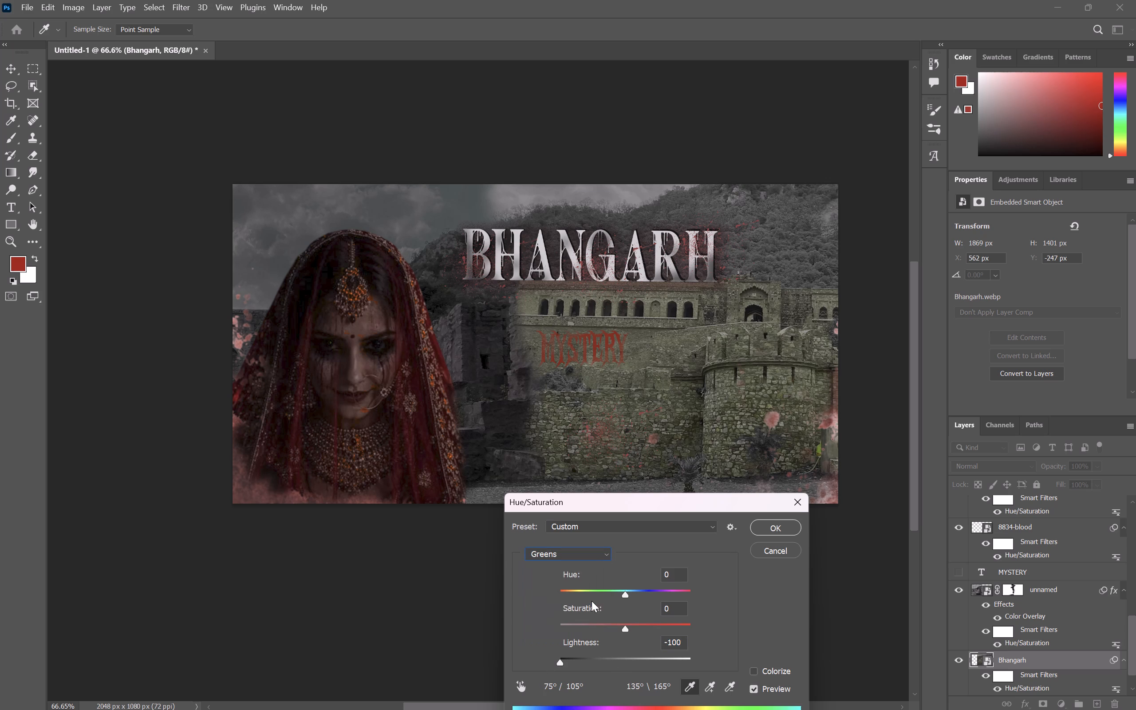
{"action": "left_click", "coordinate": [590, 560]}
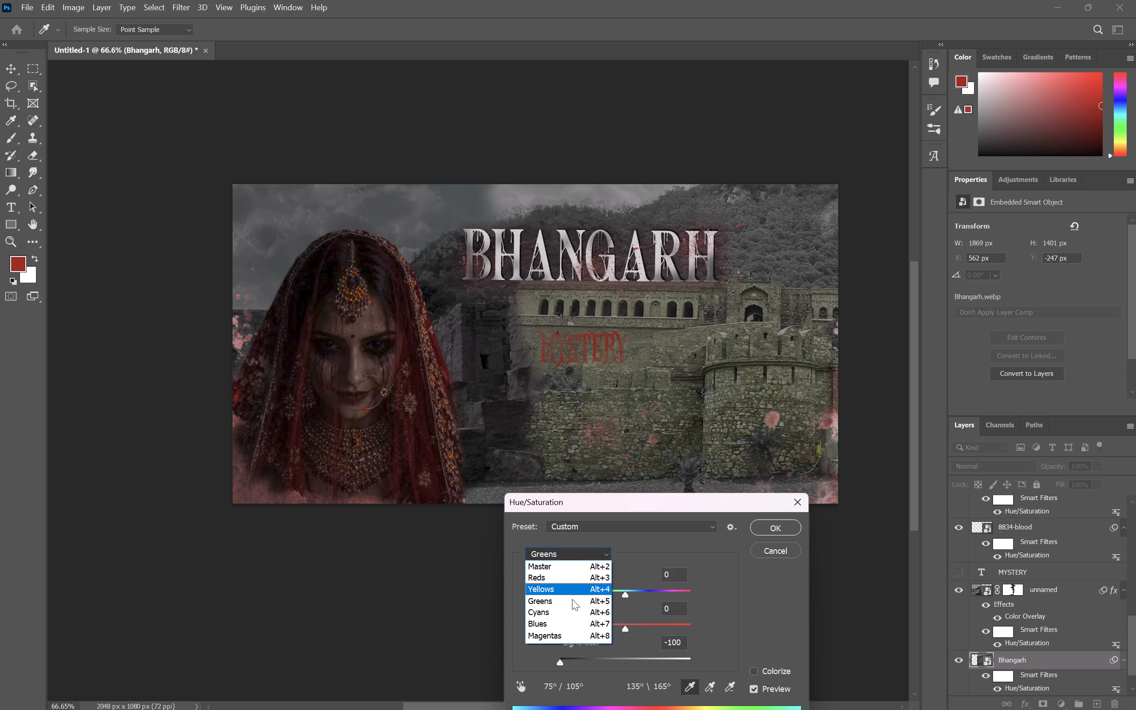
{"action": "left_click", "coordinate": [601, 573]}
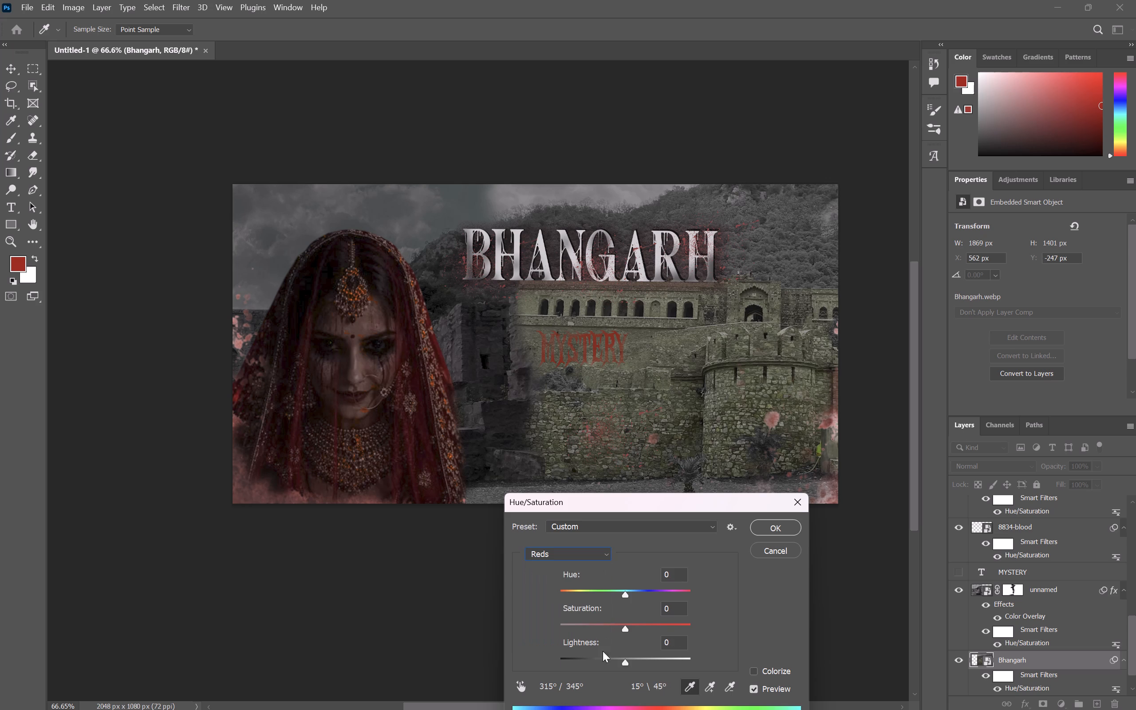
{"action": "left_click_drag", "start_coordinate": [623, 663], "coordinate": [552, 661]}
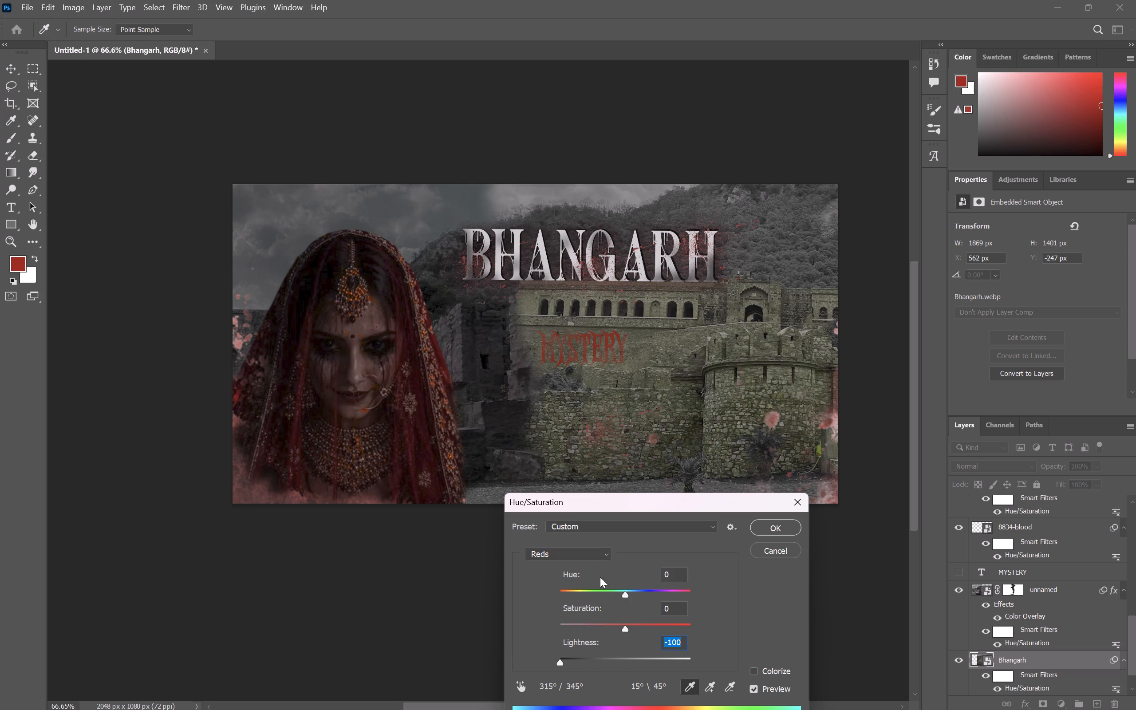
Check the Cyans range, and reduce the saturation of the Yellows range to +8 in the fort adjustment.
{"action": "left_click", "coordinate": [599, 556]}
{"action": "left_click", "coordinate": [591, 615]}
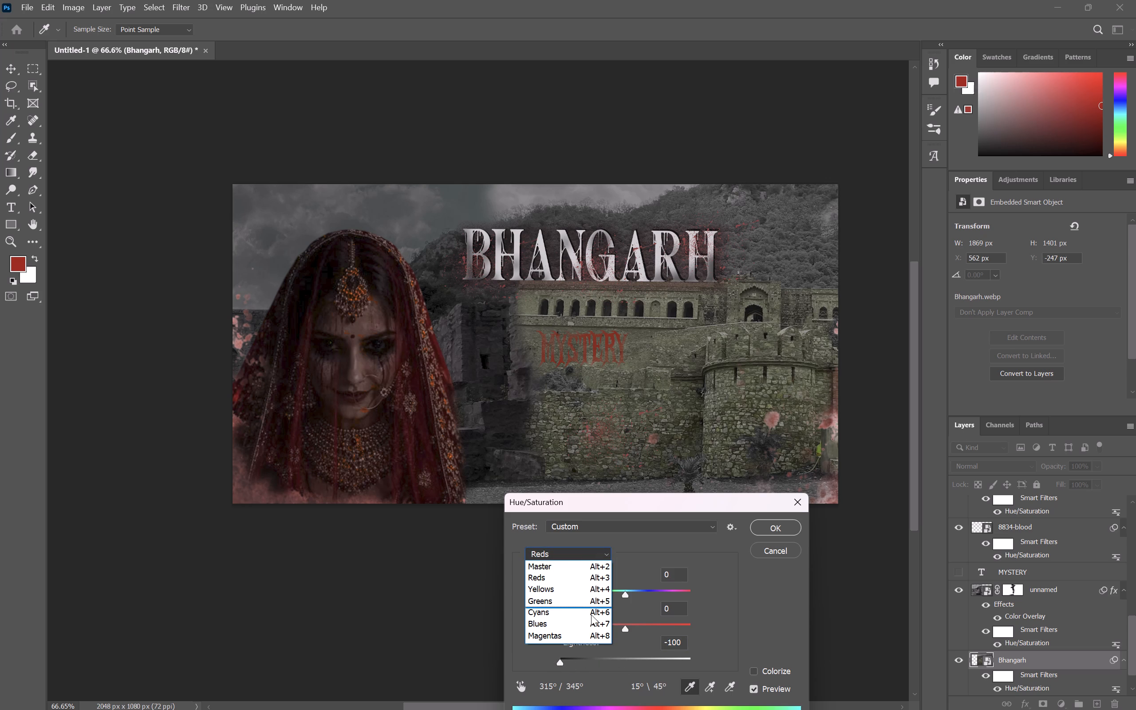
{"action": "left_click", "coordinate": [580, 547]}
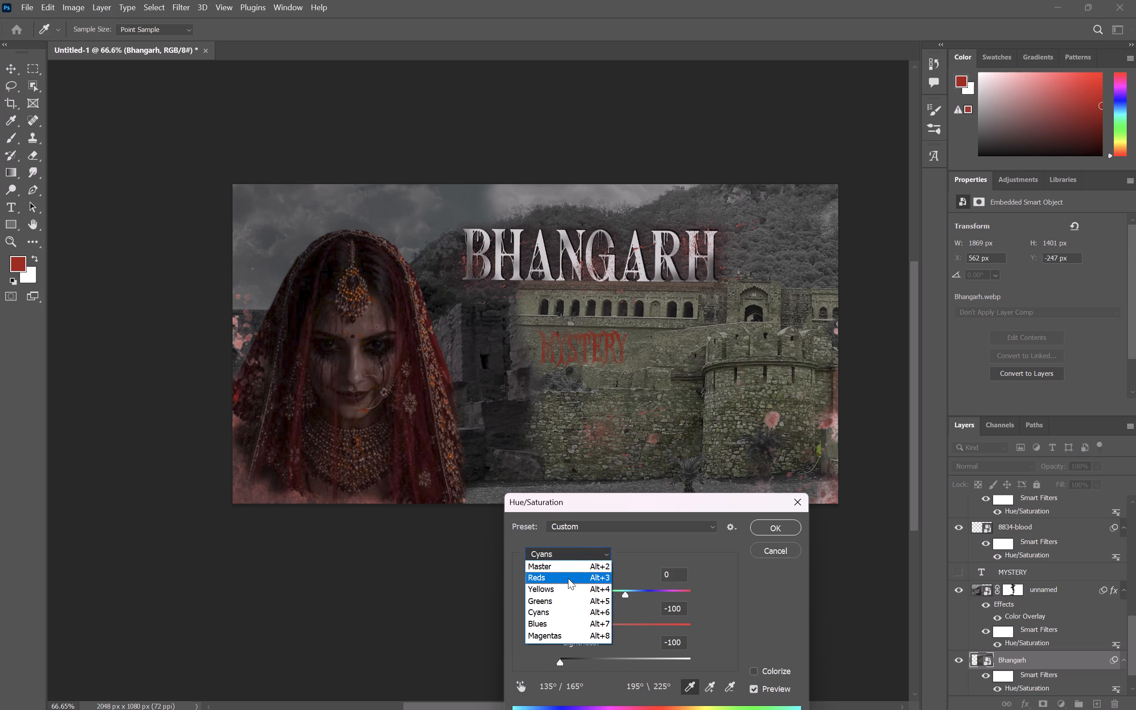
{"action": "left_click", "coordinate": [568, 587]}
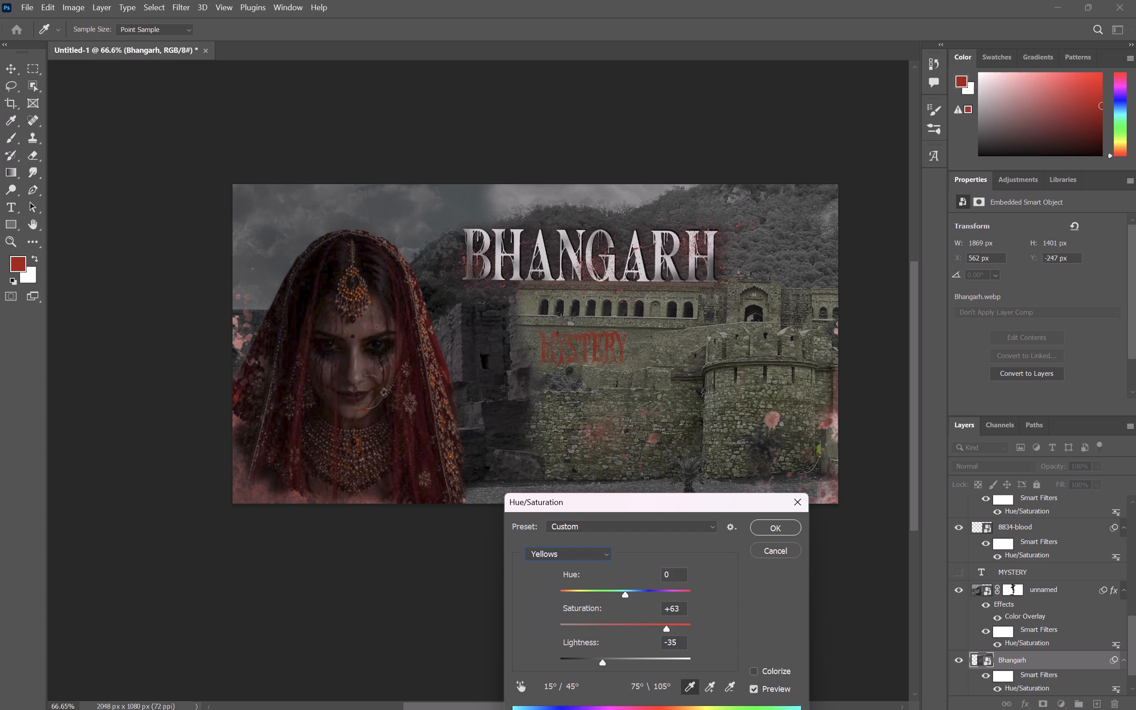
{"action": "left_click_drag", "start_coordinate": [666, 627], "coordinate": [638, 627]}
{"action": "left_click_drag", "start_coordinate": [638, 627], "coordinate": [631, 629]}
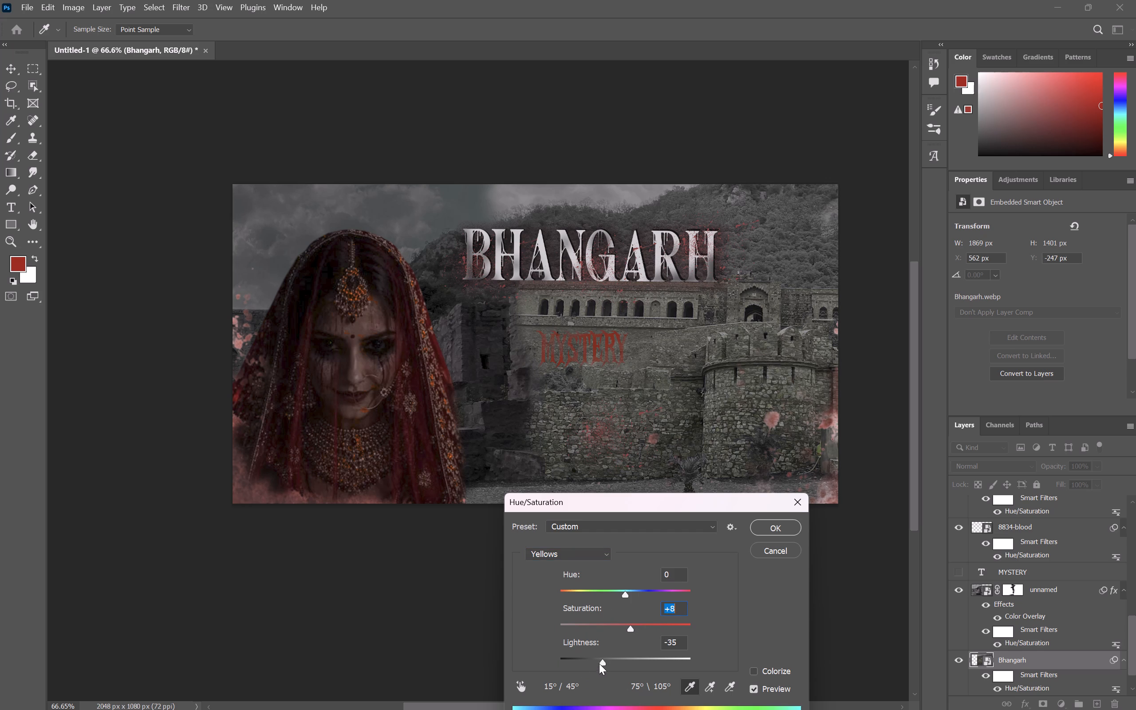
Try both lightness extremes on the Yellows range, settle on a strongly darkened value, and apply the fort's Hue/Saturation adjustment.
{"action": "left_click_drag", "start_coordinate": [599, 664], "coordinate": [607, 667]}
{"action": "left_click_drag", "start_coordinate": [607, 667], "coordinate": [679, 650]}
{"action": "left_click_drag", "start_coordinate": [679, 650], "coordinate": [533, 657]}
{"action": "left_click_drag", "start_coordinate": [533, 657], "coordinate": [738, 633]}
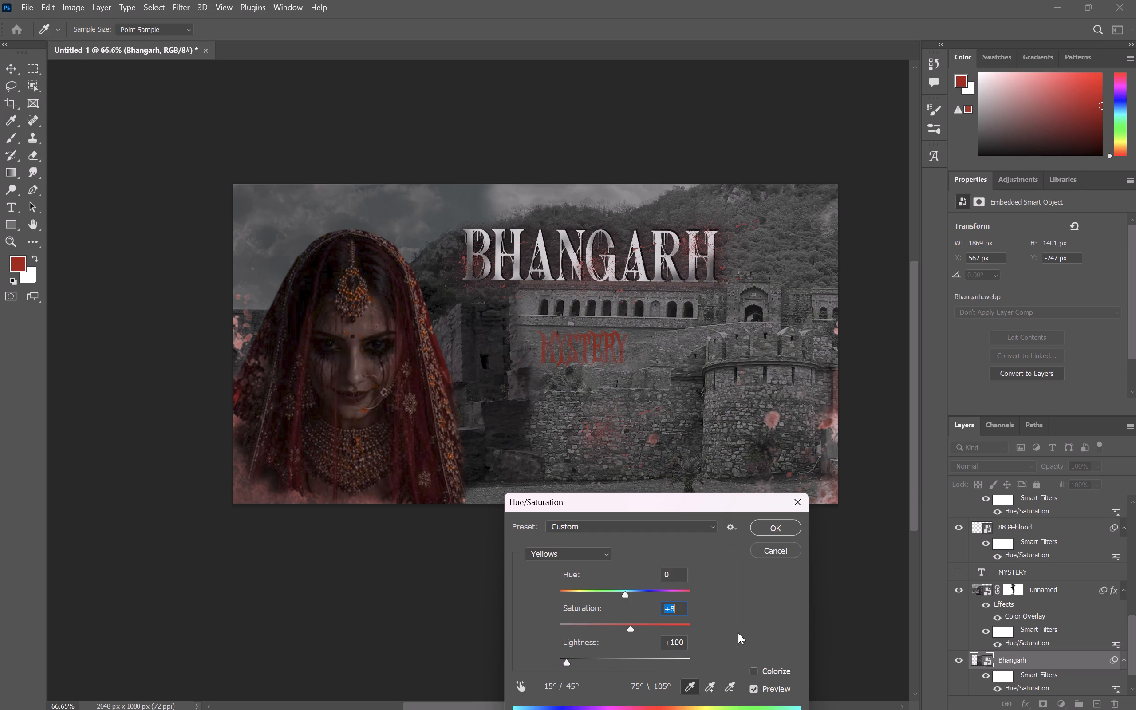
{"action": "left_click_drag", "start_coordinate": [738, 633], "coordinate": [533, 680]}
{"action": "left_click_drag", "start_coordinate": [533, 680], "coordinate": [570, 685]}
{"action": "left_click", "coordinate": [783, 528]}
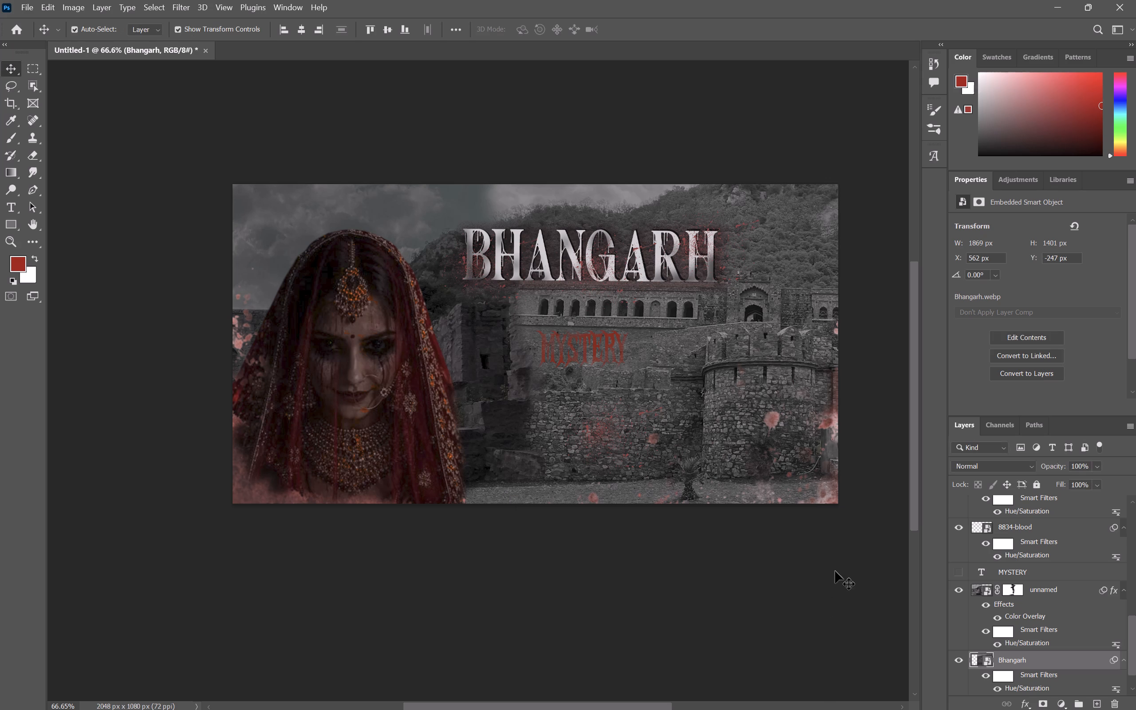
{"action": "left_click", "coordinate": [798, 572]}
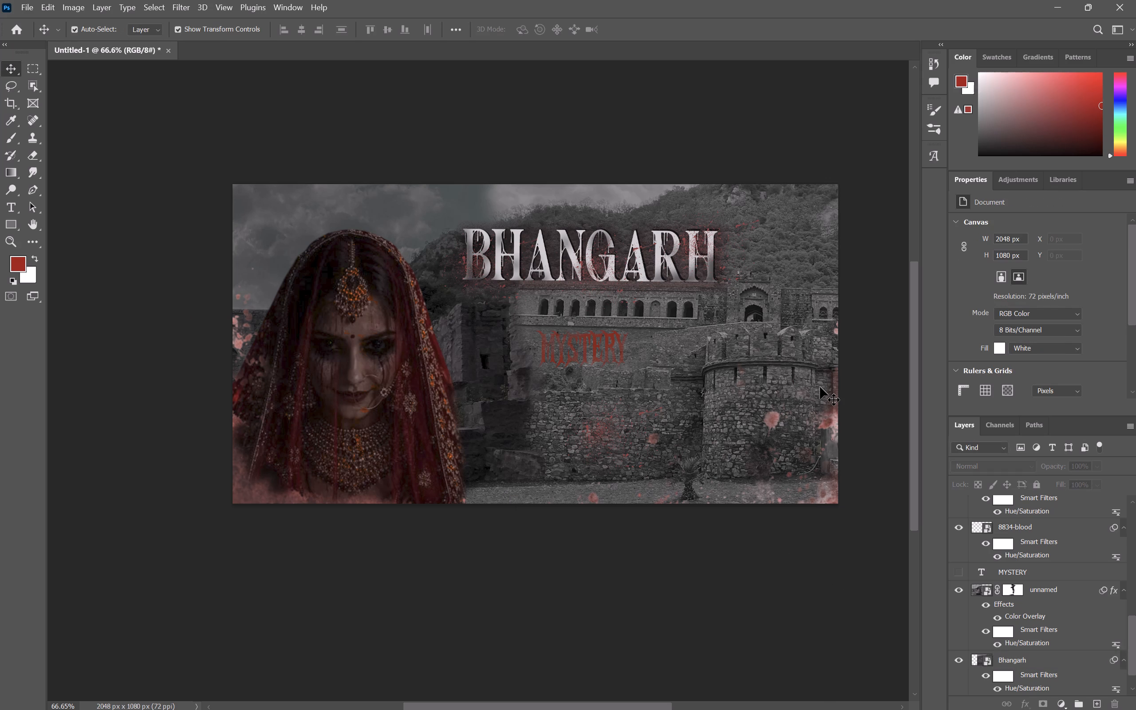
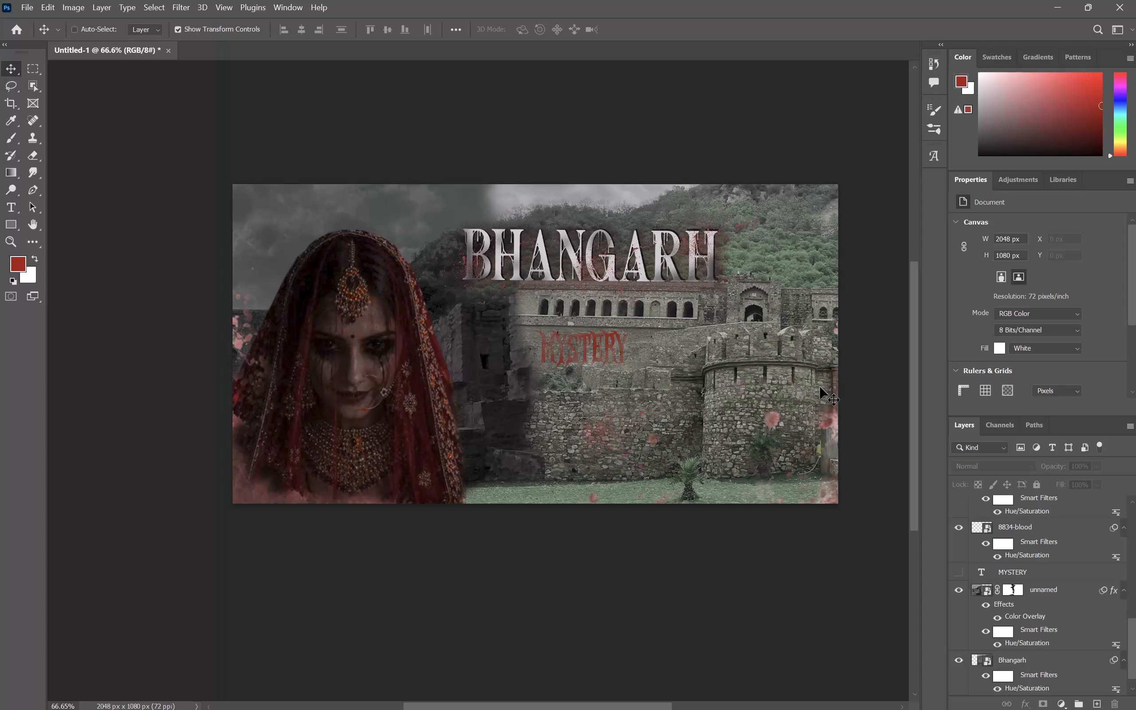
Compare the composite with and without the fort's last Hue/Saturation adjustment, leaving that adjustment undone.
{"action": "key", "text": "ctrl+shift+z"}
{"action": "key", "text": "ctrl+z"}
{"action": "key", "text": "ctrl+shift+z"}
{"action": "key", "text": "ctrl+z"}
{"action": "key", "text": "ctrl+shift+z"}
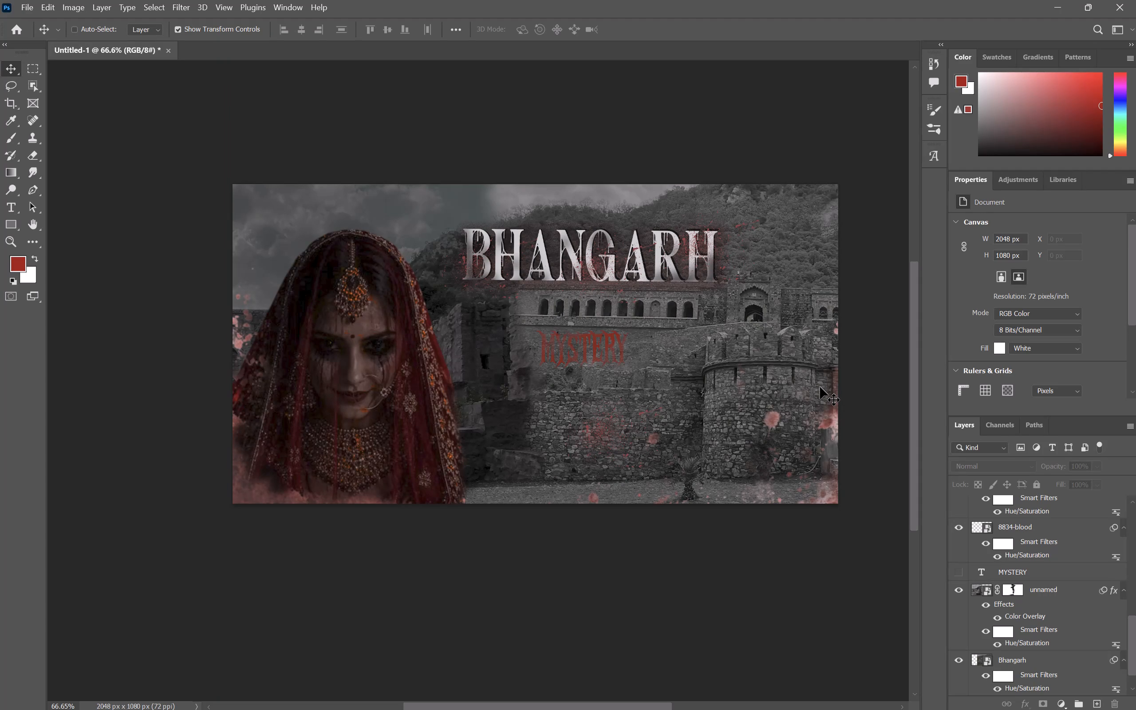
{"action": "key", "text": "ctrl+z"}
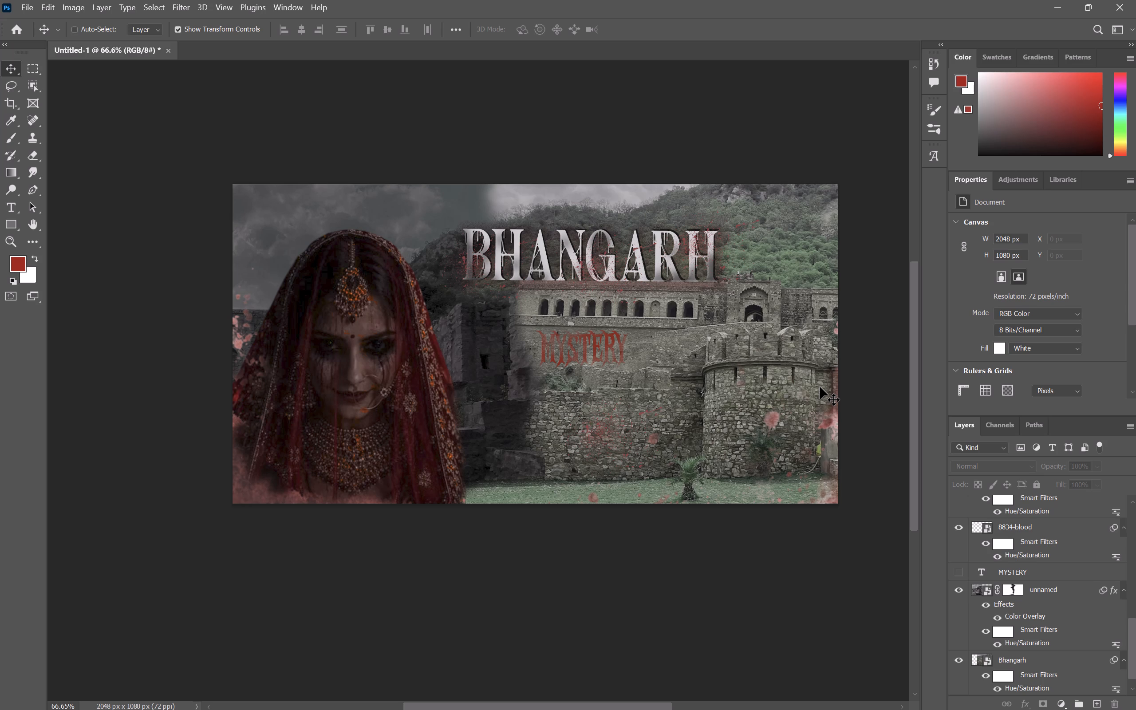
{"action": "key", "text": "ctrl+z"}
{"action": "key", "text": "ctrl+shift+z"}
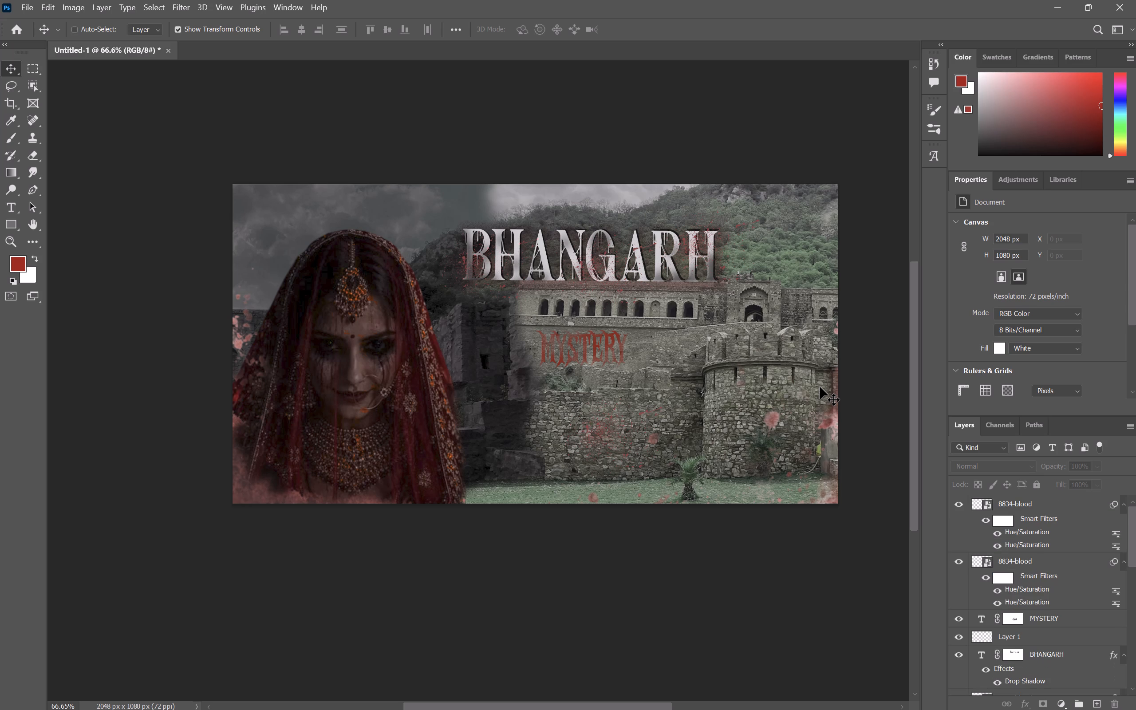
{"action": "key", "text": "ctrl+shift+z"}
{"action": "key", "text": "ctrl+z"}
Switch to the browser and search the web for "dark clouds".
{"action": "key", "text": "alt+Tab"}
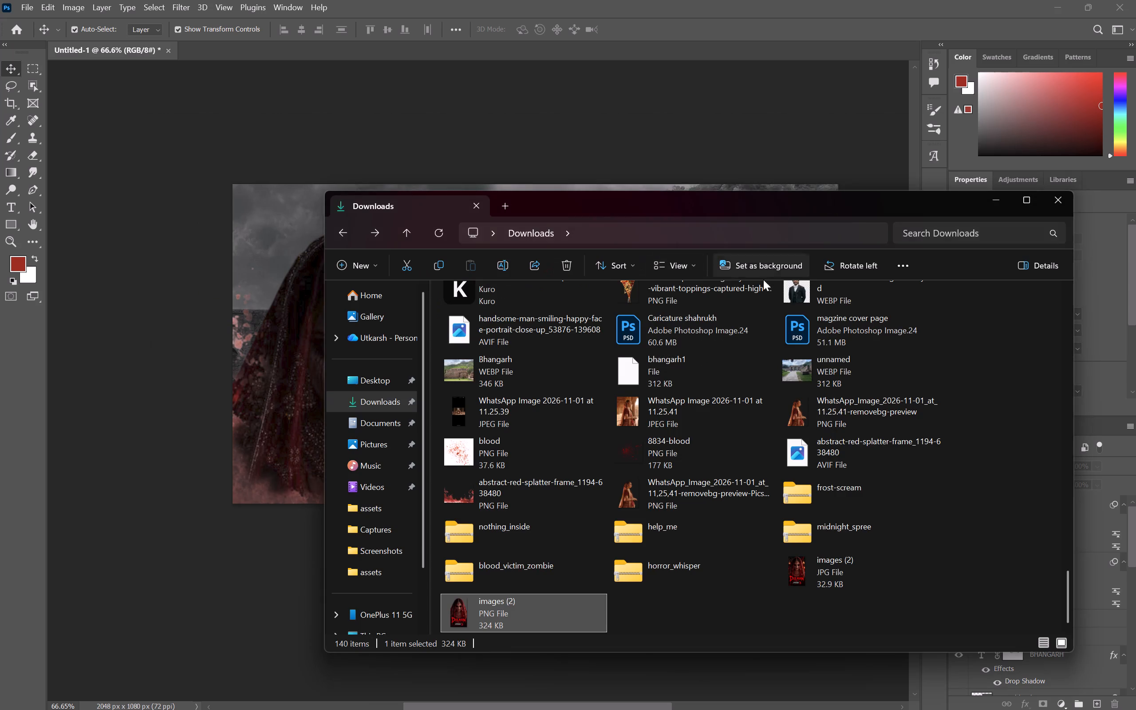
{"action": "key", "text": "alt+Tab"}
{"action": "key", "text": "alt+Tab"}
{"action": "key", "text": "alt+Tab"}
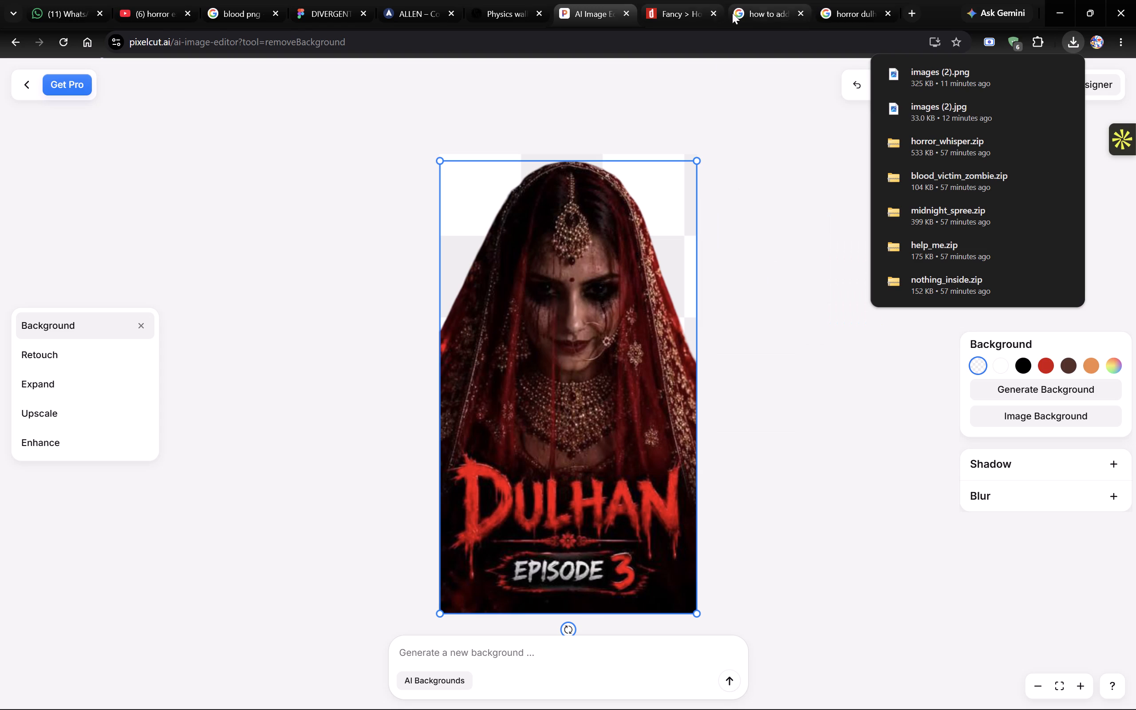
{"action": "left_click", "coordinate": [618, 38]}
{"action": "type", "text": "dark clouds"}
{"action": "key", "text": "Return"}
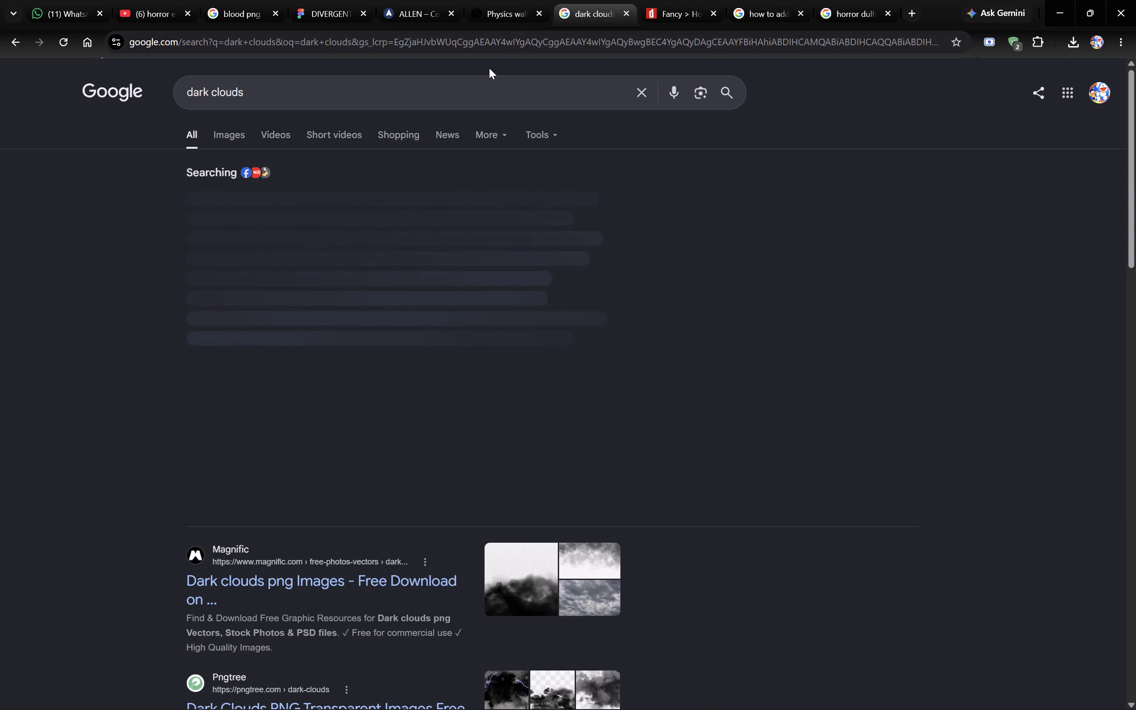
Change the web search to "dark smog" and show the image results.
{"action": "left_click", "coordinate": [486, 85]}
{"action": "key", "text": "space"}
{"action": "type", "text": "png"}
{"action": "key", "text": "BackSpace"}
{"action": "key", "text": "BackSpace"}
{"action": "key", "text": "BackSpace"}
{"action": "key", "text": "BackSpace"}
{"action": "key", "text": "BackSpace"}
{"action": "key", "text": "BackSpace"}
{"action": "key", "text": "BackSpace"}
{"action": "key", "text": "BackSpace"}
{"action": "key", "text": "BackSpace"}
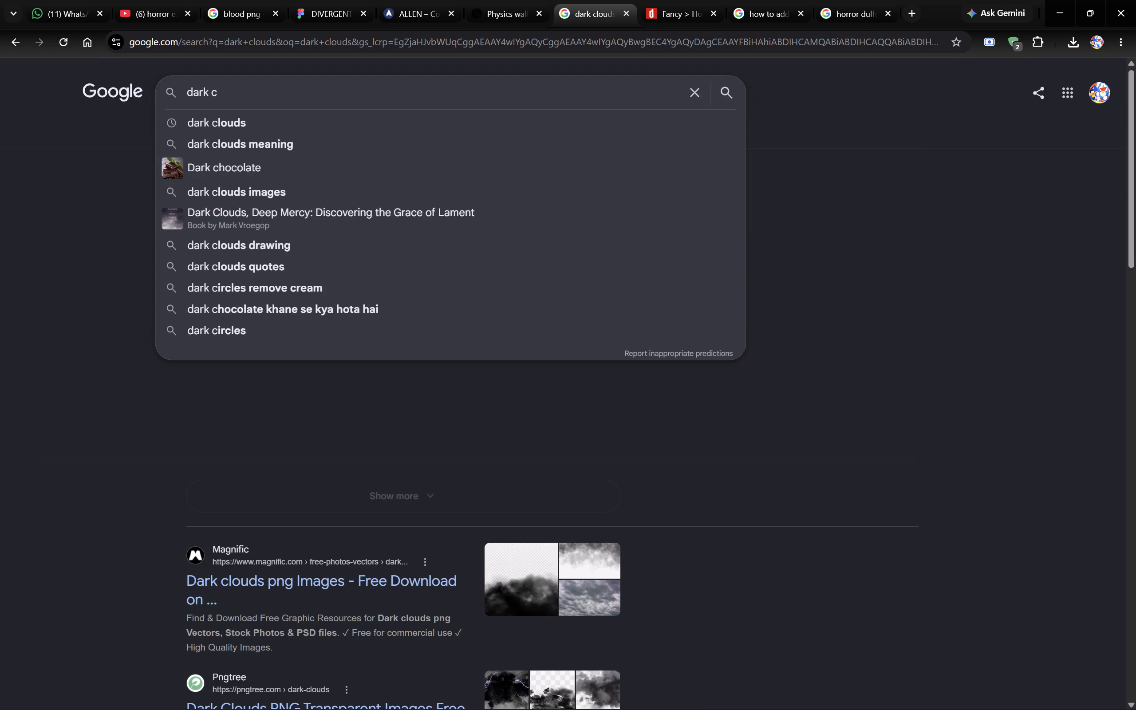
{"action": "key", "text": "BackSpace"}
{"action": "type", "text": "smog"}
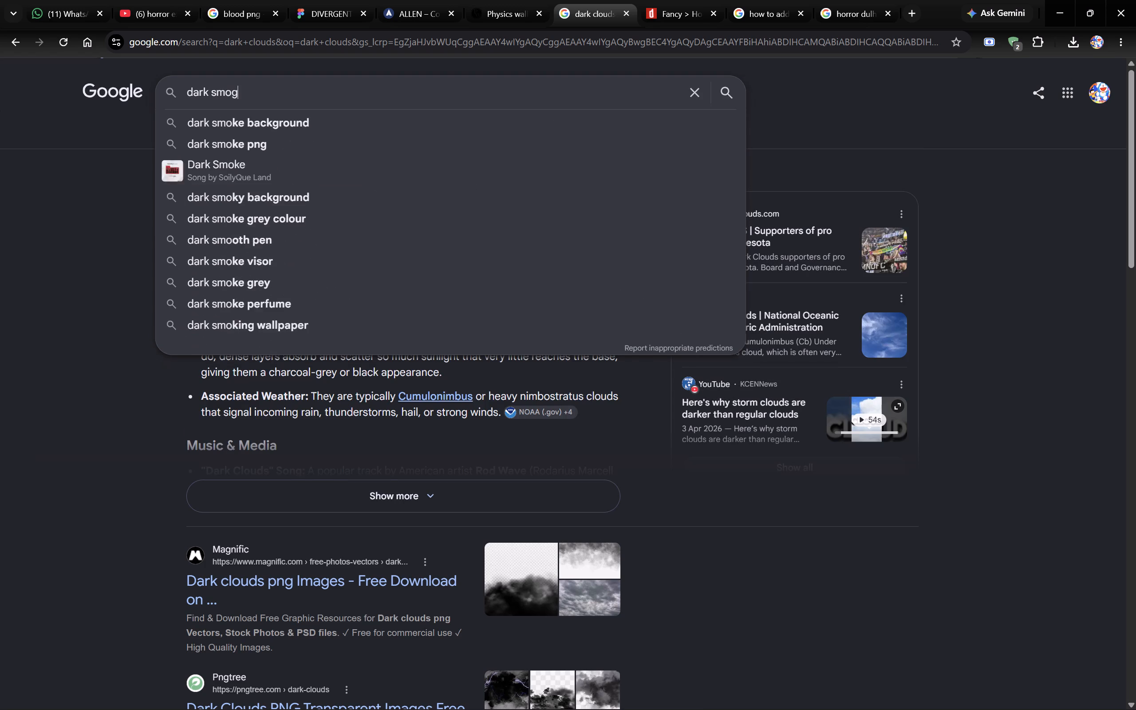
{"action": "key", "text": "Return"}
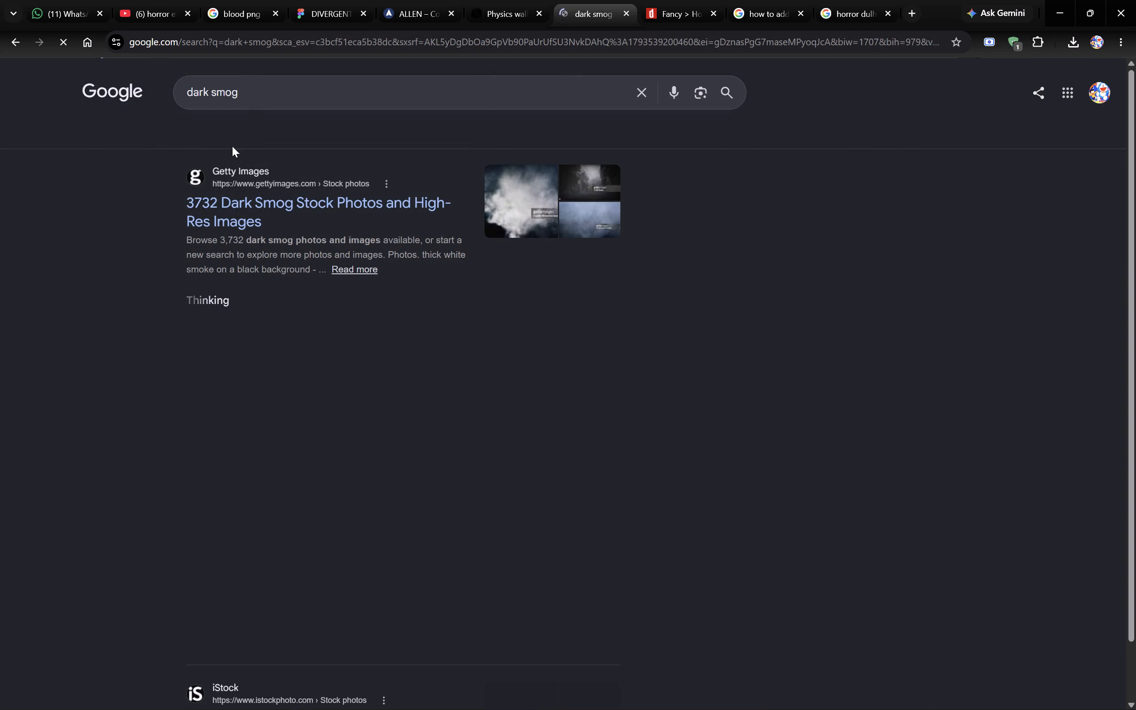
{"action": "left_click", "coordinate": [238, 134]}
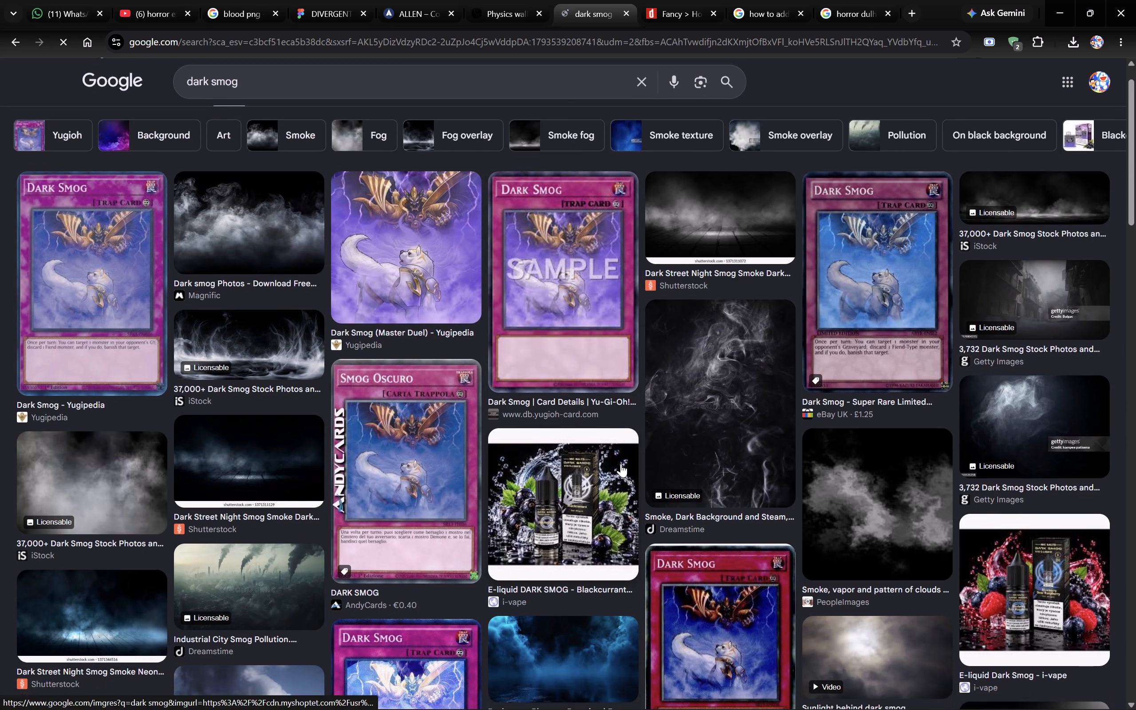
Browse the smog images and save the bluish Shutterstock "Dark Street Night Smog Smoke" picture to Downloads as a WEBP file.
{"action": "scroll", "coordinate": [621, 464], "scroll_direction": "up", "scroll_amount": 2}
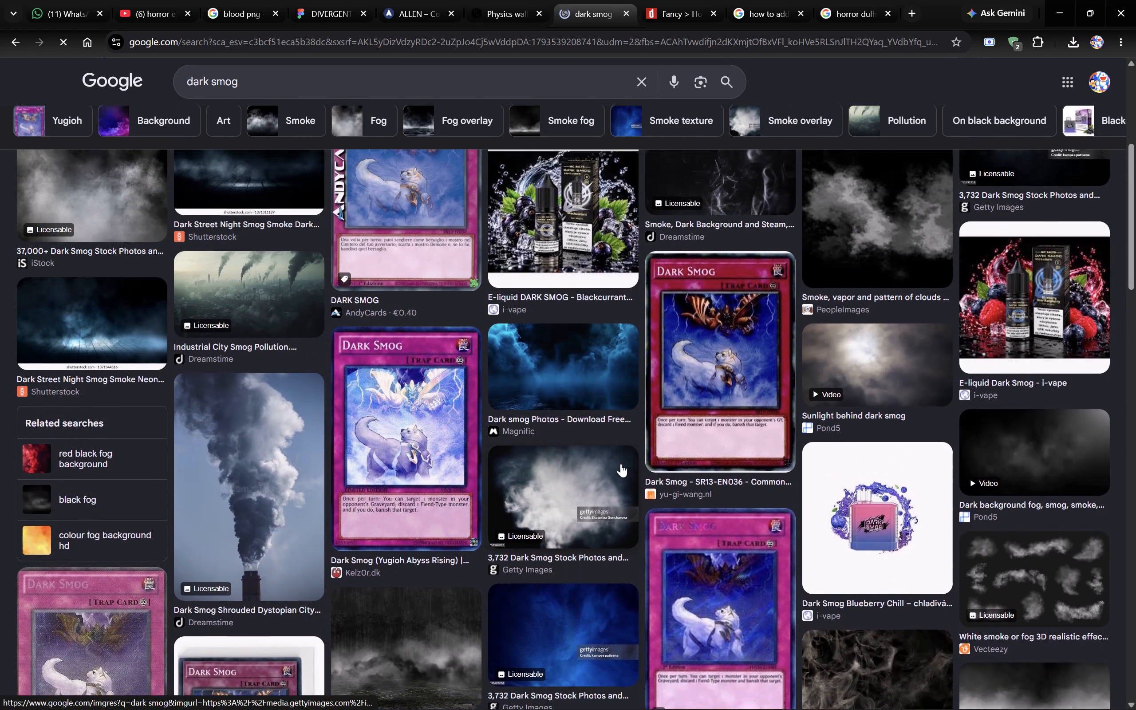
{"action": "scroll", "coordinate": [621, 464], "scroll_direction": "up", "scroll_amount": 4}
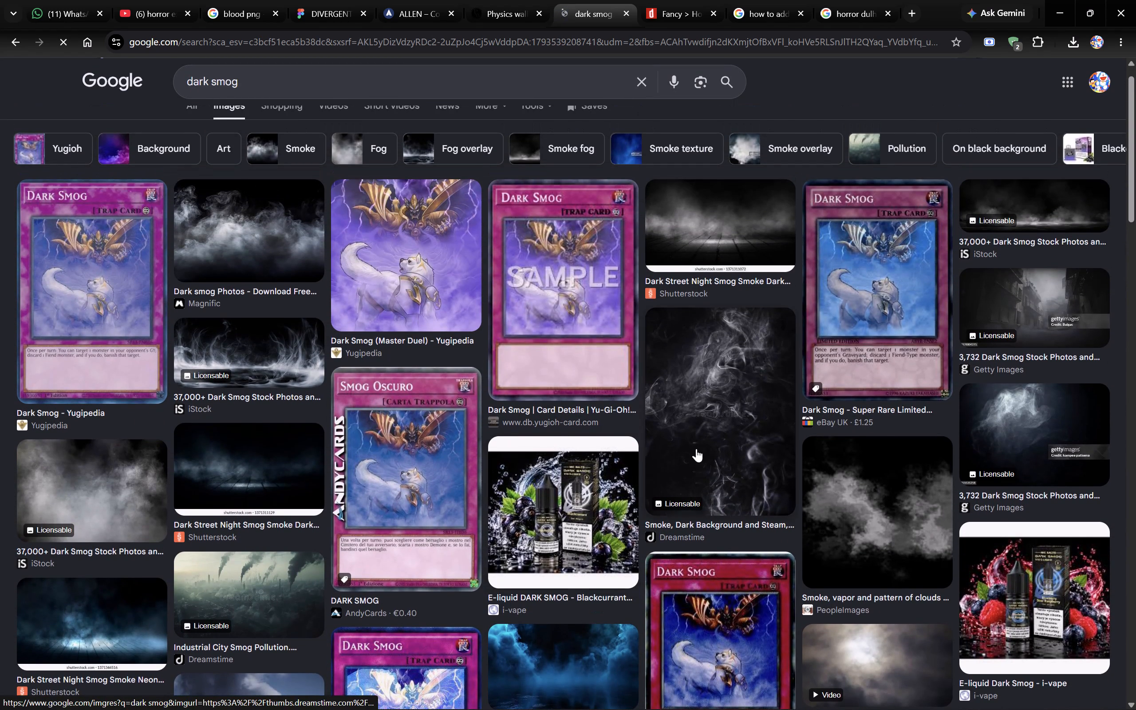
{"action": "scroll", "coordinate": [576, 414], "scroll_direction": "up", "scroll_amount": 1}
{"action": "left_click", "coordinate": [690, 271]}
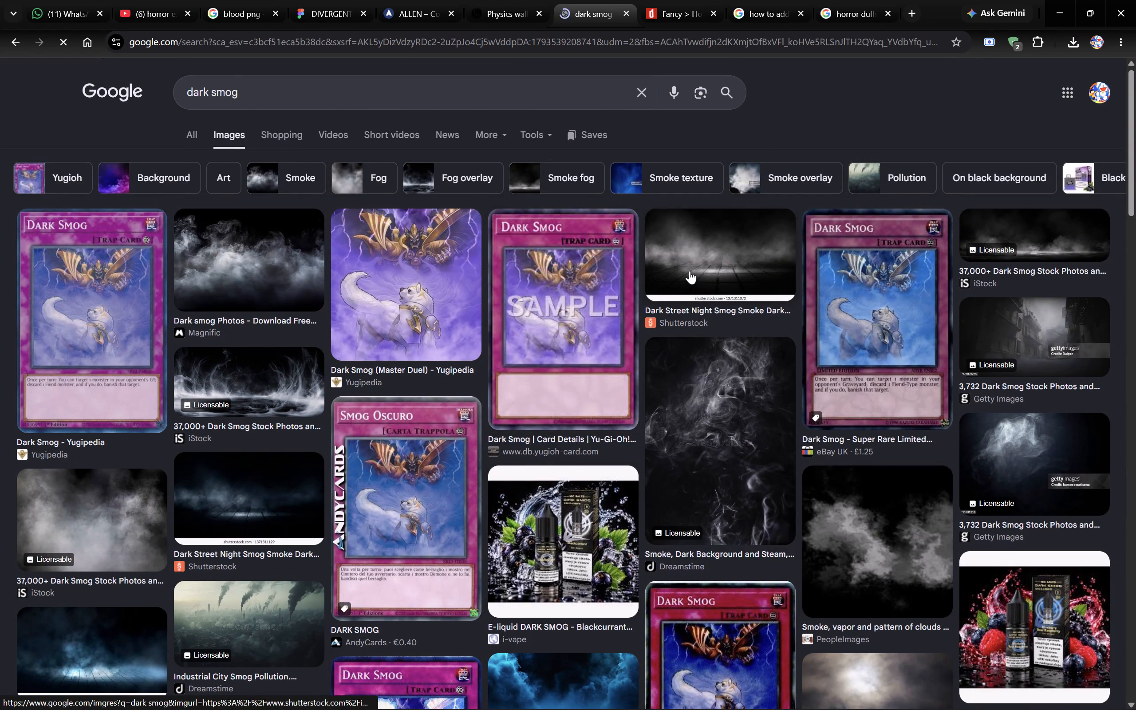
{"action": "scroll", "coordinate": [520, 340], "scroll_direction": "up", "scroll_amount": 2}
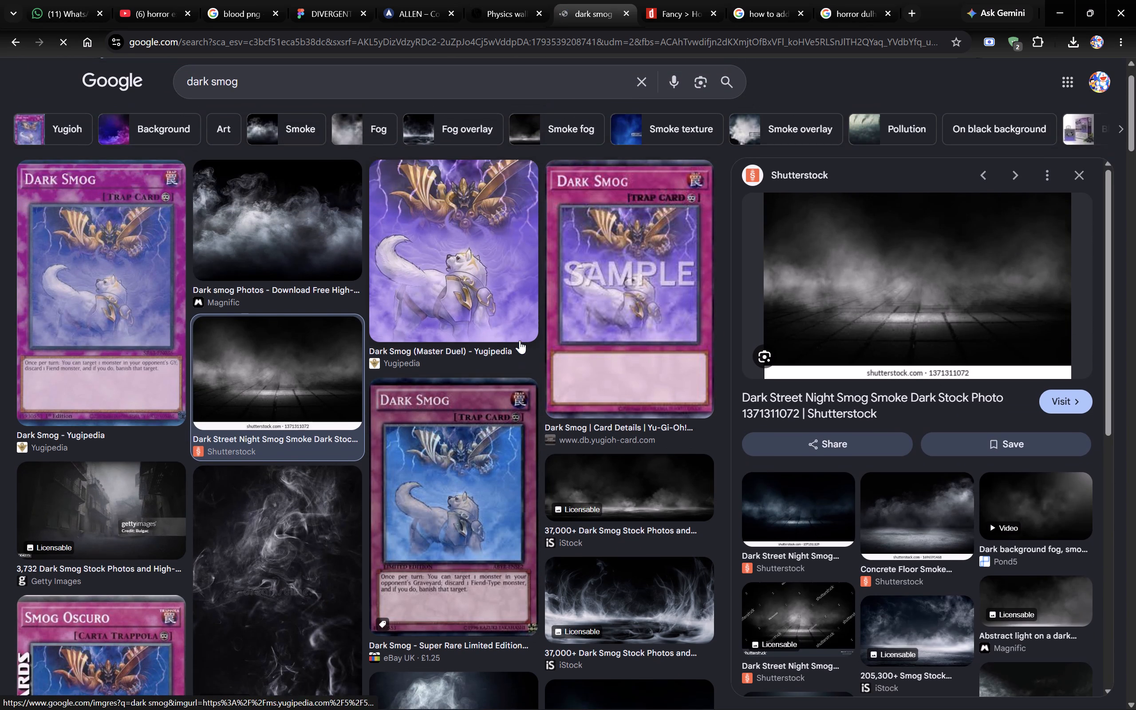
{"action": "left_click", "coordinate": [772, 516]}
{"action": "left_click", "coordinate": [864, 278]}
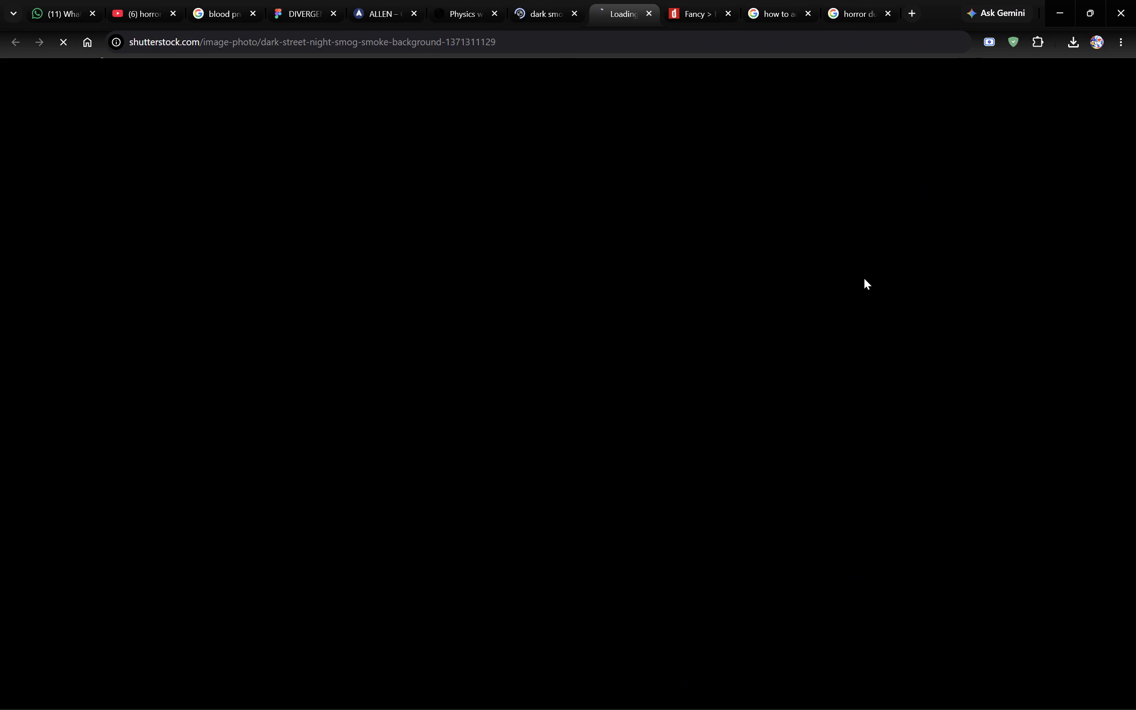
{"action": "right_click", "coordinate": [864, 278]}
{"action": "left_click", "coordinate": [653, 11]}
{"action": "right_click", "coordinate": [914, 243]}
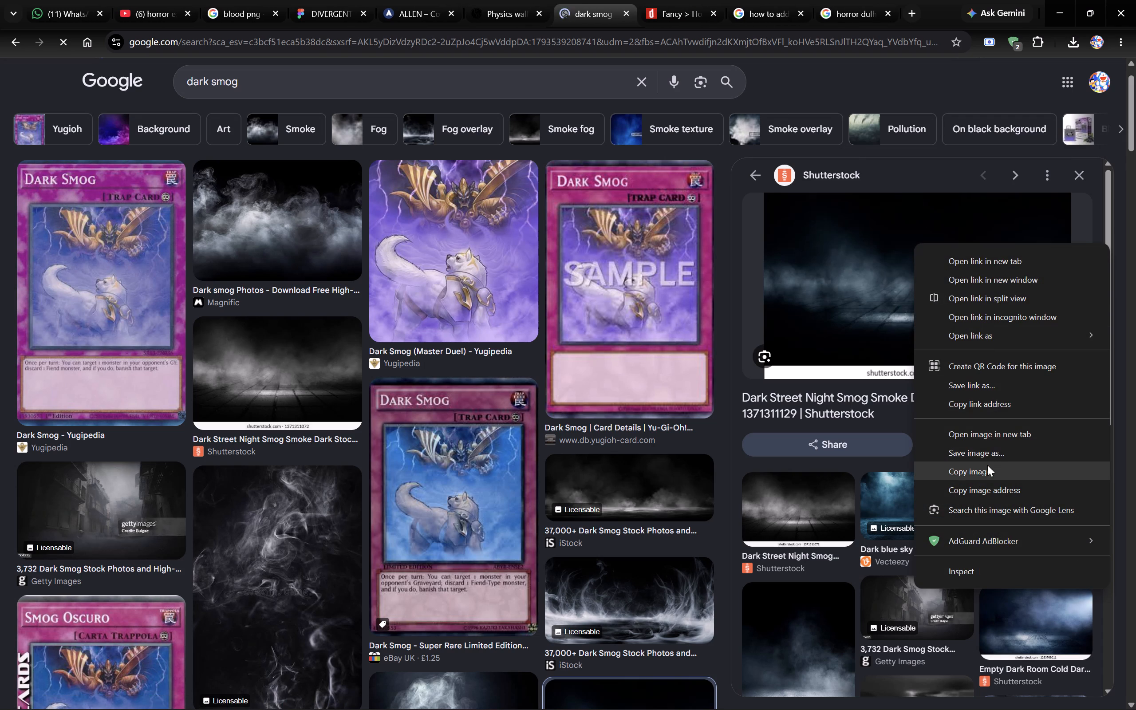
{"action": "left_click", "coordinate": [1006, 456]}
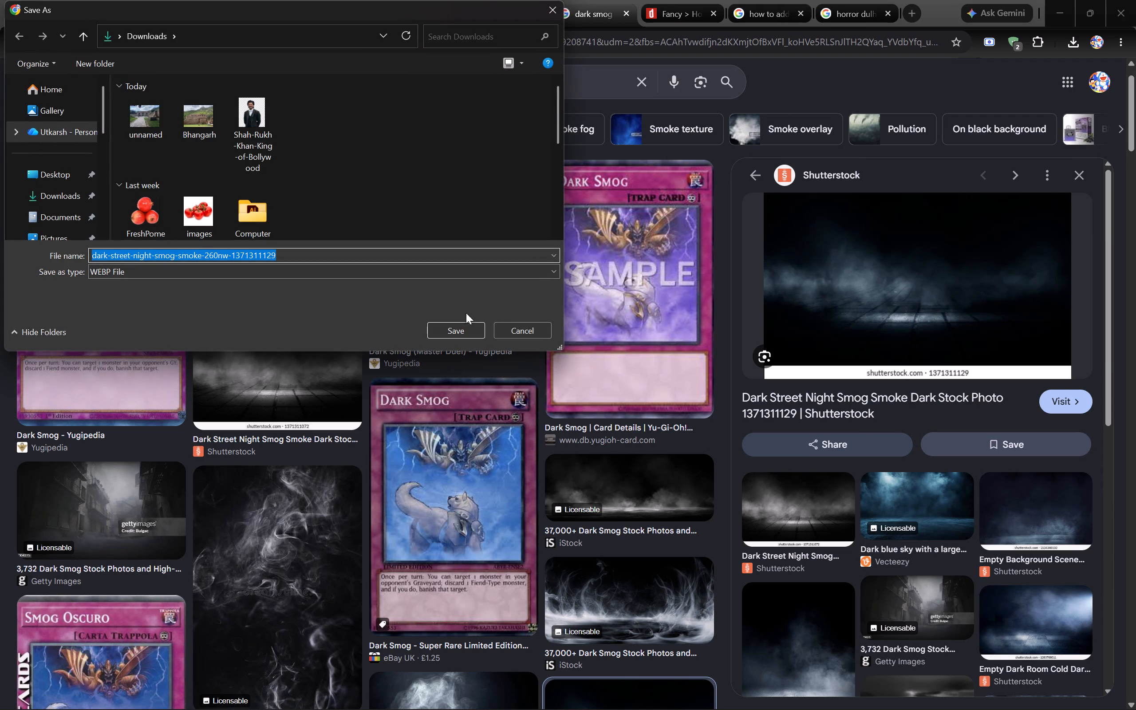
{"action": "left_click", "coordinate": [516, 270]}
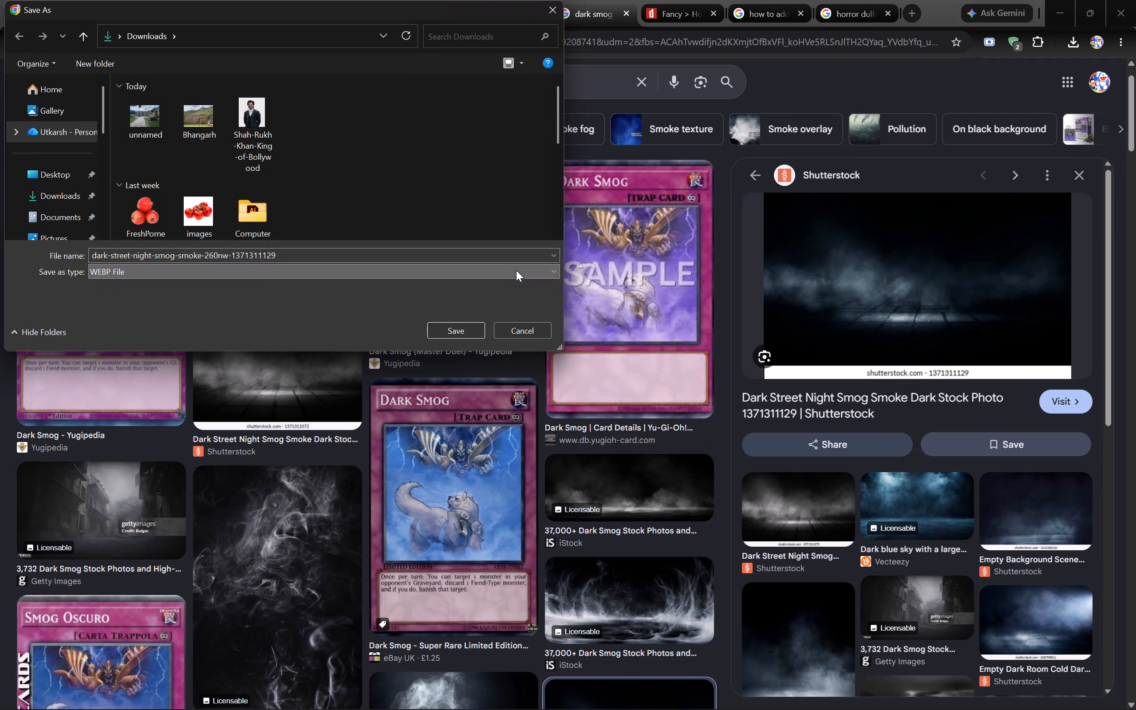
{"action": "left_click", "coordinate": [516, 270]}
{"action": "left_click", "coordinate": [471, 324]}
Place the saved dark-street-night-smog image from the Downloads folder into the Photoshop composite.
{"action": "key", "text": "alt+Tab"}
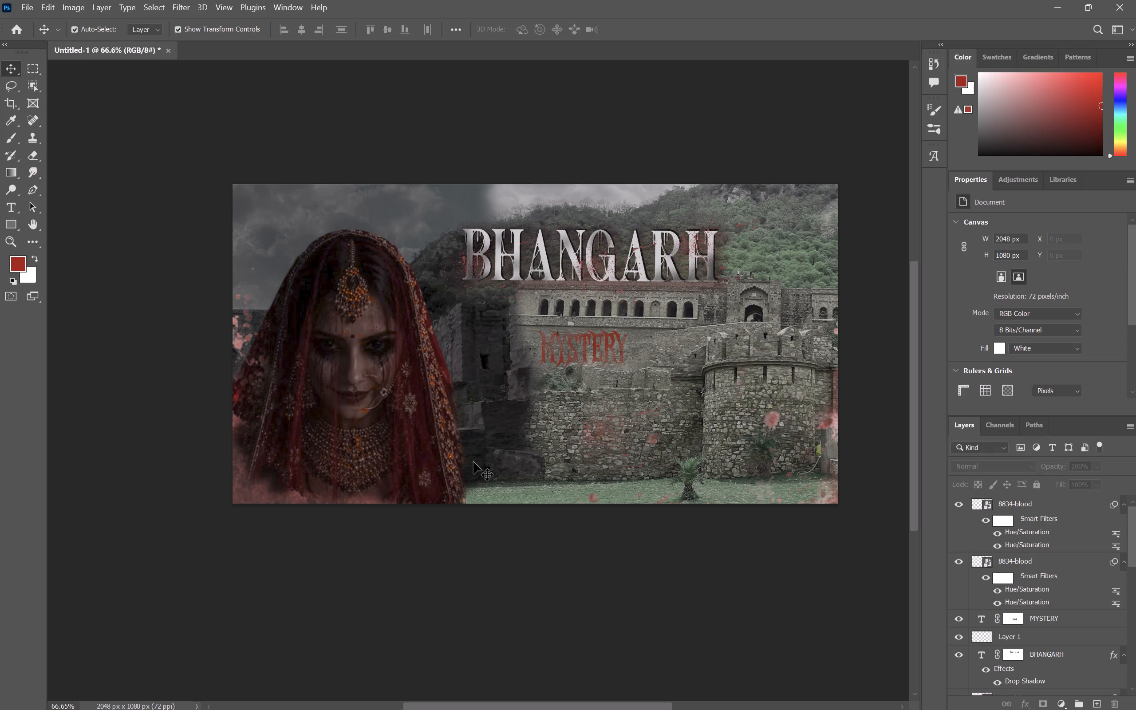
{"action": "key", "text": "alt+Tab"}
{"action": "key", "text": "alt+Tab"}
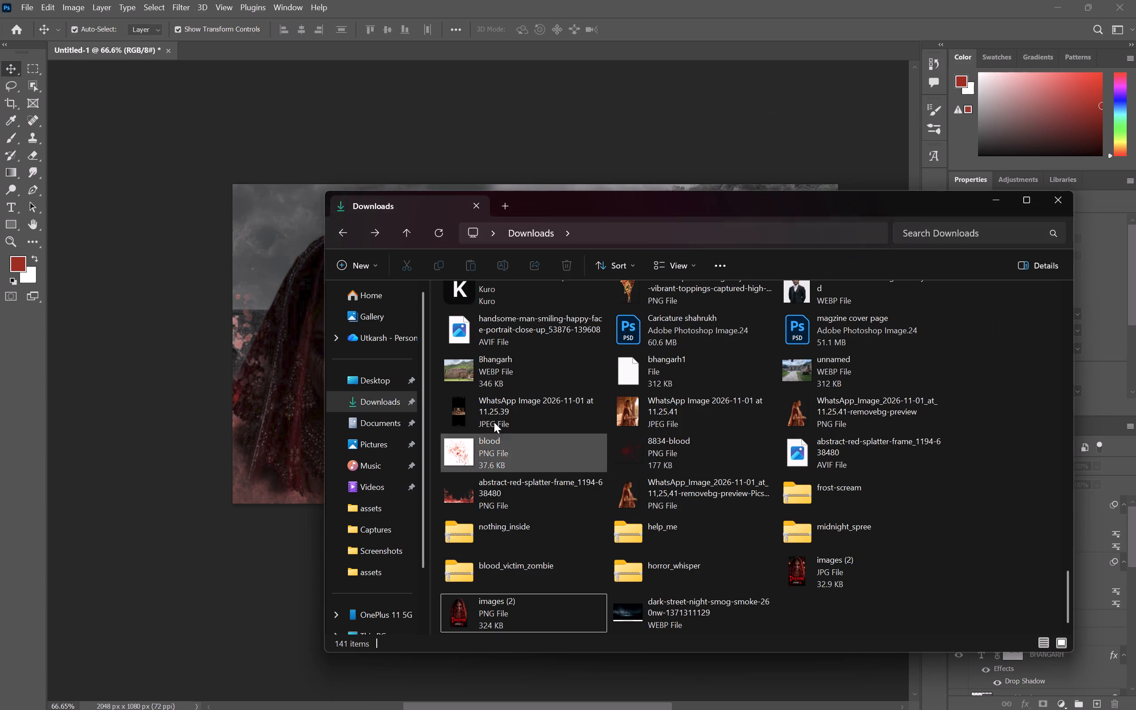
{"action": "left_click_drag", "start_coordinate": [645, 606], "coordinate": [266, 383]}
Scale the smog image to about 443% so it spans the canvas width, and position it over the lower part at Y 985 px.
{"action": "left_click_drag", "start_coordinate": [607, 385], "coordinate": [776, 508]}
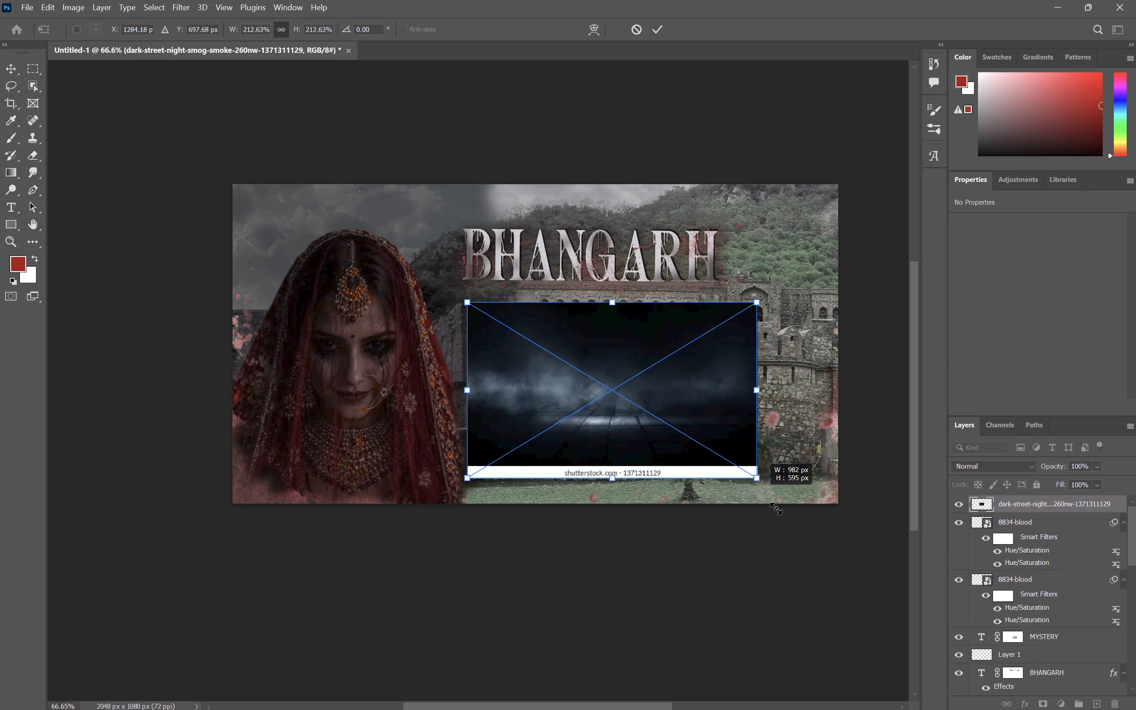
{"action": "left_click_drag", "start_coordinate": [776, 508], "coordinate": [777, 510]}
{"action": "left_click_drag", "start_coordinate": [666, 408], "coordinate": [427, 469]}
{"action": "left_click_drag", "start_coordinate": [553, 552], "coordinate": [780, 635]}
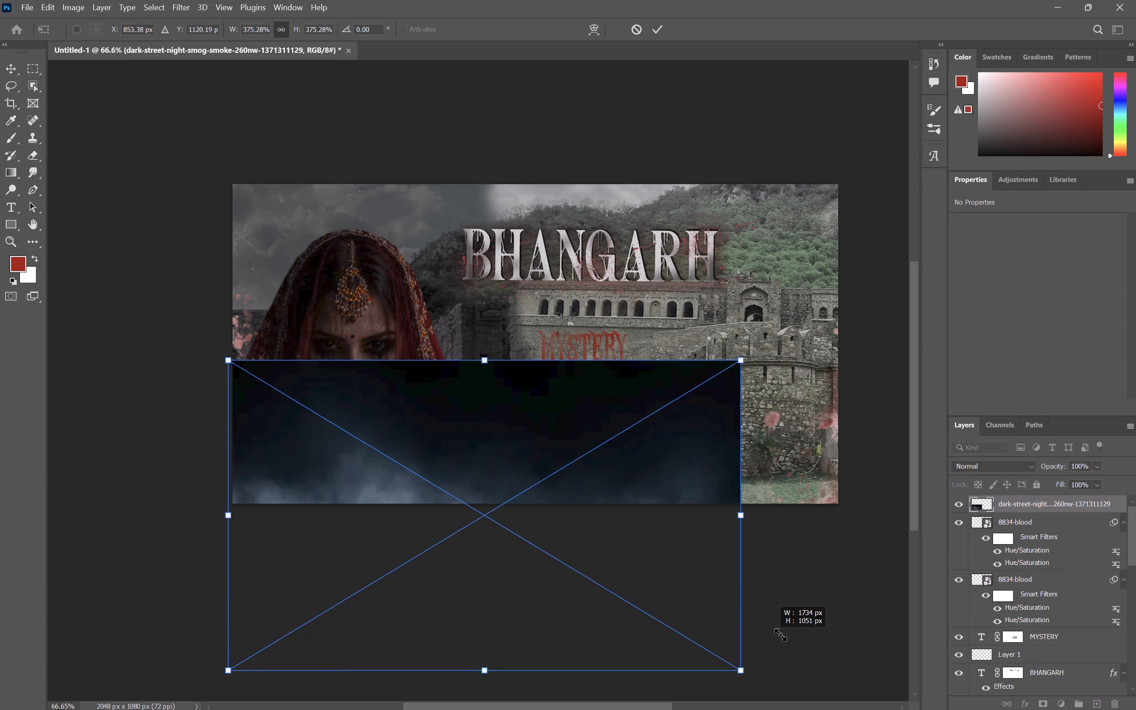
{"action": "left_click_drag", "start_coordinate": [780, 635], "coordinate": [869, 663]}
{"action": "left_click_drag", "start_coordinate": [658, 479], "coordinate": [688, 459]}
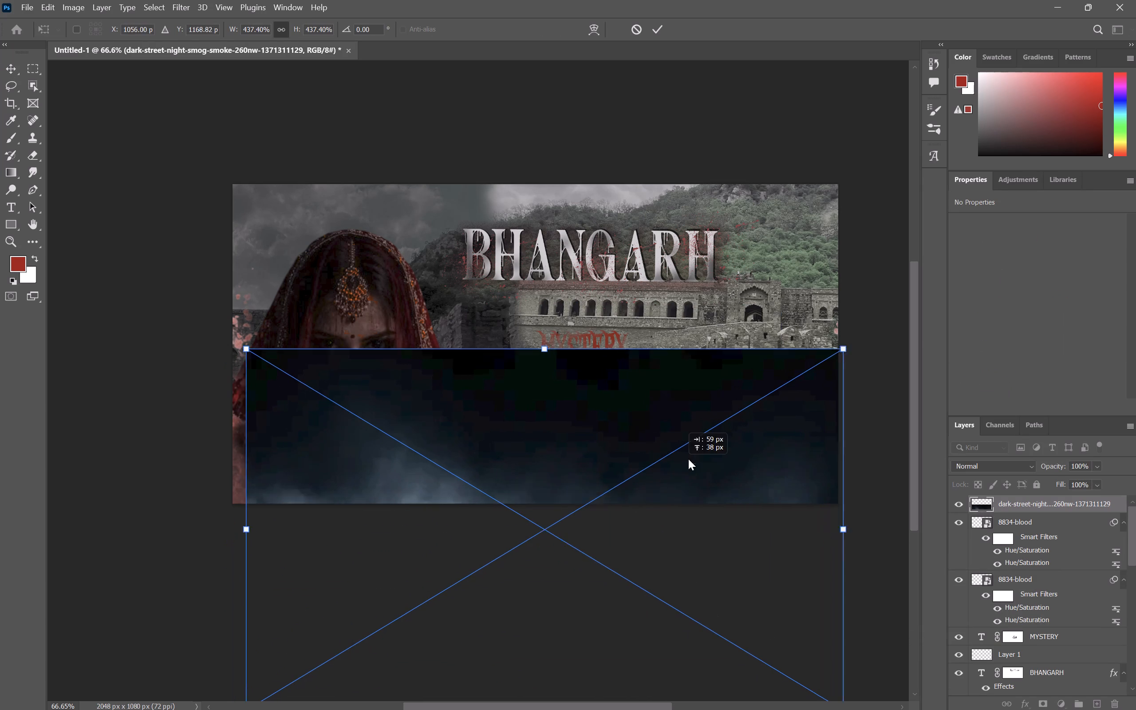
{"action": "left_click_drag", "start_coordinate": [688, 459], "coordinate": [661, 449]}
{"action": "left_click_drag", "start_coordinate": [827, 509], "coordinate": [839, 506]}
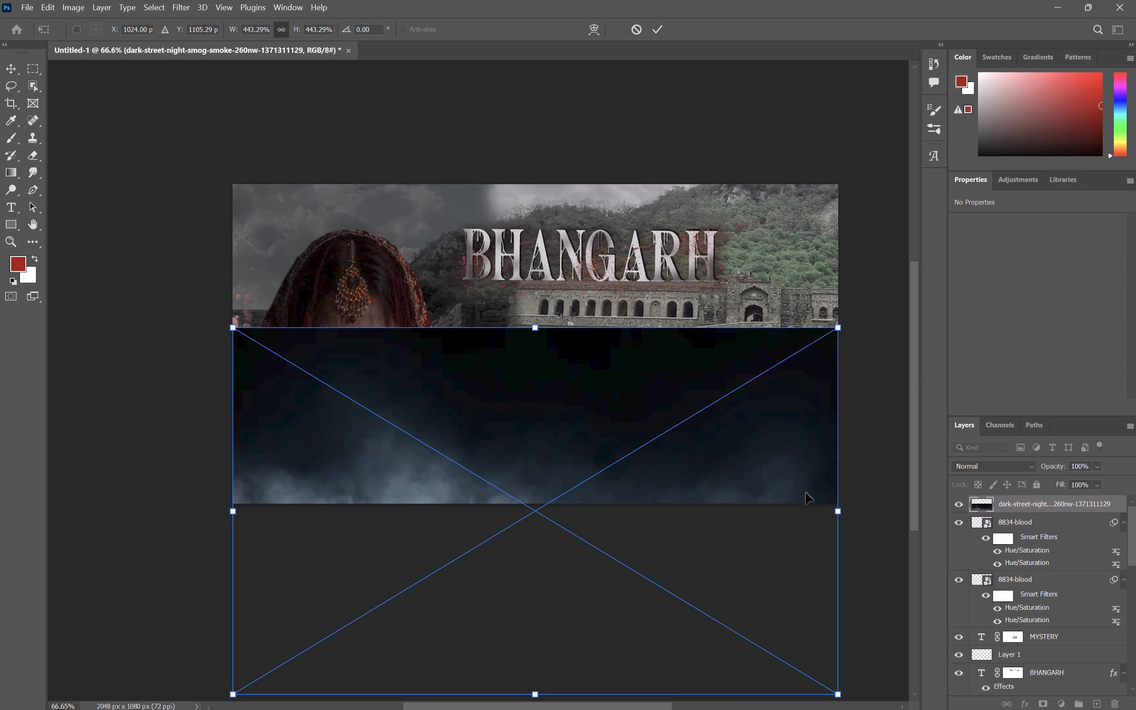
{"action": "left_click_drag", "start_coordinate": [745, 453], "coordinate": [735, 426]}
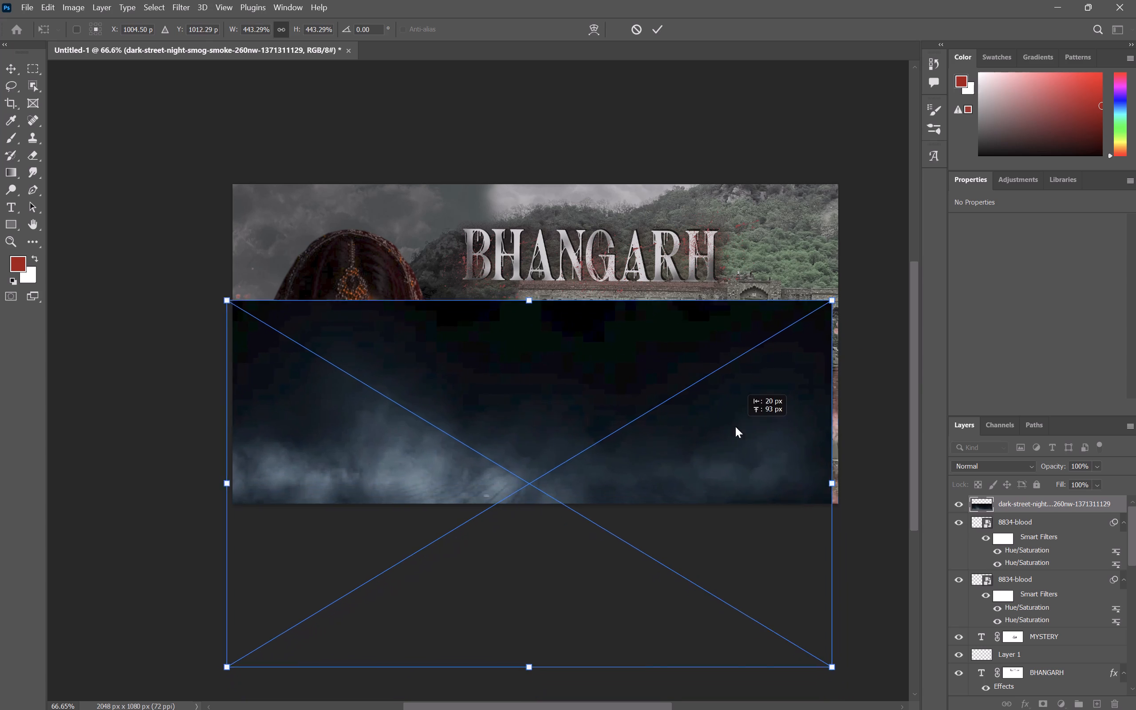
{"action": "left_click_drag", "start_coordinate": [735, 426], "coordinate": [742, 417]}
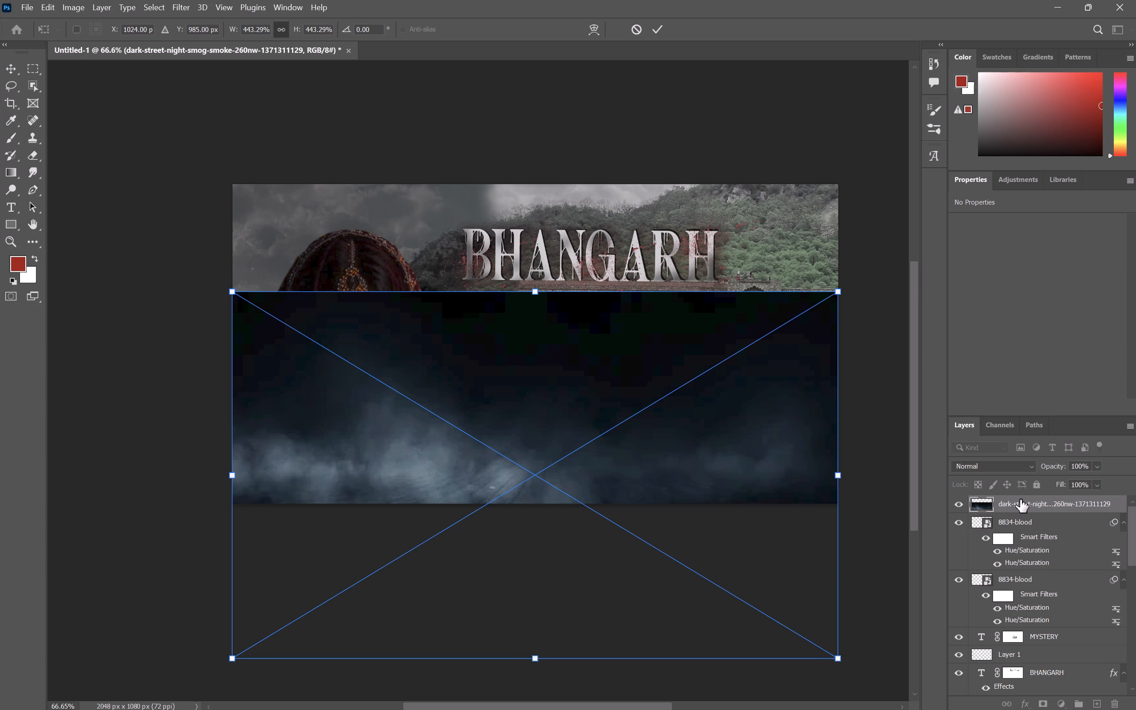
Move the smog layer down the stack to directly below the bride layer "images (2)".
{"action": "left_click_drag", "start_coordinate": [1020, 499], "coordinate": [1018, 683]}
{"action": "scroll", "coordinate": [1026, 631], "scroll_direction": "down", "scroll_amount": 1}
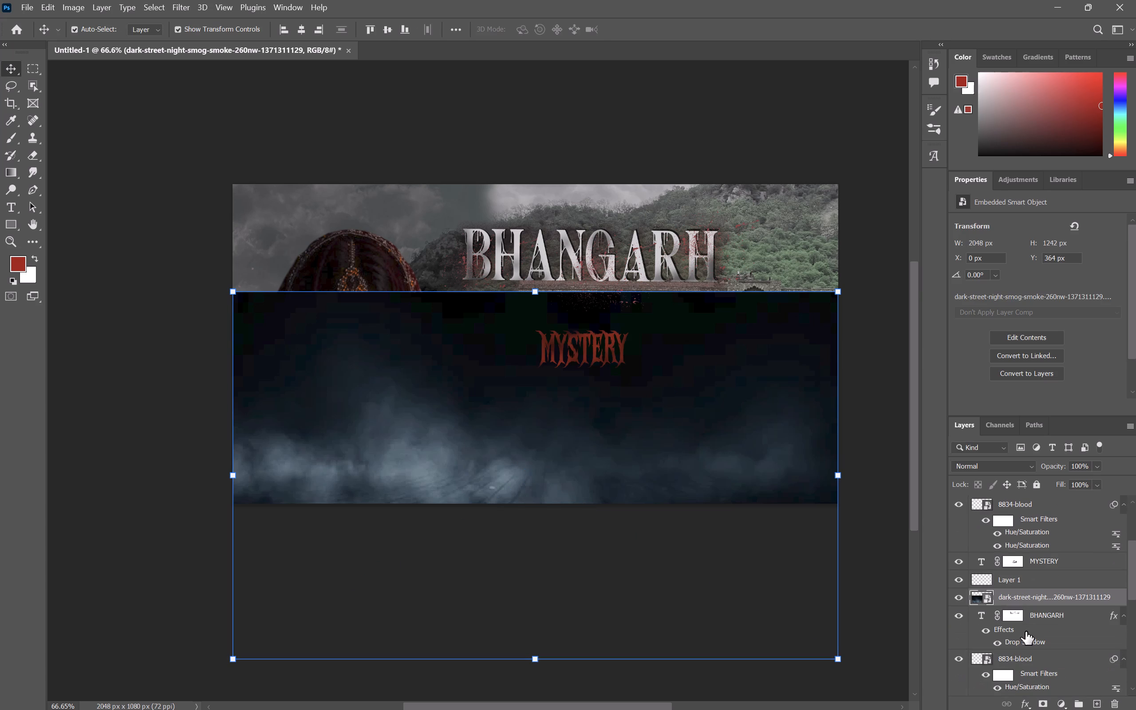
{"action": "scroll", "coordinate": [1026, 631], "scroll_direction": "up", "scroll_amount": 1}
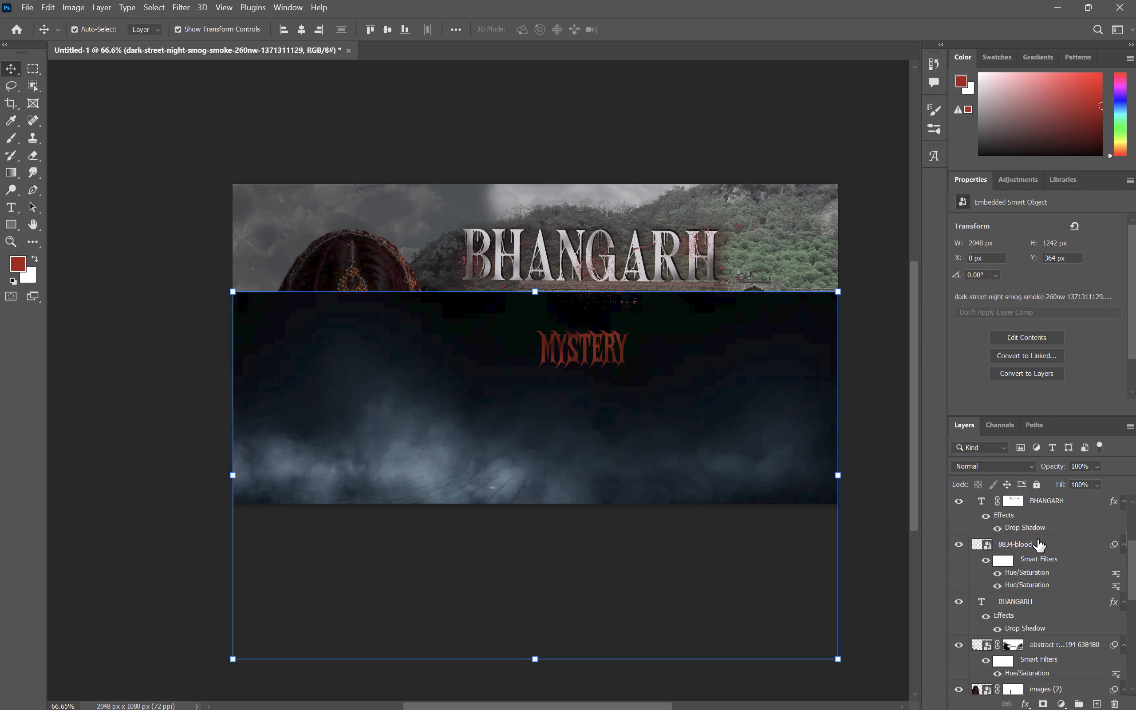
{"action": "left_click_drag", "start_coordinate": [1037, 540], "coordinate": [1048, 606]}
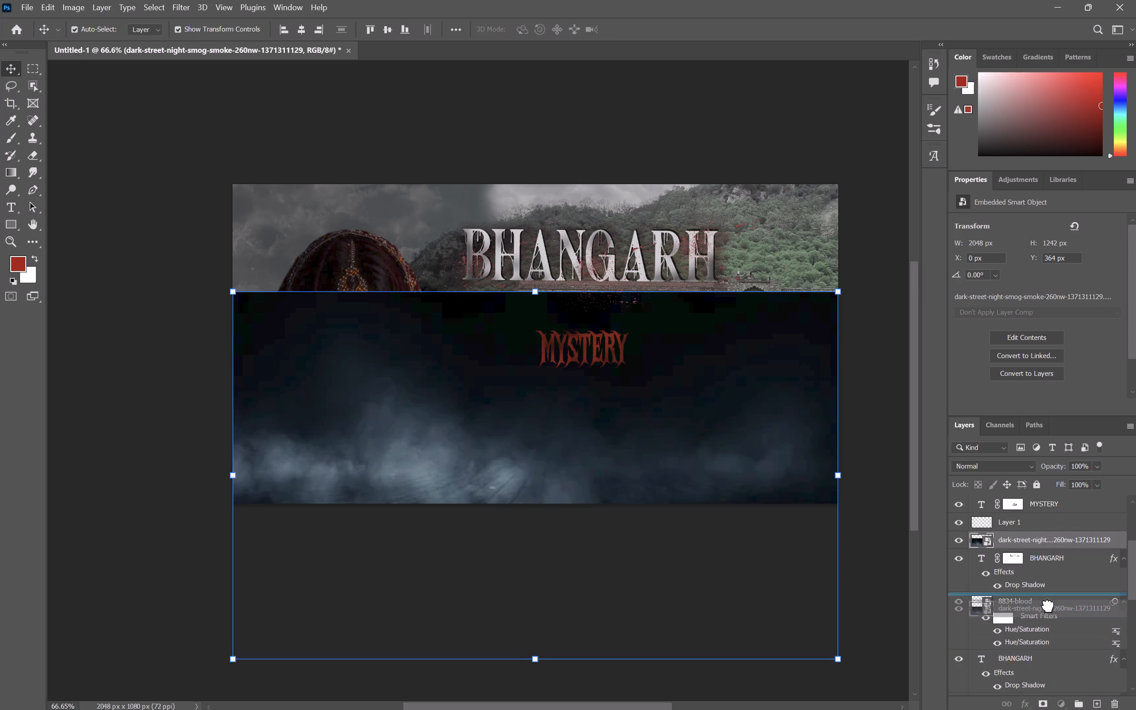
{"action": "left_click_drag", "start_coordinate": [1048, 606], "coordinate": [1044, 685]}
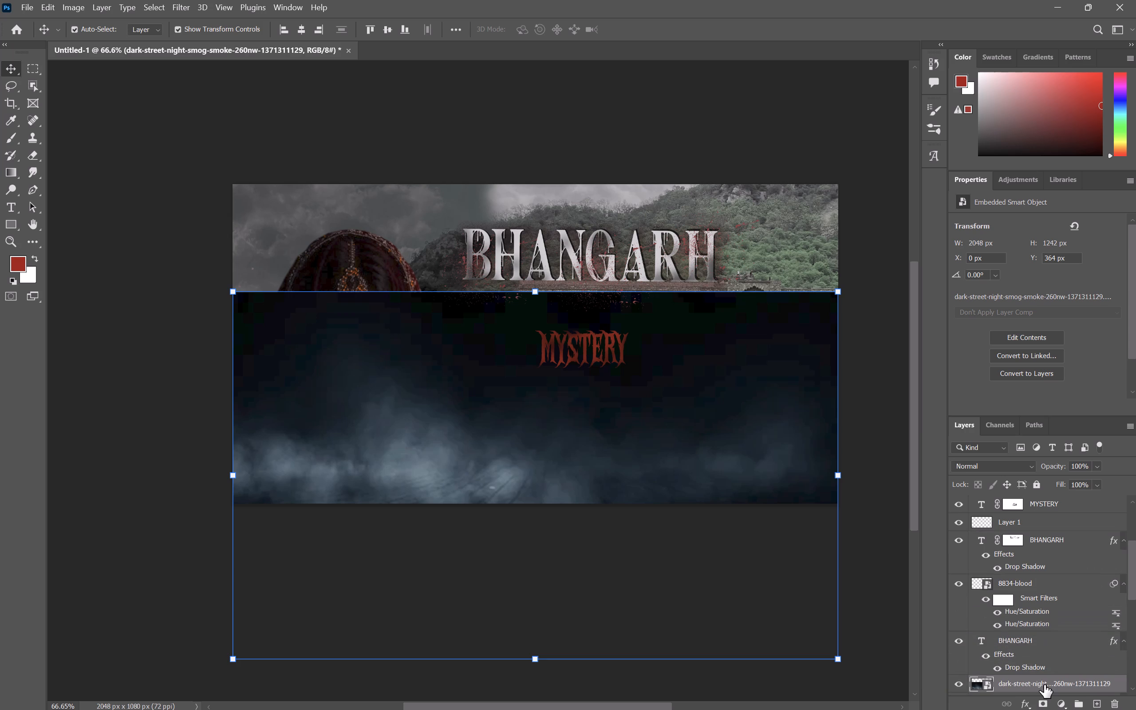
{"action": "left_click_drag", "start_coordinate": [1033, 684], "coordinate": [1032, 647]}
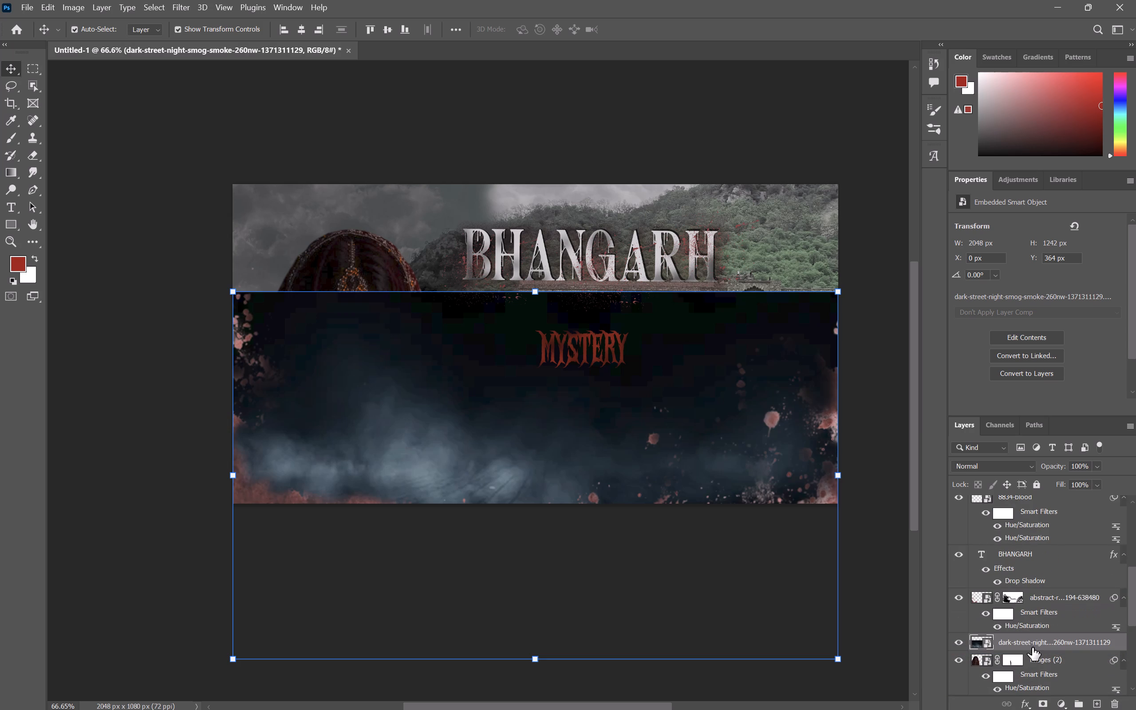
{"action": "left_click_drag", "start_coordinate": [1026, 644], "coordinate": [1021, 689]}
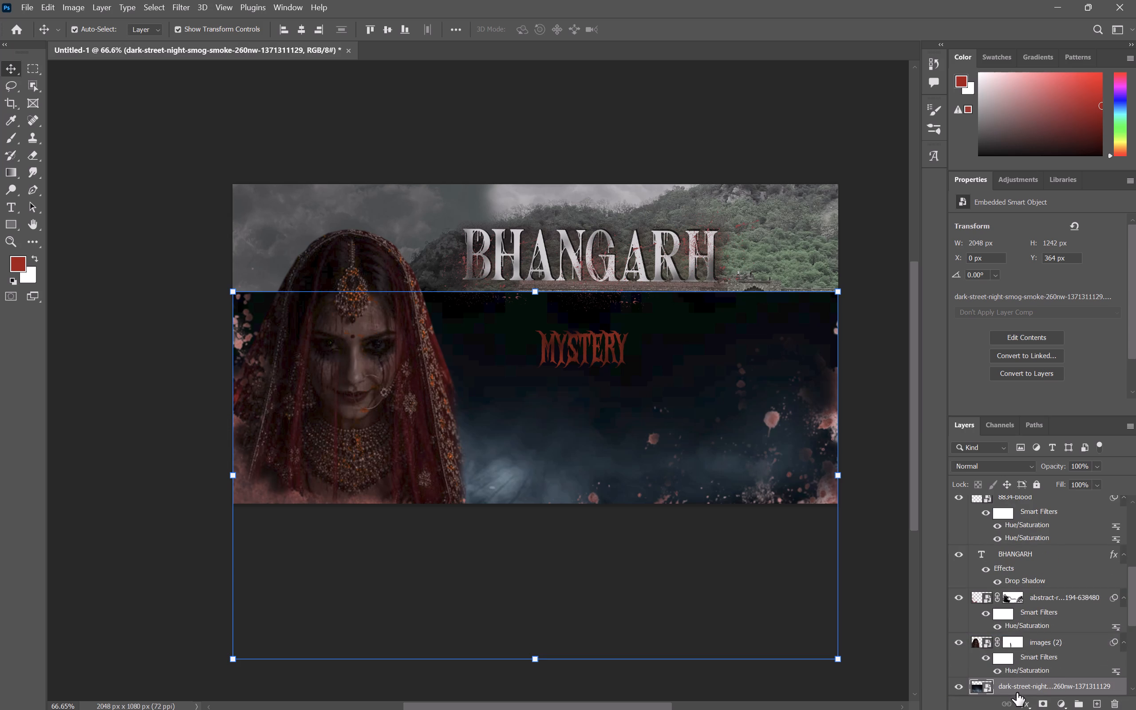
Add a layer mask to the smog layer and brush black over its hard upper edge beside the bride's veil at the canvas edge.
{"action": "left_click", "coordinate": [1038, 706]}
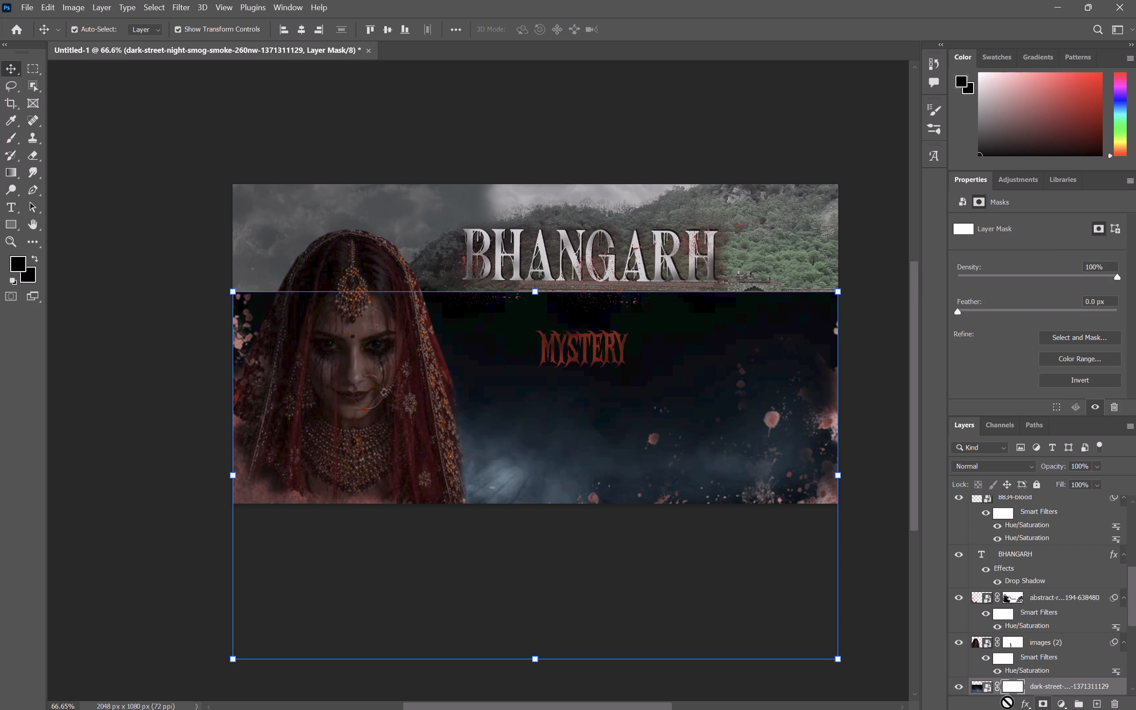
{"action": "key", "text": "b"}
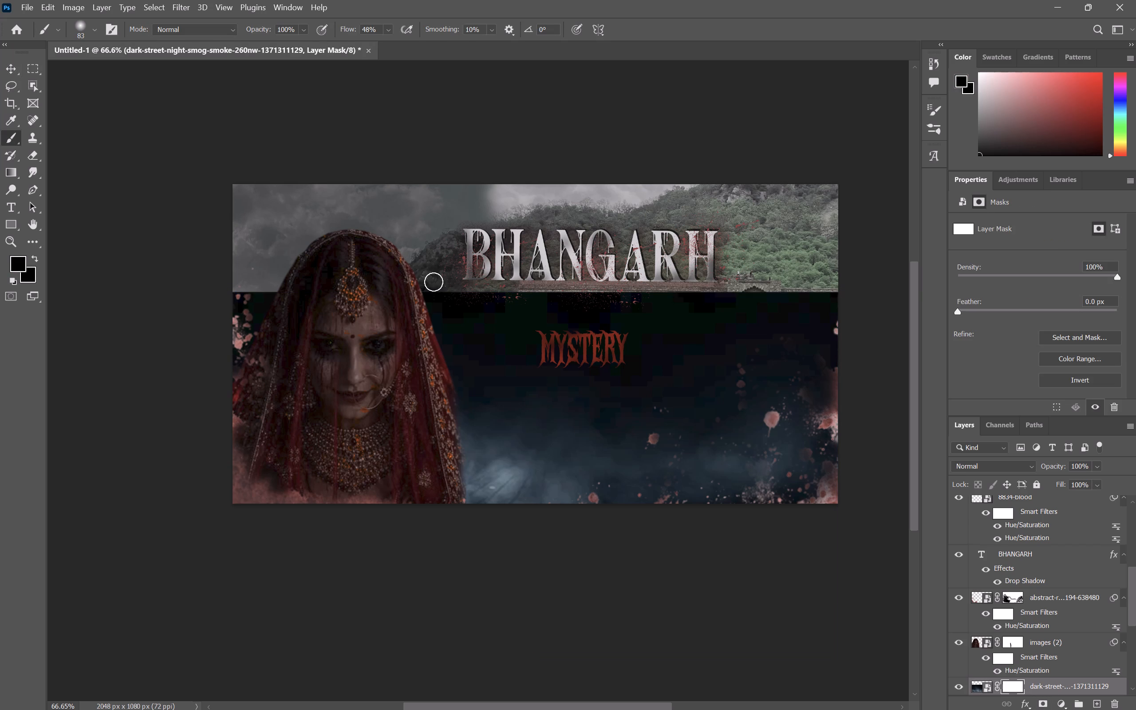
{"action": "left_click_drag", "start_coordinate": [240, 292], "coordinate": [238, 281]}
{"action": "left_click_drag", "start_coordinate": [238, 281], "coordinate": [276, 276]}
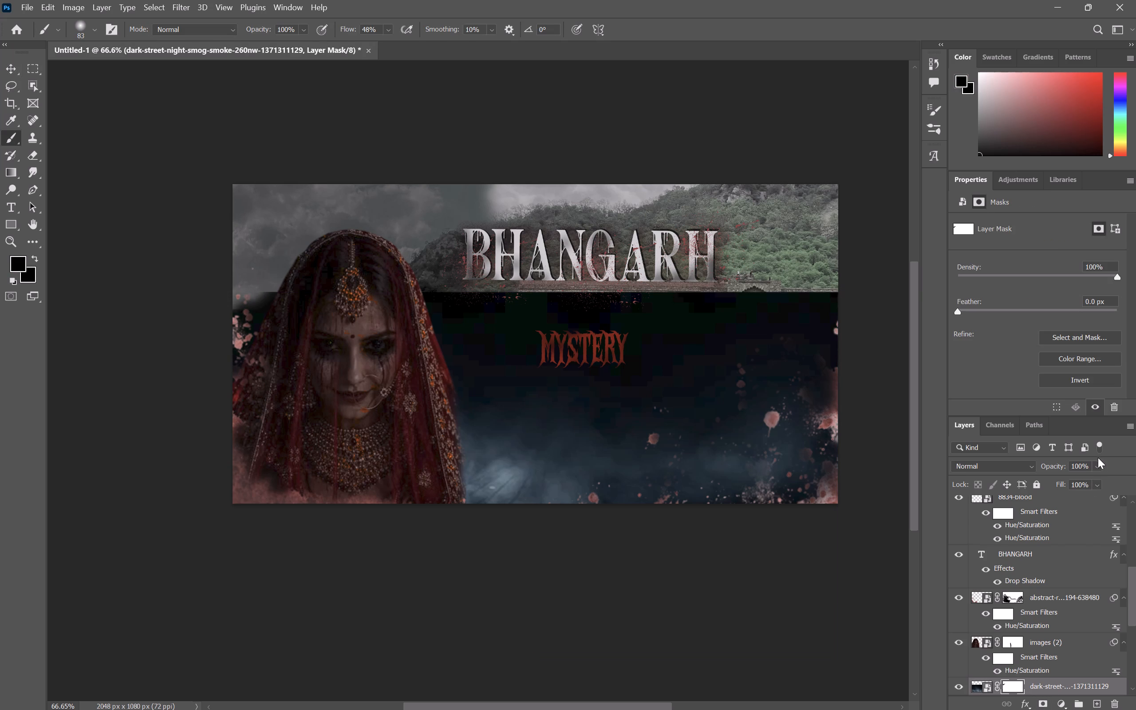
Set the opacity of the smog layer to 70% so the fort shows through.
{"action": "left_click", "coordinate": [1097, 465]}
{"action": "left_click_drag", "start_coordinate": [1089, 482], "coordinate": [1063, 484]}
{"action": "left_click_drag", "start_coordinate": [1063, 484], "coordinate": [1062, 484]}
{"action": "left_click_drag", "start_coordinate": [1080, 477], "coordinate": [1095, 477]}
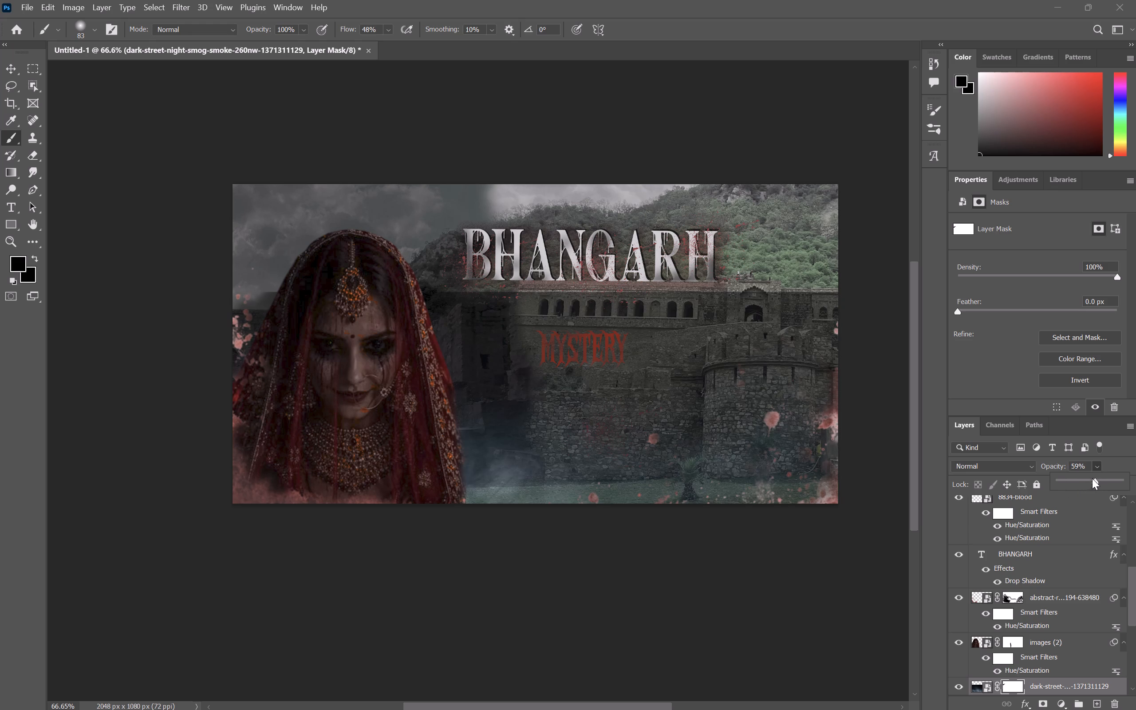
{"action": "left_click_drag", "start_coordinate": [1104, 480], "coordinate": [1092, 480]}
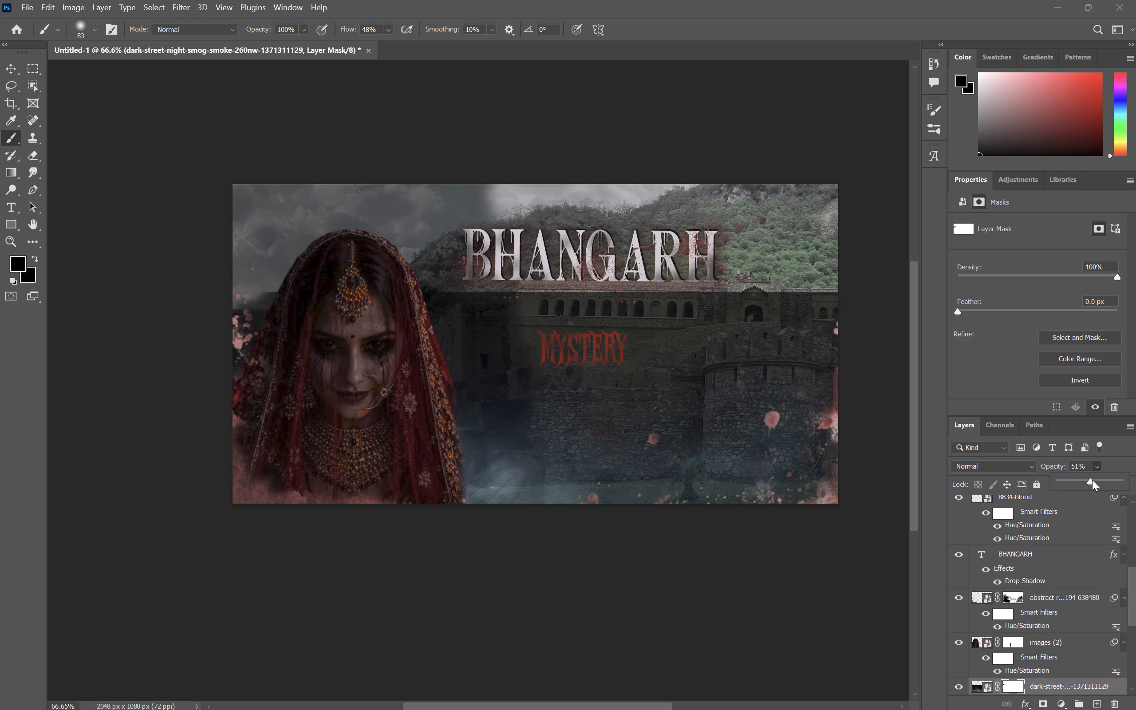
{"action": "left_click_drag", "start_coordinate": [1092, 480], "coordinate": [1081, 480]}
{"action": "left_click_drag", "start_coordinate": [1081, 480], "coordinate": [1093, 481]}
{"action": "left_click", "coordinate": [1093, 481]}
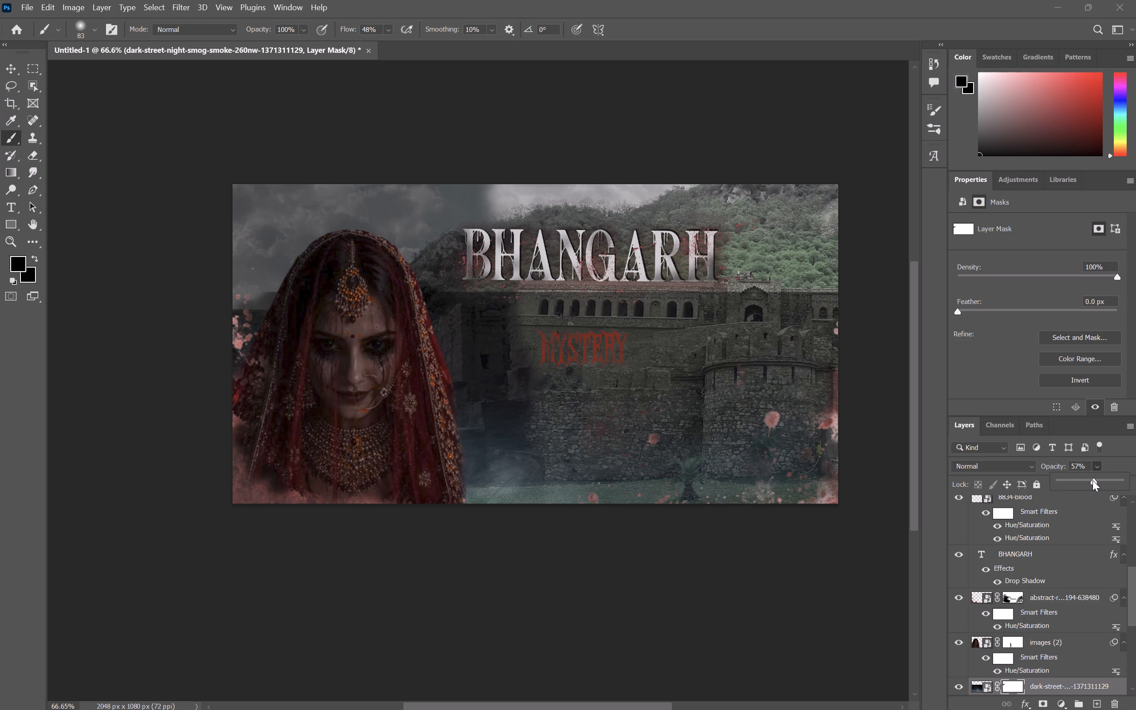
{"action": "left_click_drag", "start_coordinate": [1093, 480], "coordinate": [1108, 478]}
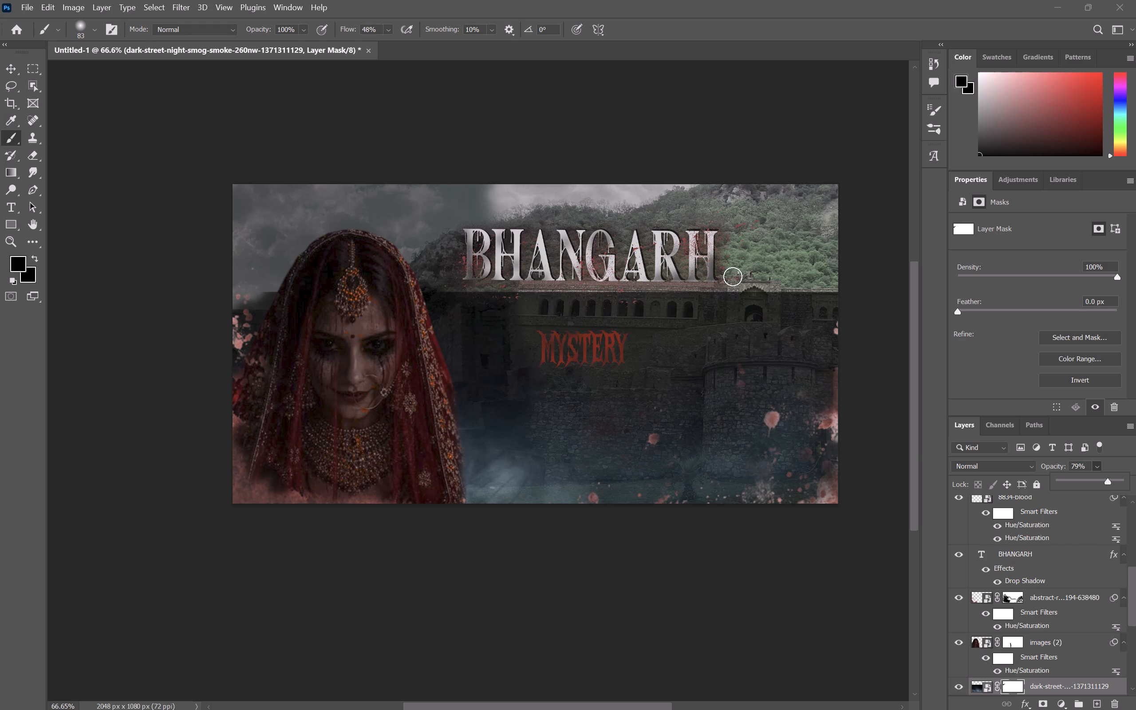
{"action": "left_click", "coordinate": [1102, 481]}
Move the masked MYSTERY text layer down the stack to directly above the smog layer, beneath the bride layer "images (2)".
{"action": "scroll", "coordinate": [1060, 548], "scroll_direction": "up", "scroll_amount": 1}
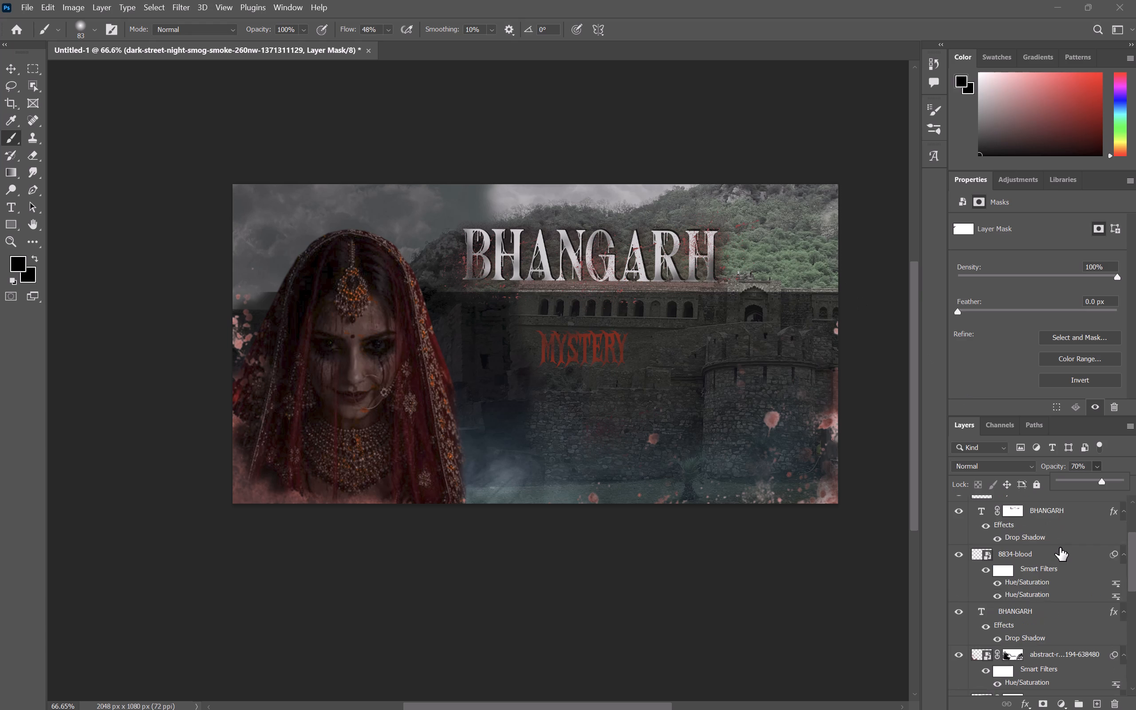
{"action": "scroll", "coordinate": [1060, 548], "scroll_direction": "up", "scroll_amount": 2}
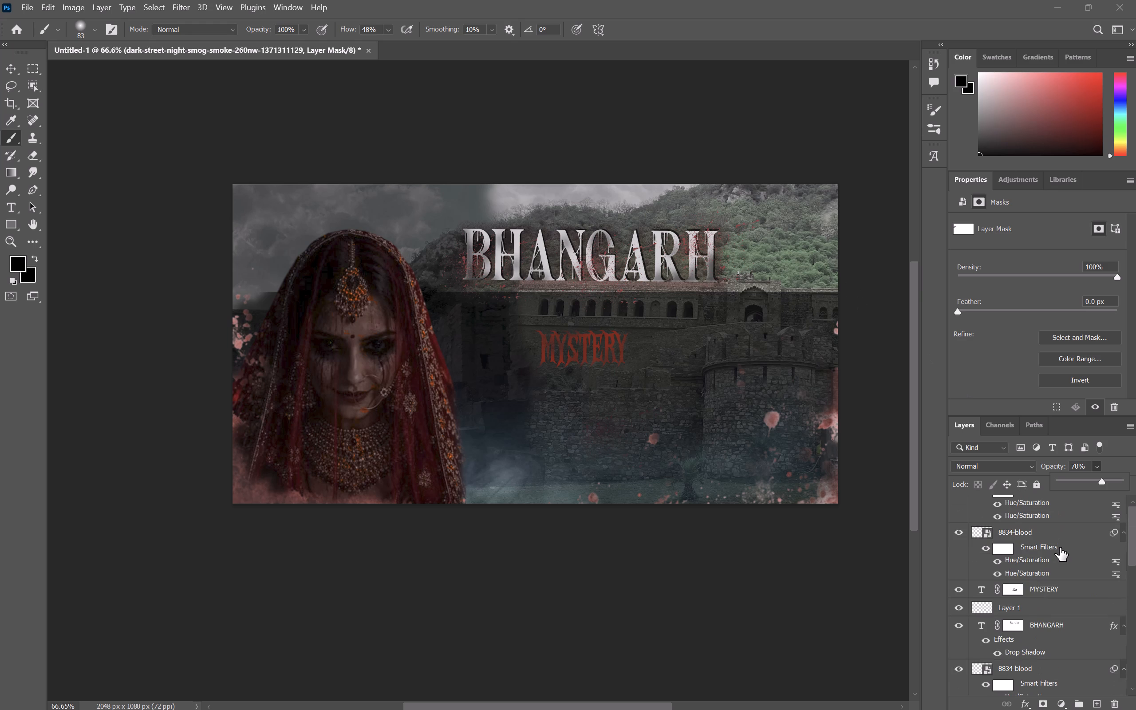
{"action": "scroll", "coordinate": [1060, 548], "scroll_direction": "up", "scroll_amount": 1}
{"action": "scroll", "coordinate": [1060, 548], "scroll_direction": "down", "scroll_amount": 1}
{"action": "scroll", "coordinate": [1056, 645], "scroll_direction": "down", "scroll_amount": 2}
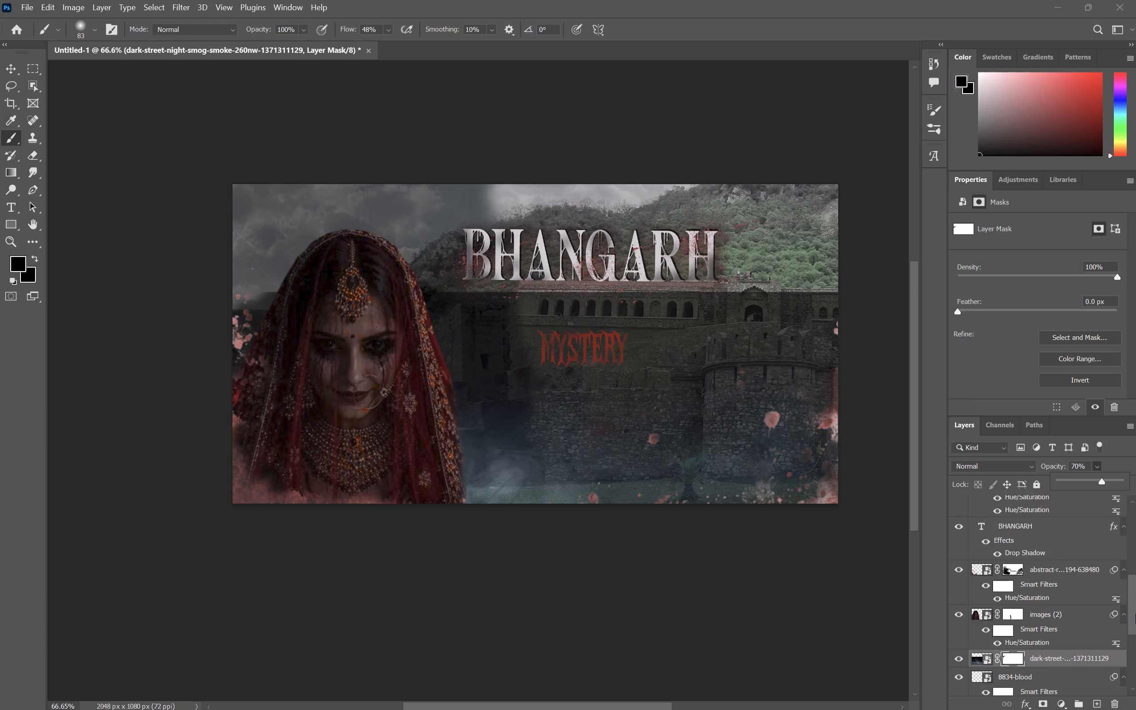
{"action": "left_click_drag", "start_coordinate": [1135, 614], "coordinate": [1135, 598]}
{"action": "left_click_drag", "start_coordinate": [1133, 592], "coordinate": [1130, 564]}
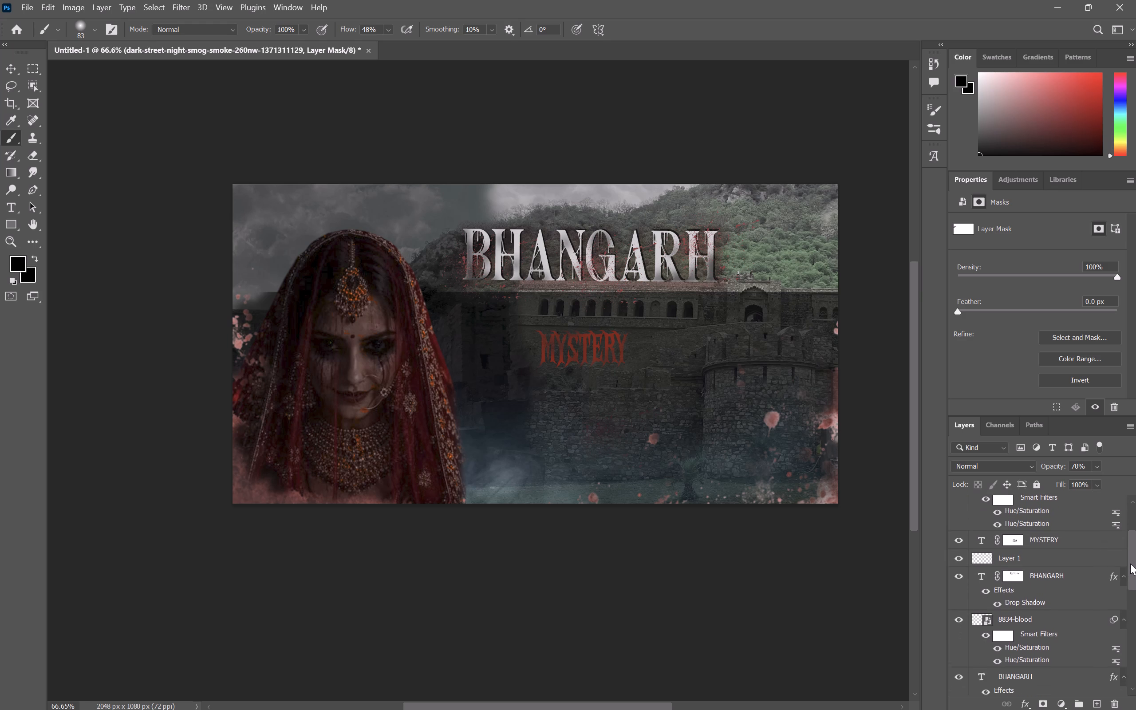
{"action": "left_click_drag", "start_coordinate": [1130, 564], "coordinate": [1130, 556]}
{"action": "left_click_drag", "start_coordinate": [1047, 560], "coordinate": [1036, 636]}
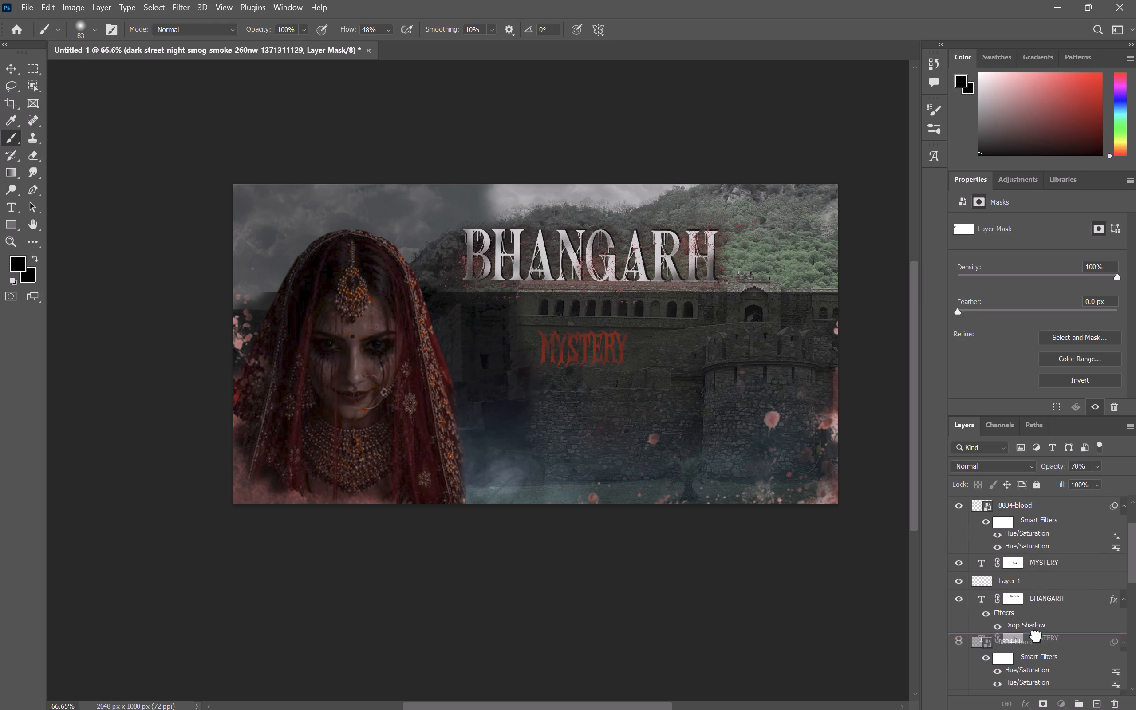
{"action": "left_click_drag", "start_coordinate": [1036, 636], "coordinate": [1068, 614]}
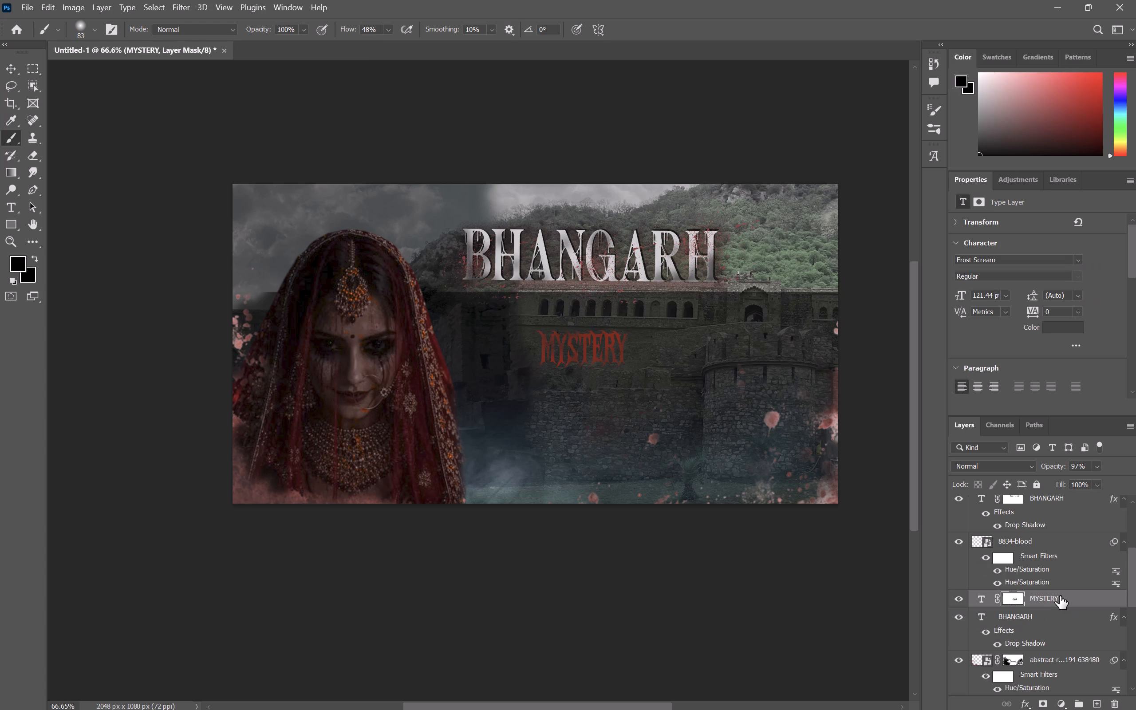
{"action": "left_click_drag", "start_coordinate": [1054, 593], "coordinate": [1055, 658]}
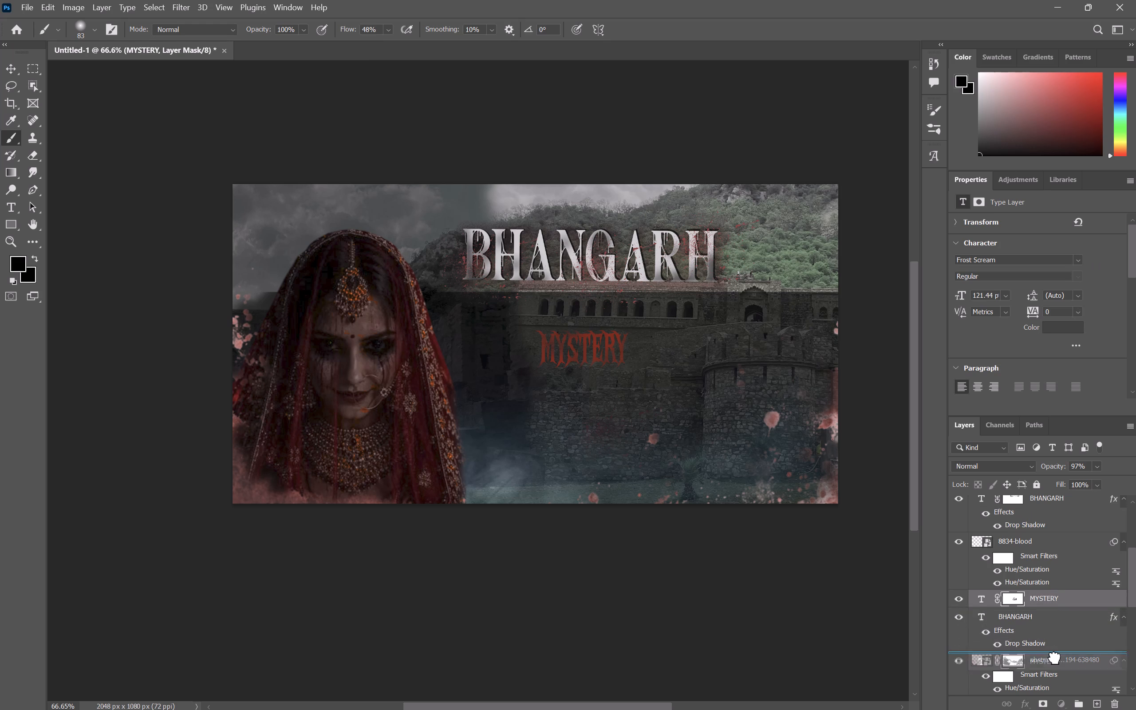
{"action": "left_click_drag", "start_coordinate": [1055, 658], "coordinate": [1061, 652]}
{"action": "left_click_drag", "start_coordinate": [1046, 645], "coordinate": [1041, 678]}
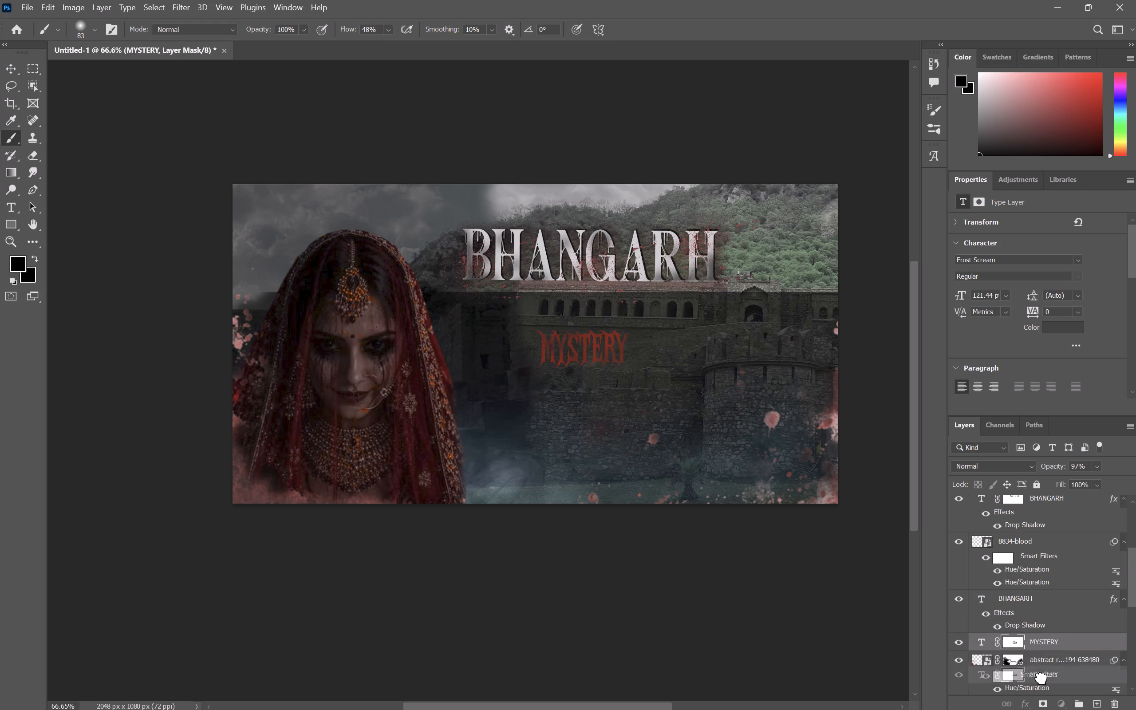
{"action": "left_click_drag", "start_coordinate": [1041, 678], "coordinate": [1028, 703]}
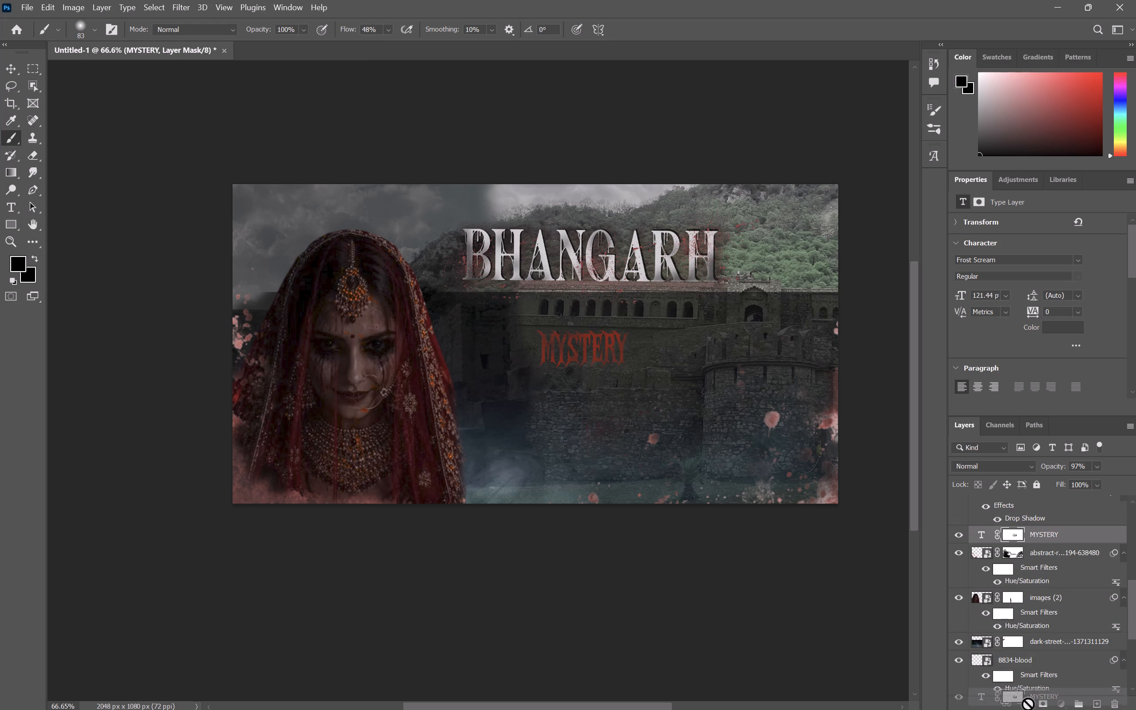
{"action": "left_click_drag", "start_coordinate": [1028, 703], "coordinate": [1035, 643]}
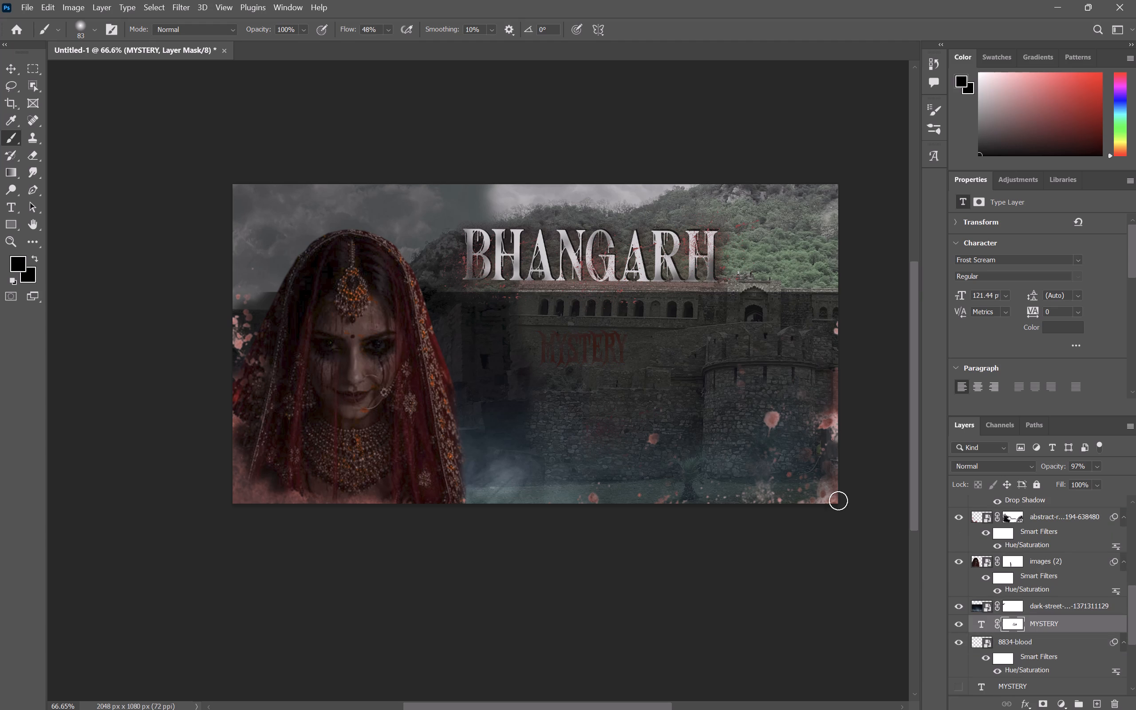
{"action": "left_click_drag", "start_coordinate": [1046, 621], "coordinate": [1051, 594]}
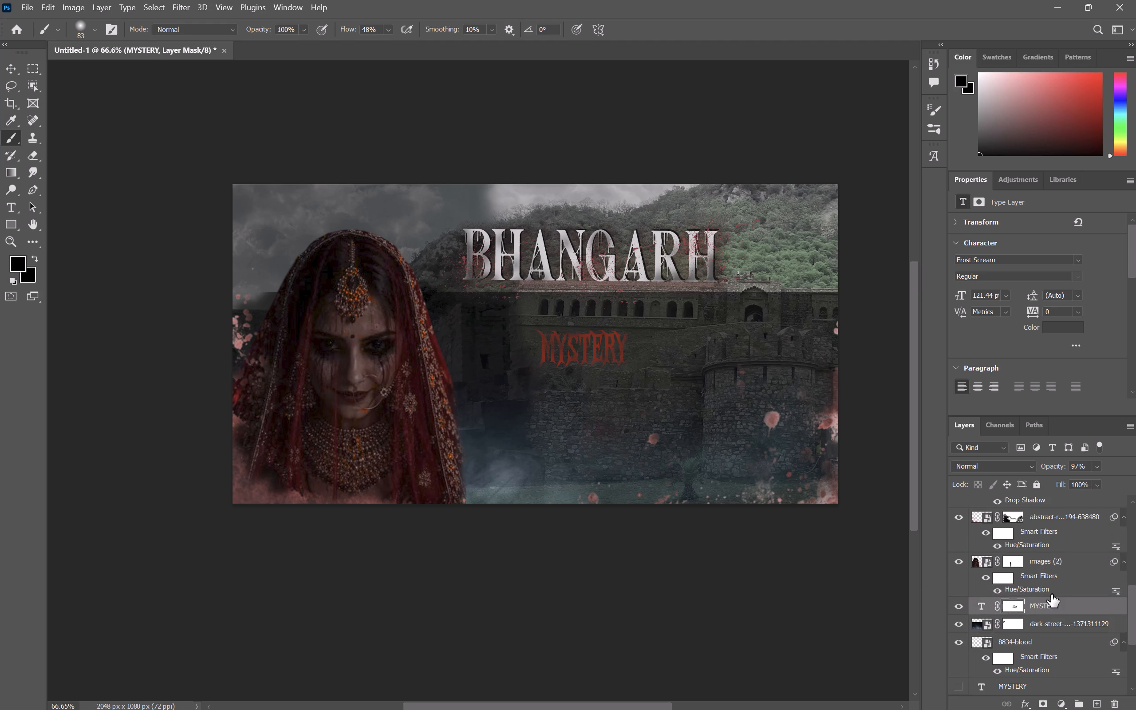
Brush black on the smog layer's mask along its hard upper edge, from beside the bride across the fort's arches to the far canvas edge.
{"action": "left_click_drag", "start_coordinate": [446, 288], "coordinate": [445, 287]}
{"action": "left_click_drag", "start_coordinate": [445, 287], "coordinate": [498, 311]}
{"action": "left_click", "coordinate": [1017, 621]}
{"action": "left_click_drag", "start_coordinate": [460, 295], "coordinate": [243, 316]}
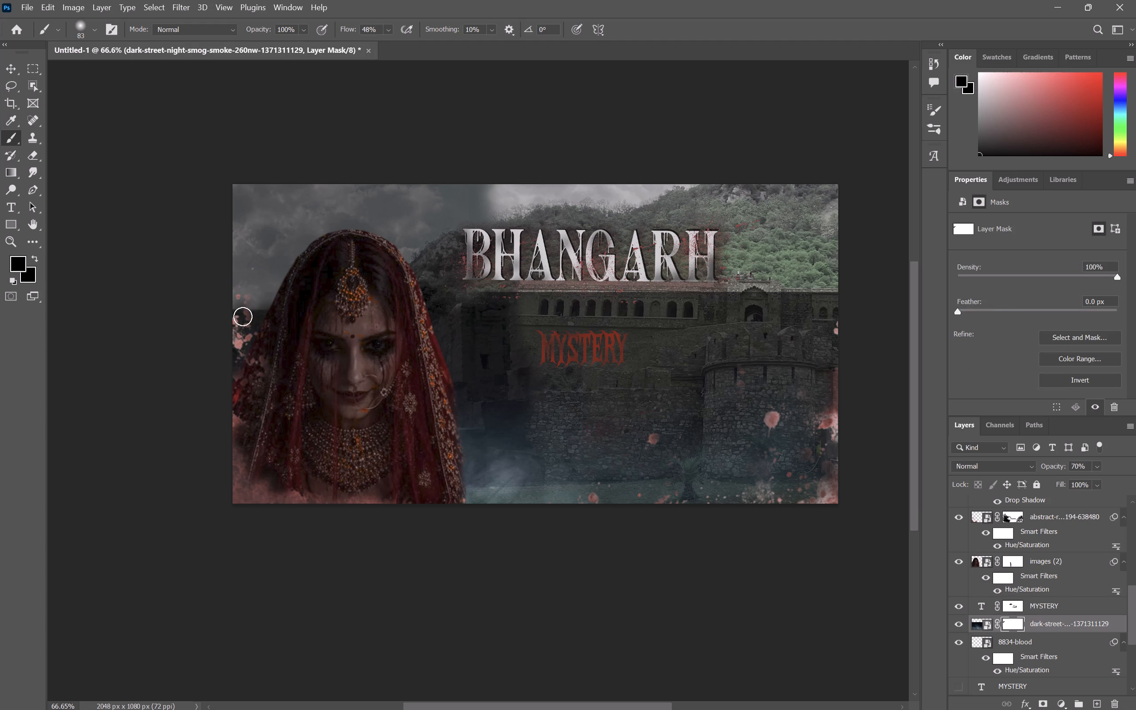
{"action": "left_click_drag", "start_coordinate": [243, 316], "coordinate": [479, 288]}
{"action": "left_click_drag", "start_coordinate": [479, 288], "coordinate": [583, 287]}
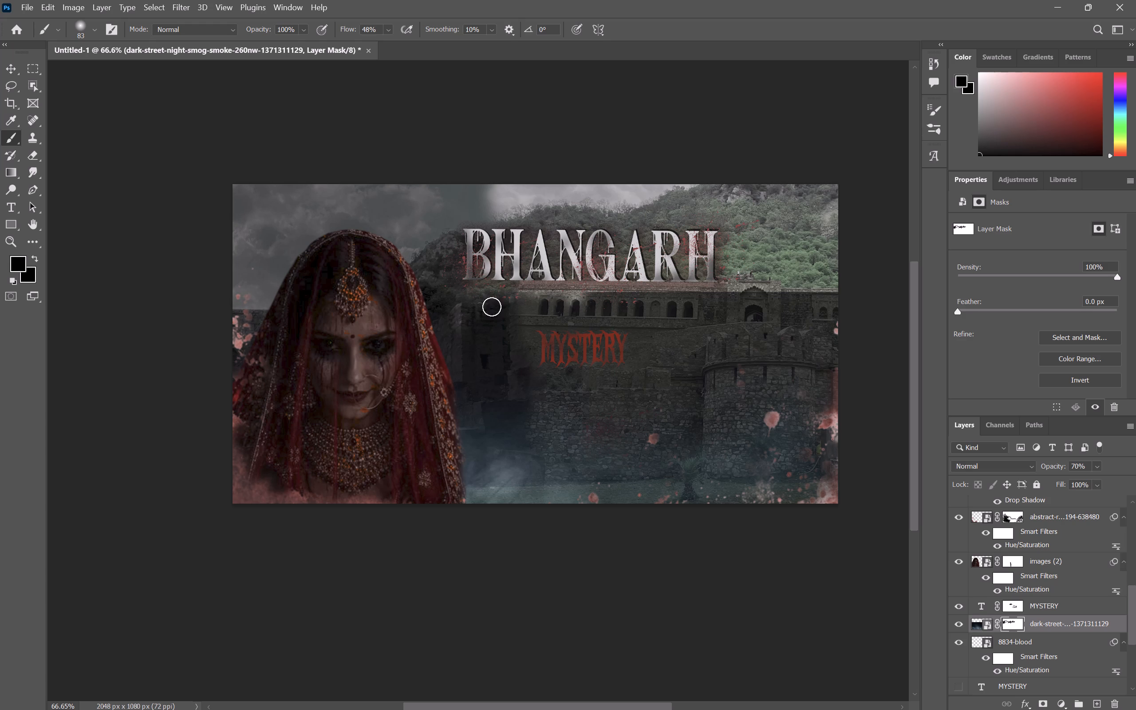
{"action": "left_click_drag", "start_coordinate": [517, 303], "coordinate": [620, 292]}
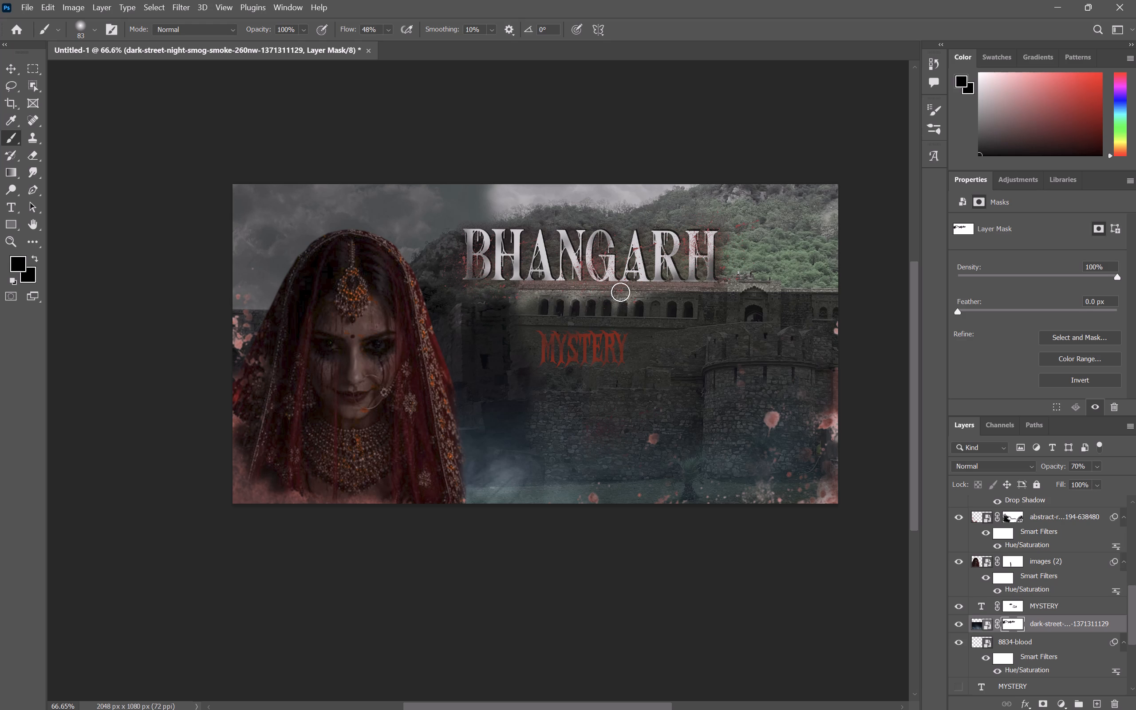
{"action": "left_click_drag", "start_coordinate": [620, 292], "coordinate": [845, 296]}
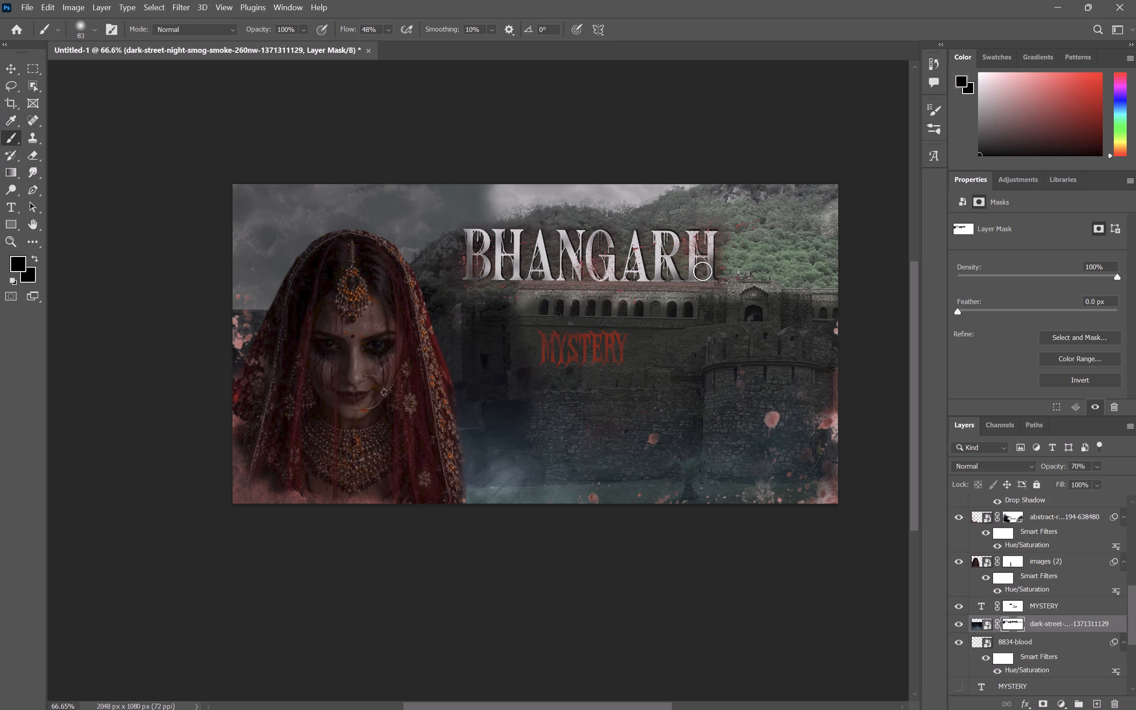
{"action": "left_click_drag", "start_coordinate": [521, 298], "coordinate": [603, 247]}
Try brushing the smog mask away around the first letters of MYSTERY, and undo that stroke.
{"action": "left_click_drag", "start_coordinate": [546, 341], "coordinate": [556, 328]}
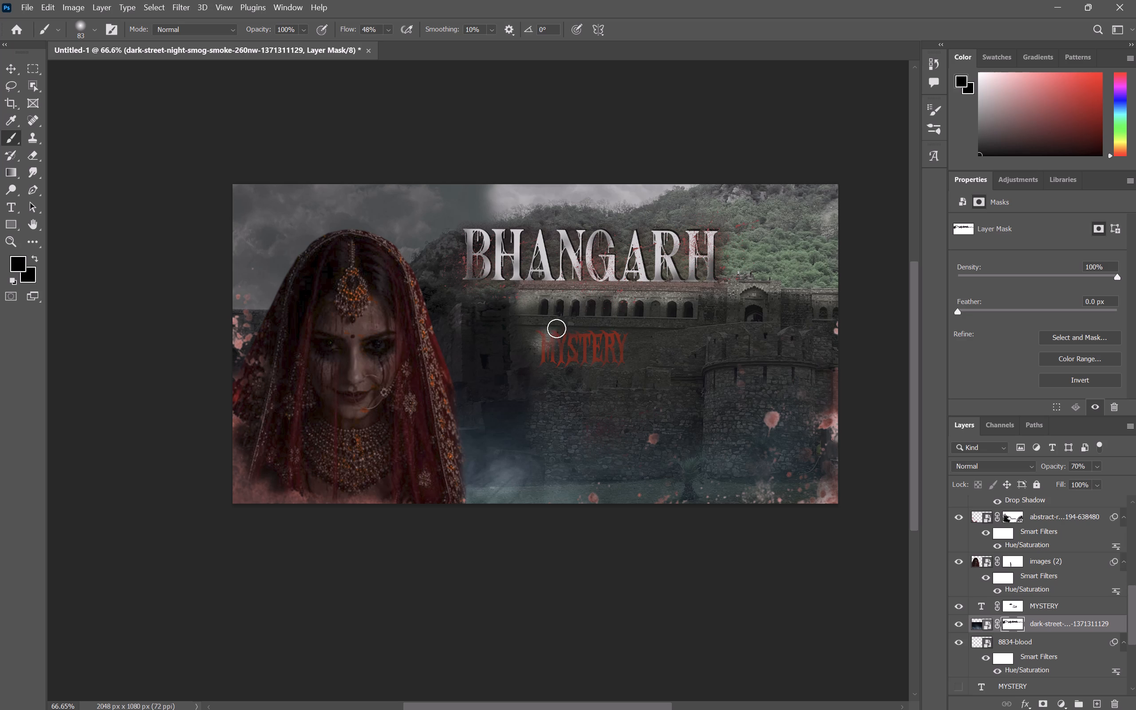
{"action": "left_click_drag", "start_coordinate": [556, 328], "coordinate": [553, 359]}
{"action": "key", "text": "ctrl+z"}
Move the masked MYSTERY text layer directly below the smog layer.
{"action": "left_click_drag", "start_coordinate": [1040, 599], "coordinate": [1041, 631]}
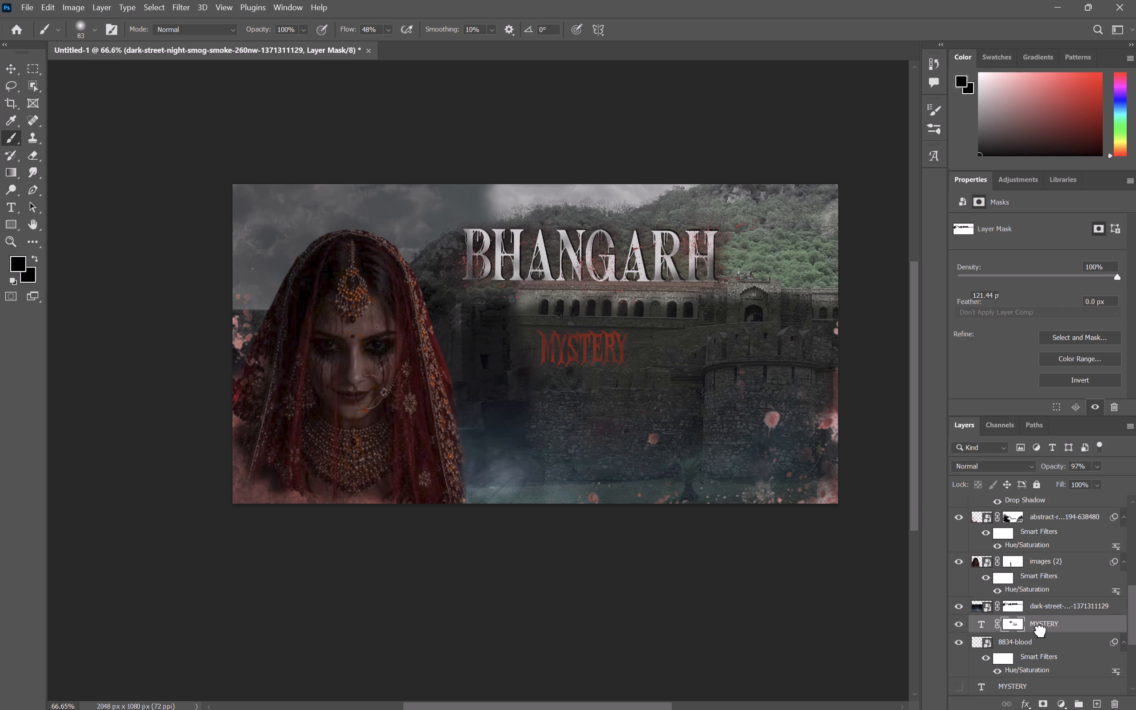
{"action": "scroll", "coordinate": [615, 299], "scroll_direction": "up", "scroll_amount": 1, "text": "alt"}
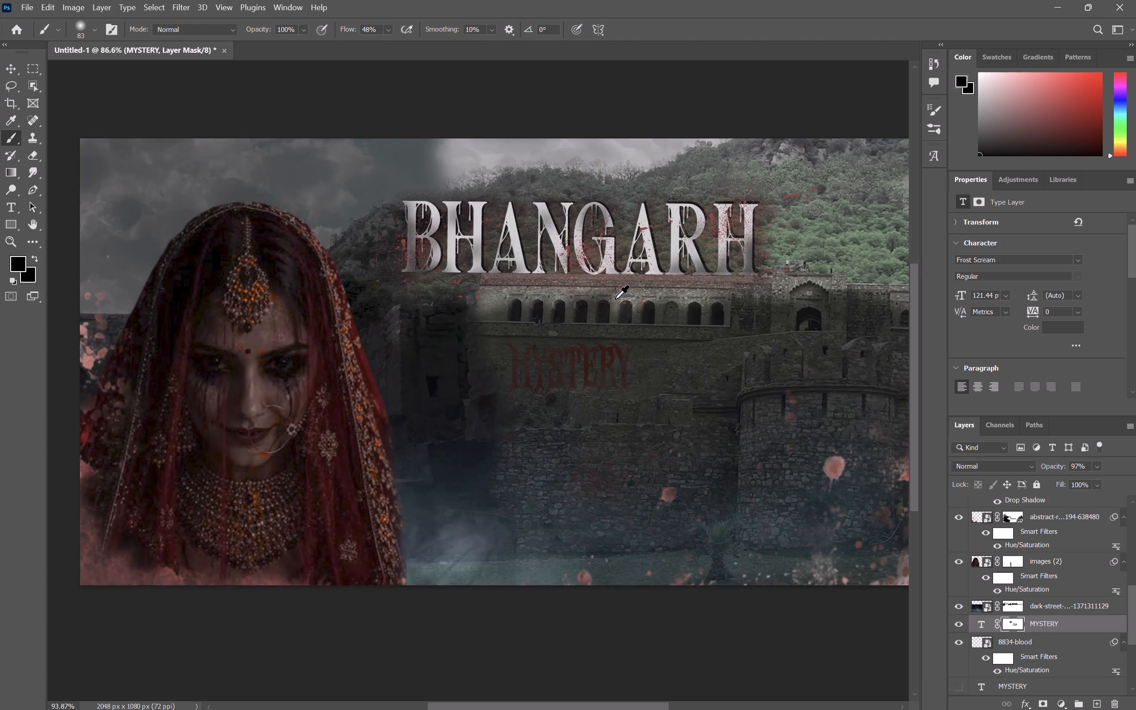
{"action": "scroll", "coordinate": [615, 299], "scroll_direction": "up", "scroll_amount": 2, "text": "alt"}
{"action": "scroll", "coordinate": [615, 299], "scroll_direction": "down", "scroll_amount": 1}
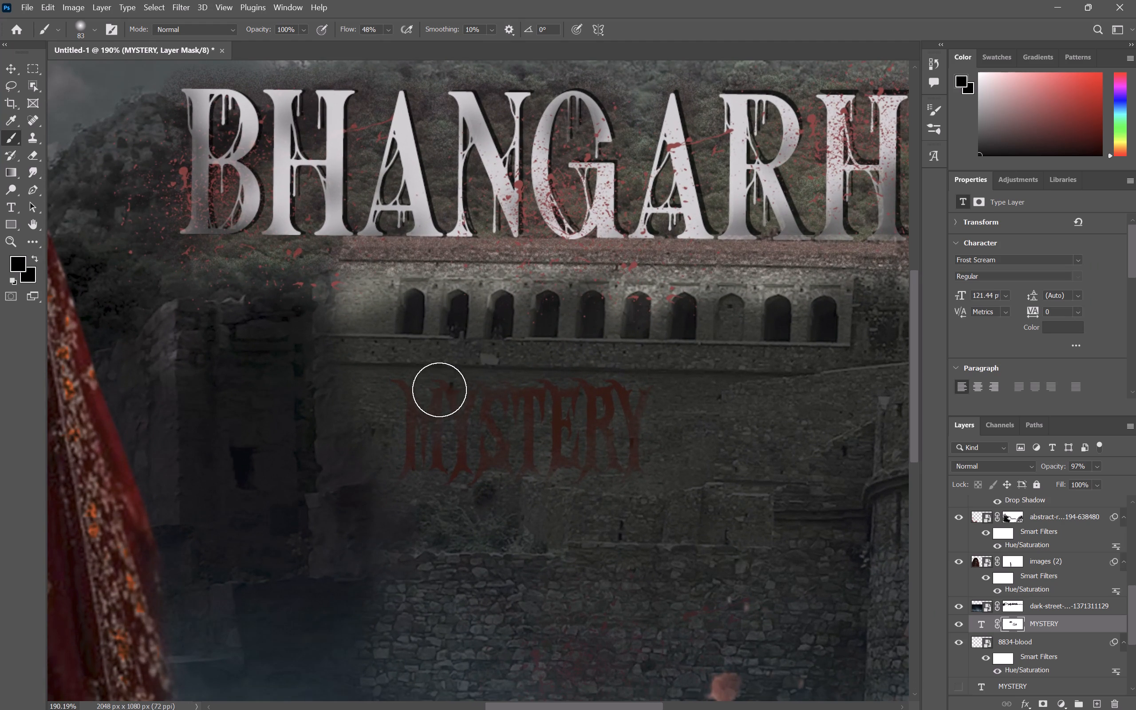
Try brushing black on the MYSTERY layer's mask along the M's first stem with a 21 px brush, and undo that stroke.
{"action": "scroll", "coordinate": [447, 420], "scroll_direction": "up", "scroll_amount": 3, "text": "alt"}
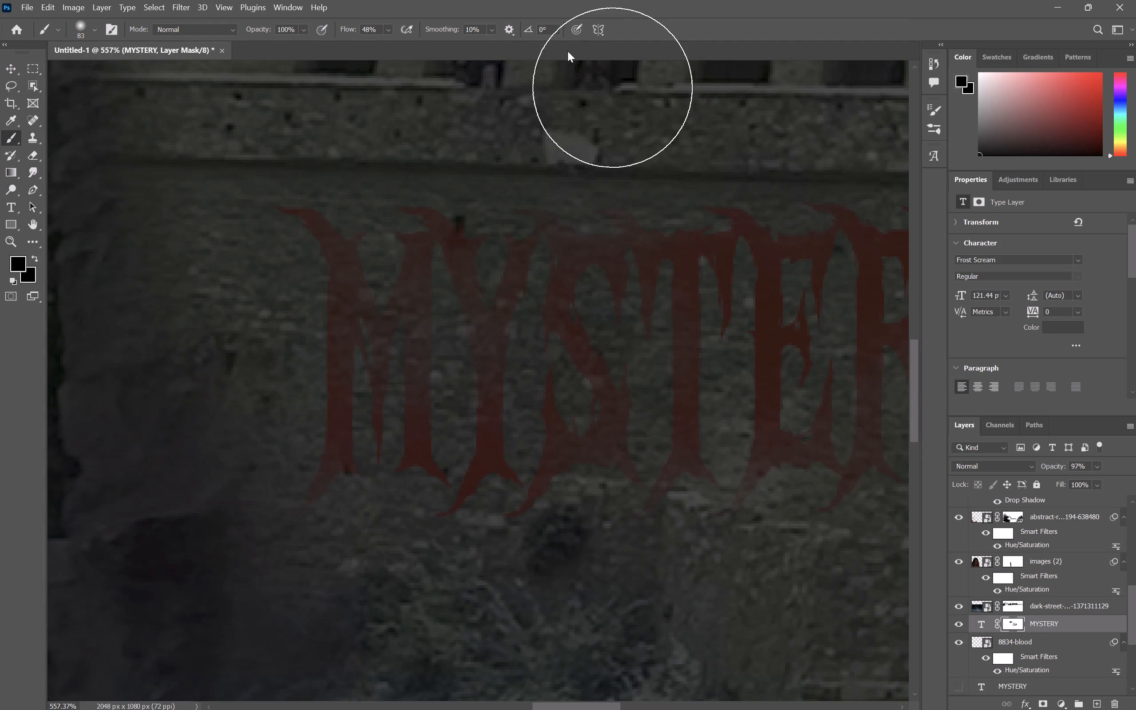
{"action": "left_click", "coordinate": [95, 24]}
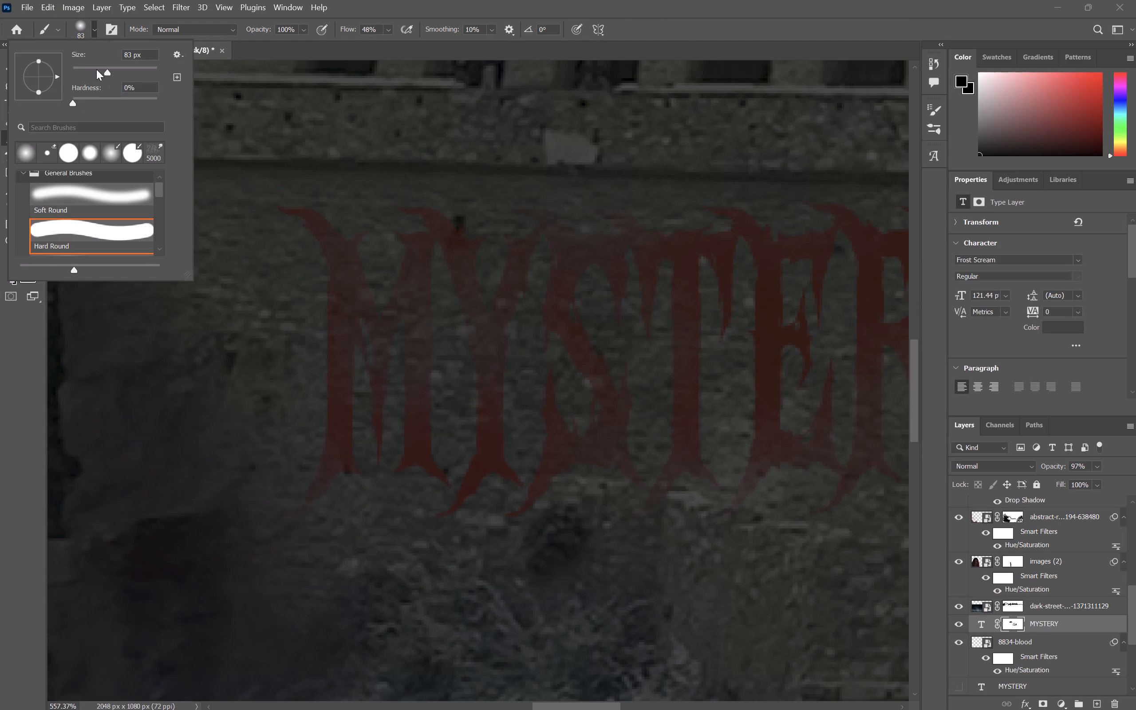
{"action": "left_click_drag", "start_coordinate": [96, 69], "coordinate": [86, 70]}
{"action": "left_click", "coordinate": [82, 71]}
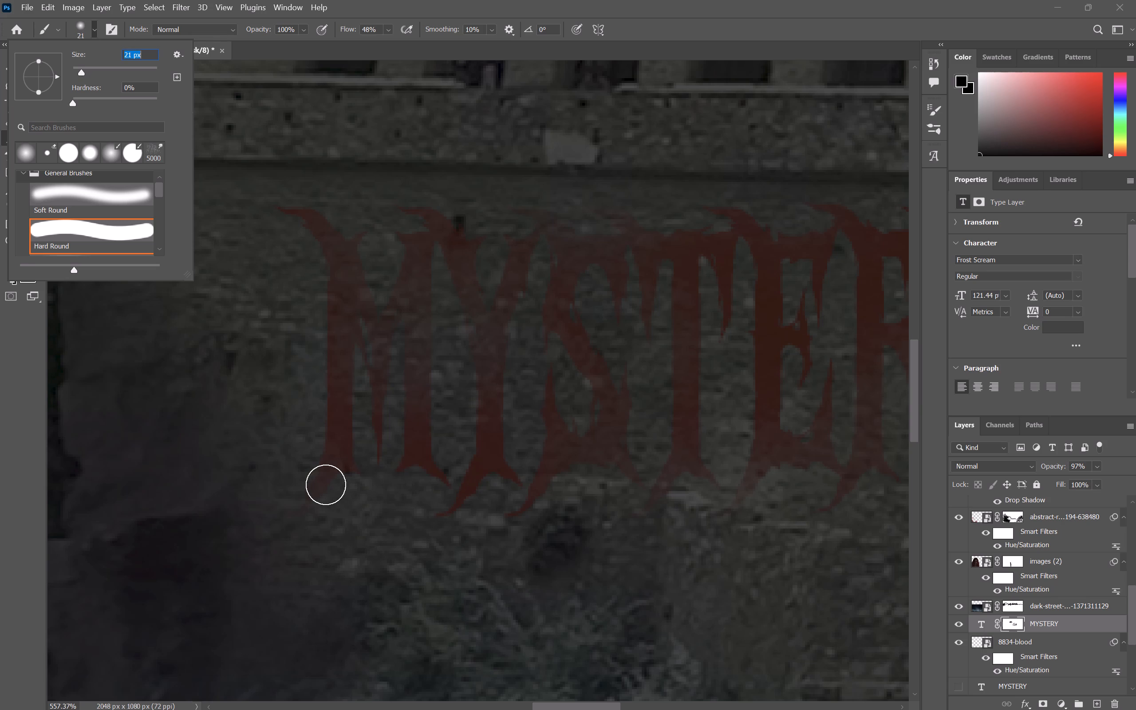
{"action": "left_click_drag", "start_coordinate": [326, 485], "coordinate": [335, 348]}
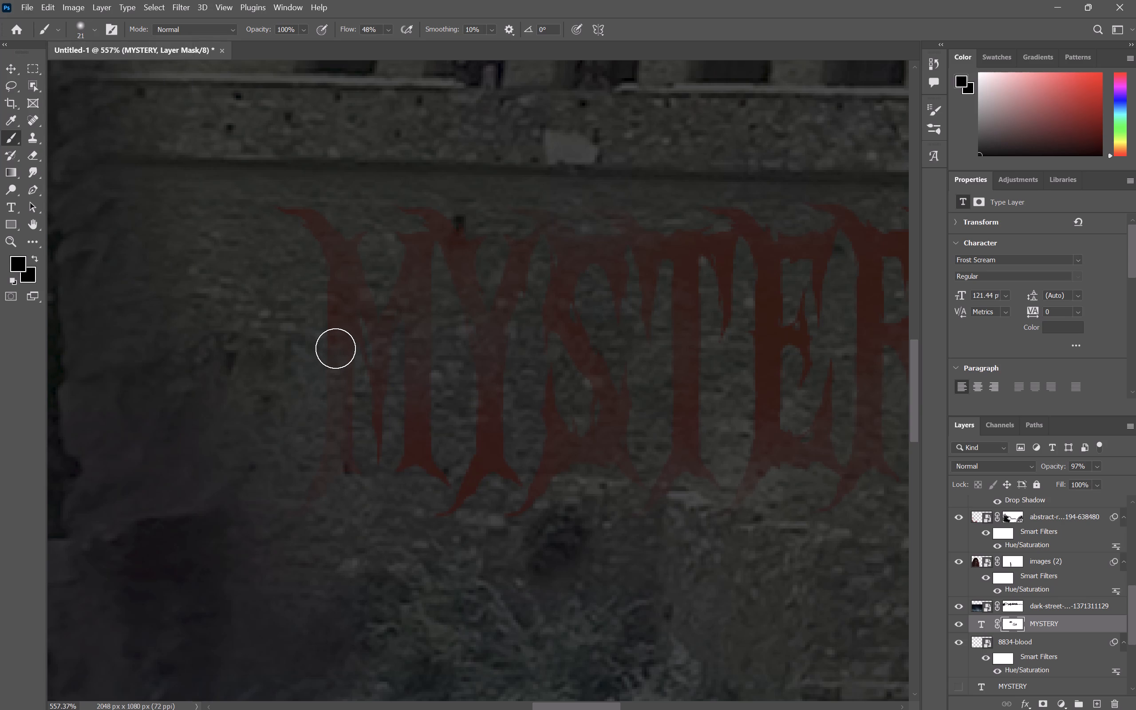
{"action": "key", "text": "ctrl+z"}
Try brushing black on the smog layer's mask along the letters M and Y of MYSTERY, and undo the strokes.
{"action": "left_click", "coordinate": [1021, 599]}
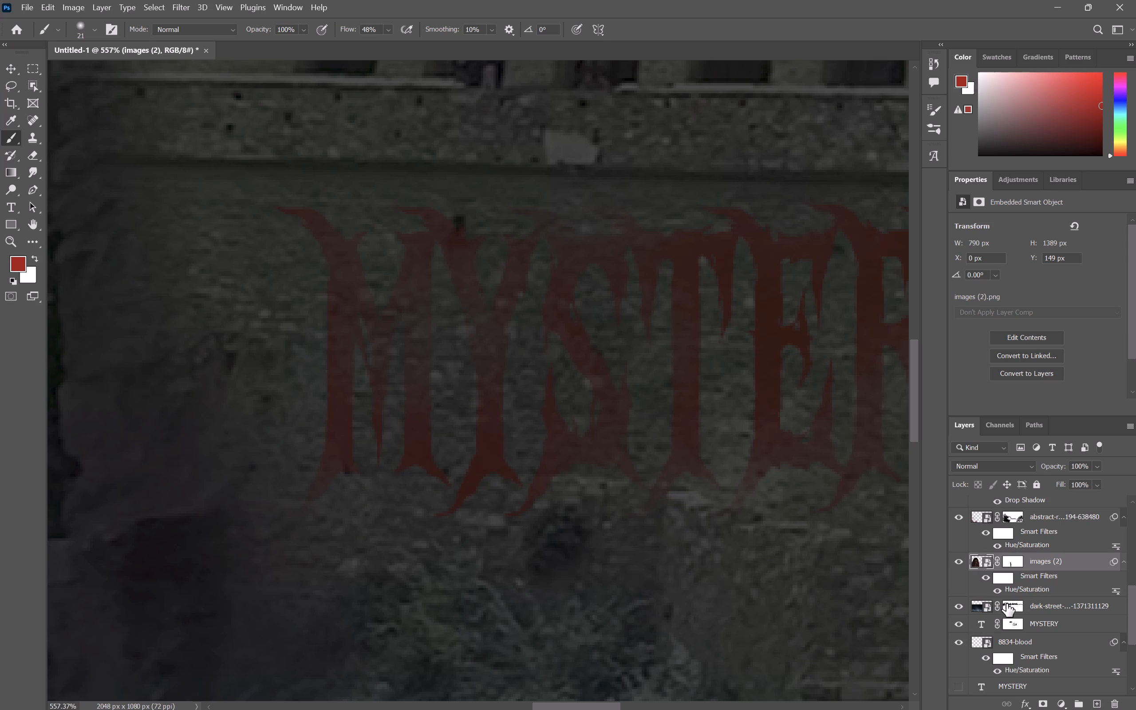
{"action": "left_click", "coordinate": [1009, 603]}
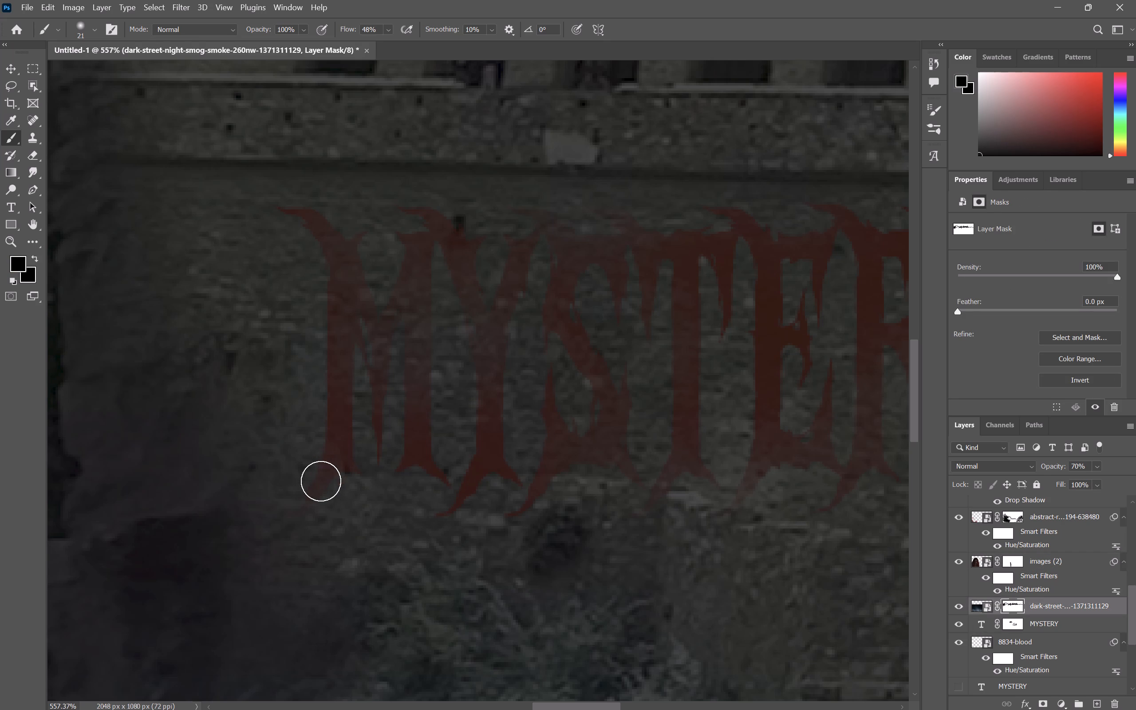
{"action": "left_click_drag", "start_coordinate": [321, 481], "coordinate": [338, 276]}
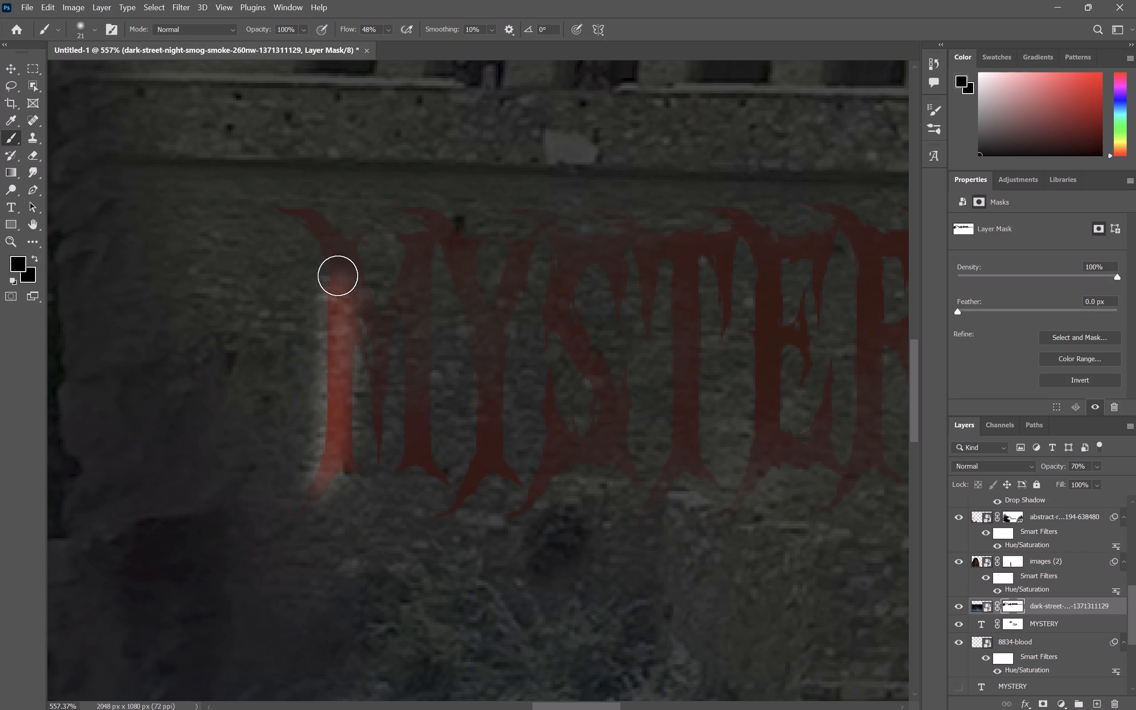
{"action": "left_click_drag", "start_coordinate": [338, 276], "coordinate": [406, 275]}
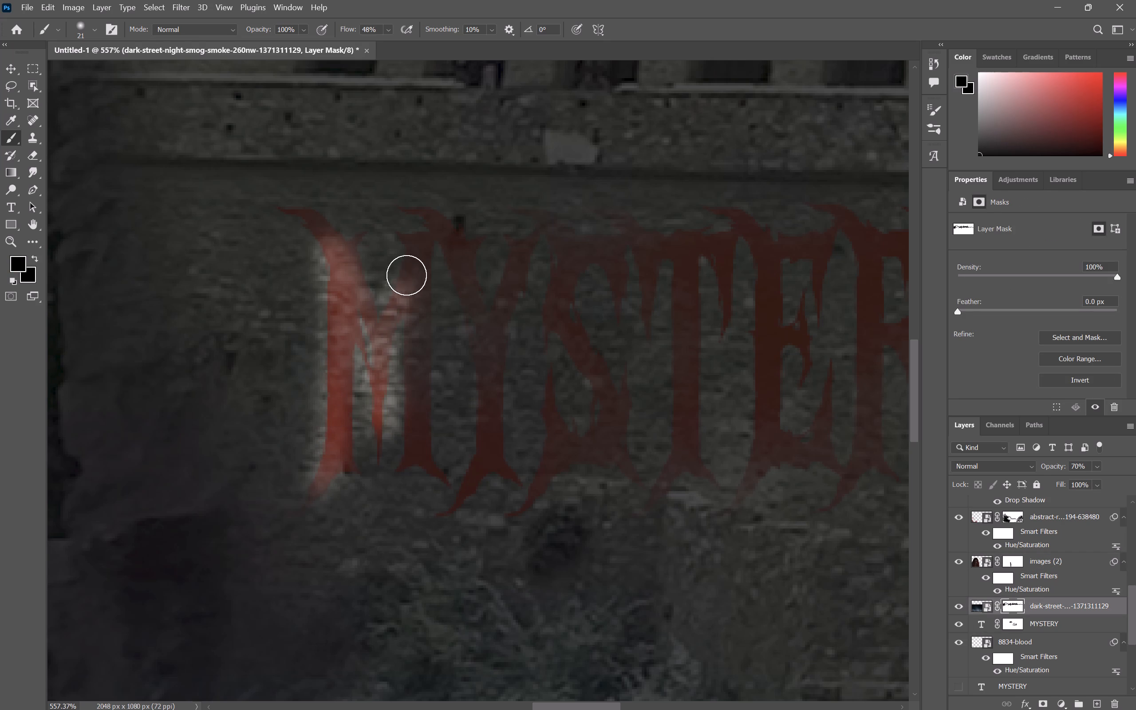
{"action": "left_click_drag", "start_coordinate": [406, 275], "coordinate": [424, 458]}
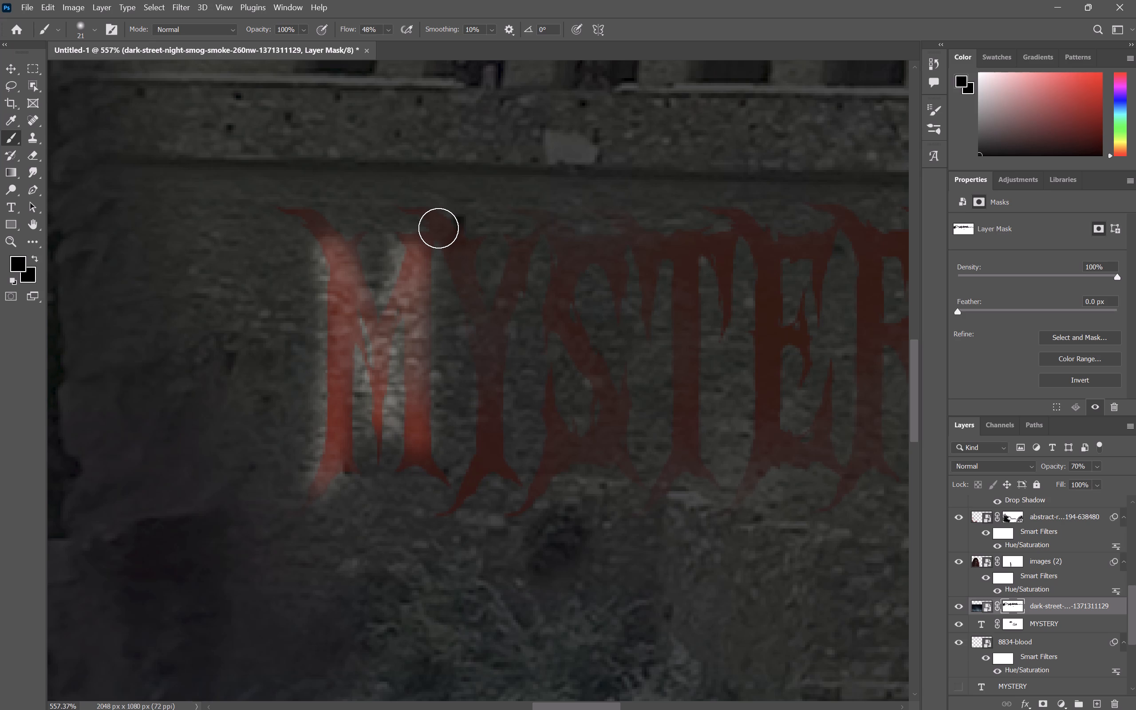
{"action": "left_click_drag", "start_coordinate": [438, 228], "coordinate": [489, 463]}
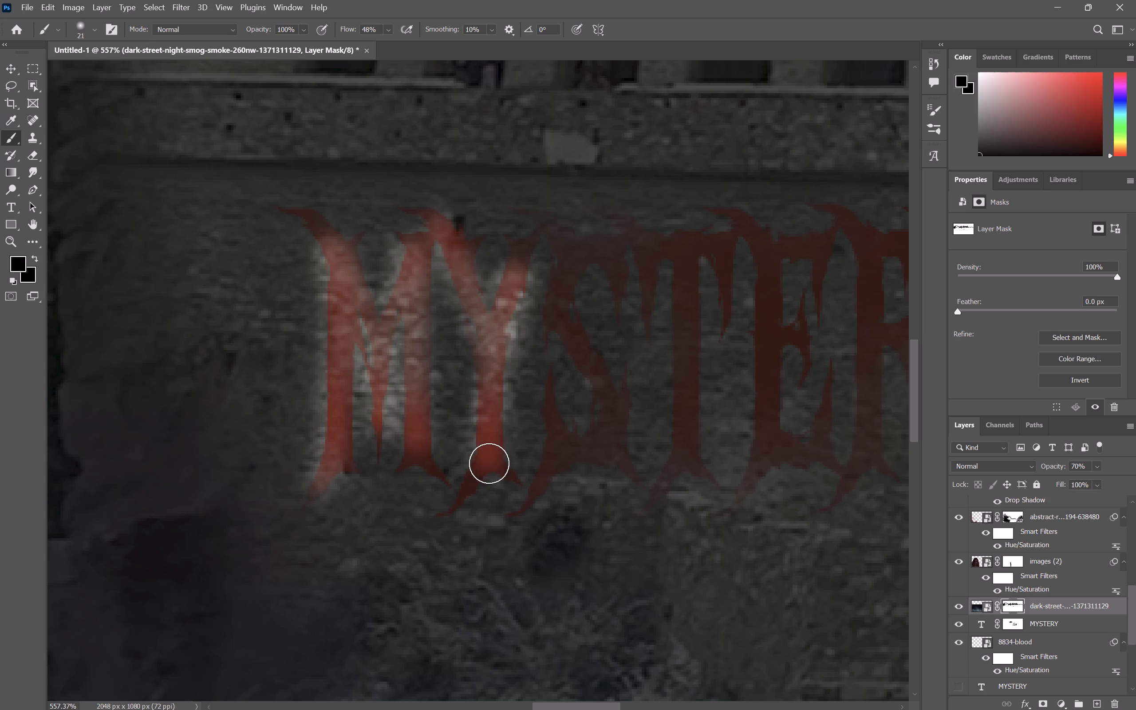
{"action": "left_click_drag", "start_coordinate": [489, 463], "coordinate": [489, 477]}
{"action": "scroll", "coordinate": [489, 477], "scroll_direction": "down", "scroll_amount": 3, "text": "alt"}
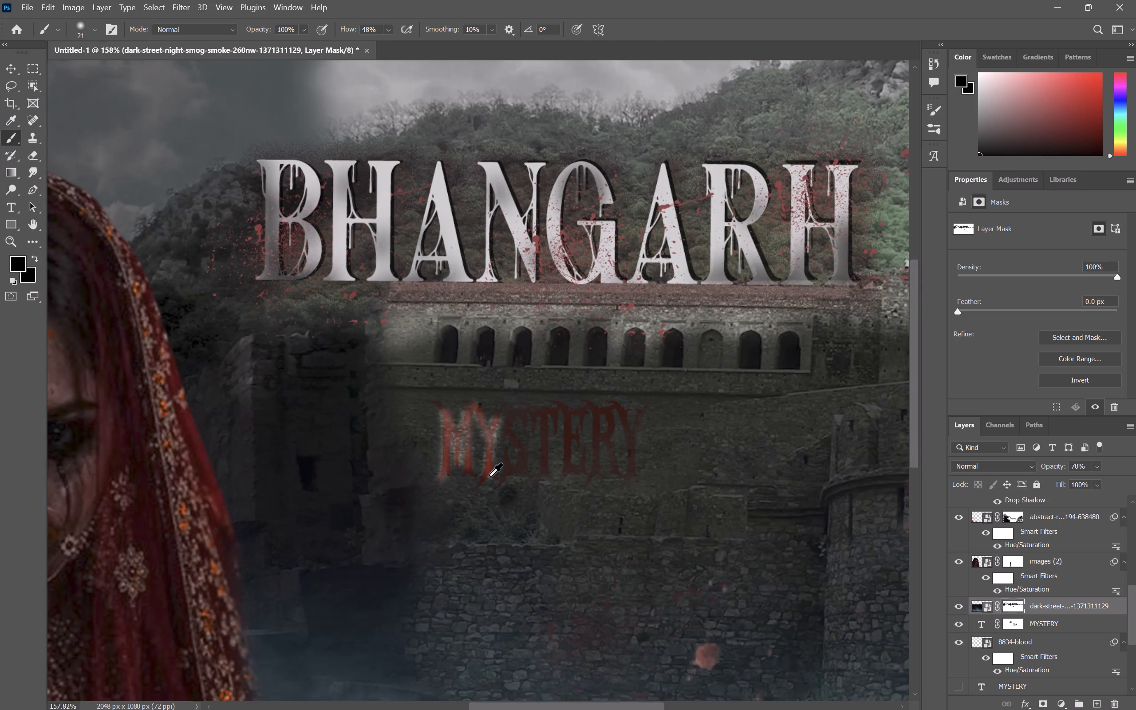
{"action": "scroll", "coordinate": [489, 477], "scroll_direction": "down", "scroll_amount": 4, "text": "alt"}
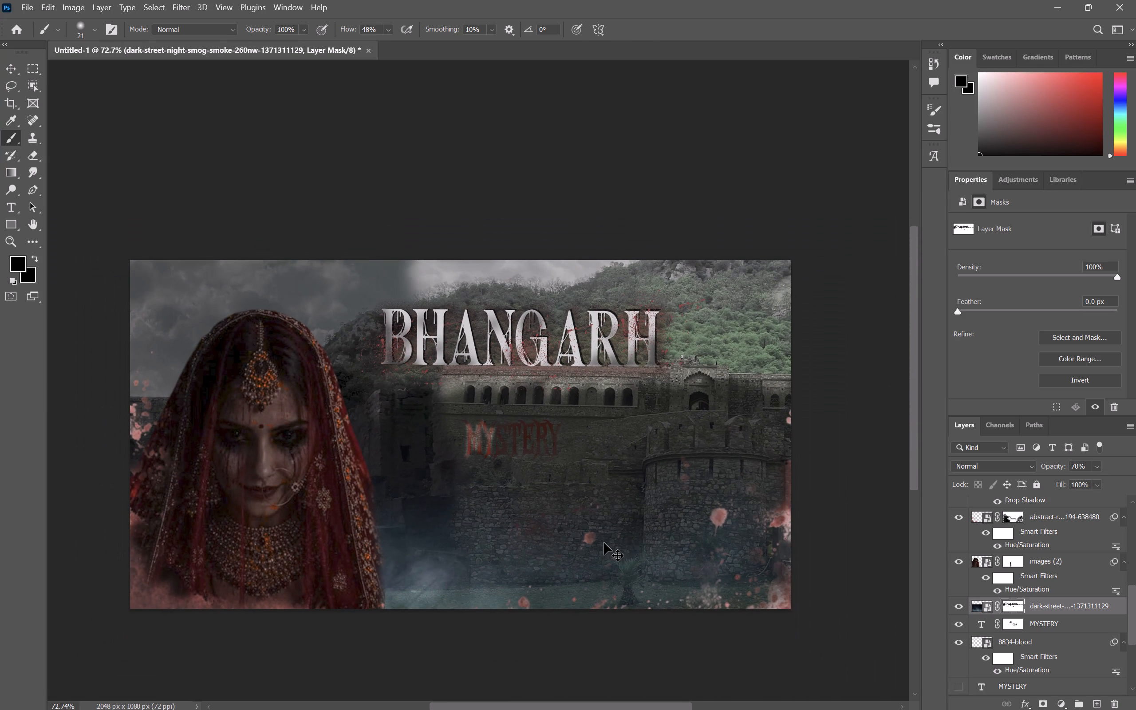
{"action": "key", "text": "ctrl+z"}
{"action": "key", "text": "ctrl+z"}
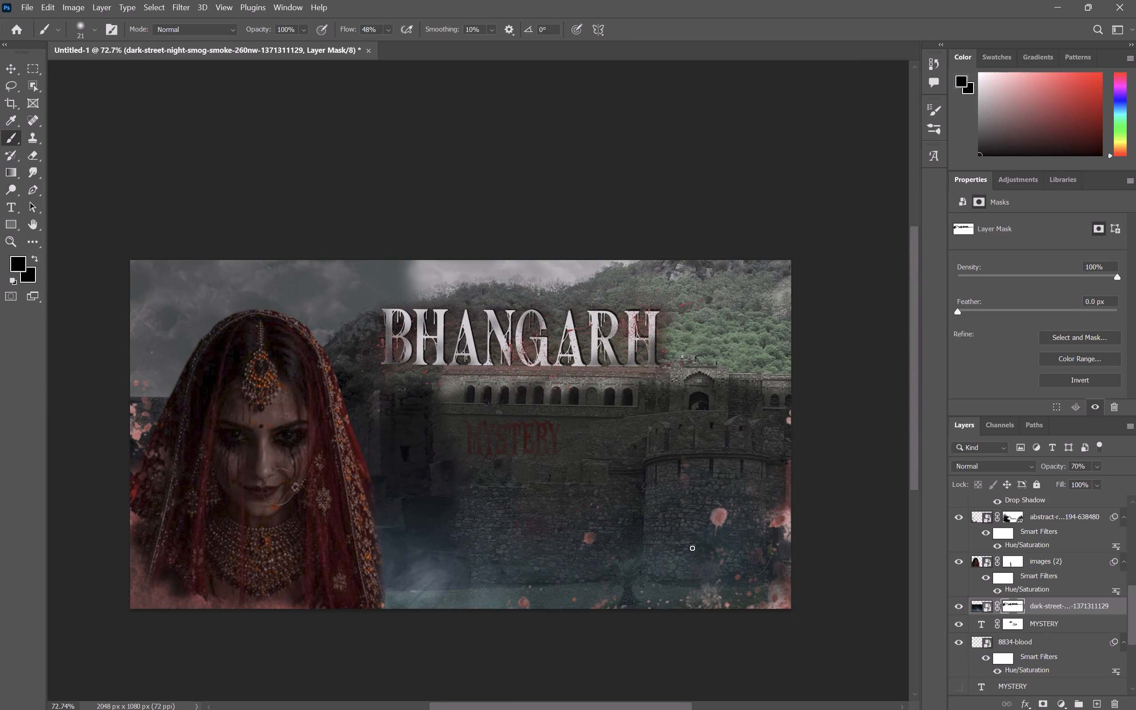
Switch to Chrome and save the "Sunlight behind dark smog" picture from the dark smog image results to Downloads as a JPEG.
{"action": "key", "text": "alt+Tab"}
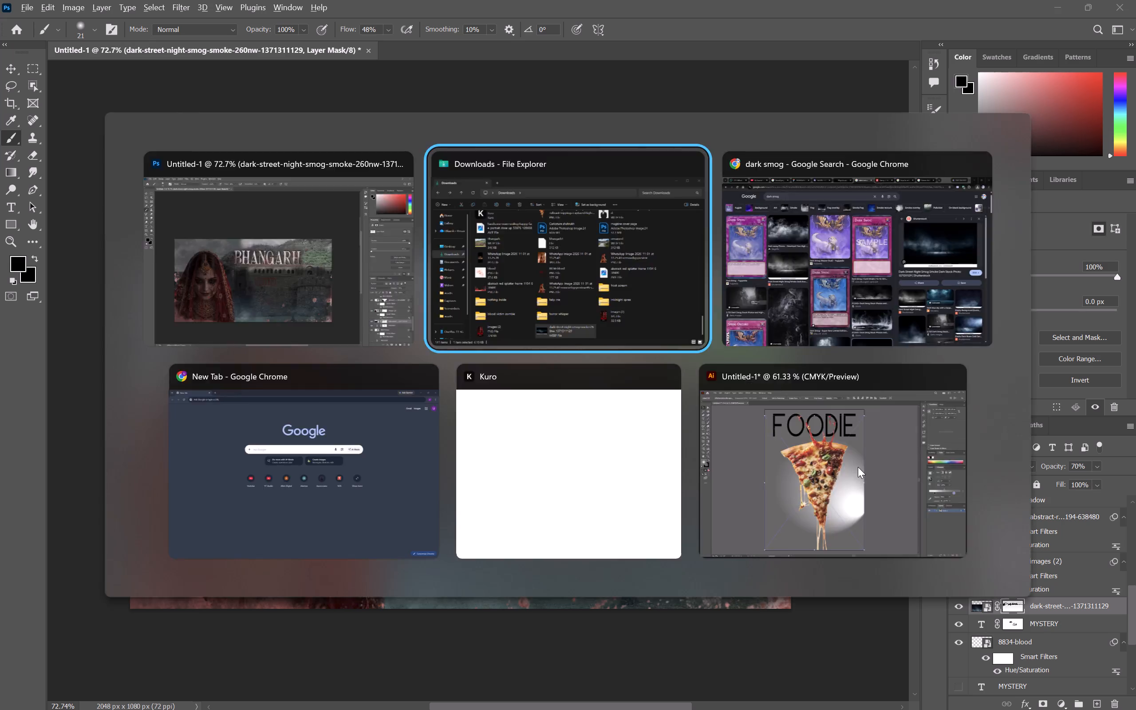
{"action": "key", "text": "alt+Tab"}
{"action": "key", "text": "alt+Tab"}
{"action": "key", "text": "alt+Tab"}
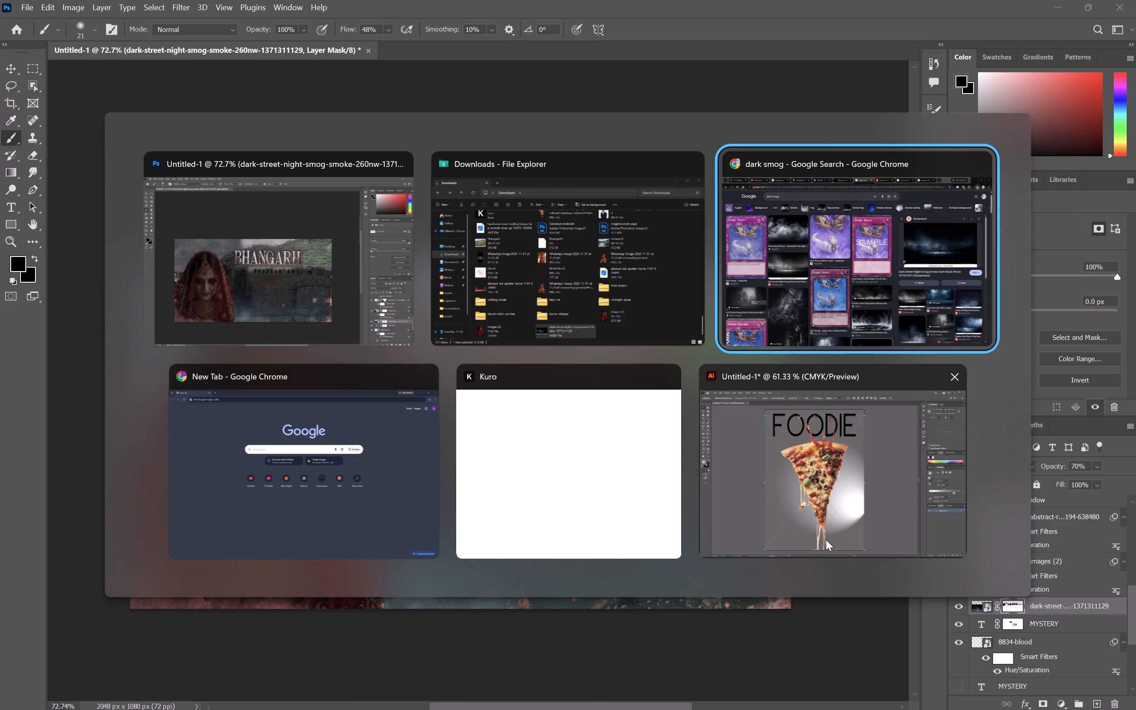
{"action": "scroll", "coordinate": [576, 415], "scroll_direction": "down", "scroll_amount": 2}
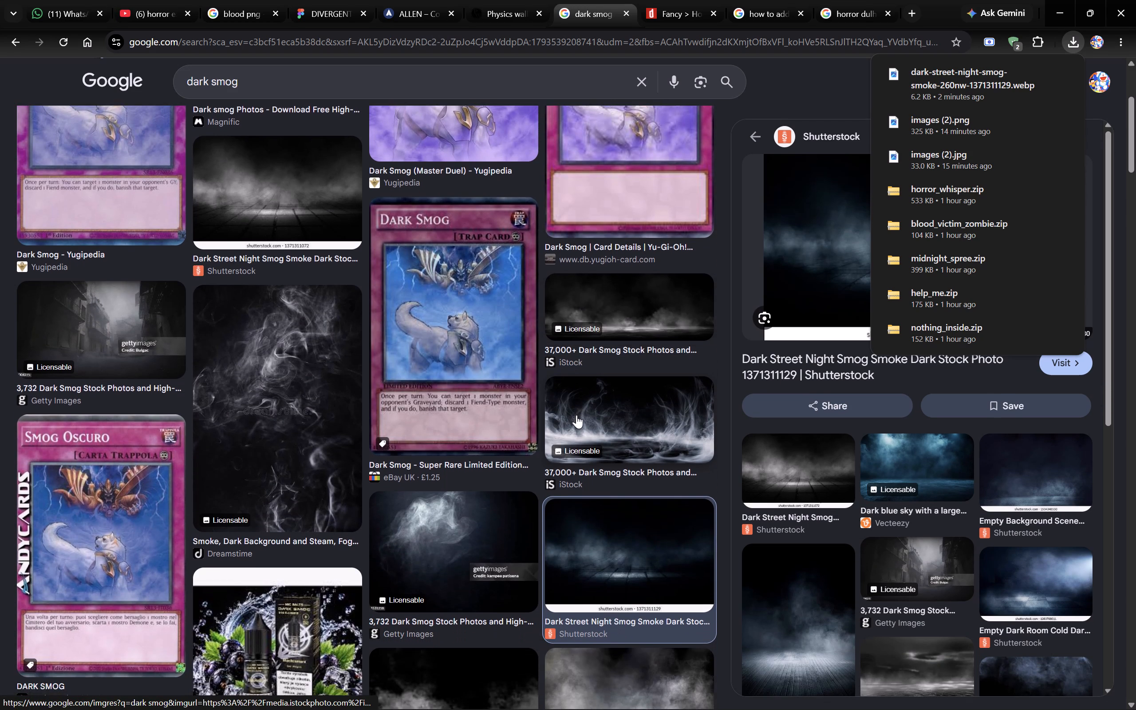
{"action": "scroll", "coordinate": [576, 415], "scroll_direction": "down", "scroll_amount": 2}
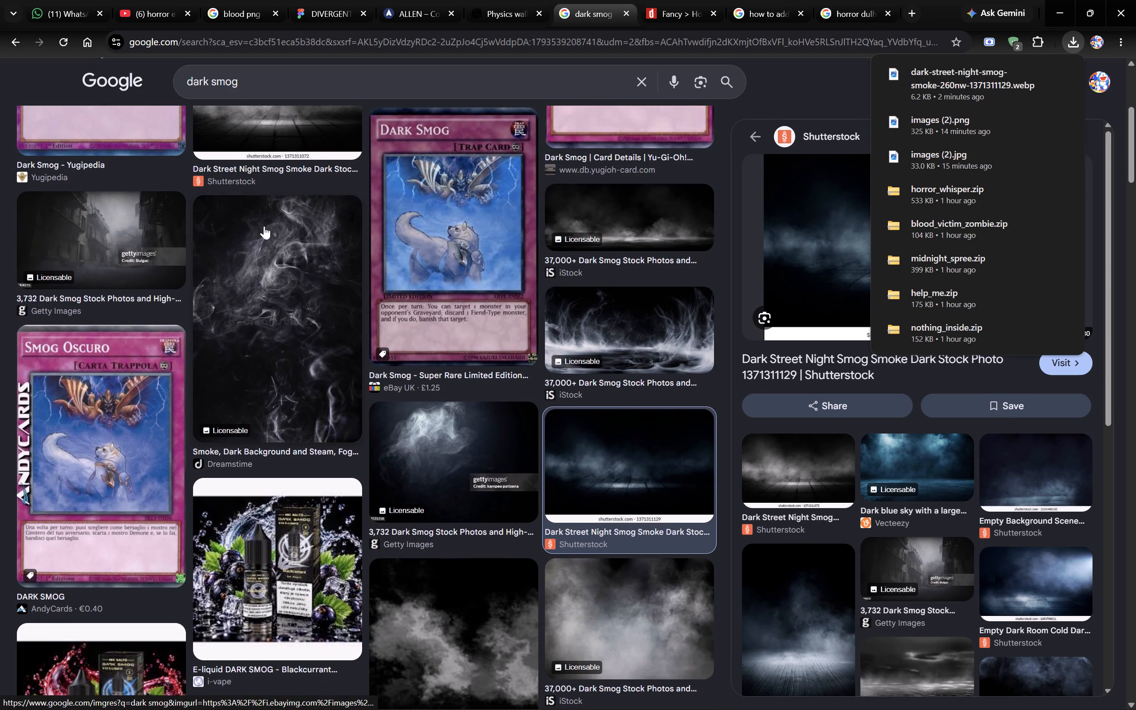
{"action": "scroll", "coordinate": [402, 417], "scroll_direction": "down", "scroll_amount": 3}
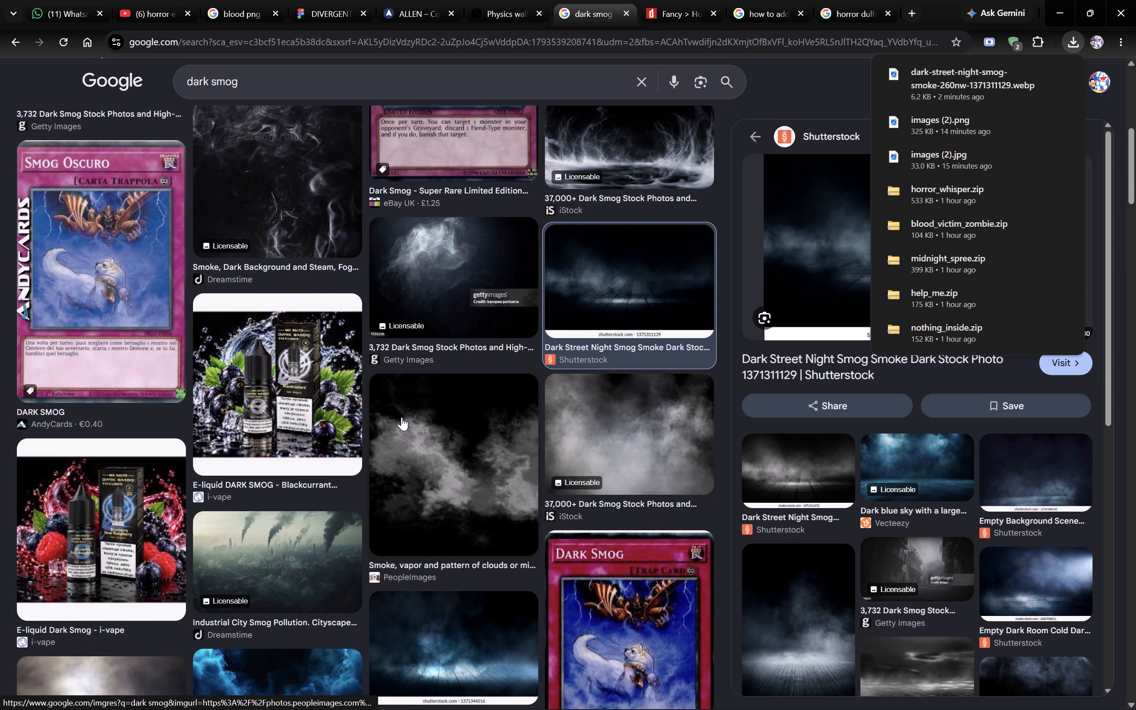
{"action": "scroll", "coordinate": [551, 475], "scroll_direction": "down", "scroll_amount": 1}
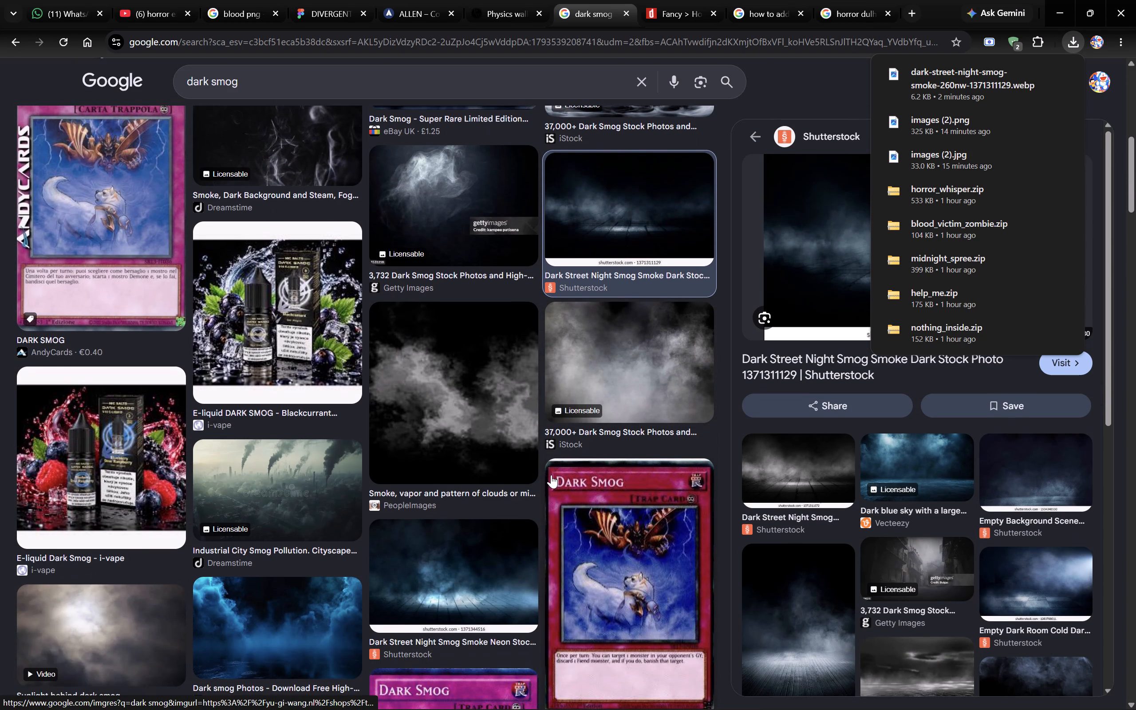
{"action": "scroll", "coordinate": [551, 475], "scroll_direction": "down", "scroll_amount": 2}
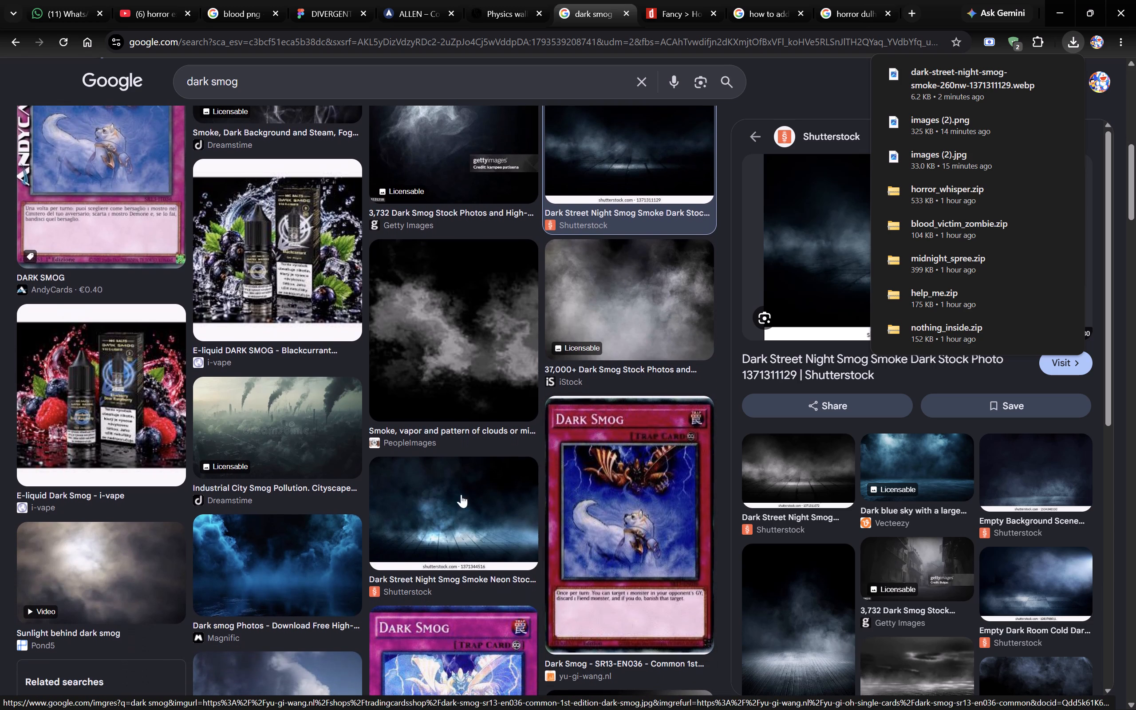
{"action": "scroll", "coordinate": [284, 459], "scroll_direction": "down", "scroll_amount": 1}
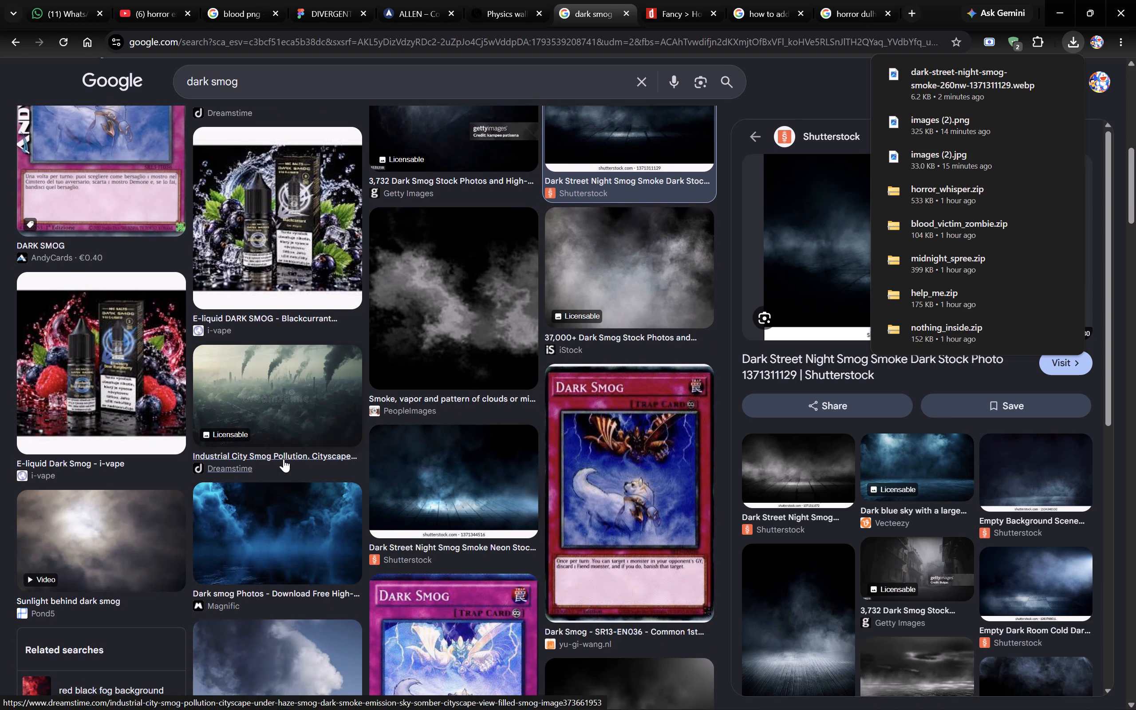
{"action": "left_click", "coordinate": [123, 508]}
{"action": "right_click", "coordinate": [865, 243]}
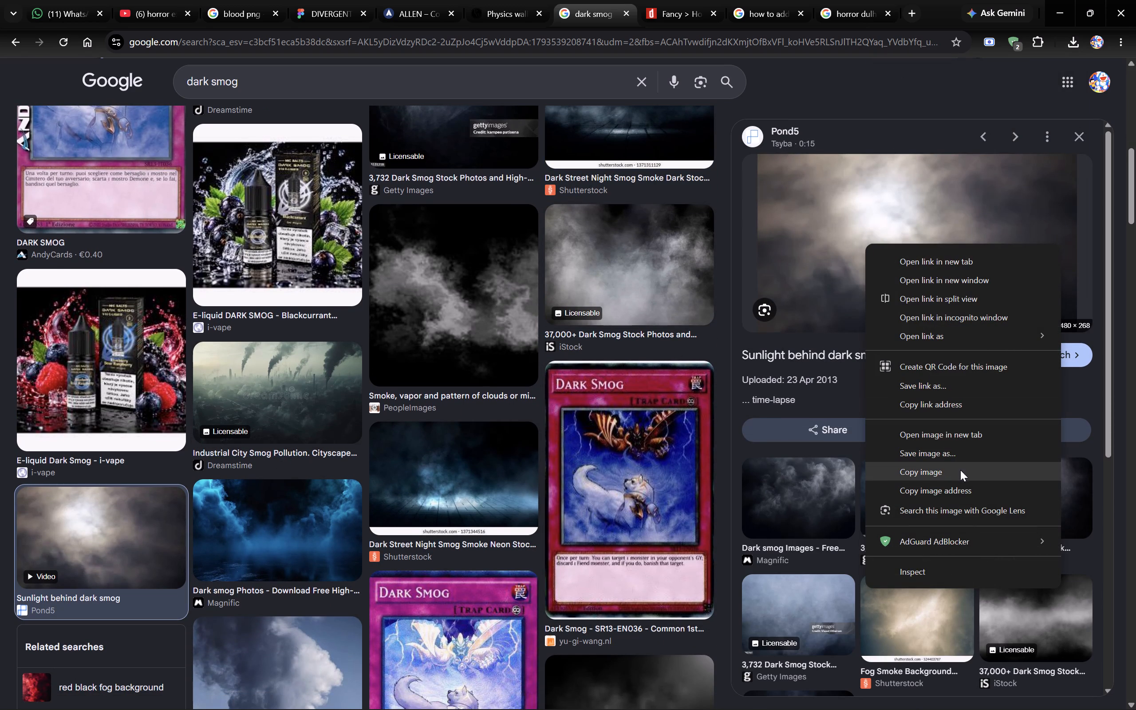
{"action": "left_click", "coordinate": [972, 458]}
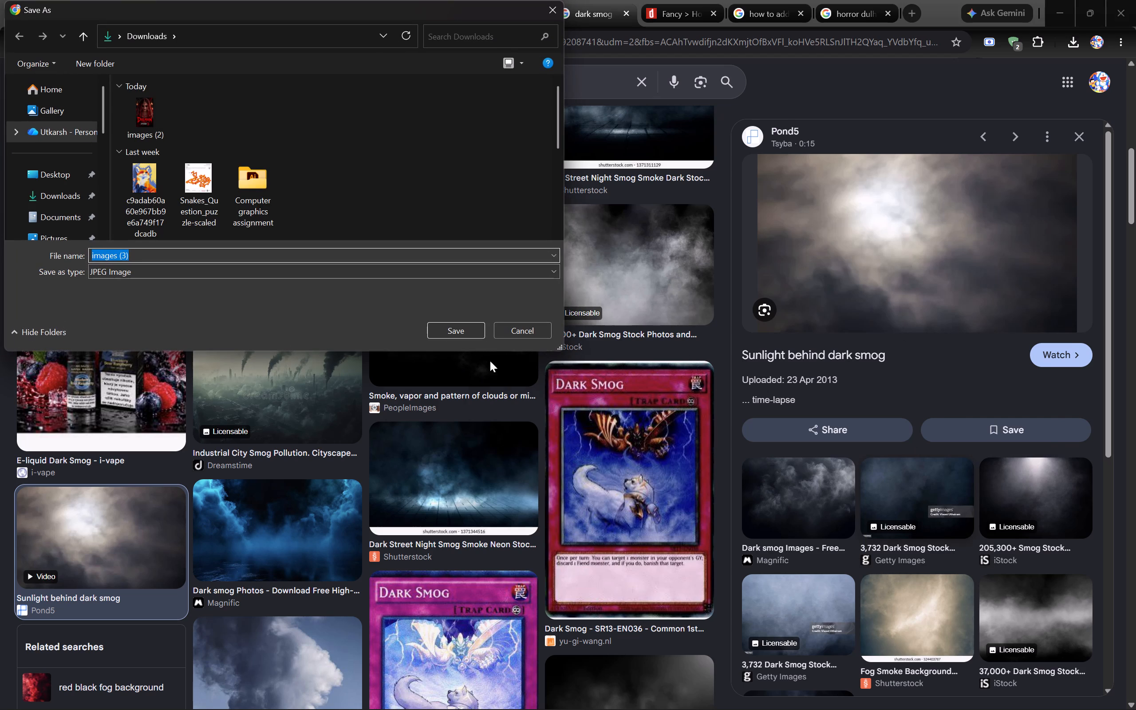
{"action": "left_click", "coordinate": [474, 322]}
Place the downloaded "images (3)" picture from the Downloads folder into the Photoshop composite, directly above the smog layer.
{"action": "key", "text": "alt+Tab"}
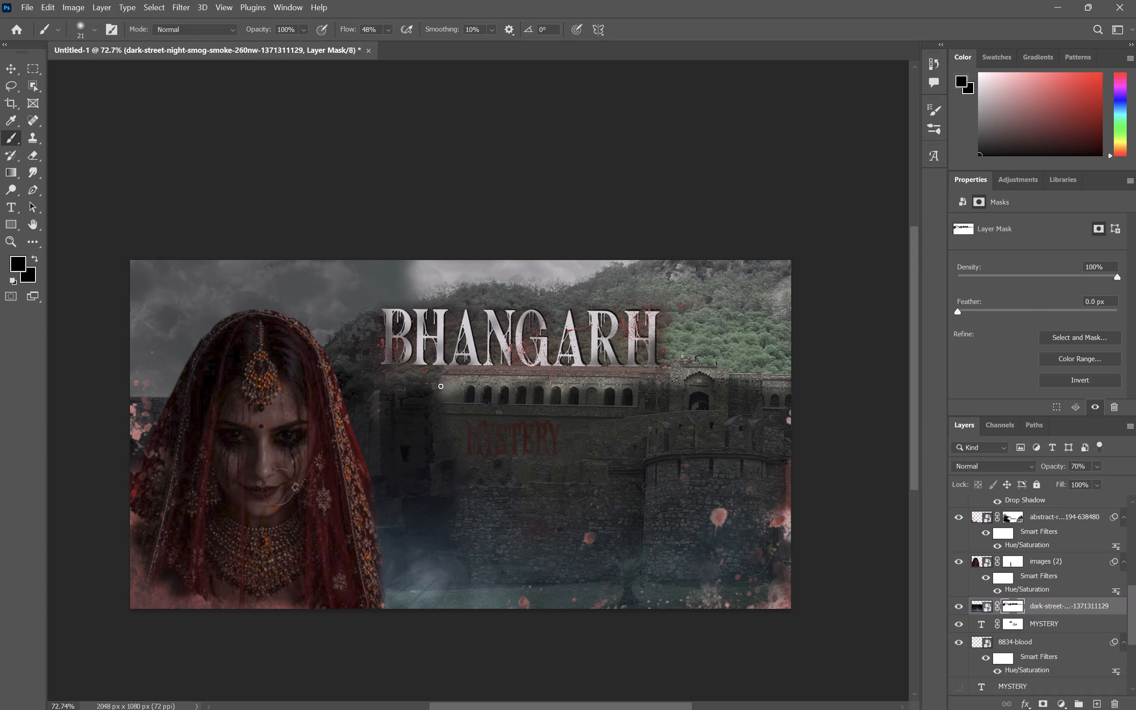
{"action": "key", "text": "alt+Tab"}
{"action": "key", "text": "alt+Tab"}
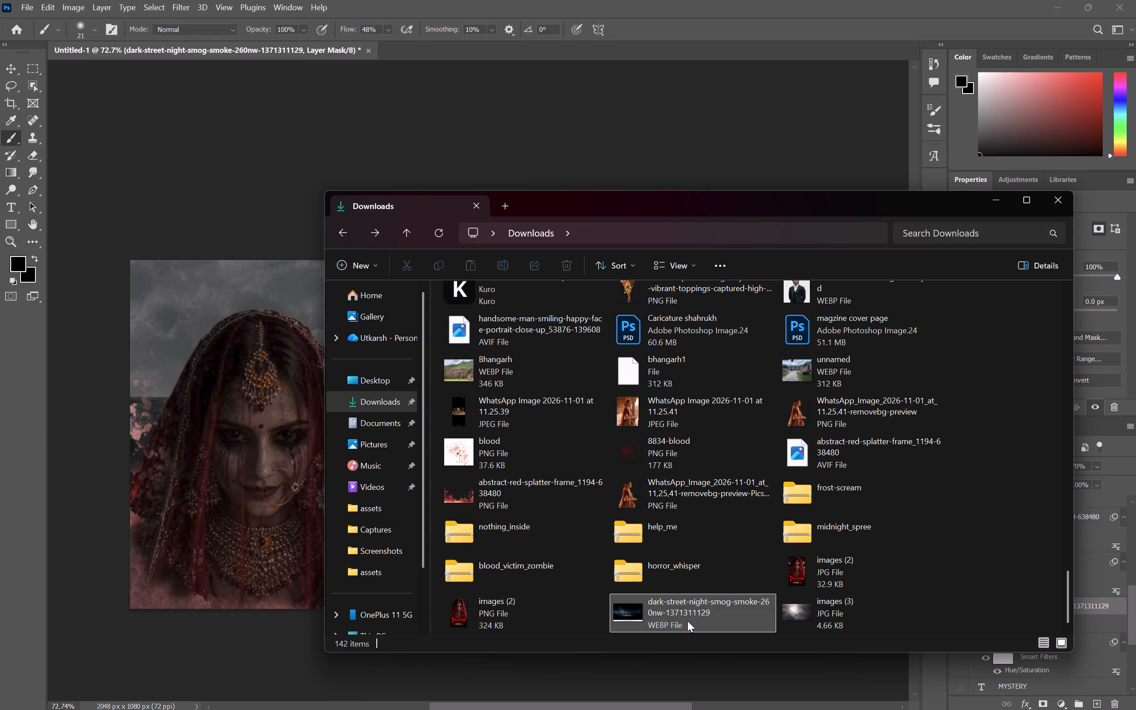
{"action": "left_click_drag", "start_coordinate": [820, 617], "coordinate": [303, 335]}
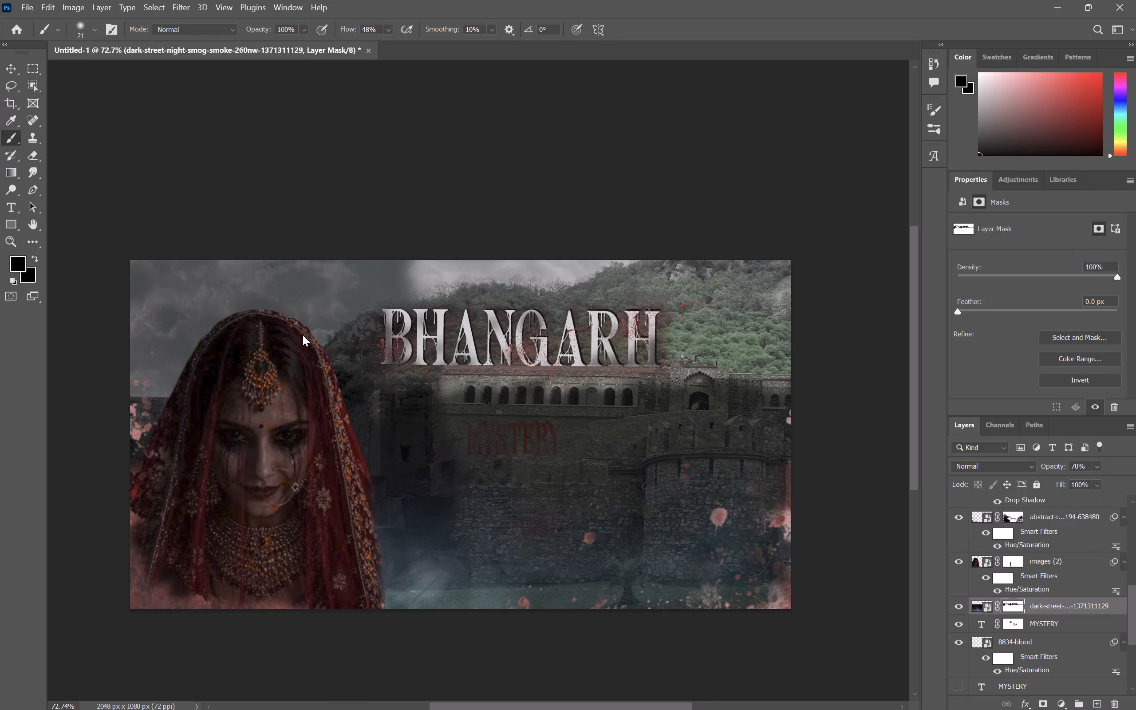
Enlarge the placed cloud image to about 452% and position it across the sky, spanning the canvas width down to the MYSTERY text.
{"action": "left_click_drag", "start_coordinate": [439, 436], "coordinate": [538, 366]}
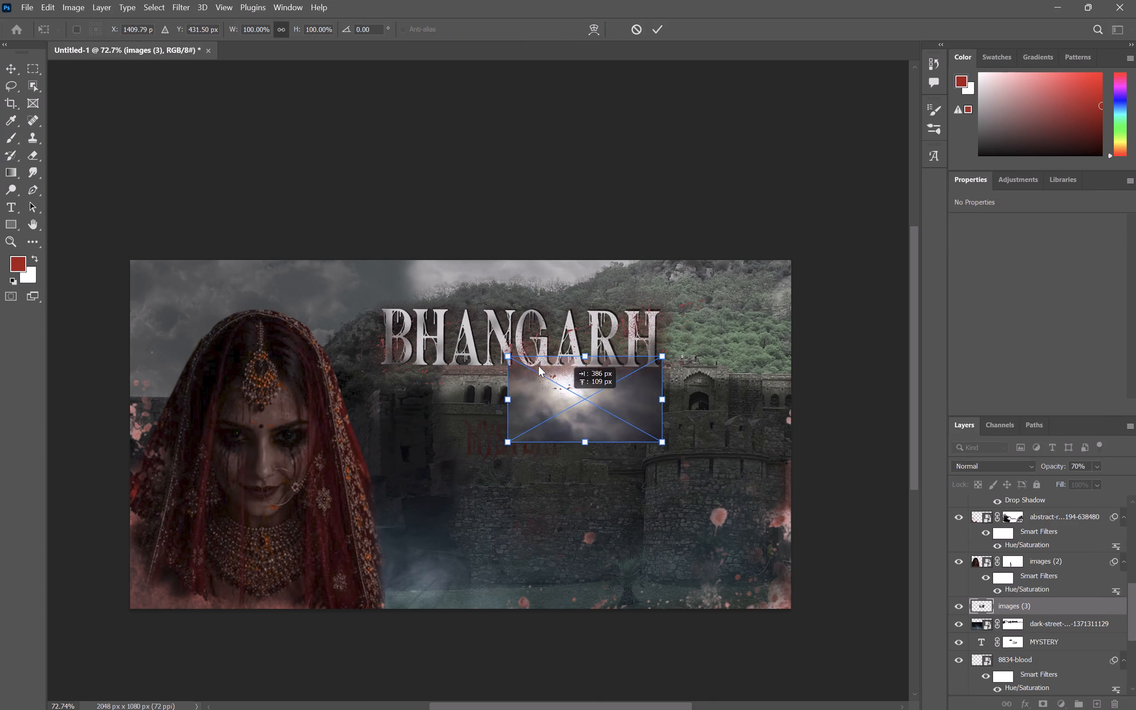
{"action": "left_click_drag", "start_coordinate": [538, 366], "coordinate": [700, 296]}
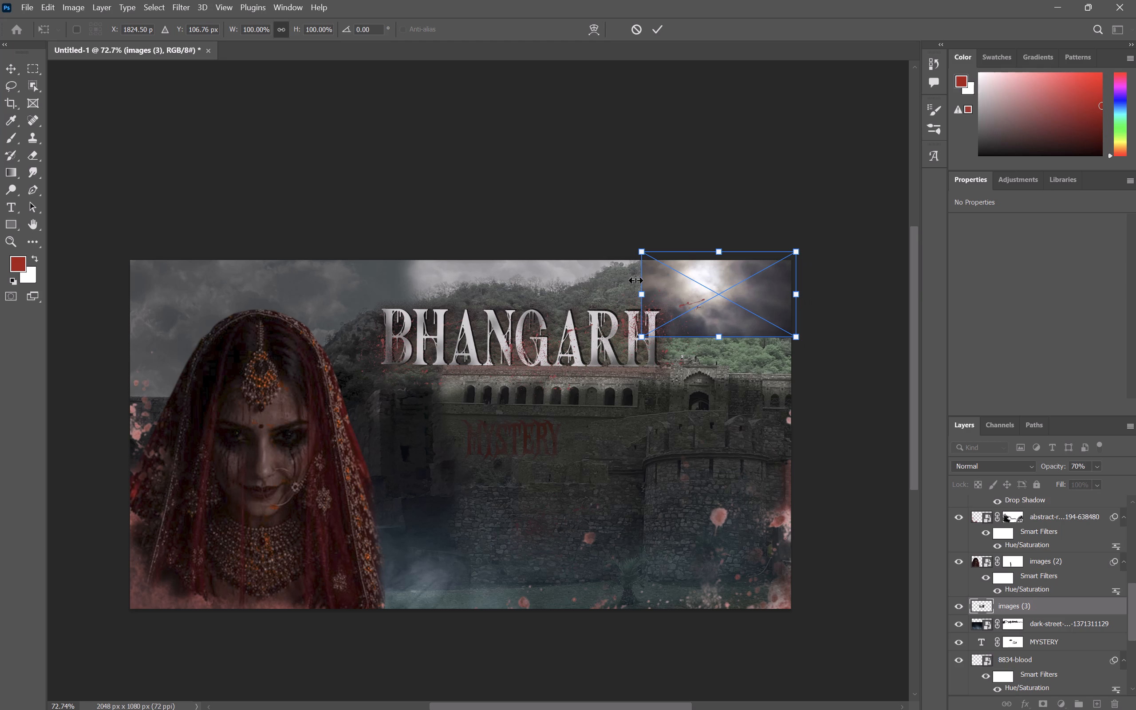
{"action": "left_click_drag", "start_coordinate": [646, 296], "coordinate": [135, 323]}
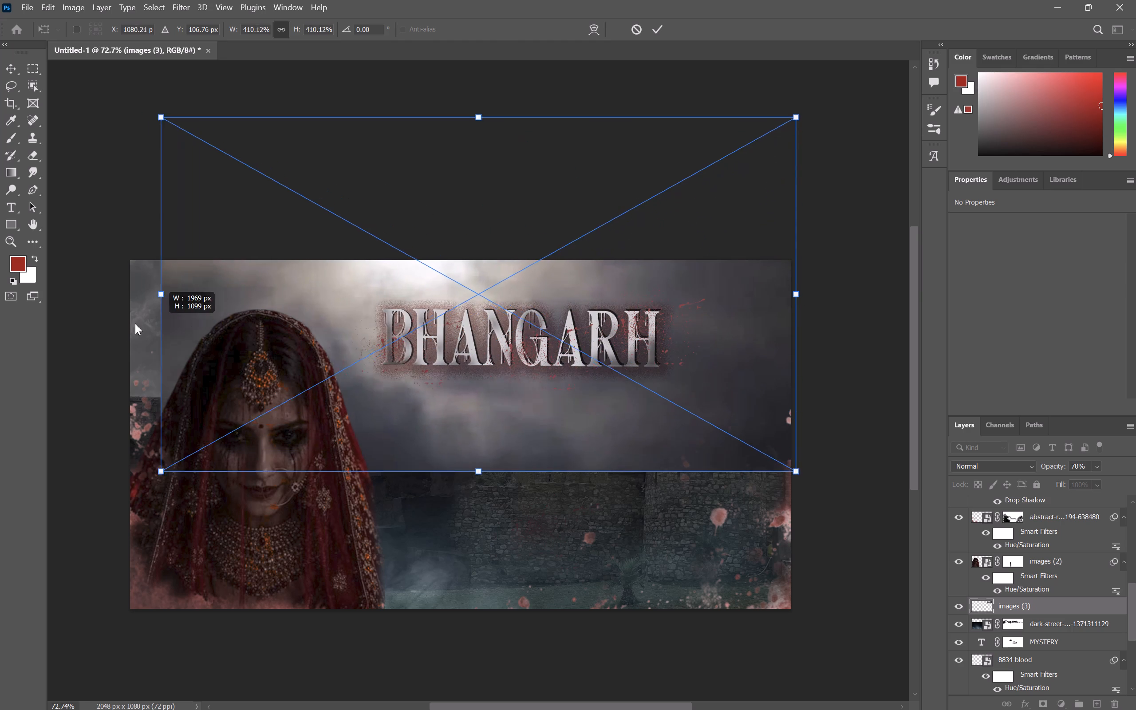
{"action": "left_click_drag", "start_coordinate": [135, 323], "coordinate": [101, 329]}
{"action": "left_click_drag", "start_coordinate": [551, 285], "coordinate": [543, 257]}
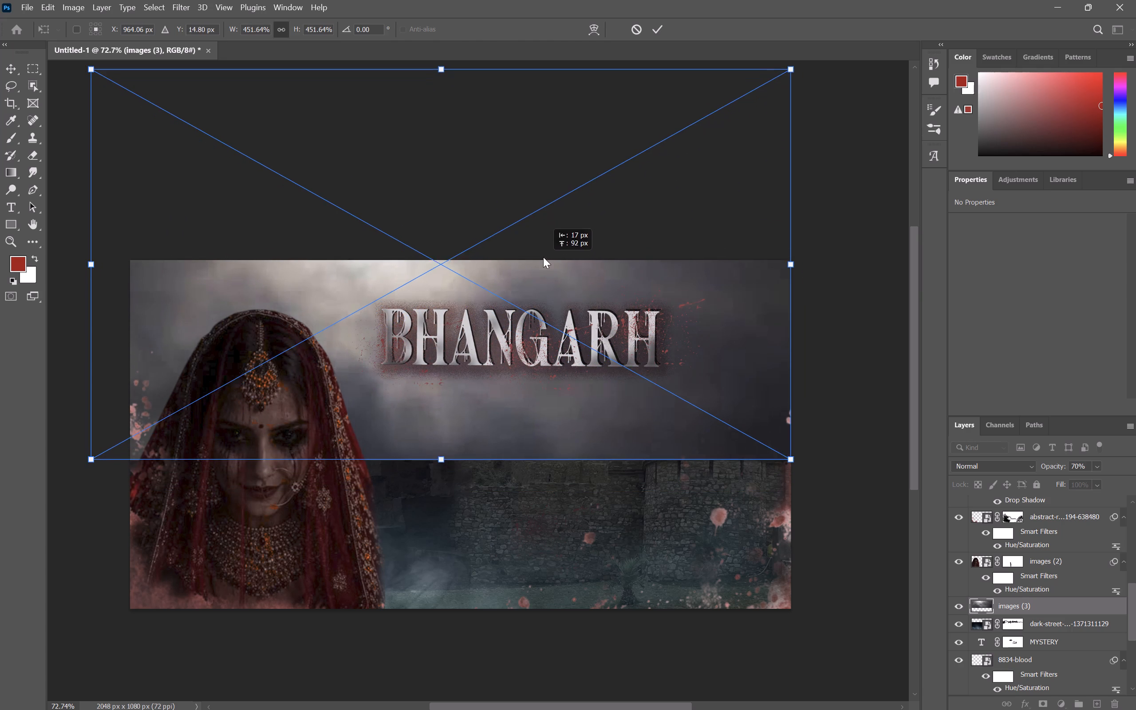
{"action": "left_click_drag", "start_coordinate": [543, 257], "coordinate": [604, 246]}
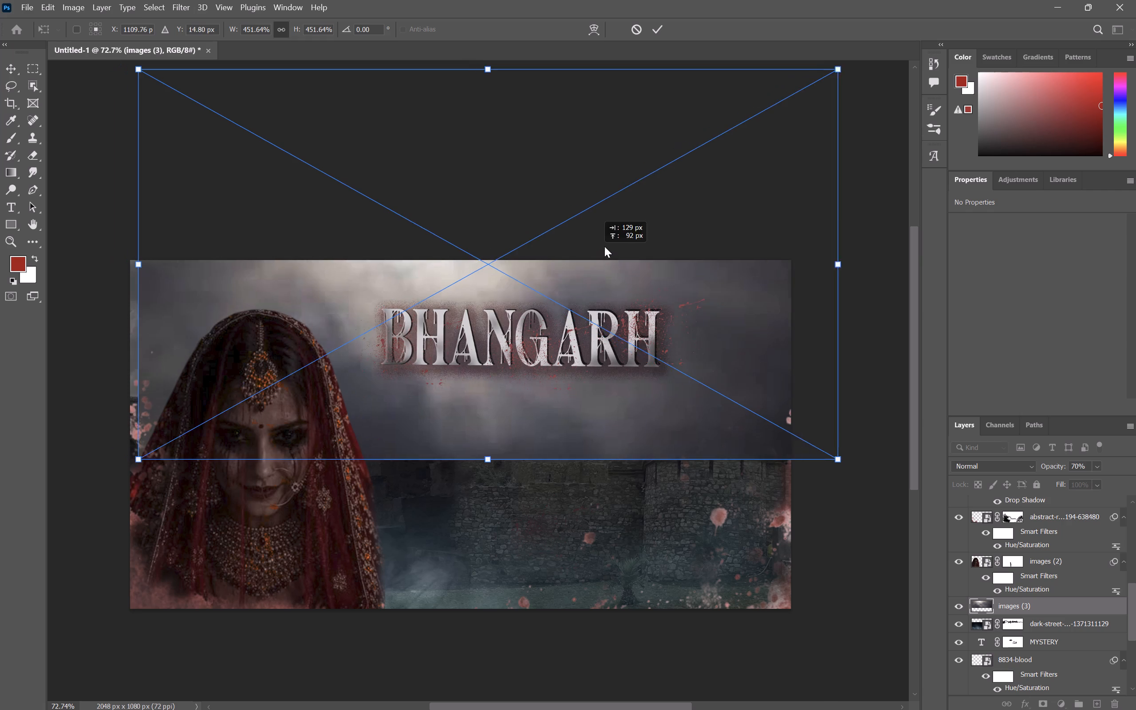
{"action": "left_click_drag", "start_coordinate": [604, 246], "coordinate": [576, 239]}
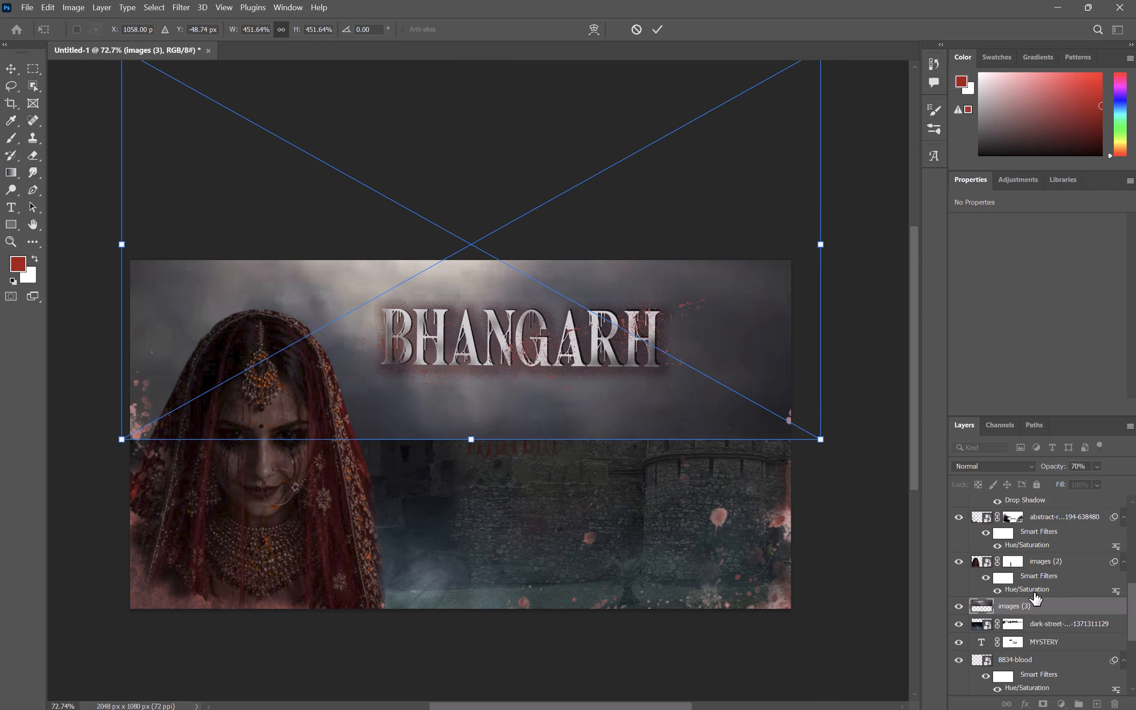
Set the opacity of the placed "images (3)" cloud layer to 61%.
{"action": "left_click", "coordinate": [1096, 467]}
{"action": "left_click_drag", "start_coordinate": [1107, 477], "coordinate": [1100, 477]}
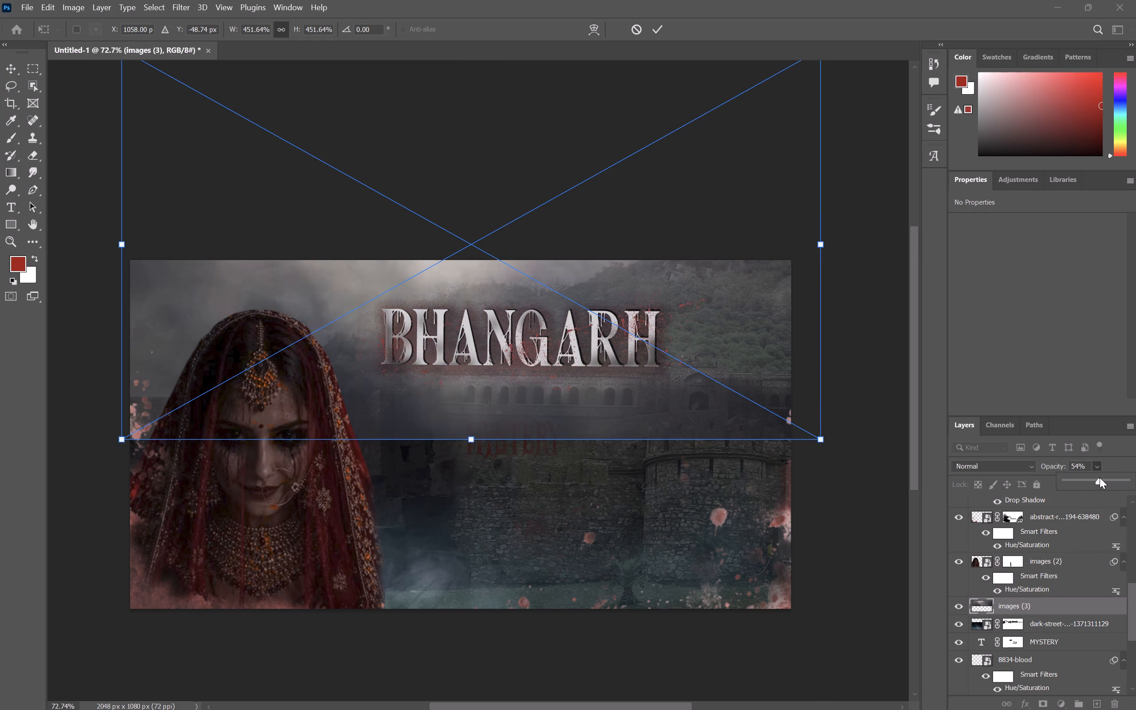
{"action": "left_click_drag", "start_coordinate": [1100, 477], "coordinate": [1108, 484]}
{"action": "left_click_drag", "start_coordinate": [1108, 484], "coordinate": [1086, 484]}
{"action": "left_click_drag", "start_coordinate": [1086, 484], "coordinate": [1097, 489]}
{"action": "left_click_drag", "start_coordinate": [1097, 489], "coordinate": [1112, 489]}
{"action": "left_click_drag", "start_coordinate": [1112, 489], "coordinate": [1103, 490]}
Add a layer mask to "images (3)" and brush black at 130 px along the cloud's lower edge, over MYSTERY and the fort's arches.
{"action": "left_click", "coordinate": [986, 605]}
{"action": "left_click", "coordinate": [1041, 709]}
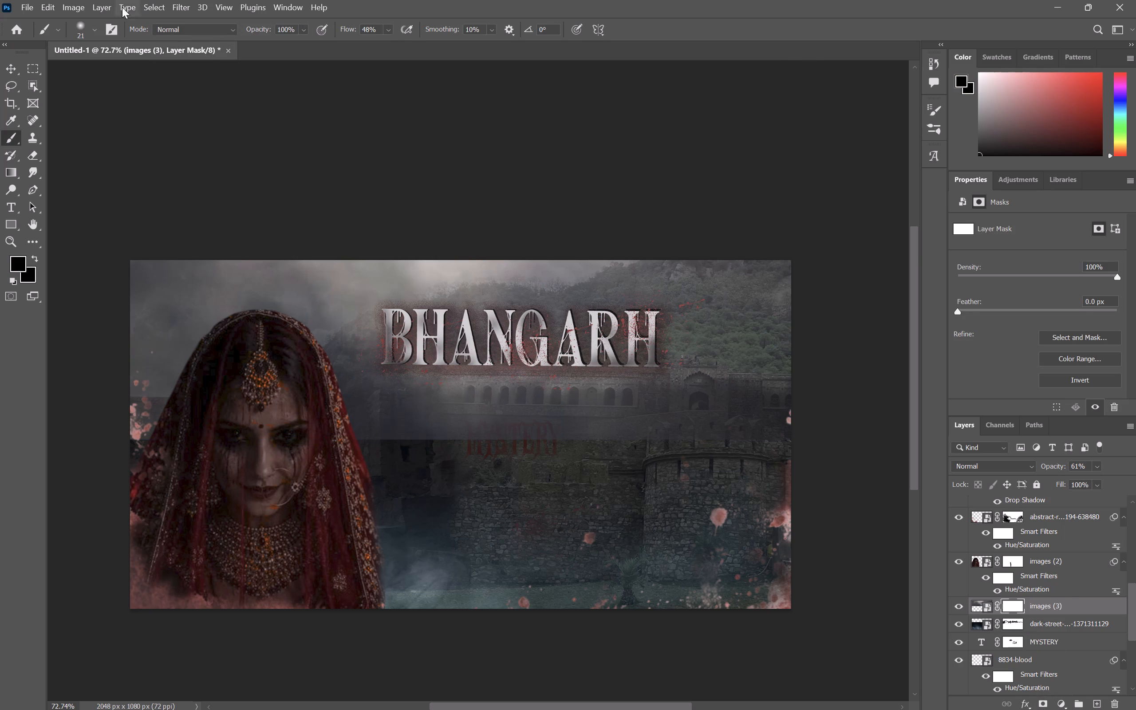
{"action": "left_click", "coordinate": [96, 31]}
{"action": "left_click", "coordinate": [122, 69]}
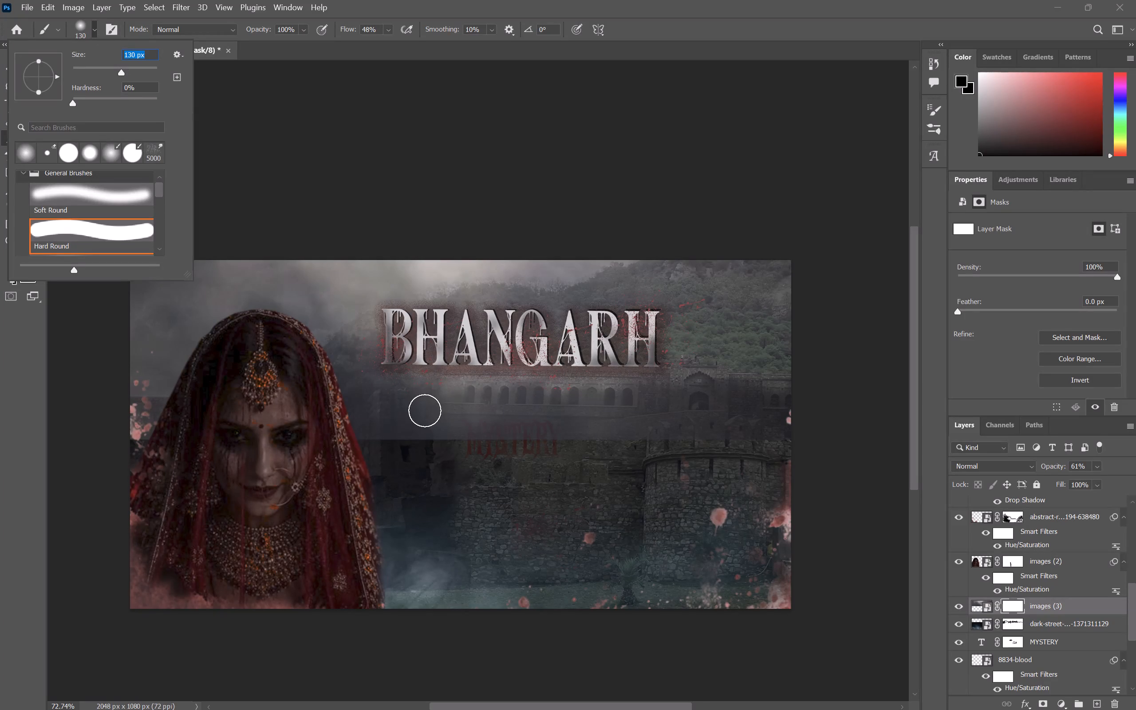
{"action": "left_click_drag", "start_coordinate": [753, 454], "coordinate": [472, 442]}
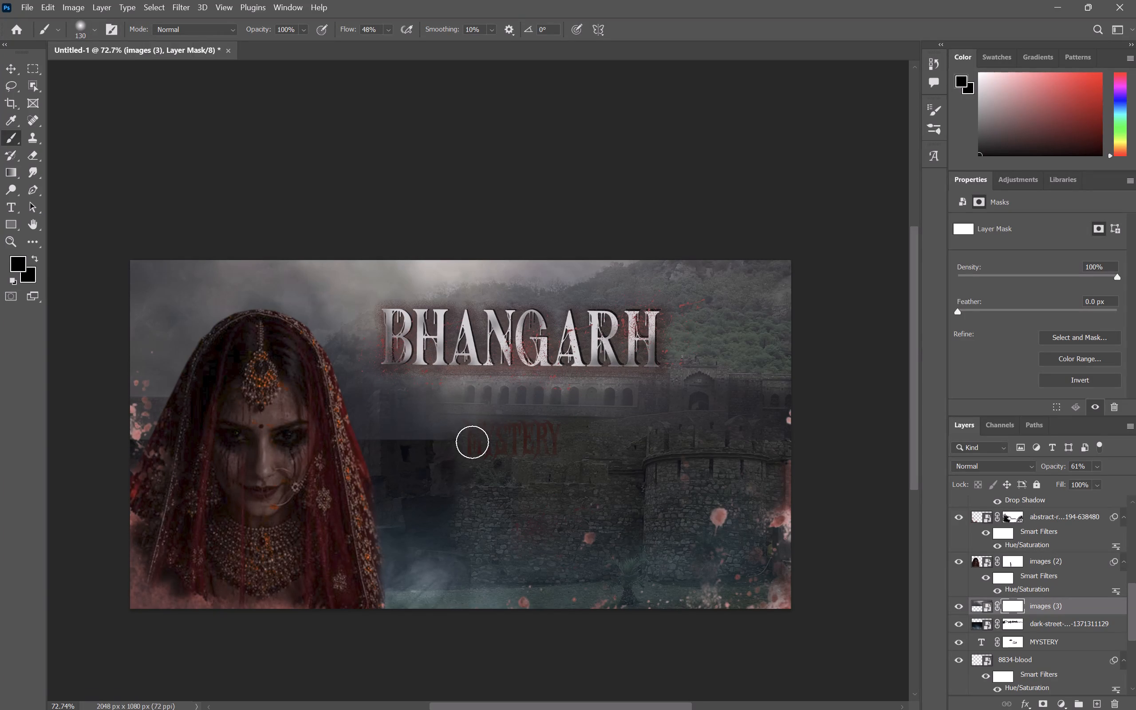
{"action": "left_click_drag", "start_coordinate": [472, 442], "coordinate": [363, 422]}
{"action": "left_click_drag", "start_coordinate": [363, 422], "coordinate": [435, 394]}
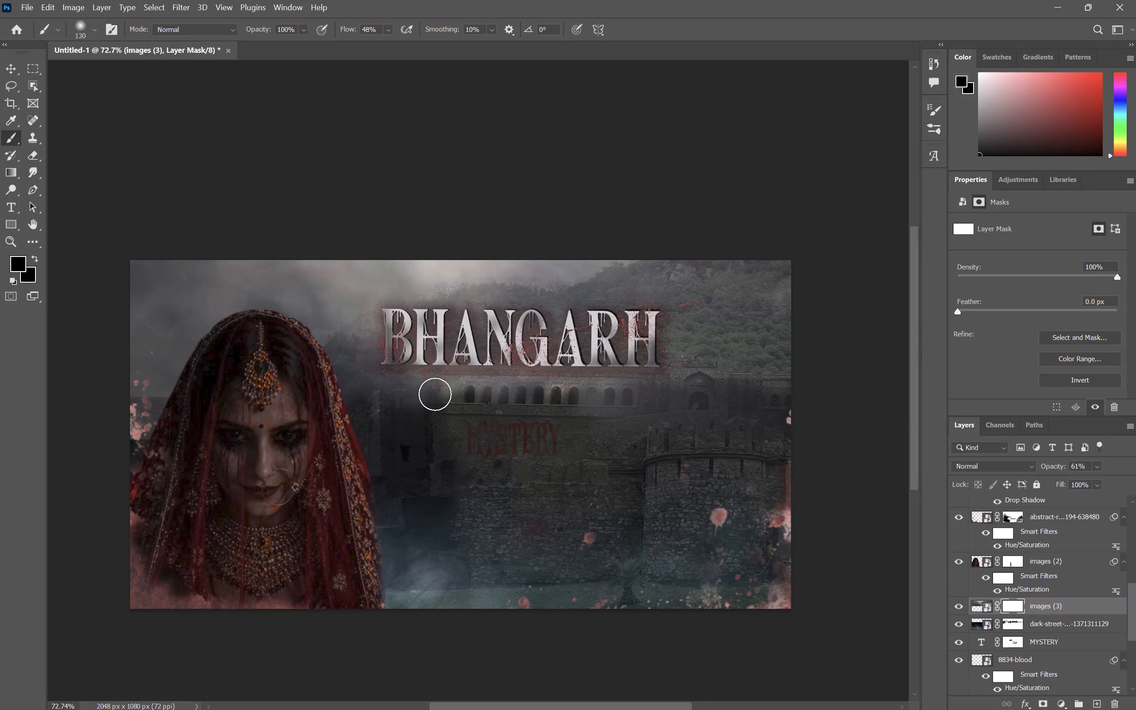
{"action": "left_click_drag", "start_coordinate": [435, 394], "coordinate": [634, 391]}
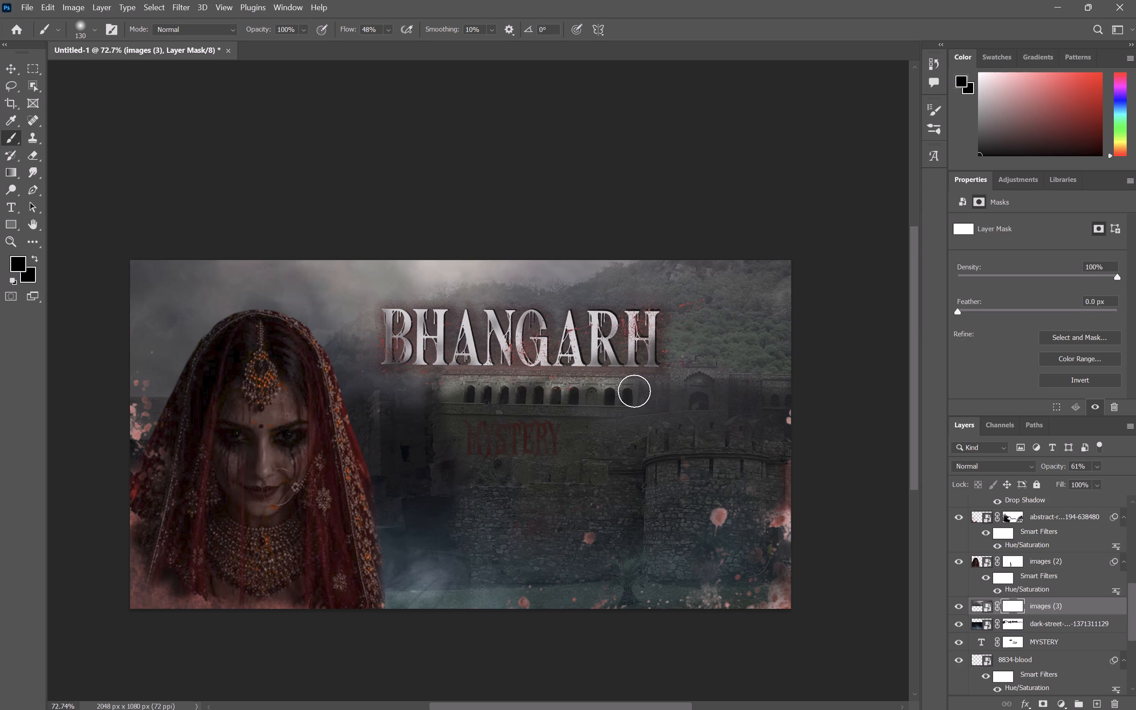
{"action": "left_click_drag", "start_coordinate": [634, 391], "coordinate": [785, 400]}
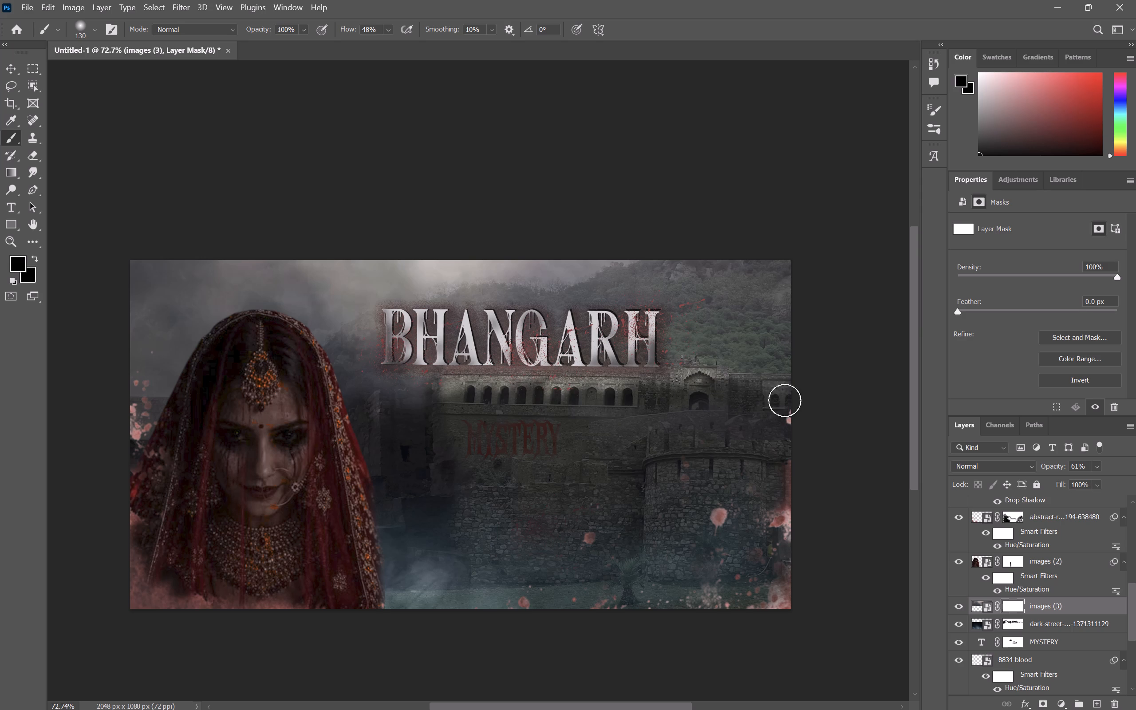
{"action": "left_click_drag", "start_coordinate": [785, 400], "coordinate": [369, 447]}
{"action": "left_click_drag", "start_coordinate": [369, 447], "coordinate": [399, 435]}
Brush black on the "images (3)" mask over the bride's face and veil and the fort wall beside the round tower.
{"action": "left_click_drag", "start_coordinate": [473, 446], "coordinate": [289, 463]}
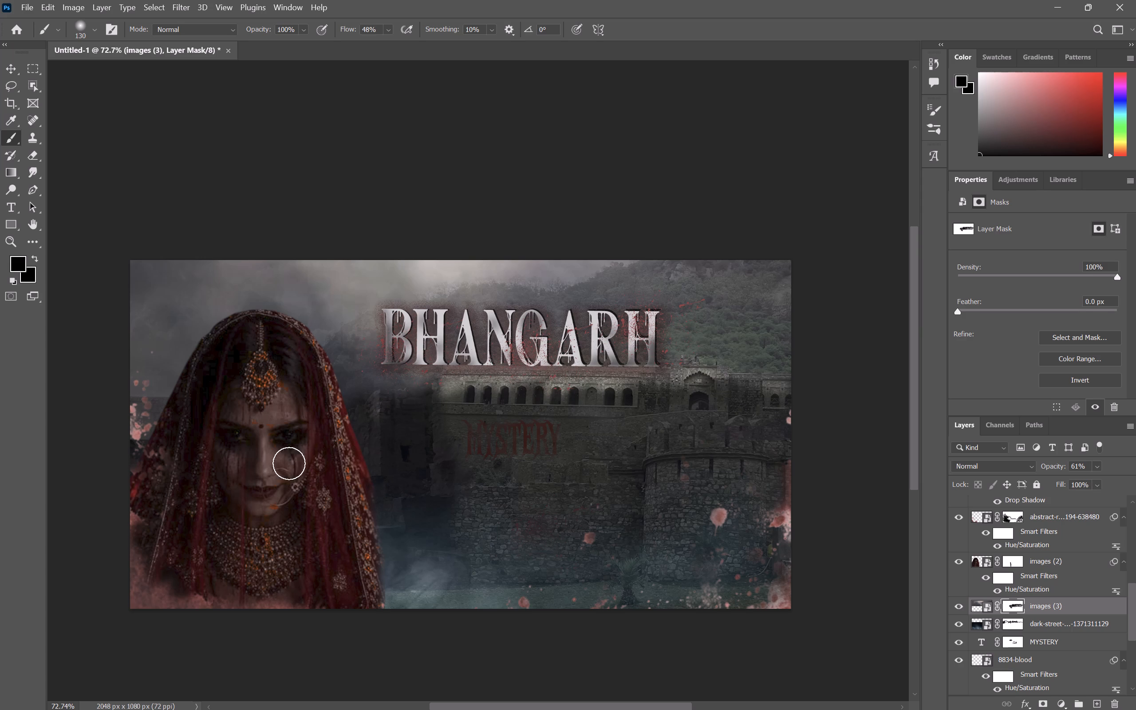
{"action": "left_click_drag", "start_coordinate": [289, 463], "coordinate": [240, 355]}
{"action": "left_click_drag", "start_coordinate": [240, 355], "coordinate": [753, 414]}
{"action": "left_click_drag", "start_coordinate": [753, 414], "coordinate": [771, 414]}
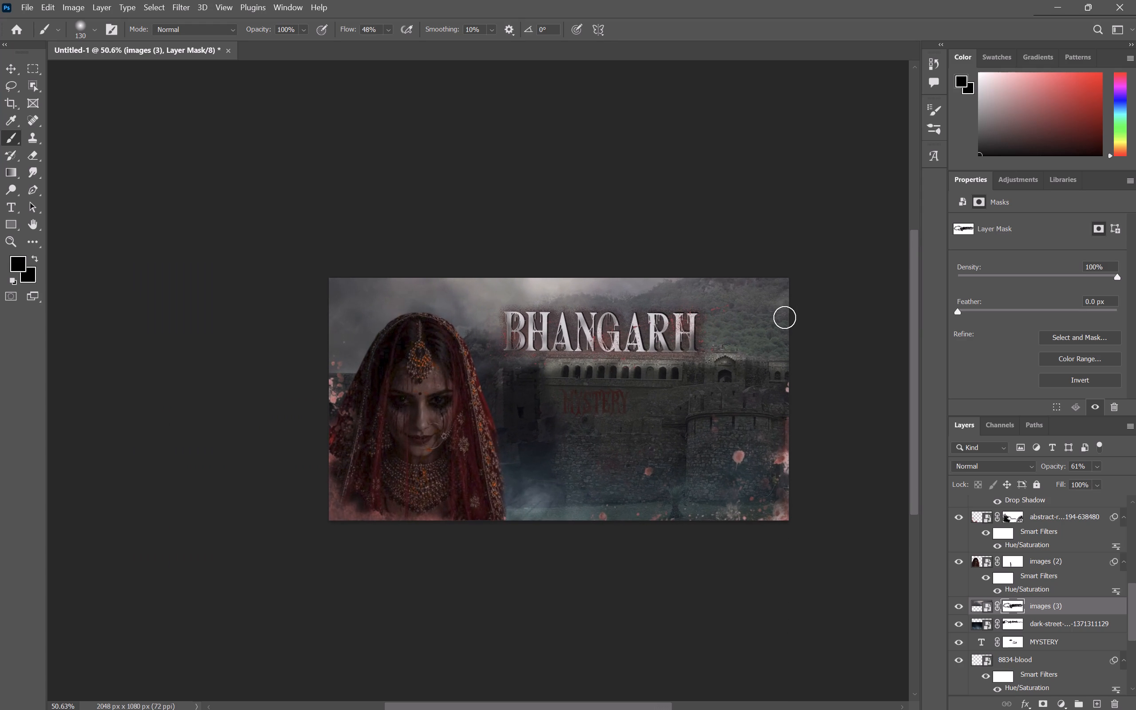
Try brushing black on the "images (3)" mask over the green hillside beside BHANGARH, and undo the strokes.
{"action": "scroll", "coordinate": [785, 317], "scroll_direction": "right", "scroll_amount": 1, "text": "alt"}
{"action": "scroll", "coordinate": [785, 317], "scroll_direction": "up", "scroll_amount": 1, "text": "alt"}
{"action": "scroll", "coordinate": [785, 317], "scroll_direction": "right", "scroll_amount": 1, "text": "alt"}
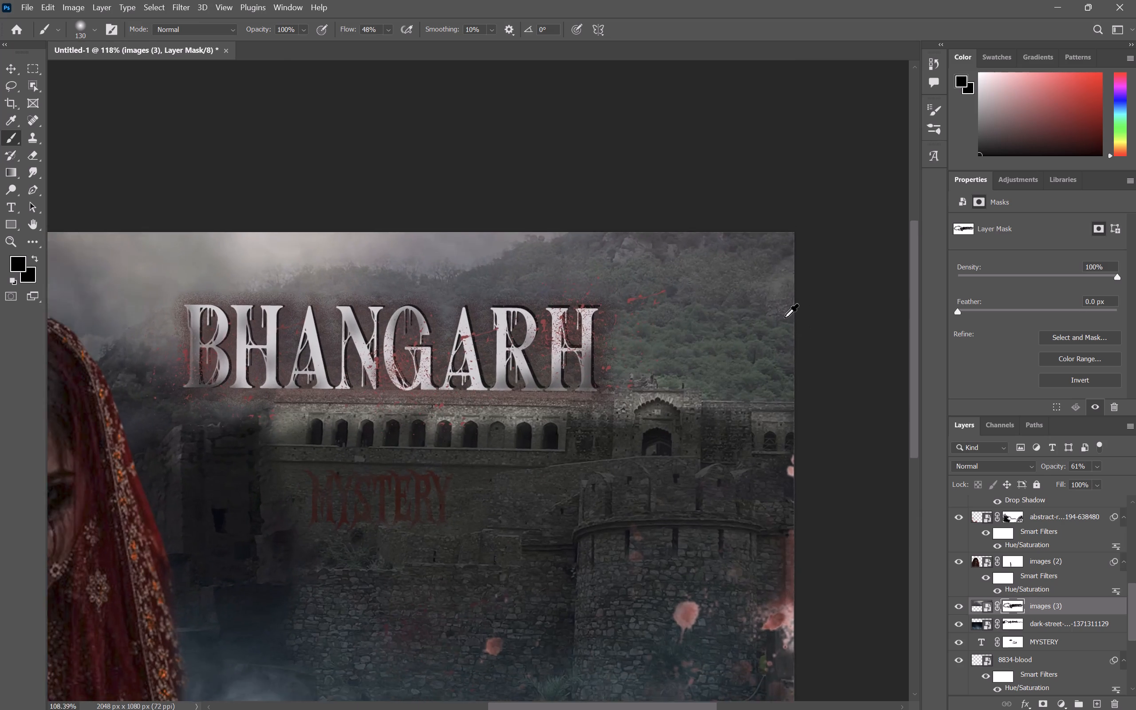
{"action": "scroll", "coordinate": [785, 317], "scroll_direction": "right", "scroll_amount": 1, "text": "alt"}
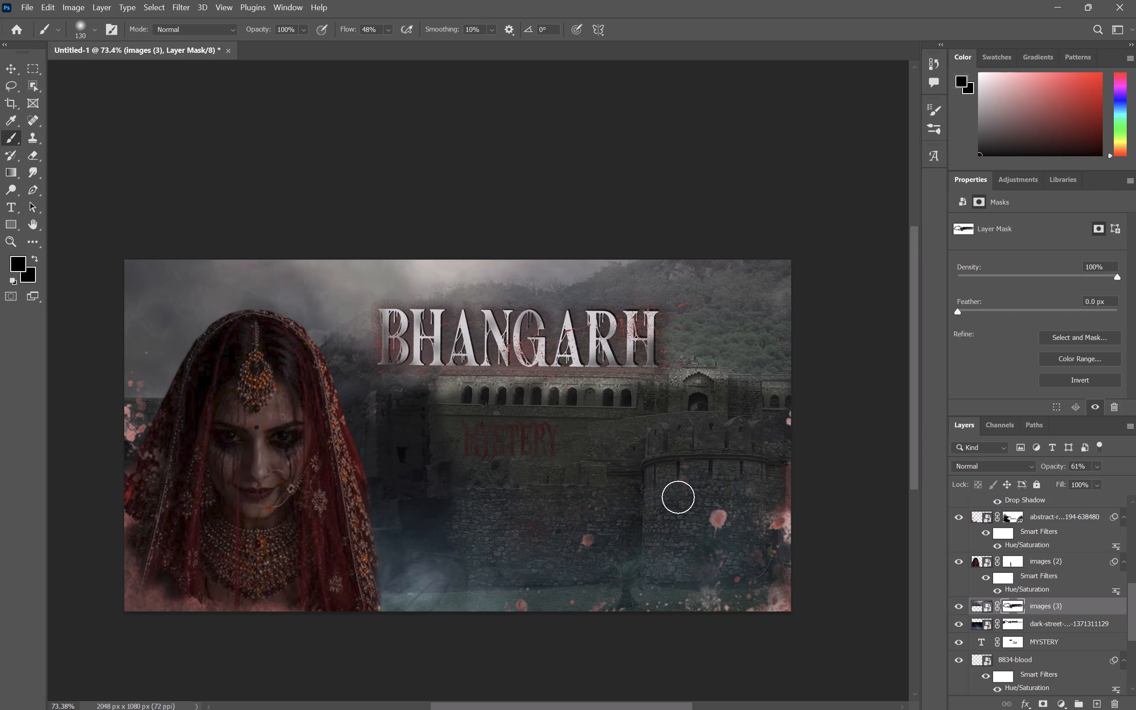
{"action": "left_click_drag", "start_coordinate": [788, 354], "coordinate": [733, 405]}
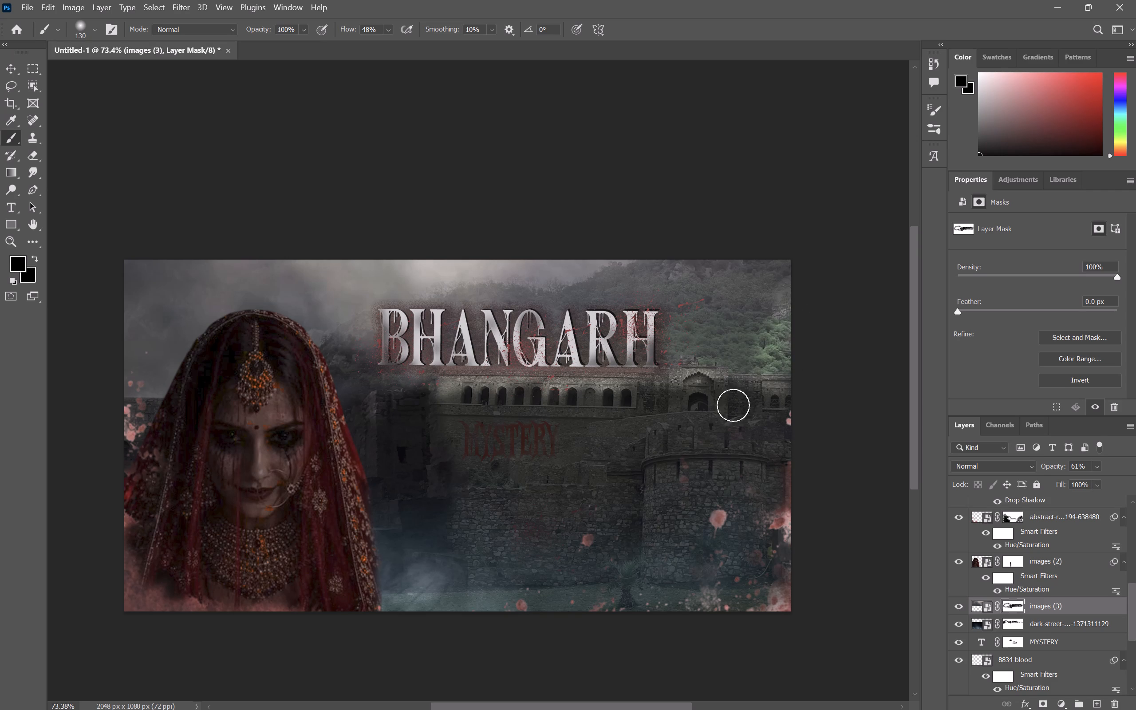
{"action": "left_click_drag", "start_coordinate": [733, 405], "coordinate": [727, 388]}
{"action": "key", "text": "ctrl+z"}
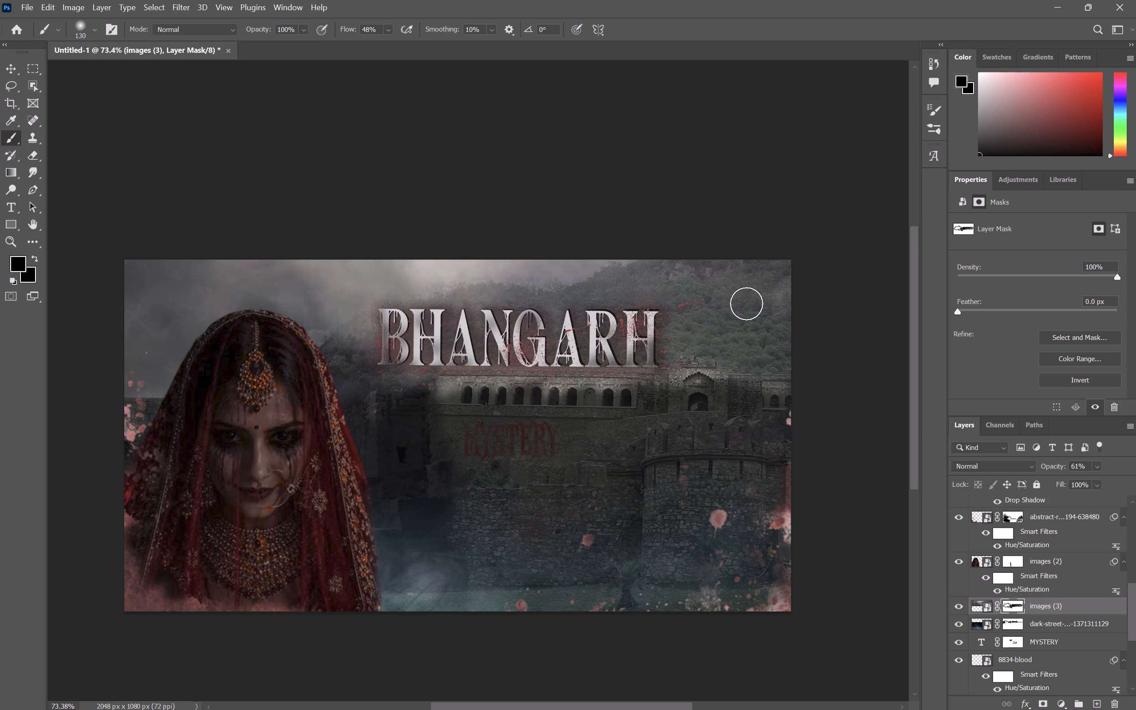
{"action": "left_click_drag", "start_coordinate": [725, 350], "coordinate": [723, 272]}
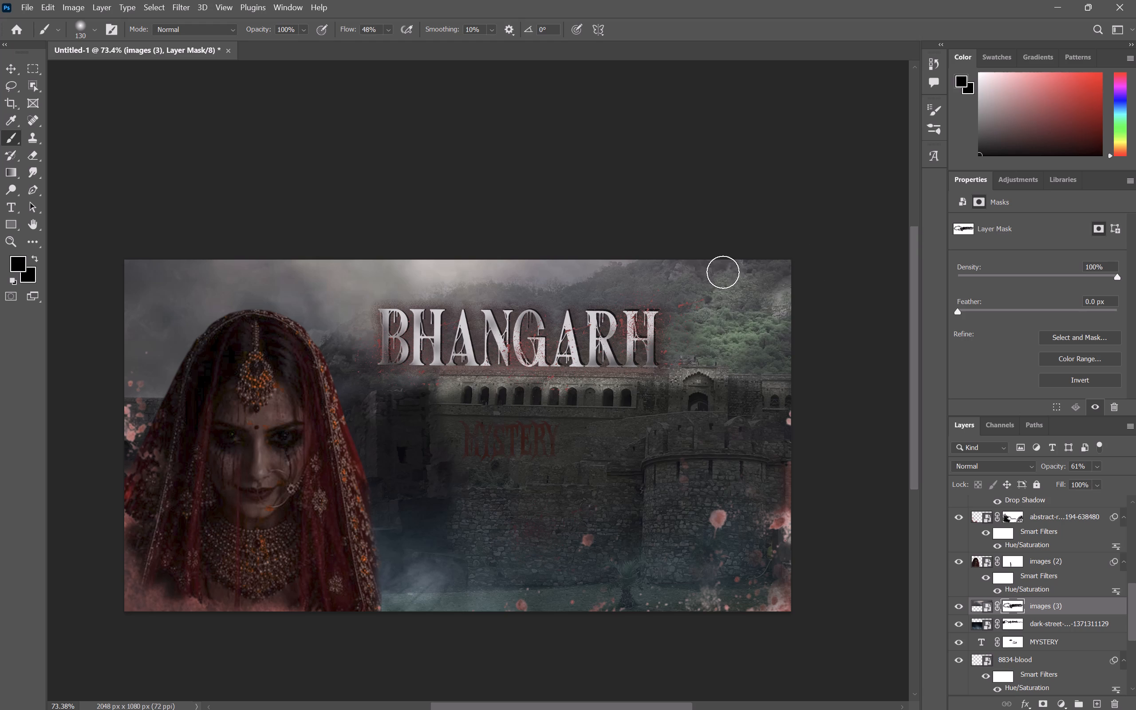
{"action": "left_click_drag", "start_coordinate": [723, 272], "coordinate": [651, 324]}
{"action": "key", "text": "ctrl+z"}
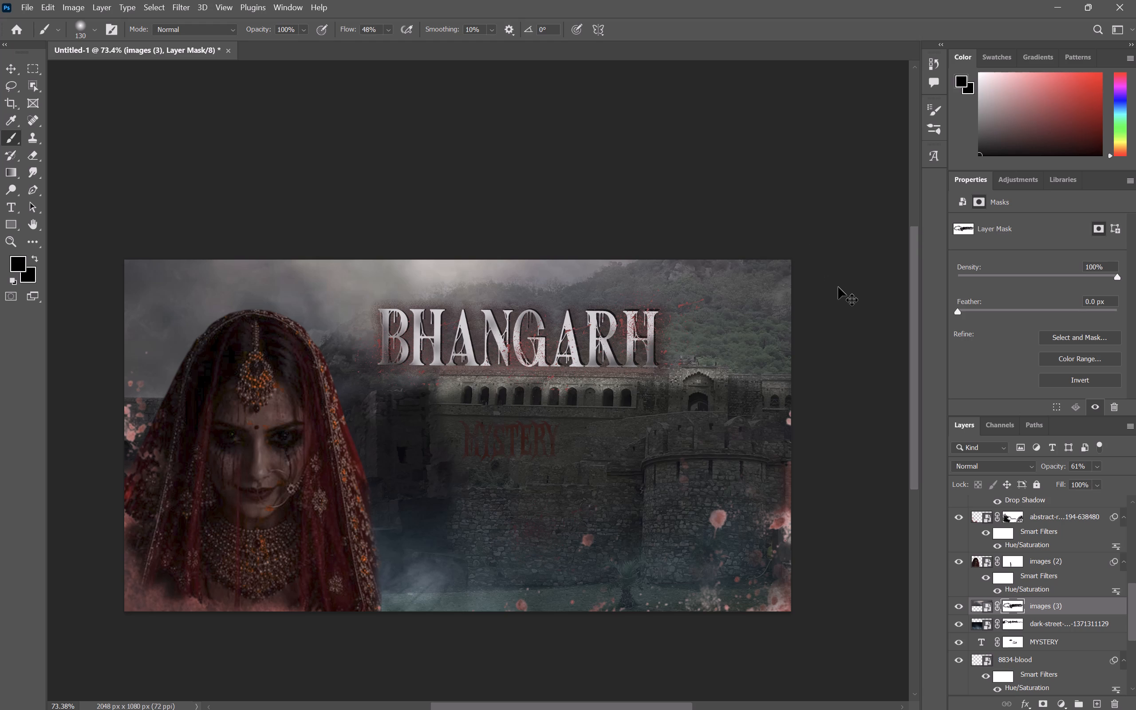
Switch to Chrome and open the "Dark background fog, smog, smoke, cloud" Pond5 picture from the dark smog image results.
{"action": "key", "text": "alt+Tab"}
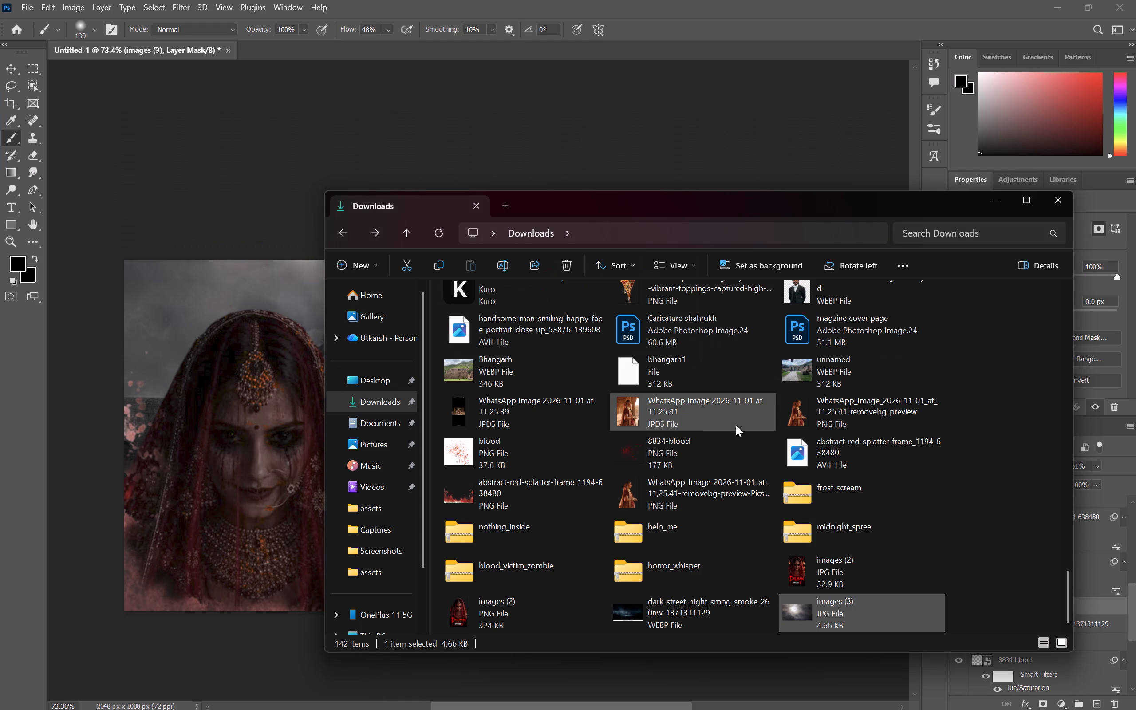
{"action": "key", "text": "alt+Tab"}
{"action": "key", "text": "alt+Tab"}
{"action": "key", "text": "alt+Tab"}
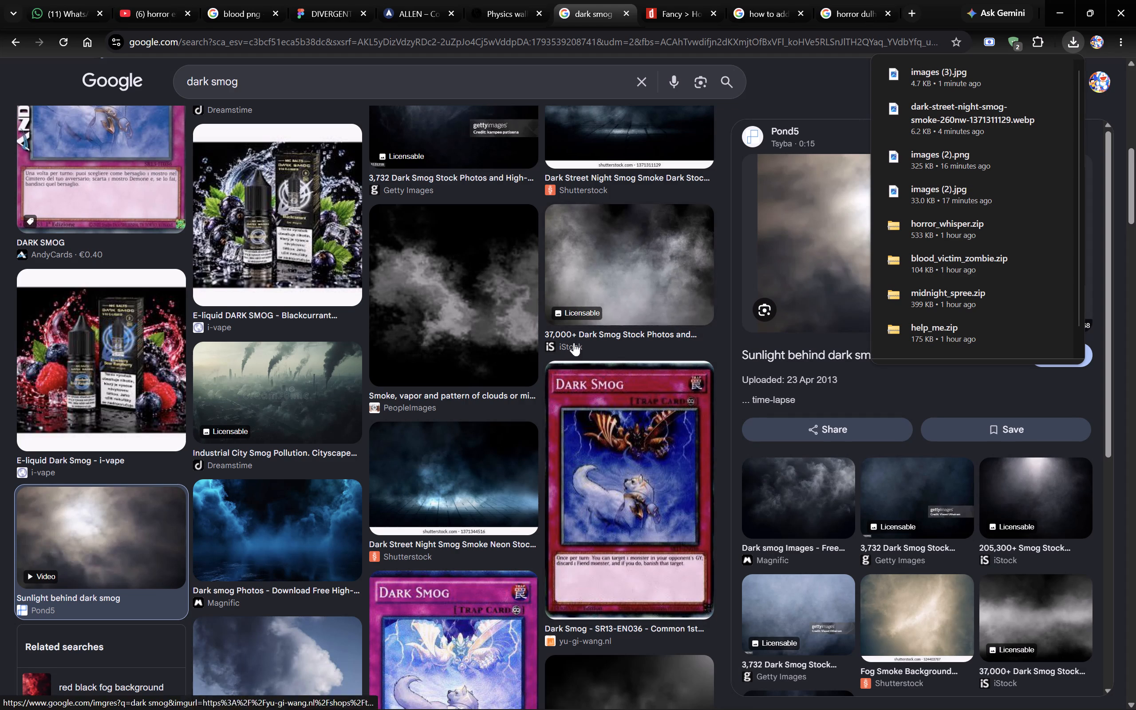
{"action": "scroll", "coordinate": [669, 368], "scroll_direction": "down", "scroll_amount": 5}
{"action": "left_click", "coordinate": [653, 402]}
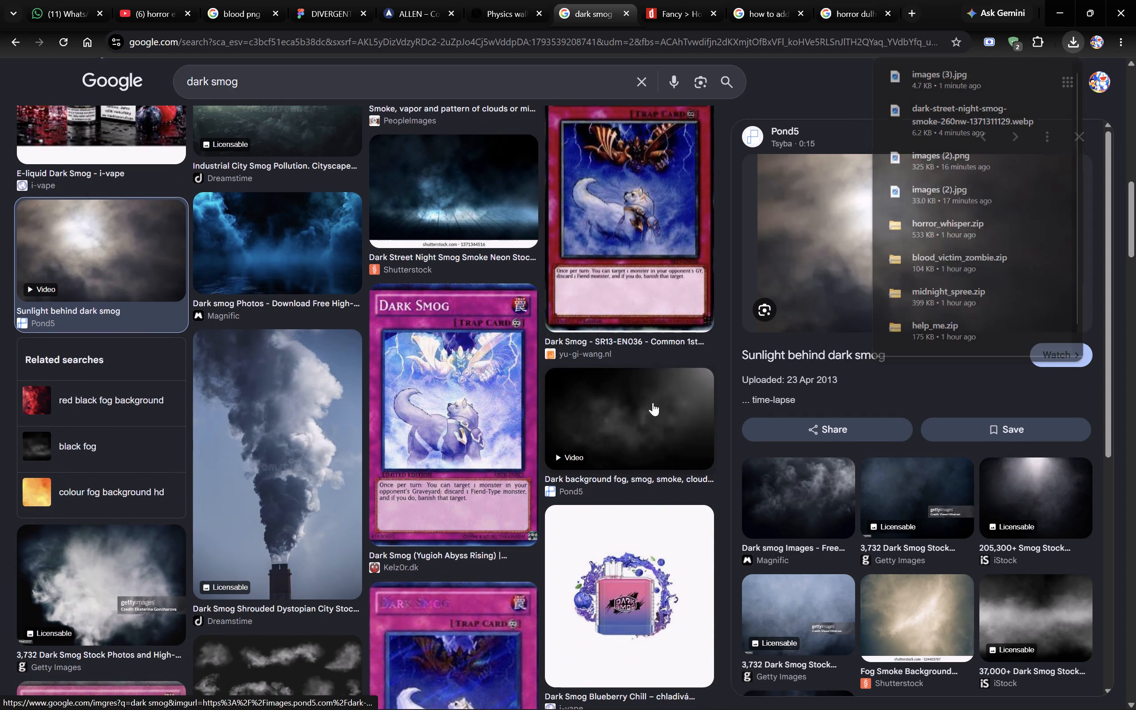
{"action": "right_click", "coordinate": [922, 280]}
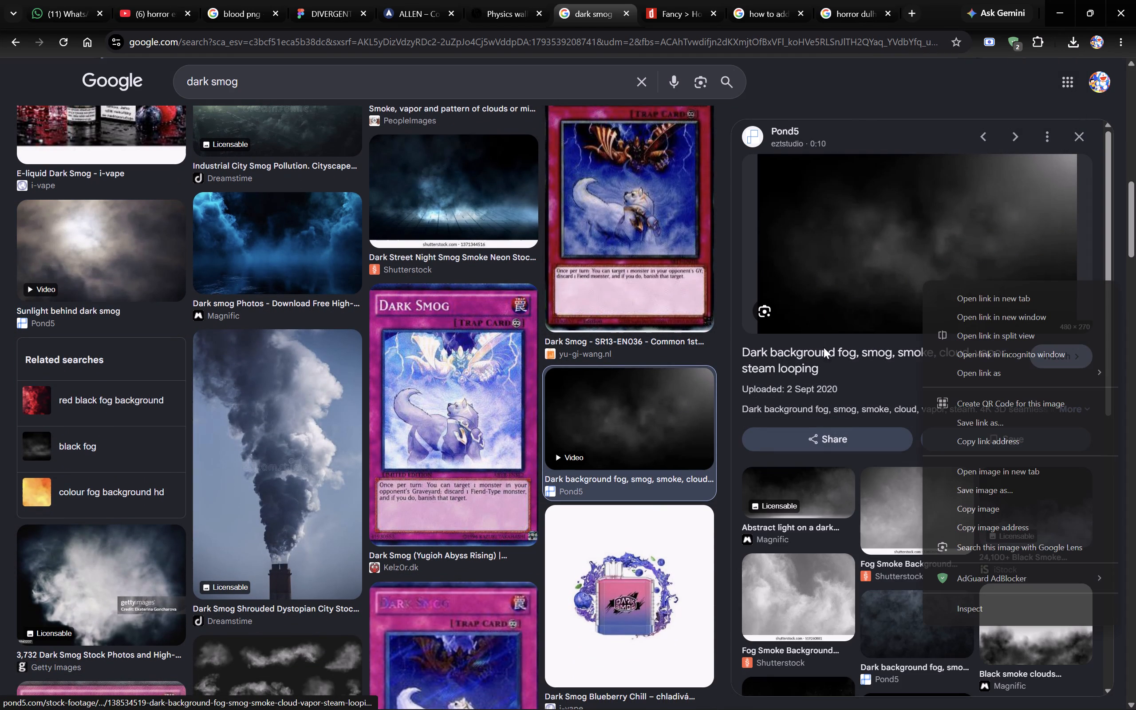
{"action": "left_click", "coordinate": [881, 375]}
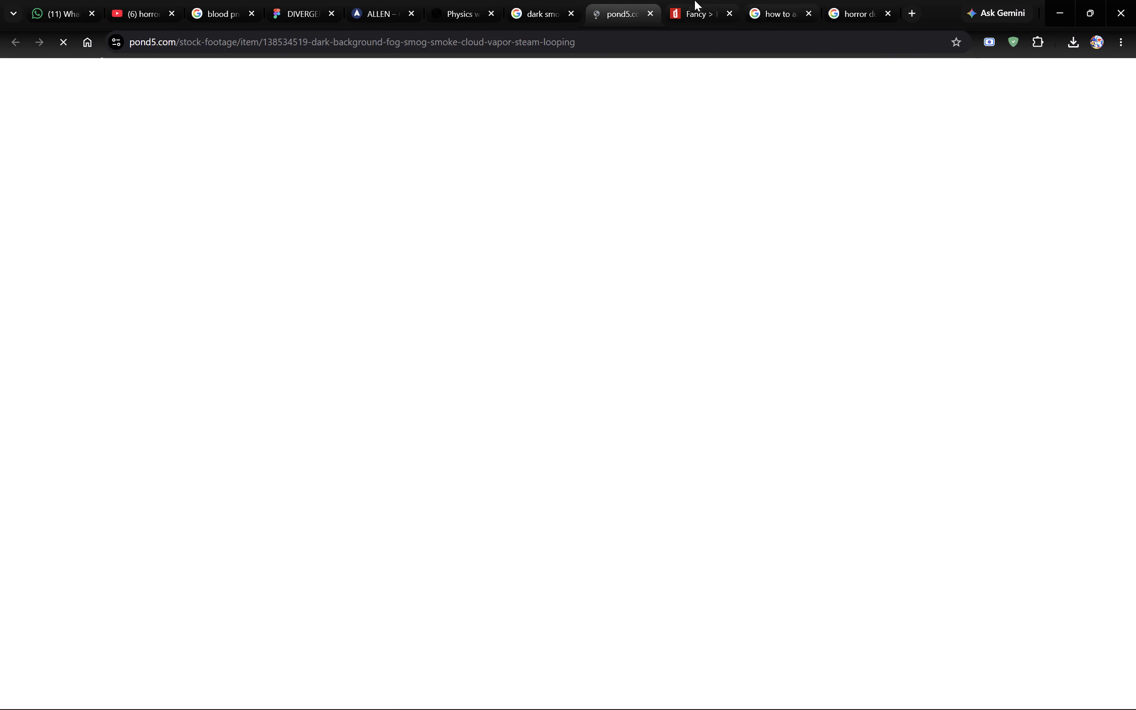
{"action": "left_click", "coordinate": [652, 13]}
Save the previewed dark background fog picture to Downloads as a WEBP file under its suggested name.
{"action": "right_click", "coordinate": [991, 199]}
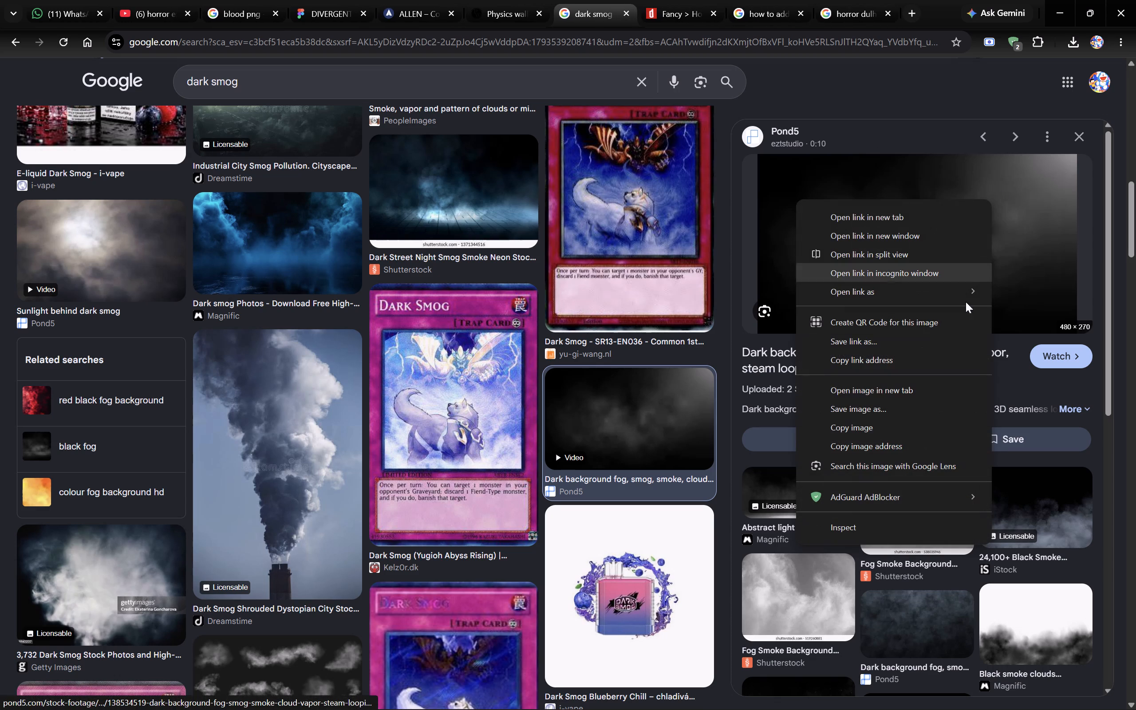
{"action": "left_click", "coordinate": [938, 413]}
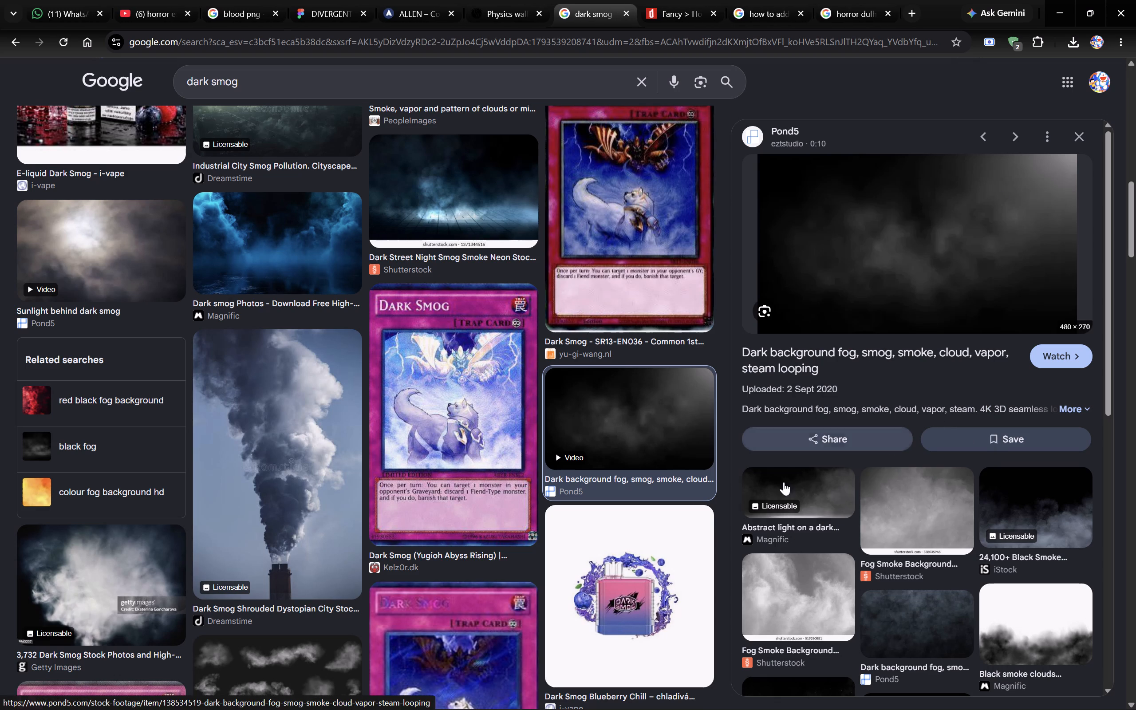
{"action": "left_click", "coordinate": [453, 337]}
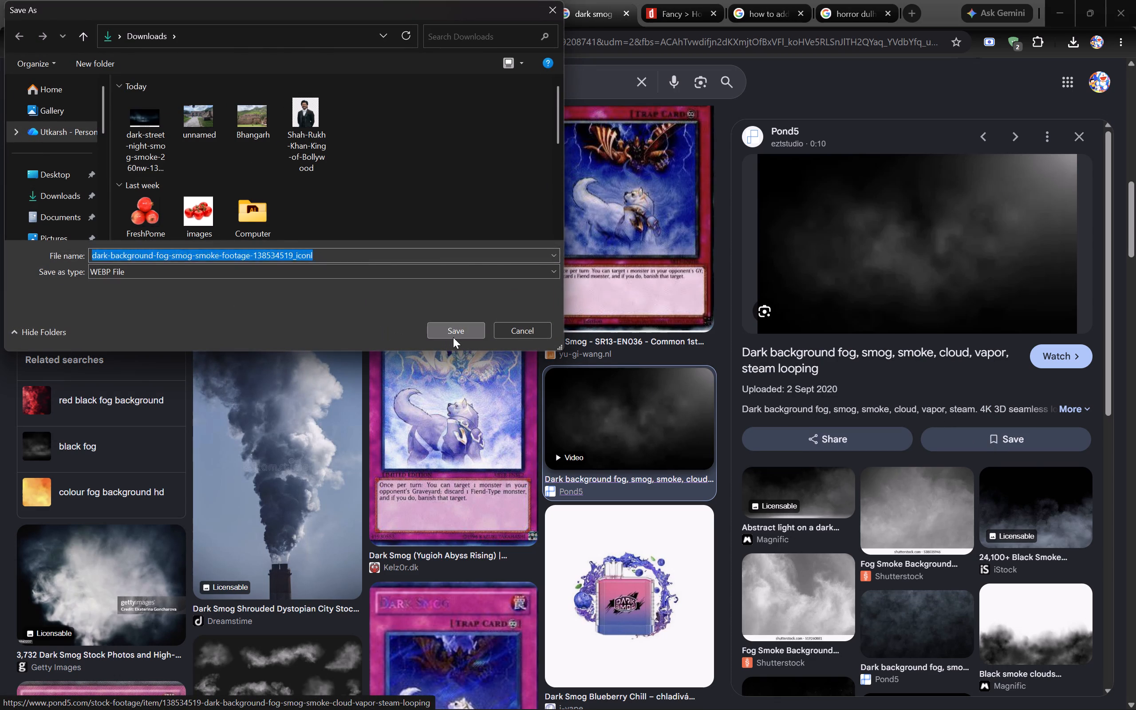
Place the downloaded "dark-background-fog-smog-smoke-footage" picture from the Downloads folder into the Photoshop composite, directly above "images (3)".
{"action": "key", "text": "alt+Tab"}
{"action": "key", "text": "alt+Tab"}
{"action": "key", "text": "alt+Tab"}
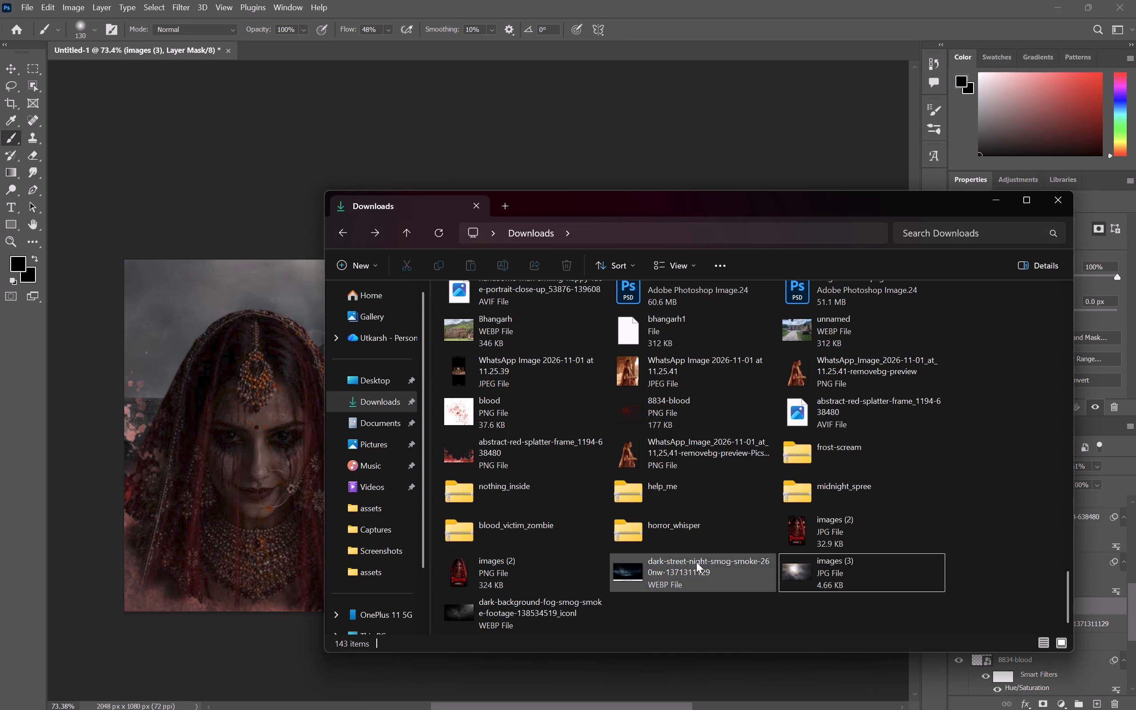
{"action": "left_click_drag", "start_coordinate": [514, 599], "coordinate": [280, 332]}
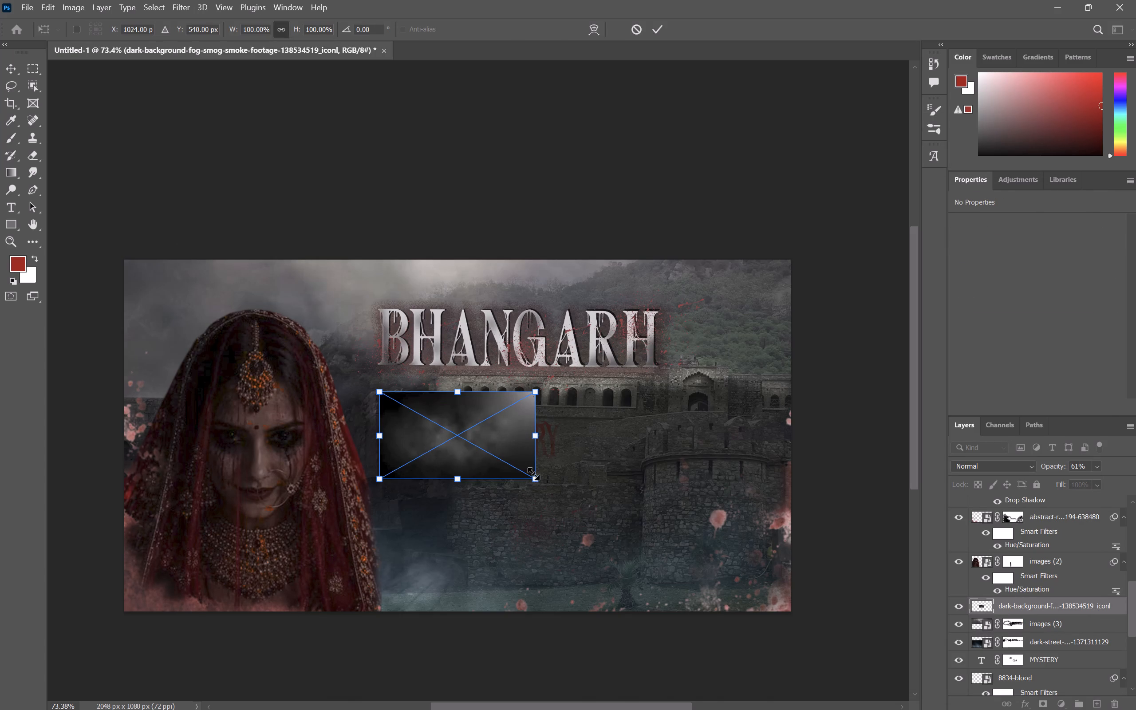
Enlarge the placed dark fog picture to about 232% and position it behind the BHANGARH title, overlapping the canvas's upper edge.
{"action": "left_click_drag", "start_coordinate": [533, 473], "coordinate": [674, 537]}
{"action": "left_click_drag", "start_coordinate": [606, 468], "coordinate": [612, 344]}
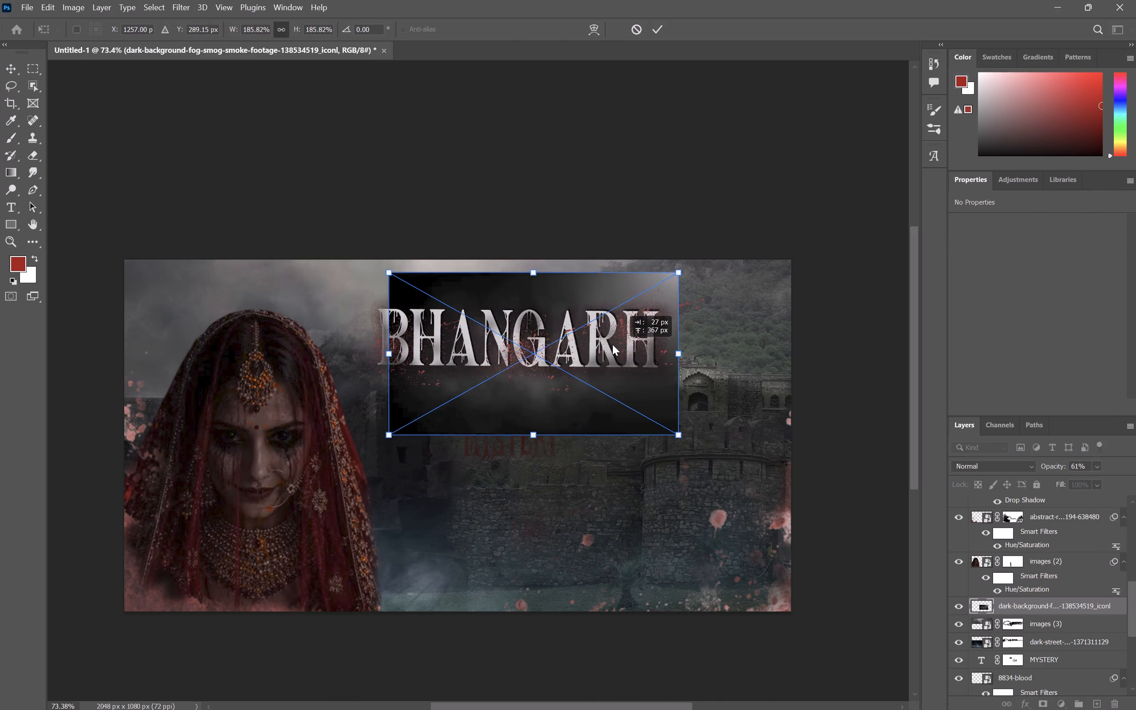
{"action": "left_click_drag", "start_coordinate": [612, 344], "coordinate": [587, 339]}
{"action": "left_click_drag", "start_coordinate": [655, 423], "coordinate": [700, 435]}
{"action": "left_click_drag", "start_coordinate": [618, 402], "coordinate": [586, 394]}
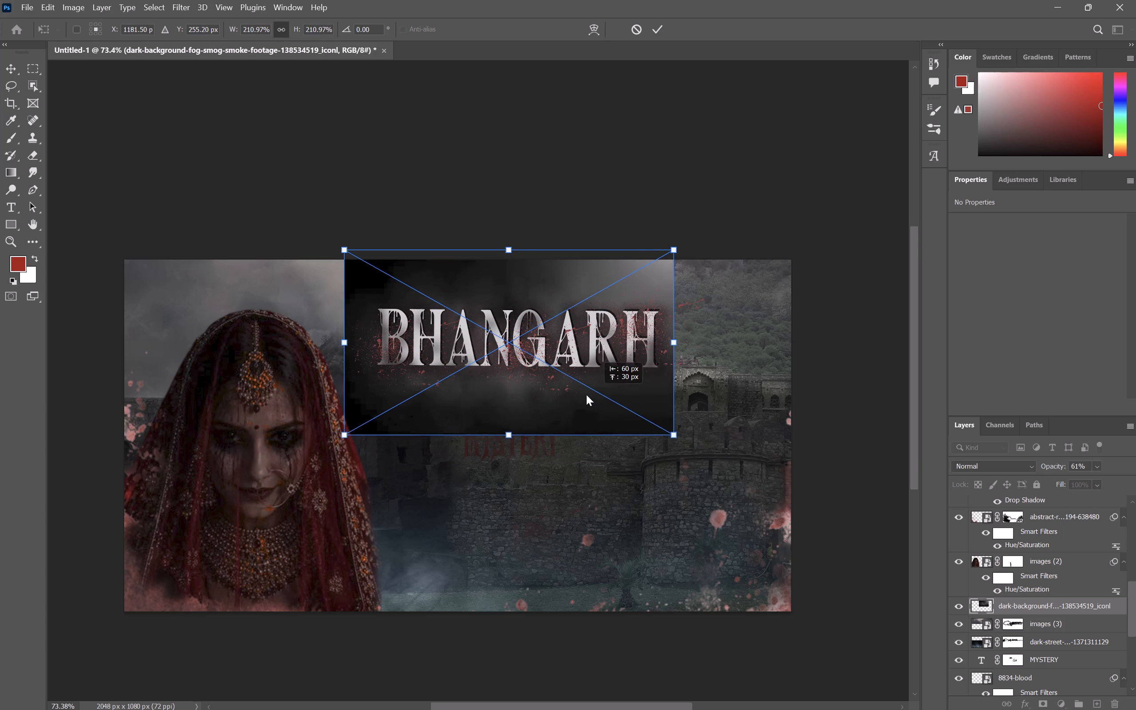
{"action": "left_click_drag", "start_coordinate": [586, 394], "coordinate": [580, 386]}
{"action": "left_click_drag", "start_coordinate": [658, 426], "coordinate": [694, 436]}
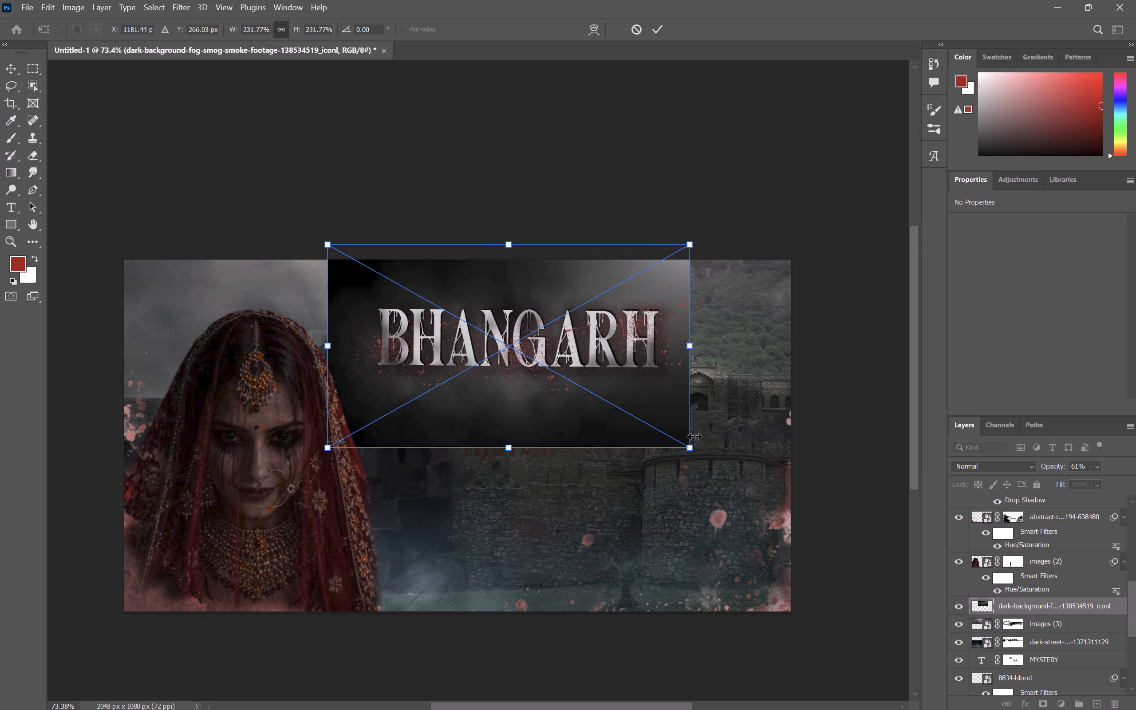
{"action": "left_click_drag", "start_coordinate": [647, 403], "coordinate": [660, 390]}
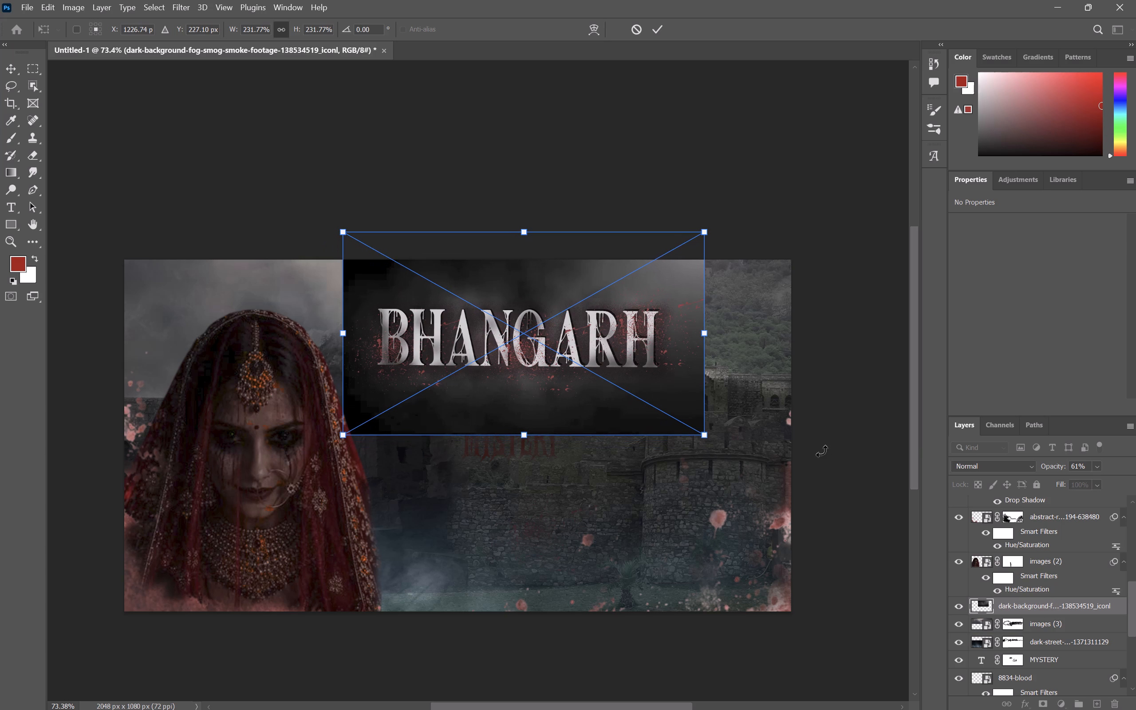
Lower the fog layer's opacity to 38% and commit its placement.
{"action": "left_click", "coordinate": [1098, 469]}
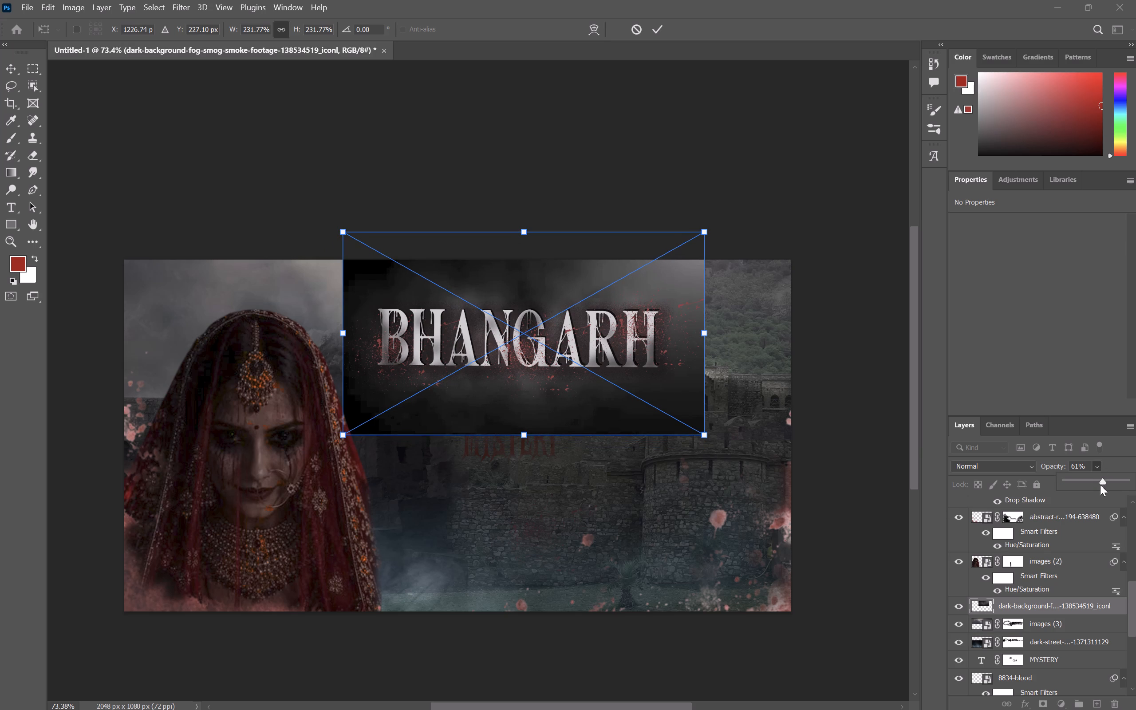
{"action": "left_click", "coordinate": [1101, 485]}
{"action": "left_click_drag", "start_coordinate": [1102, 485], "coordinate": [1097, 483]}
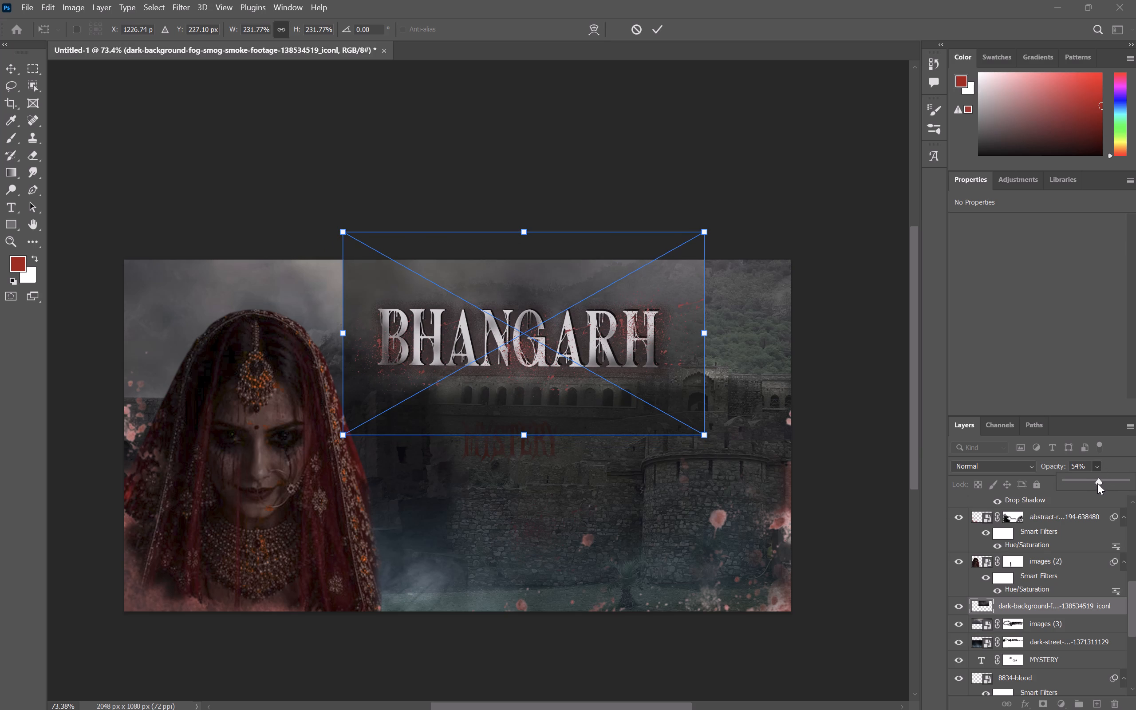
{"action": "left_click_drag", "start_coordinate": [1097, 483], "coordinate": [1087, 485]}
{"action": "left_click_drag", "start_coordinate": [1087, 485], "coordinate": [1089, 485]}
{"action": "left_click", "coordinate": [986, 608]}
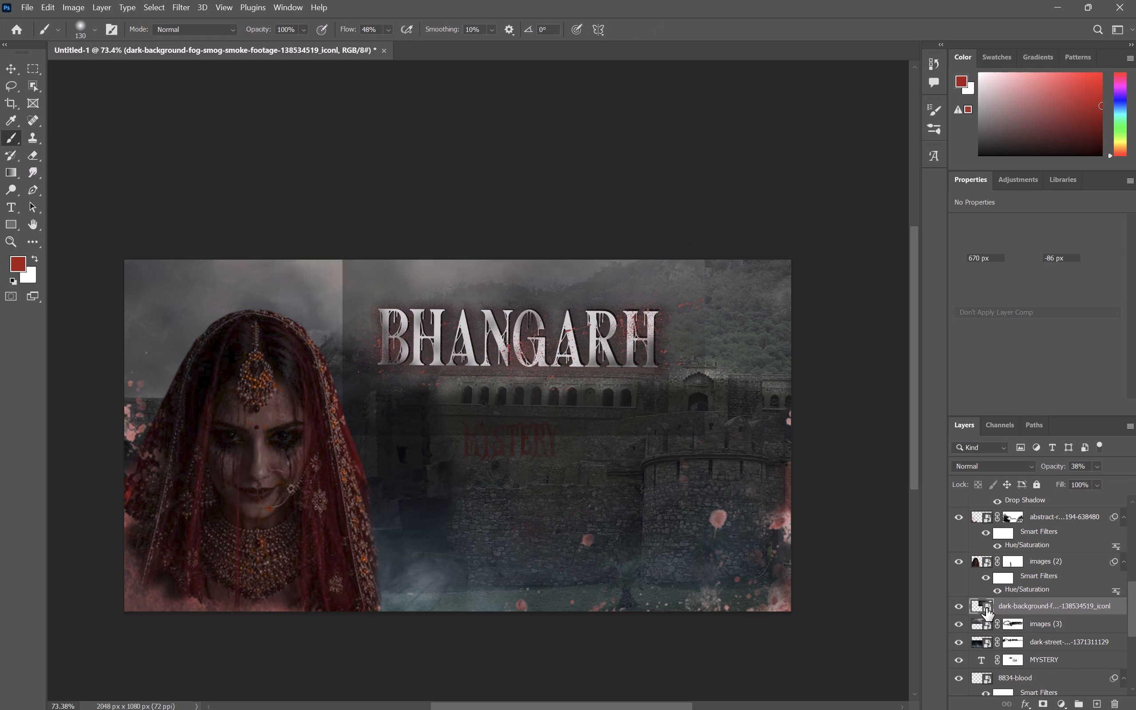
Add a layer mask to the fog layer and brush black along its edges around BHANGARH and above MYSTERY to blend them.
{"action": "left_click", "coordinate": [1045, 701]}
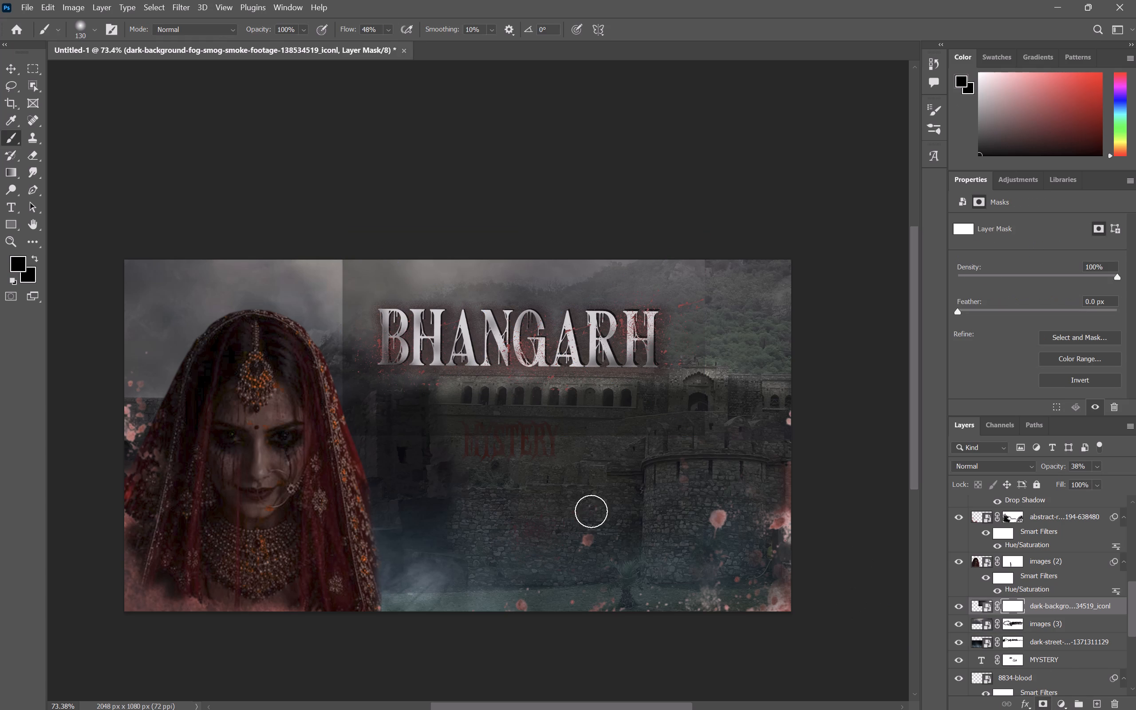
{"action": "left_click_drag", "start_coordinate": [373, 438], "coordinate": [335, 316]}
{"action": "left_click_drag", "start_coordinate": [335, 316], "coordinate": [387, 267]}
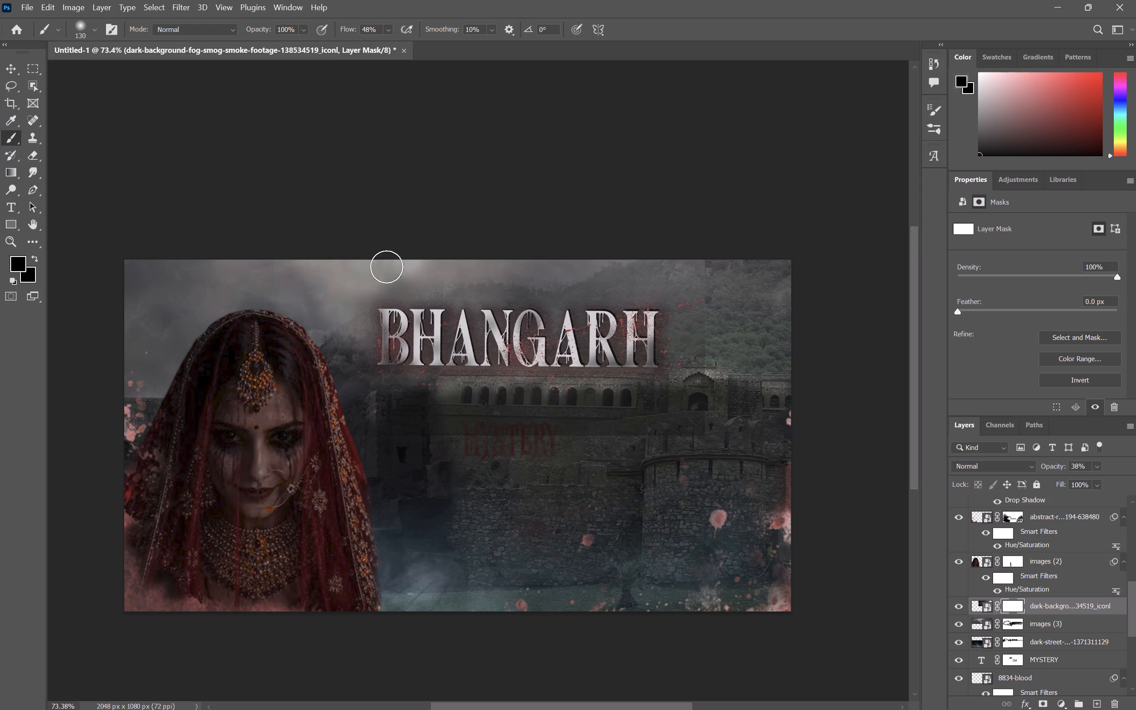
{"action": "left_click_drag", "start_coordinate": [387, 267], "coordinate": [704, 400]}
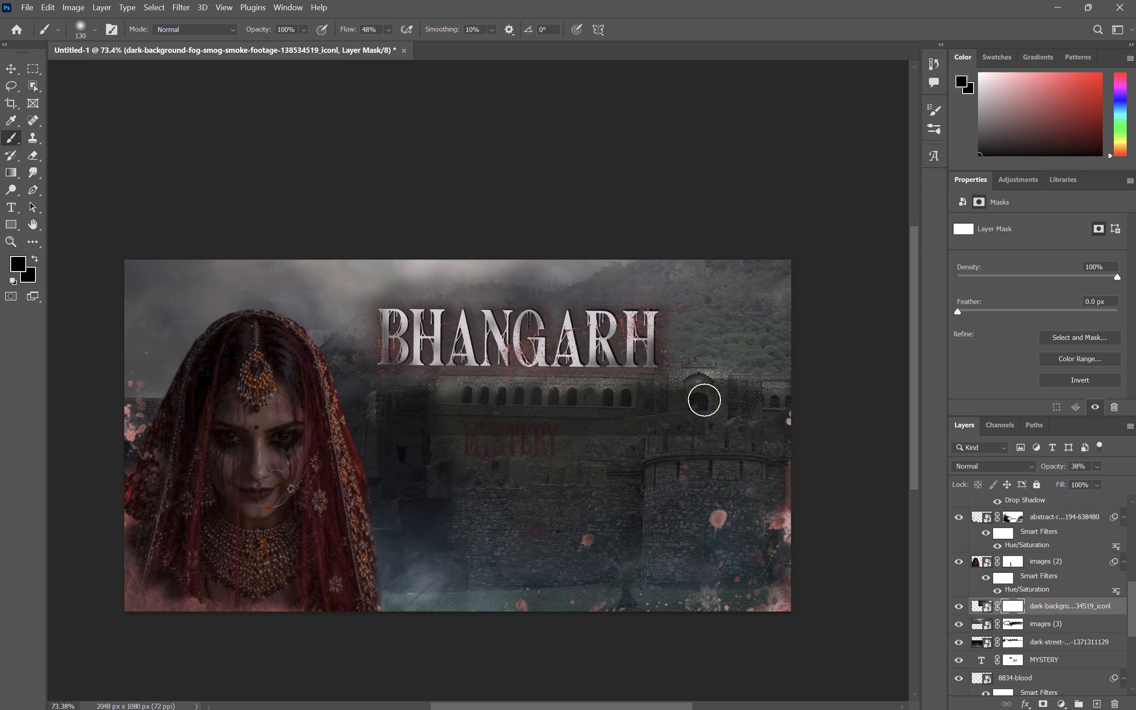
{"action": "left_click_drag", "start_coordinate": [704, 400], "coordinate": [417, 434]}
{"action": "left_click_drag", "start_coordinate": [417, 434], "coordinate": [619, 442]}
Switch to the Downloads folder and place "dark-background-fog-smog-smoke-footage" into the Photoshop composite again, above the first fog layer.
{"action": "key", "text": "alt+Tab"}
{"action": "key", "text": "alt+Tab"}
{"action": "key", "text": "alt+Tab"}
{"action": "key", "text": "alt+Tab"}
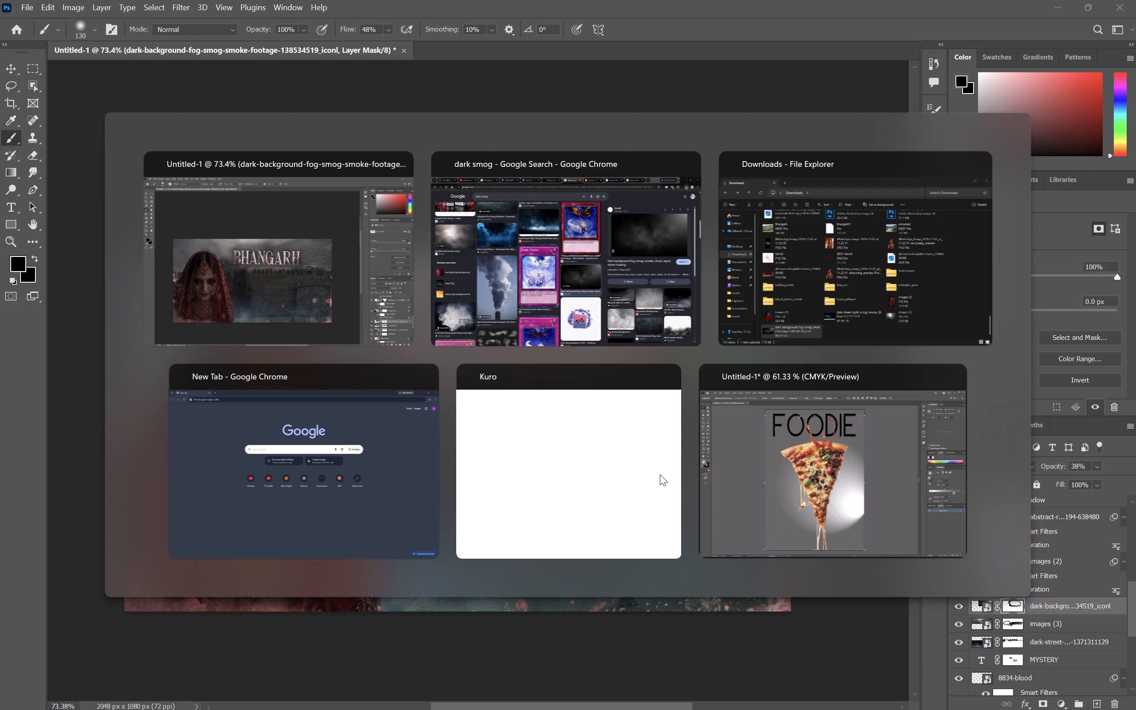
{"action": "key", "text": "alt+Tab"}
{"action": "key", "text": "alt+Tab"}
{"action": "key", "text": "alt+Tab"}
{"action": "key", "text": "alt+Tab"}
{"action": "key", "text": "alt+Tab"}
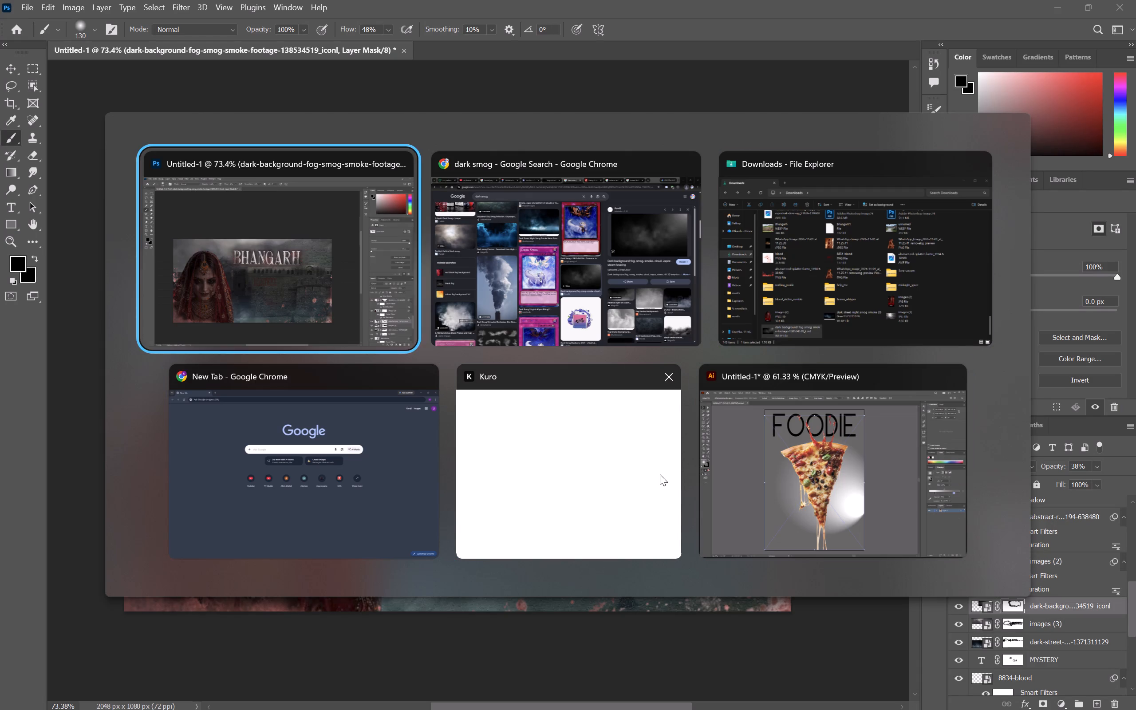
{"action": "key", "text": "alt+Tab"}
{"action": "key", "text": "alt+Tab"}
{"action": "left_click_drag", "start_coordinate": [532, 610], "coordinate": [362, 555]}
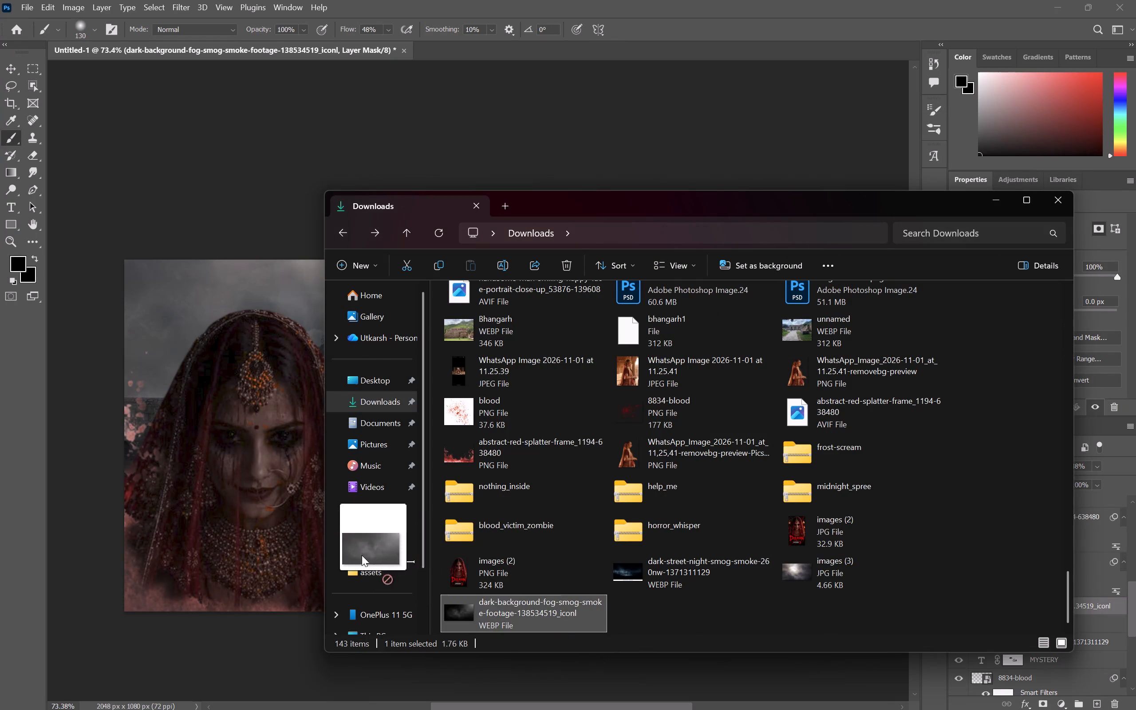
{"action": "left_click_drag", "start_coordinate": [362, 555], "coordinate": [277, 498]}
Enlarge the second fog picture to about 318% and position it behind the bride, reaching past the canvas's lower-left corner.
{"action": "left_click_drag", "start_coordinate": [501, 456], "coordinate": [245, 430]}
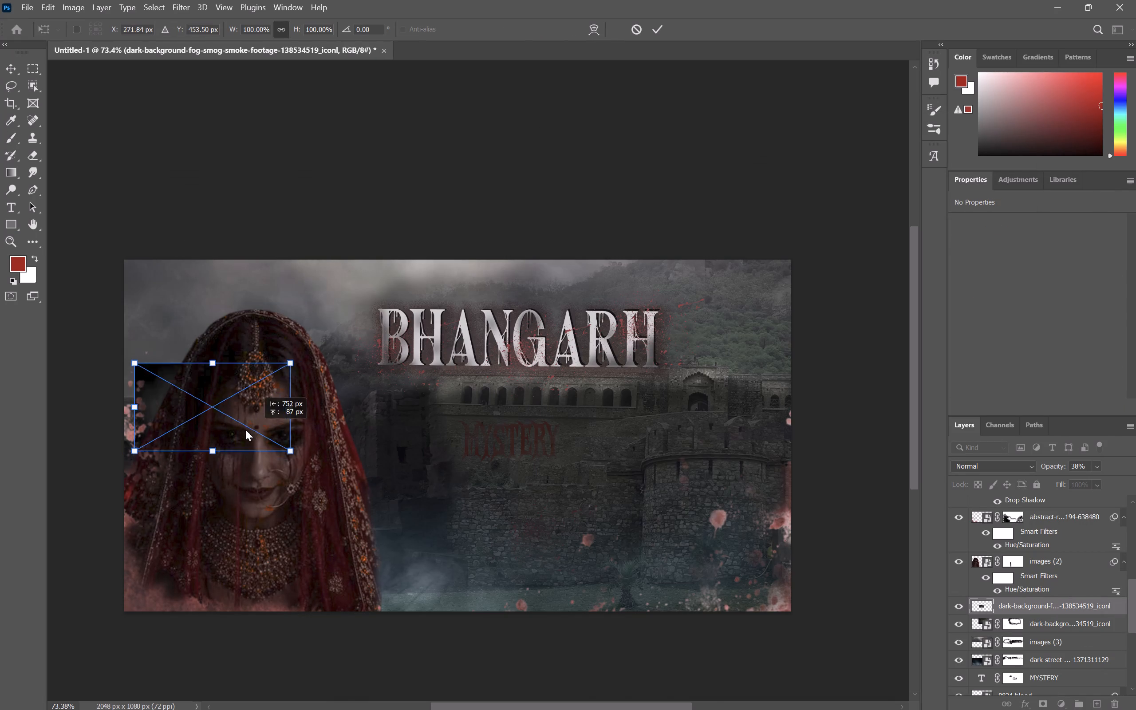
{"action": "left_click_drag", "start_coordinate": [245, 430], "coordinate": [227, 423]}
{"action": "left_click_drag", "start_coordinate": [264, 445], "coordinate": [550, 709]}
{"action": "left_click_drag", "start_coordinate": [447, 457], "coordinate": [353, 411]}
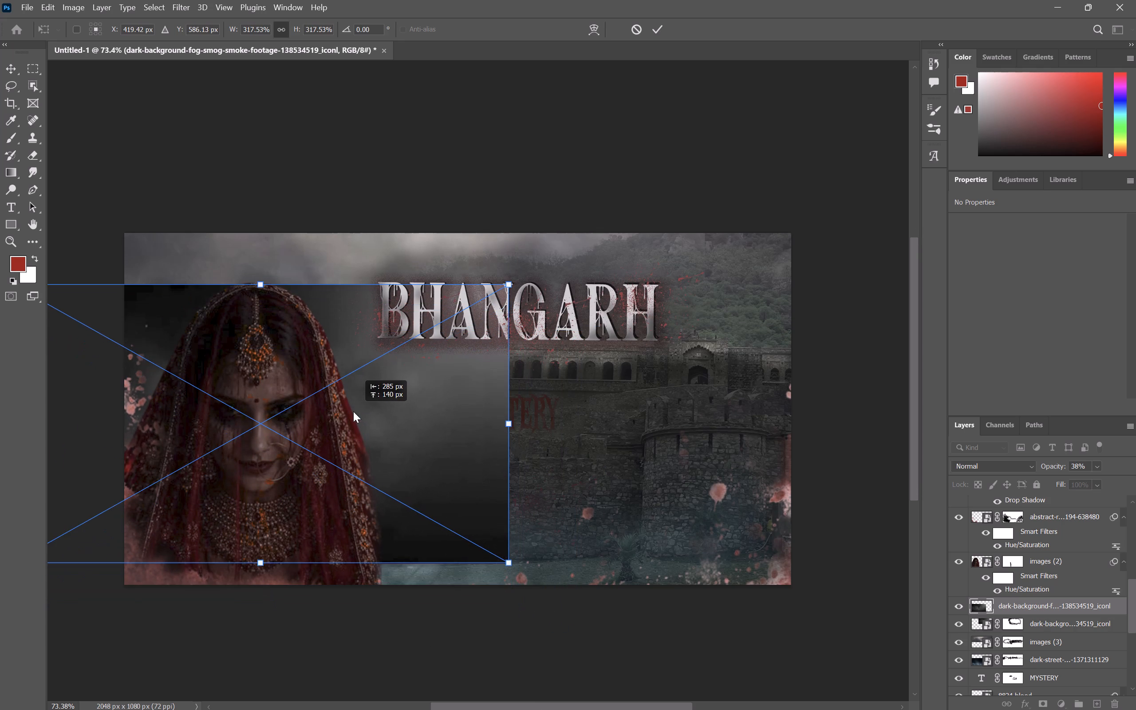
{"action": "left_click_drag", "start_coordinate": [353, 411], "coordinate": [341, 446]}
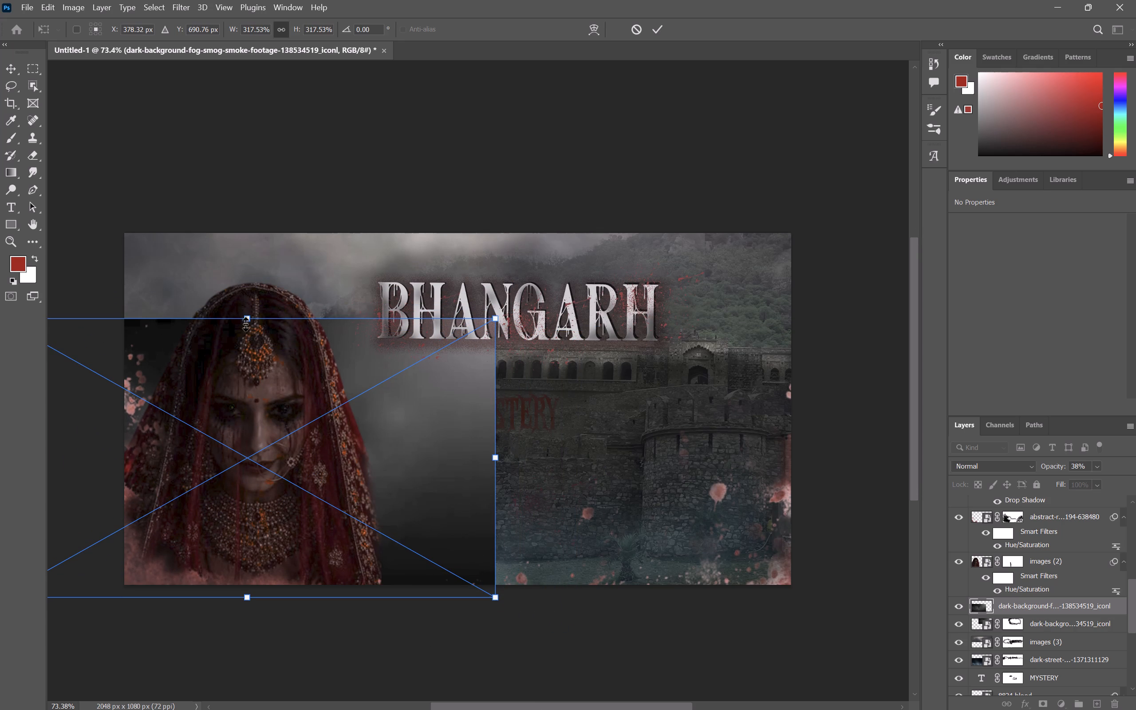
Lower the second fog layer's opacity to 35% and commit its placement.
{"action": "left_click", "coordinate": [1098, 466]}
{"action": "left_click_drag", "start_coordinate": [1082, 482], "coordinate": [1087, 482]}
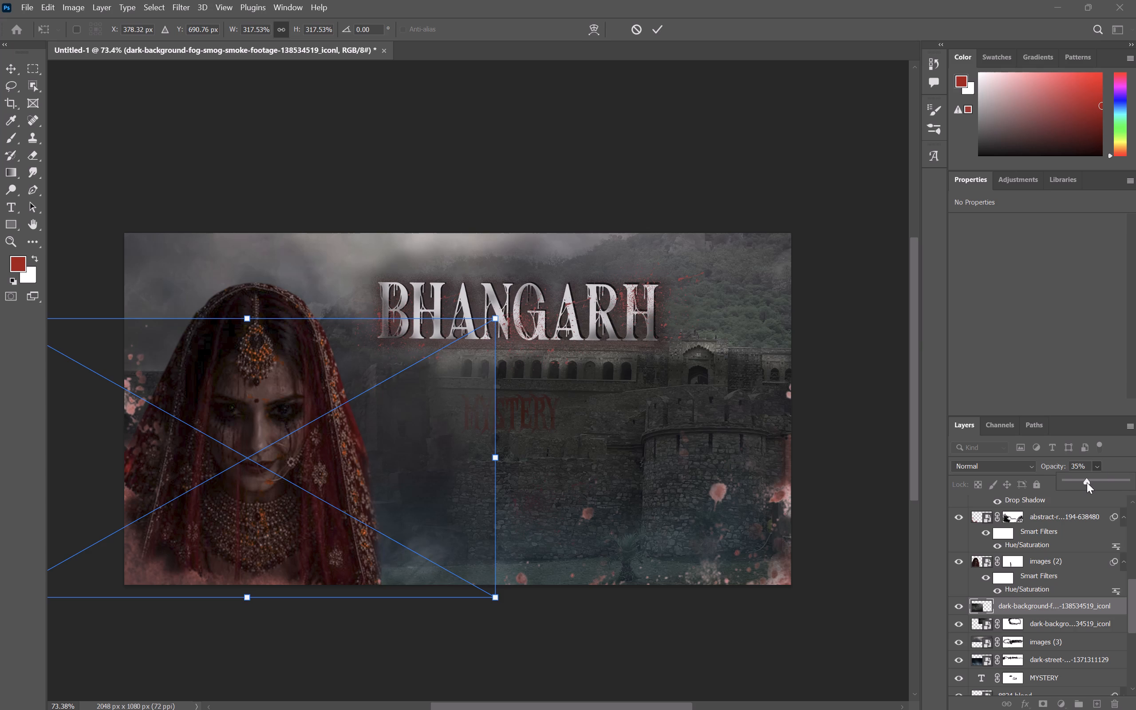
{"action": "left_click", "coordinate": [988, 603]}
Add a layer mask to the second fog layer and brush black over its hard edges beside MYSTERY, the fort wall and the bride's veil.
{"action": "left_click", "coordinate": [1047, 708]}
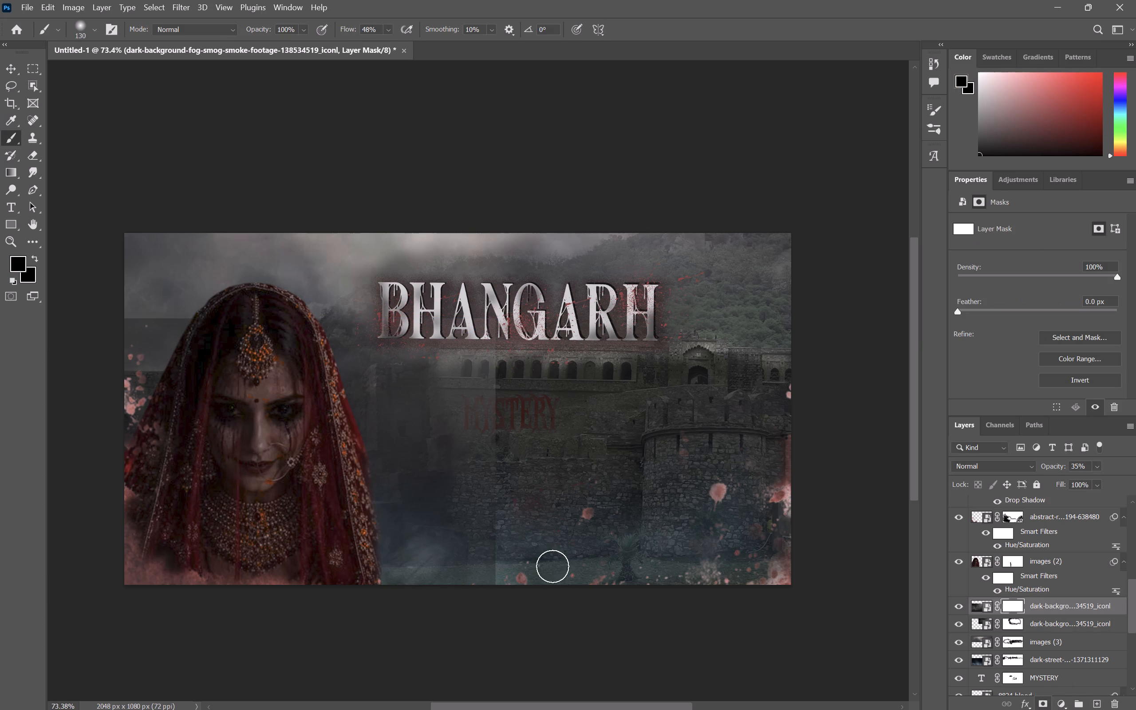
{"action": "left_click_drag", "start_coordinate": [489, 568], "coordinate": [524, 389]}
{"action": "left_click_drag", "start_coordinate": [524, 389], "coordinate": [393, 391]}
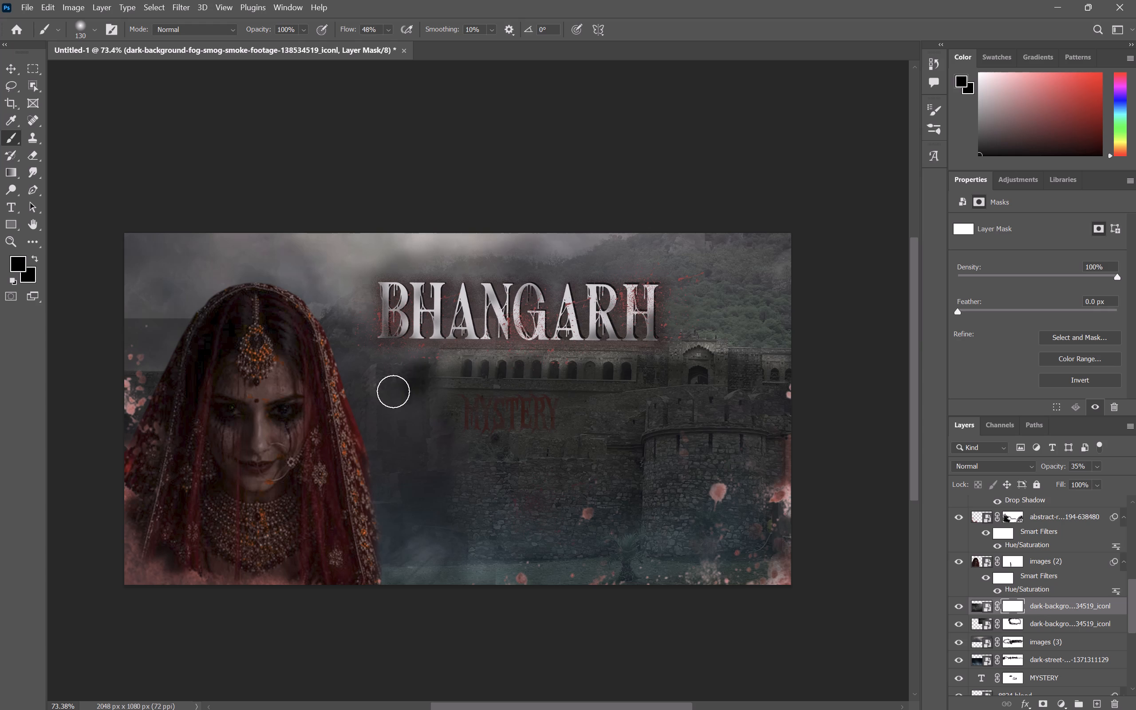
{"action": "left_click_drag", "start_coordinate": [393, 391], "coordinate": [443, 386]}
{"action": "left_click_drag", "start_coordinate": [443, 386], "coordinate": [468, 412]}
{"action": "left_click_drag", "start_coordinate": [468, 412], "coordinate": [141, 315]}
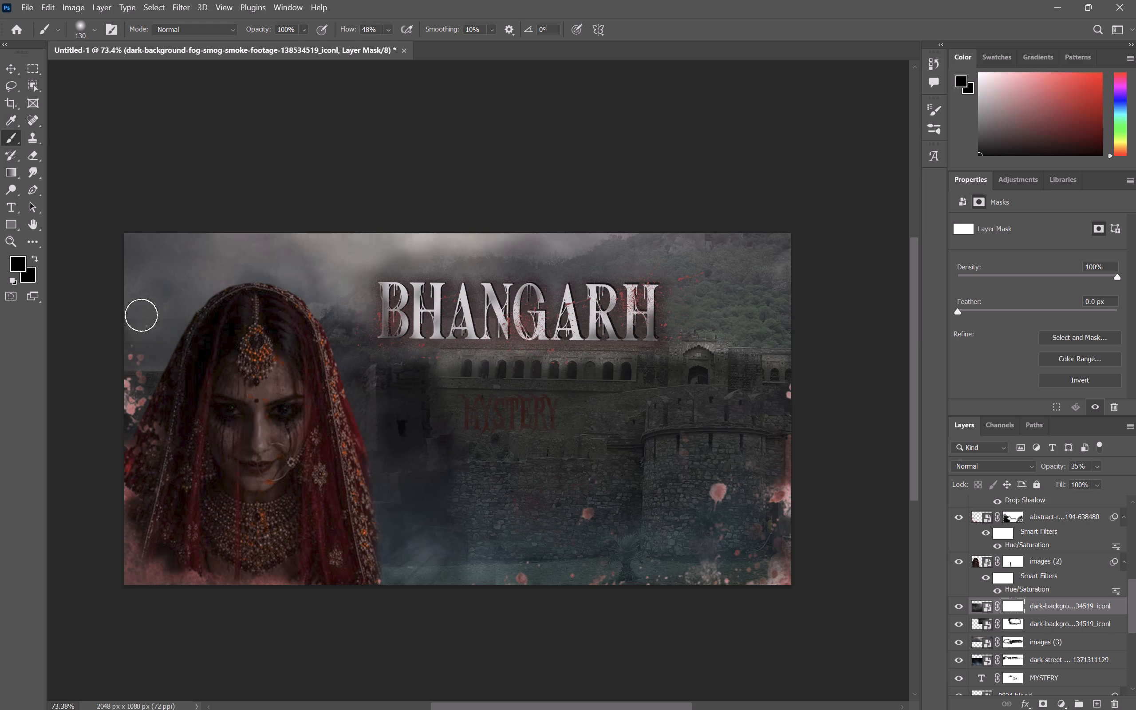
{"action": "left_click_drag", "start_coordinate": [141, 315], "coordinate": [225, 331]}
{"action": "left_click_drag", "start_coordinate": [225, 331], "coordinate": [418, 451]}
{"action": "left_click_drag", "start_coordinate": [418, 451], "coordinate": [543, 484]}
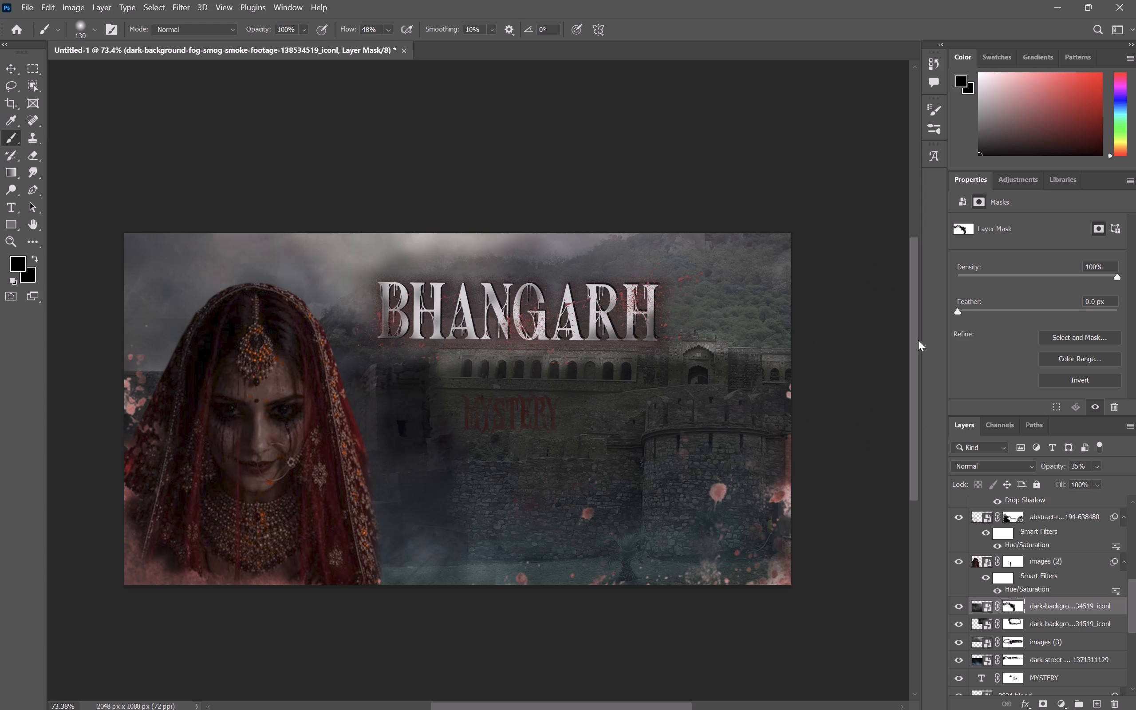
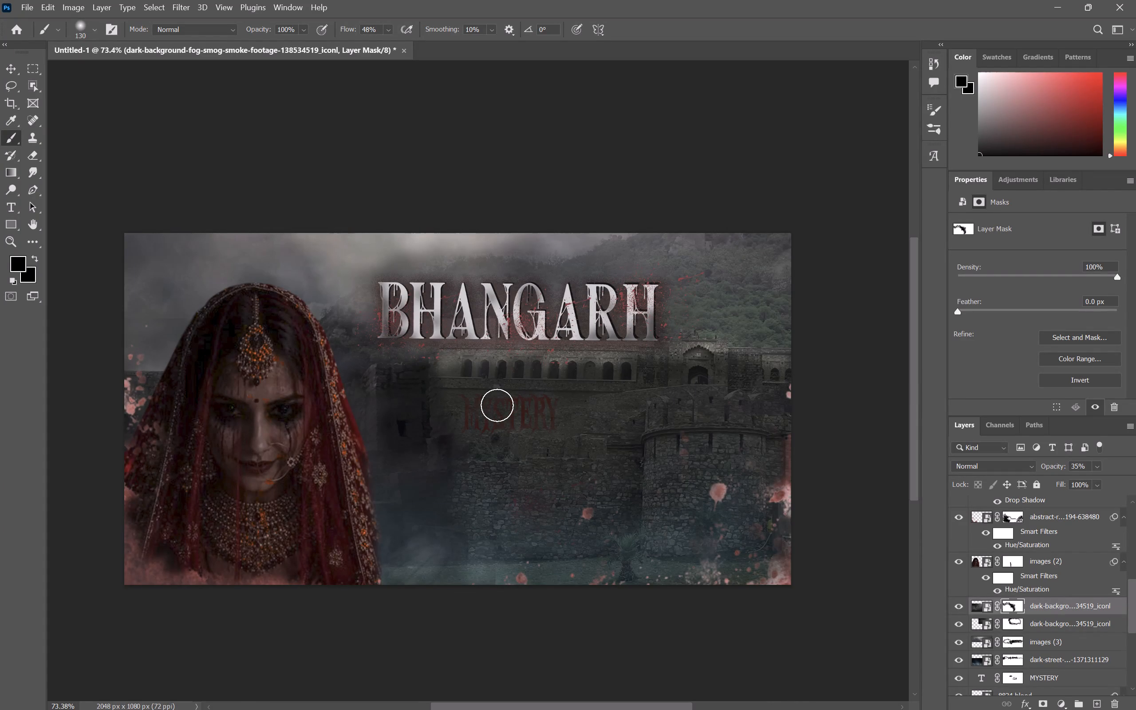
Brush black over the MYSTERY title on the first fog layer's mask, just below the second fog layer.
{"action": "scroll", "coordinate": [497, 405], "scroll_direction": "up", "scroll_amount": 2, "text": "alt"}
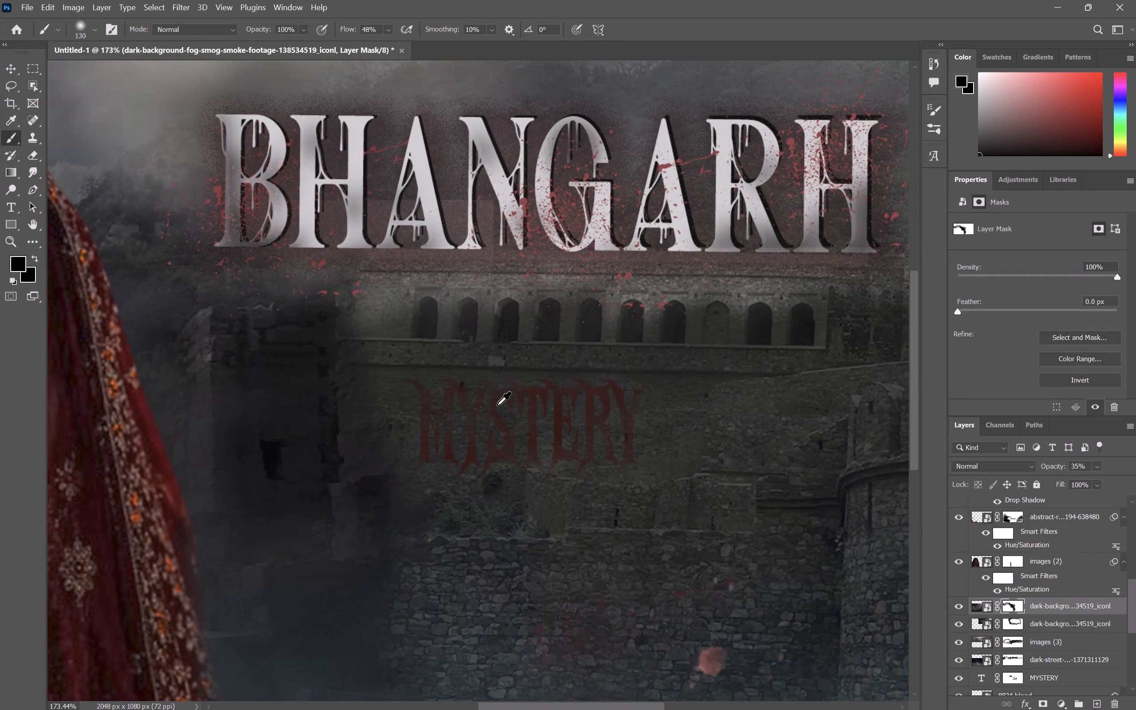
{"action": "scroll", "coordinate": [497, 405], "scroll_direction": "up", "scroll_amount": 1, "text": "alt"}
{"action": "left_click", "coordinate": [1014, 619]}
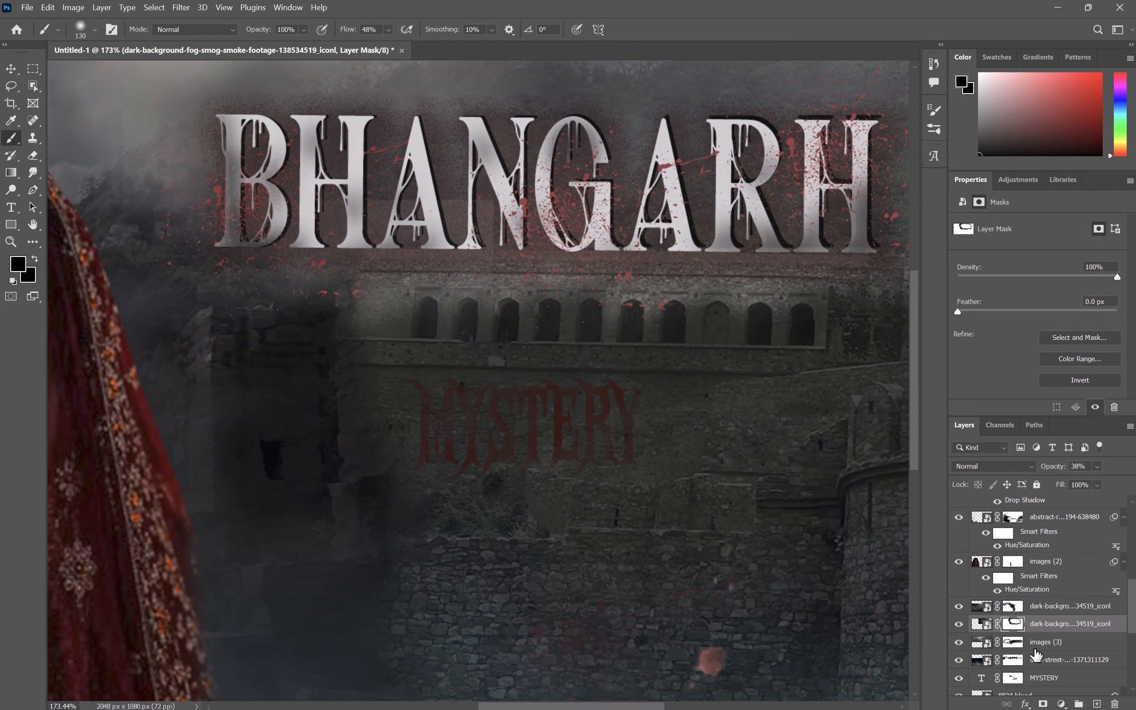
{"action": "left_click", "coordinate": [1017, 636]}
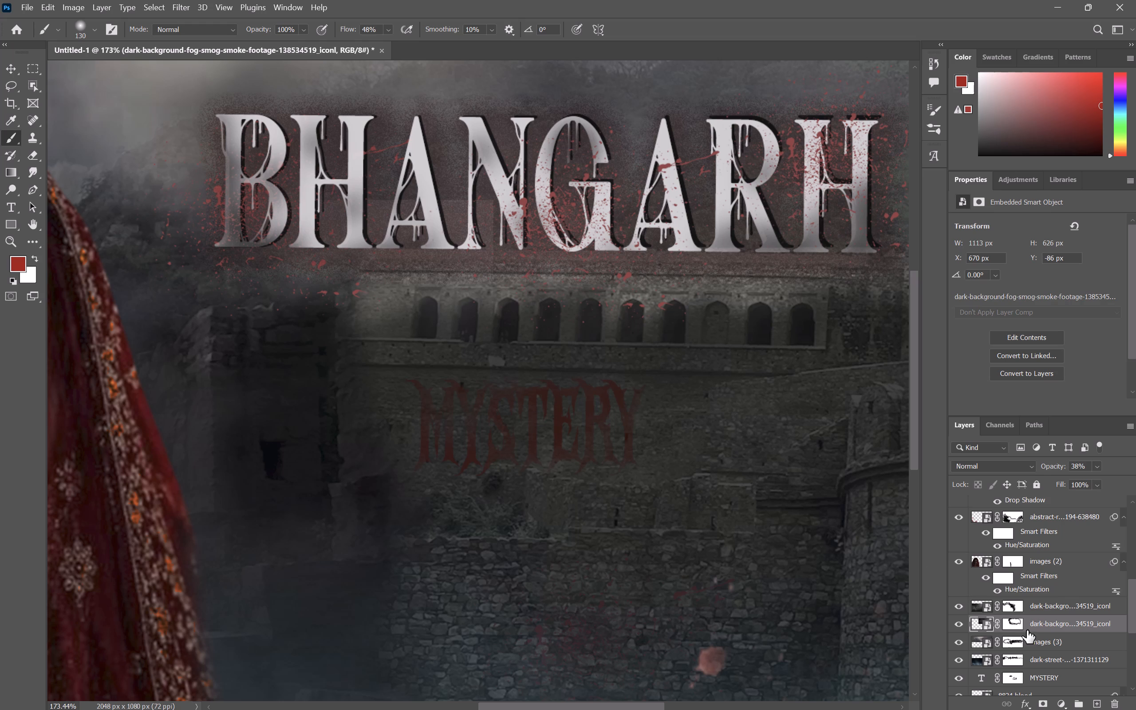
{"action": "left_click", "coordinate": [1007, 619]}
{"action": "left_click_drag", "start_coordinate": [521, 410], "coordinate": [410, 441]}
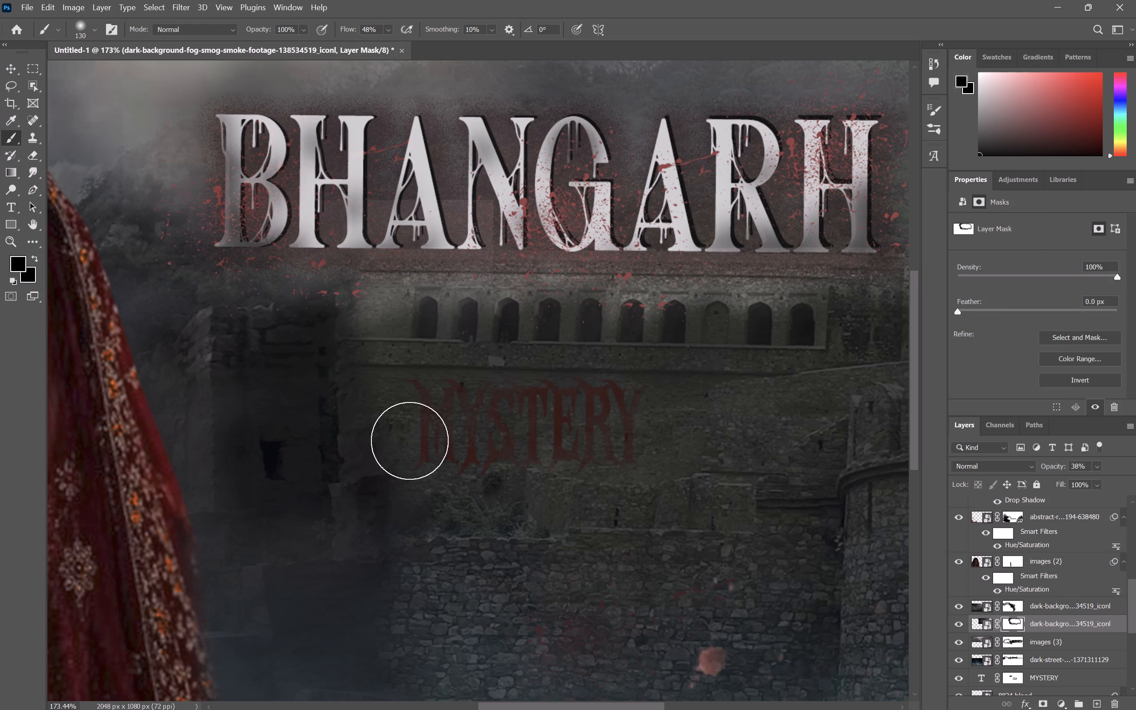
{"action": "left_click_drag", "start_coordinate": [410, 441], "coordinate": [680, 469]}
Brush black over the MYSTERY title on the "images (3)" layer's mask.
{"action": "left_click", "coordinate": [1019, 643]}
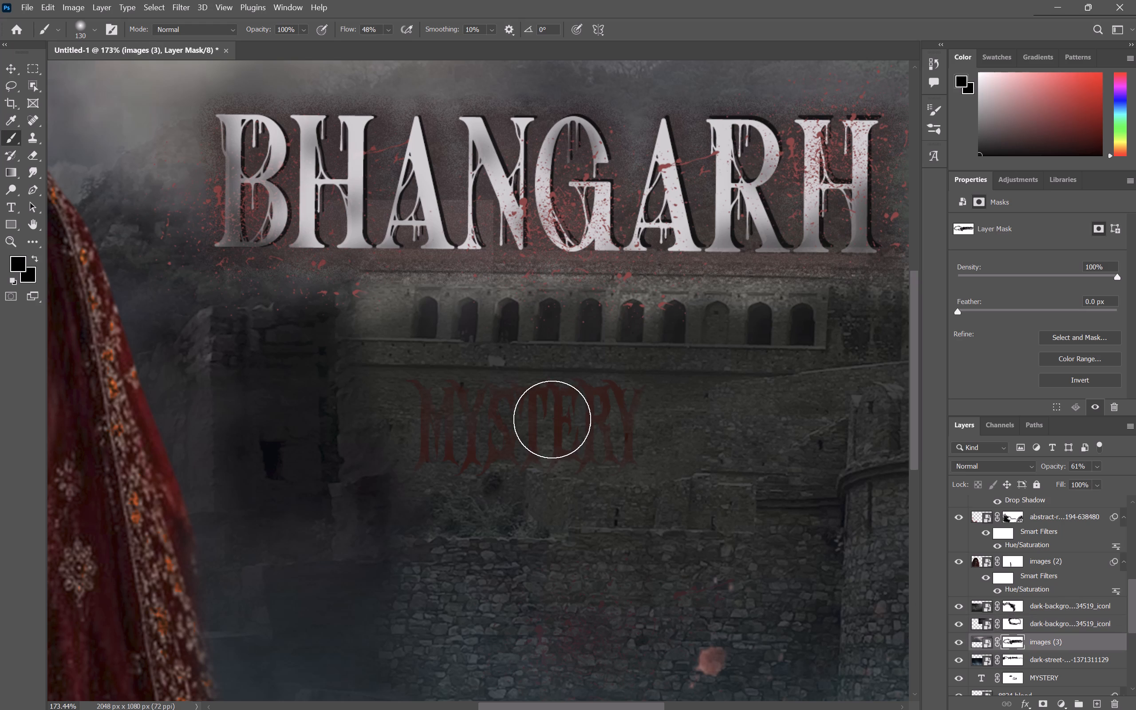
{"action": "left_click_drag", "start_coordinate": [552, 419], "coordinate": [527, 420]}
Brush black over the MYSTERY title on the dark-street smog layer's mask, comparing the composite with and without the stroke and keeping it.
{"action": "left_click", "coordinate": [1015, 659]}
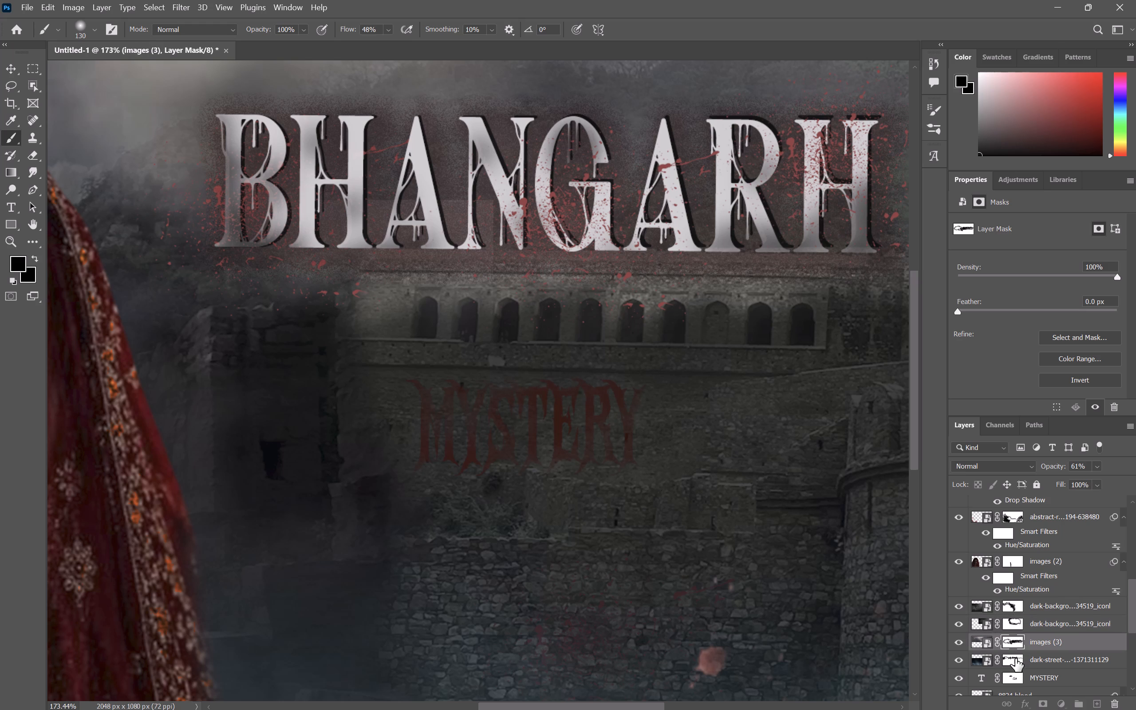
{"action": "left_click_drag", "start_coordinate": [460, 396], "coordinate": [435, 447]}
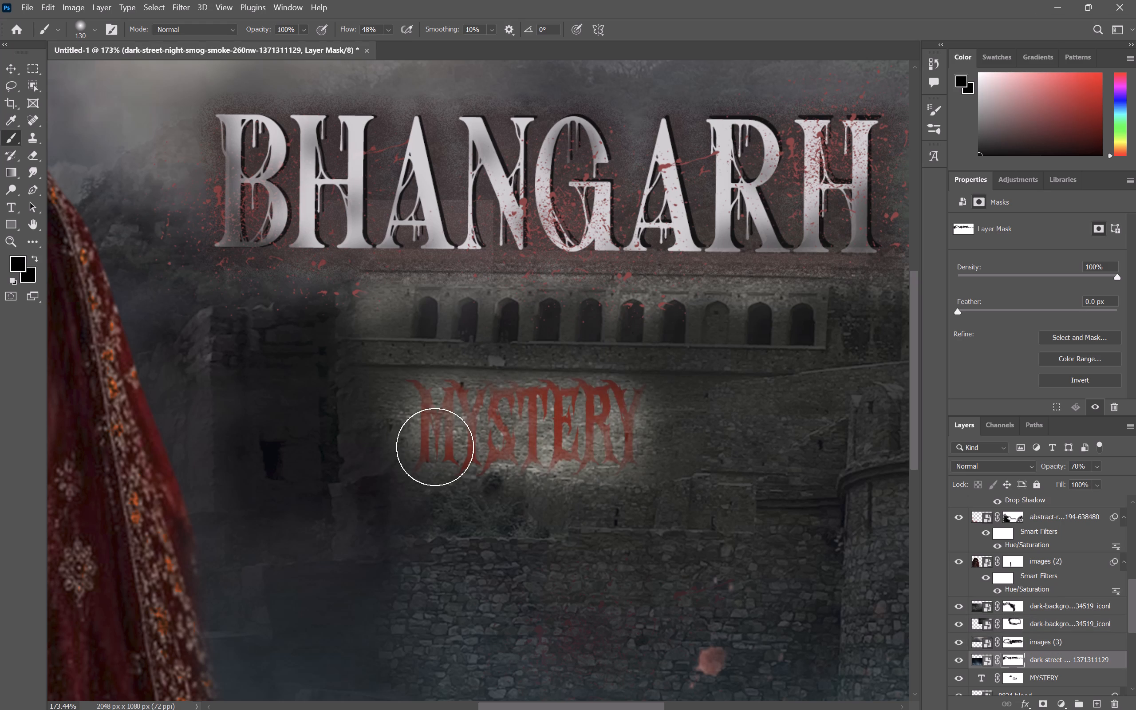
{"action": "left_click_drag", "start_coordinate": [435, 447], "coordinate": [572, 461]}
{"action": "scroll", "coordinate": [572, 461], "scroll_direction": "down", "scroll_amount": 3, "text": "alt"}
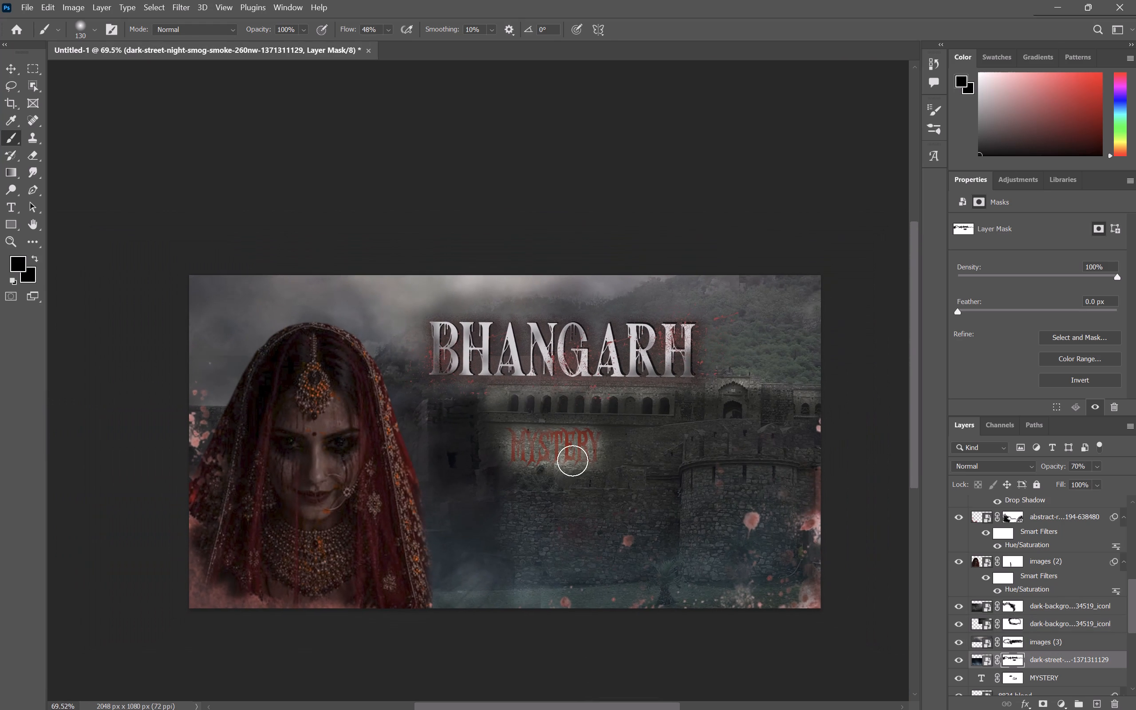
{"action": "key", "text": "ctrl+z"}
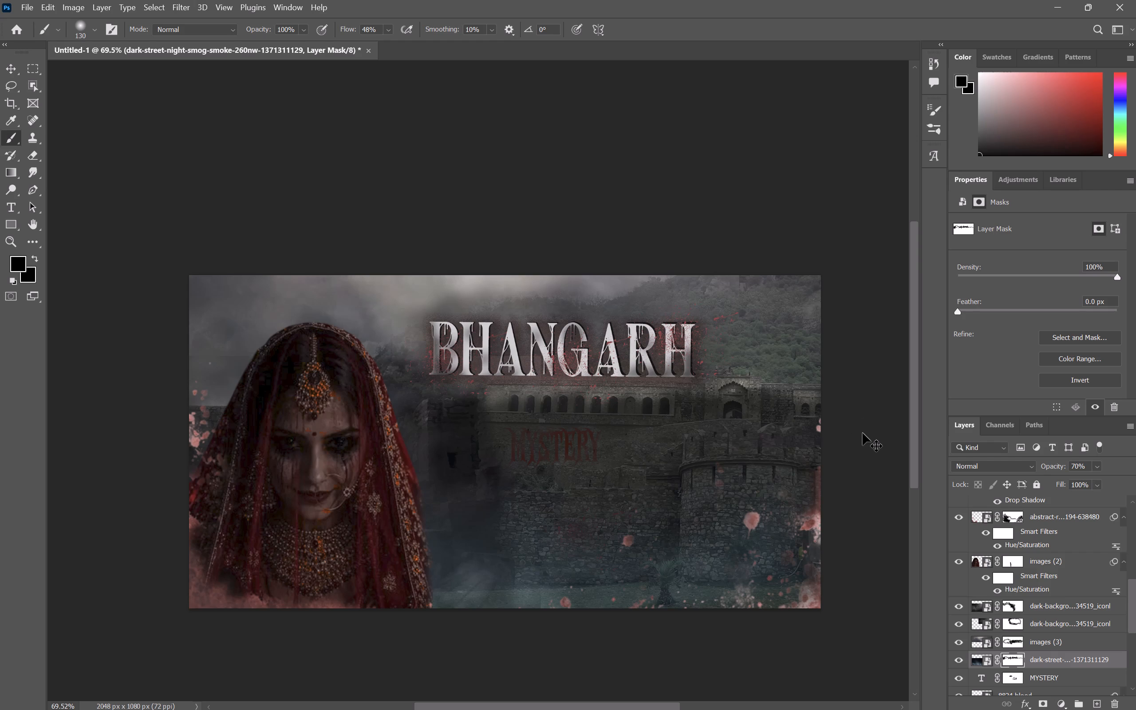
{"action": "key", "text": "ctrl+shift+z"}
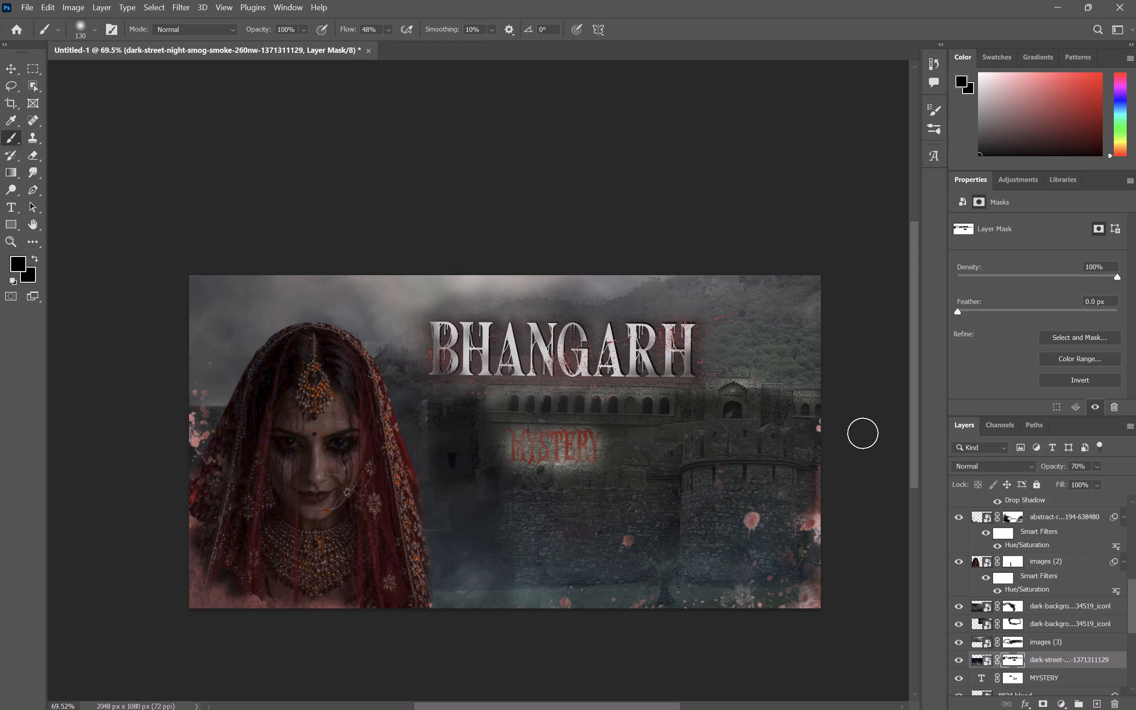
{"action": "key", "text": "ctrl+z"}
{"action": "key", "text": "ctrl+shift+z"}
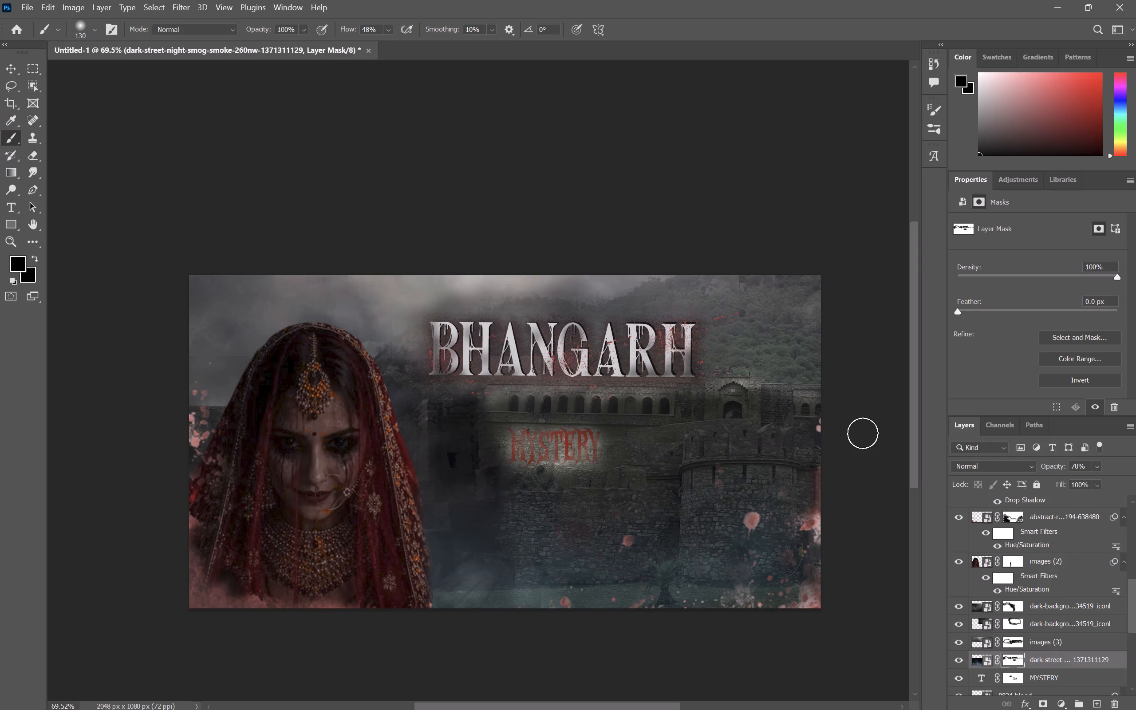
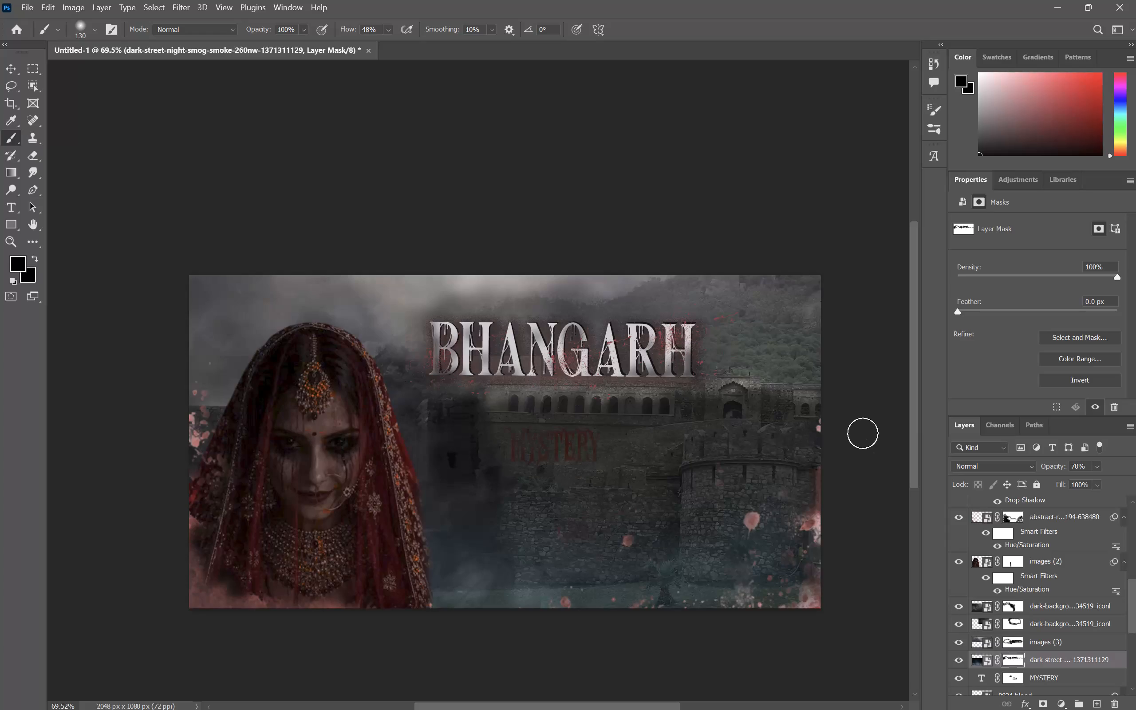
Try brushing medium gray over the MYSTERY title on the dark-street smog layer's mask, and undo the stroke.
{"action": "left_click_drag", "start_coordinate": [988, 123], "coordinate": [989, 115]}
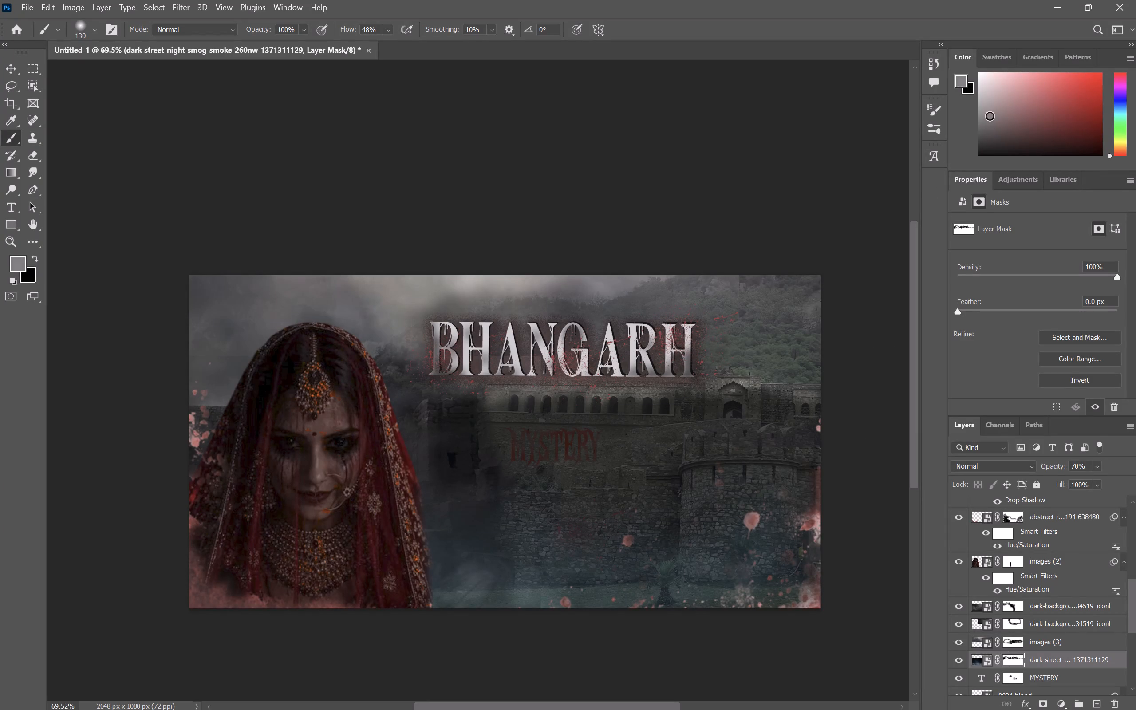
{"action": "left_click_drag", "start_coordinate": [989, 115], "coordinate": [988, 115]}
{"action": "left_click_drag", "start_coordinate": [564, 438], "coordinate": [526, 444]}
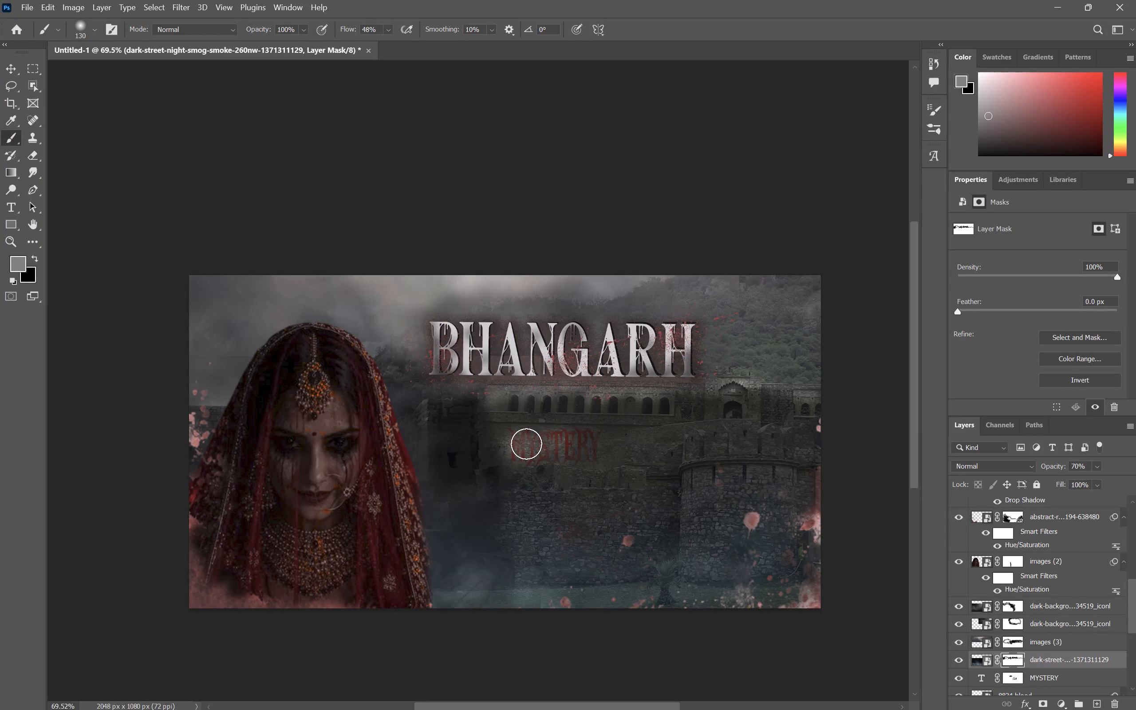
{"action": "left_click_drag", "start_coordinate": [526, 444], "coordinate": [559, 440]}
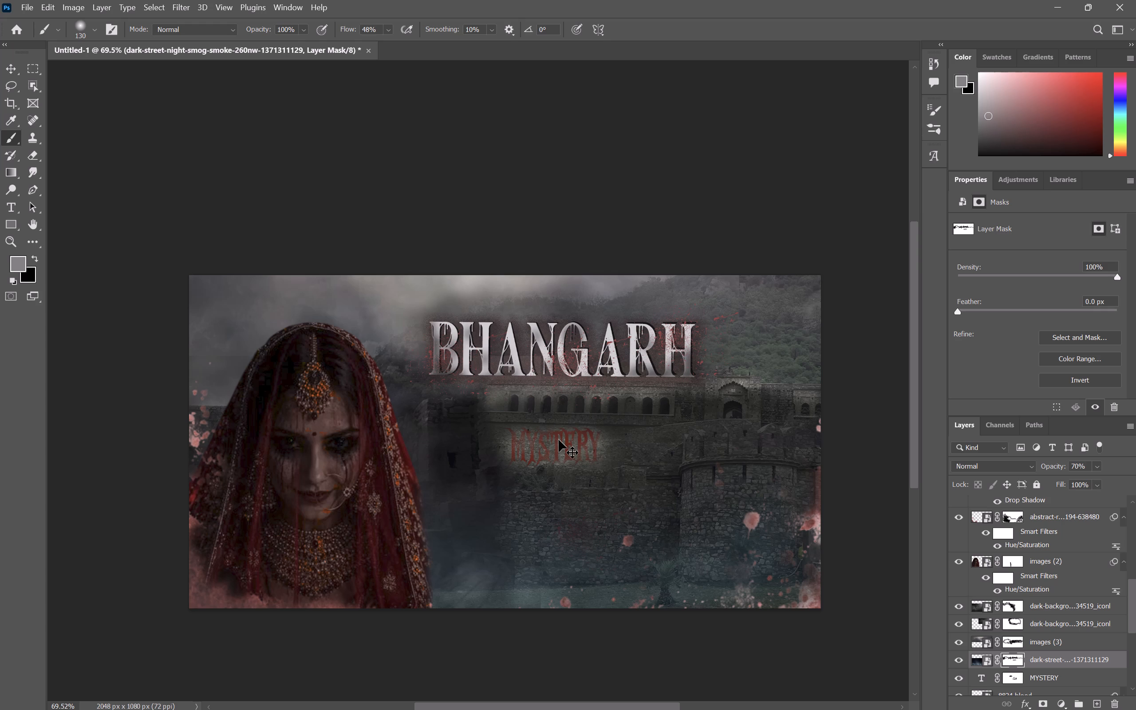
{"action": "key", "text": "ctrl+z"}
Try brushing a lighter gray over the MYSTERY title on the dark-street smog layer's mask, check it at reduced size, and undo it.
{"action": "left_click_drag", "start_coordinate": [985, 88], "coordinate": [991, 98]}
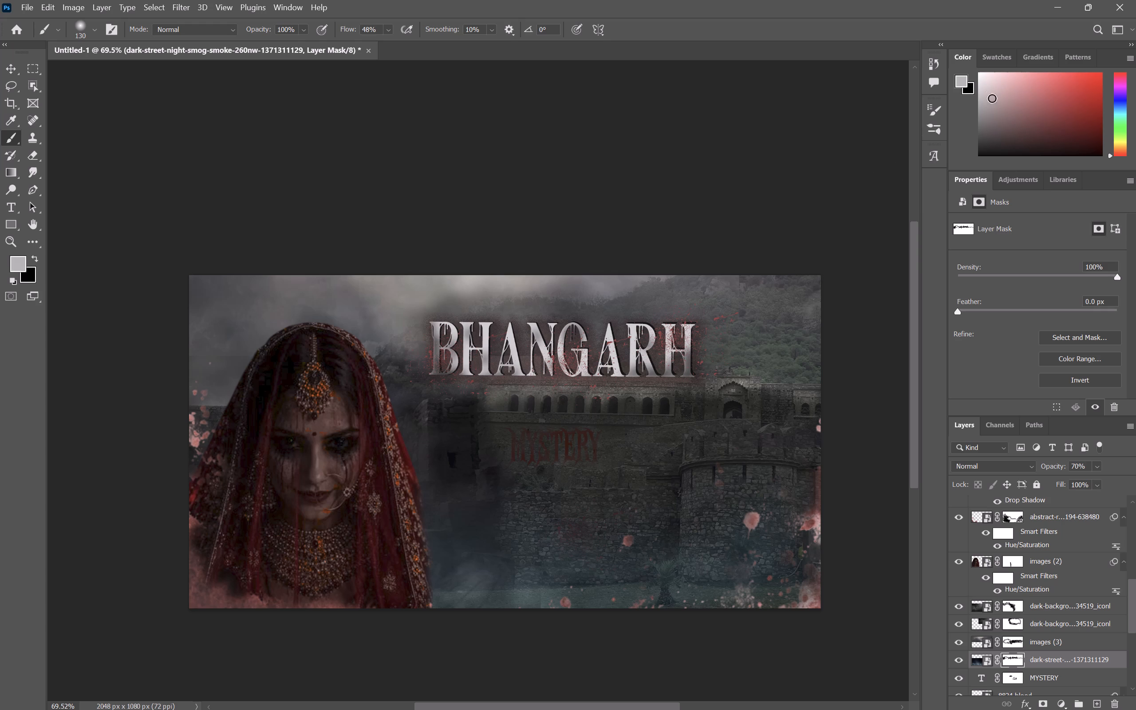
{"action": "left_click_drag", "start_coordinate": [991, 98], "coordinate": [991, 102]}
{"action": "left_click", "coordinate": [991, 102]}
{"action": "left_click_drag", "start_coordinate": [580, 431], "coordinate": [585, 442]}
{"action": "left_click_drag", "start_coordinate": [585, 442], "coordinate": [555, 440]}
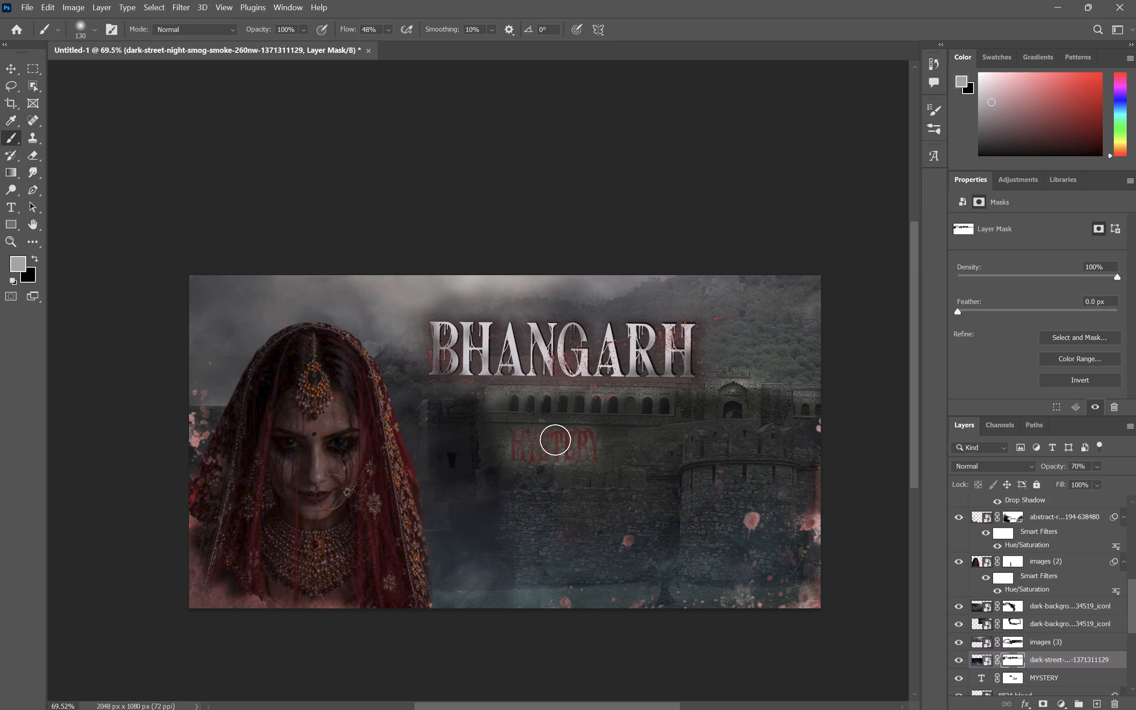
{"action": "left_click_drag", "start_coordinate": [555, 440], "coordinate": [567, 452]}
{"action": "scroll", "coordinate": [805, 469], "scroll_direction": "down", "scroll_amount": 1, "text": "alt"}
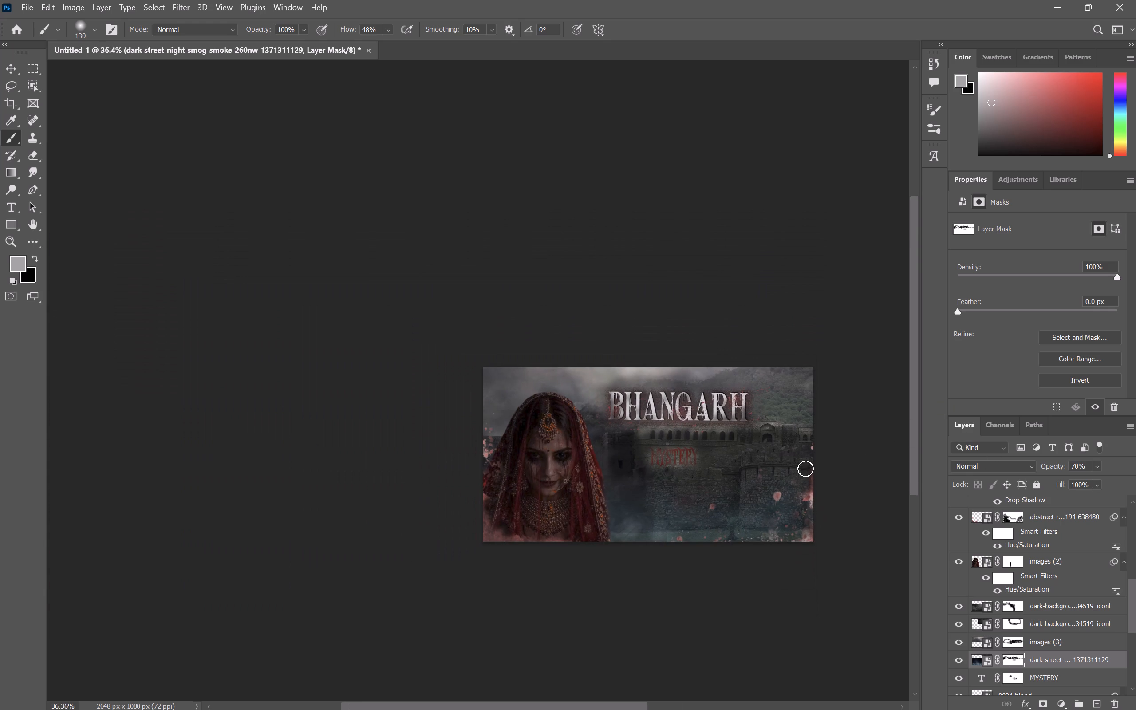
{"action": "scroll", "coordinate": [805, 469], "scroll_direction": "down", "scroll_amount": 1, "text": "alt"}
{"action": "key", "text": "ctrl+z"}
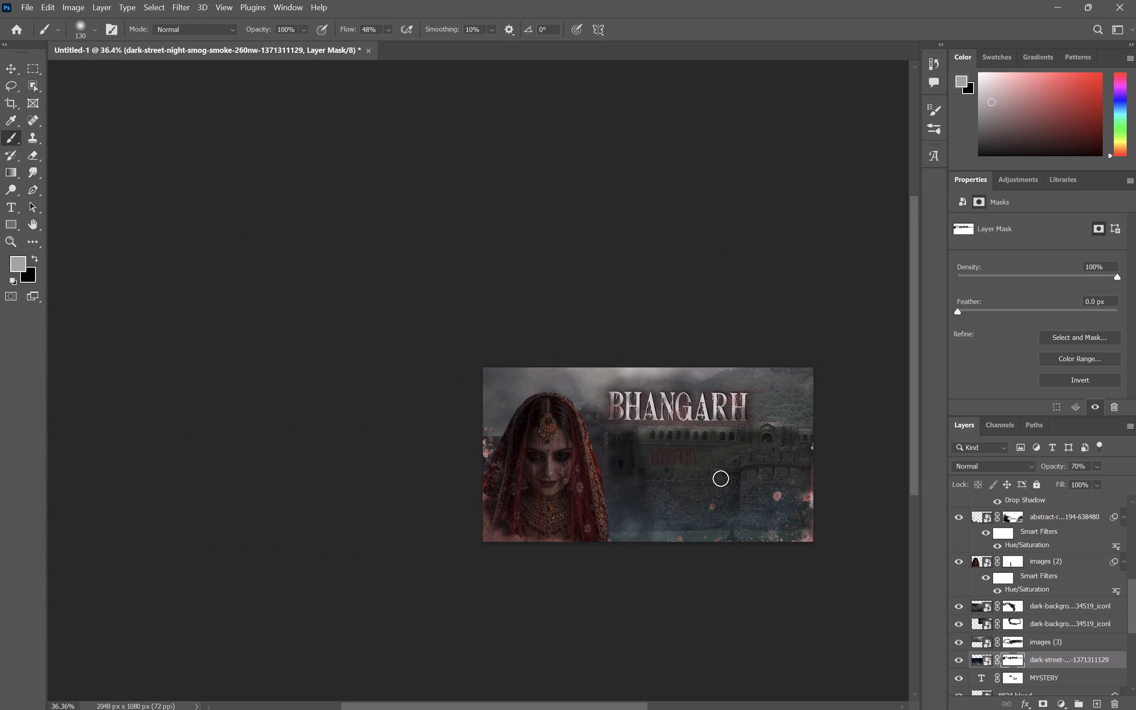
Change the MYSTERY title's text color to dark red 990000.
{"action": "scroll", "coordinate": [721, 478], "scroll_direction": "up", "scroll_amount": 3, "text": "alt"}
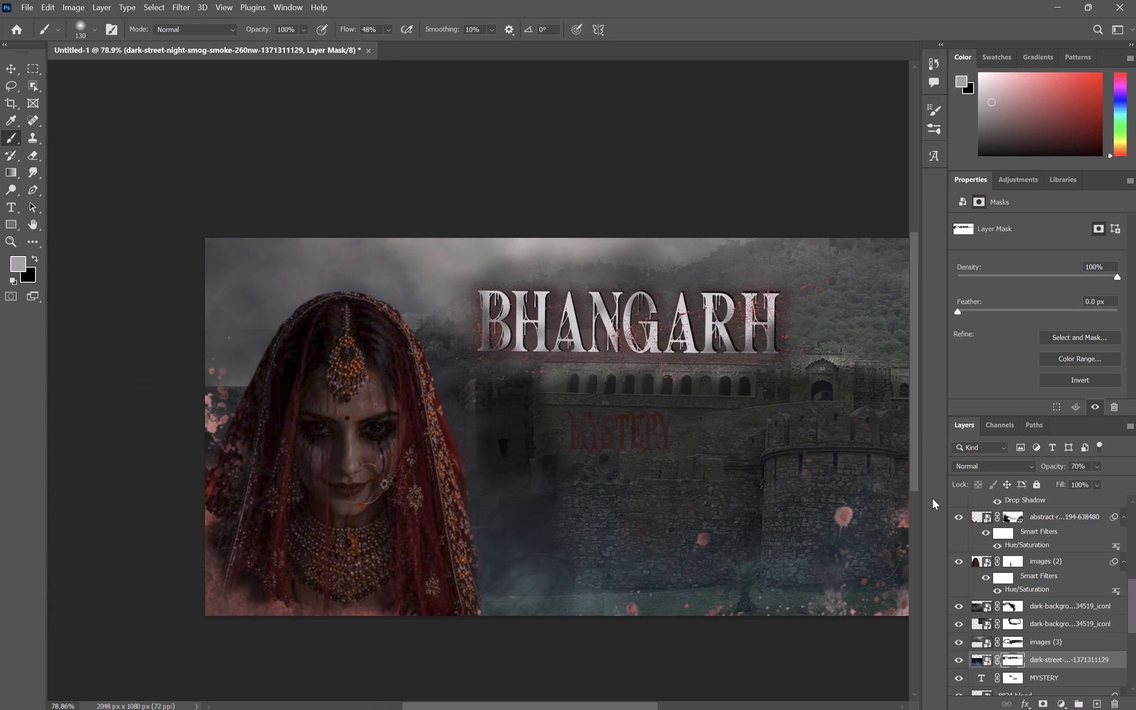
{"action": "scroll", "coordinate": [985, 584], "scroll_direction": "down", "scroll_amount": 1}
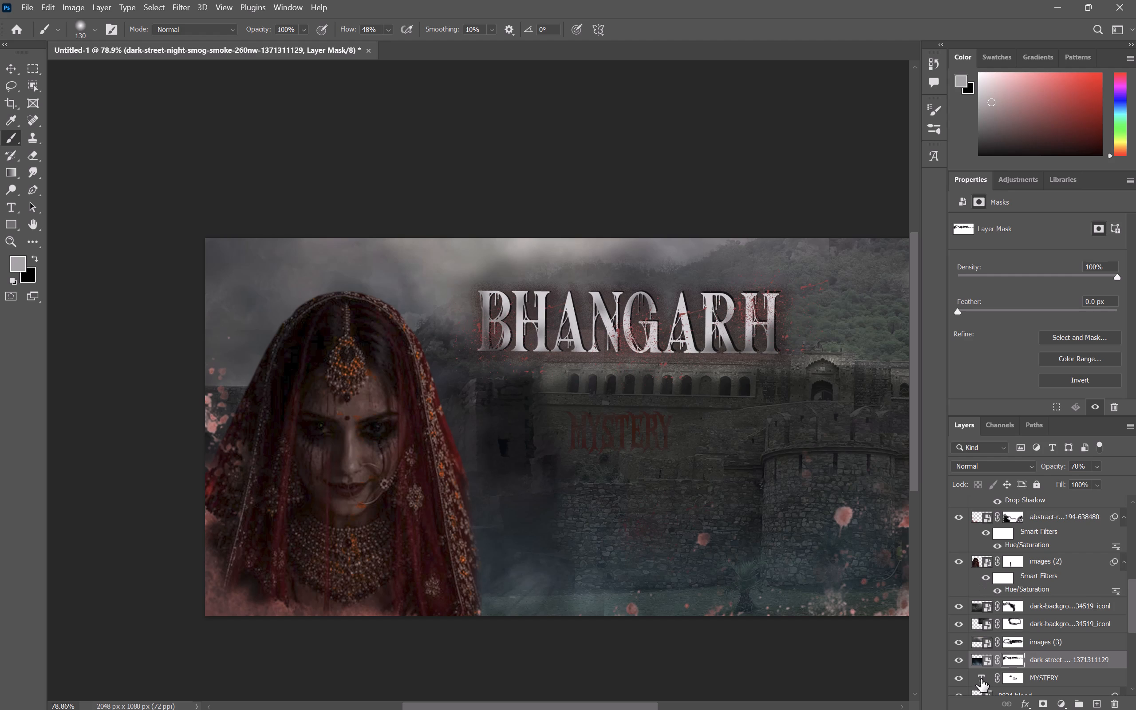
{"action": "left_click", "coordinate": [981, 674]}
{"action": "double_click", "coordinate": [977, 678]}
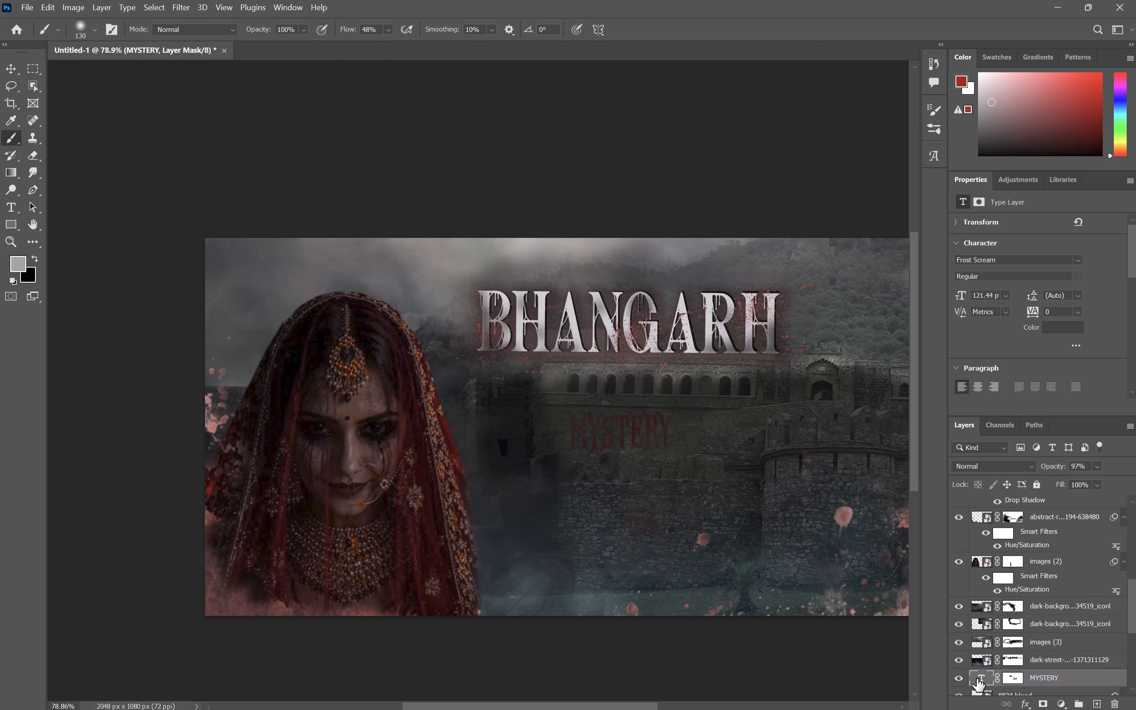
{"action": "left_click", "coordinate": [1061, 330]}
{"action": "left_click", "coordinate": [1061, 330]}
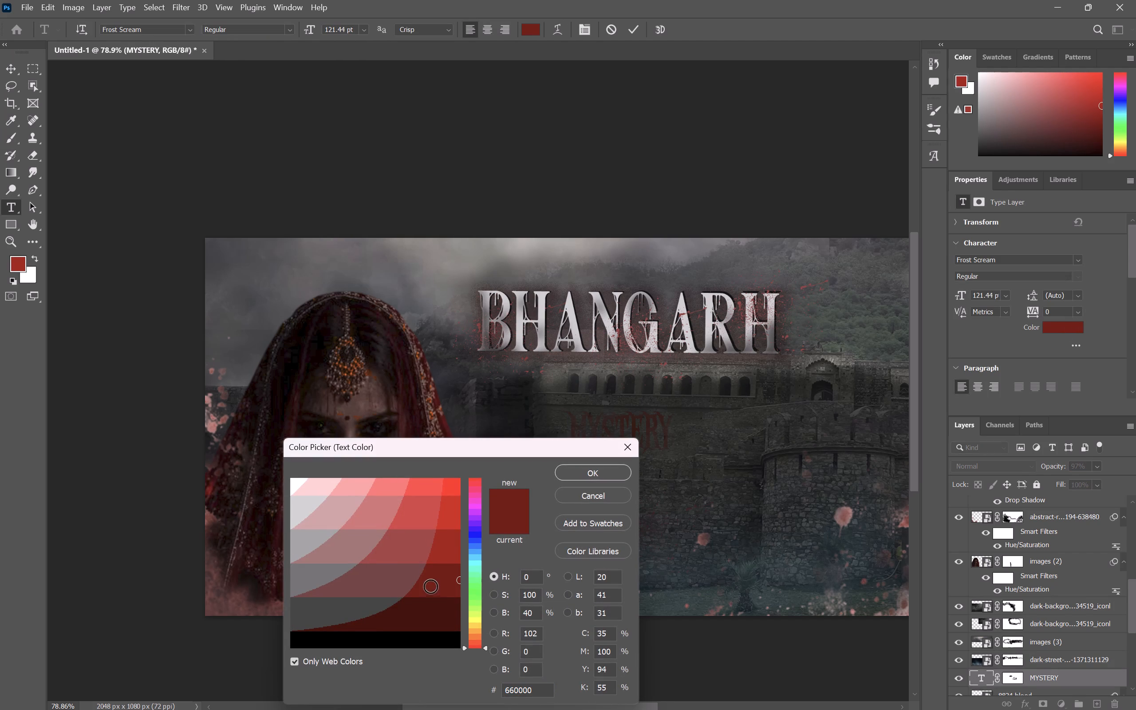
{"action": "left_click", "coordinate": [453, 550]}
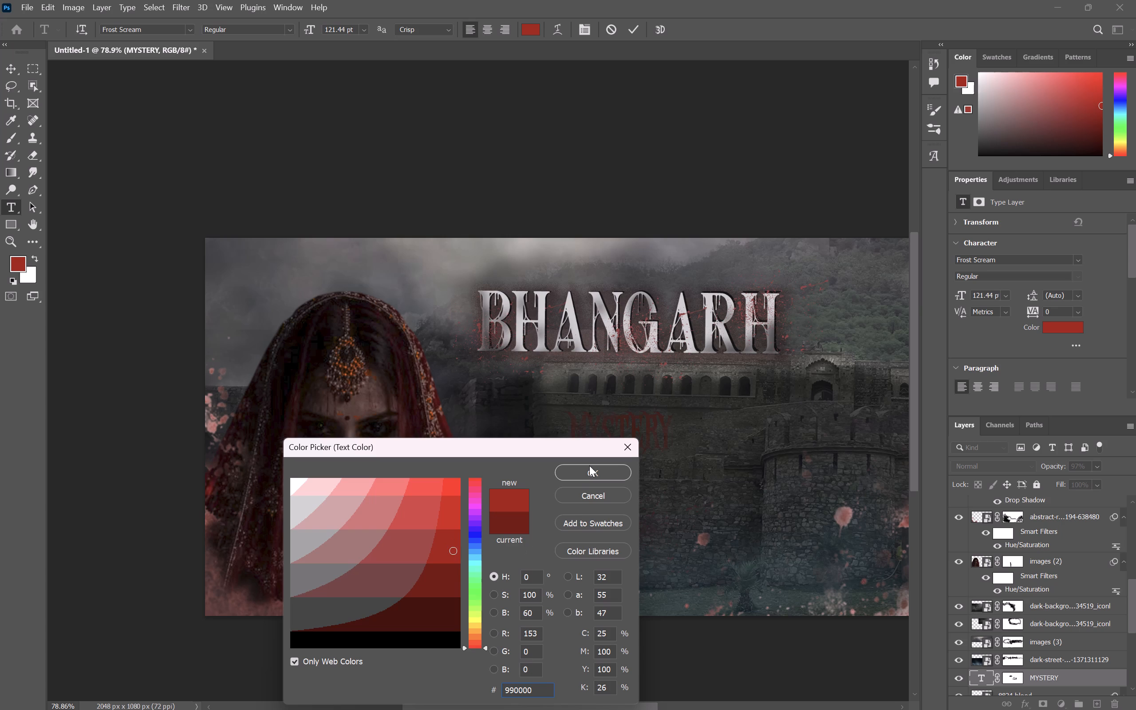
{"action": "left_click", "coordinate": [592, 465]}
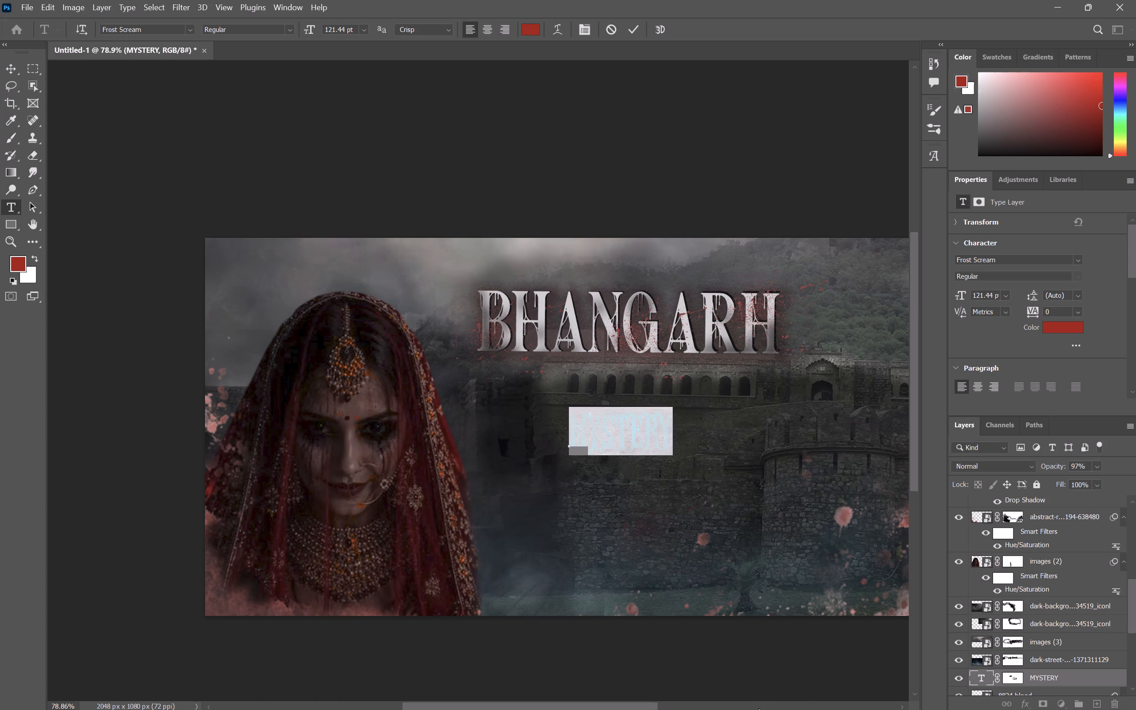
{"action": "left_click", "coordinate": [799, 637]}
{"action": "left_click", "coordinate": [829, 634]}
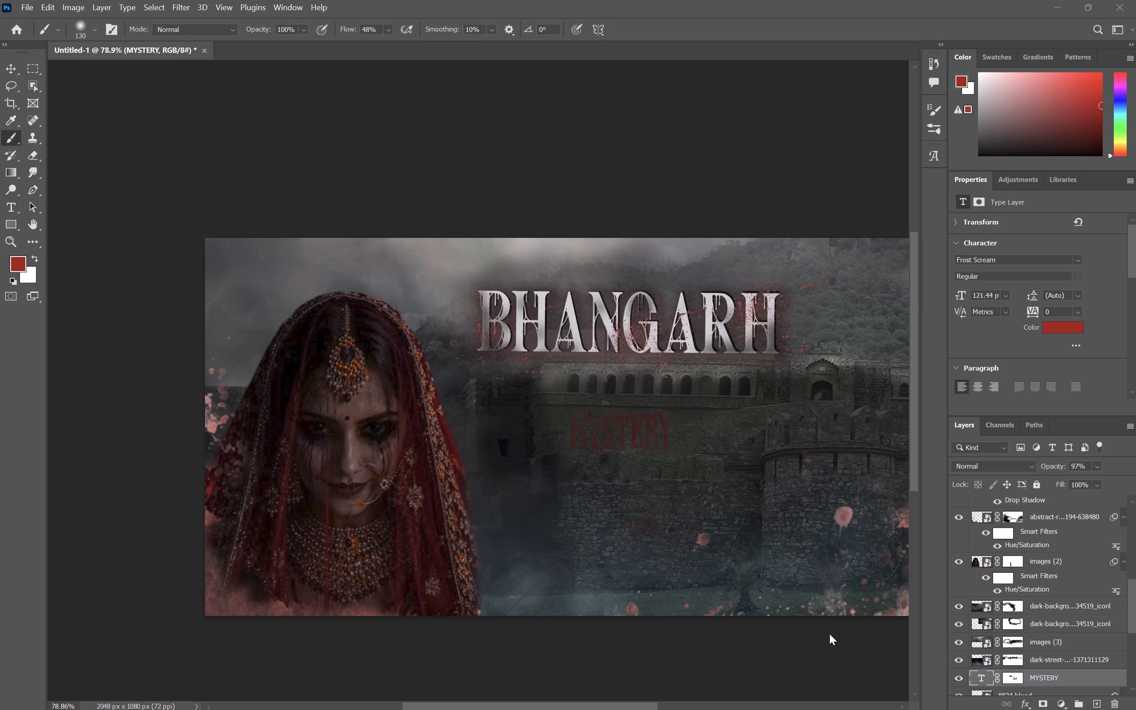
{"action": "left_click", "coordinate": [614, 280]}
Set the MYSTERY title's text color to the brighter red cc0000.
{"action": "left_click", "coordinate": [1053, 320]}
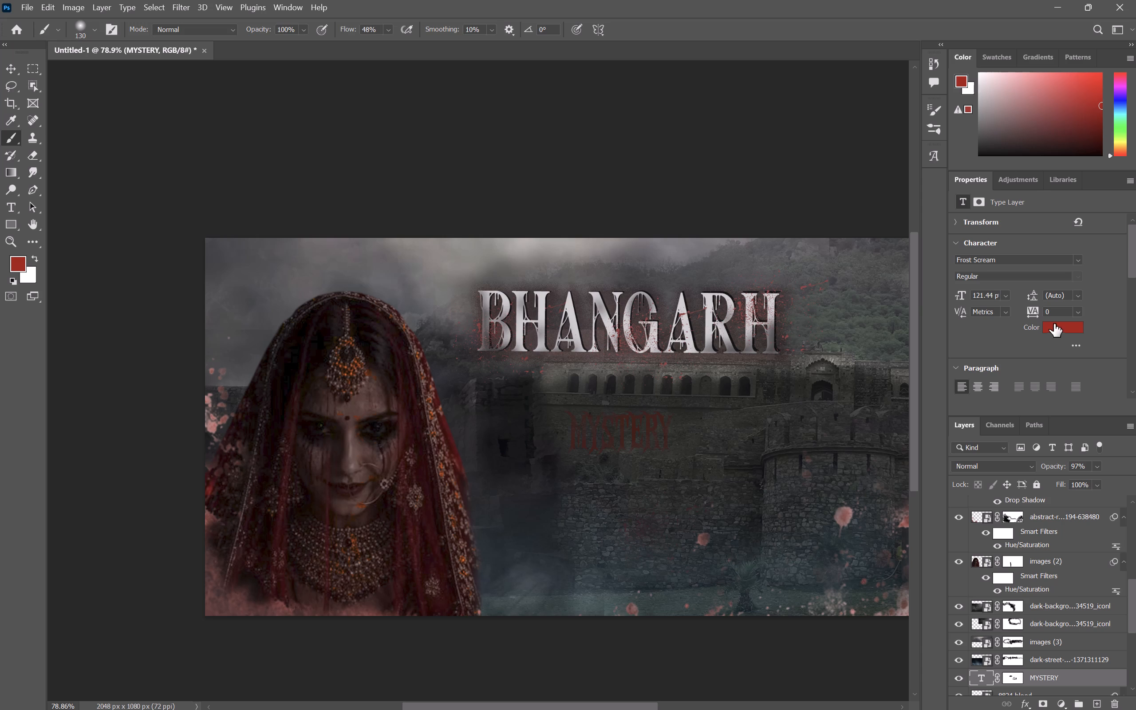
{"action": "double_click", "coordinate": [1054, 324]}
{"action": "left_click", "coordinate": [451, 513]}
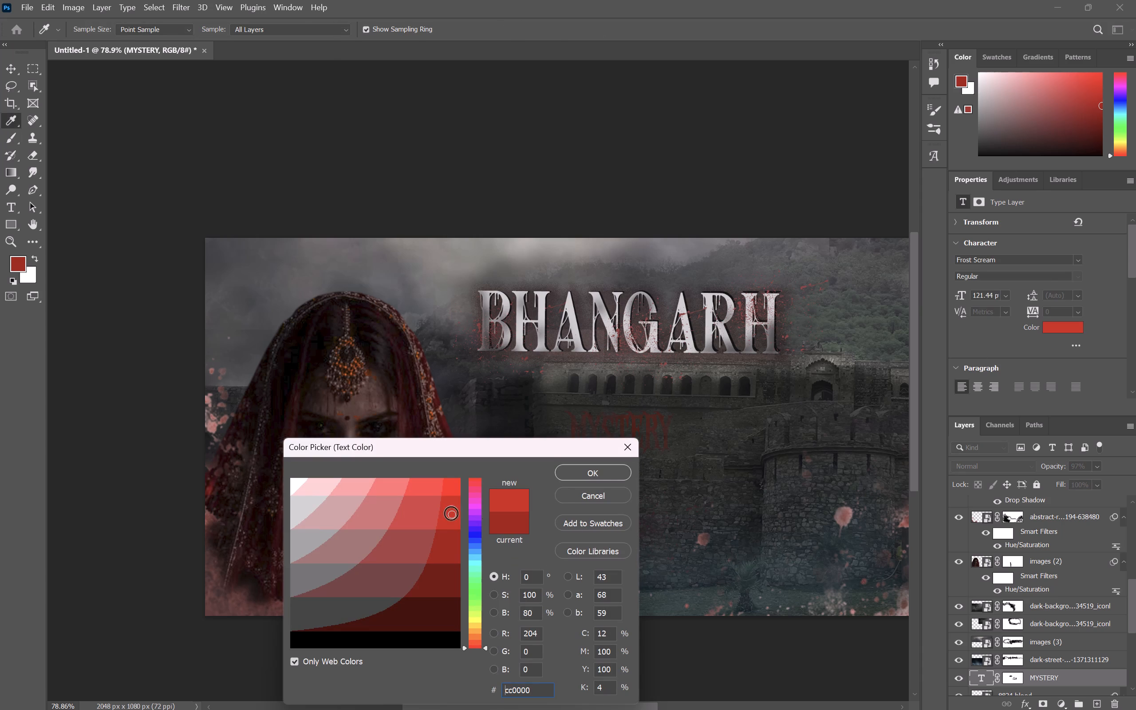
{"action": "left_click", "coordinate": [591, 470]}
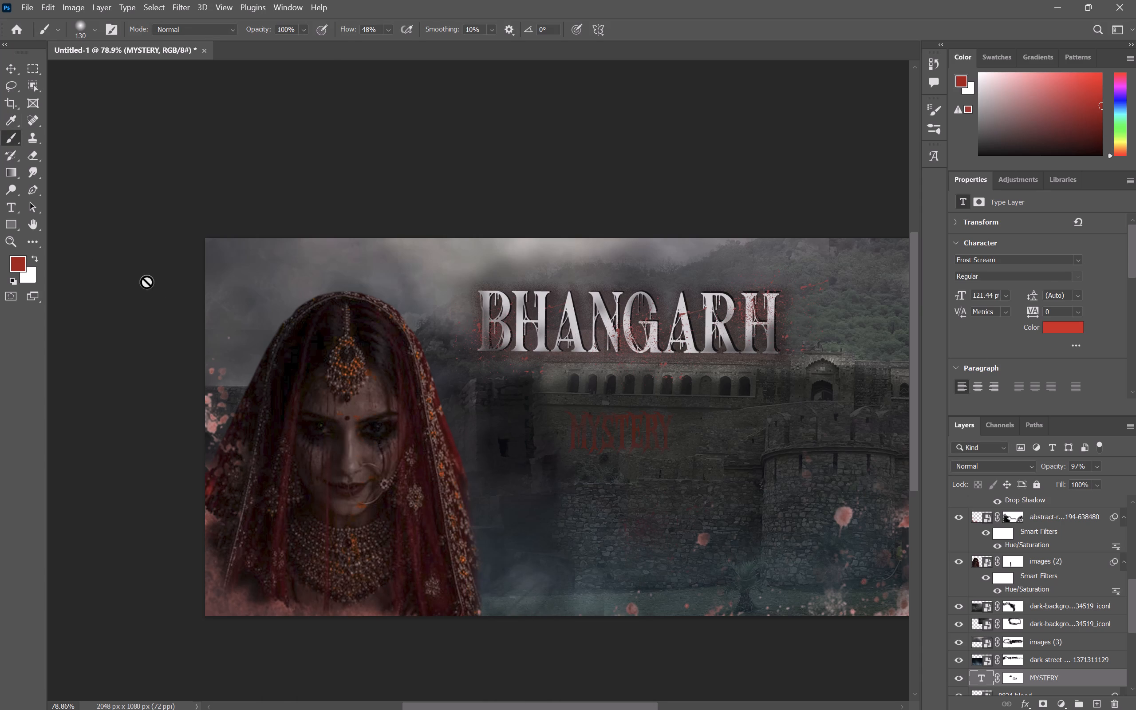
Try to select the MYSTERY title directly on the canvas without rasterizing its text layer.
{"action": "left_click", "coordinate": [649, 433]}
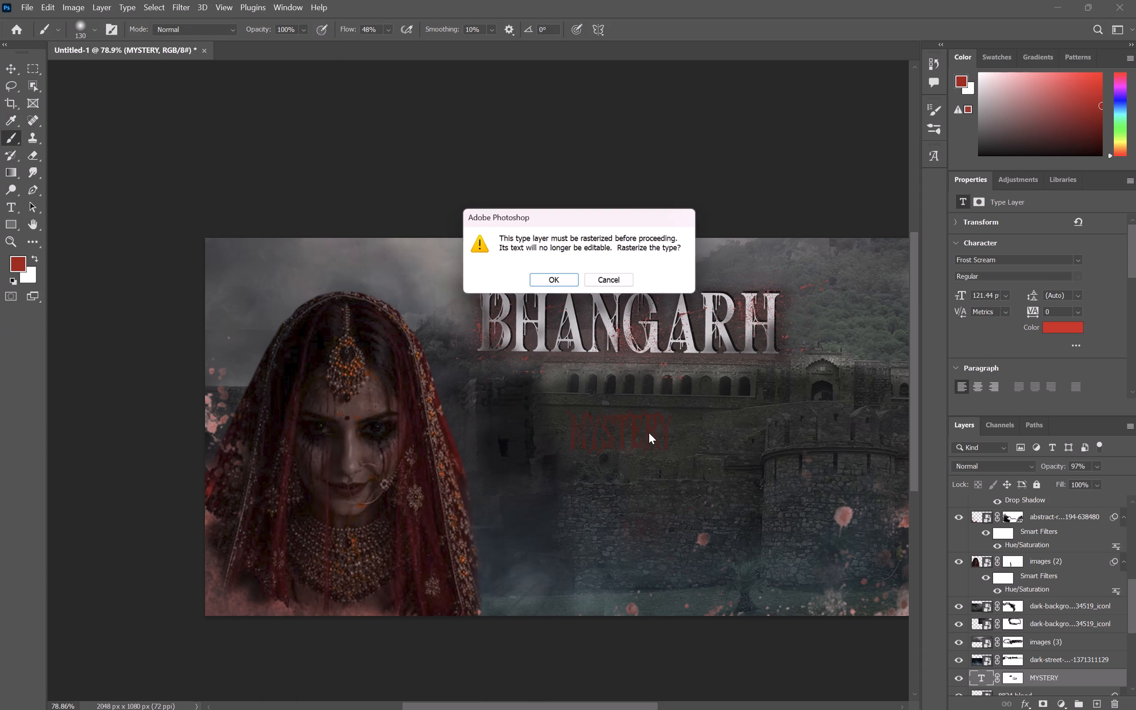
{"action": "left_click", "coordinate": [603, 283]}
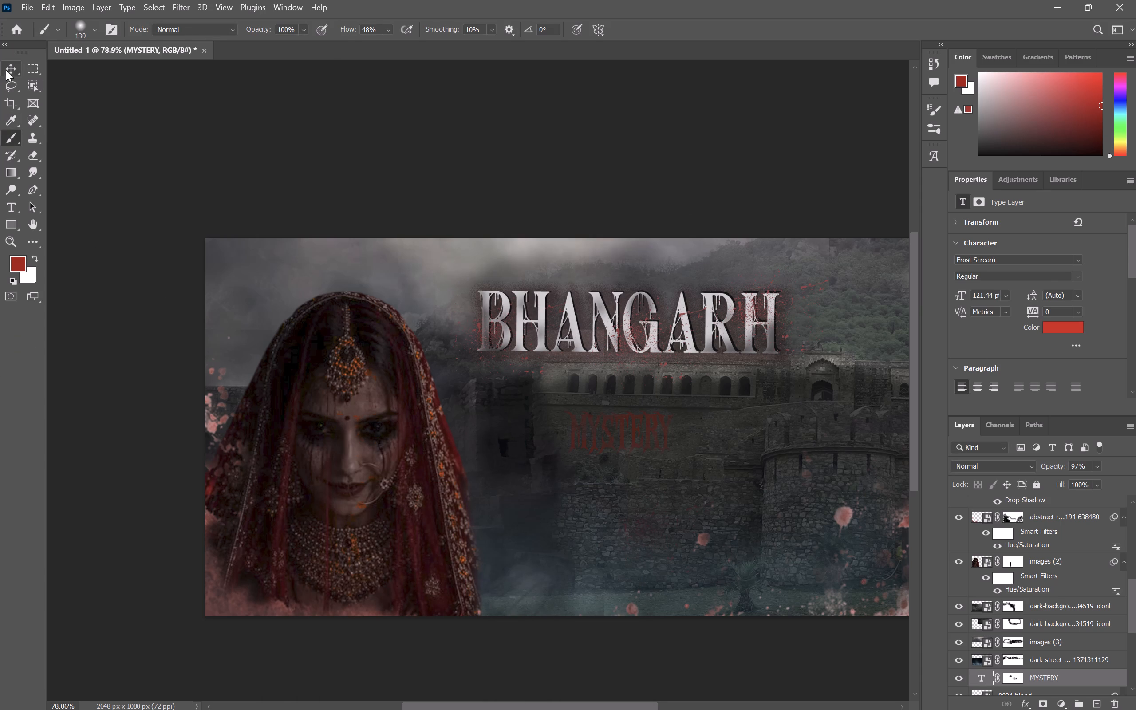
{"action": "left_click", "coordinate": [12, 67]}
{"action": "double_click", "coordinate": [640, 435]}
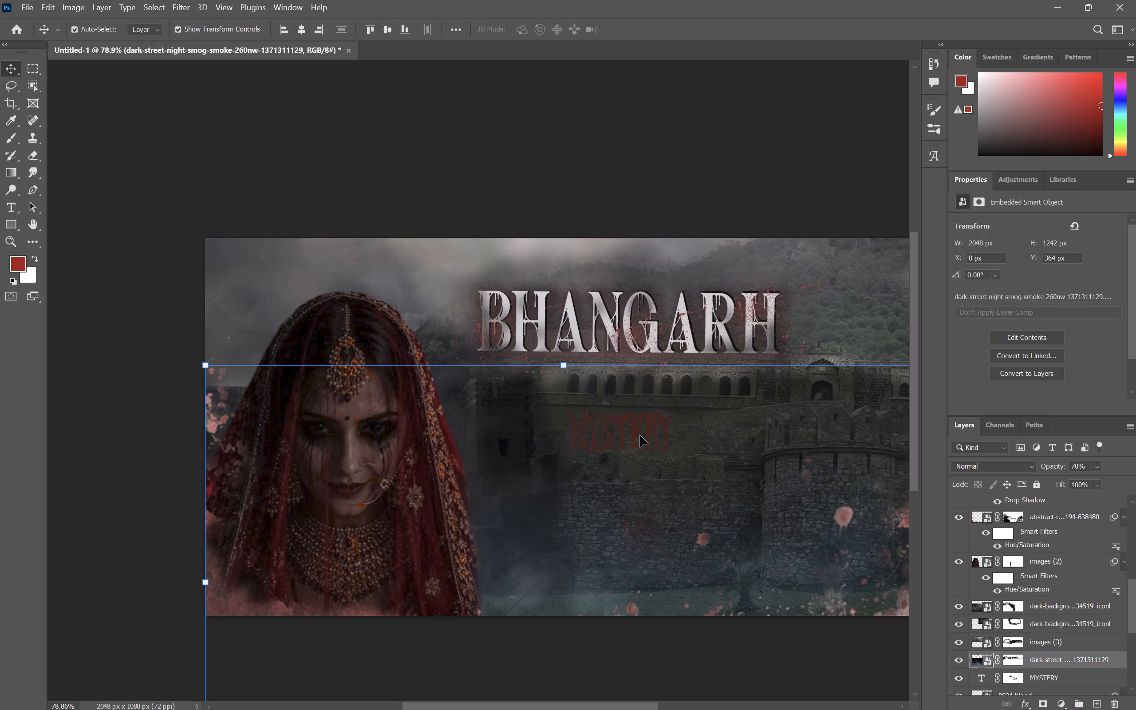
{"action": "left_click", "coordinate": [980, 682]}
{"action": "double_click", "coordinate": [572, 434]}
Move the dark-street smog layer above "images (3)" and both dark-background fog layers, directly below "images (2)".
{"action": "left_click_drag", "start_coordinate": [1043, 655], "coordinate": [1041, 636]}
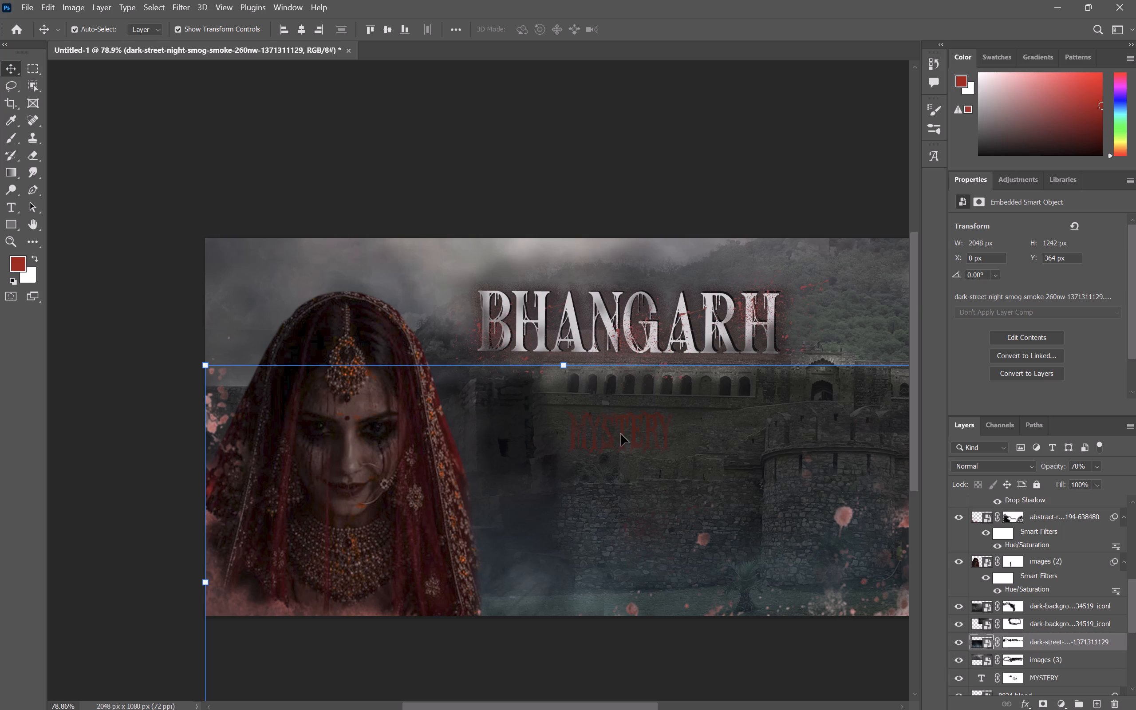
{"action": "double_click", "coordinate": [621, 434]}
{"action": "left_click_drag", "start_coordinate": [1044, 644], "coordinate": [1055, 602]}
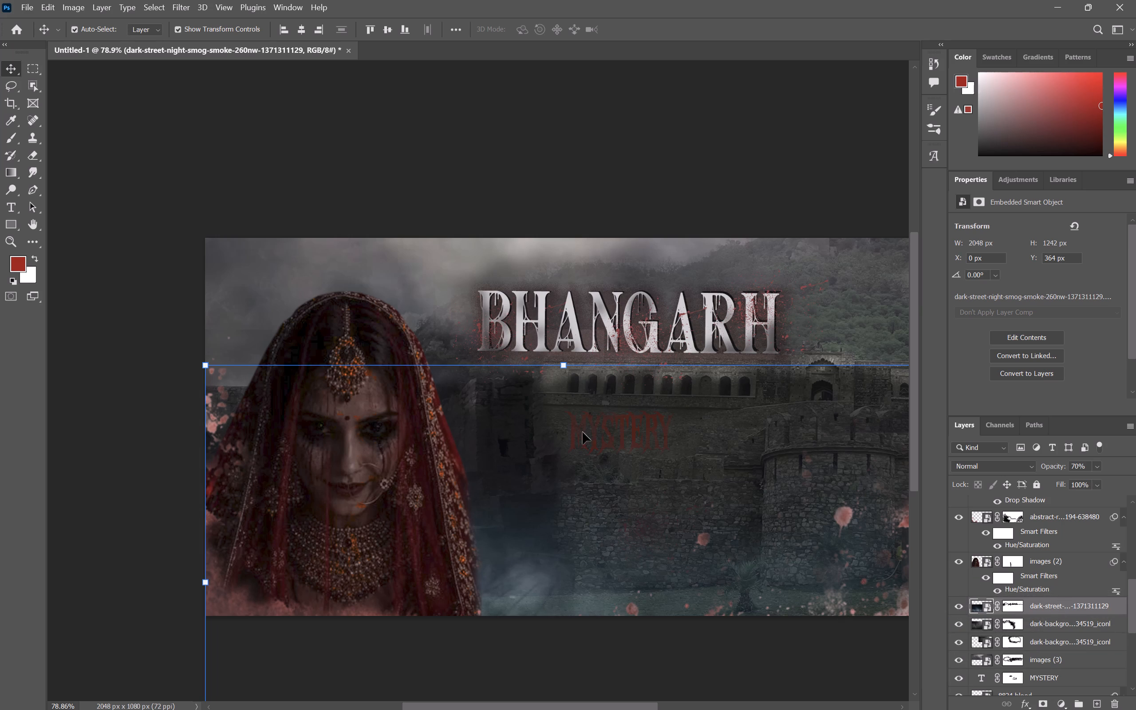
{"action": "left_click", "coordinate": [612, 433]}
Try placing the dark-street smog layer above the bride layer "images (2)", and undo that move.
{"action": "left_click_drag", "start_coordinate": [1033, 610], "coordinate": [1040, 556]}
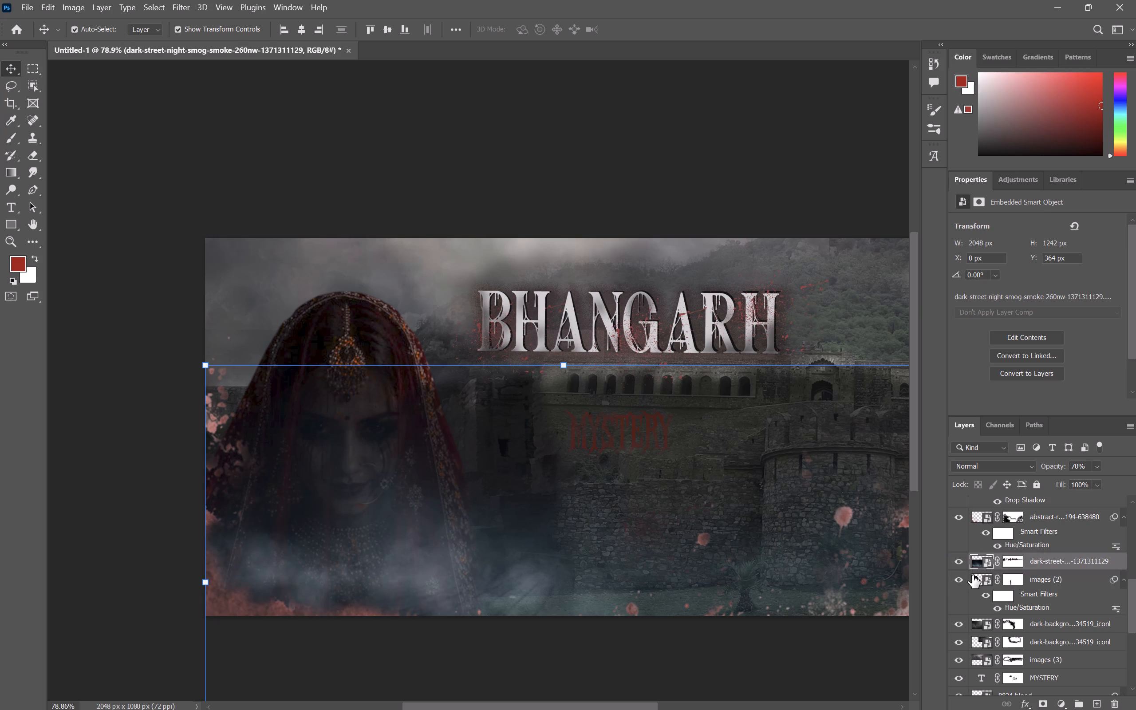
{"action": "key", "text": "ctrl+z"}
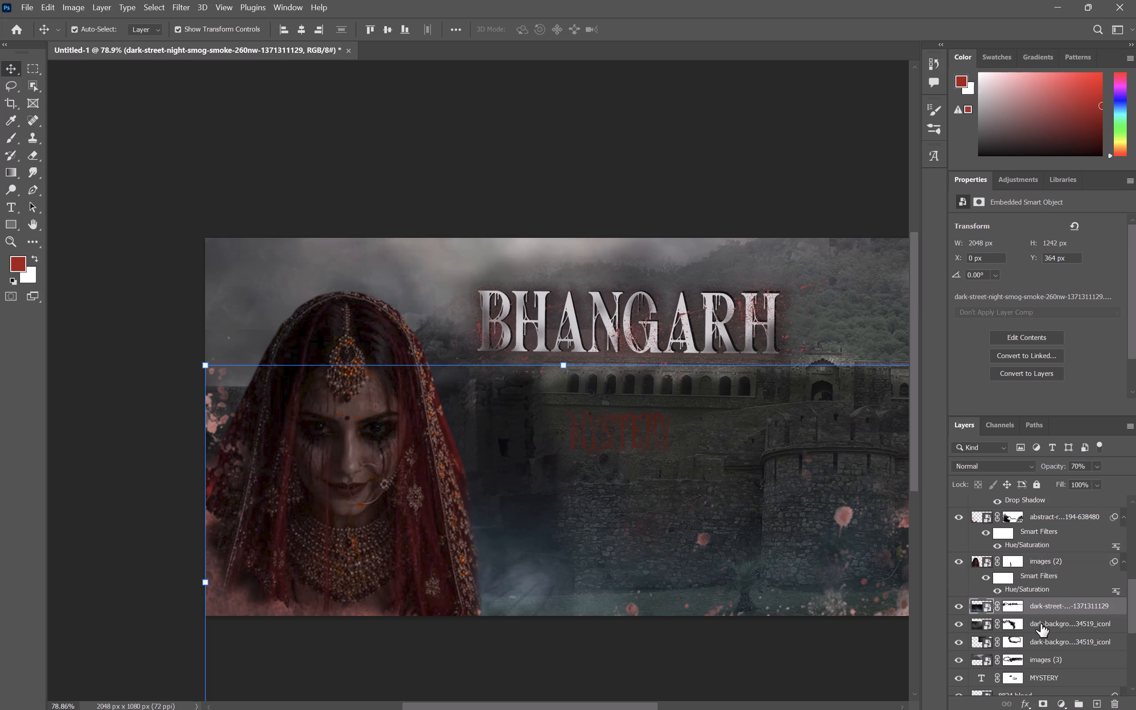
Compare the recent title-color and layer-order changes by undoing and redoing them, ending with the smog layer directly below "images (2)".
{"action": "key", "text": "ctrl+z"}
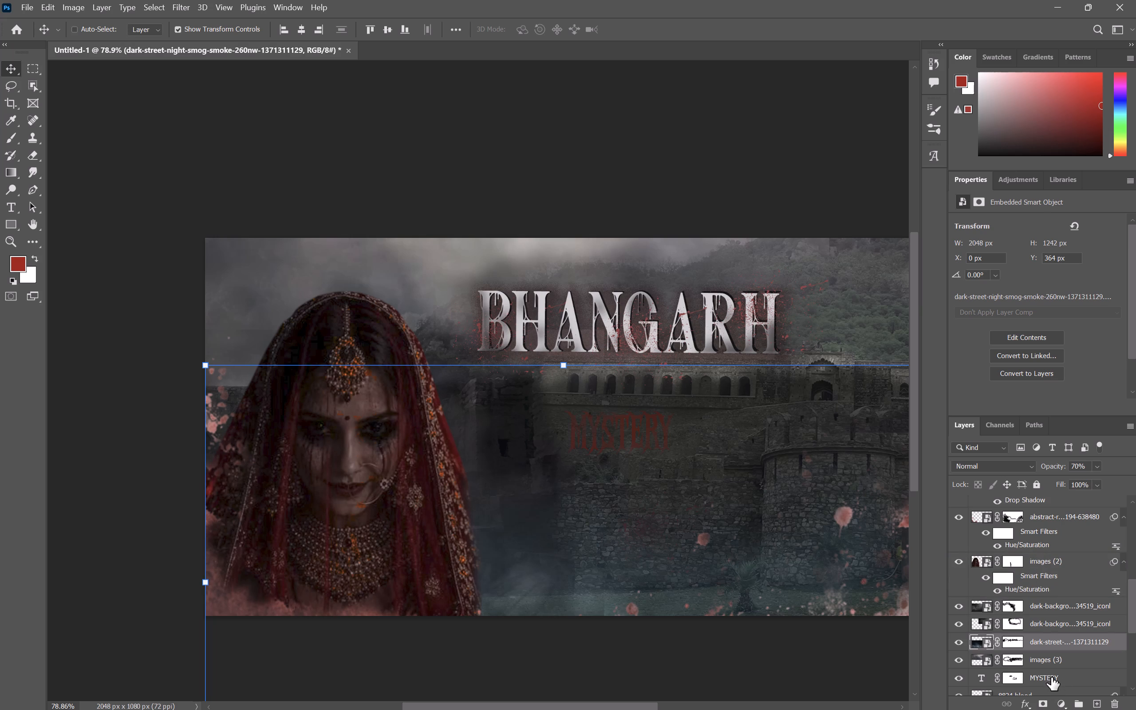
{"action": "key", "text": "ctrl+z"}
{"action": "key", "text": "ctrl+z"}
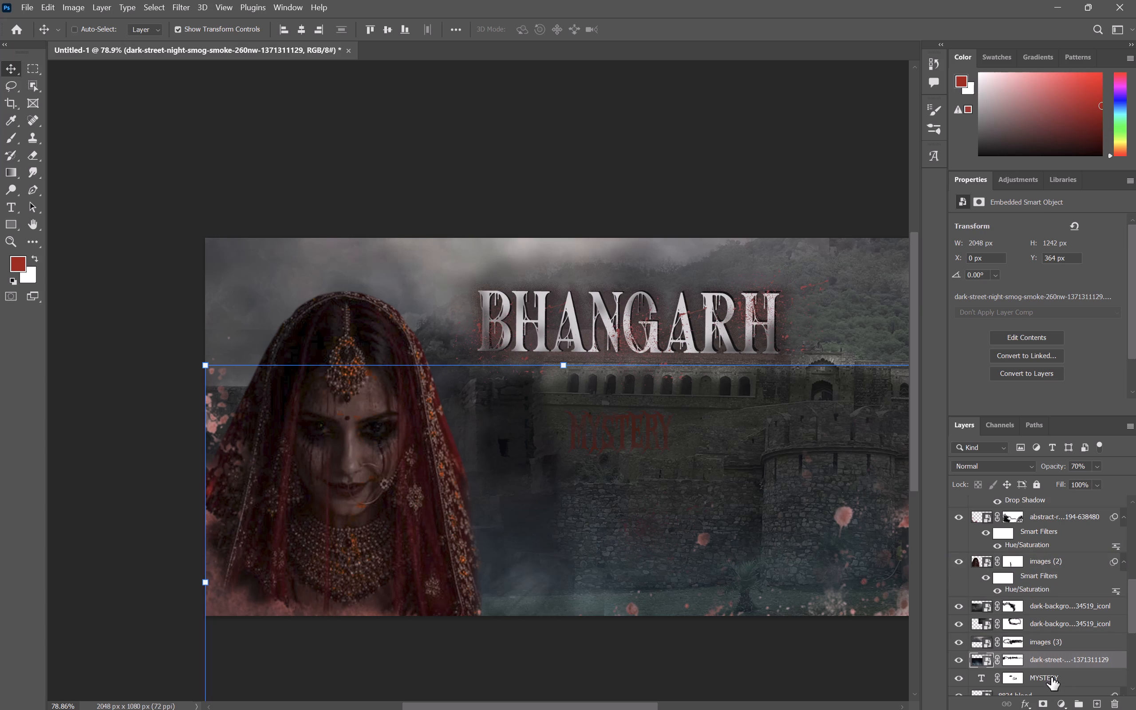
{"action": "key", "text": "ctrl+z"}
{"action": "key", "text": "ctrl+shift+z"}
{"action": "key", "text": "ctrl+shift+z"}
{"action": "key", "text": "ctrl+shift+z"}
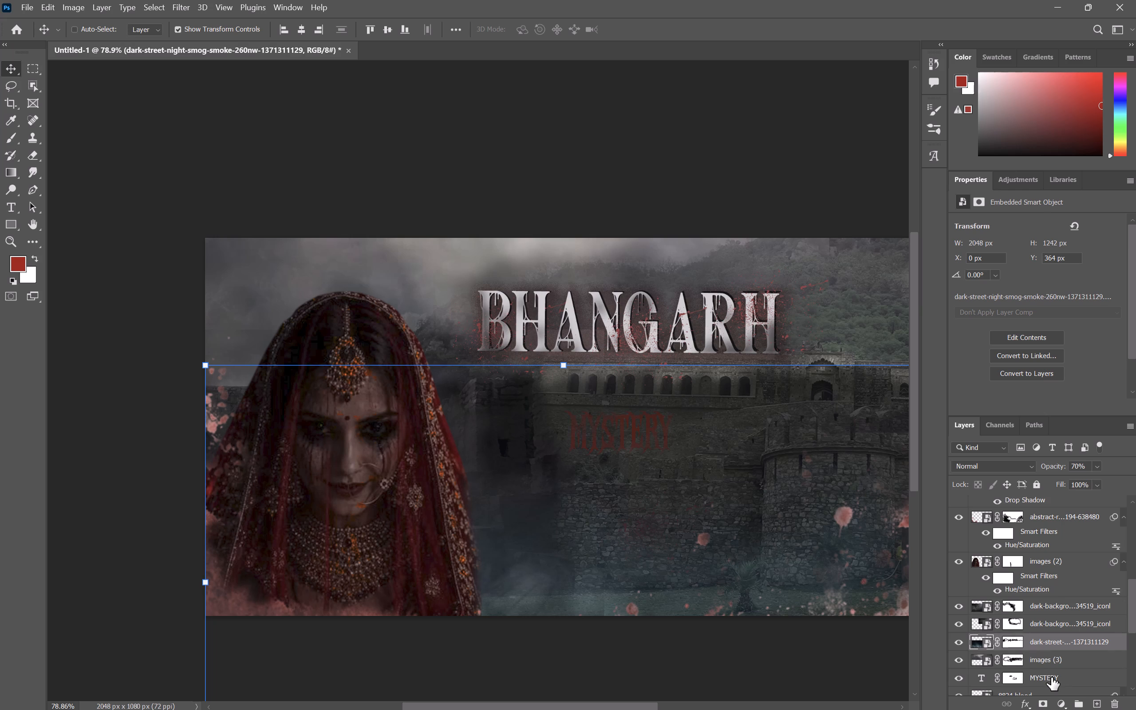
{"action": "key", "text": "ctrl+shift+z"}
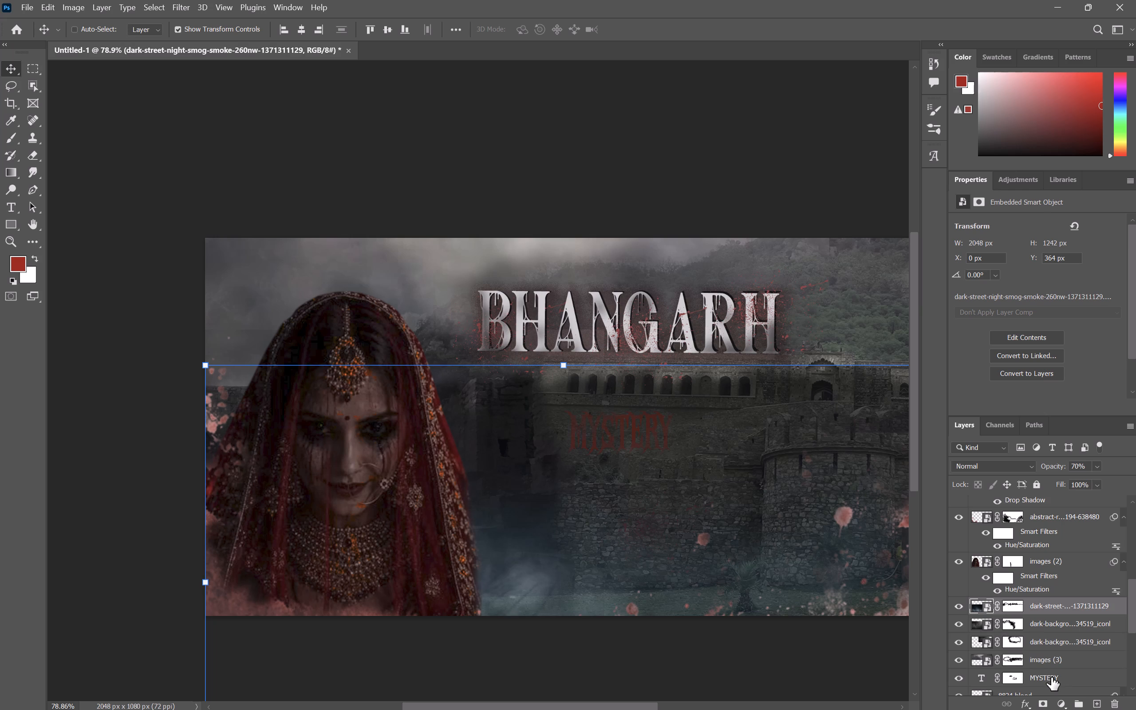
{"action": "key", "text": "ctrl+shift+z"}
{"action": "key", "text": "ctrl+z"}
Undo the dark-street smog layer's move, returning it directly above the MYSTERY text layer, and deselect all layers.
{"action": "key", "text": "ctrl+z"}
{"action": "key", "text": "ctrl+z"}
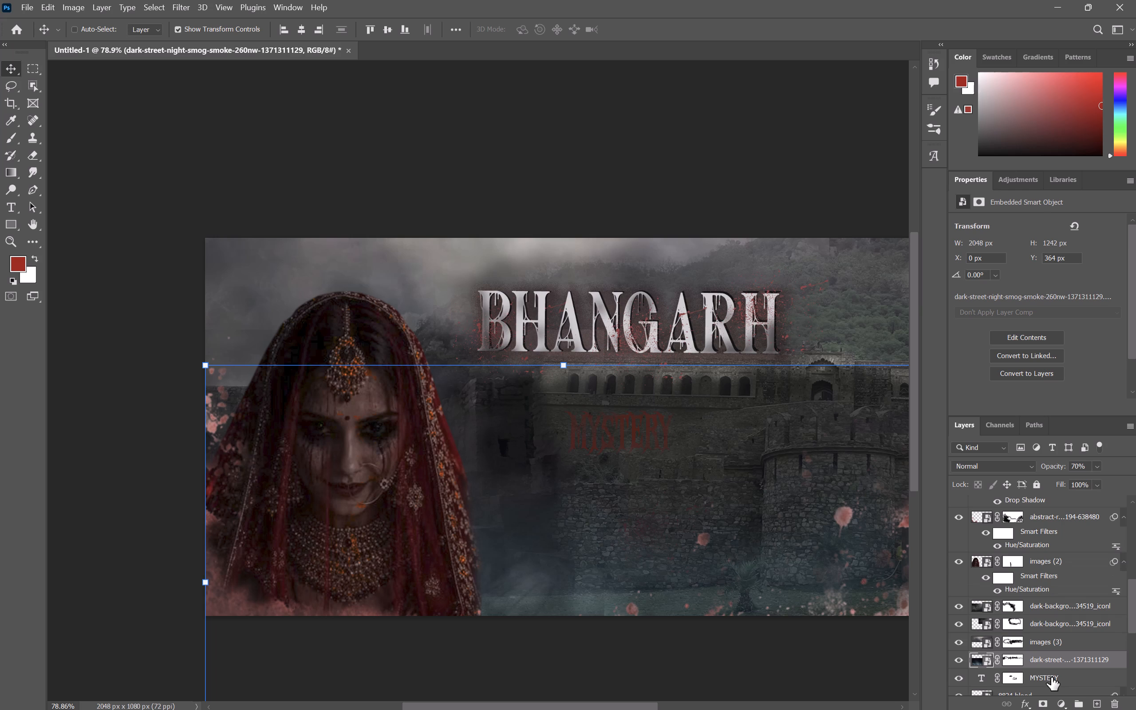
{"action": "key", "text": "ctrl+z"}
{"action": "key", "text": "ctrl+shift+z"}
{"action": "left_click", "coordinate": [696, 178]}
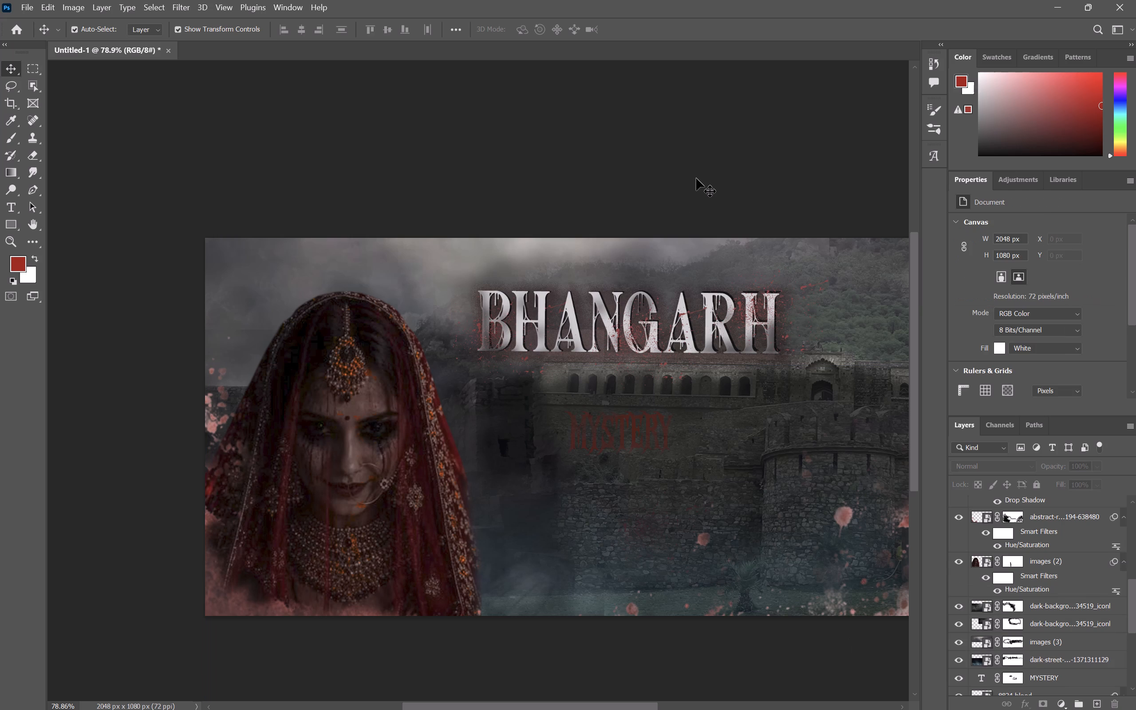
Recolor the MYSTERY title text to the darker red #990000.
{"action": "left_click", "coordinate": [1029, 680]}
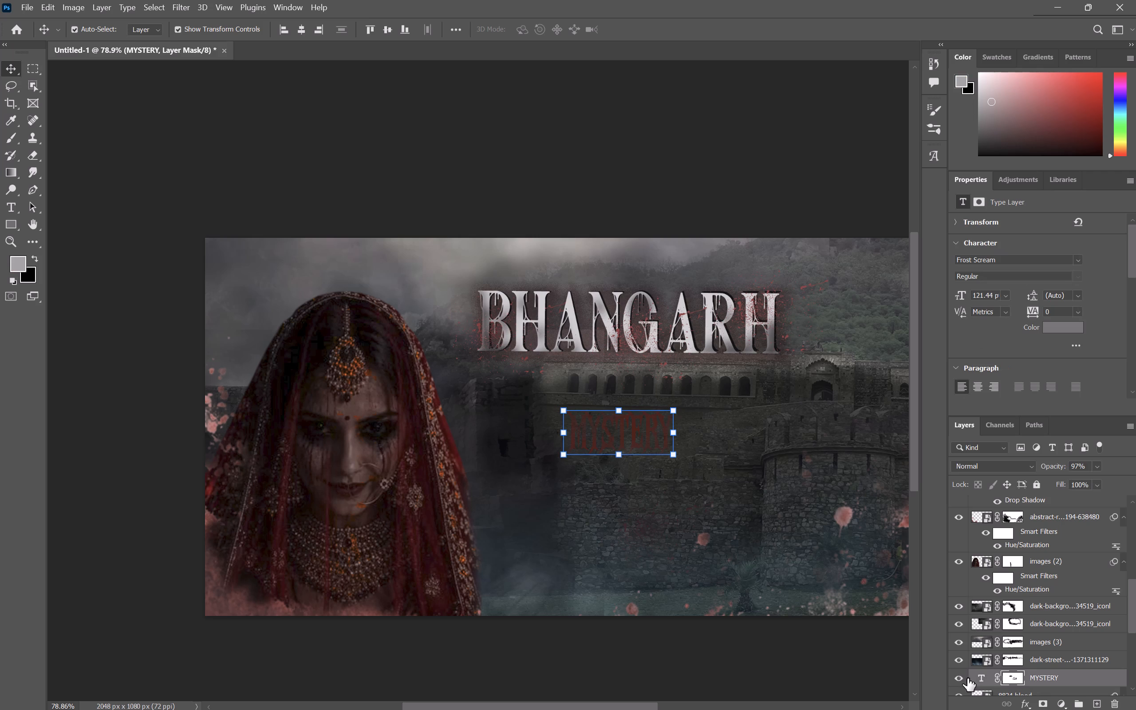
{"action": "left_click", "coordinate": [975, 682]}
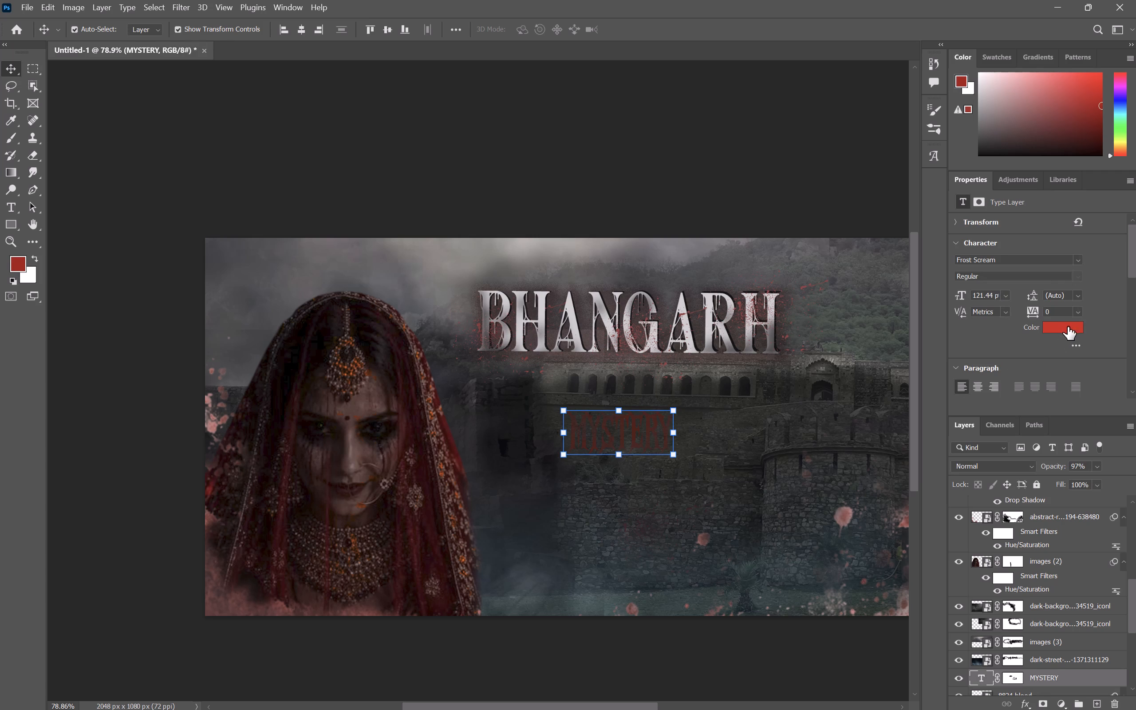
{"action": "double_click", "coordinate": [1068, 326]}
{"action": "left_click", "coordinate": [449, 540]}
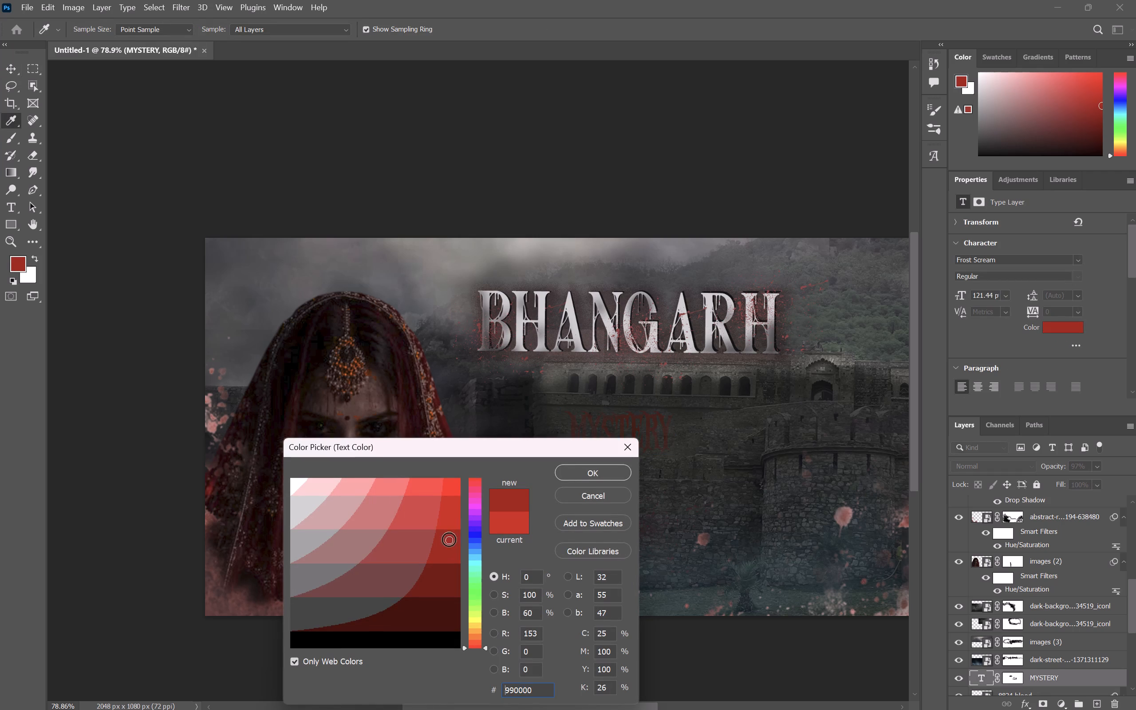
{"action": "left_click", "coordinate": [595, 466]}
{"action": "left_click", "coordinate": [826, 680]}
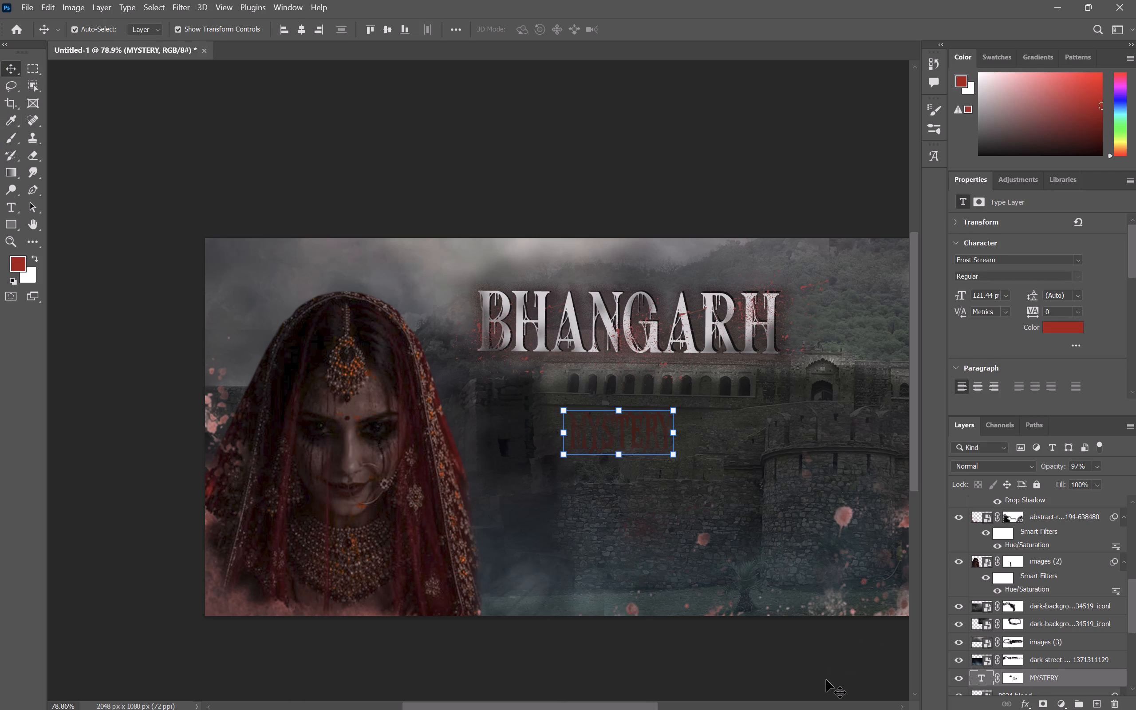
Compare the recent MYSTERY title edits by undoing and redoing them, settling on an earlier dark-red version.
{"action": "scroll", "coordinate": [706, 515], "scroll_direction": "down", "scroll_amount": 1, "text": "alt"}
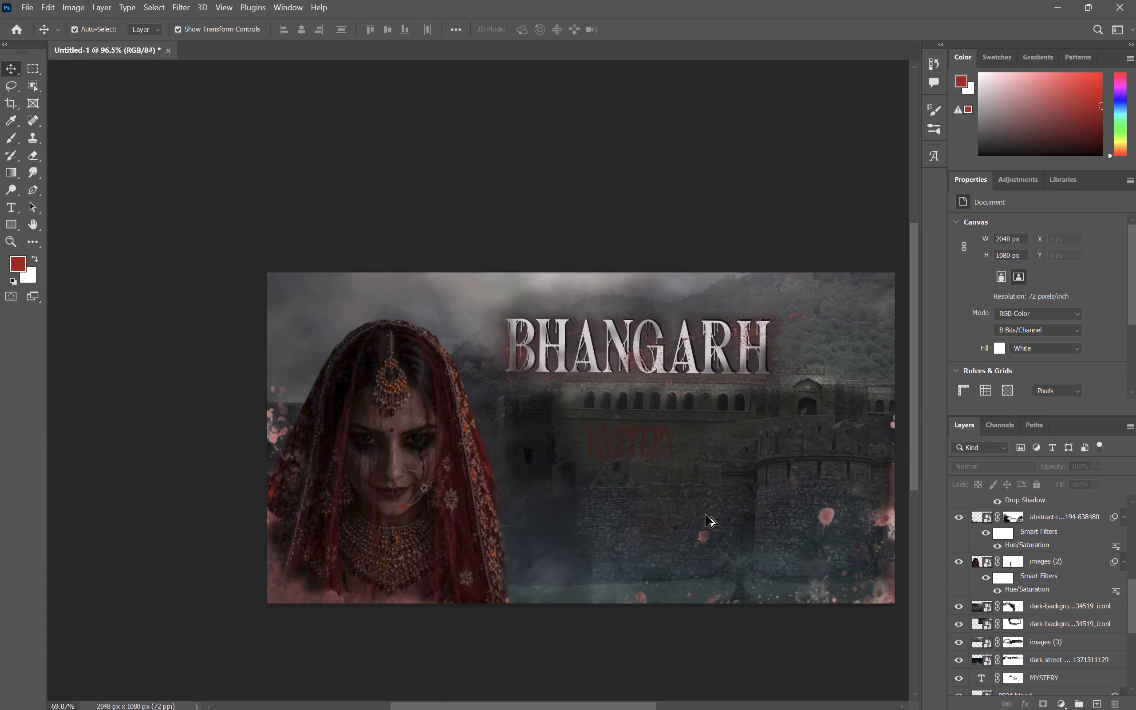
{"action": "scroll", "coordinate": [706, 515], "scroll_direction": "down", "scroll_amount": 1, "text": "alt"}
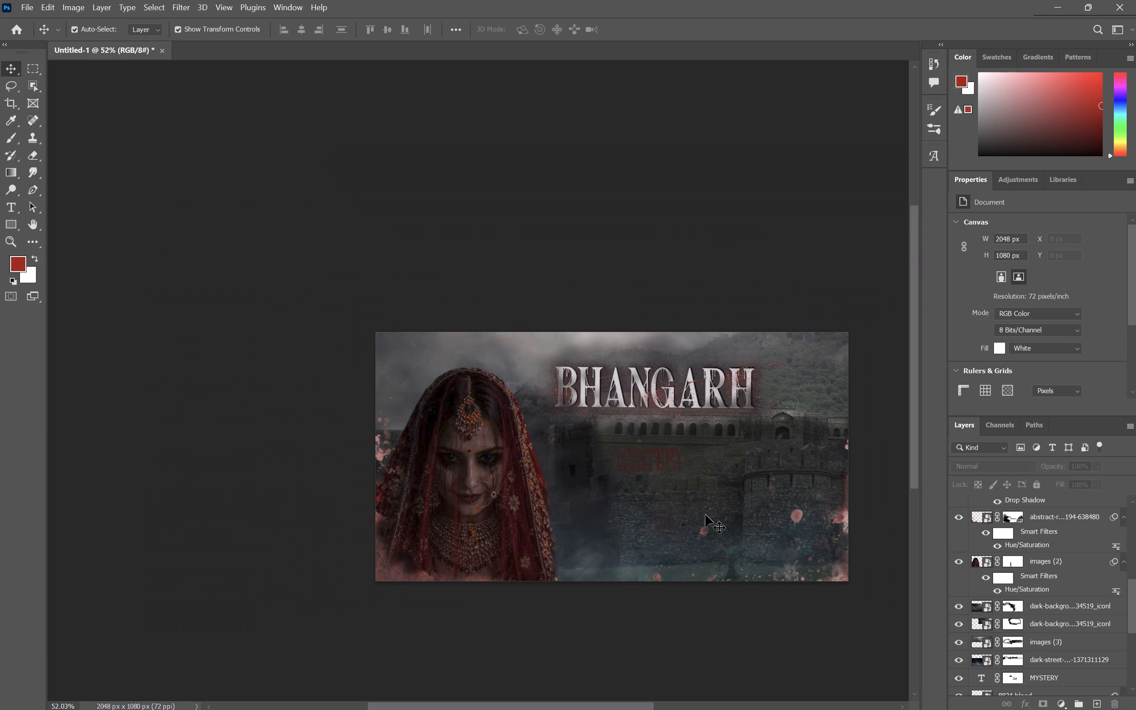
{"action": "key", "text": "ctrl+z"}
{"action": "key", "text": "ctrl+z"}
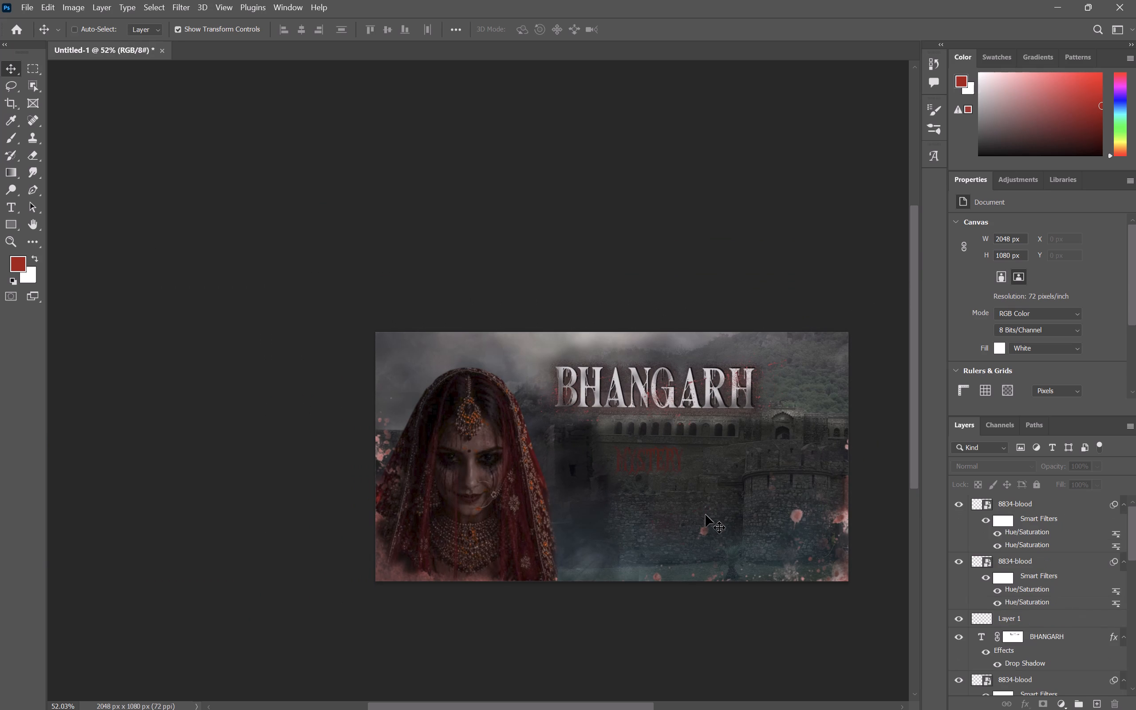
{"action": "key", "text": "ctrl+z"}
{"action": "key", "text": "ctrl+z"}
{"action": "key", "text": "ctrl+z"}
{"action": "key", "text": "ctrl+z"}
{"action": "key", "text": "ctrl+shift+z"}
{"action": "key", "text": "ctrl+shift+z"}
{"action": "key", "text": "ctrl+shift+z"}
{"action": "key", "text": "ctrl+shift+z"}
{"action": "key", "text": "ctrl+shift+z"}
{"action": "key", "text": "ctrl+shift+z"}
{"action": "key", "text": "ctrl+z"}
{"action": "key", "text": "ctrl+z"}
{"action": "key", "text": "ctrl+z"}
{"action": "key", "text": "ctrl+z"}
{"action": "key", "text": "ctrl+z"}
{"action": "key", "text": "ctrl+shift+z"}
{"action": "key", "text": "ctrl+z"}
{"action": "key", "text": "ctrl+shift+z"}
{"action": "key", "text": "ctrl+shift+x"}
{"action": "key", "text": "ctrl+shift+z"}
Start saving the composite as a Photoshop file in Downloads, with a file name beginning "YT".
{"action": "left_click", "coordinate": [25, 0]}
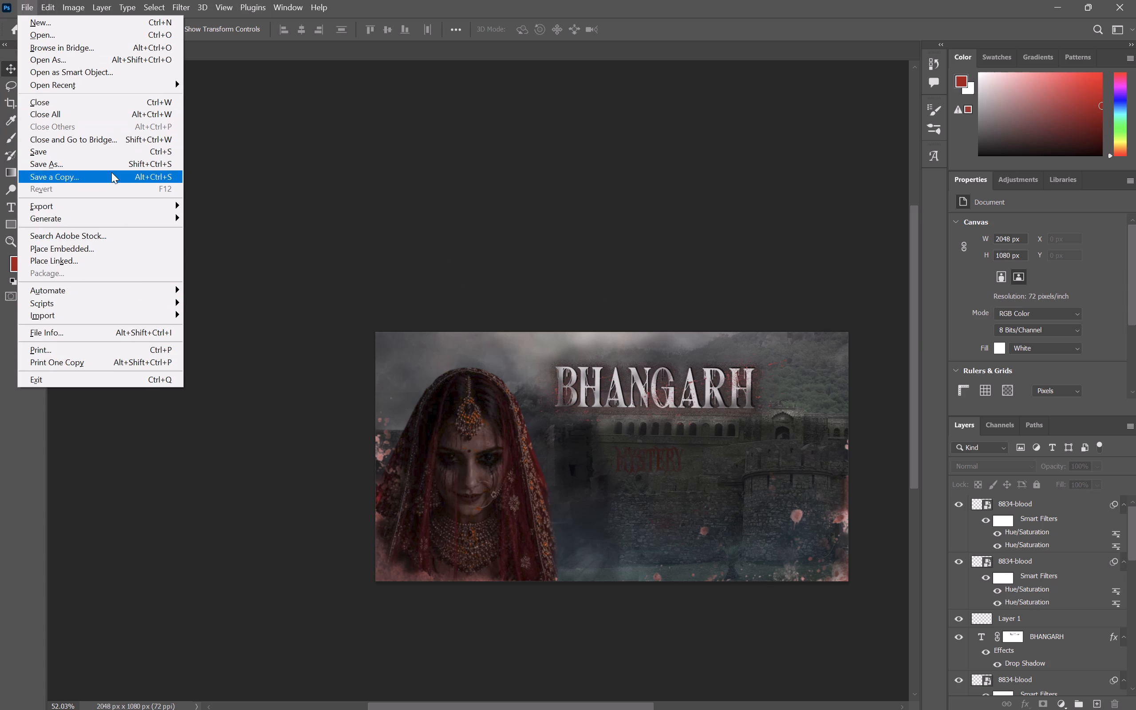
{"action": "left_click", "coordinate": [154, 154]}
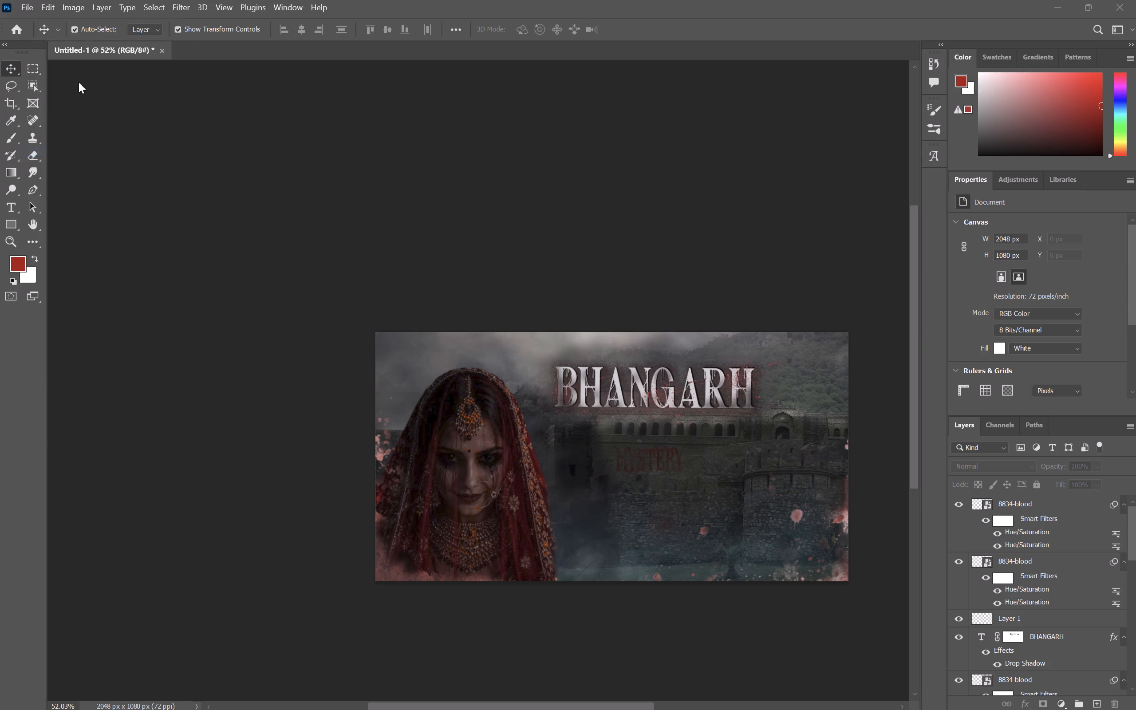
{"action": "key", "text": "BackSpace"}
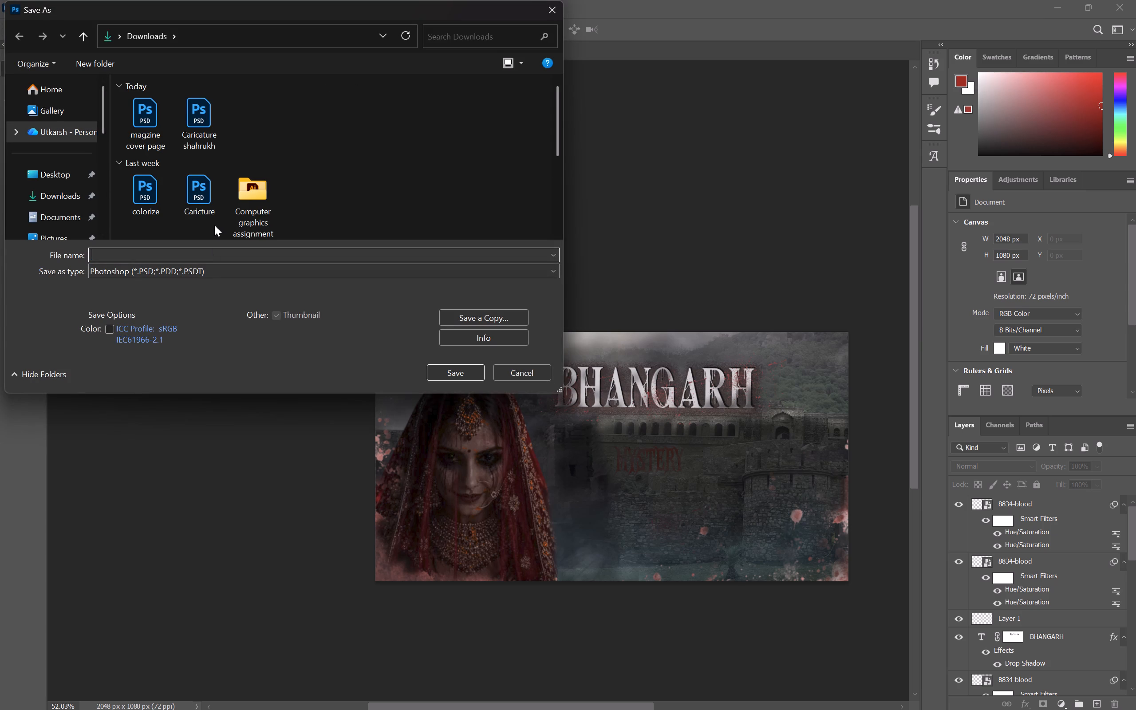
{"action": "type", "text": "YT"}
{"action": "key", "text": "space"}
Finish saving the composite in Downloads as the Photoshop file YT Thumbnail, keeping Maximize Compatibility enabled.
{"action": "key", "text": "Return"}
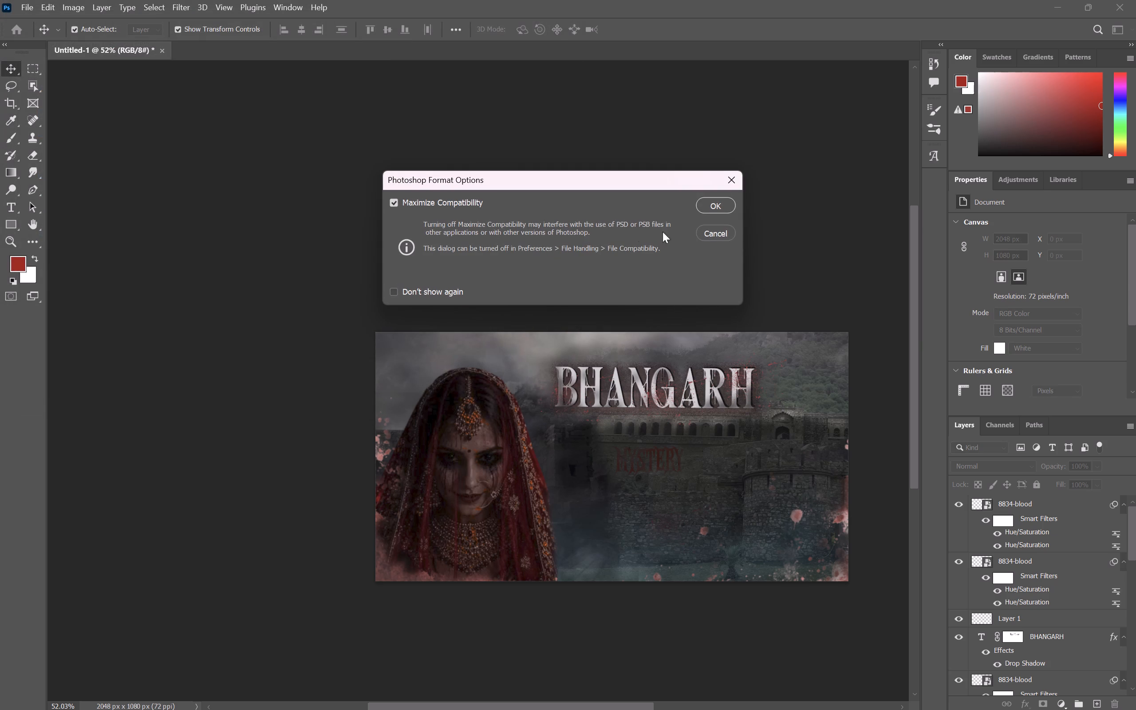
{"action": "left_click", "coordinate": [729, 211]}
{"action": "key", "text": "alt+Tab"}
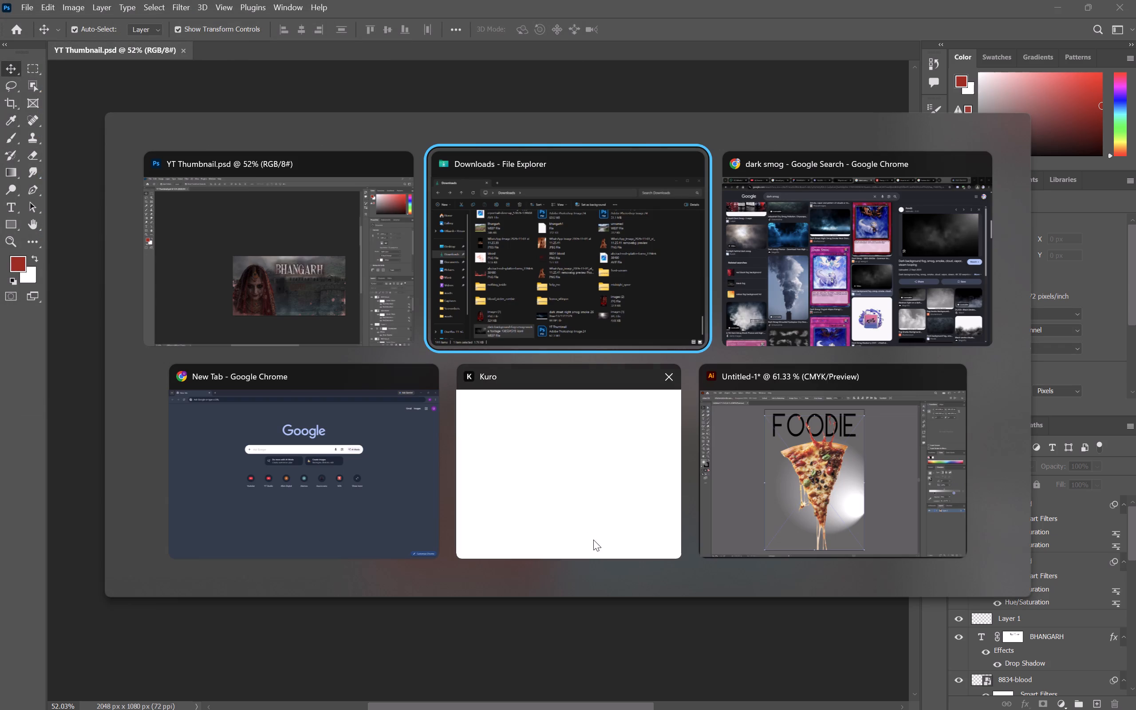
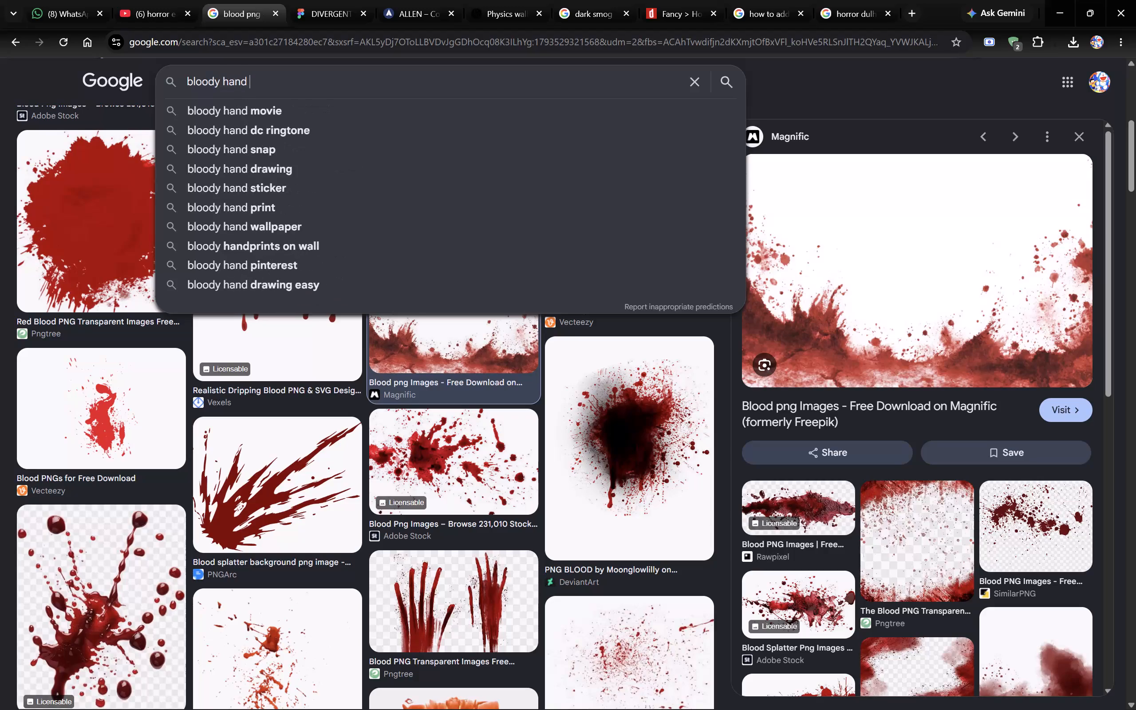
Search images for "bloody hand png" and save the dark-red sideways handprint from Adobe Stock to Downloads as a JPEG.
{"action": "type", "text": "png"}
{"action": "key", "text": "Return"}
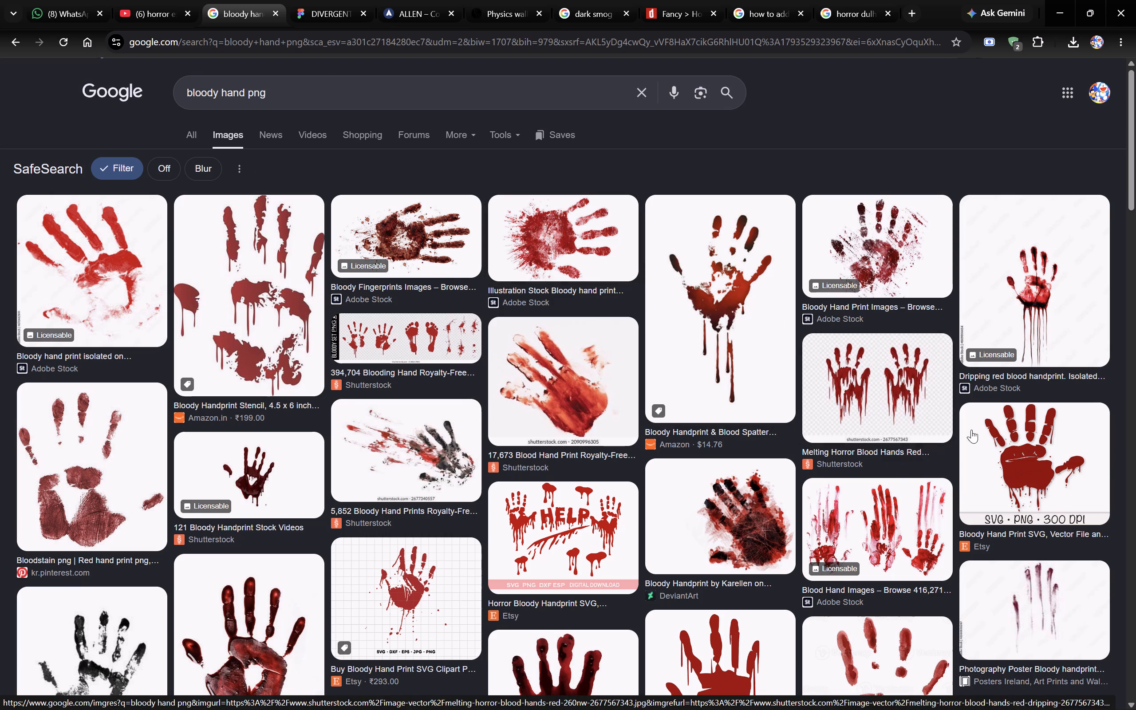
{"action": "scroll", "coordinate": [842, 485], "scroll_direction": "down", "scroll_amount": 1}
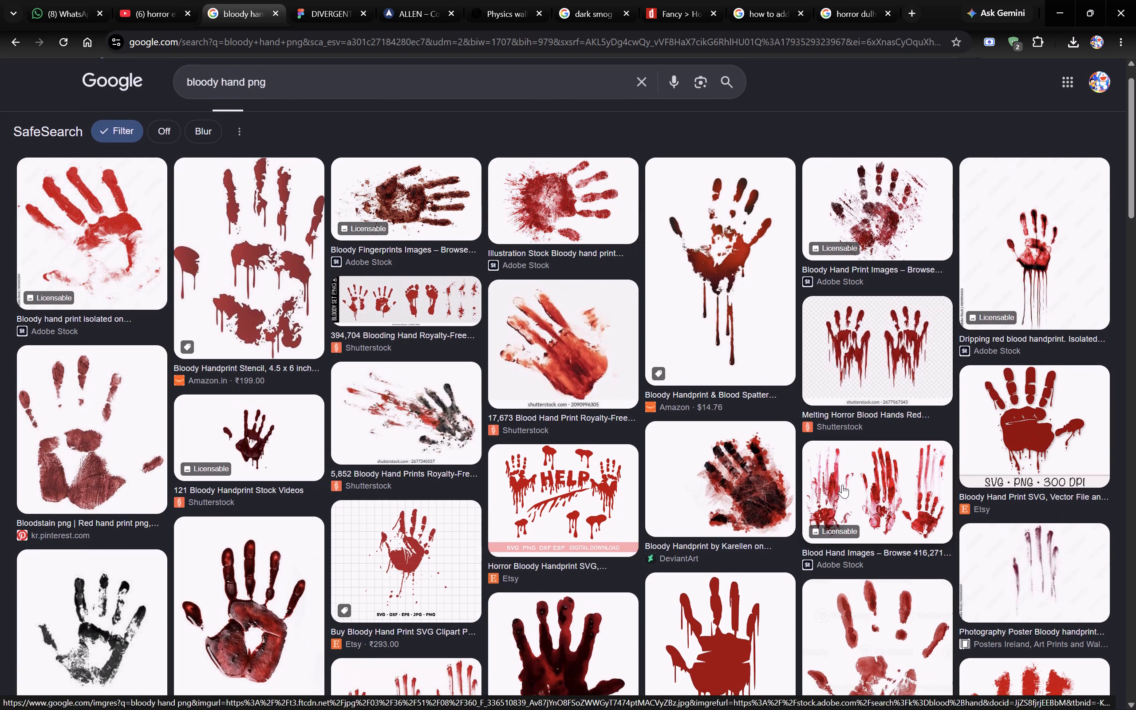
{"action": "left_click", "coordinate": [454, 212]}
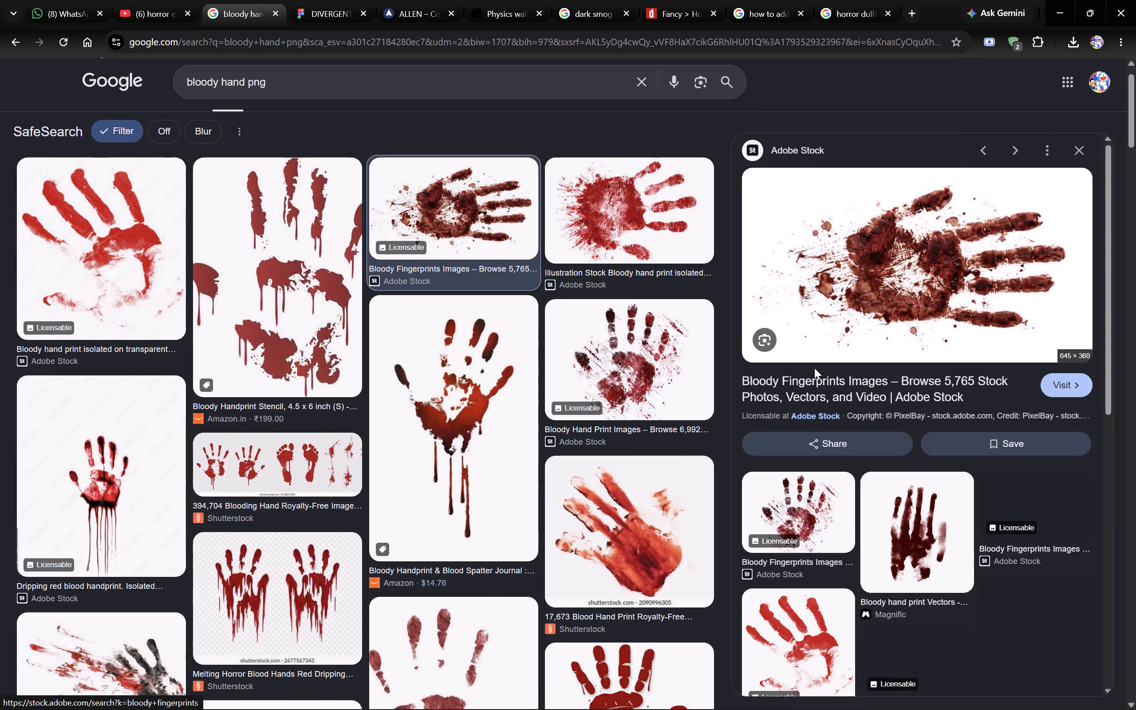
{"action": "right_click", "coordinate": [928, 278]}
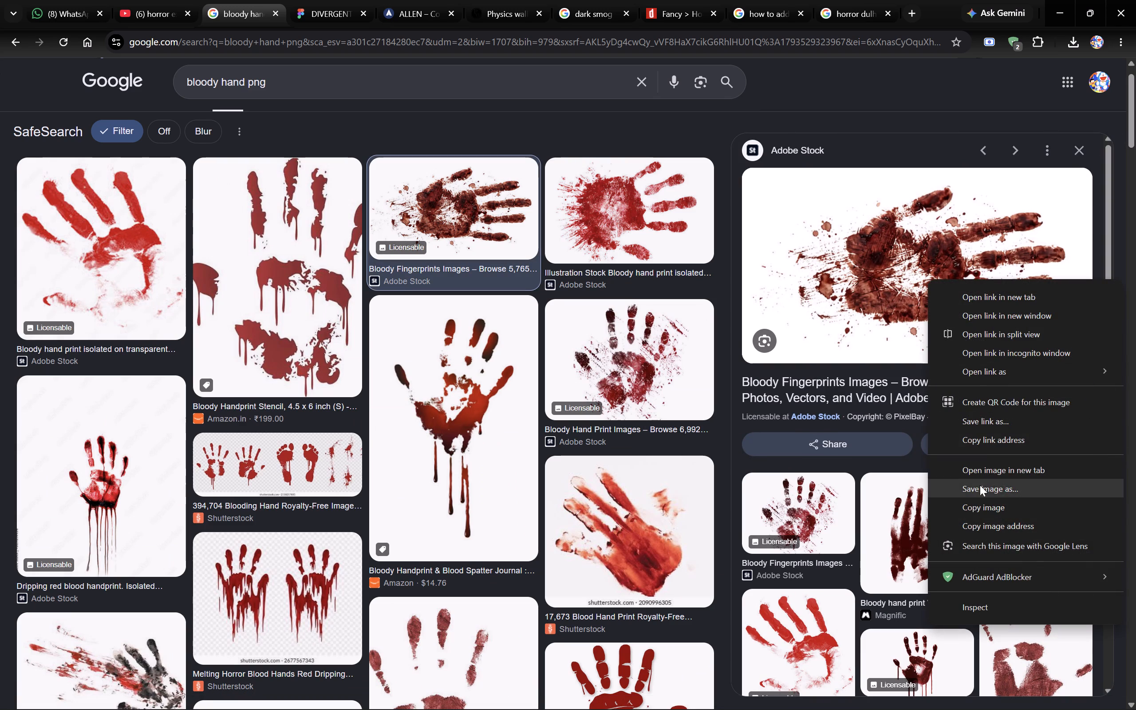
{"action": "left_click", "coordinate": [1010, 489]}
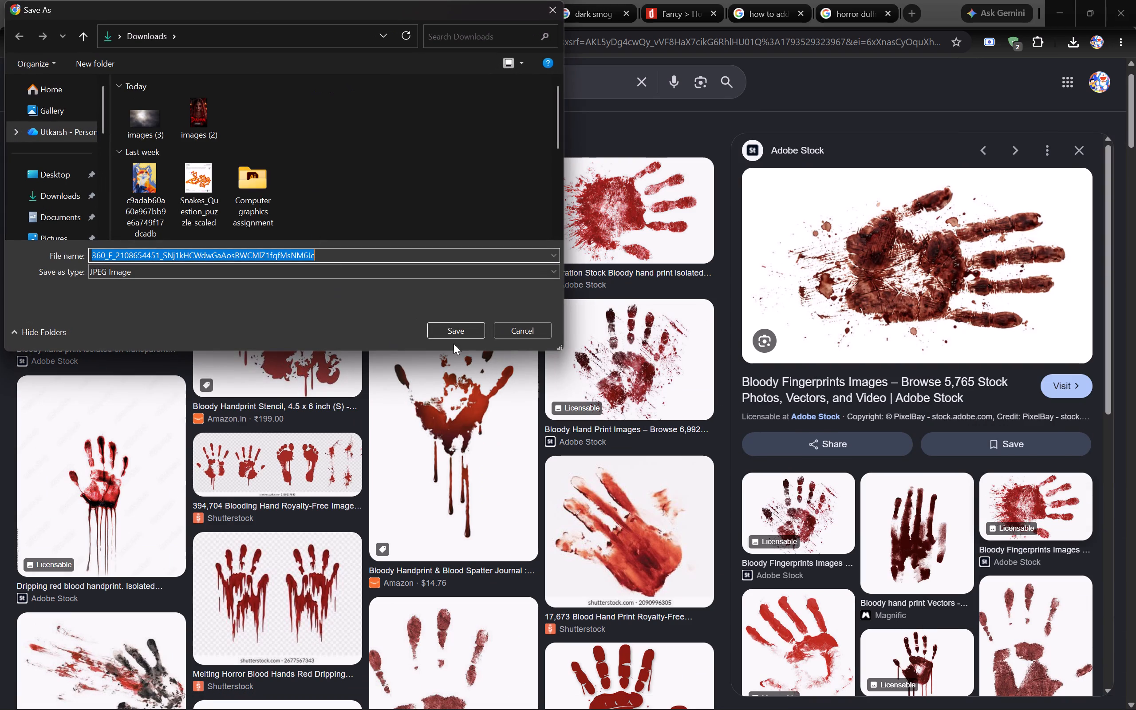
{"action": "left_click", "coordinate": [468, 338]}
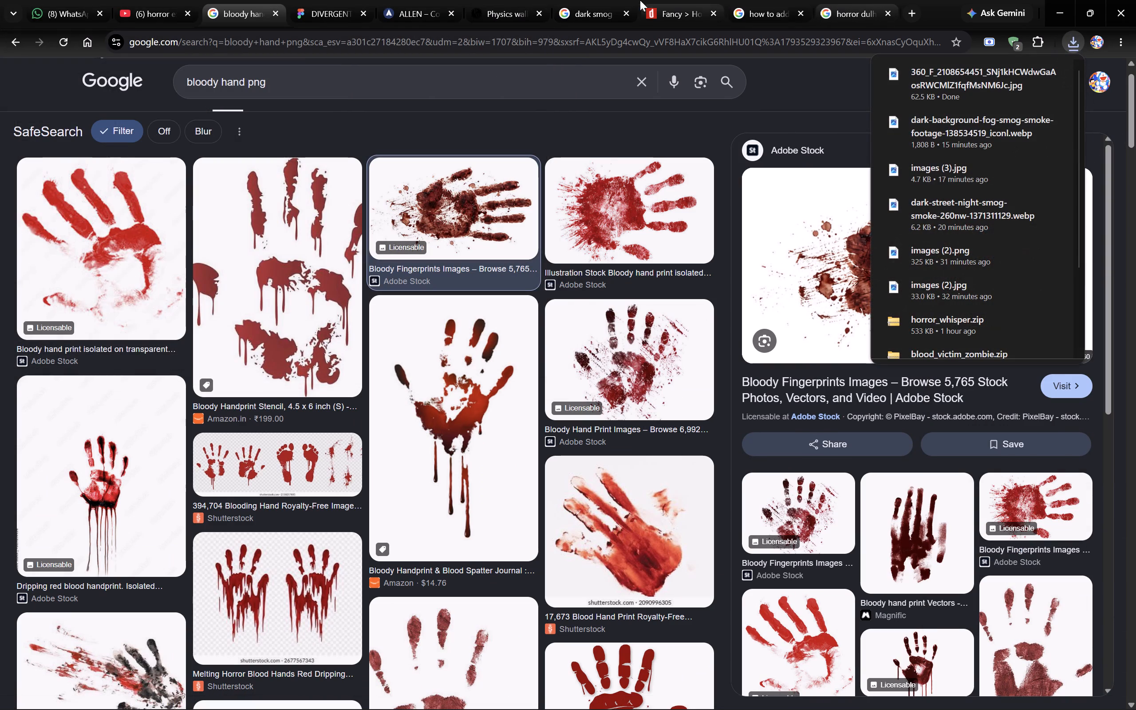
Search the web for "background remover" in place of the drop-shadow help page and open Pixelcut's free background remover.
{"action": "left_click", "coordinate": [601, 0]}
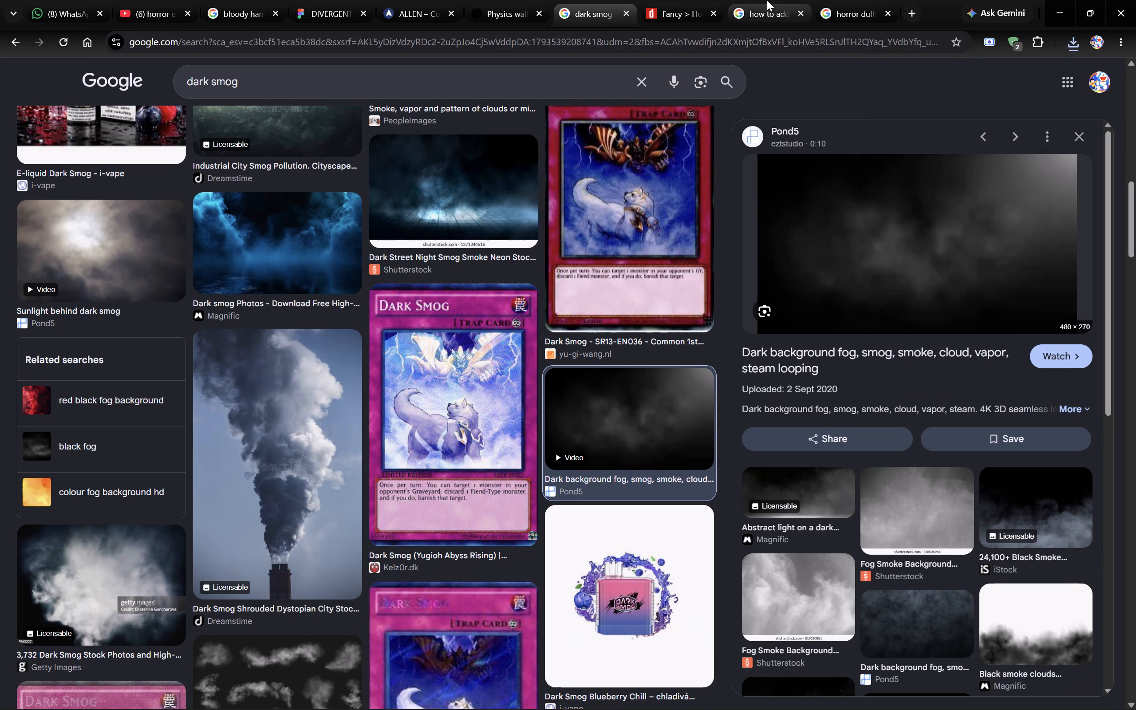
{"action": "left_click", "coordinate": [767, 0]}
{"action": "left_click", "coordinate": [624, 40]}
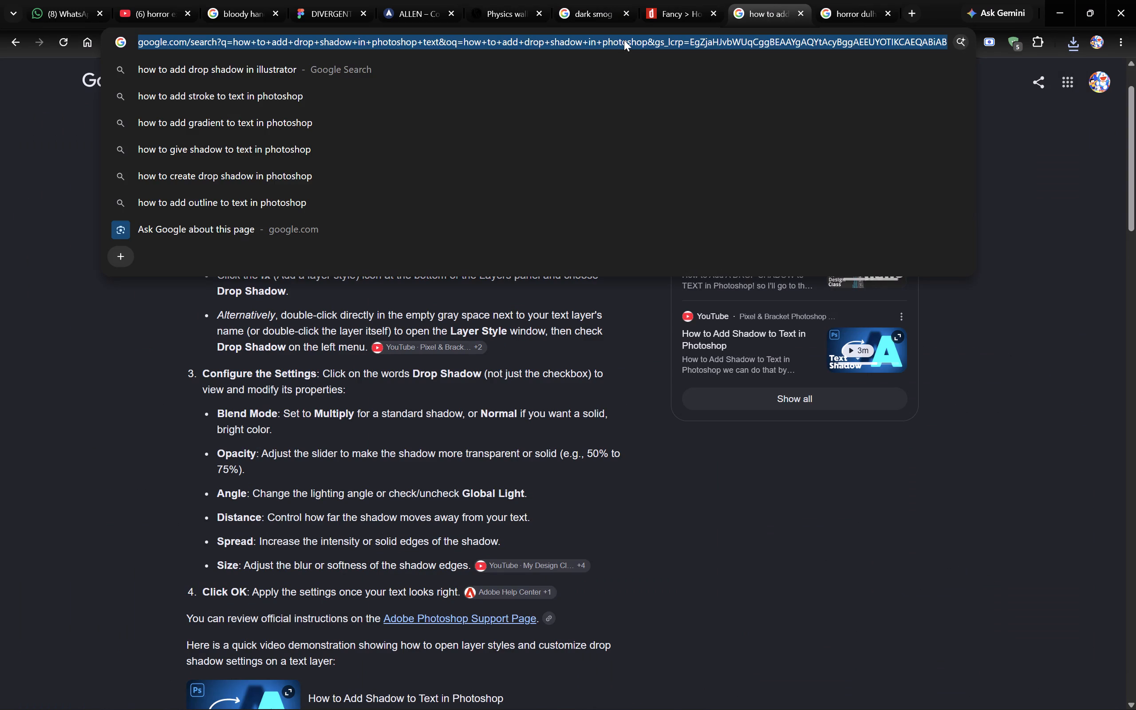
{"action": "type", "text": "back"}
{"action": "key", "text": "Return"}
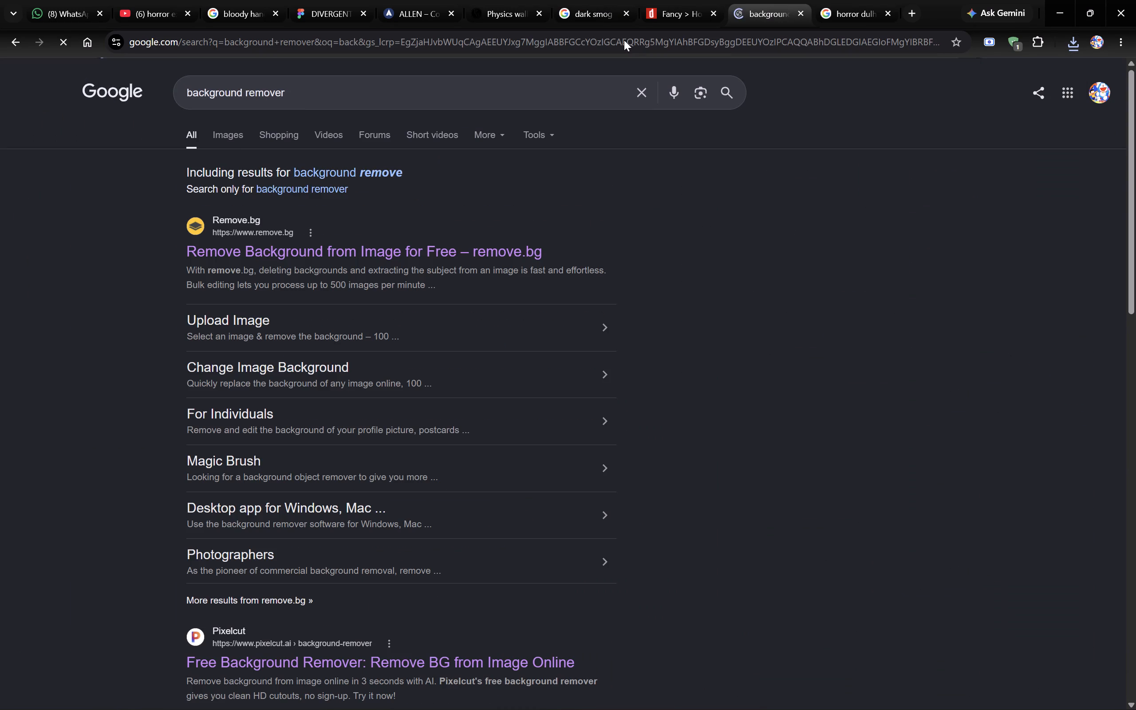
{"action": "left_click", "coordinate": [461, 661]}
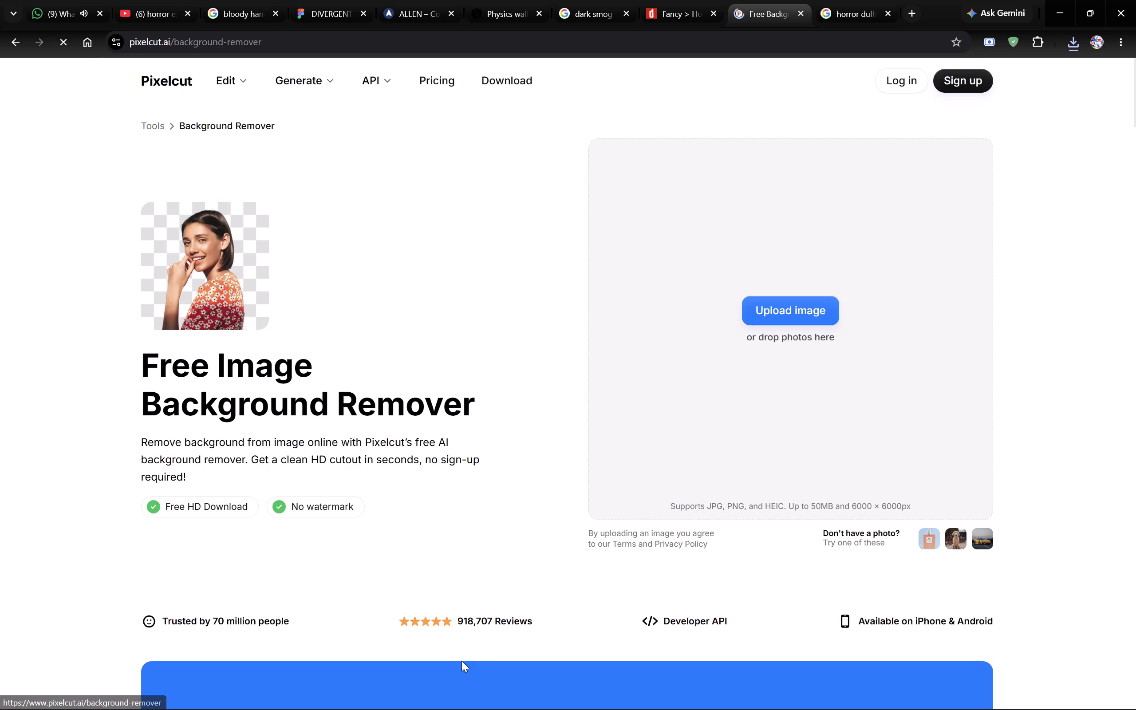
Start uploading an image from Downloads to Pixelcut's background remover.
{"action": "left_click", "coordinate": [830, 316]}
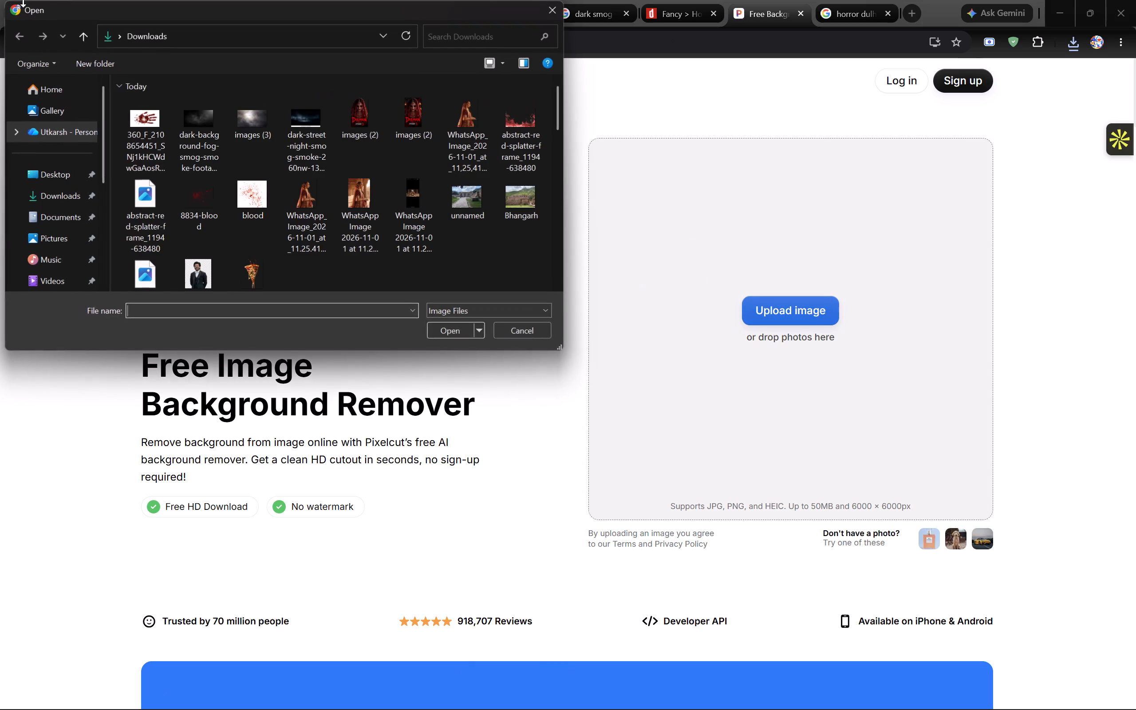
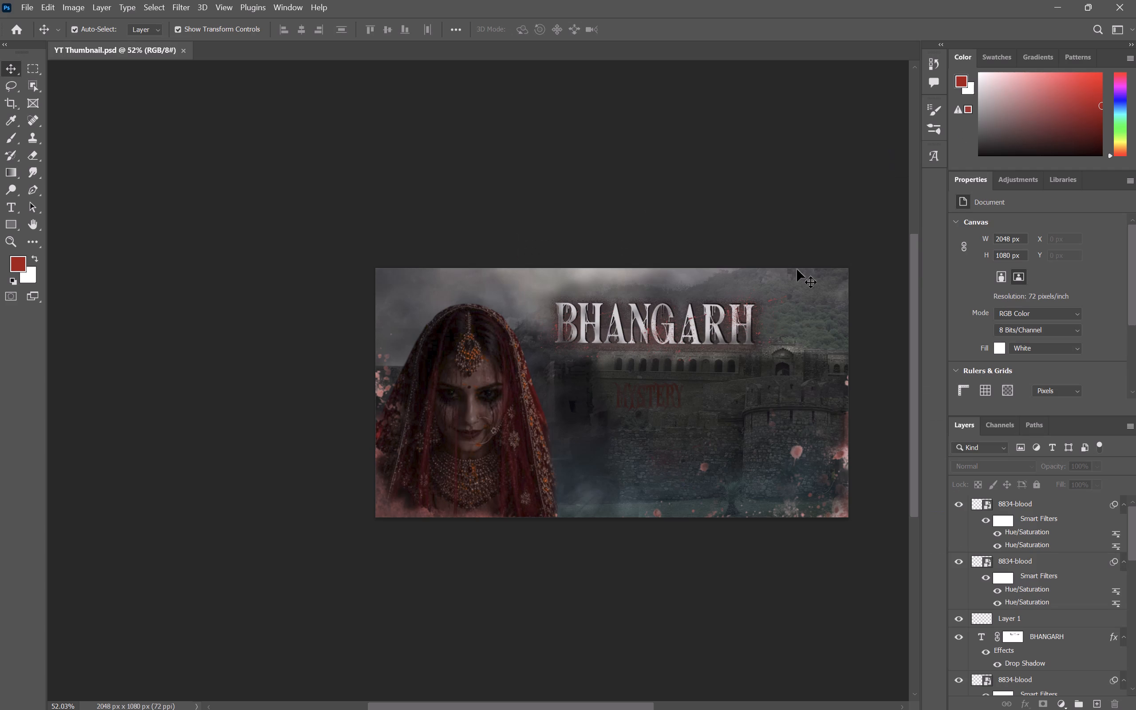
Place the cut-out bloody handprint PNG from Downloads into the thumbnail document.
{"action": "key", "text": "alt+Tab"}
{"action": "key", "text": "alt+Tab"}
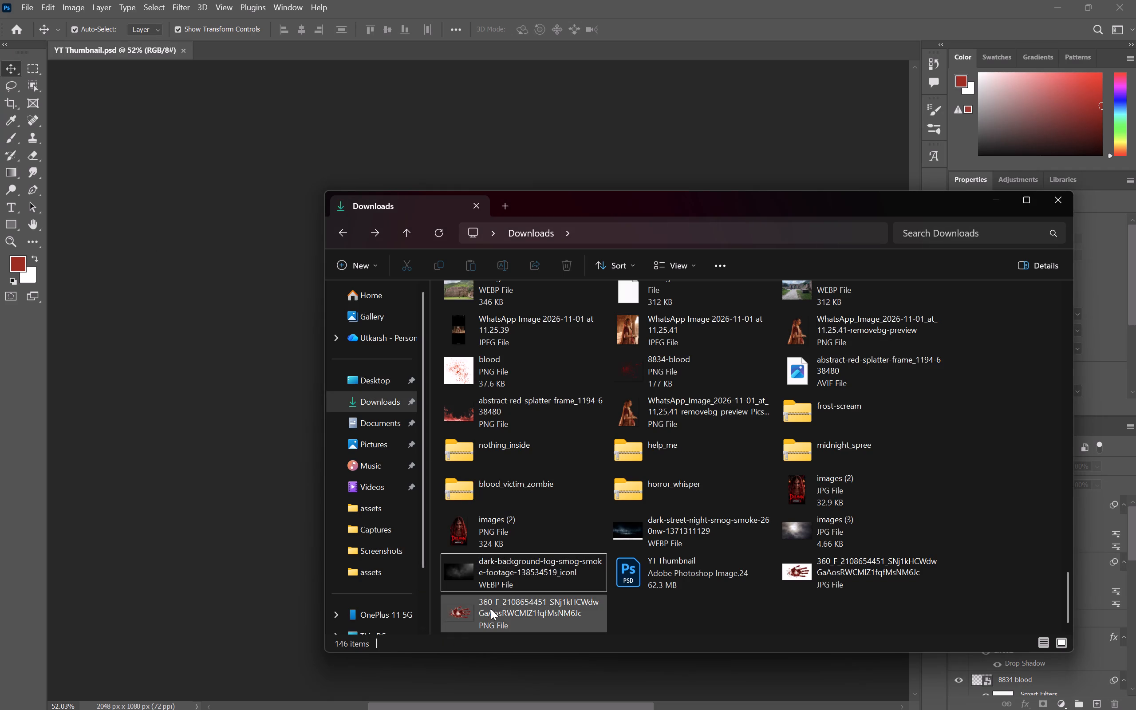
{"action": "left_click_drag", "start_coordinate": [489, 609], "coordinate": [482, 159]}
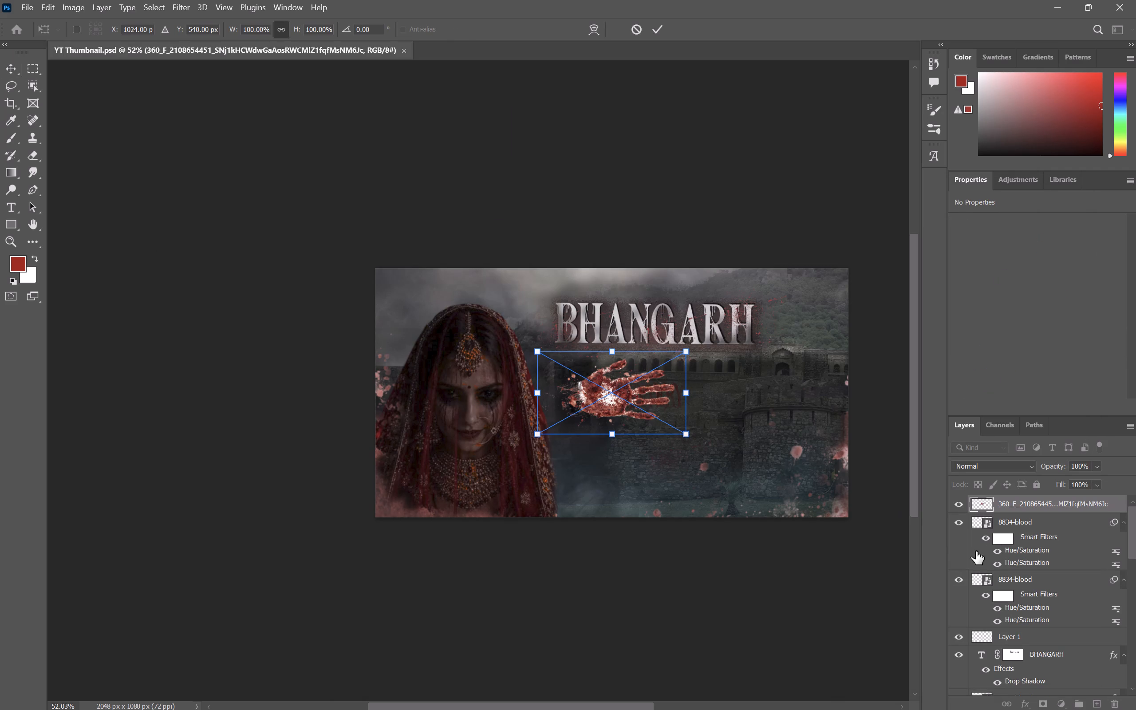
Reduce the handprint layer's opacity to 53%.
{"action": "left_click", "coordinate": [1094, 465]}
{"action": "left_click_drag", "start_coordinate": [1113, 480], "coordinate": [1089, 495]}
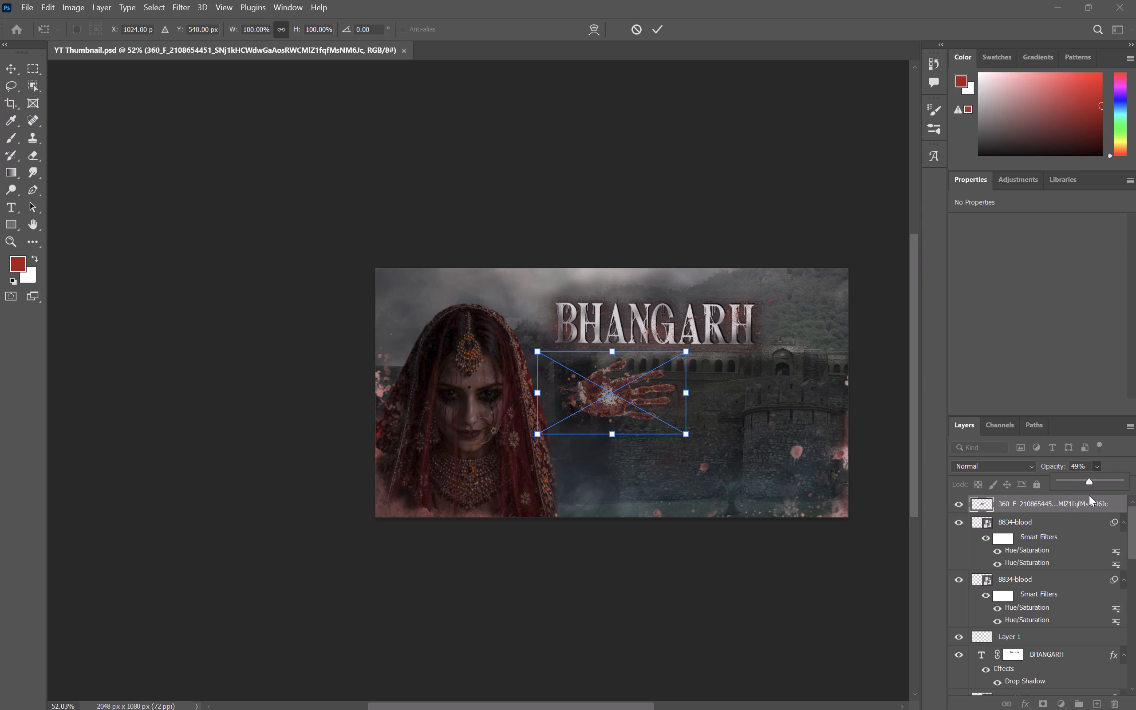
{"action": "left_click_drag", "start_coordinate": [1089, 480], "coordinate": [1096, 480]}
{"action": "left_click_drag", "start_coordinate": [1096, 480], "coordinate": [1092, 481]}
Scale the handprint to about 92%, rotate it about -27.3°, and move it onto the fort wall below and beside the MYSTERY text.
{"action": "left_click_drag", "start_coordinate": [686, 439], "coordinate": [687, 409]}
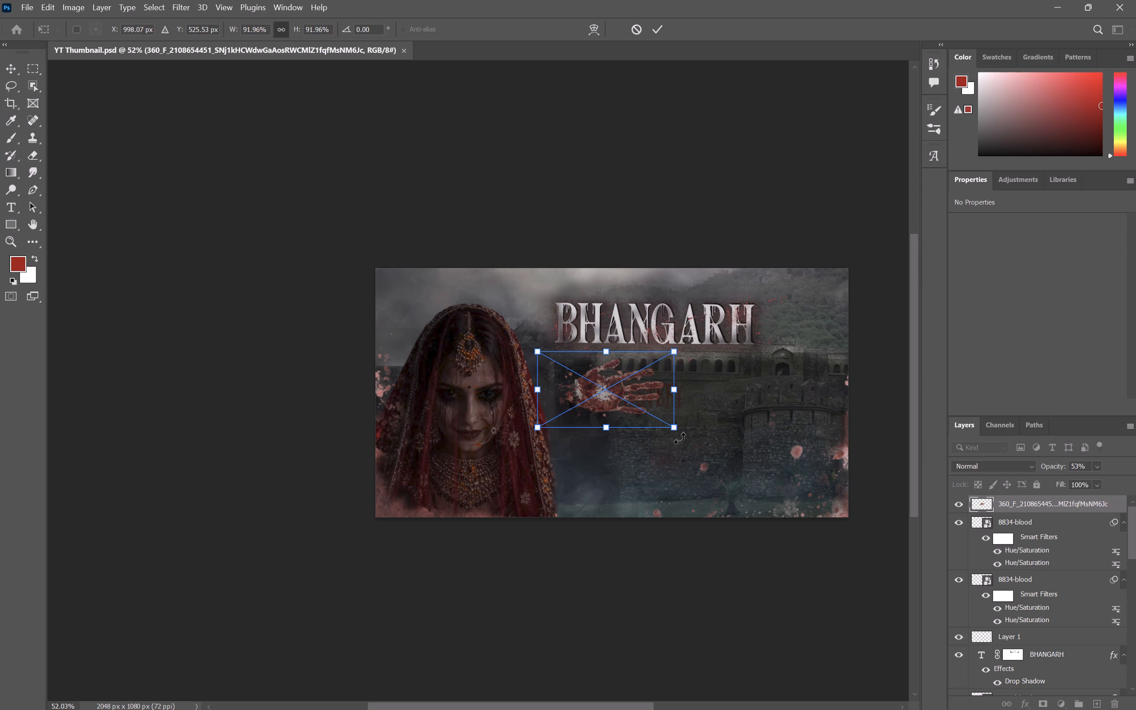
{"action": "left_click_drag", "start_coordinate": [679, 439], "coordinate": [691, 399]}
{"action": "left_click_drag", "start_coordinate": [622, 390], "coordinate": [760, 464]}
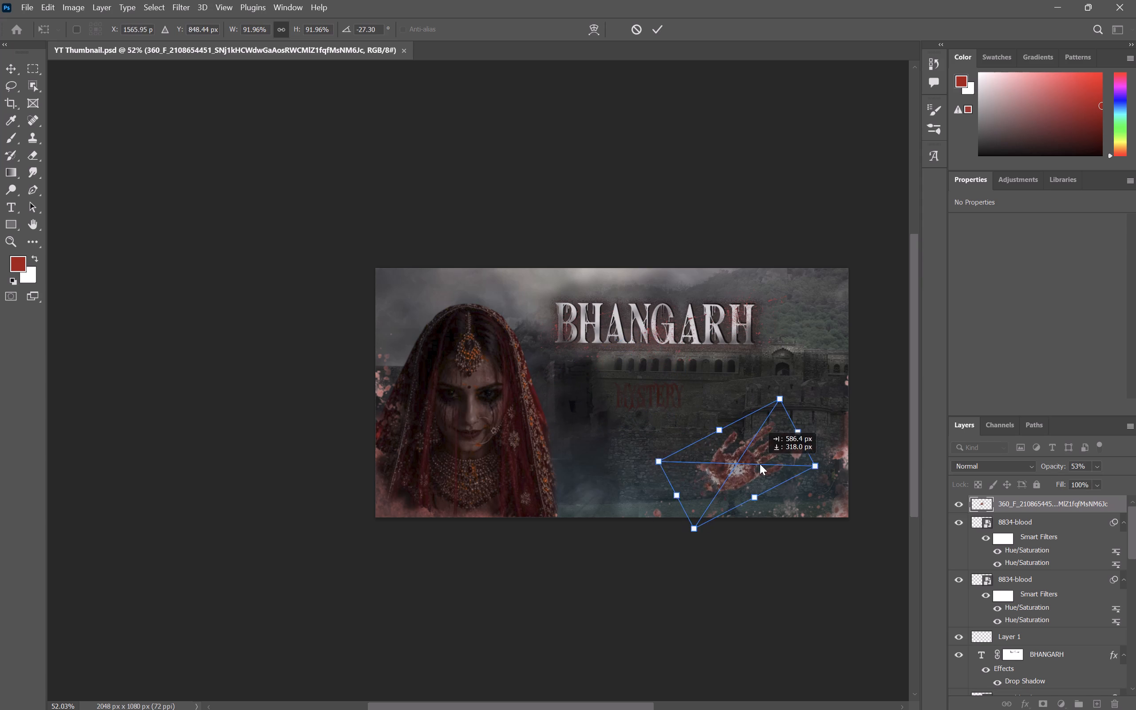
{"action": "left_click_drag", "start_coordinate": [760, 464], "coordinate": [740, 435]}
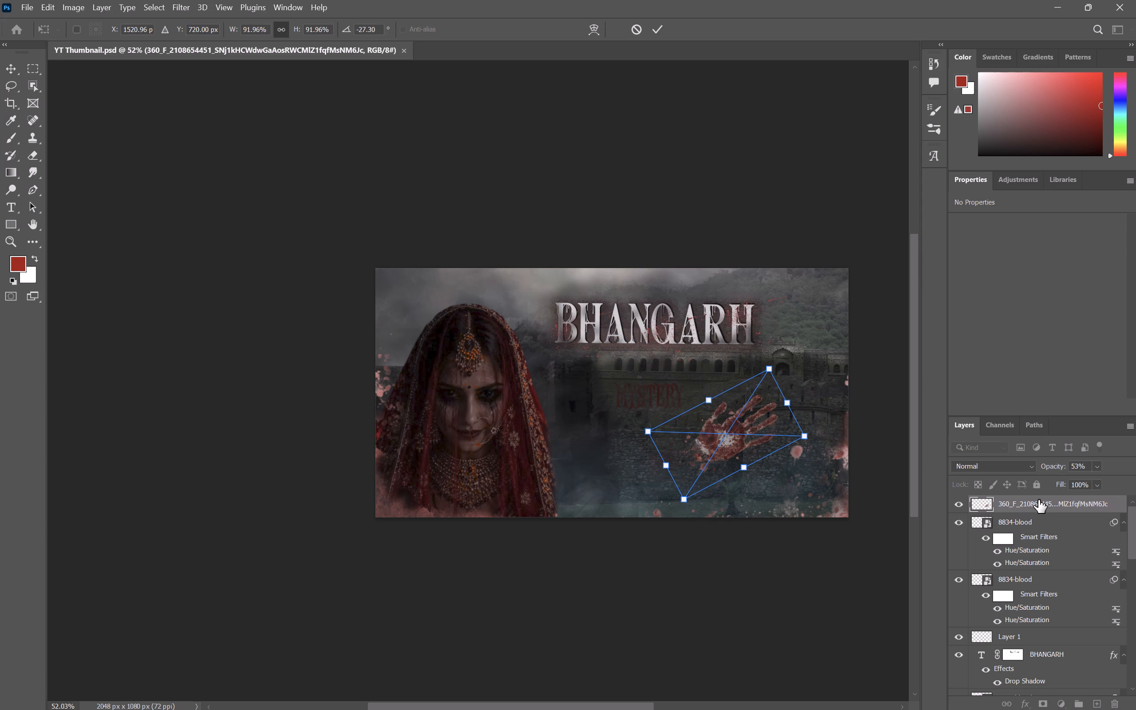
Move the handprint layer down the stack to just below Layer 1 and above the masked BHANGARH text layer.
{"action": "left_click_drag", "start_coordinate": [1038, 500], "coordinate": [1034, 648]}
{"action": "scroll", "coordinate": [1034, 648], "scroll_direction": "down", "scroll_amount": 1}
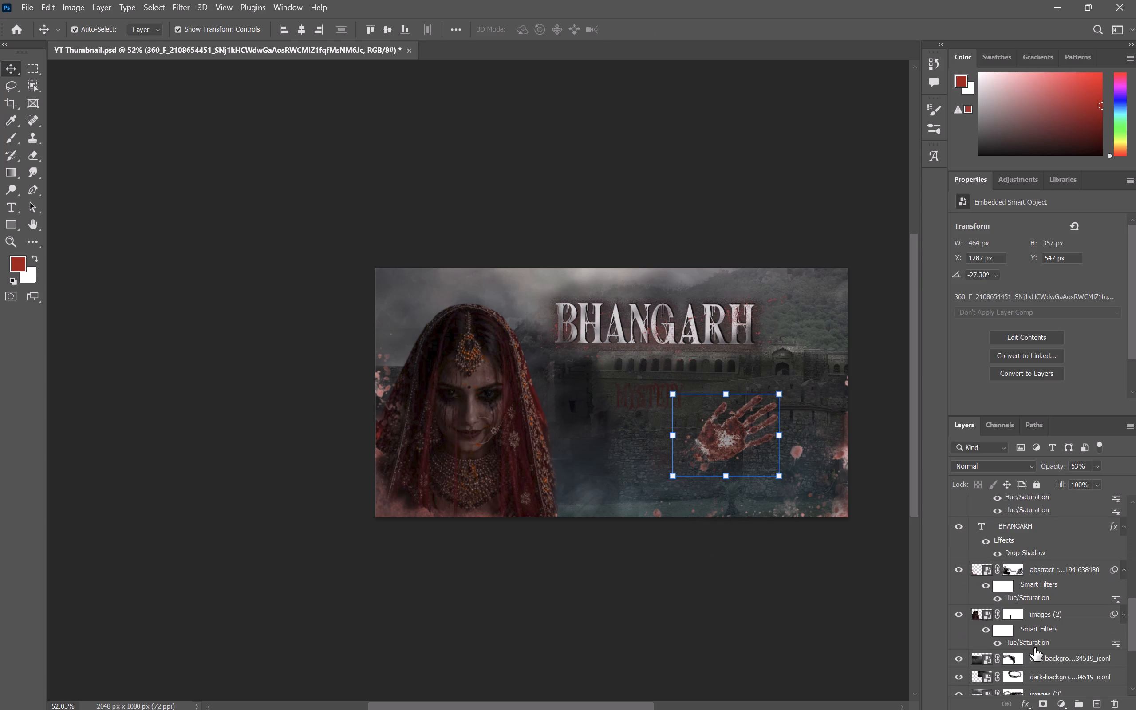
{"action": "scroll", "coordinate": [1034, 648], "scroll_direction": "down", "scroll_amount": 1}
{"action": "scroll", "coordinate": [1034, 648], "scroll_direction": "up", "scroll_amount": 2}
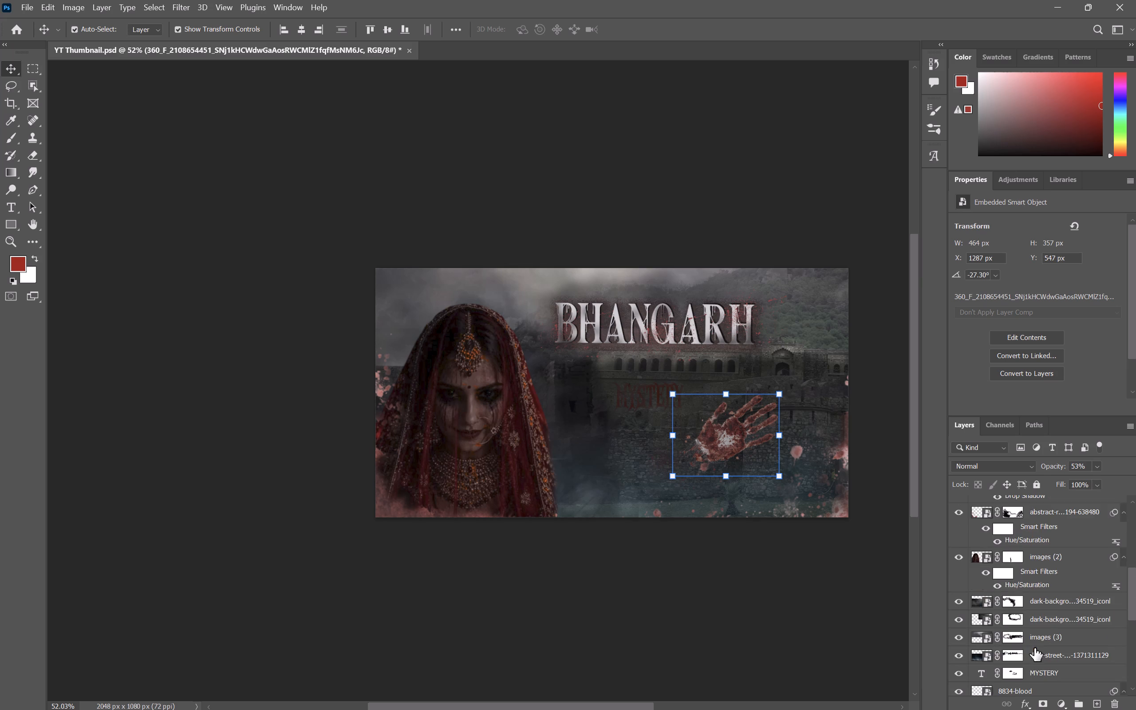
{"action": "left_click_drag", "start_coordinate": [1132, 580], "coordinate": [1132, 558]}
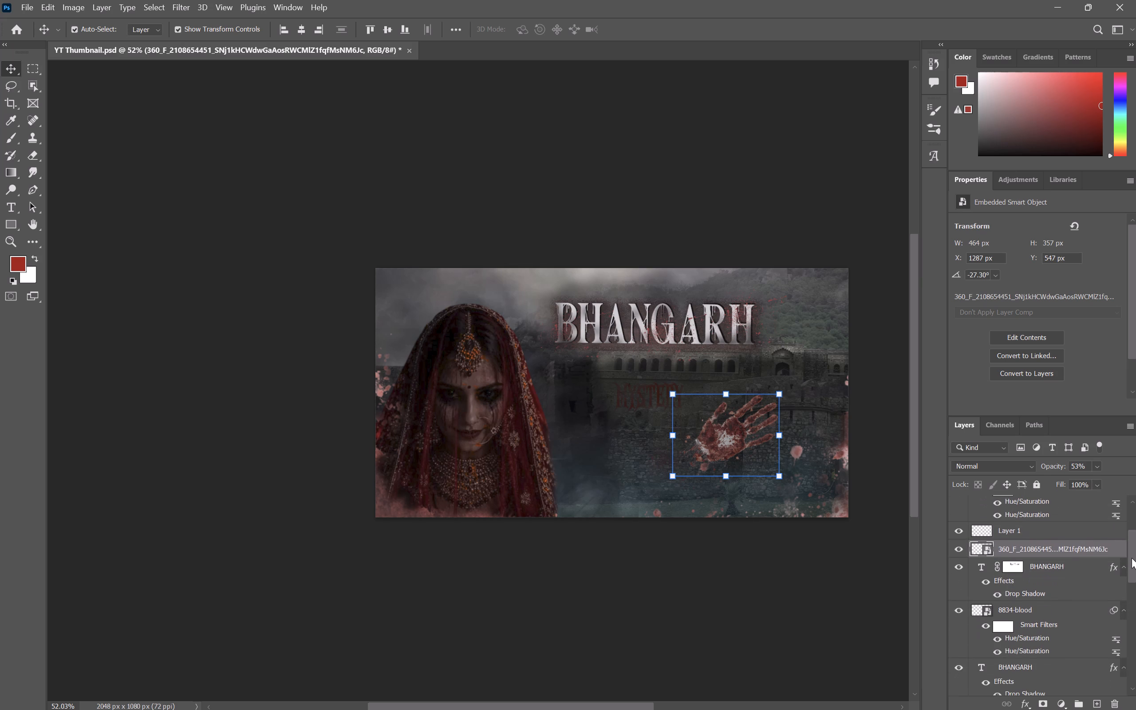
Move Layer 1 down the layer stack to directly beneath the fort image layer named "unnamed".
{"action": "left_click_drag", "start_coordinate": [1090, 538], "coordinate": [1085, 675]}
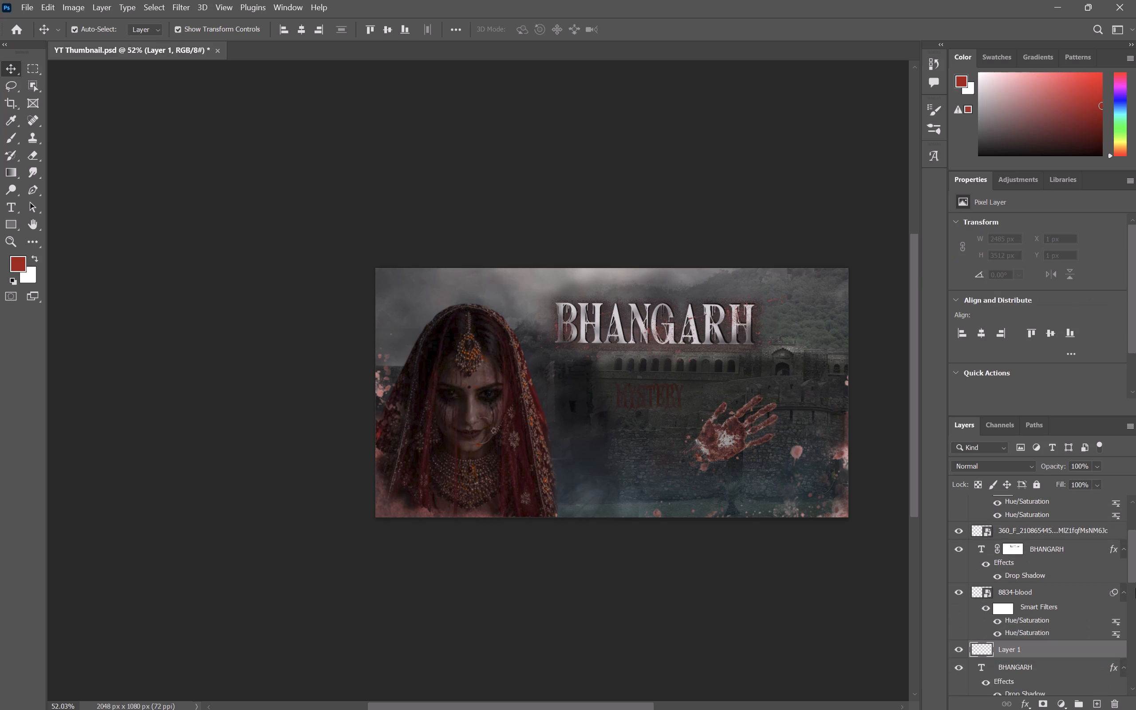
{"action": "left_click_drag", "start_coordinate": [1132, 556], "coordinate": [1135, 640]}
{"action": "left_click_drag", "start_coordinate": [1133, 622], "coordinate": [1135, 565]}
{"action": "left_click_drag", "start_coordinate": [1087, 548], "coordinate": [1077, 675]}
{"action": "left_click_drag", "start_coordinate": [1130, 594], "coordinate": [1130, 625]}
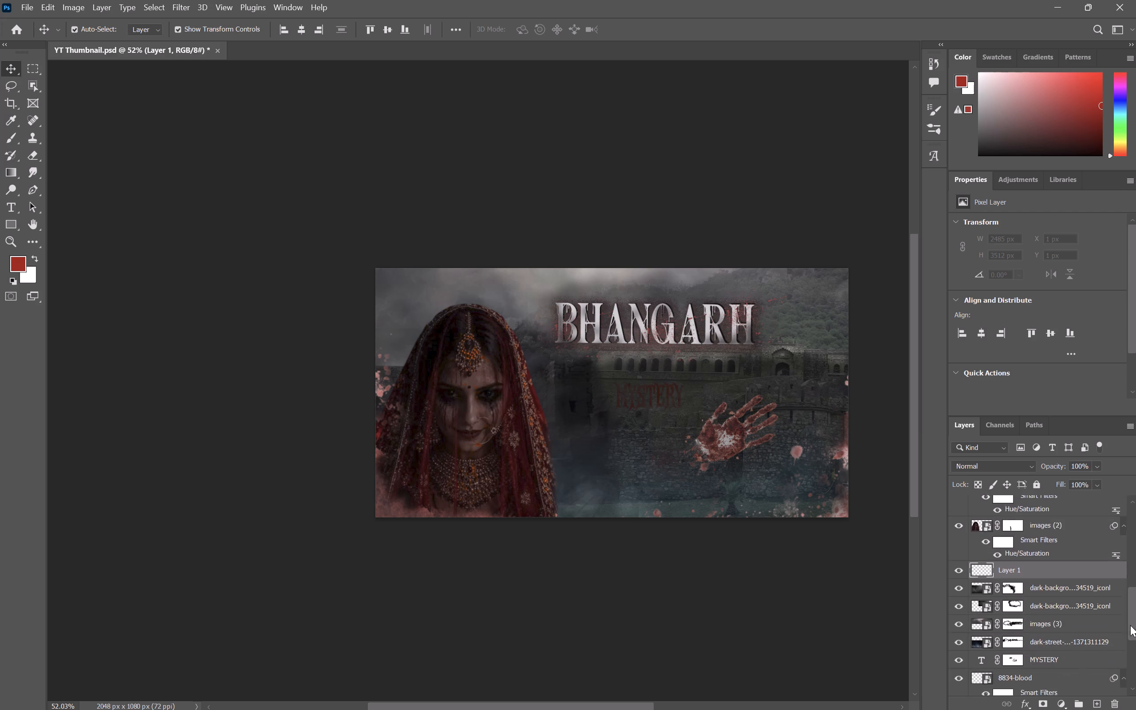
{"action": "left_click_drag", "start_coordinate": [1130, 625], "coordinate": [1129, 639]}
{"action": "left_click_drag", "start_coordinate": [1095, 516], "coordinate": [1091, 576]}
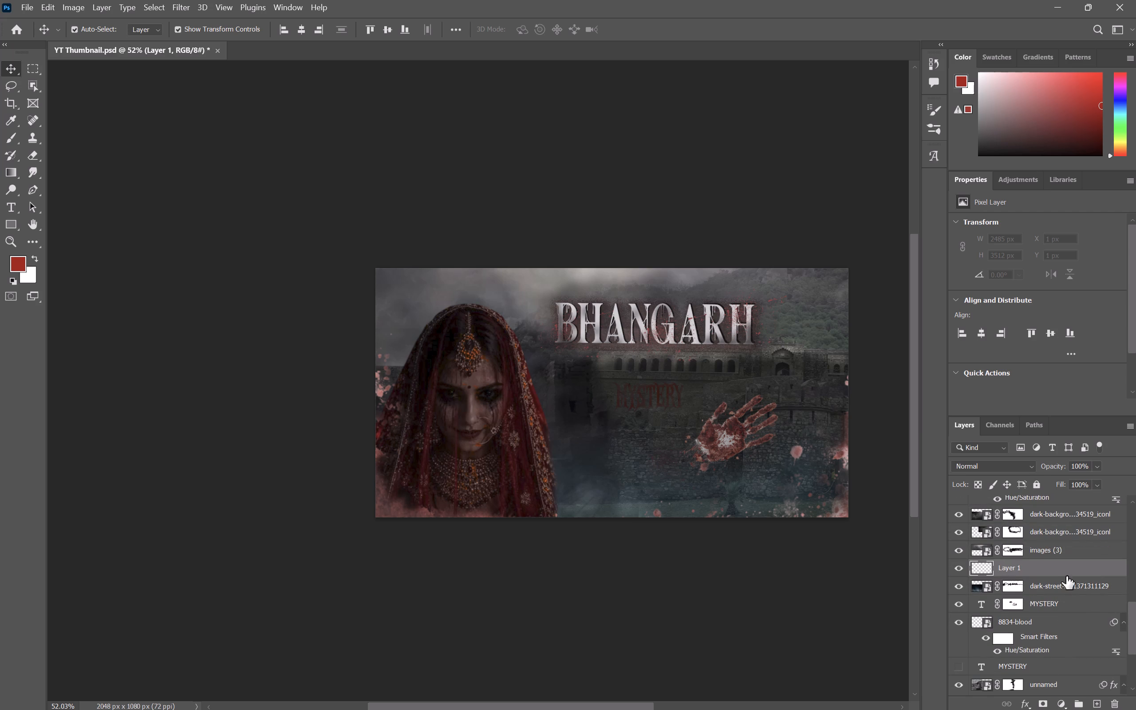
{"action": "left_click_drag", "start_coordinate": [1035, 564], "coordinate": [1031, 605]}
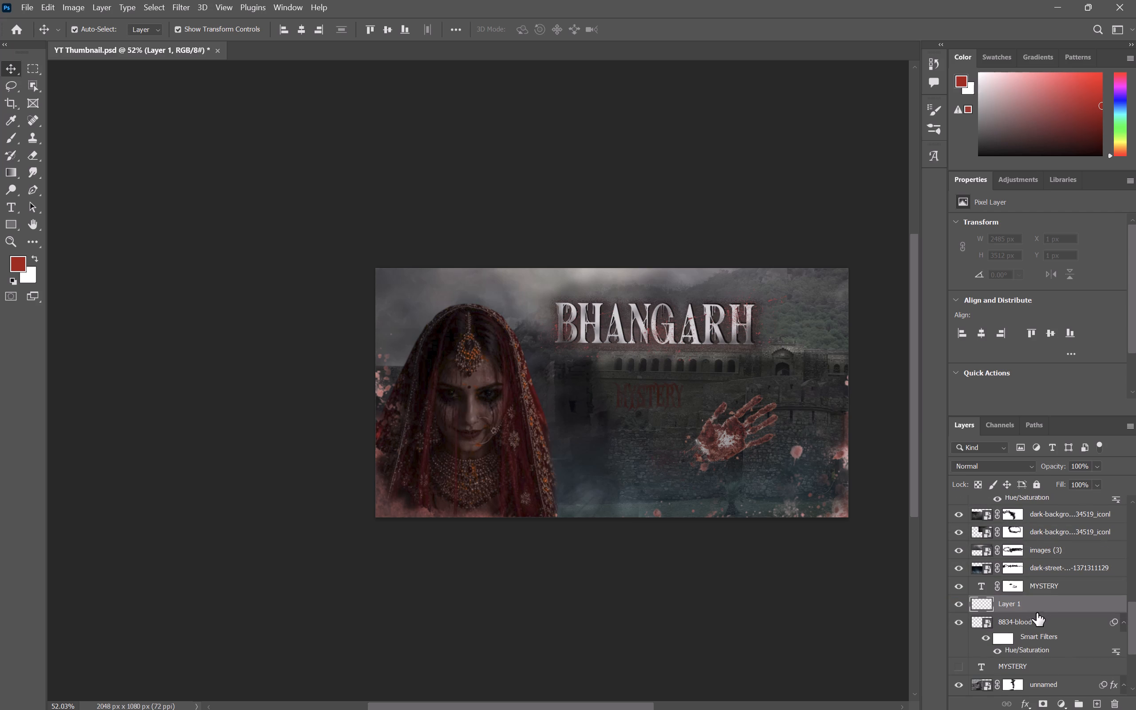
{"action": "left_click_drag", "start_coordinate": [1029, 610], "coordinate": [1056, 663]}
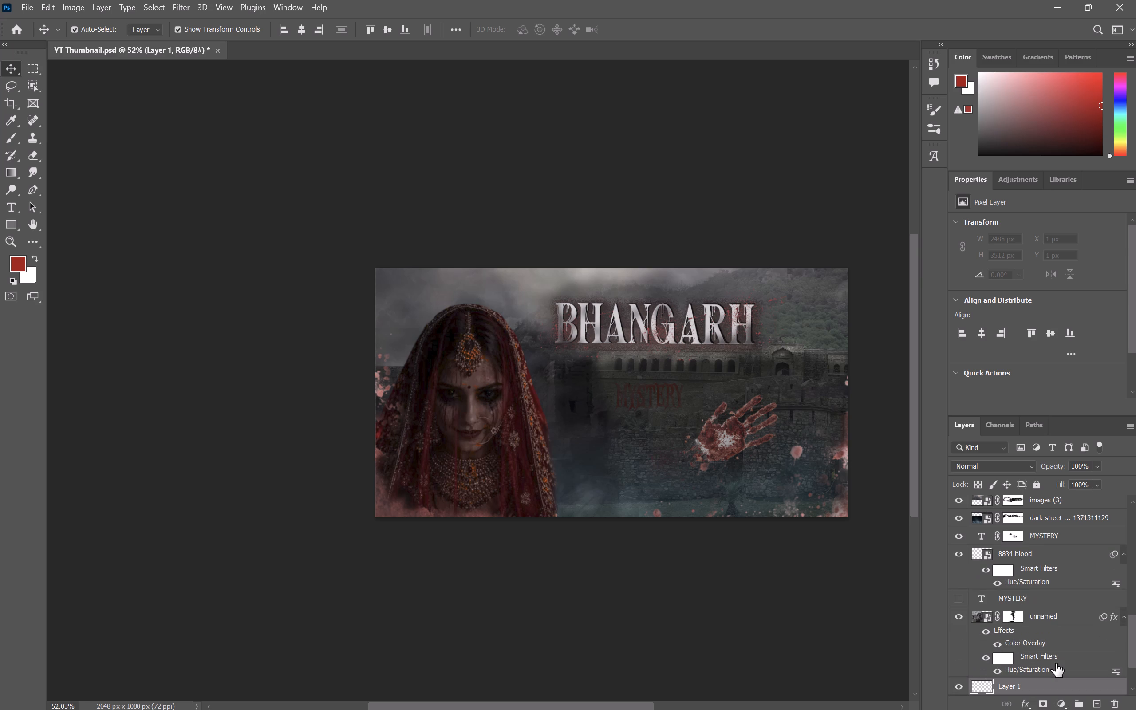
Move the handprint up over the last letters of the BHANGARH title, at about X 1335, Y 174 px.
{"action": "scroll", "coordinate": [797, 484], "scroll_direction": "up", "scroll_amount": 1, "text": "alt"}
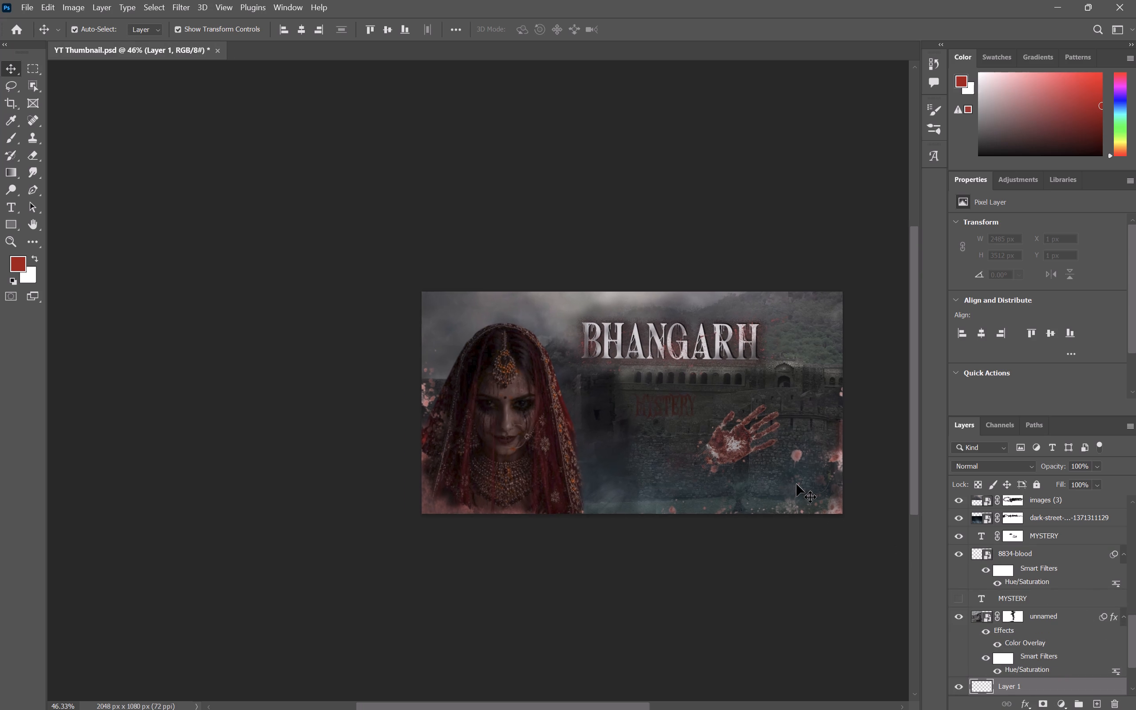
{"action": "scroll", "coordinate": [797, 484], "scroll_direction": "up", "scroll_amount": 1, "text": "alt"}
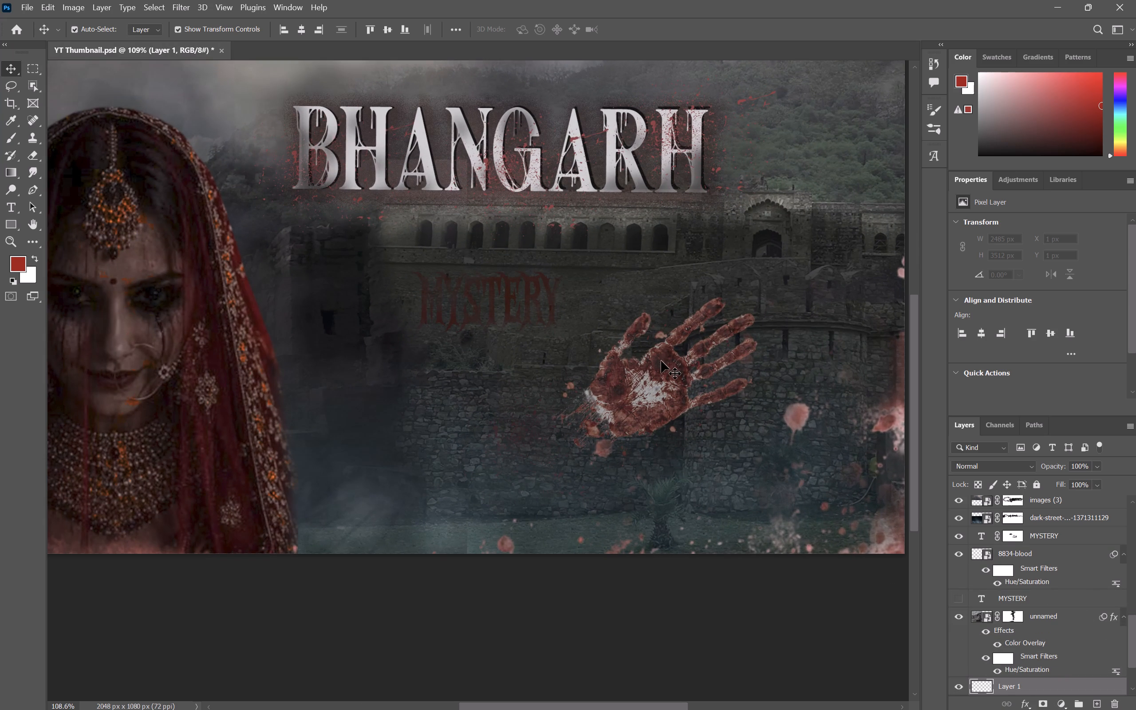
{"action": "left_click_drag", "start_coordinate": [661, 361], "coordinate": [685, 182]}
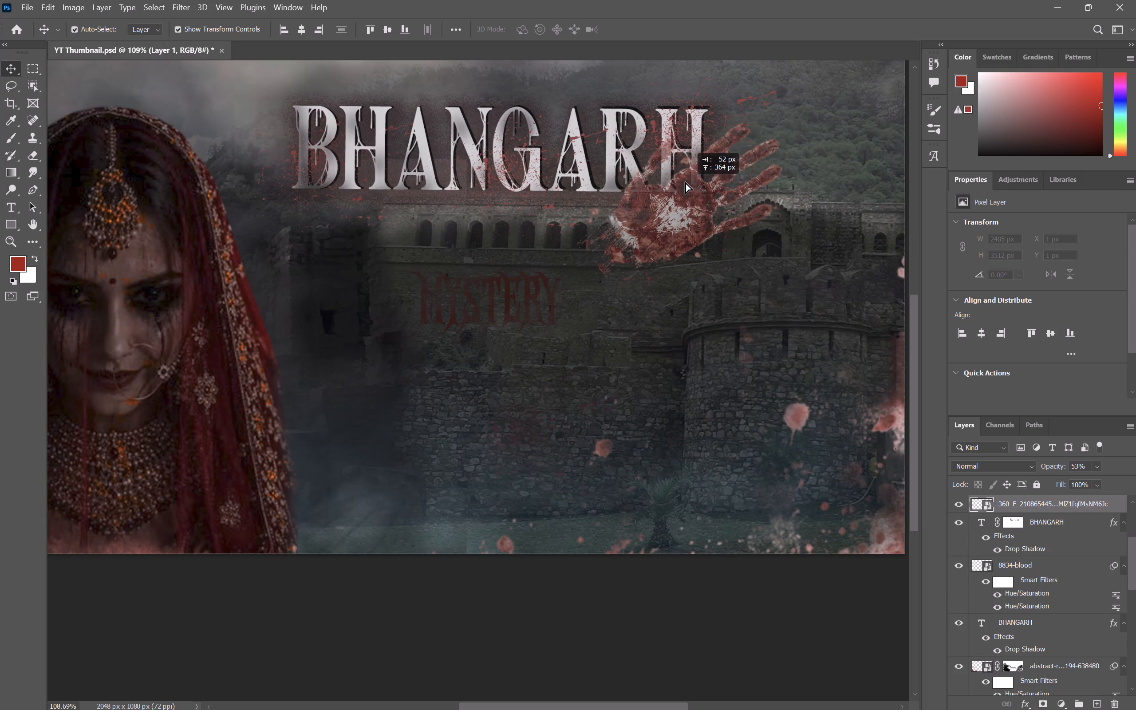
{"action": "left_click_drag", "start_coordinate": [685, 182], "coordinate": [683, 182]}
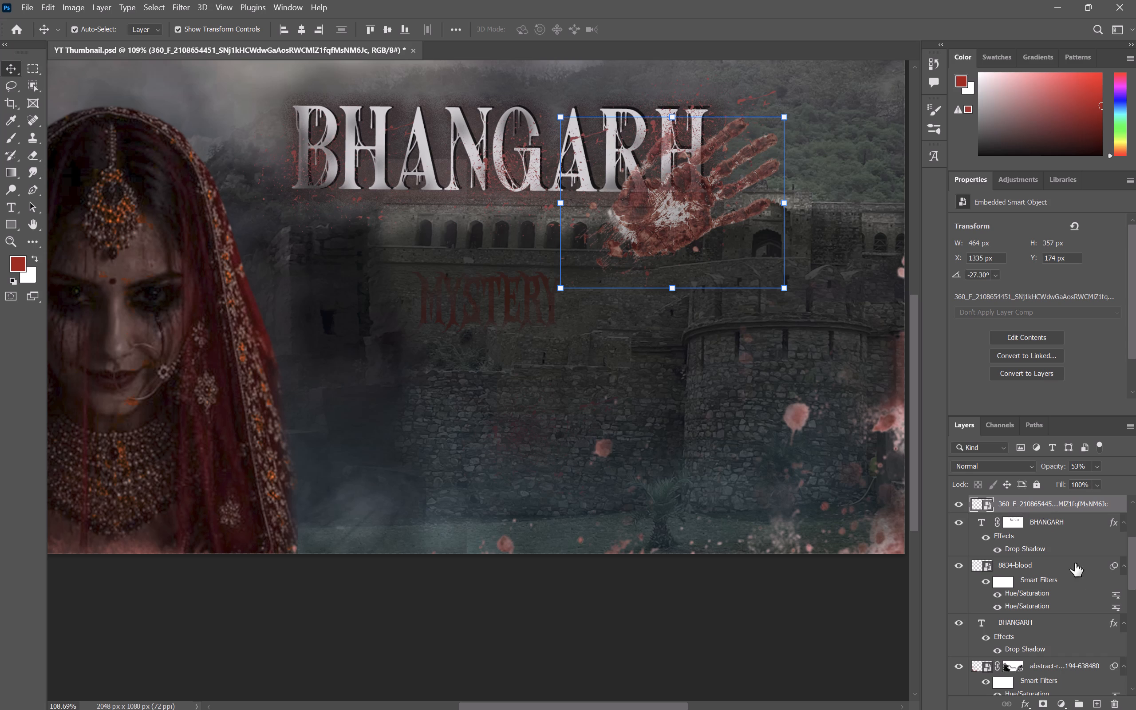
Move the handprint layer beneath the masked BHANGARH text layer, directly above the 8834-blood layer.
{"action": "left_click_drag", "start_coordinate": [1135, 567], "coordinate": [1132, 488]}
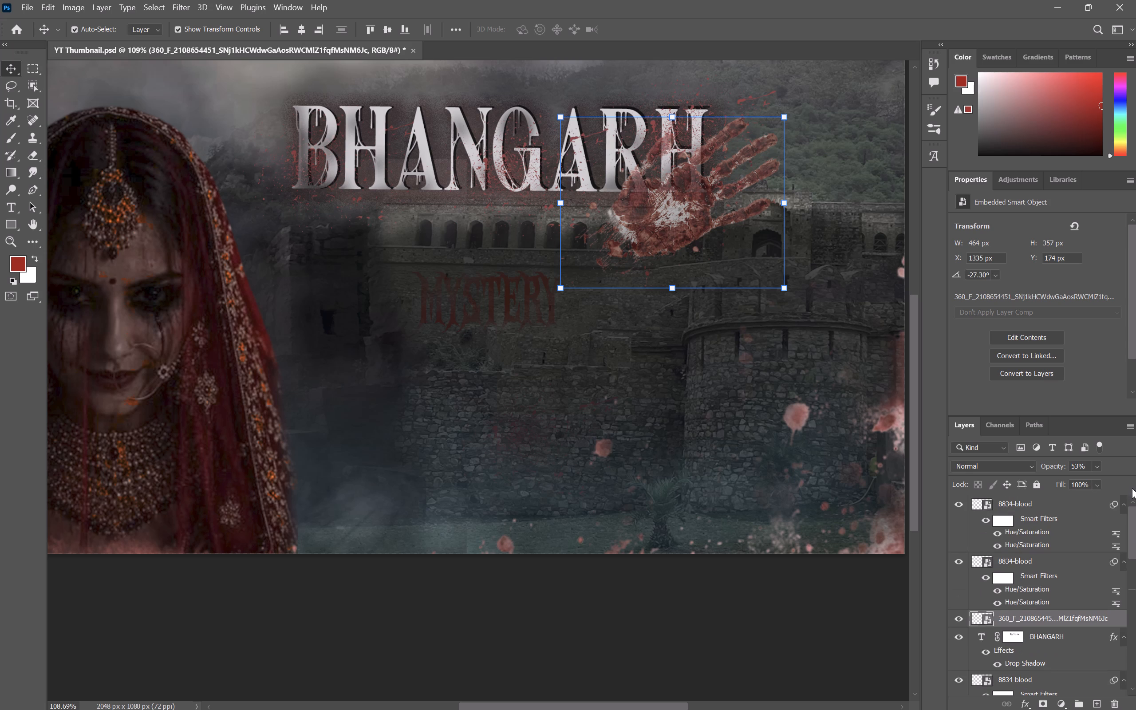
{"action": "left_click_drag", "start_coordinate": [1132, 488], "coordinate": [1131, 493]}
{"action": "left_click_drag", "start_coordinate": [1061, 615], "coordinate": [1056, 670]}
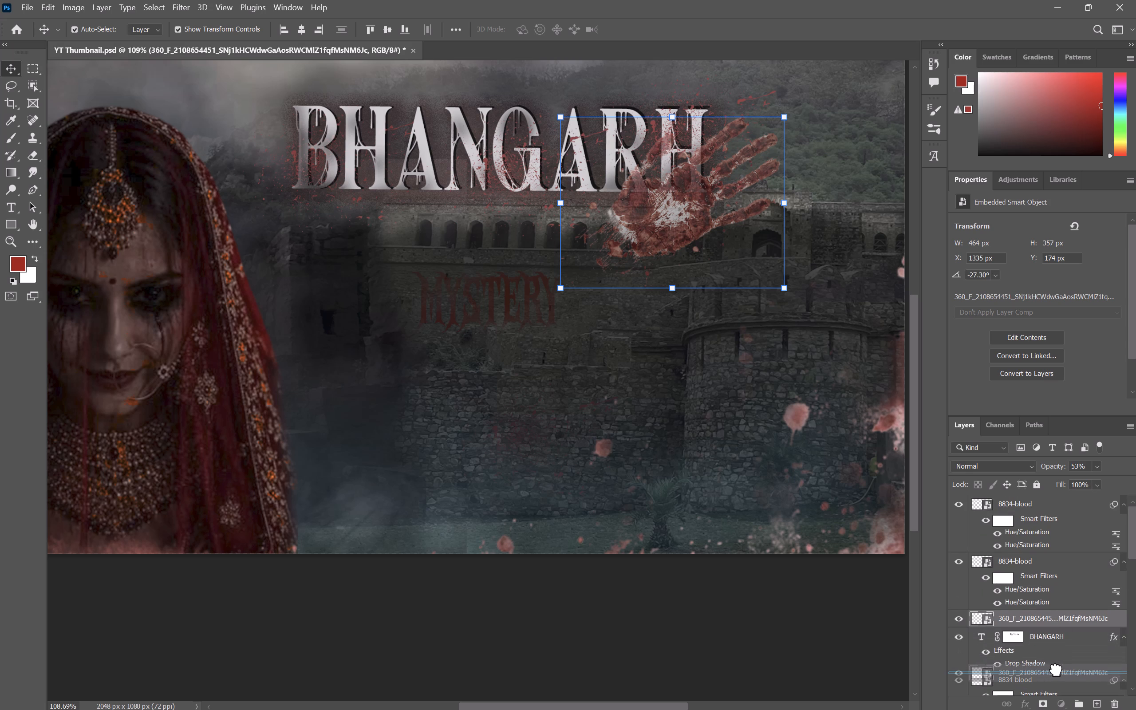
{"action": "left_click_drag", "start_coordinate": [1056, 670], "coordinate": [1057, 669]}
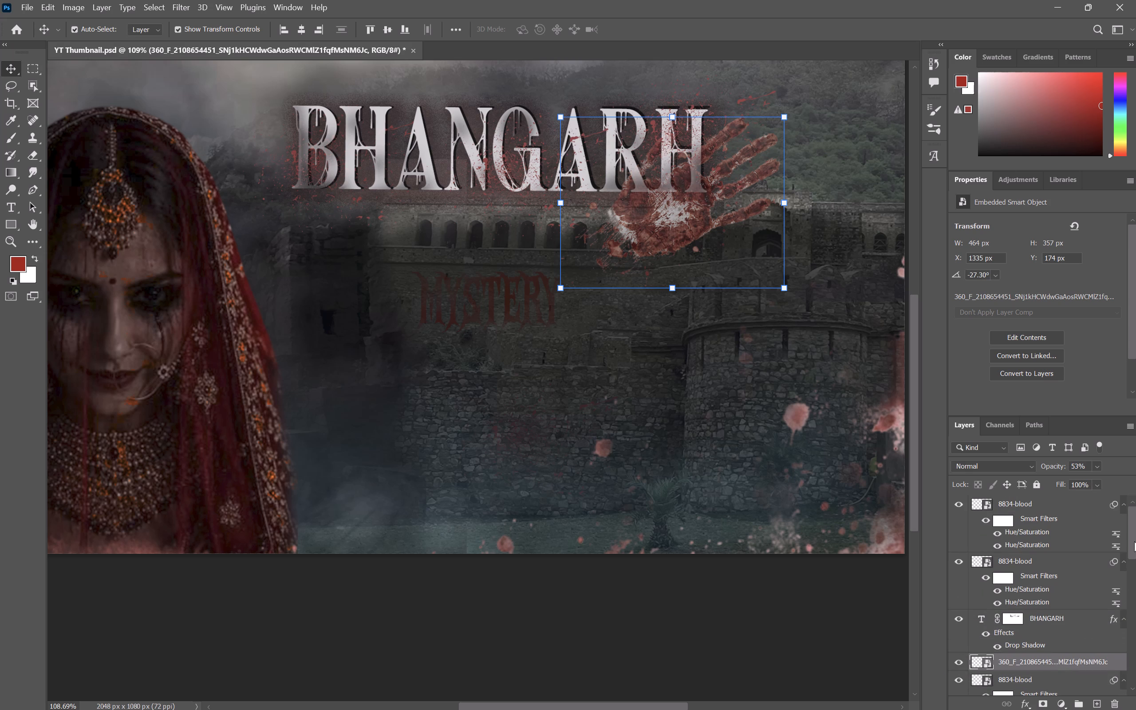
Reposition the handprint beneath the BHANGARH title, over the MYSTERY text, at about X 1103, Y 416 px.
{"action": "left_click_drag", "start_coordinate": [1134, 540], "coordinate": [1134, 558]}
{"action": "scroll", "coordinate": [761, 462], "scroll_direction": "down", "scroll_amount": 1, "text": "alt"}
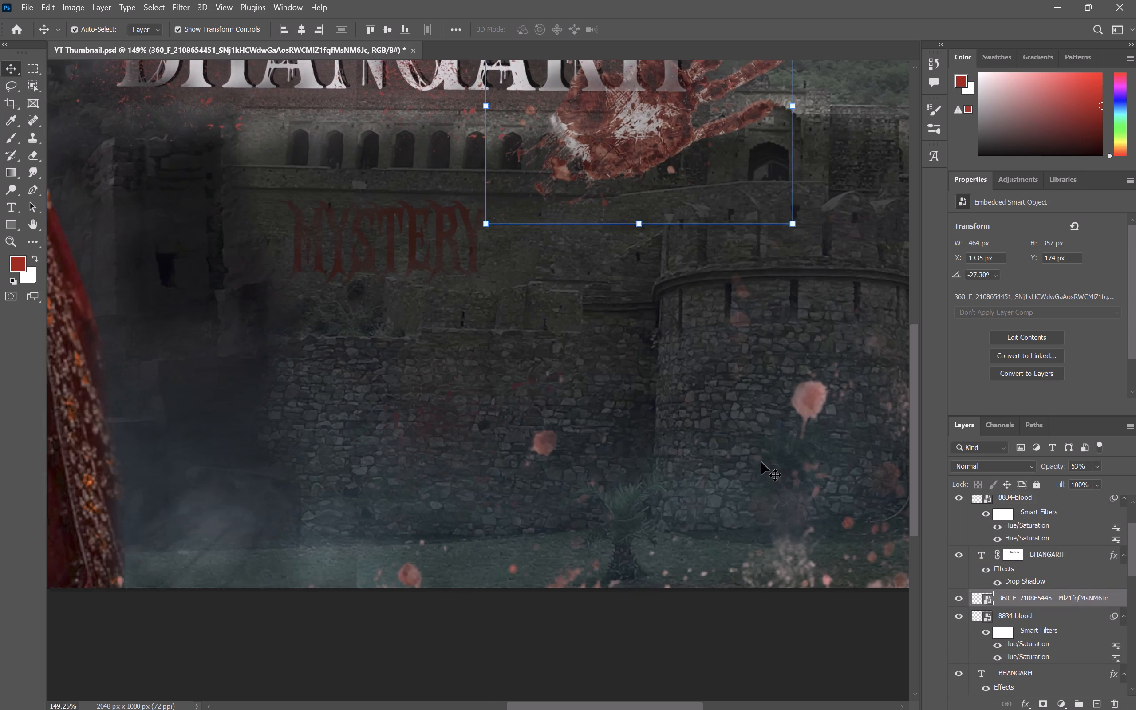
{"action": "scroll", "coordinate": [761, 462], "scroll_direction": "down", "scroll_amount": 1, "text": "alt"}
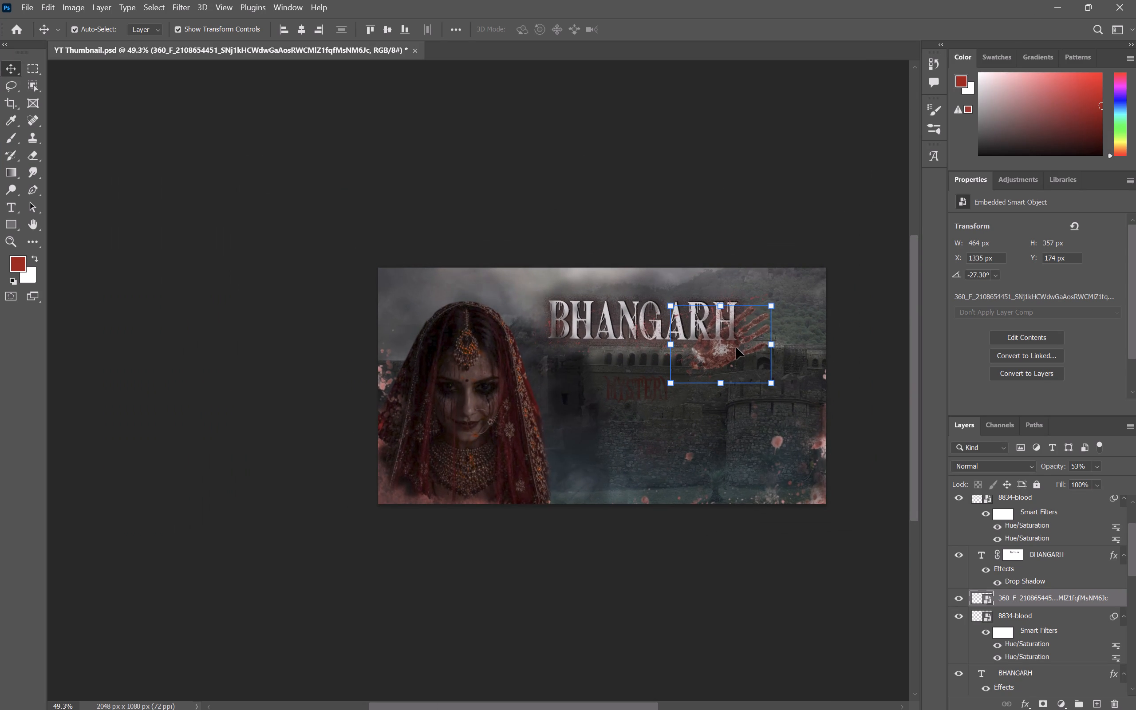
{"action": "left_click_drag", "start_coordinate": [735, 347], "coordinate": [722, 353]}
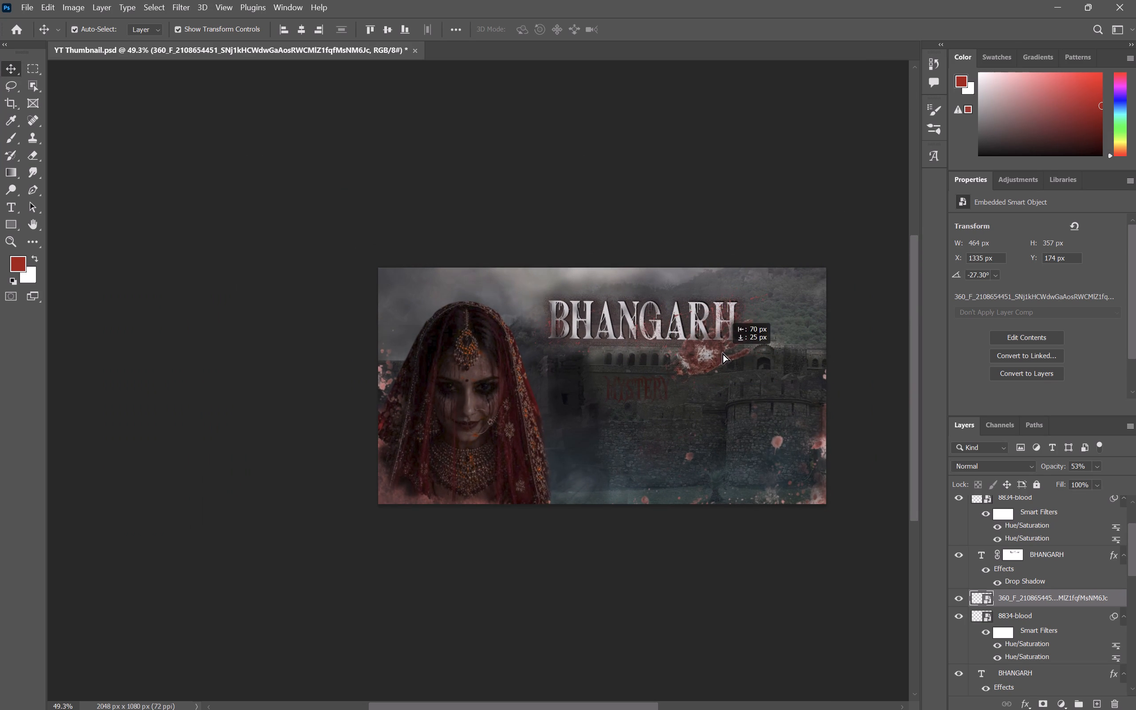
{"action": "left_click_drag", "start_coordinate": [722, 353], "coordinate": [725, 349]}
{"action": "left_click_drag", "start_coordinate": [723, 353], "coordinate": [720, 367]}
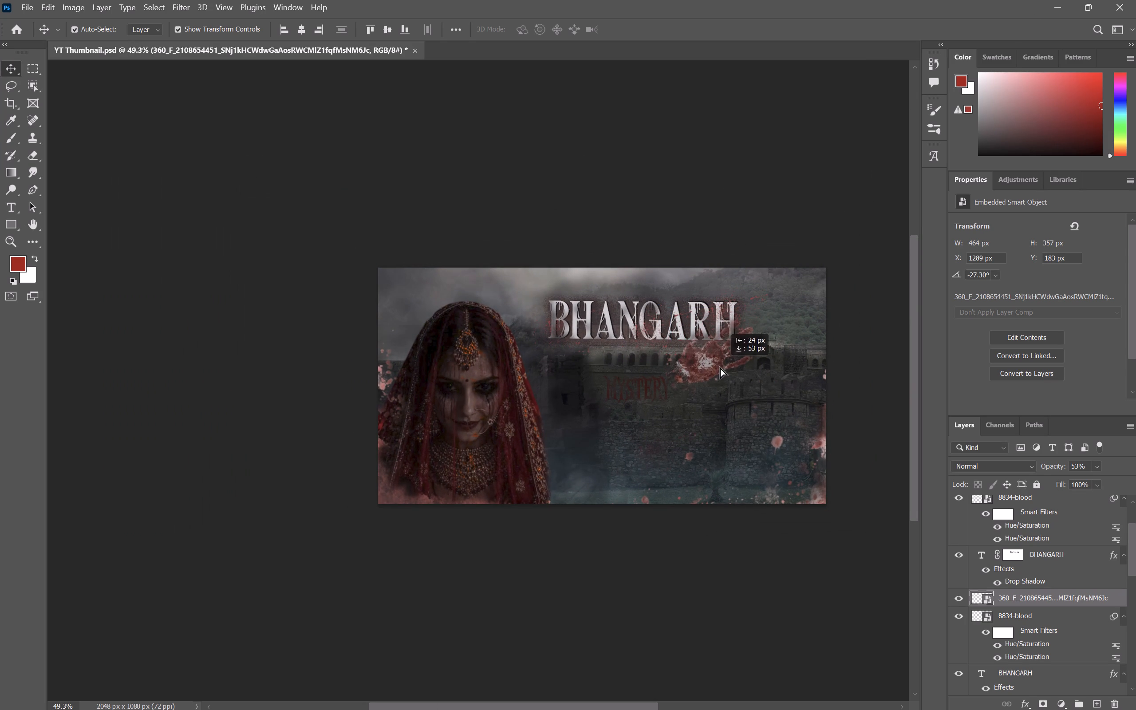
{"action": "left_click_drag", "start_coordinate": [720, 367], "coordinate": [678, 405]}
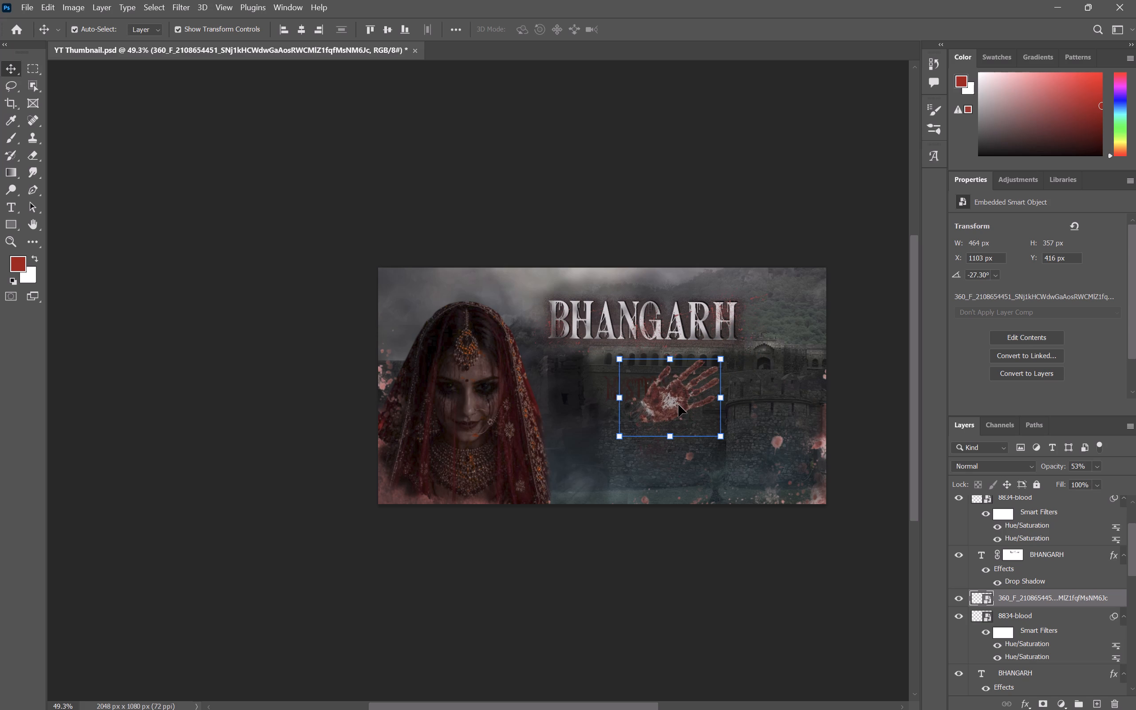
Move the handprint layer further down the stack to between the two dark-background fog layers.
{"action": "left_click_drag", "start_coordinate": [1038, 597], "coordinate": [1052, 709]}
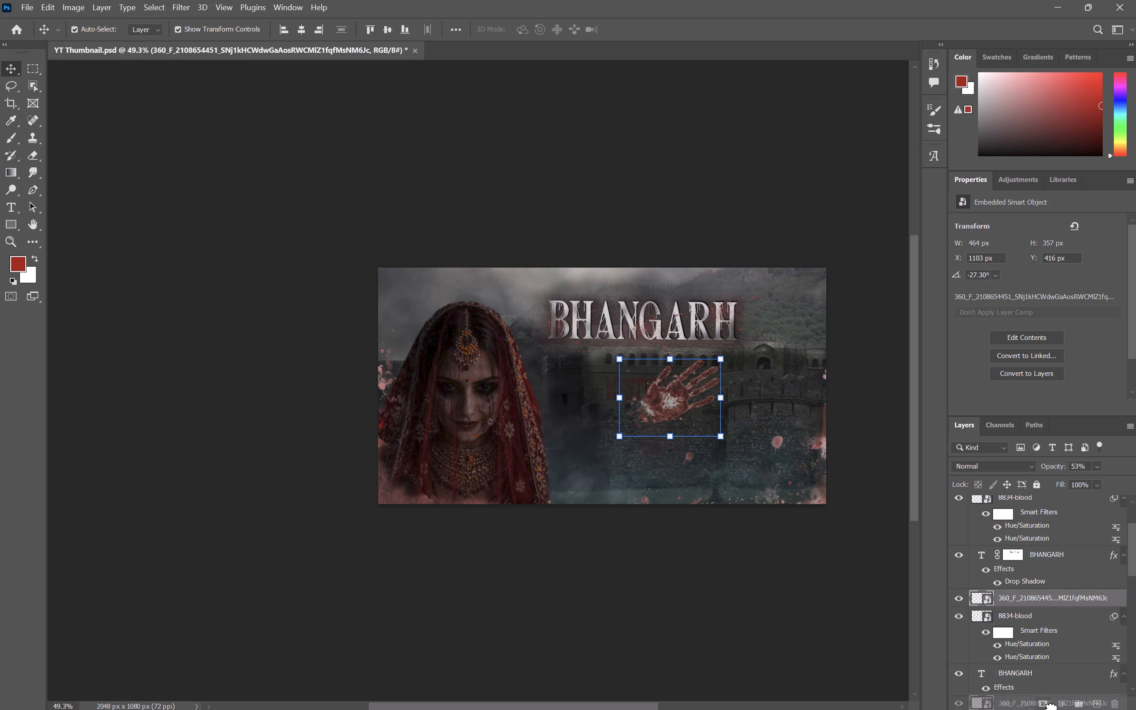
{"action": "left_click_drag", "start_coordinate": [1052, 709], "coordinate": [1056, 653]}
{"action": "left_click_drag", "start_coordinate": [1135, 565], "coordinate": [1135, 625]}
{"action": "left_click_drag", "start_coordinate": [1135, 625], "coordinate": [1135, 595]}
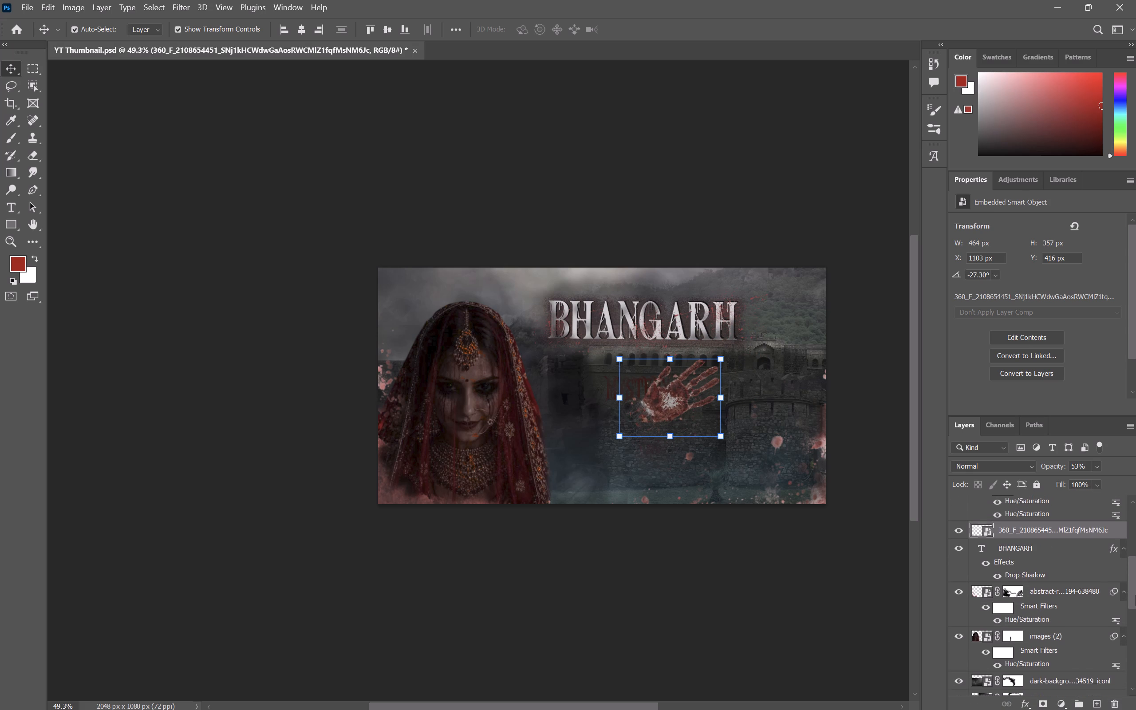
{"action": "left_click_drag", "start_coordinate": [1097, 532], "coordinate": [1096, 661]}
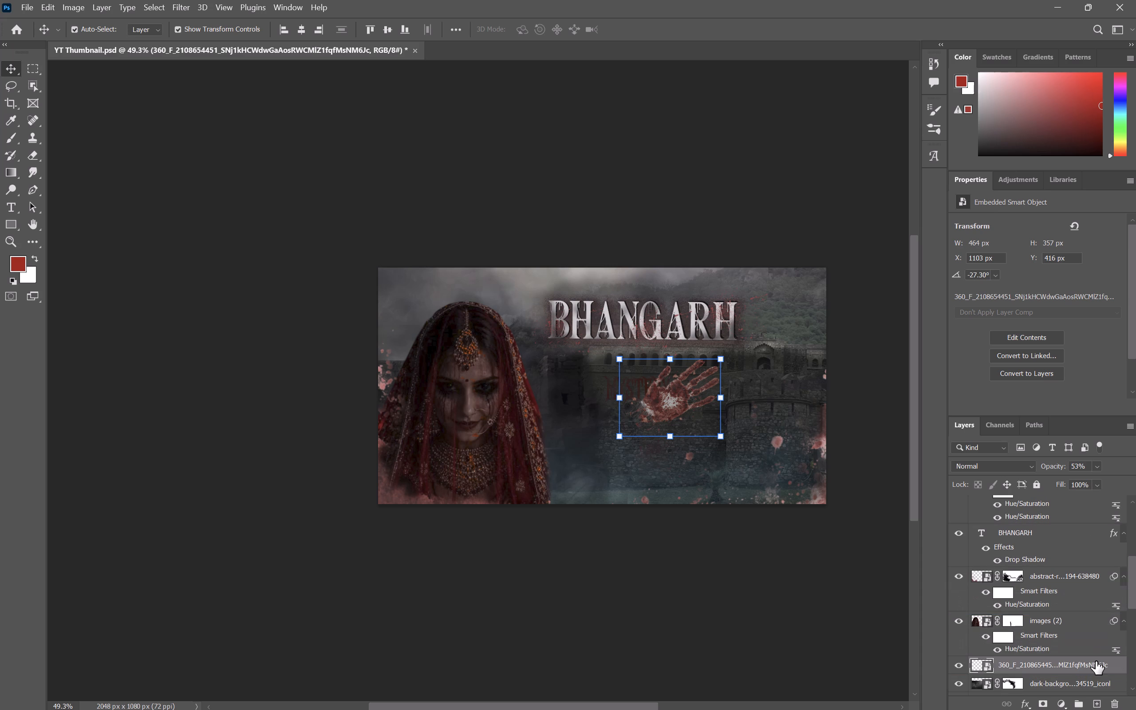
{"action": "left_click_drag", "start_coordinate": [1132, 588], "coordinate": [1132, 617]}
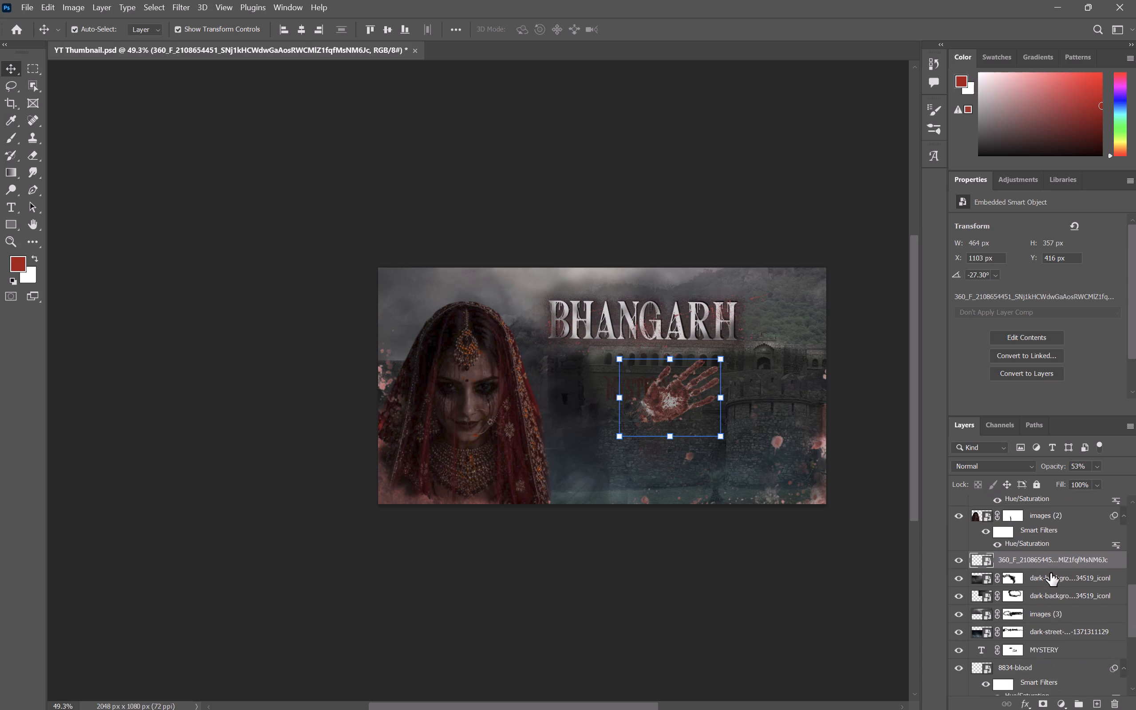
{"action": "left_click_drag", "start_coordinate": [1063, 560], "coordinate": [1065, 668]}
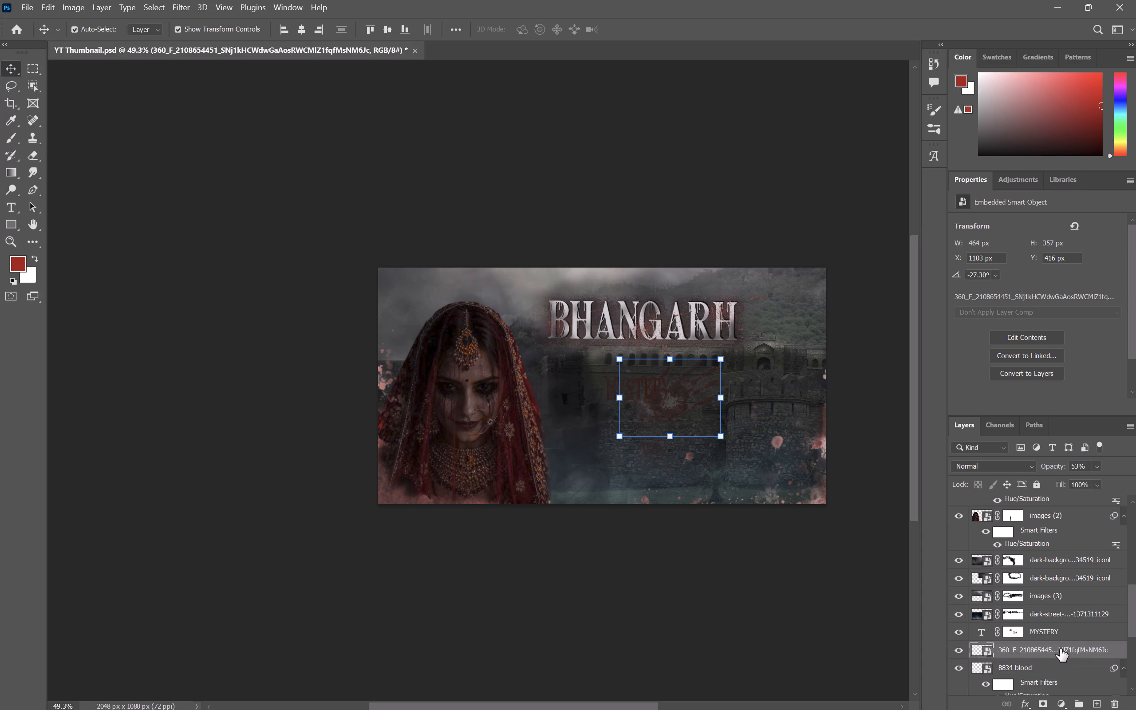
{"action": "left_click_drag", "start_coordinate": [1052, 648], "coordinate": [1063, 574]}
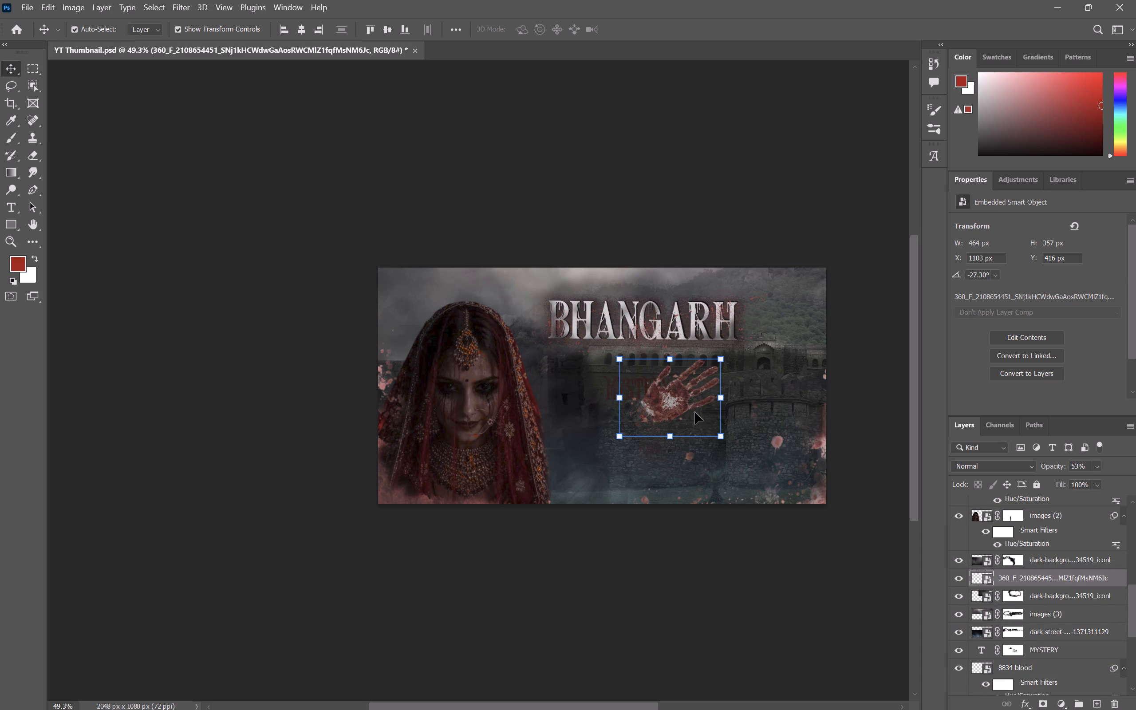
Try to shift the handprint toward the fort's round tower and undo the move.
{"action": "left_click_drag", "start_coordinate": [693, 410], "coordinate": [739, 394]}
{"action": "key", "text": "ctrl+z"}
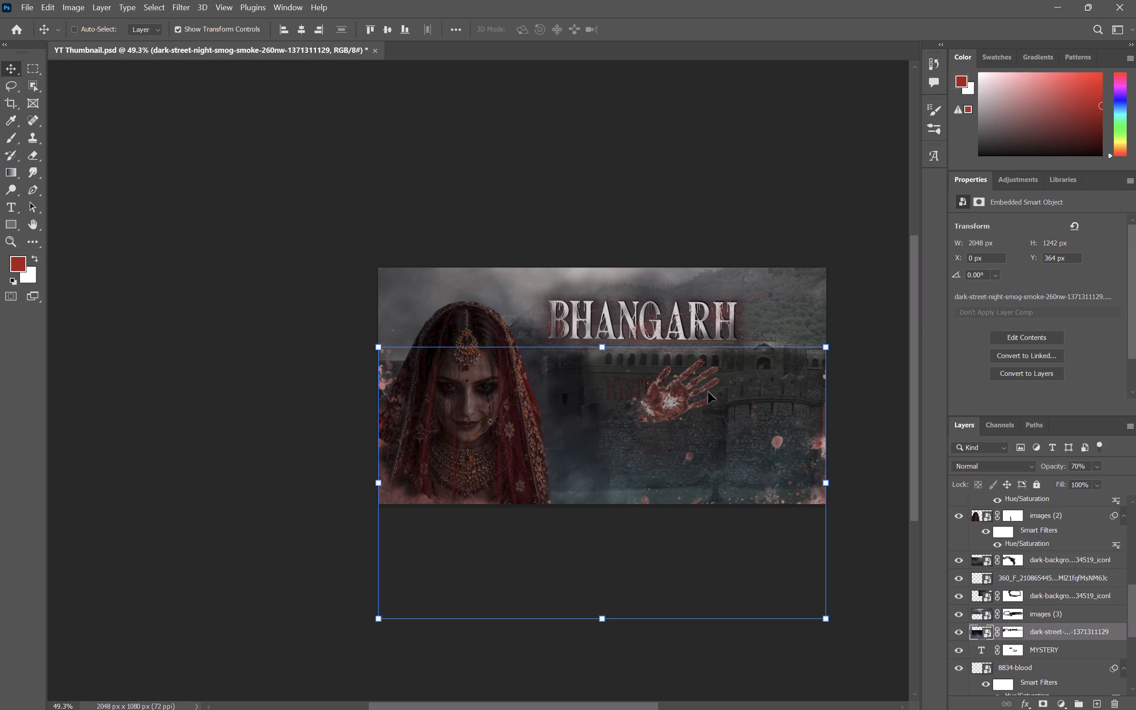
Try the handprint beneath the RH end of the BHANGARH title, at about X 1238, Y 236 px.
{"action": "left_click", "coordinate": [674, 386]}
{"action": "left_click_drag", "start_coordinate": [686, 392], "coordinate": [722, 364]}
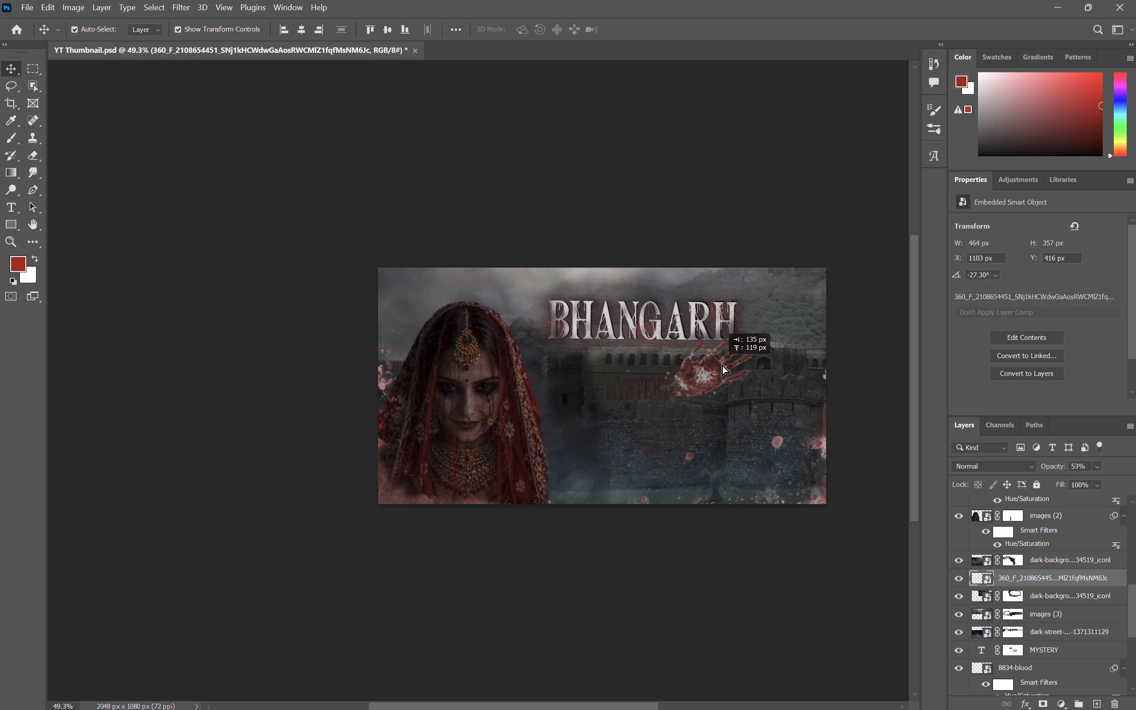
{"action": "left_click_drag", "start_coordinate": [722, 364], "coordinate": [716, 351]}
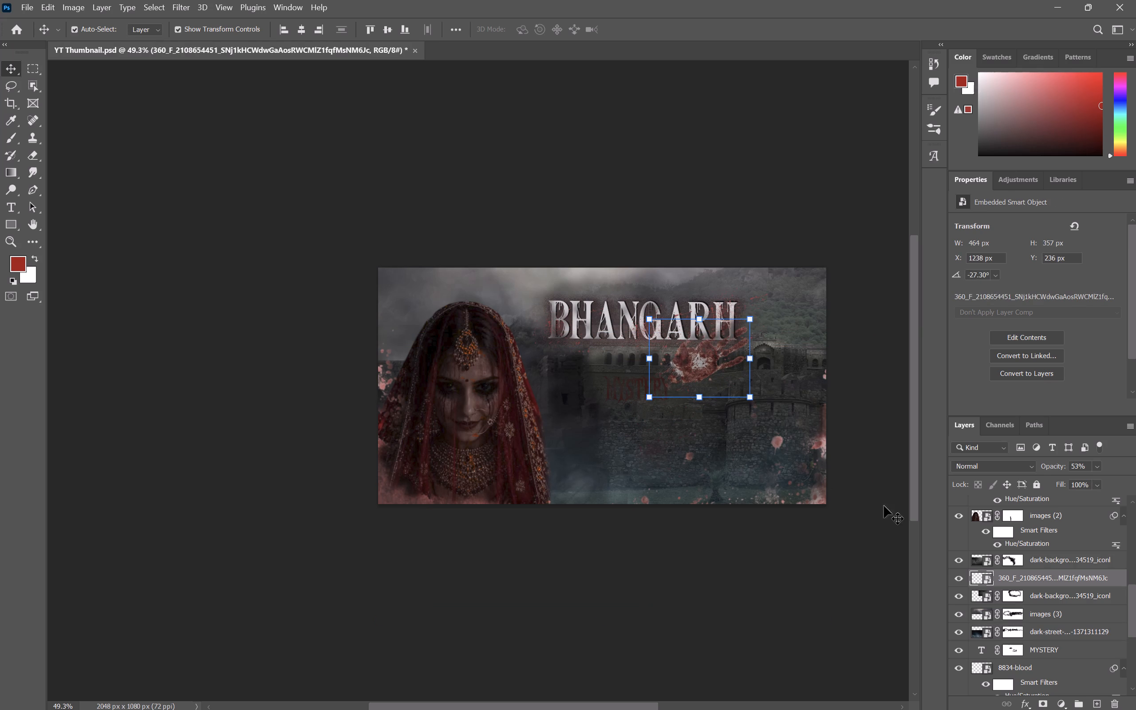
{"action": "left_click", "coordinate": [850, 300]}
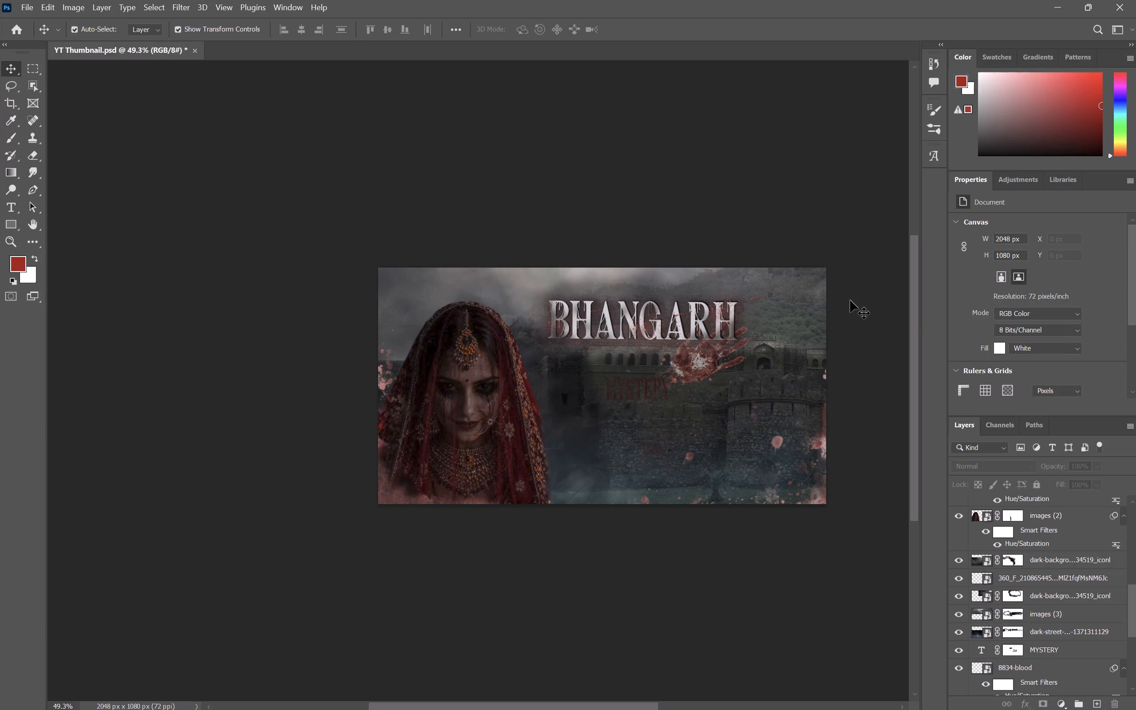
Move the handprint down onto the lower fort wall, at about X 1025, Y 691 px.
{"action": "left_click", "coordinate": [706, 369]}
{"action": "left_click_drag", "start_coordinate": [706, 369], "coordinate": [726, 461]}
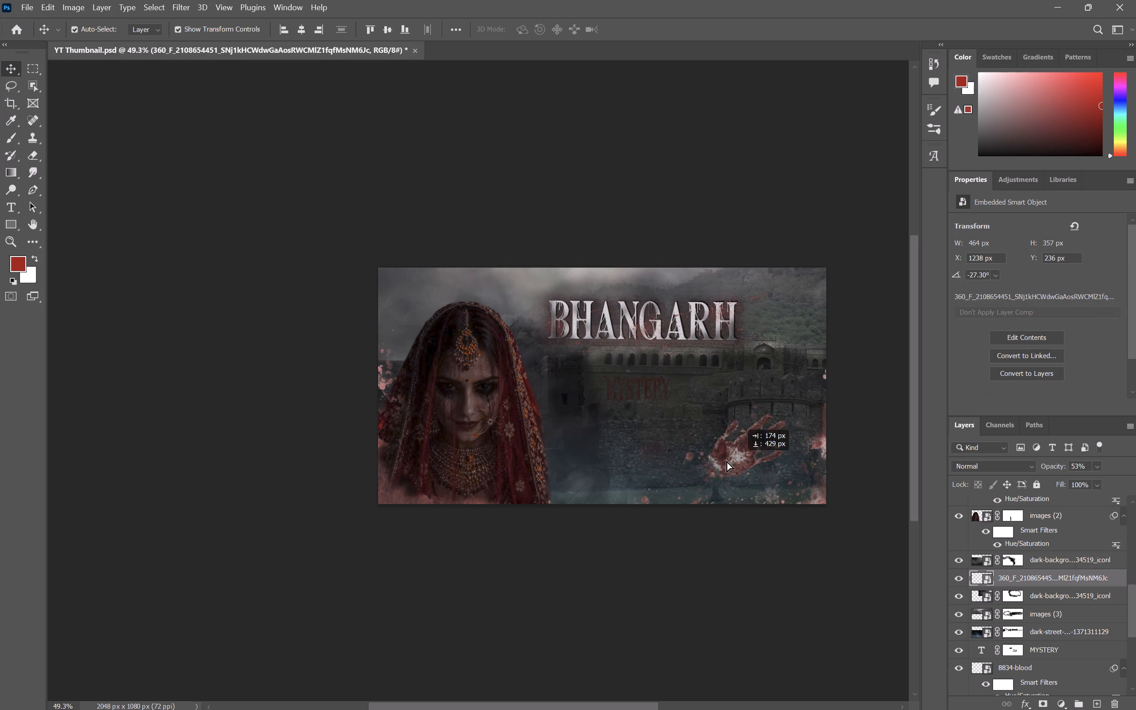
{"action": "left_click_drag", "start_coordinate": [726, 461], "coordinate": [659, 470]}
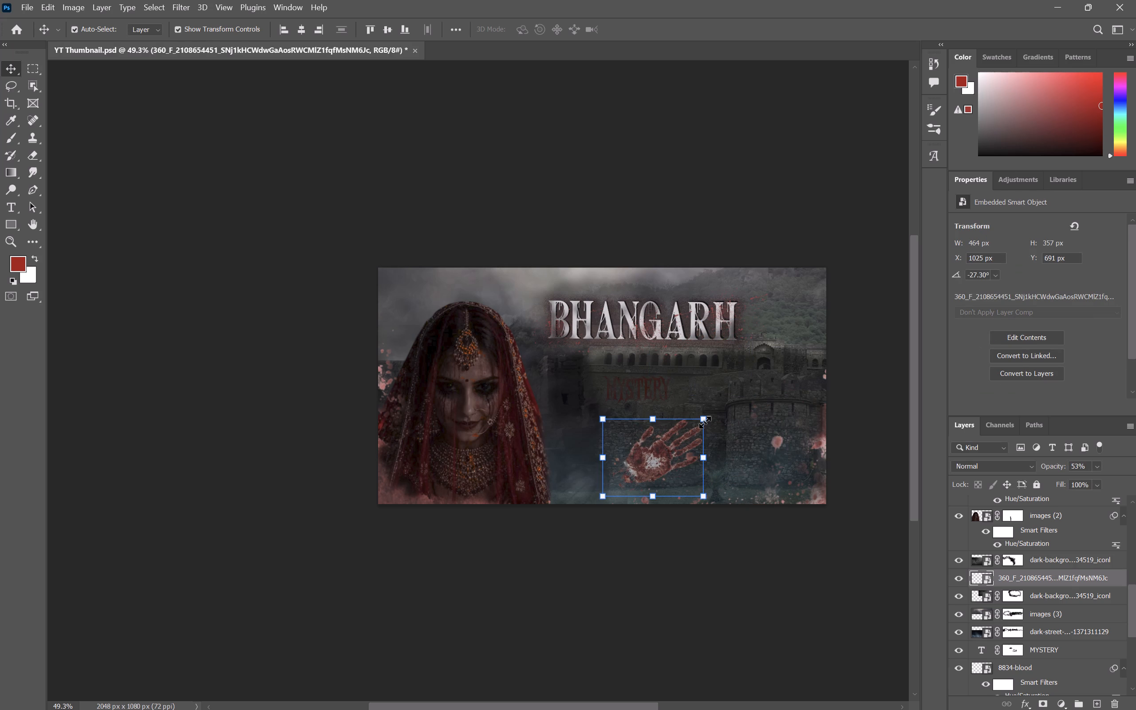
Scale the handprint to about 50.5%, rotate it to about -143.1°, and place it on the lower wall at about X 995, Y 777 px.
{"action": "left_click_drag", "start_coordinate": [705, 422], "coordinate": [711, 417]}
{"action": "left_click_drag", "start_coordinate": [706, 385], "coordinate": [706, 385]}
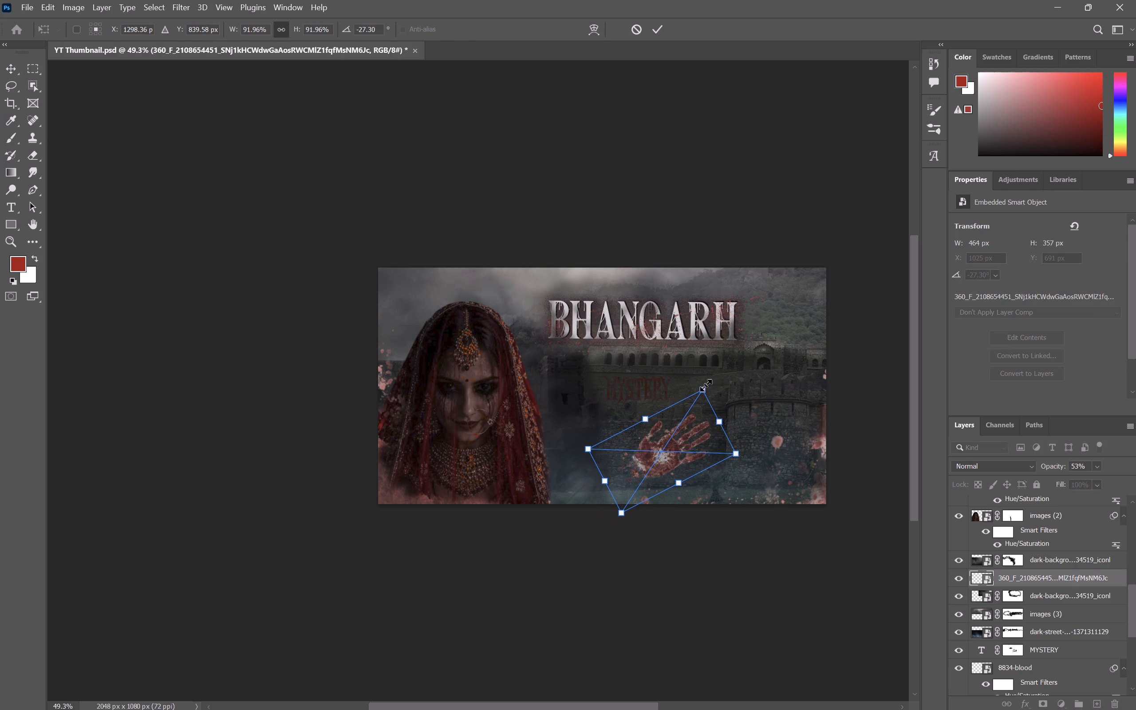
{"action": "left_click_drag", "start_coordinate": [706, 385], "coordinate": [698, 411]}
{"action": "left_click_drag", "start_coordinate": [728, 467], "coordinate": [615, 428]}
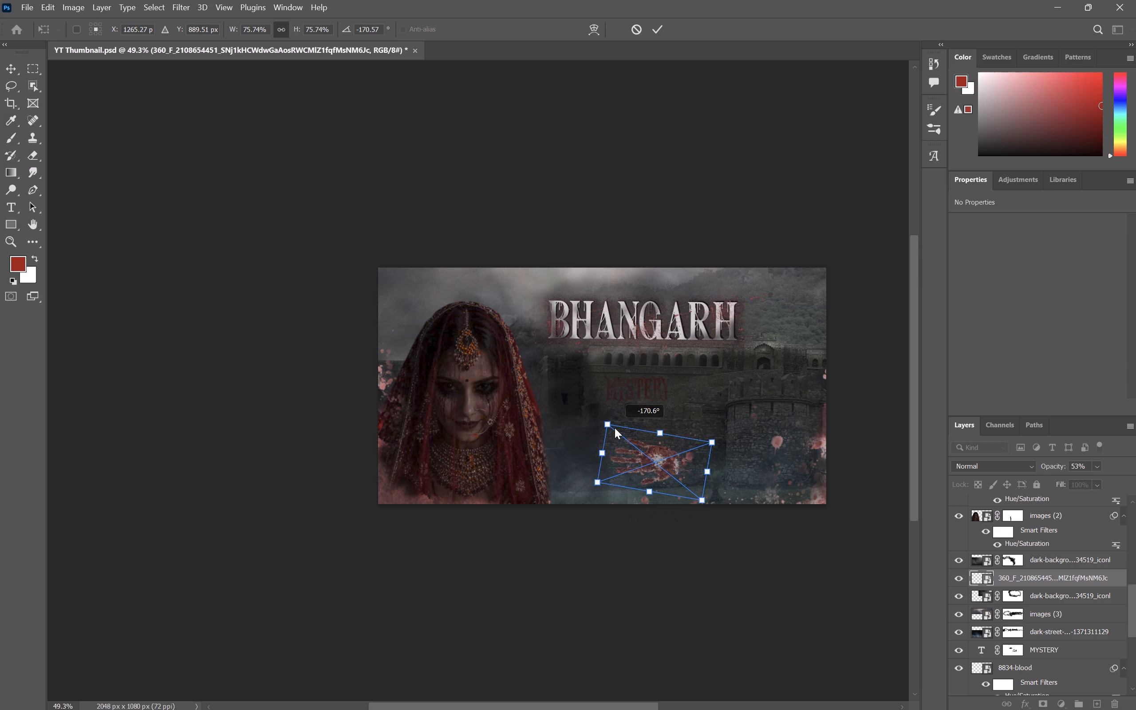
{"action": "left_click_drag", "start_coordinate": [615, 428], "coordinate": [637, 417]}
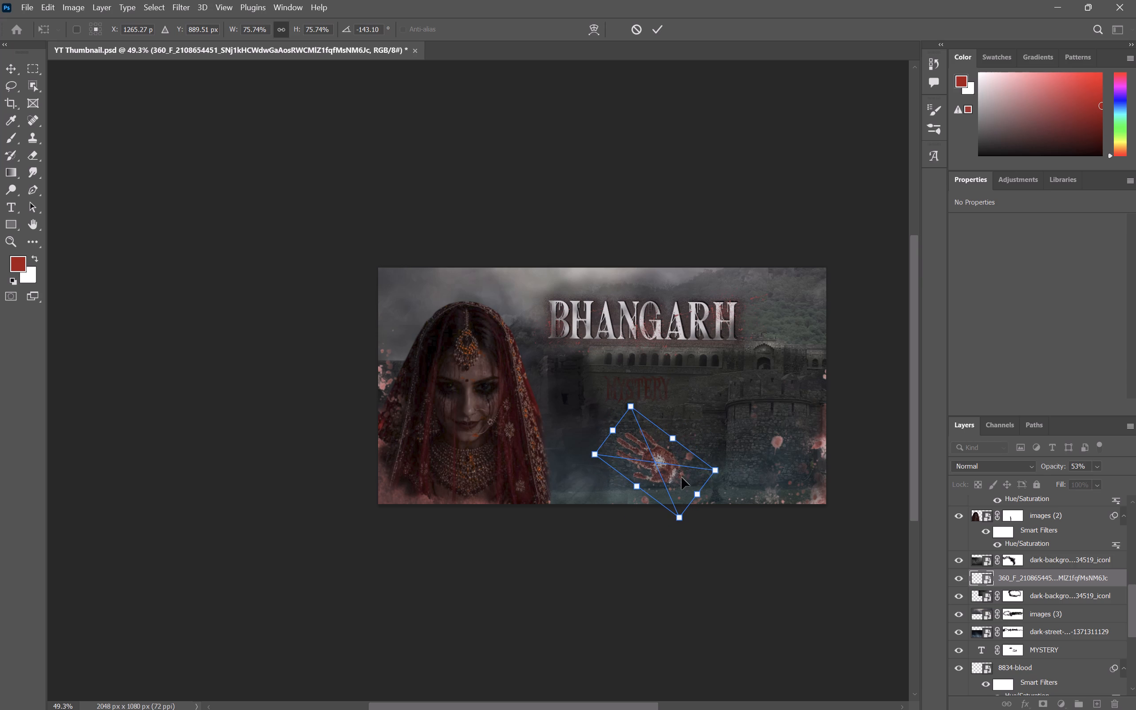
{"action": "left_click_drag", "start_coordinate": [675, 467], "coordinate": [664, 463]}
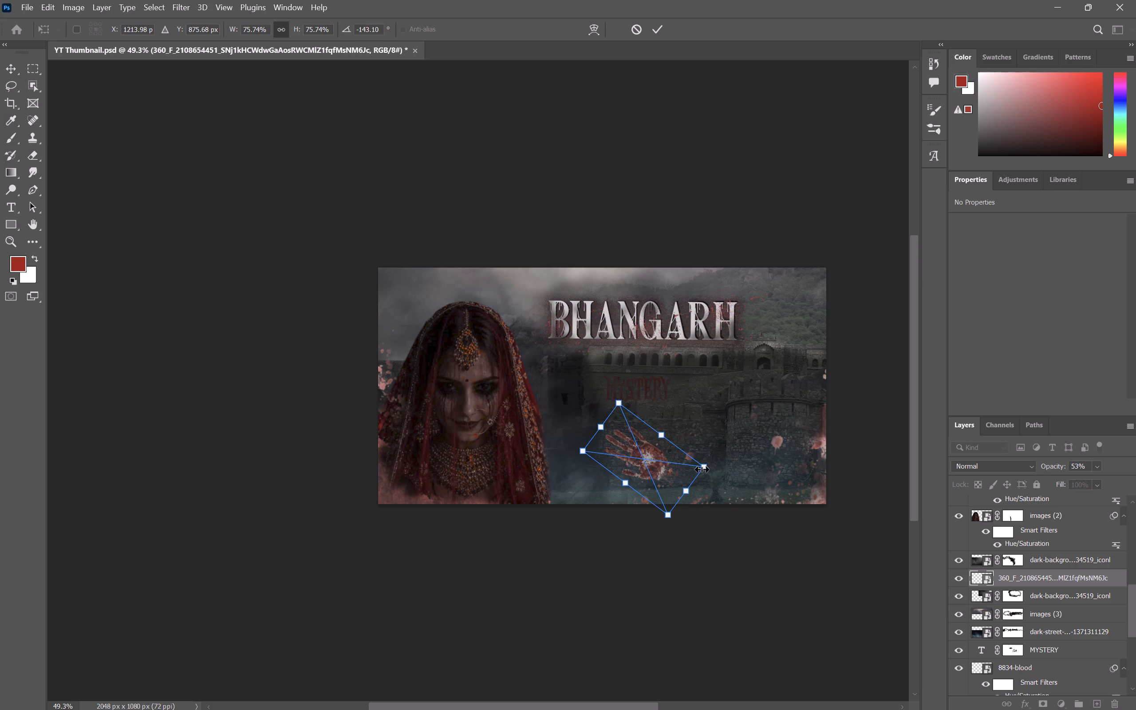
{"action": "left_click_drag", "start_coordinate": [702, 469], "coordinate": [662, 457]}
{"action": "left_click_drag", "start_coordinate": [621, 450], "coordinate": [712, 432]}
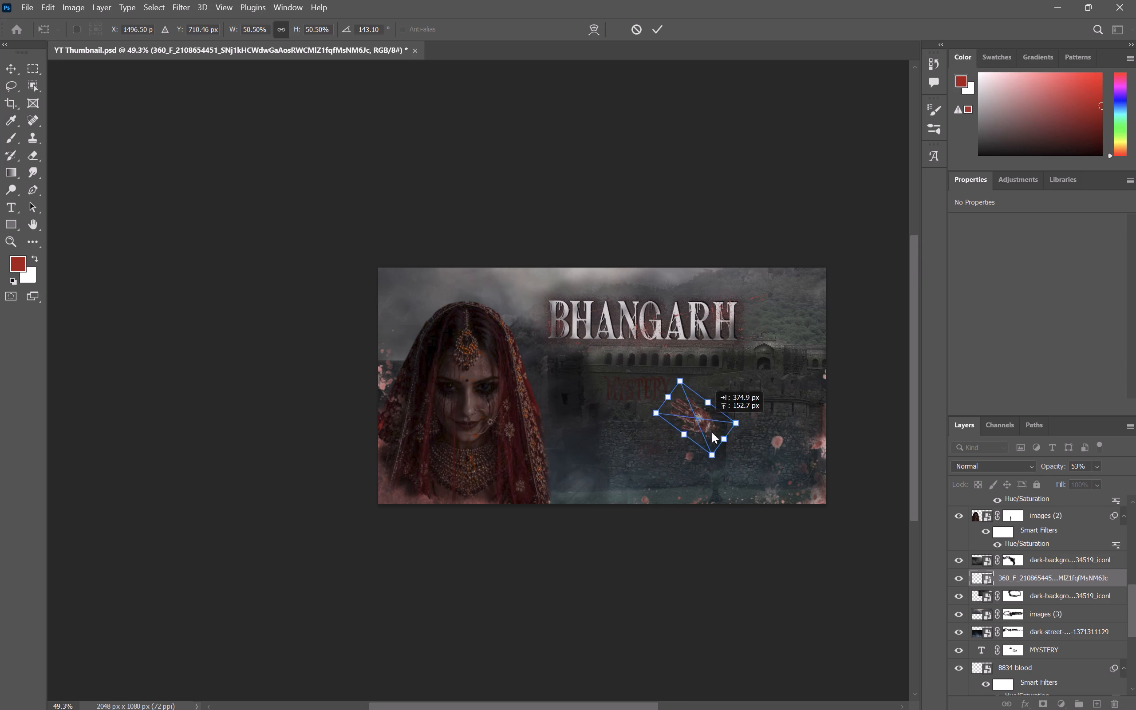
{"action": "left_click_drag", "start_coordinate": [712, 432], "coordinate": [654, 456]}
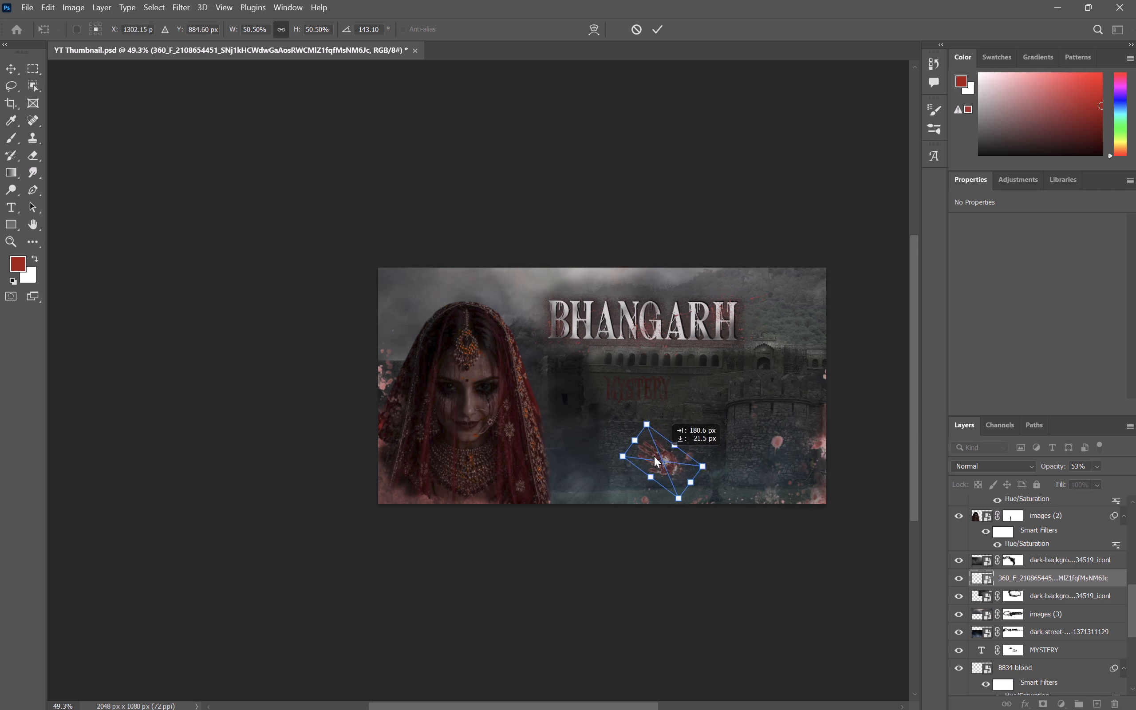
{"action": "left_click_drag", "start_coordinate": [654, 456], "coordinate": [620, 457]}
{"action": "left_click", "coordinate": [840, 446]}
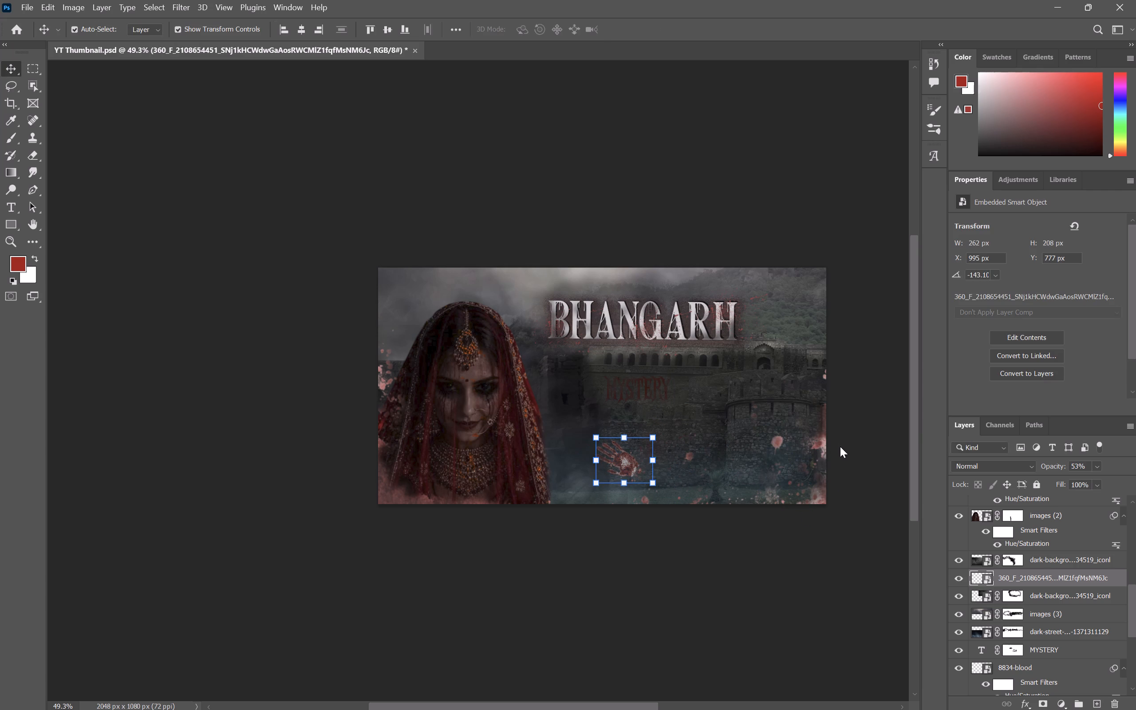
{"action": "left_click", "coordinate": [840, 446]}
{"action": "left_click", "coordinate": [840, 533]}
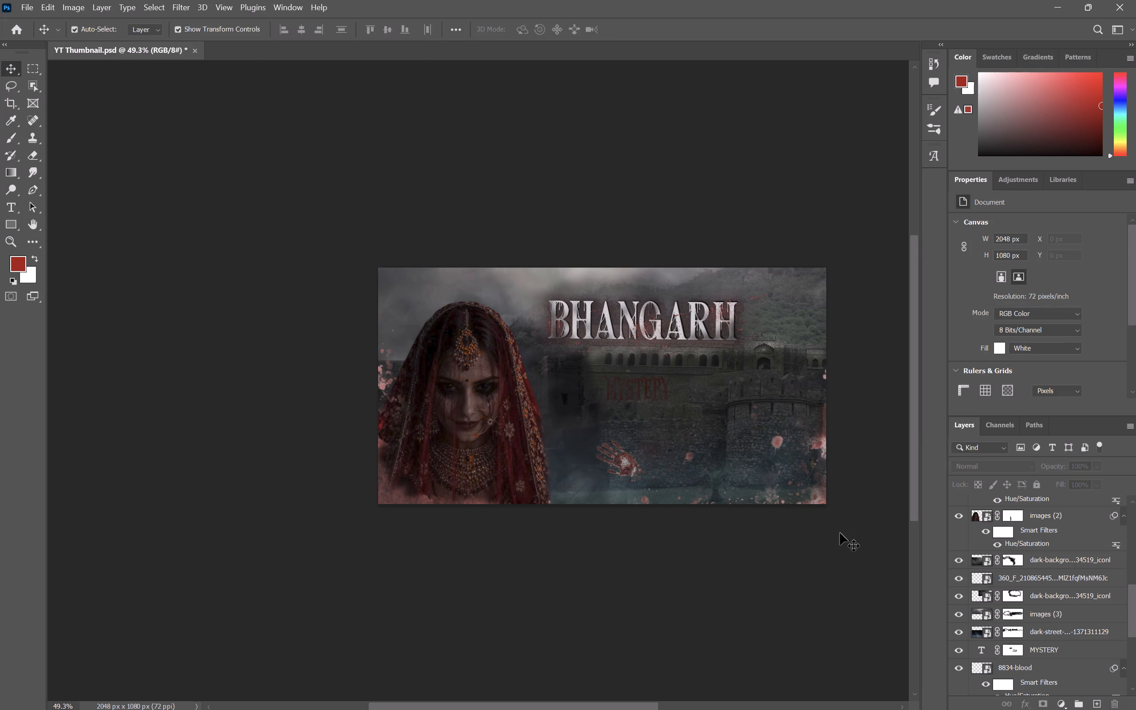
Move the small handprint up so its palm sits behind the B of the BHANGARH title.
{"action": "scroll", "coordinate": [840, 533], "scroll_direction": "down", "scroll_amount": 1, "text": "alt"}
{"action": "scroll", "coordinate": [840, 533], "scroll_direction": "up", "scroll_amount": 1, "text": "alt"}
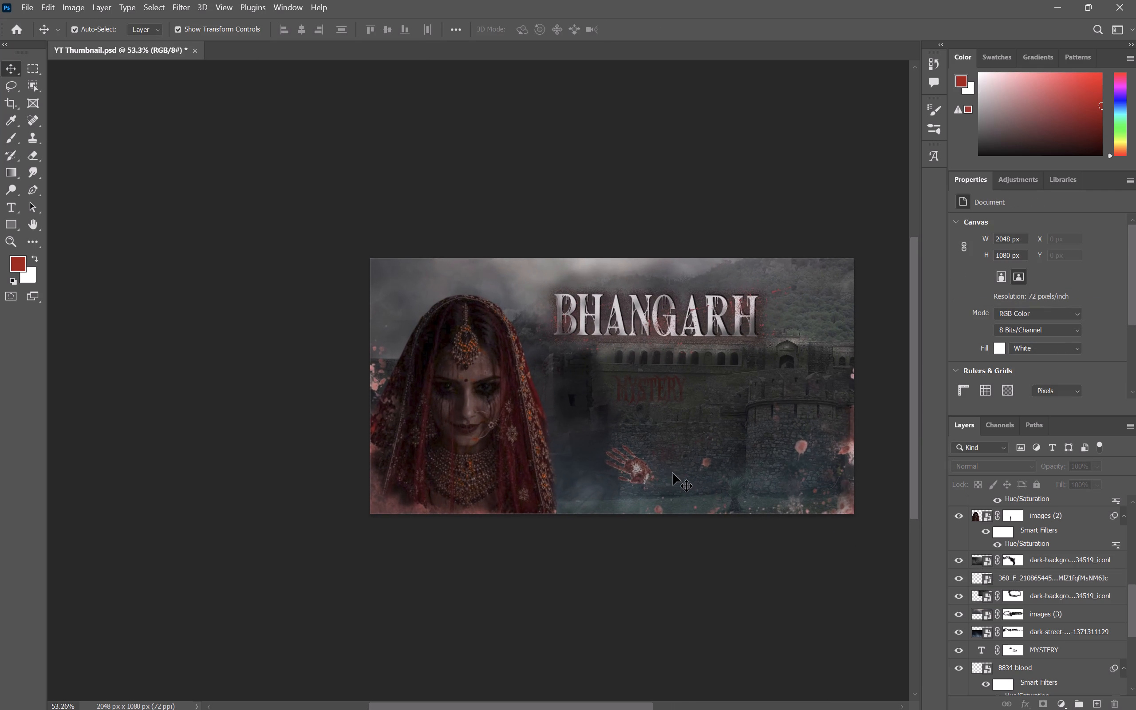
{"action": "left_click", "coordinate": [636, 466]}
{"action": "left_click_drag", "start_coordinate": [636, 466], "coordinate": [749, 340]}
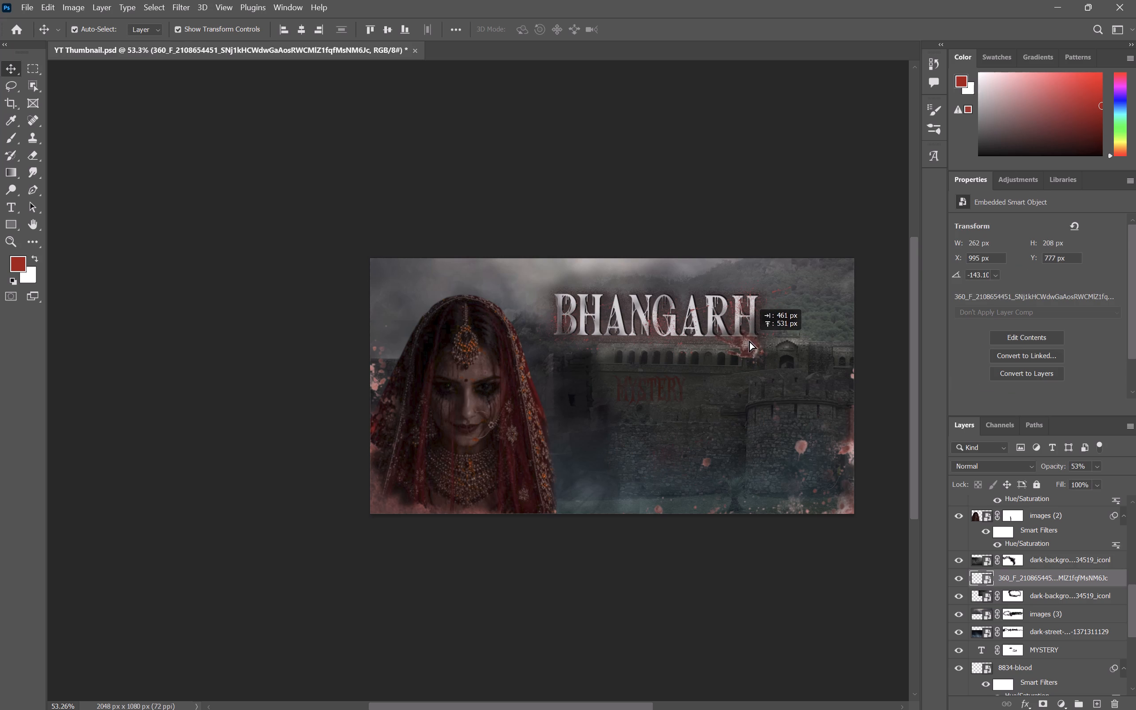
{"action": "left_click_drag", "start_coordinate": [749, 340], "coordinate": [566, 305]}
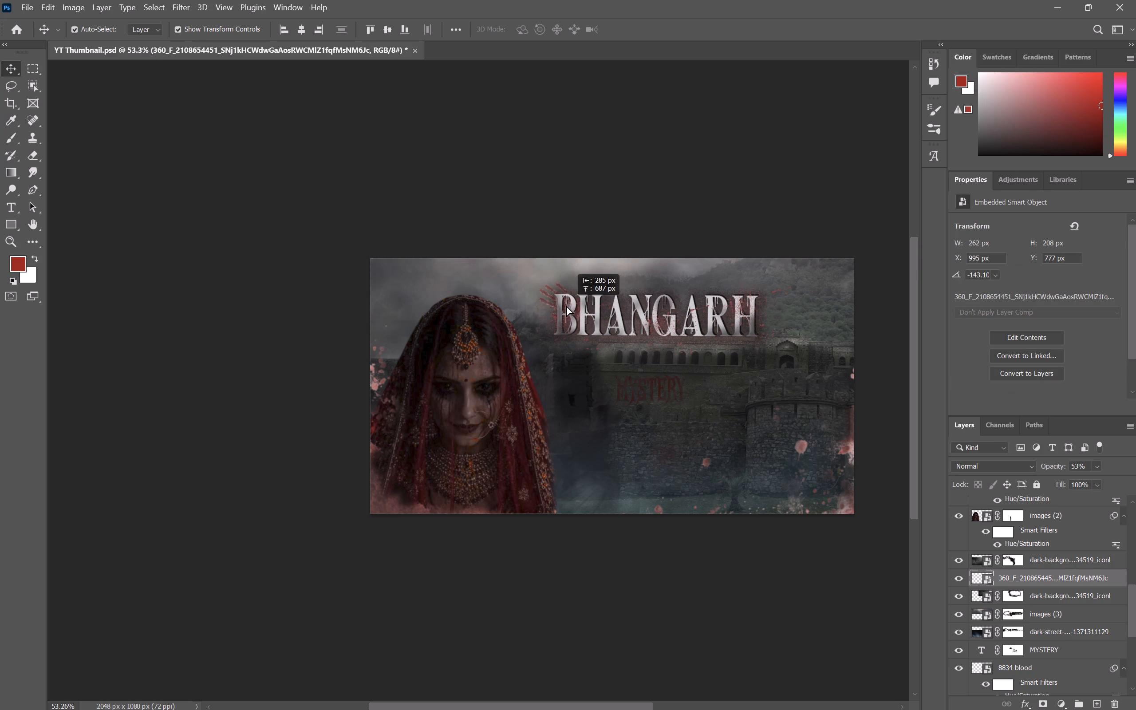
{"action": "left_click_drag", "start_coordinate": [566, 305], "coordinate": [561, 300]}
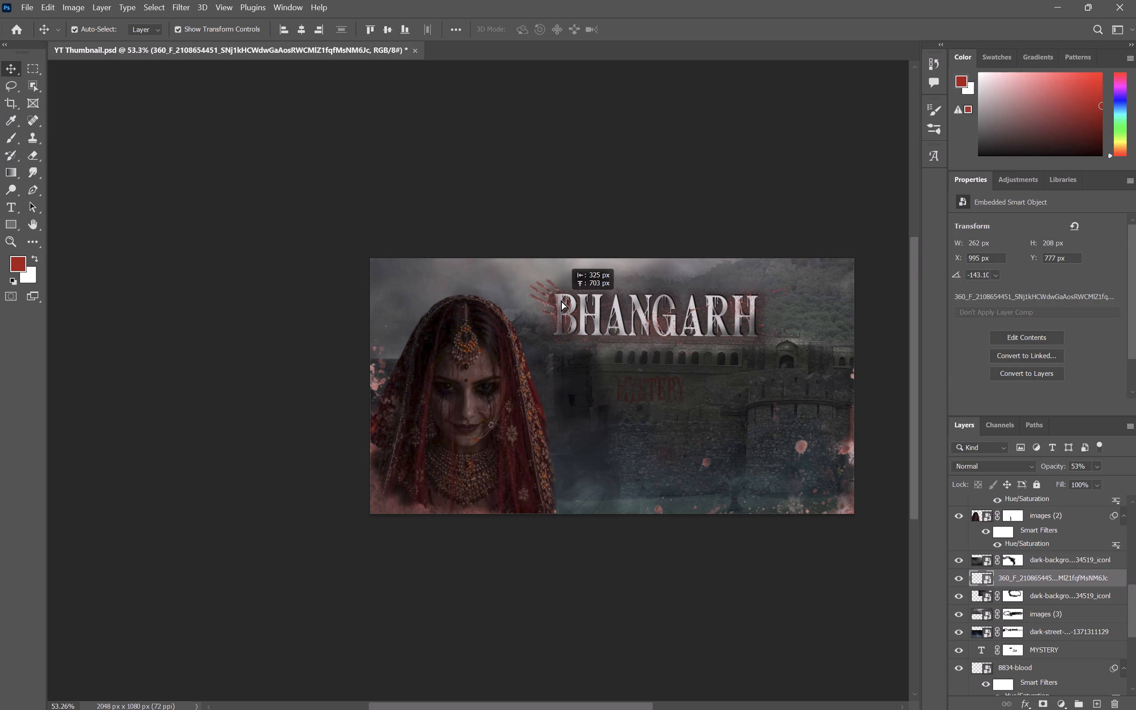
{"action": "left_click_drag", "start_coordinate": [561, 300], "coordinate": [561, 300]}
{"action": "left_click", "coordinate": [662, 207]}
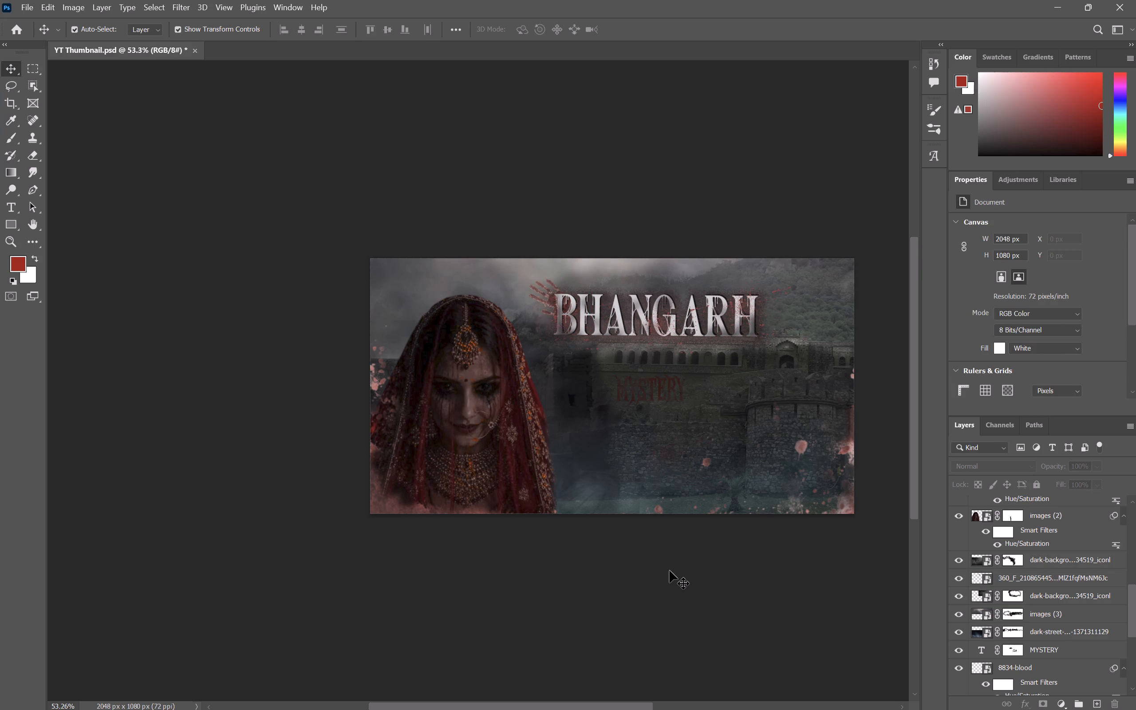
Fine-tune the handprint behind the B of BHANGARH to about X 683, Y 61 px.
{"action": "scroll", "coordinate": [670, 571], "scroll_direction": "up", "scroll_amount": 2, "text": "alt"}
{"action": "scroll", "coordinate": [670, 571], "scroll_direction": "left", "scroll_amount": 4}
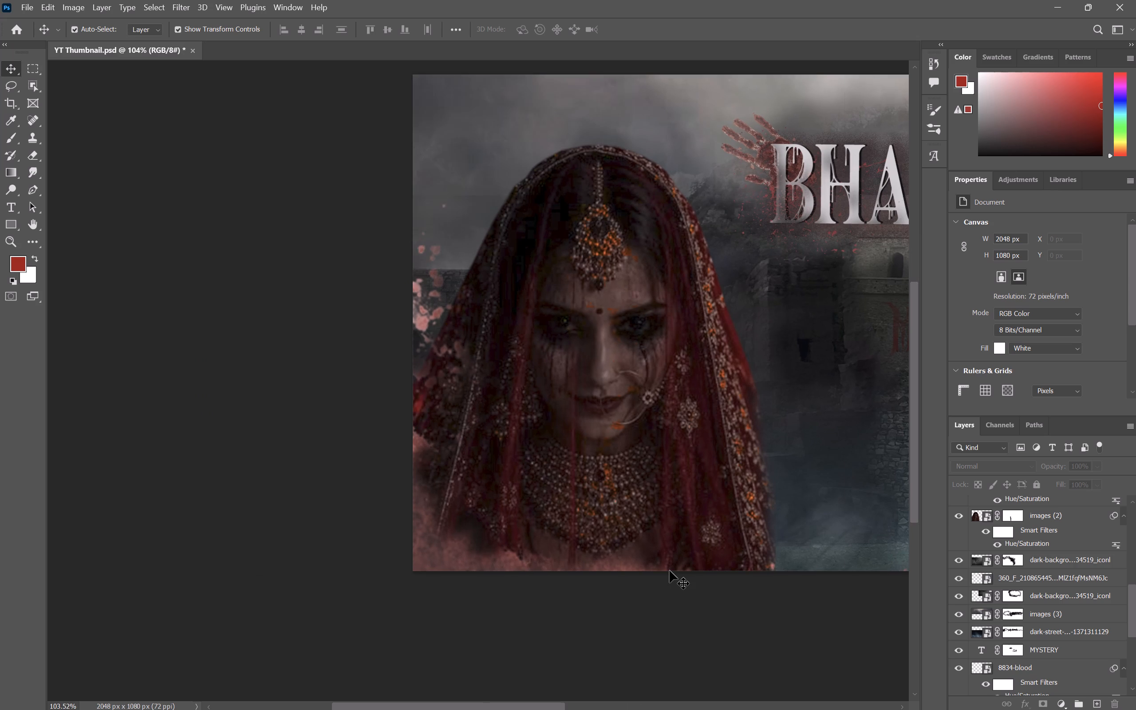
{"action": "scroll", "coordinate": [670, 571], "scroll_direction": "left", "scroll_amount": 2}
{"action": "scroll", "coordinate": [670, 571], "scroll_direction": "right", "scroll_amount": 6}
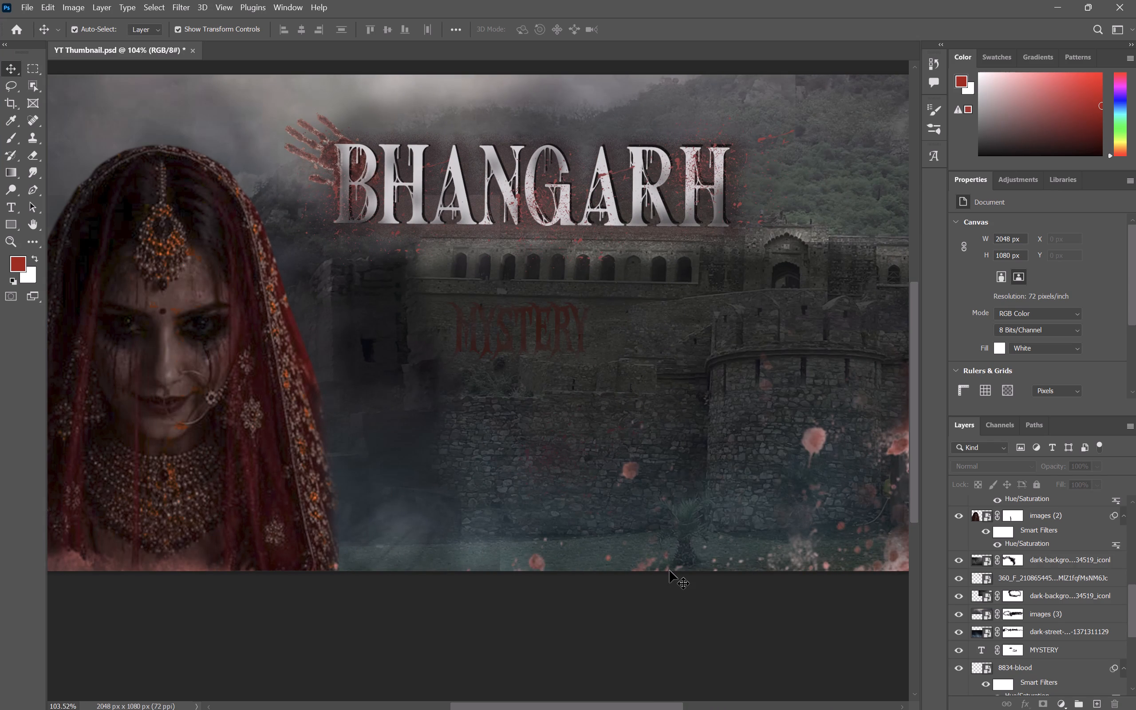
{"action": "scroll", "coordinate": [670, 571], "scroll_direction": "left", "scroll_amount": 1}
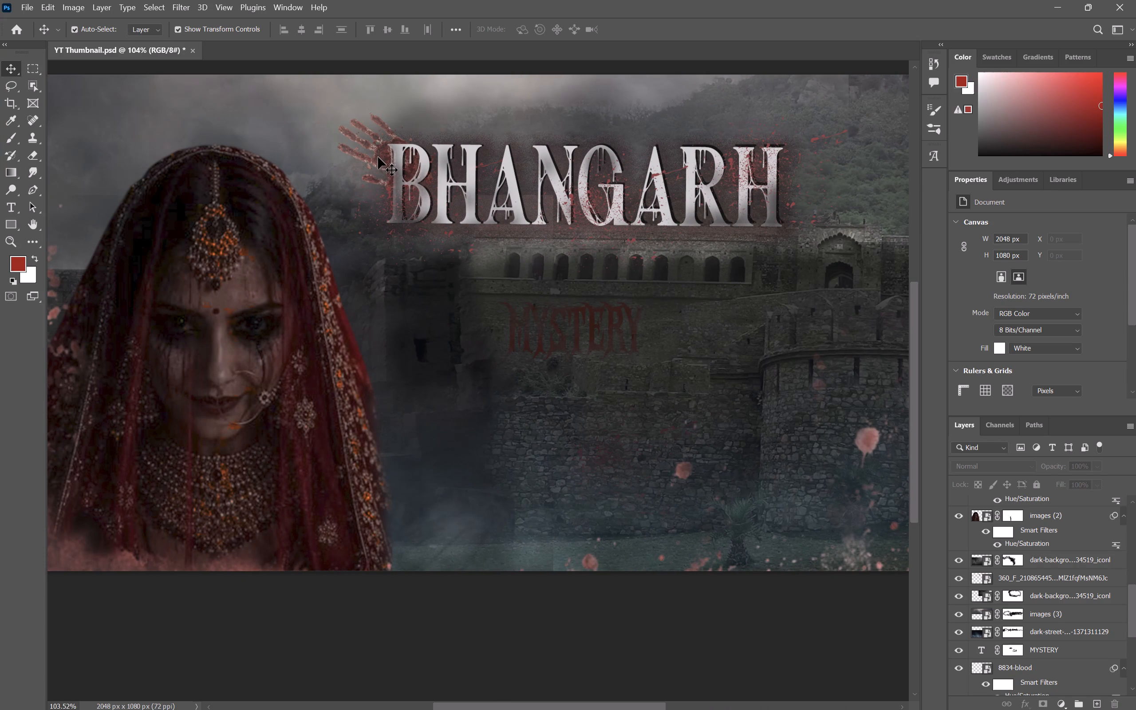
{"action": "left_click_drag", "start_coordinate": [376, 156], "coordinate": [375, 149]}
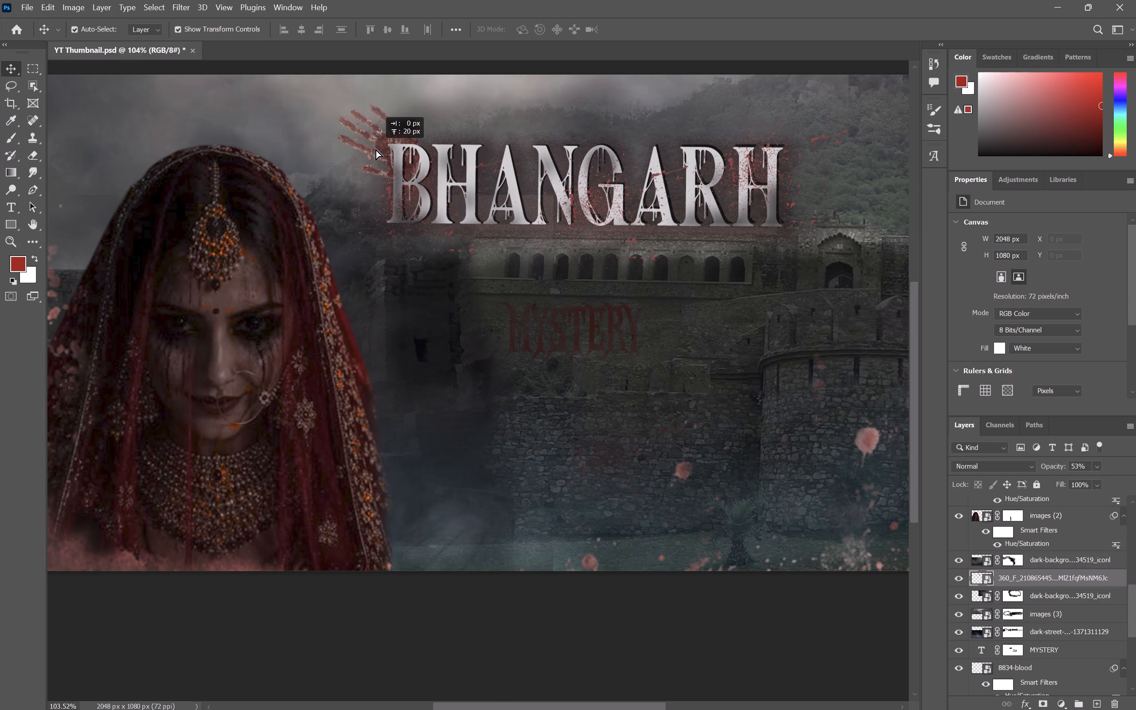
{"action": "left_click_drag", "start_coordinate": [375, 149], "coordinate": [383, 149]}
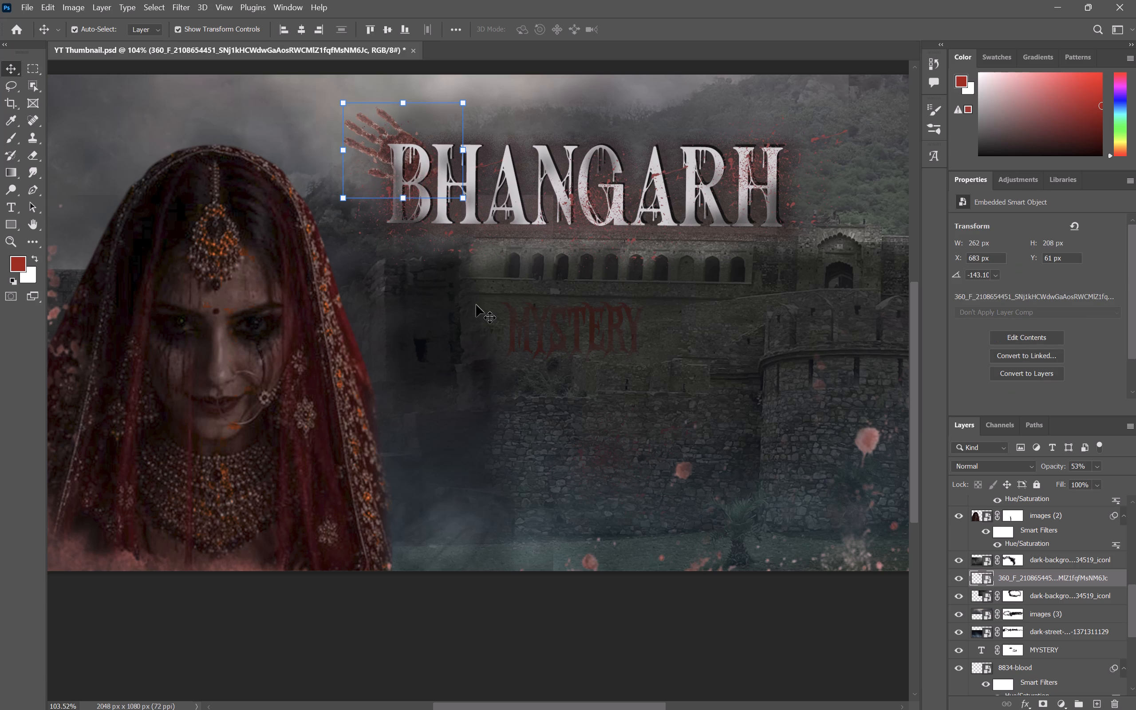
Duplicate the handprint layer and place the copy over the start of the MYSTERY text, at about X 925, Y 414 px.
{"action": "key", "text": "ctrl+c"}
{"action": "key", "text": "ctrl+v"}
{"action": "left_click_drag", "start_coordinate": [471, 319], "coordinate": [189, 171]}
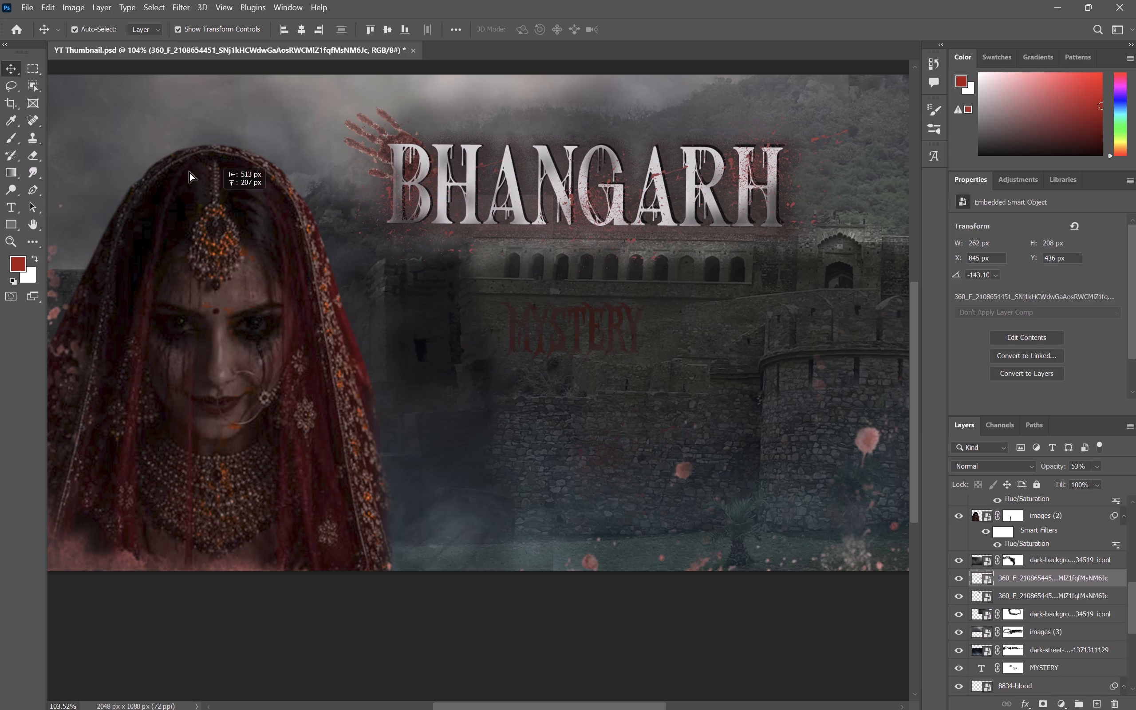
{"action": "left_click_drag", "start_coordinate": [189, 171], "coordinate": [578, 327]}
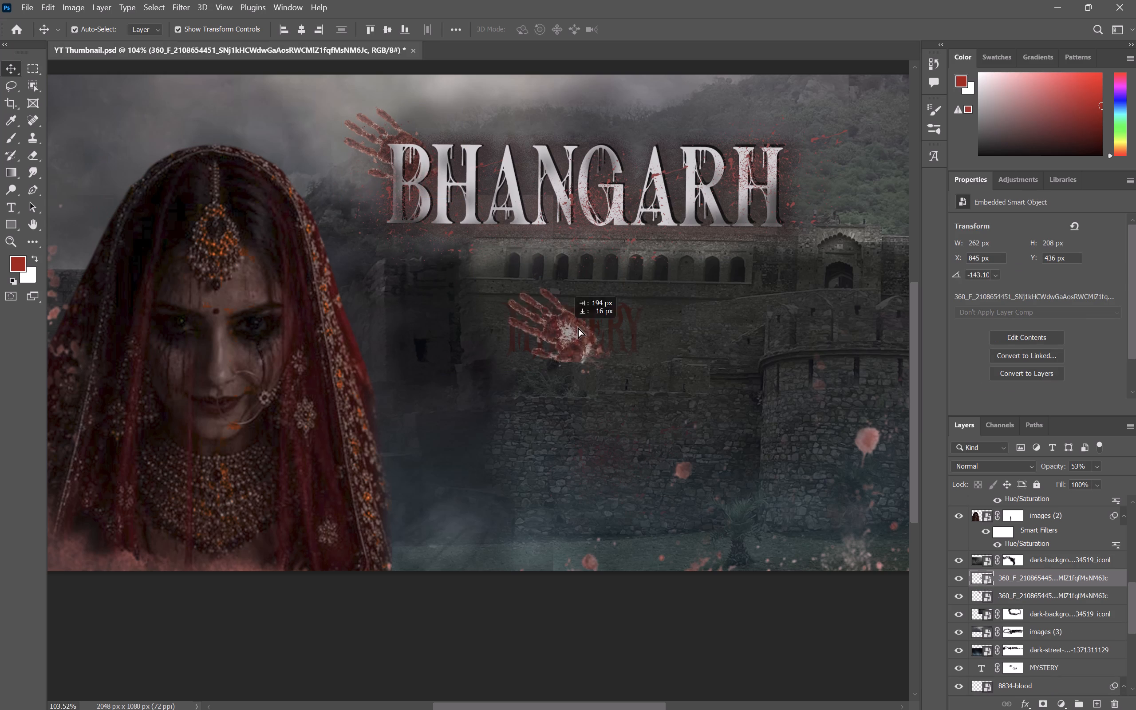
{"action": "left_click_drag", "start_coordinate": [578, 327], "coordinate": [507, 309]}
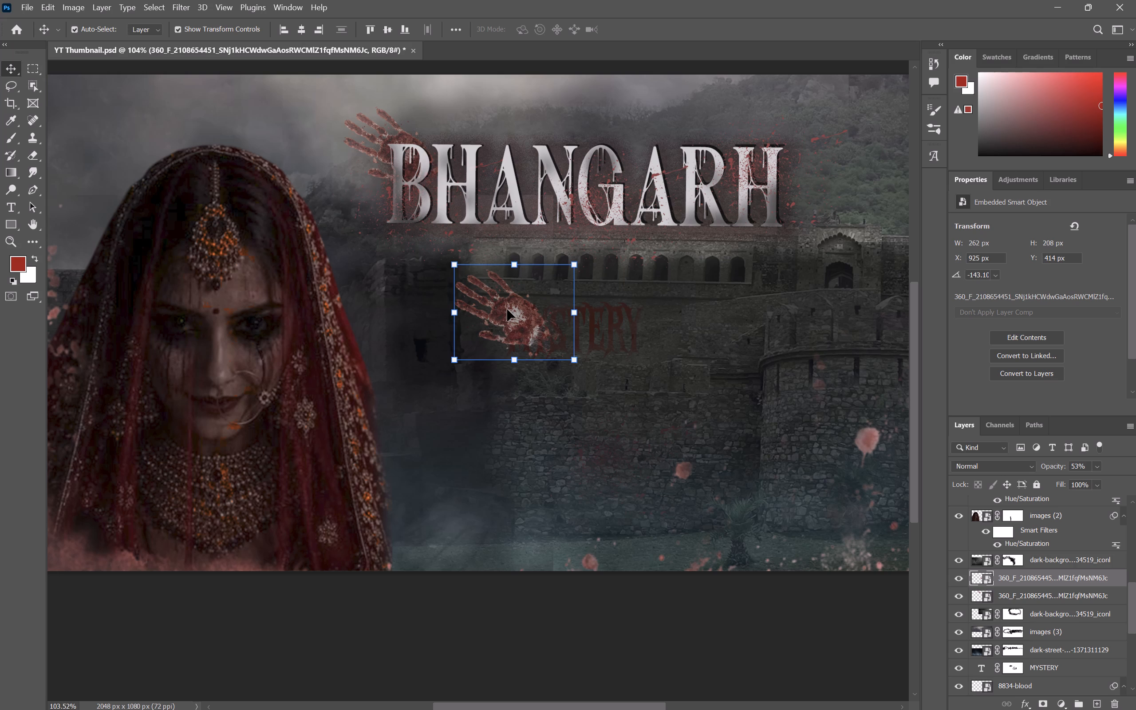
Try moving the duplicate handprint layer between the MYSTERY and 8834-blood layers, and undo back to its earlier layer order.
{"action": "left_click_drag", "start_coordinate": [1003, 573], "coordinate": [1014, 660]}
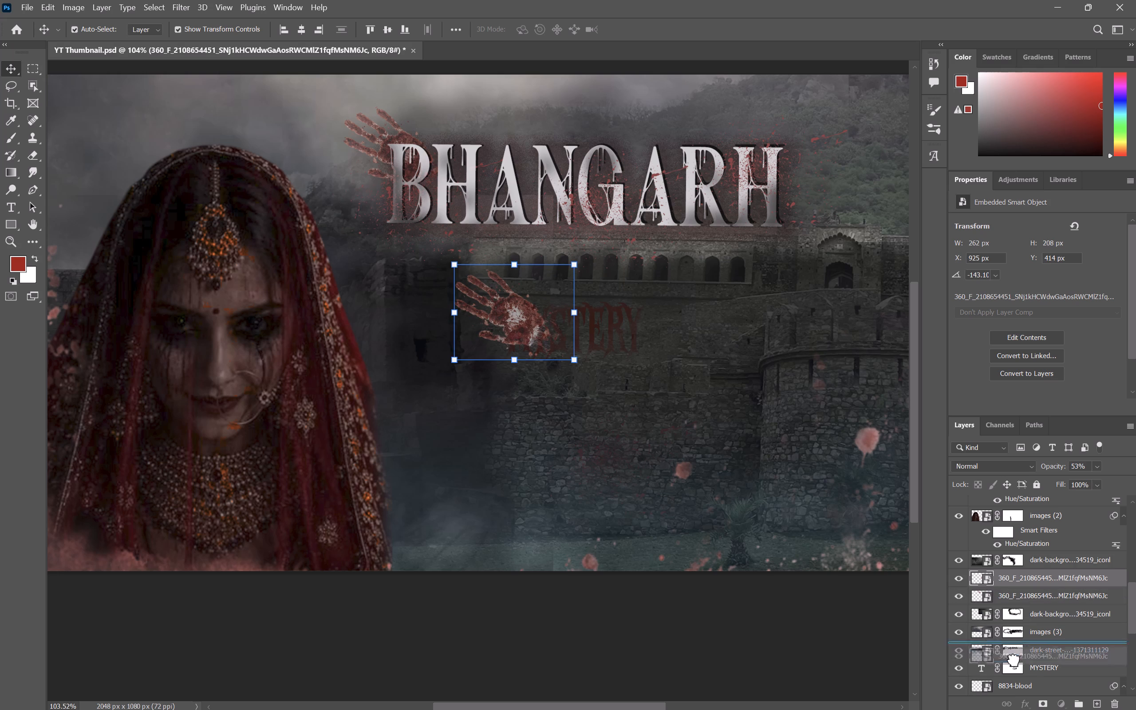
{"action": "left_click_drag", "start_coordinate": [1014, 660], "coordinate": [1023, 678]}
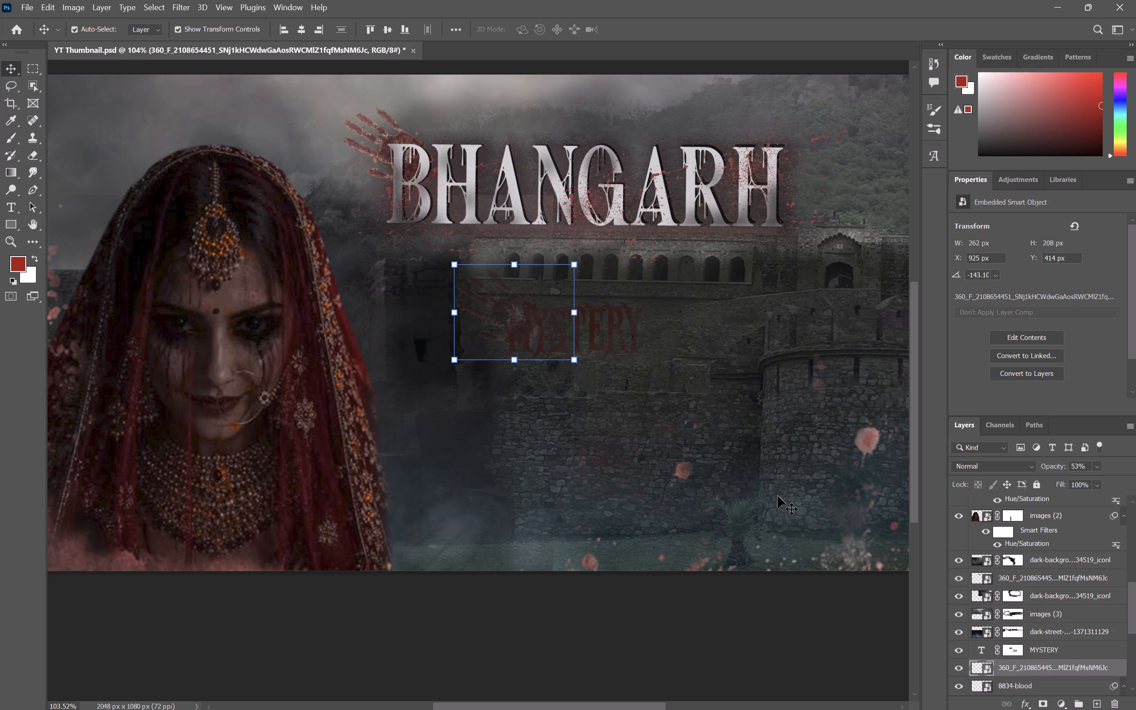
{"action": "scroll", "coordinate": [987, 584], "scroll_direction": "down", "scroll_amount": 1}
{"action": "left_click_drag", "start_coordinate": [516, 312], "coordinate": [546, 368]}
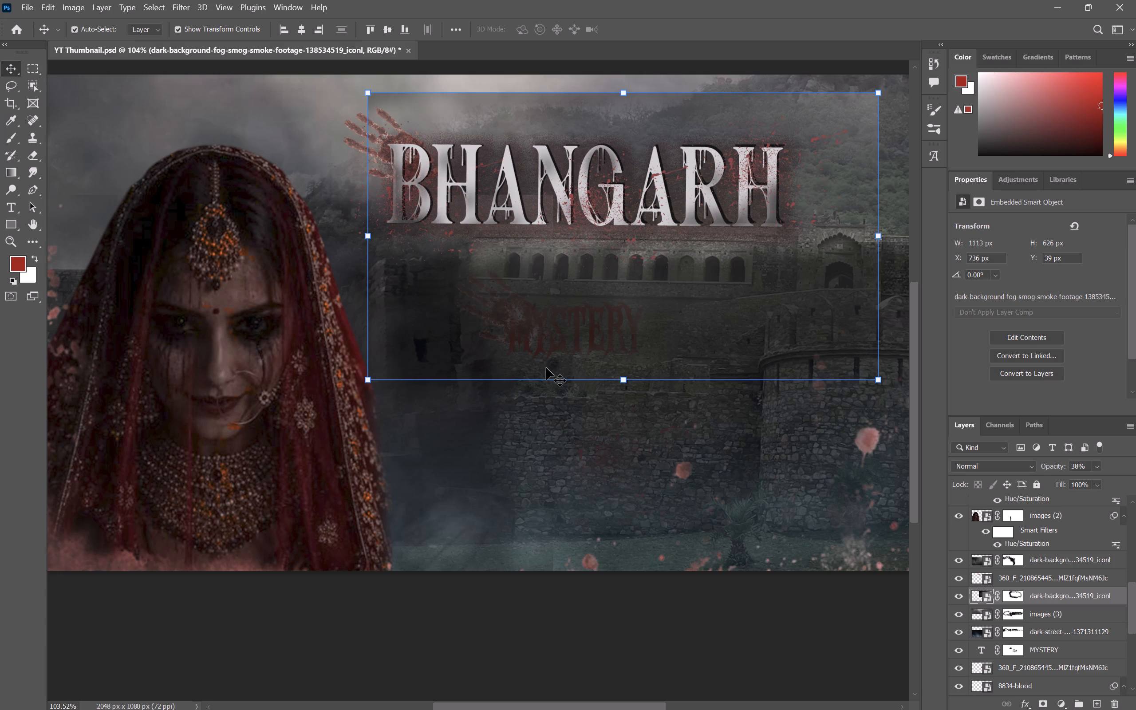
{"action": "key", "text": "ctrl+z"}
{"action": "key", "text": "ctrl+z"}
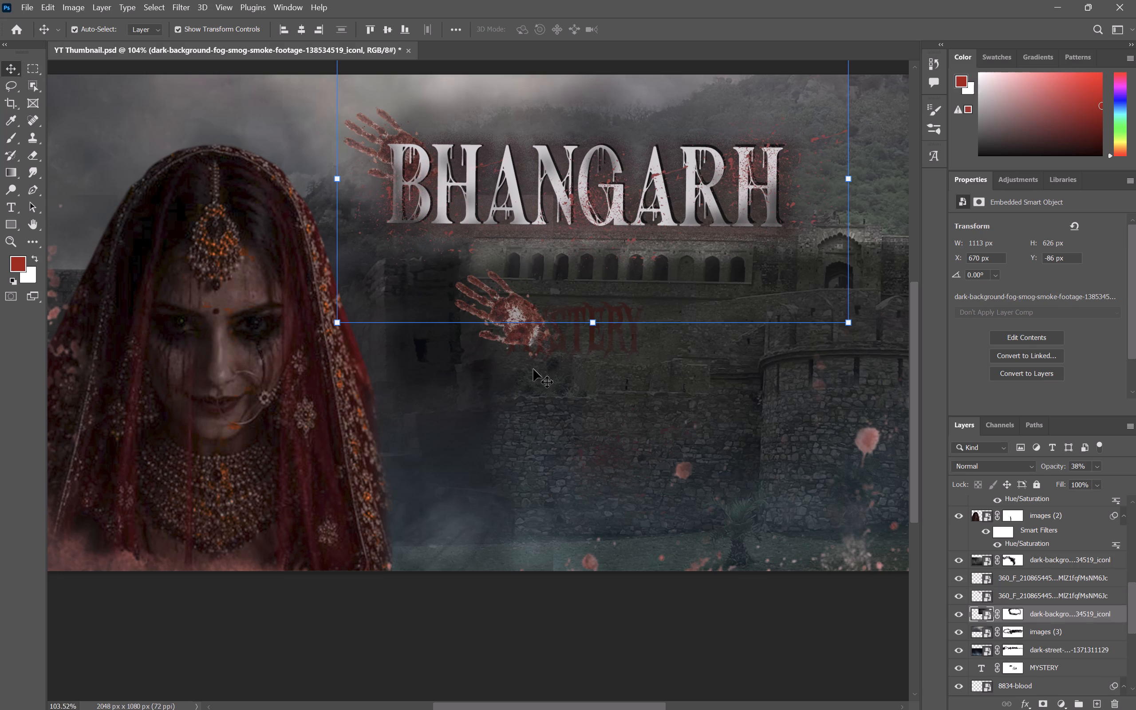
Move the duplicate handprint onto the fort's round tower wall, at about X 1650, Y 749 px.
{"action": "left_click_drag", "start_coordinate": [518, 312], "coordinate": [816, 418]}
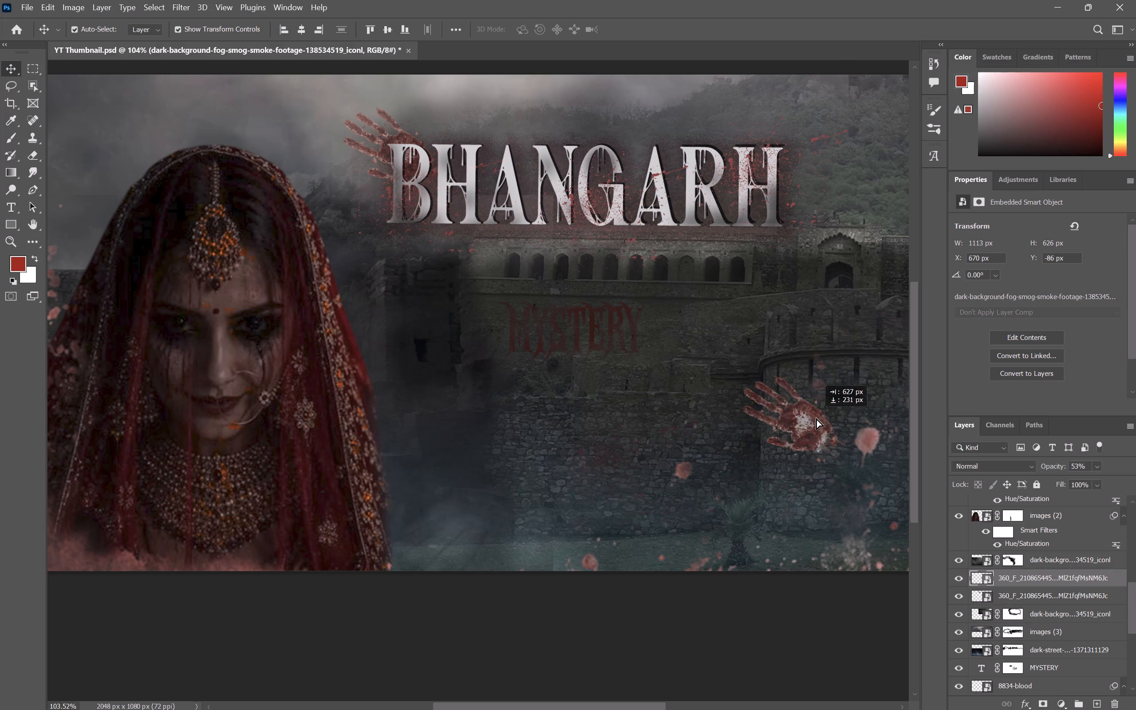
{"action": "left_click_drag", "start_coordinate": [816, 418], "coordinate": [851, 472]}
{"action": "scroll", "coordinate": [851, 472], "scroll_direction": "right", "scroll_amount": 2}
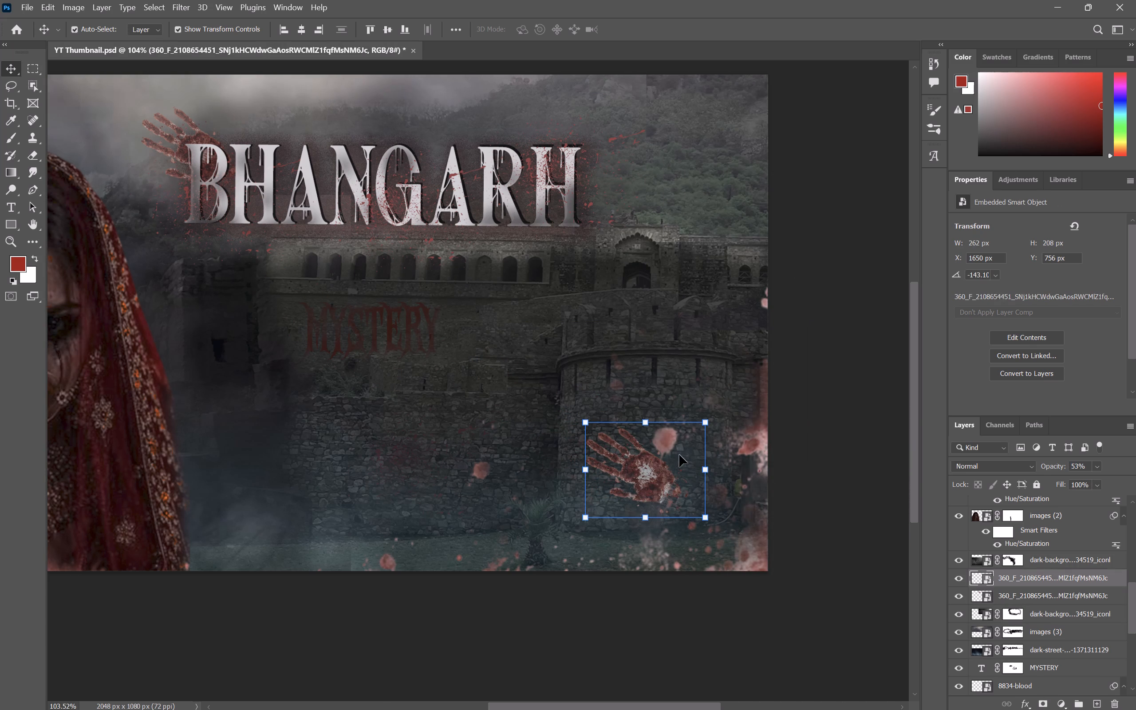
{"action": "left_click_drag", "start_coordinate": [628, 461], "coordinate": [627, 458]}
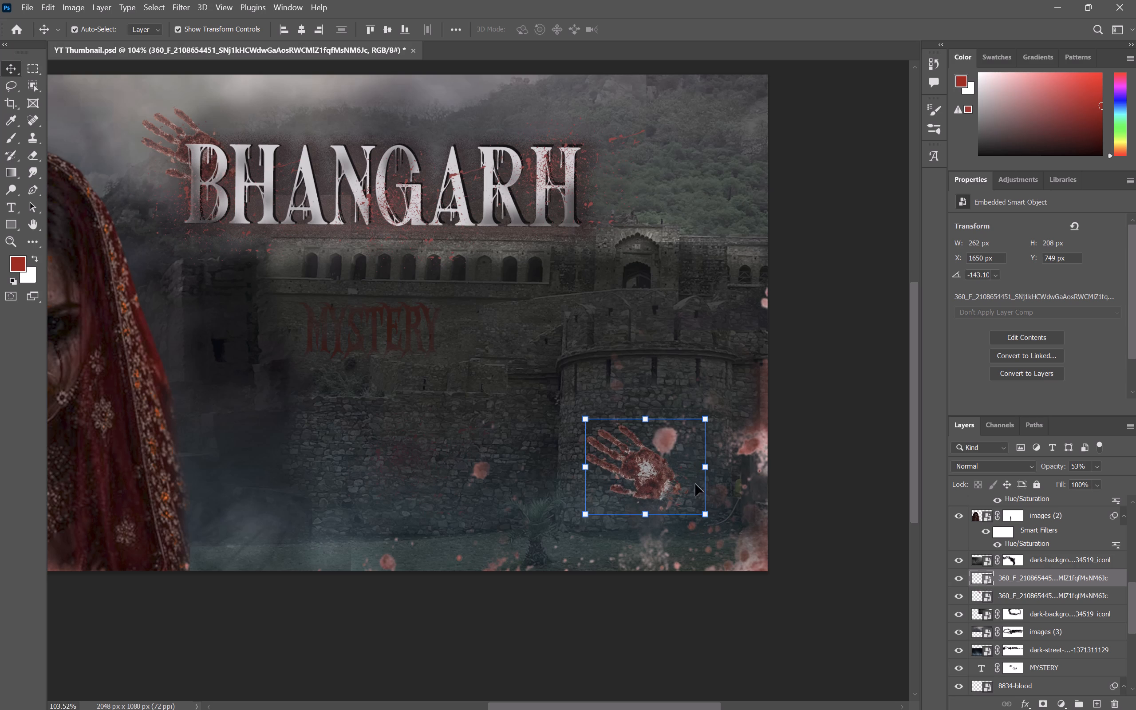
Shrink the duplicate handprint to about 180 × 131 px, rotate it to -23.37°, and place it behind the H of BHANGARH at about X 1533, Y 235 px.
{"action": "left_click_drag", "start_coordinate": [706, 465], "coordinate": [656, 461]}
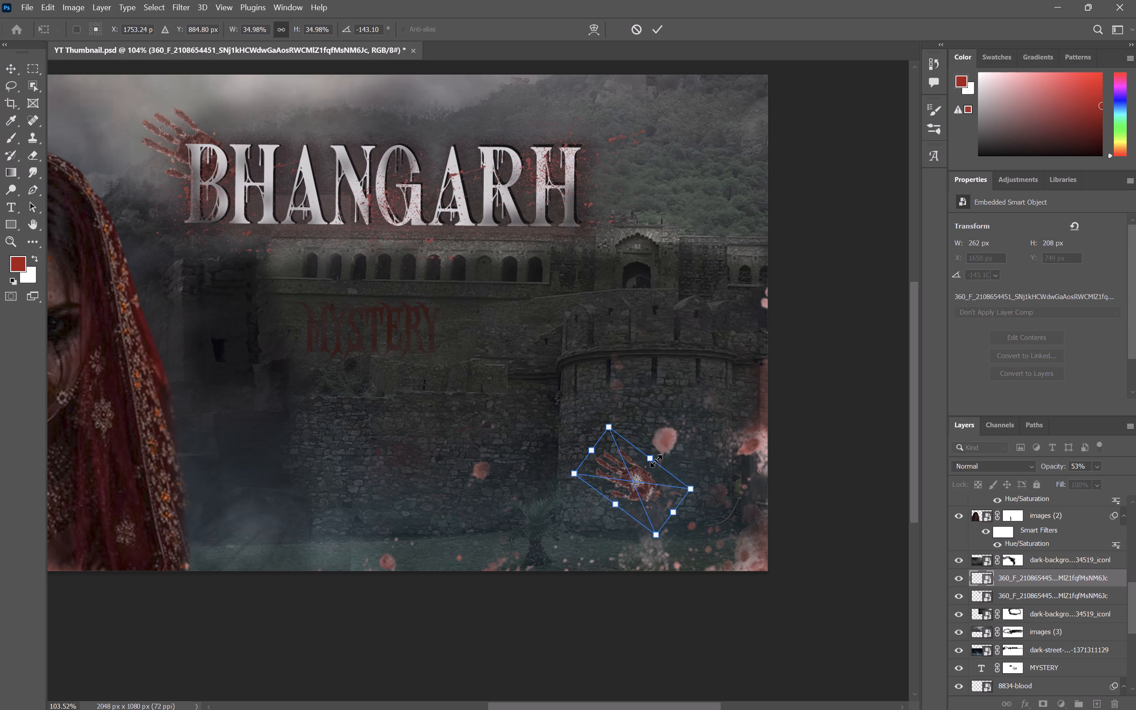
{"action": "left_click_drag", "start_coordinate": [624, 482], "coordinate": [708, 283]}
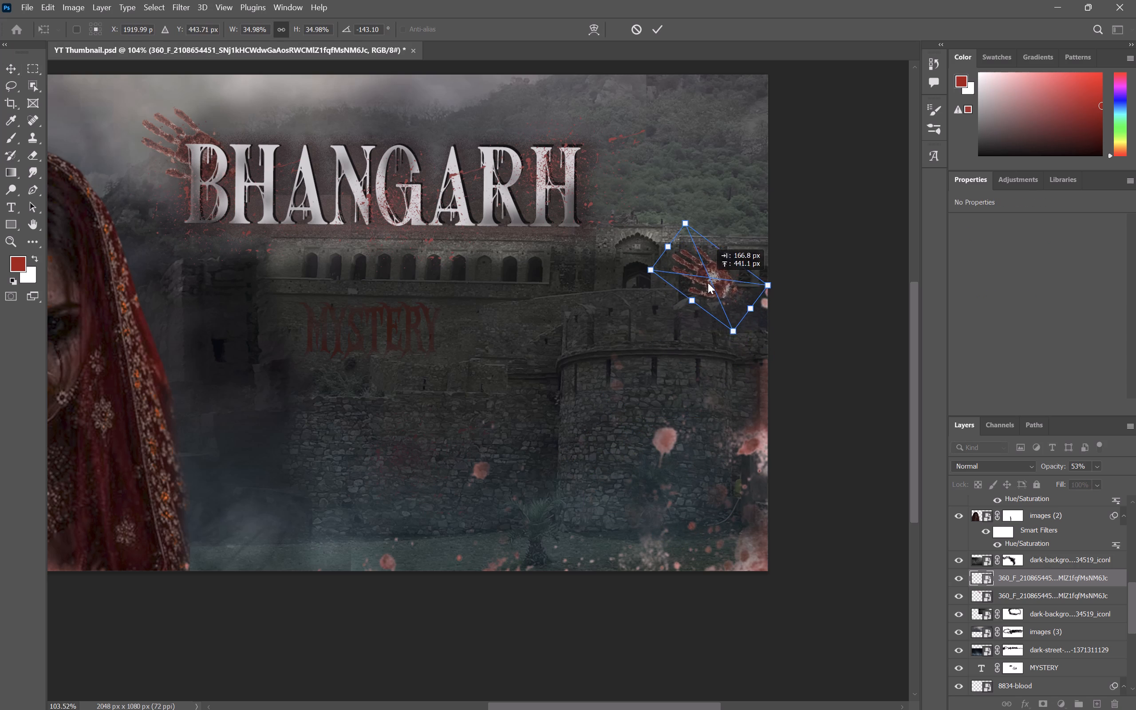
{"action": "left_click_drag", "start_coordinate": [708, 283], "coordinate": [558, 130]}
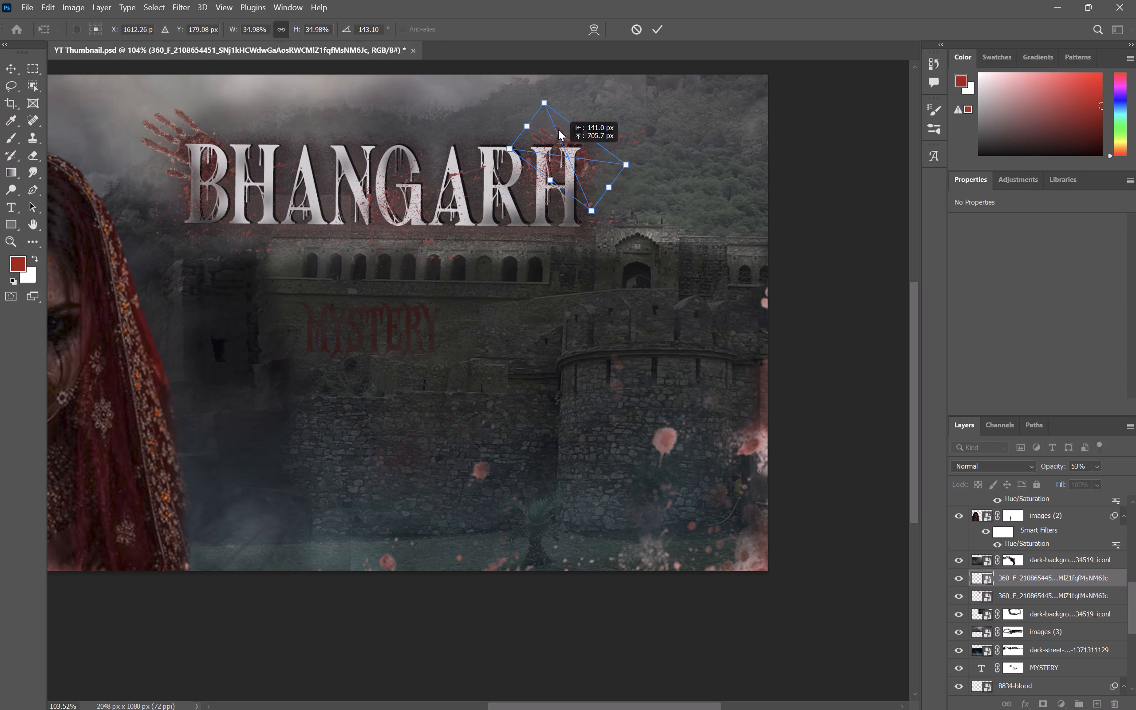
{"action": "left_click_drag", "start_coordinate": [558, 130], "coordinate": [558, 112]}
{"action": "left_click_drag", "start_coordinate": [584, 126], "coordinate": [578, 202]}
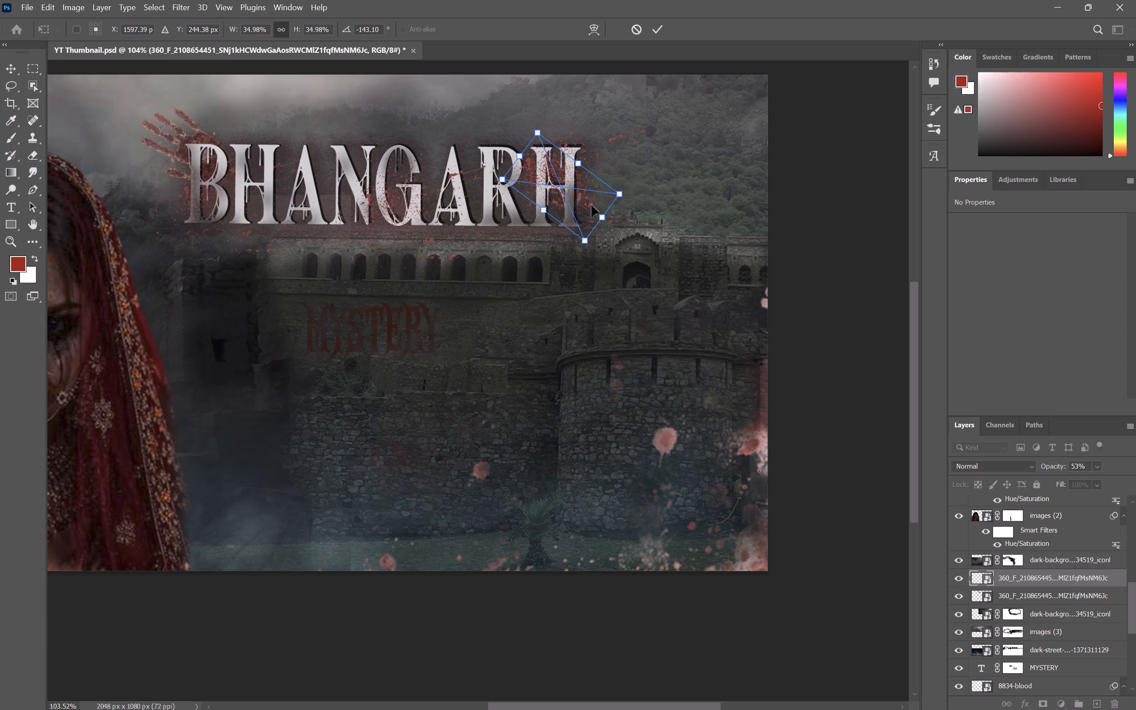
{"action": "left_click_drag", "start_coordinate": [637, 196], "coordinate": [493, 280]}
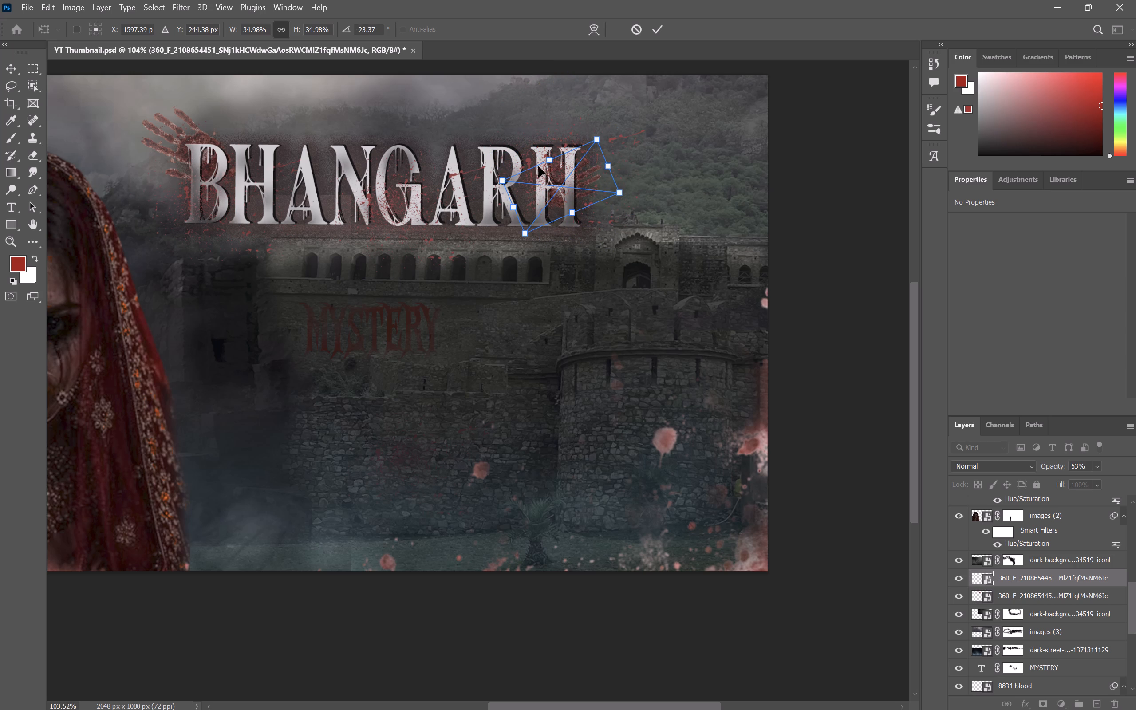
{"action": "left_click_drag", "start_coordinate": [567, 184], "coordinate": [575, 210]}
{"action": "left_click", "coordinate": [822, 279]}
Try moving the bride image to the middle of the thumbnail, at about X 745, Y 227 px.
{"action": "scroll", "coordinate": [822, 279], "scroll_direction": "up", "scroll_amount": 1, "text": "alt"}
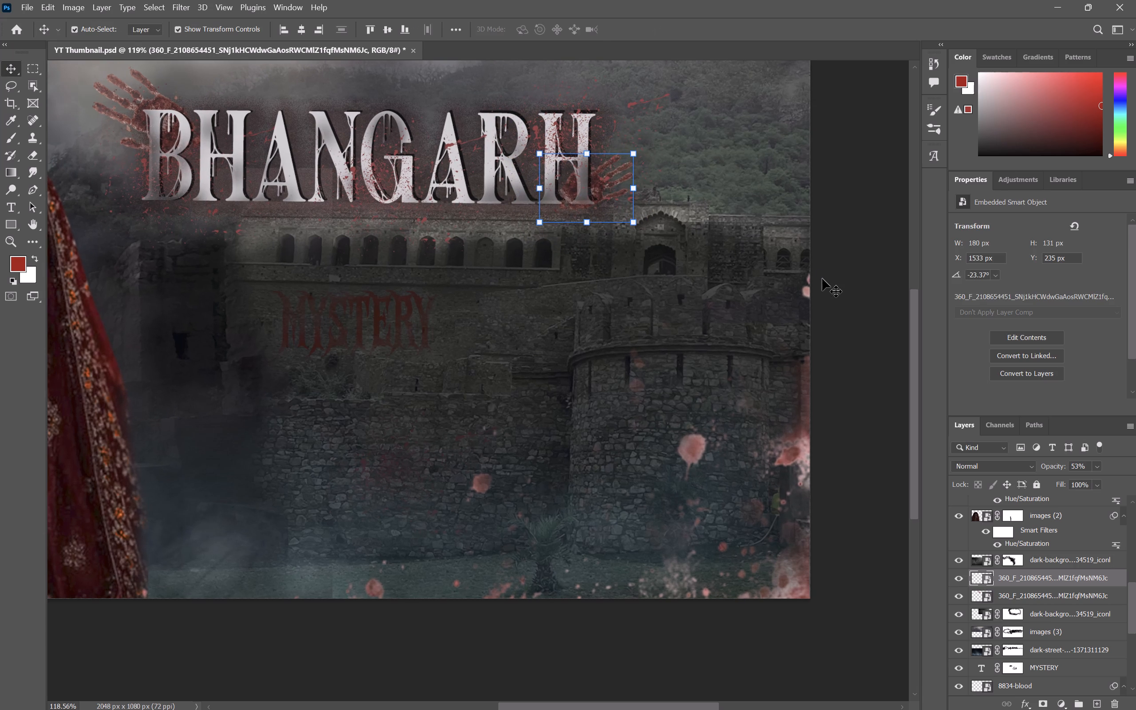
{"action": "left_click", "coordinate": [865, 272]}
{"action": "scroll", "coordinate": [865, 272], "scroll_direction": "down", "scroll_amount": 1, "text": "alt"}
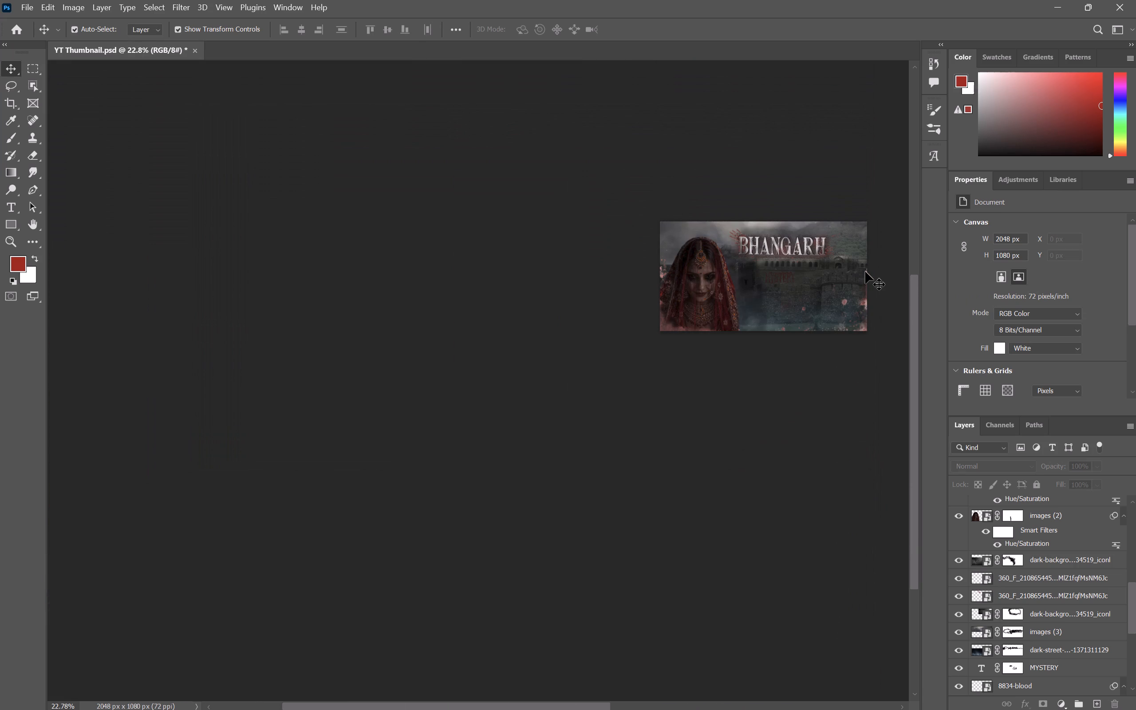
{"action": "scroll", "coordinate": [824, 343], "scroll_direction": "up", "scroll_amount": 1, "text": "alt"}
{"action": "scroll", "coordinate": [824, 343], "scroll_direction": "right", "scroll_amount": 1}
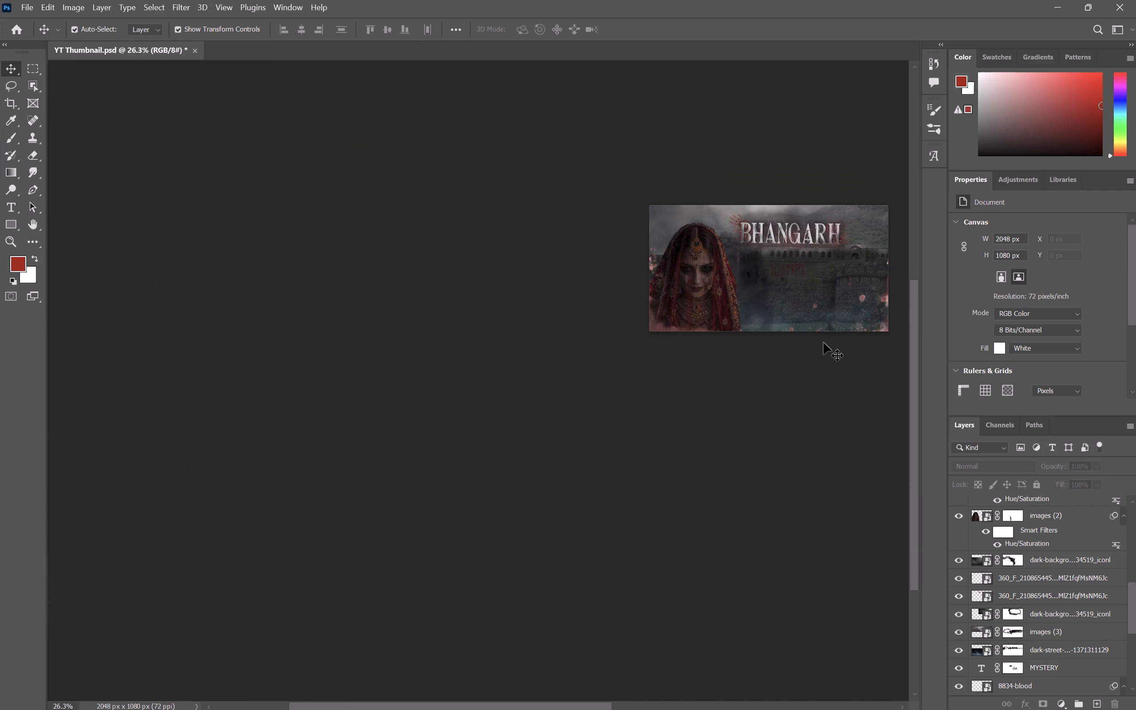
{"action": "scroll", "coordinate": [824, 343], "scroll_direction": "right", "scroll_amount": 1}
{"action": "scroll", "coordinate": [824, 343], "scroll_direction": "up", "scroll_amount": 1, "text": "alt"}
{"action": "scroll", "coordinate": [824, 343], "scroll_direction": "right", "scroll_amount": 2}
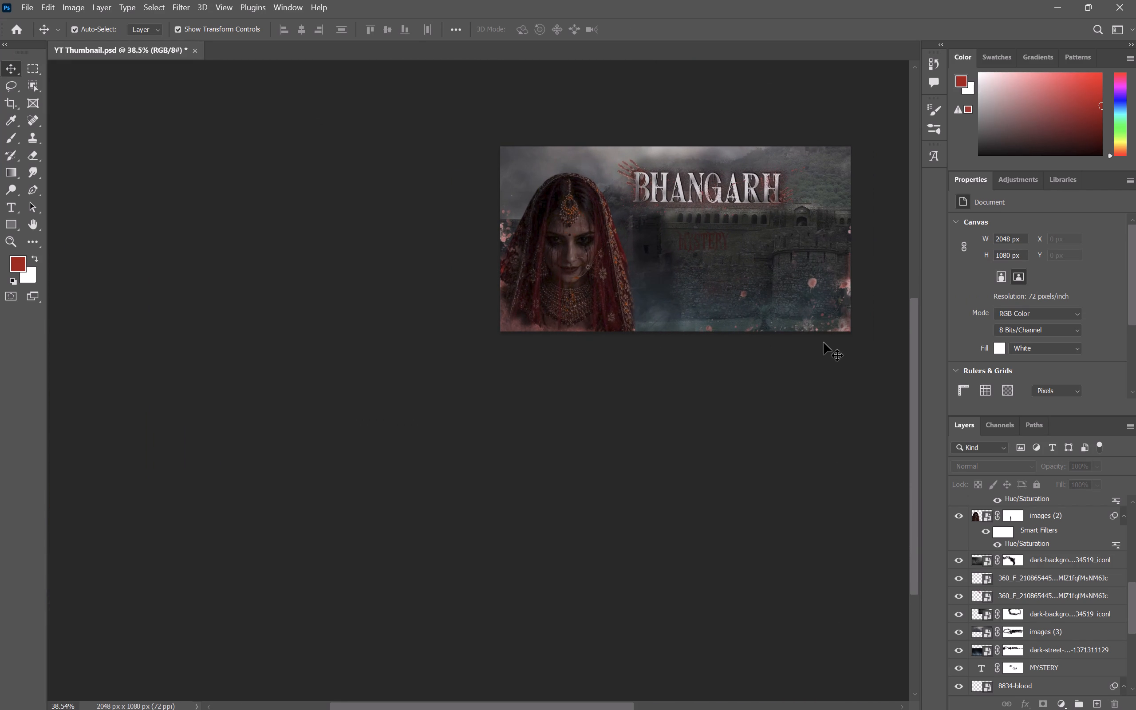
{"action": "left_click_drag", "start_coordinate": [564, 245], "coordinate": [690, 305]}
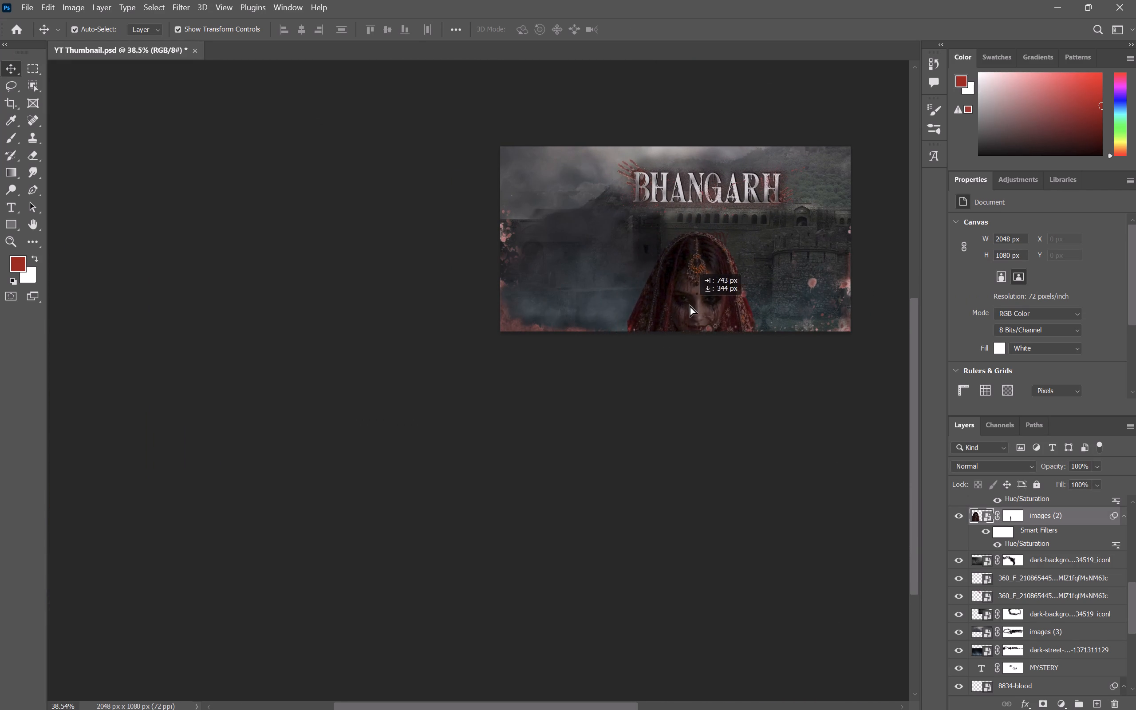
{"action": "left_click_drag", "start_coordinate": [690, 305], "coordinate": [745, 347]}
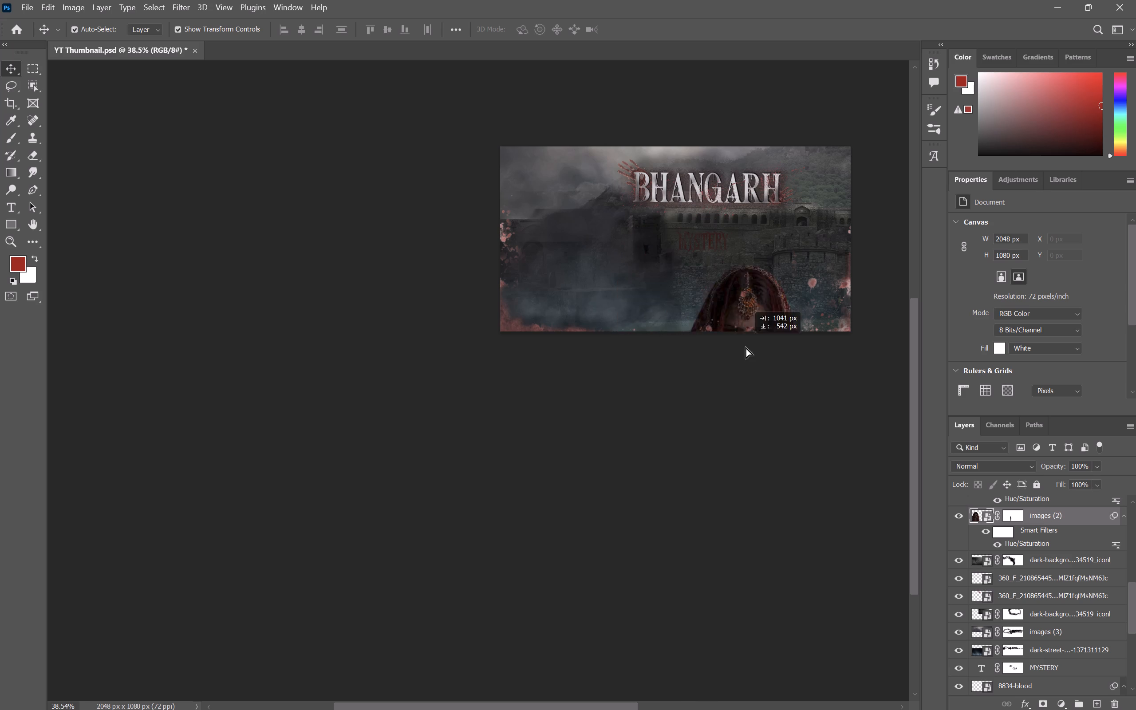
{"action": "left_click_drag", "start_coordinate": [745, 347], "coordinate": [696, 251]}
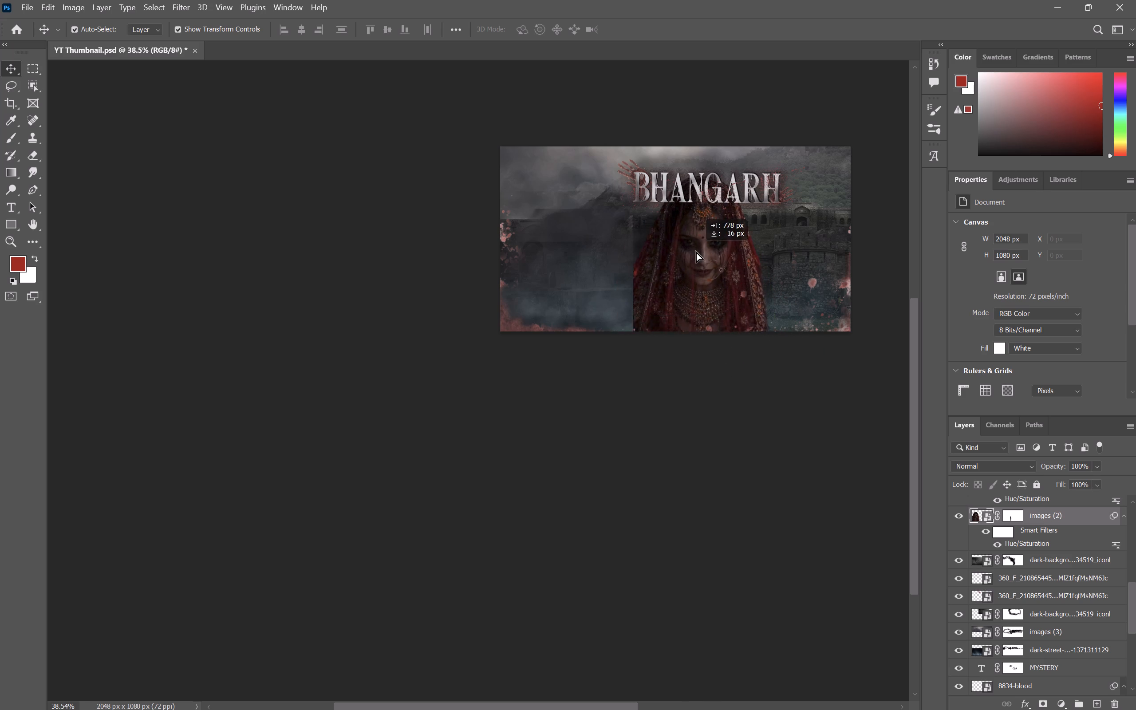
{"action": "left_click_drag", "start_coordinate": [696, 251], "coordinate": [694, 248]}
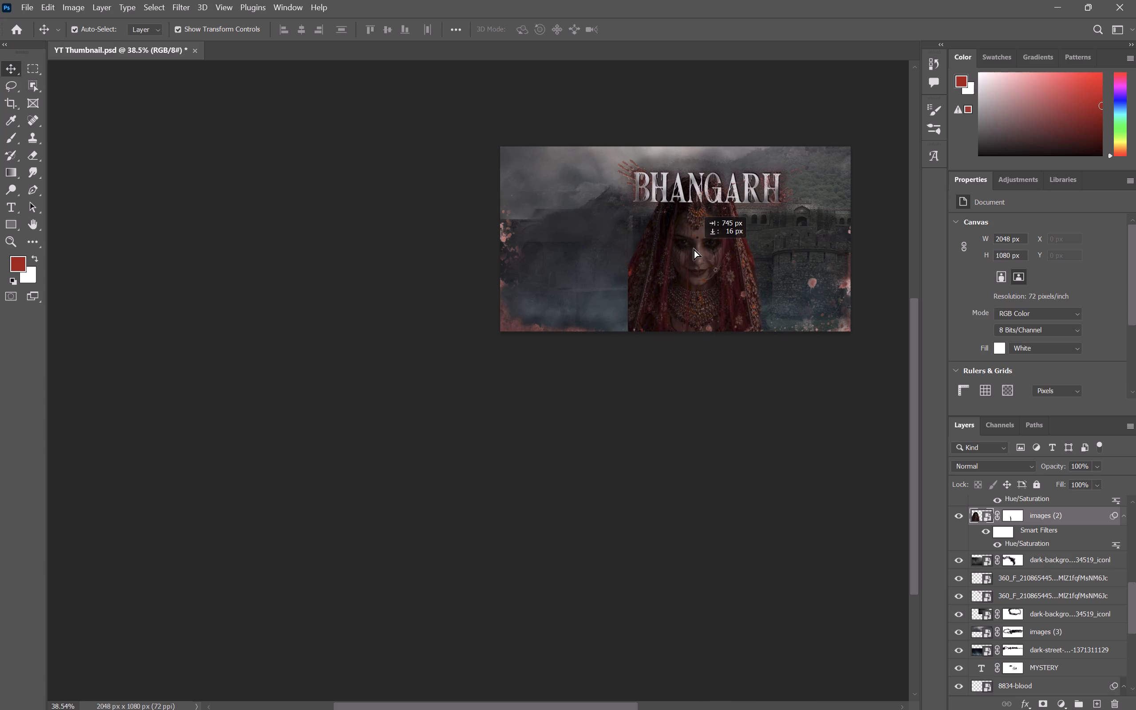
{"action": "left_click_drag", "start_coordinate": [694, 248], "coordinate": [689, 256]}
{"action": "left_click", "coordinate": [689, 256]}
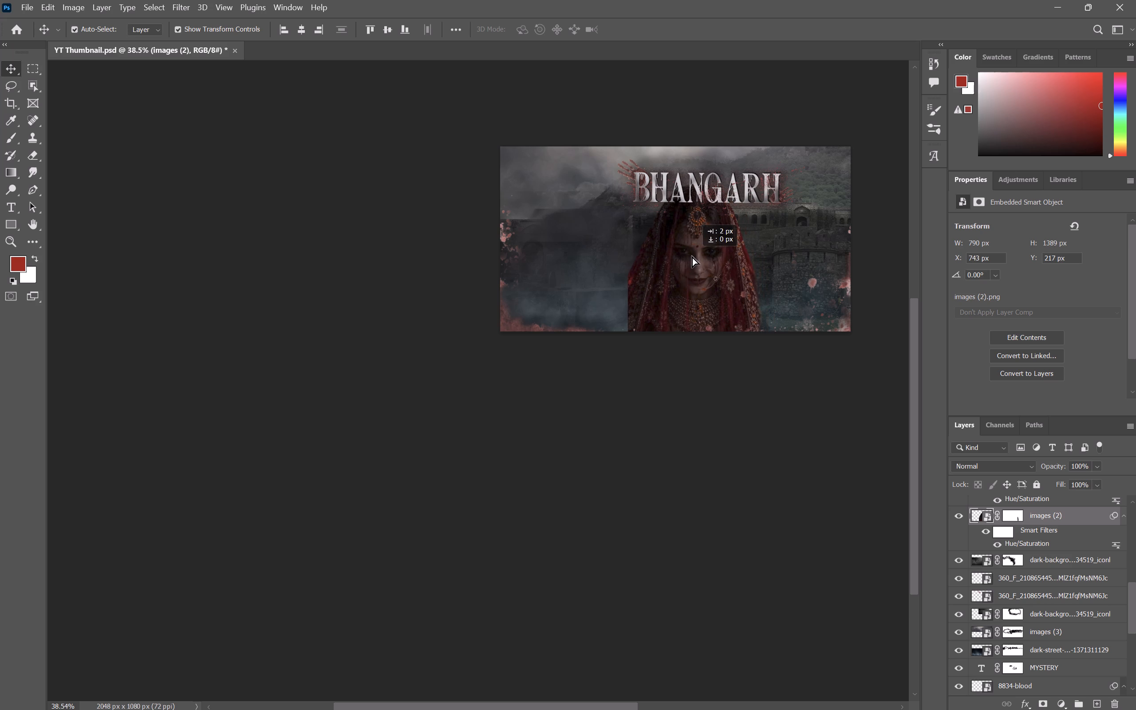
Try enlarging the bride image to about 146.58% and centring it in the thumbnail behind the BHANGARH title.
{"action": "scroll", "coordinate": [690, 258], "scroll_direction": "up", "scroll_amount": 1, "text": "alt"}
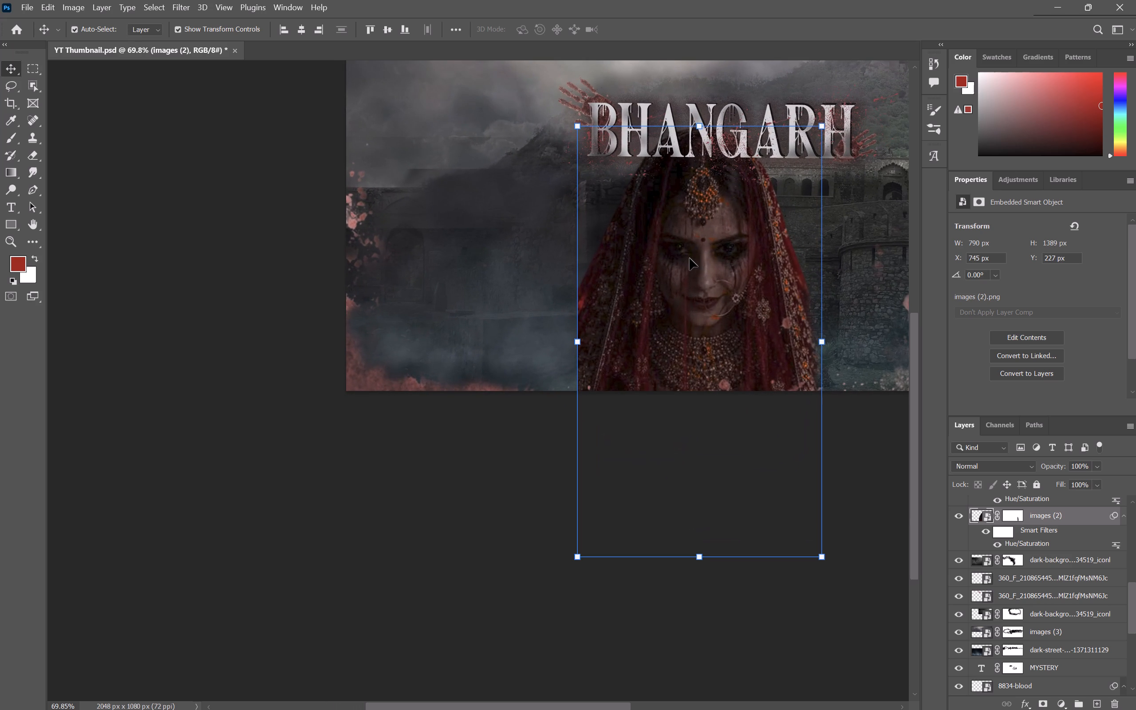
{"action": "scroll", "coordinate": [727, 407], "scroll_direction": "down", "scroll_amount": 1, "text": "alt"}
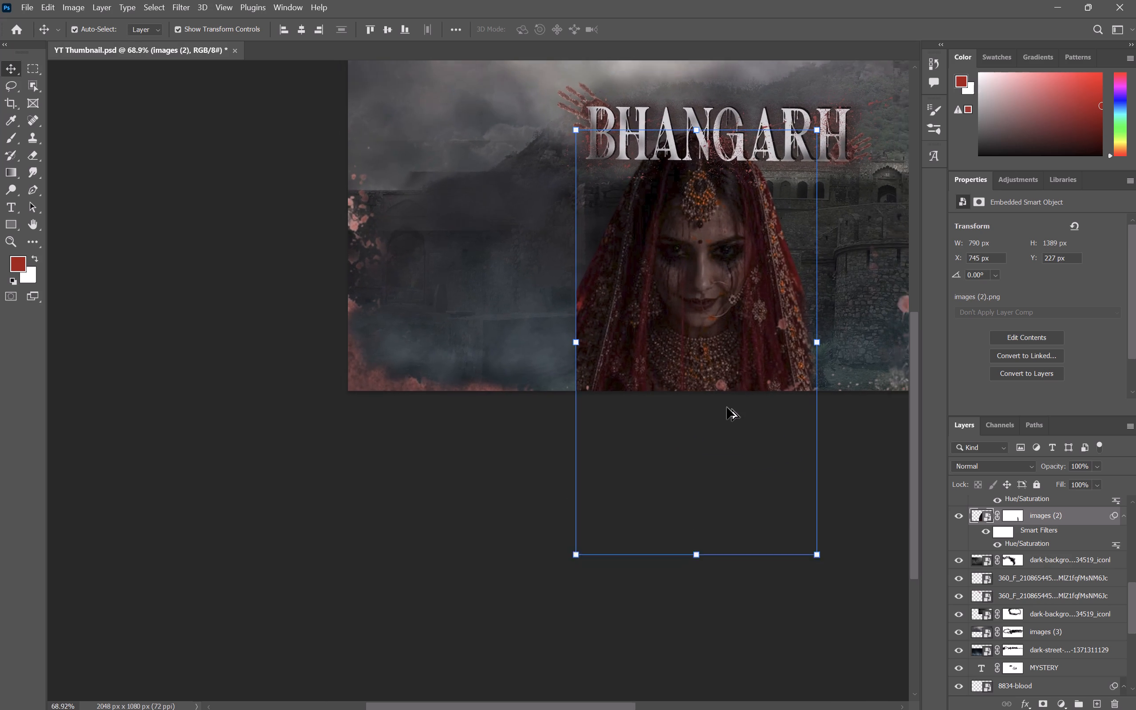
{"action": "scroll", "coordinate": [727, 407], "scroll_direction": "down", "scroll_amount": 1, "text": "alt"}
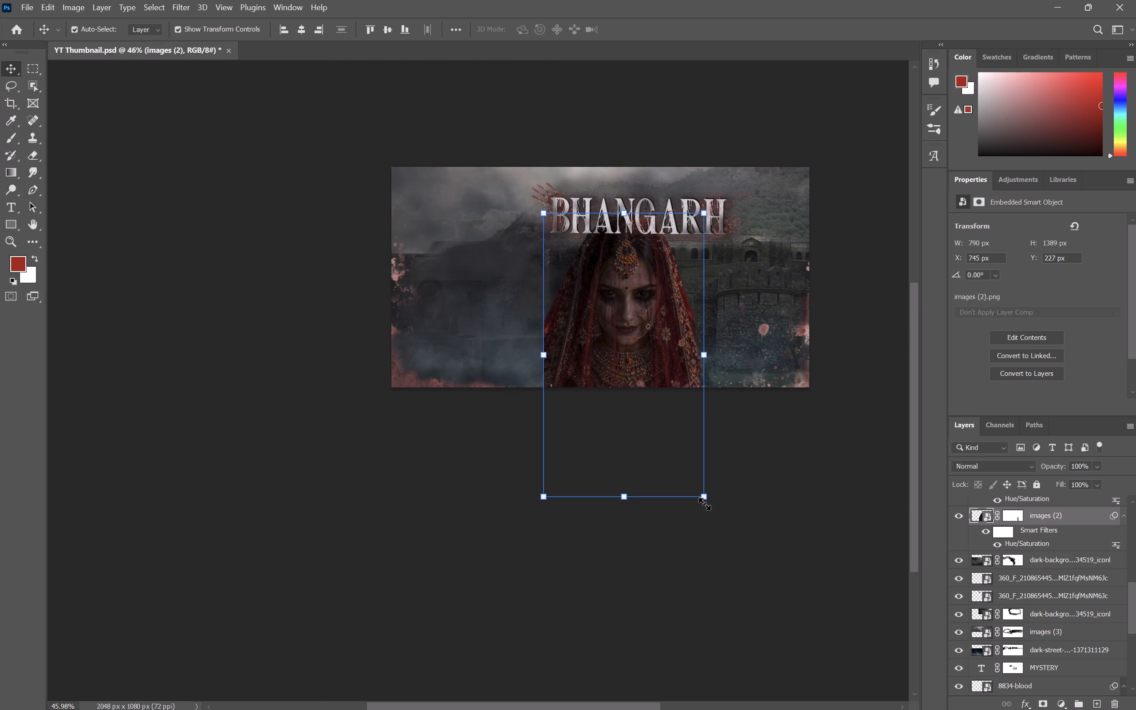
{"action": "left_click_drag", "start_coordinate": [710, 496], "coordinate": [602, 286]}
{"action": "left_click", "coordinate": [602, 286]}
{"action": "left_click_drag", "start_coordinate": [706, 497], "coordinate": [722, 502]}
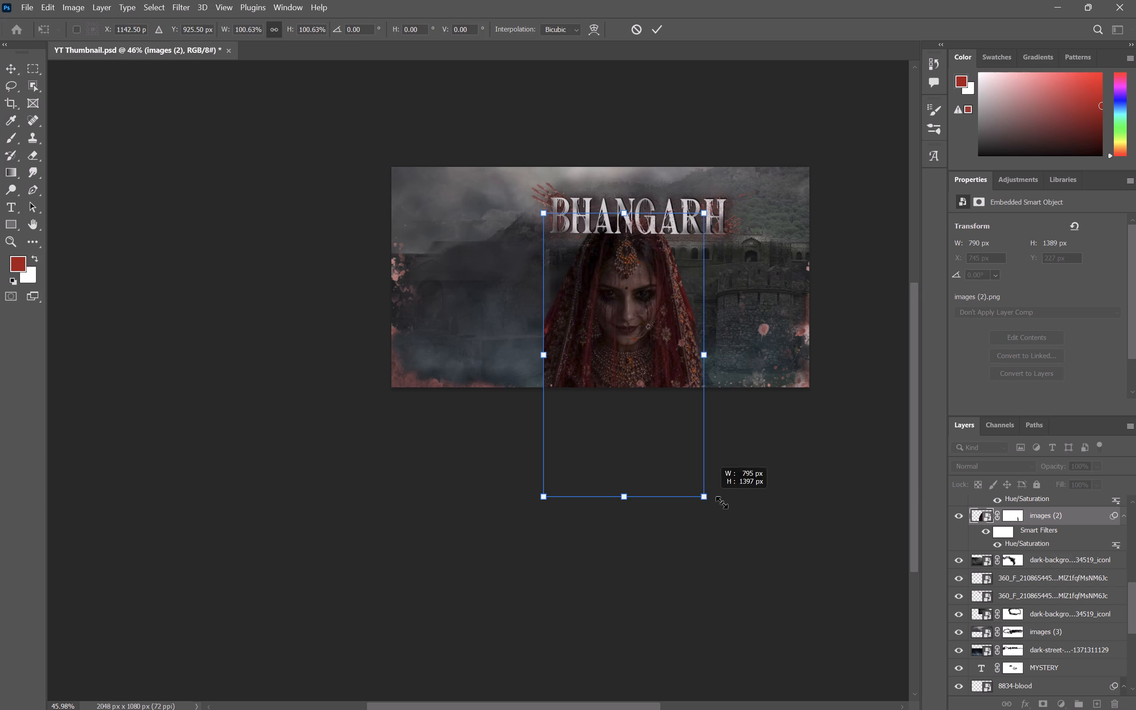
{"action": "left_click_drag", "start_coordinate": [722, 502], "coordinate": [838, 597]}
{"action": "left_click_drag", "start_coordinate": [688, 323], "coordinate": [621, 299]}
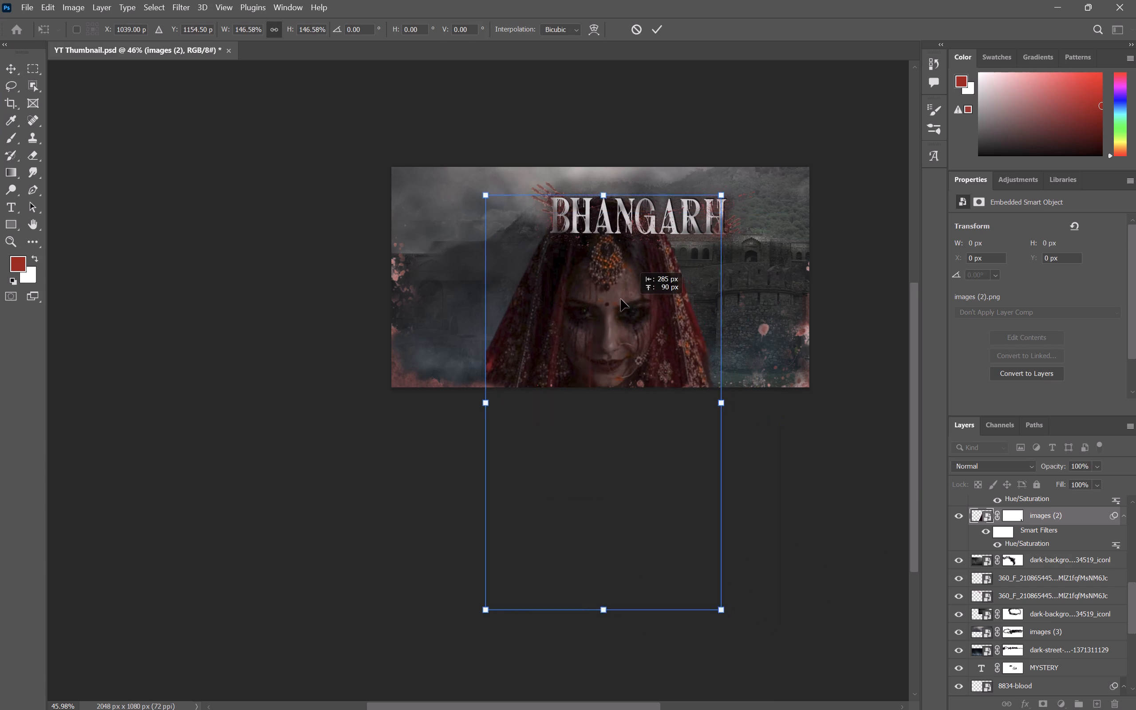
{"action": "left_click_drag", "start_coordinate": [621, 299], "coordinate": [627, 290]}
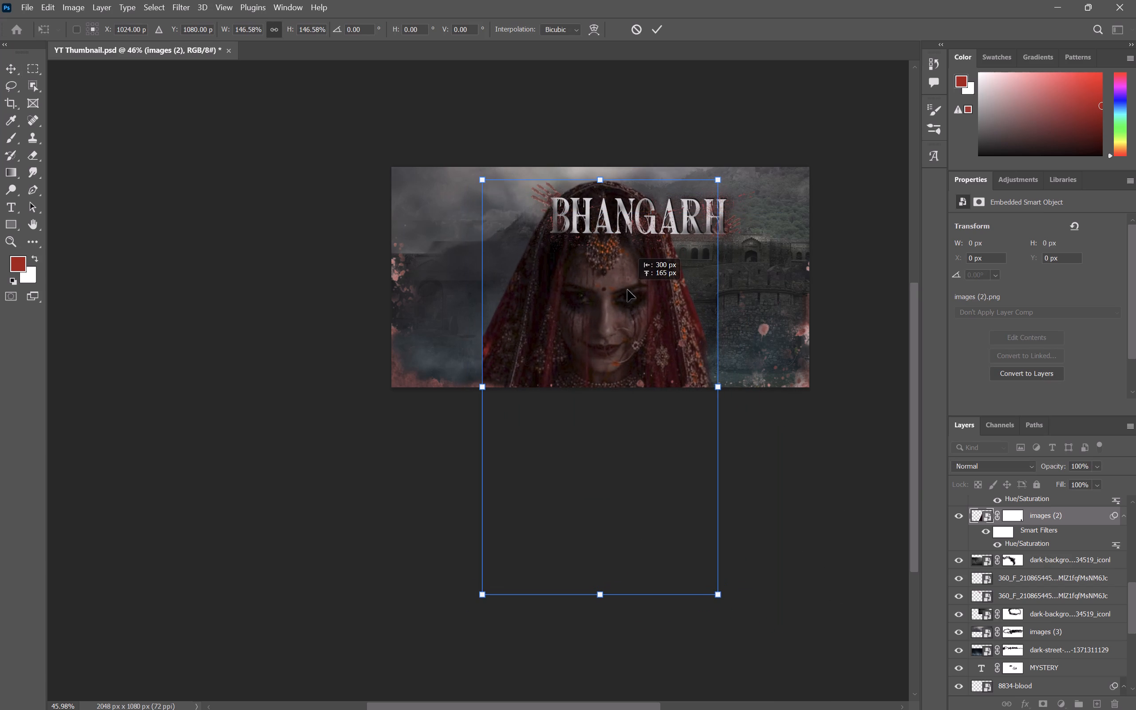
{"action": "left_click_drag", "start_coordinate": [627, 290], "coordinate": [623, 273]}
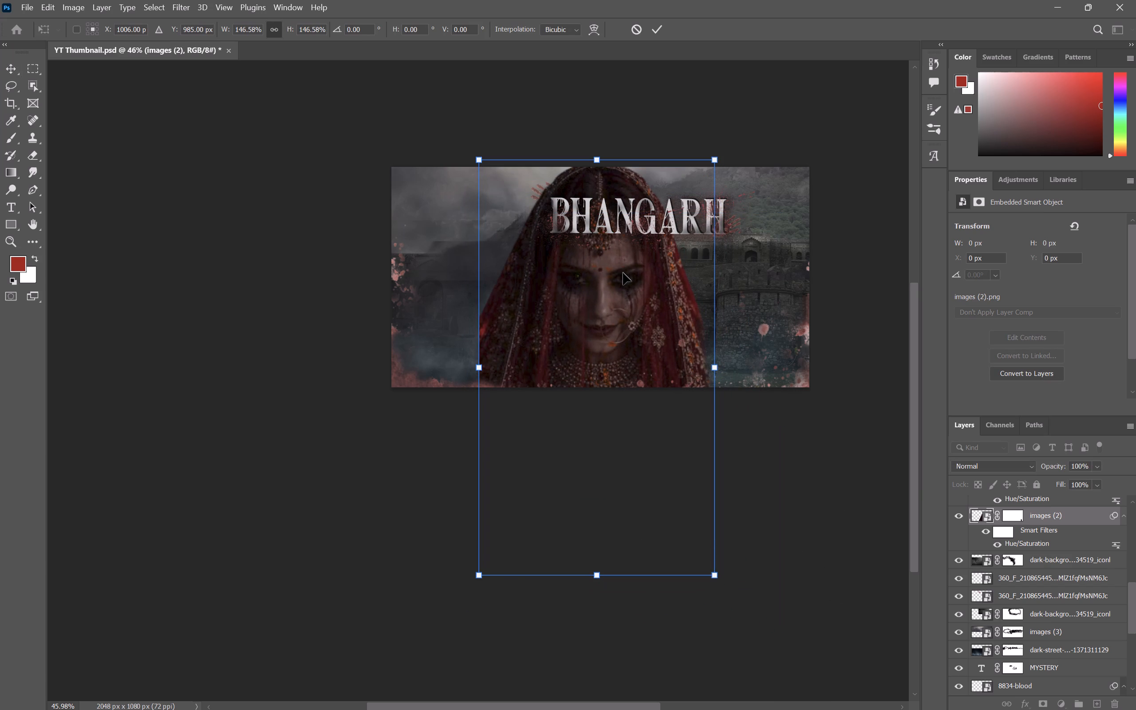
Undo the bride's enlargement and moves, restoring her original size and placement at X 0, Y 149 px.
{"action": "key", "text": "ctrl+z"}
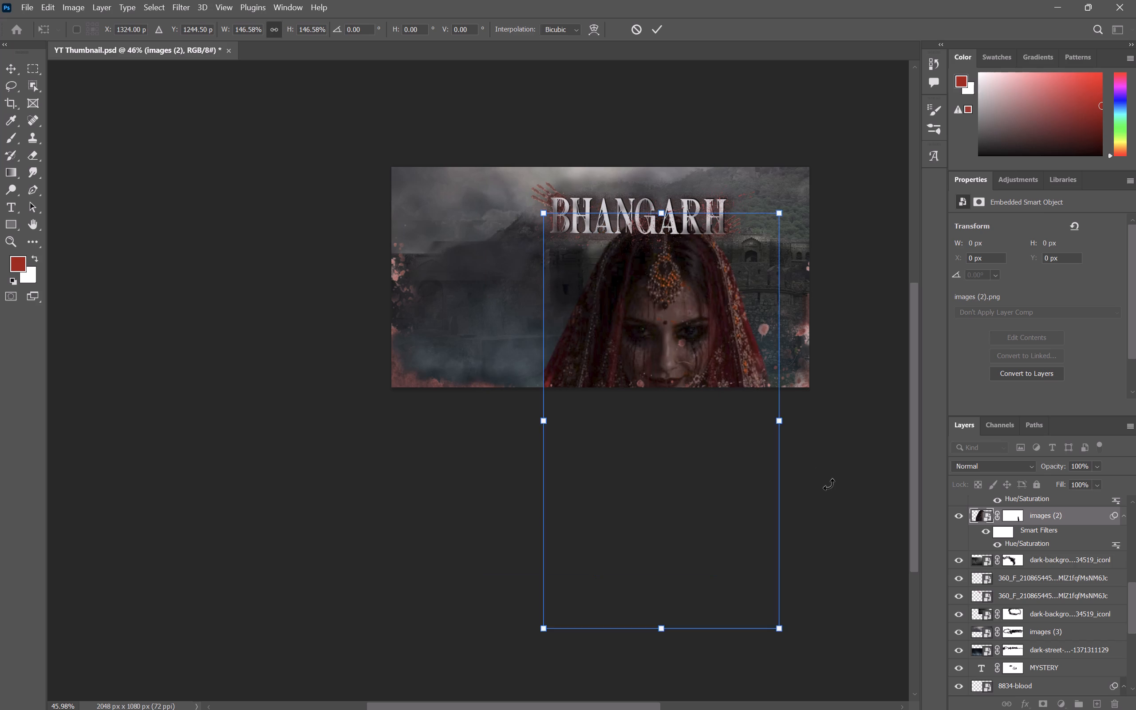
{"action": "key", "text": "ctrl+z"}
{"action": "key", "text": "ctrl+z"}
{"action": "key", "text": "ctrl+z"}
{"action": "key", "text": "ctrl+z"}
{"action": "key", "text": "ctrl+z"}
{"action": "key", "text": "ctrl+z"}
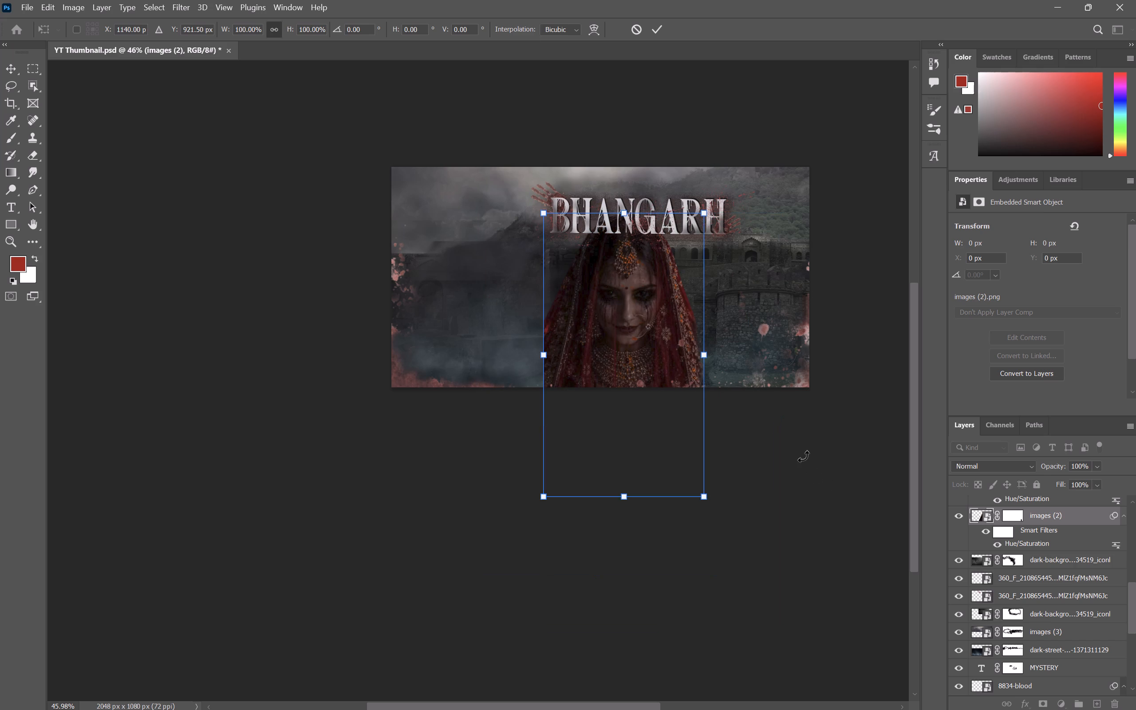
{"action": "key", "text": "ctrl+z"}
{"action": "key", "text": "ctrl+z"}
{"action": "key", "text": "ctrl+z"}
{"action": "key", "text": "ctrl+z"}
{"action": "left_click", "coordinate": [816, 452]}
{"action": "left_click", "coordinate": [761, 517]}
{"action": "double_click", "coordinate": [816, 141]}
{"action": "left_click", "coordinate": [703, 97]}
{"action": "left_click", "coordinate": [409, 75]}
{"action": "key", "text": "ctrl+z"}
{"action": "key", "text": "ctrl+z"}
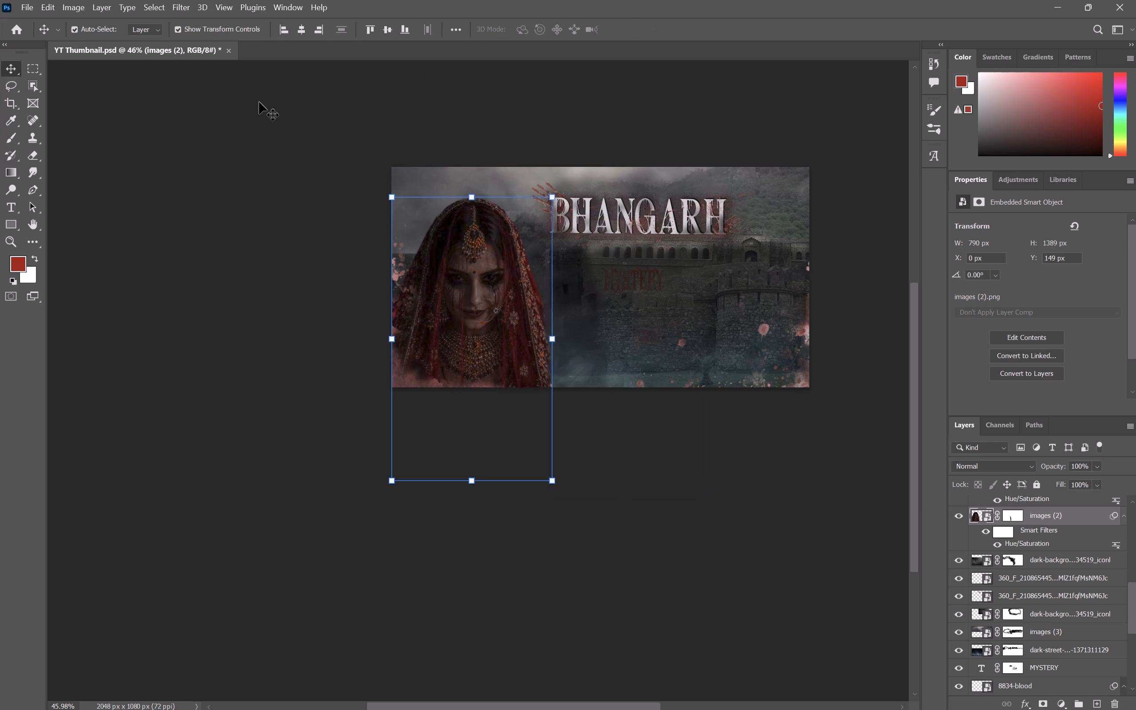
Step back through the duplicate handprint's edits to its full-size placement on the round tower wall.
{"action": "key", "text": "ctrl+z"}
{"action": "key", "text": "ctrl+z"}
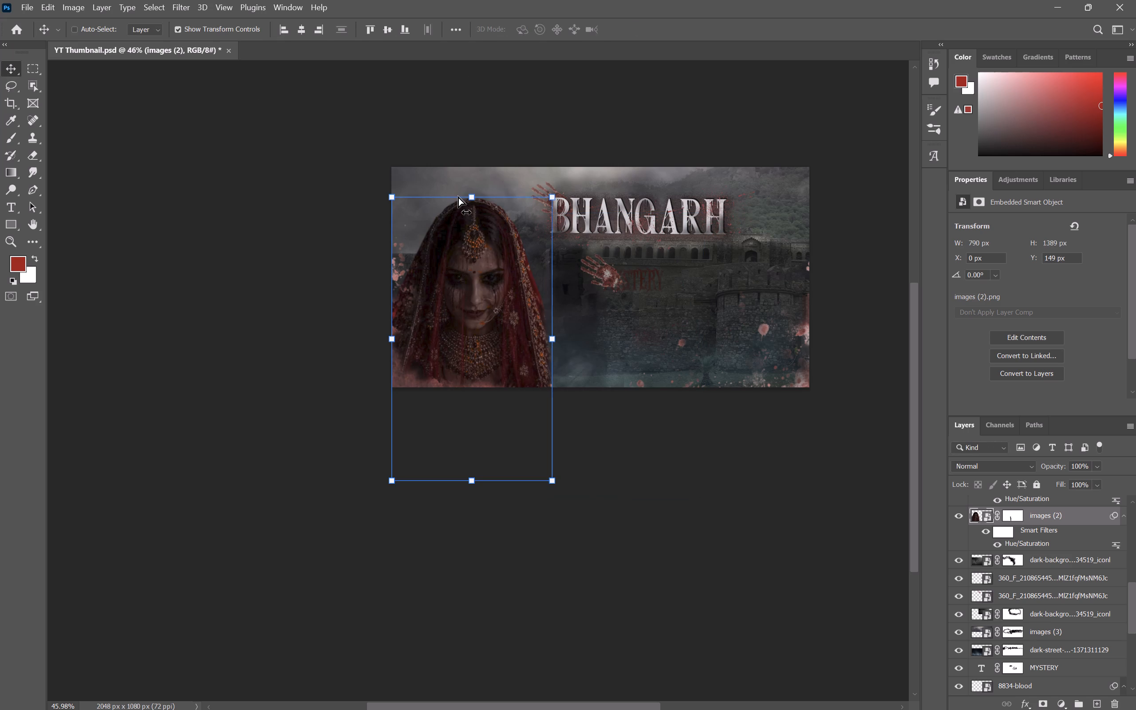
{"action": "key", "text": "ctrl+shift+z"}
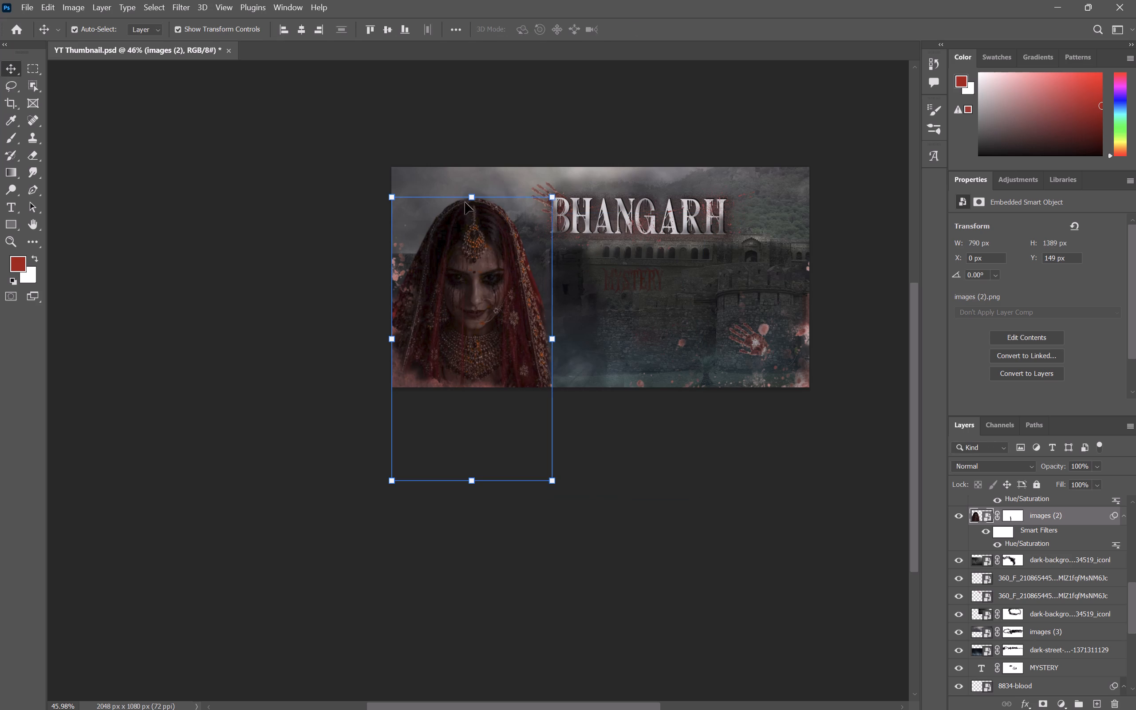
Move the duplicate handprint from the tower to the dark wall beside the bride's veil, at about X 710, Y 540 px.
{"action": "left_click", "coordinate": [749, 340]}
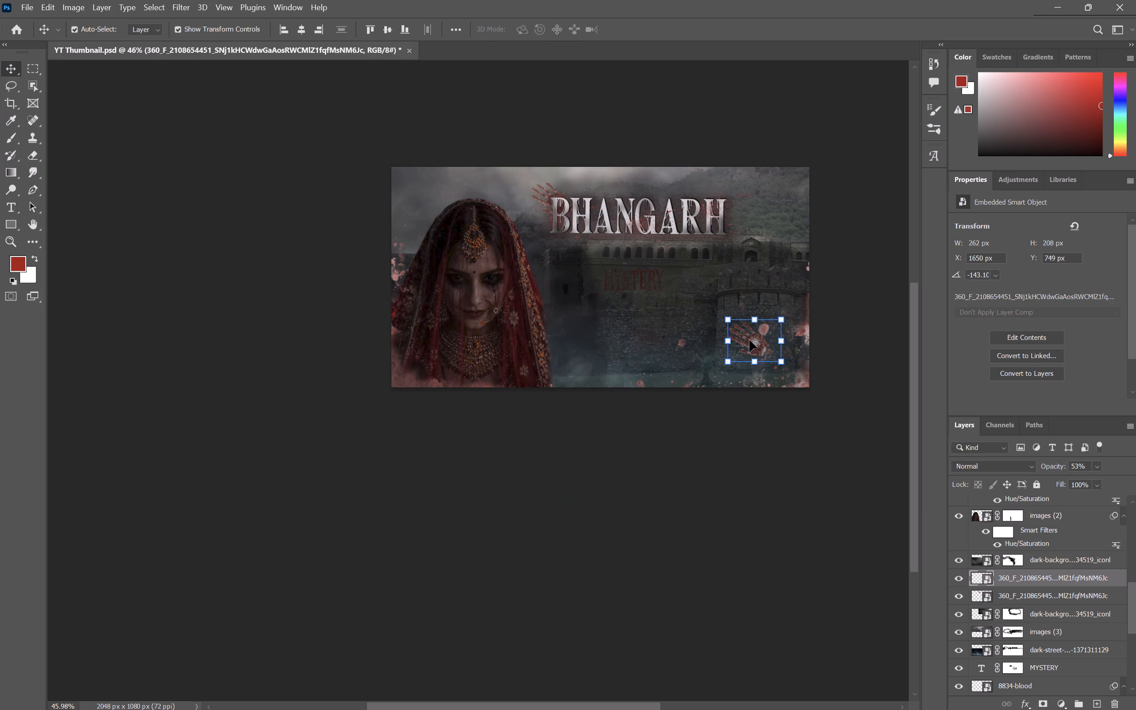
{"action": "left_click_drag", "start_coordinate": [749, 340], "coordinate": [578, 335]}
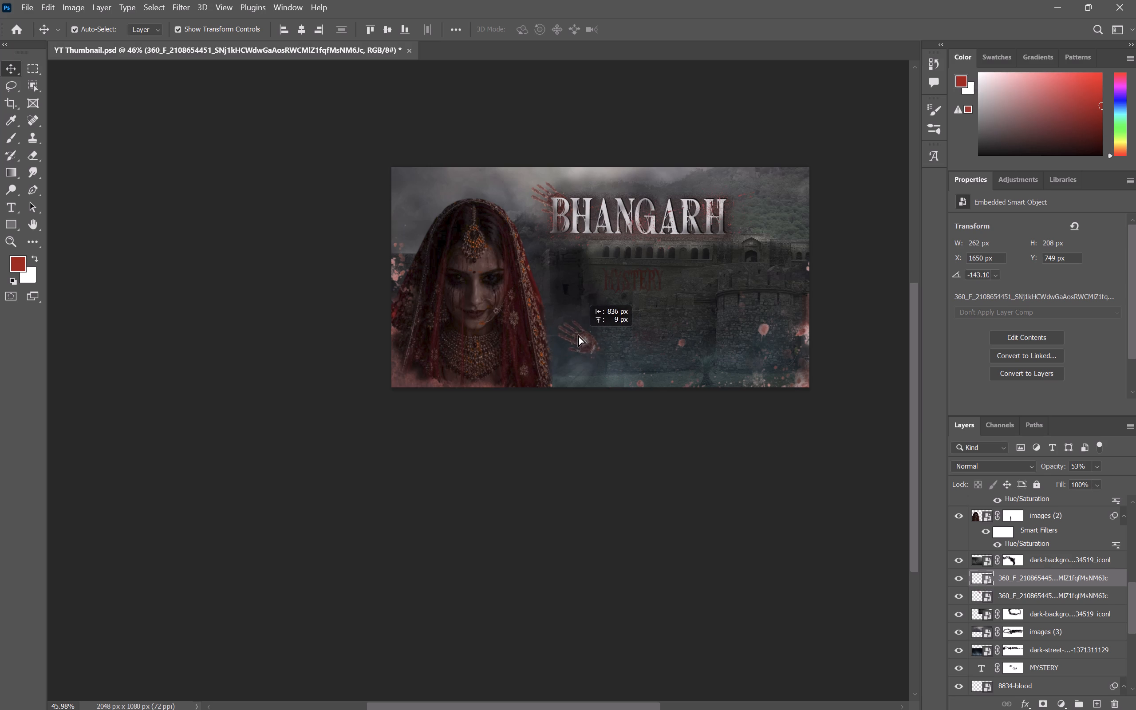
{"action": "left_click_drag", "start_coordinate": [578, 335], "coordinate": [562, 295]}
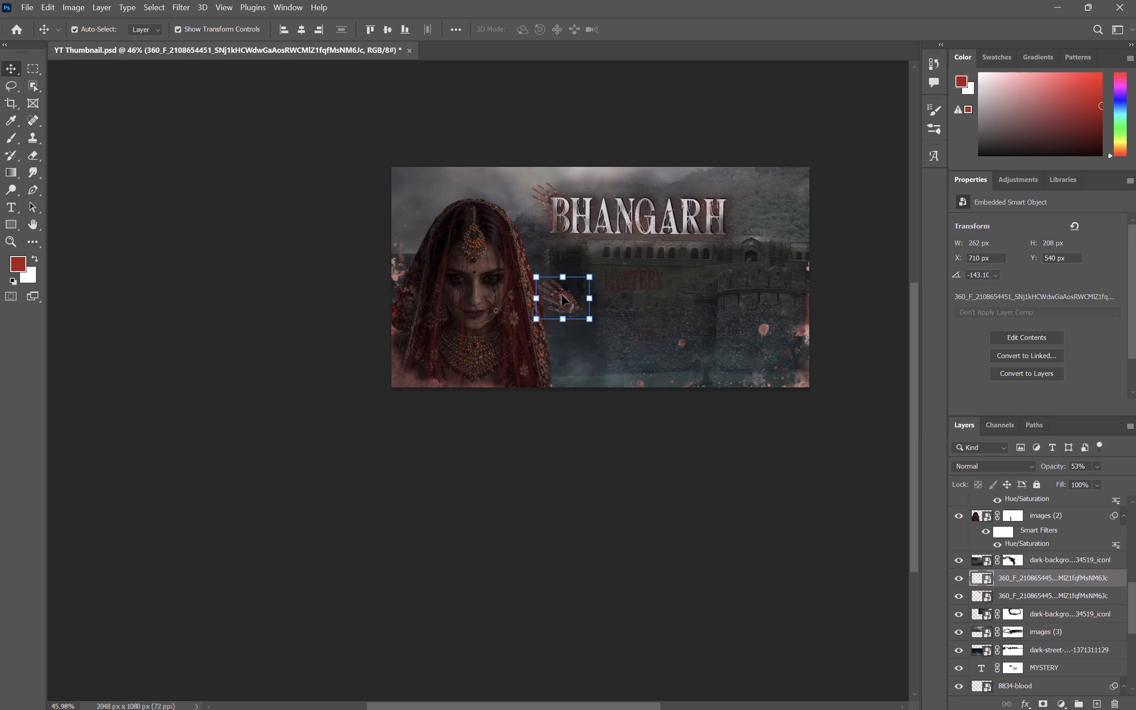
Reorder the duplicate handprint layer to sit between the dark-street layer and the MYSTERY text layer.
{"action": "left_click_drag", "start_coordinate": [1023, 576], "coordinate": [1029, 643]}
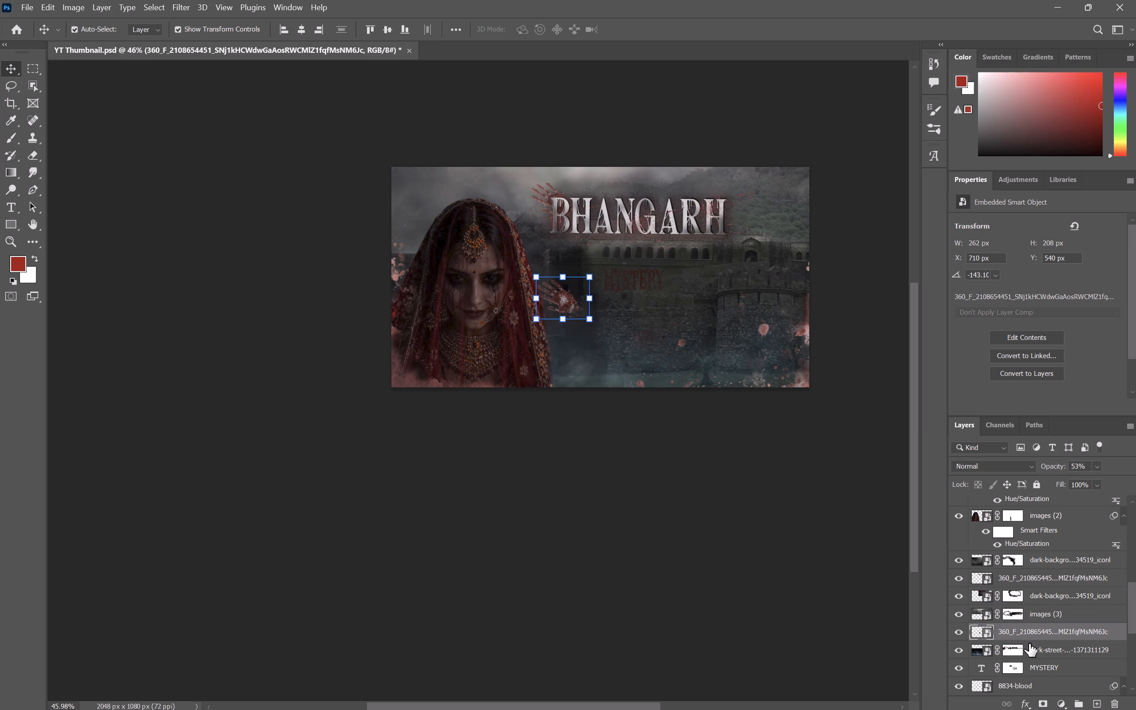
{"action": "left_click_drag", "start_coordinate": [1037, 631], "coordinate": [1036, 662]}
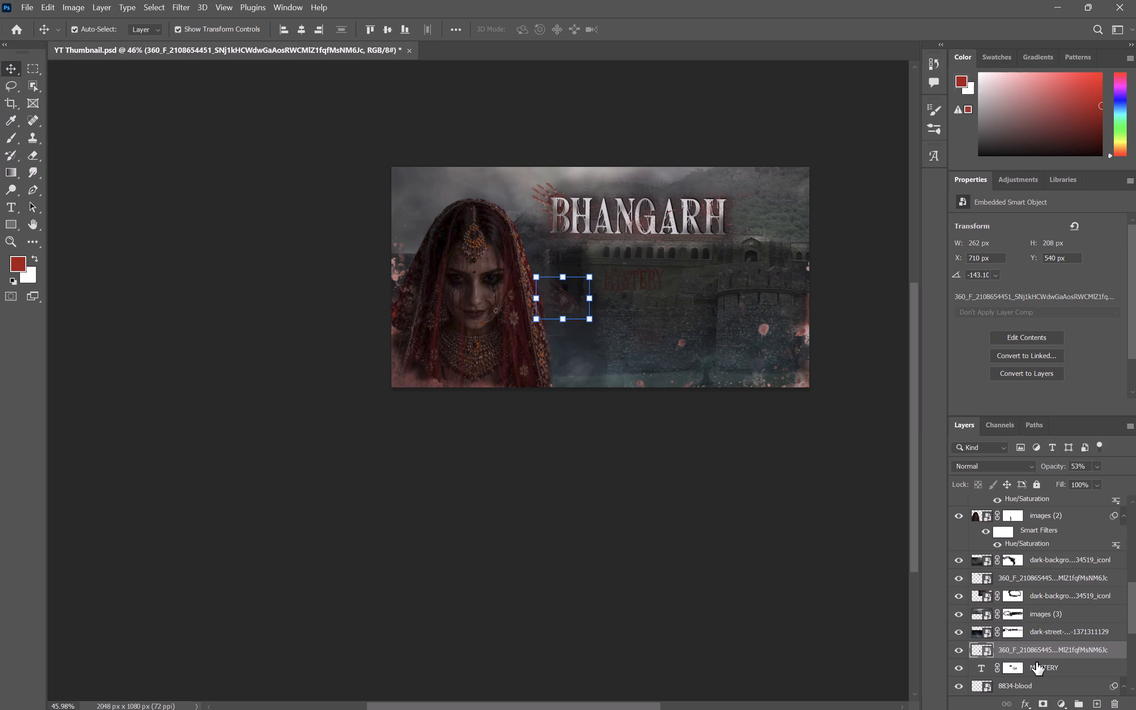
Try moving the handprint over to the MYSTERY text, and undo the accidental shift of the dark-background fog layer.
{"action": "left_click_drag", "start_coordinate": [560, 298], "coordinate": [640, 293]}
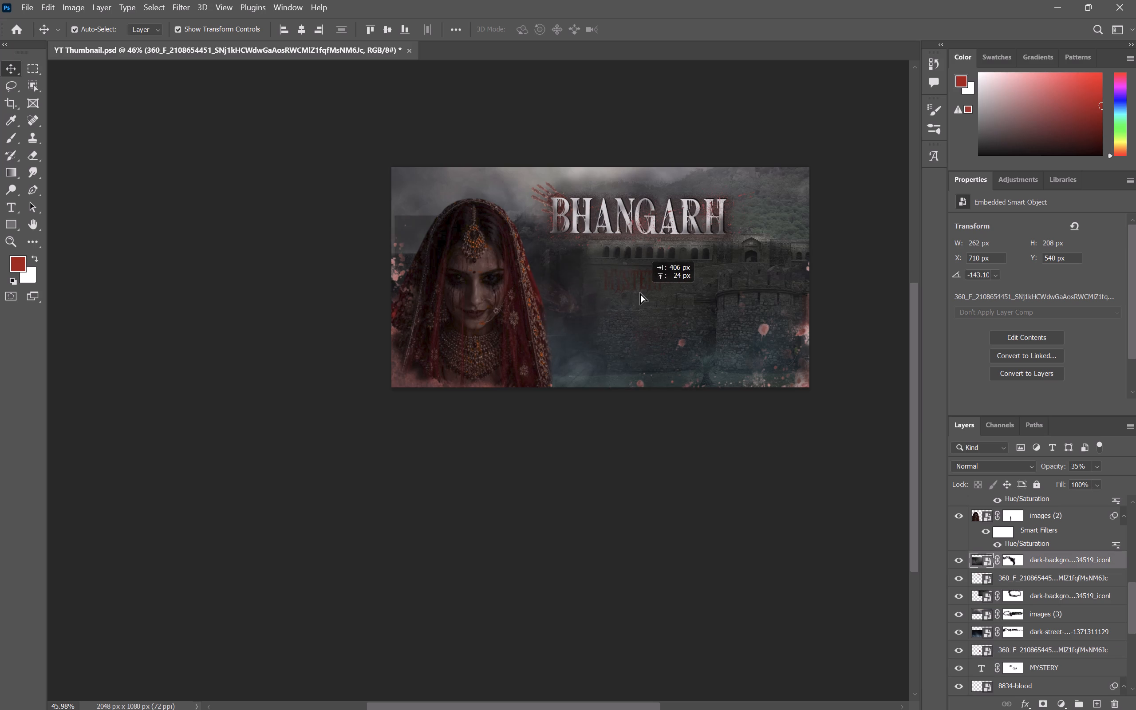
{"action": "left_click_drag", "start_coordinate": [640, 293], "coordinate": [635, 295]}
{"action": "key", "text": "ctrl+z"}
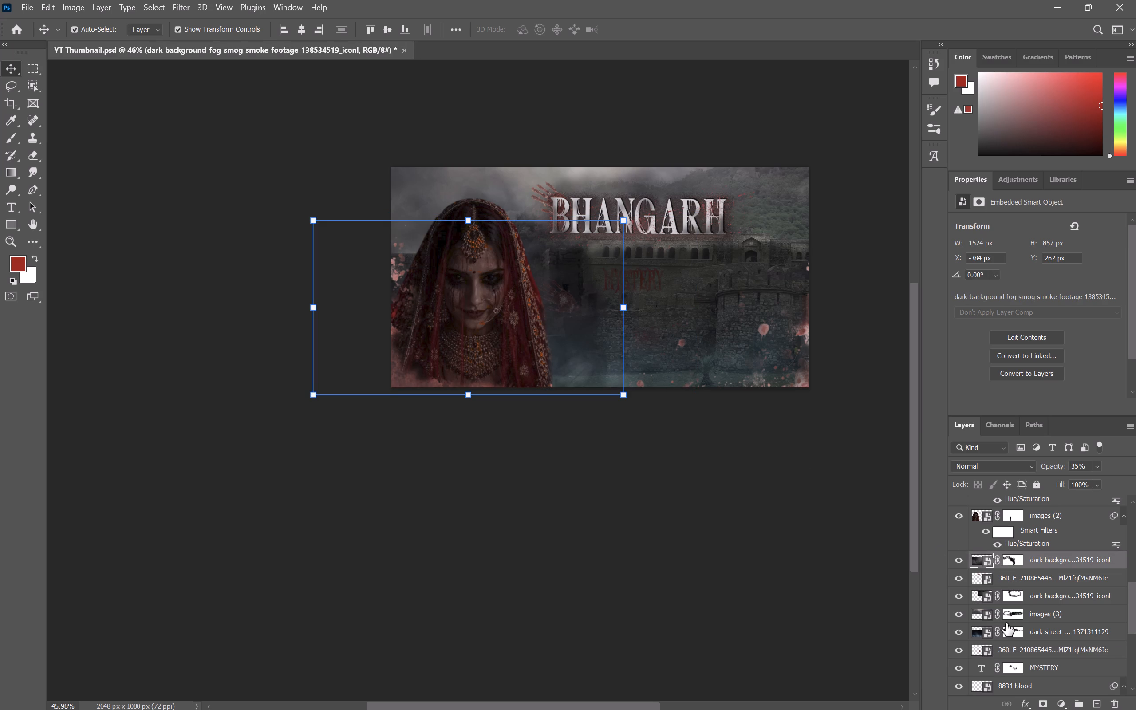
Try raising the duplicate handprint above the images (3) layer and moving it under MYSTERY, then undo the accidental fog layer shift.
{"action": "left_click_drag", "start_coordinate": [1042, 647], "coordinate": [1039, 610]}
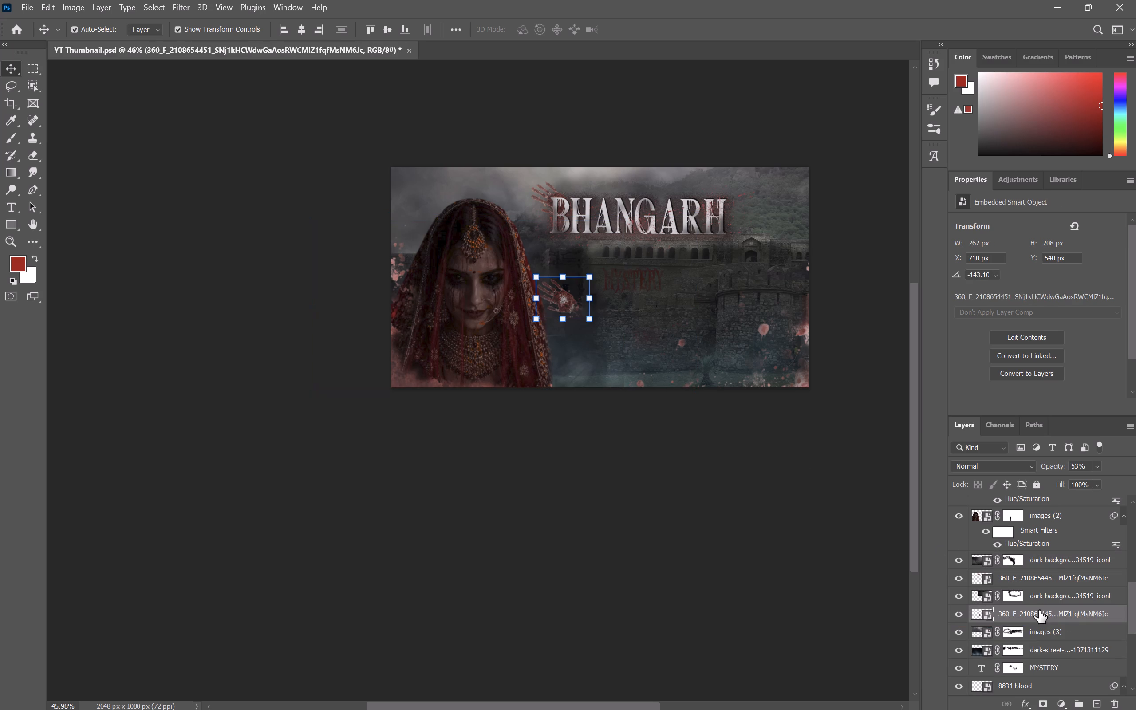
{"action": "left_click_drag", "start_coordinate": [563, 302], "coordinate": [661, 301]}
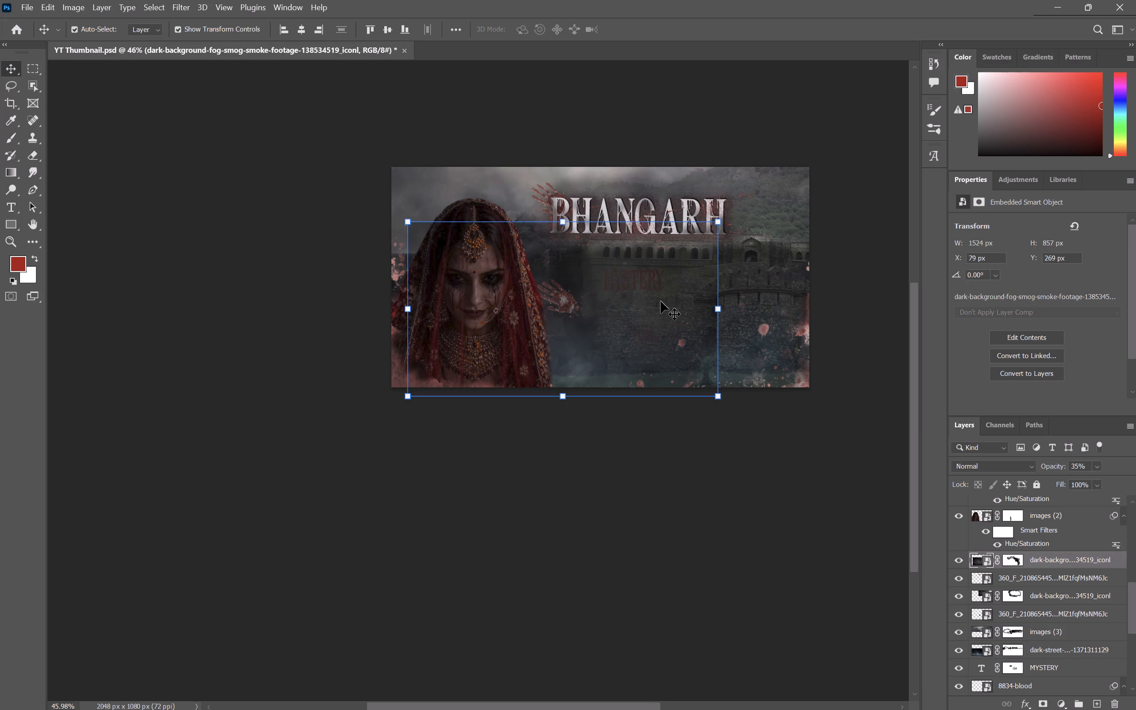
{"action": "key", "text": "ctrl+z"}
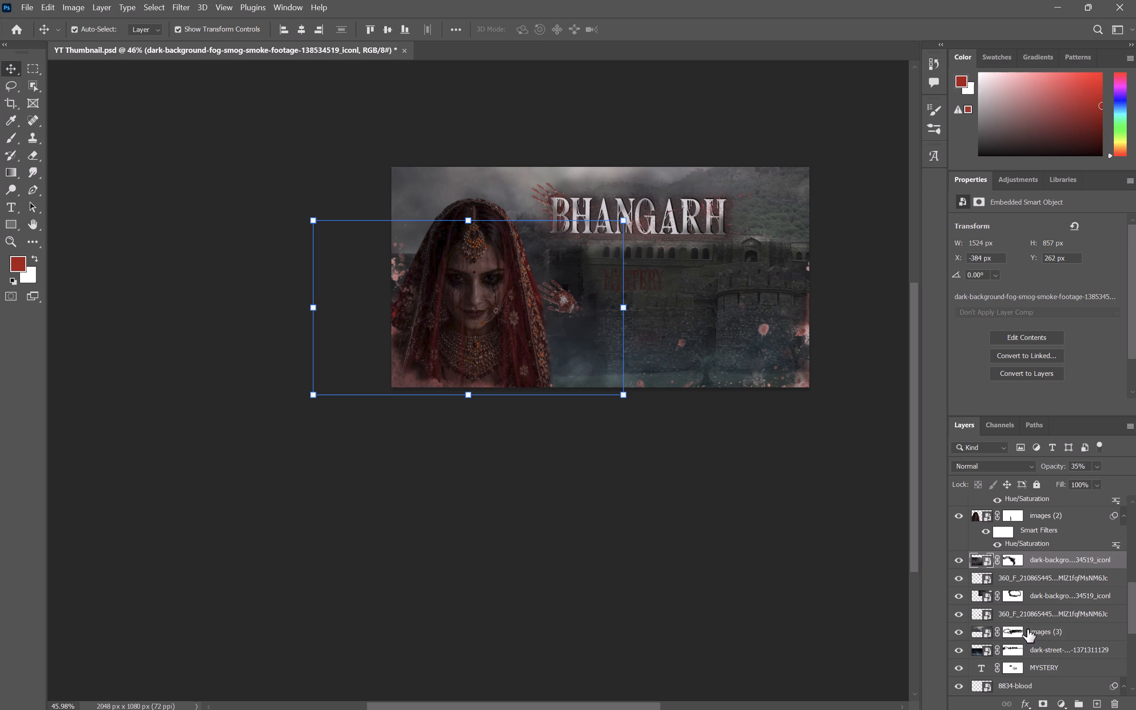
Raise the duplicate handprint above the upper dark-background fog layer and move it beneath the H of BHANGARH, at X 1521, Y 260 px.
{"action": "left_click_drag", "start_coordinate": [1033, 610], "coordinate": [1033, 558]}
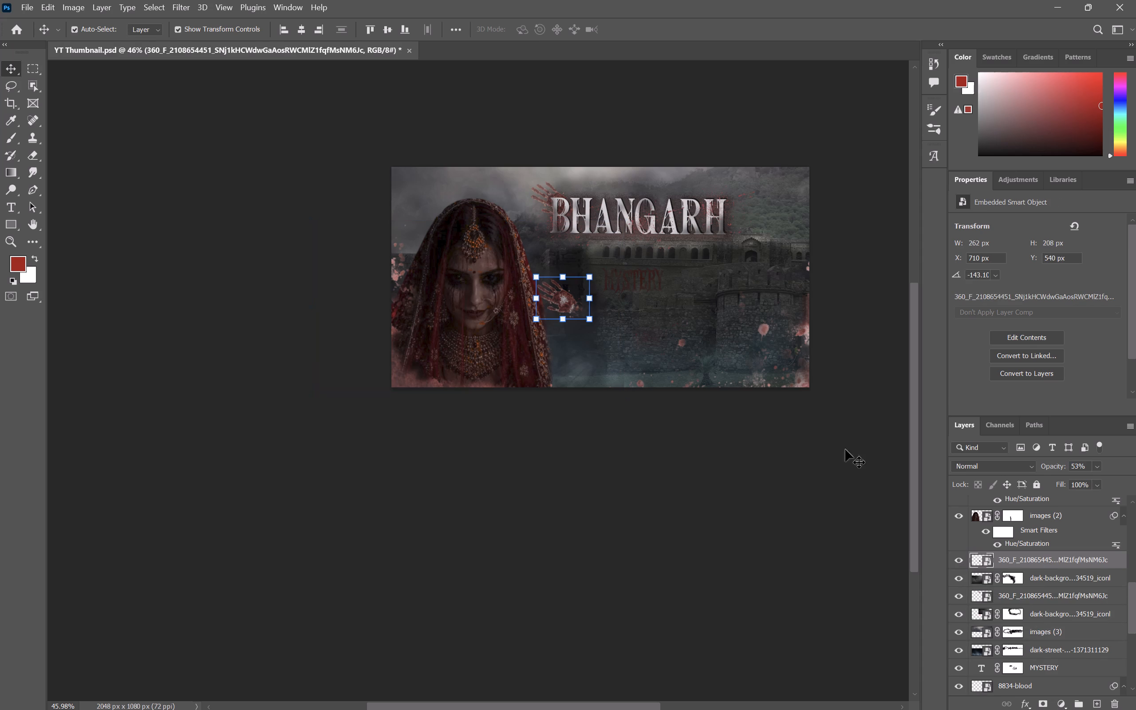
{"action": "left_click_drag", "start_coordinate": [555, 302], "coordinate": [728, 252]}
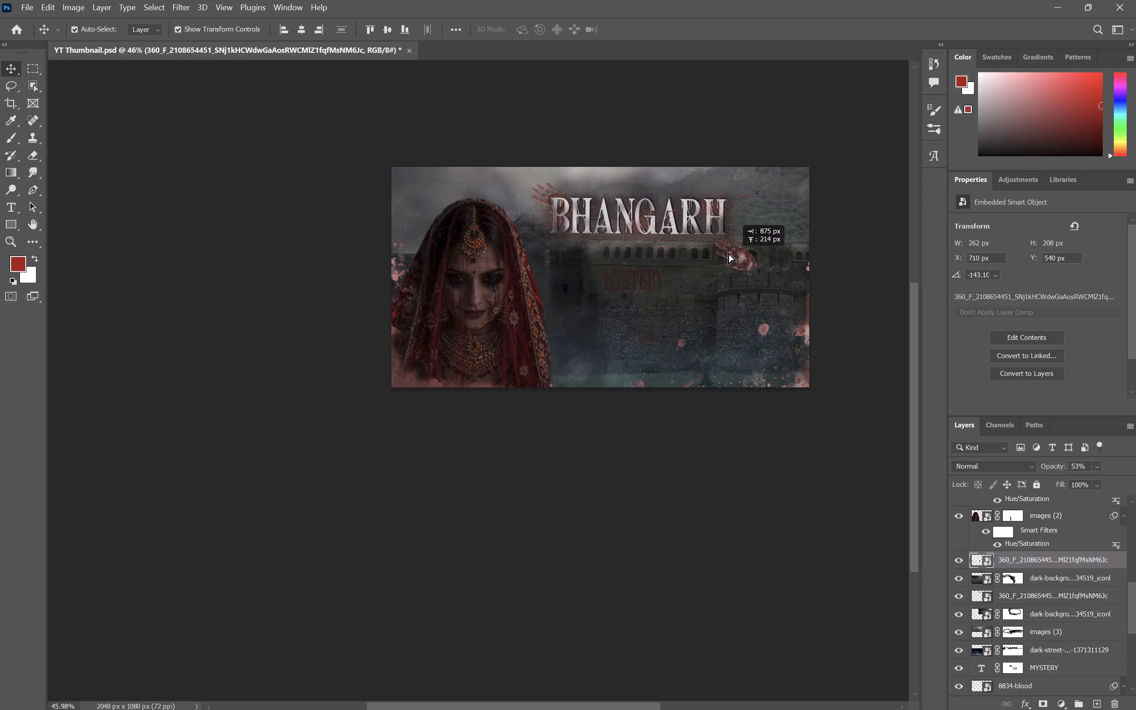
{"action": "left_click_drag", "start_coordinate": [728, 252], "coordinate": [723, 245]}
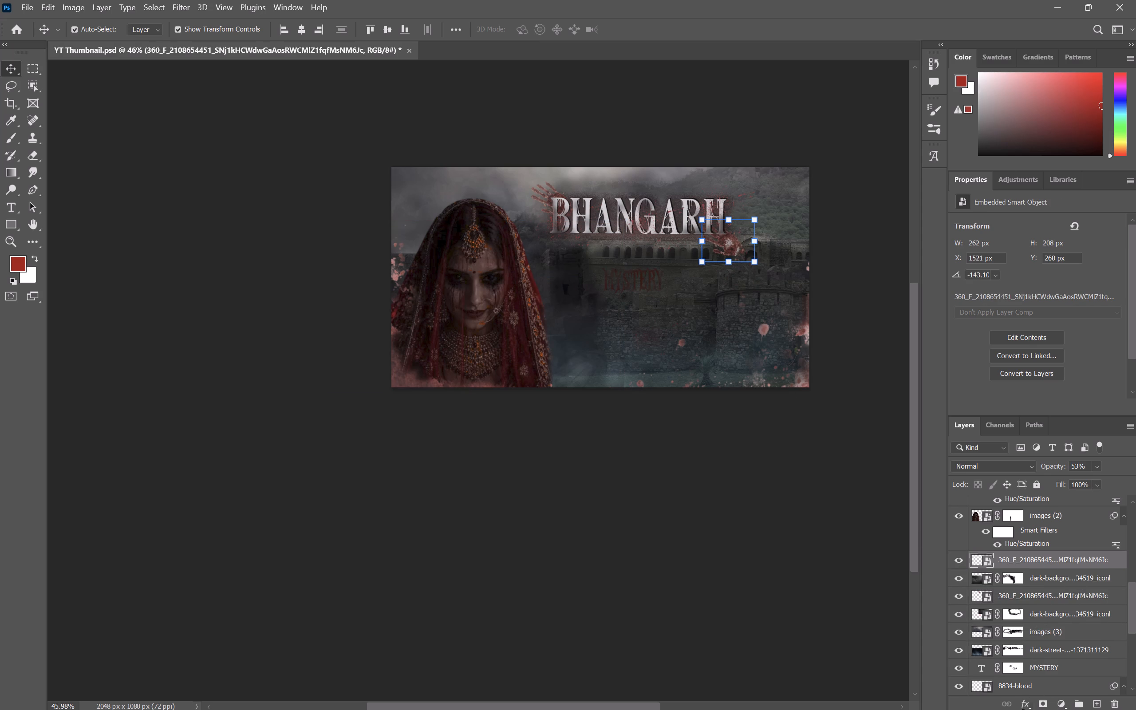
Add a layer mask to the duplicate handprint and brush grey over its palm and fingers to soften them beneath the BHANGARH title.
{"action": "left_click", "coordinate": [1049, 704]}
{"action": "key", "text": "b"}
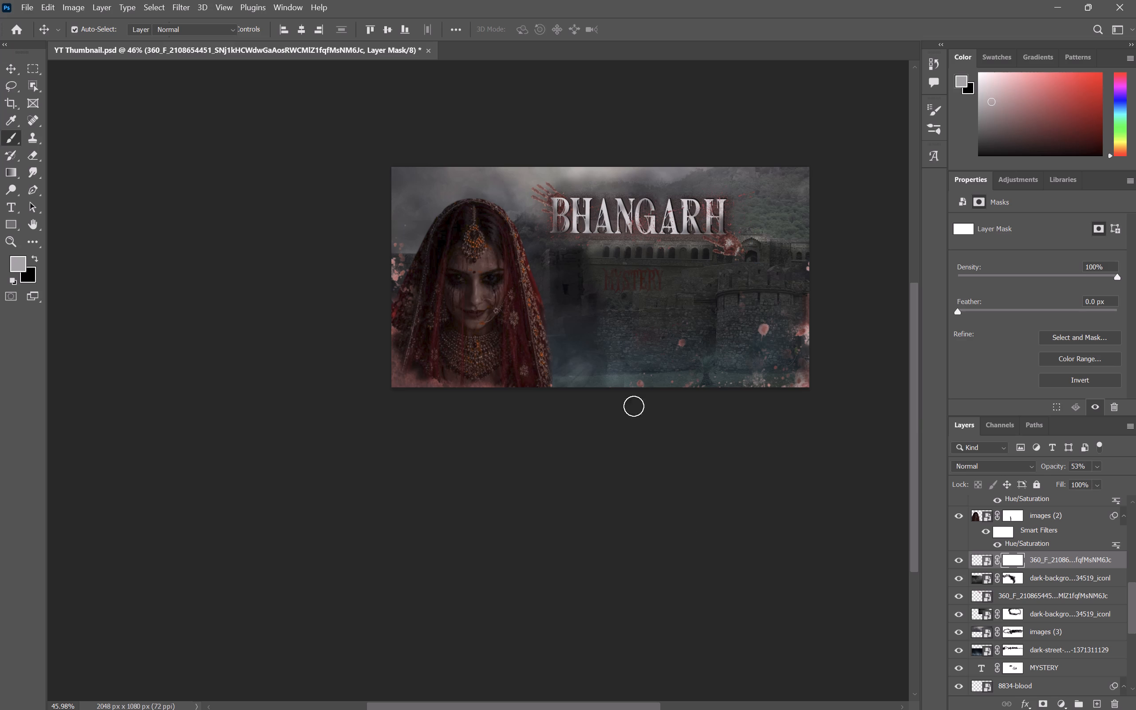
{"action": "scroll", "coordinate": [674, 335], "scroll_direction": "up", "scroll_amount": 1, "text": "alt"}
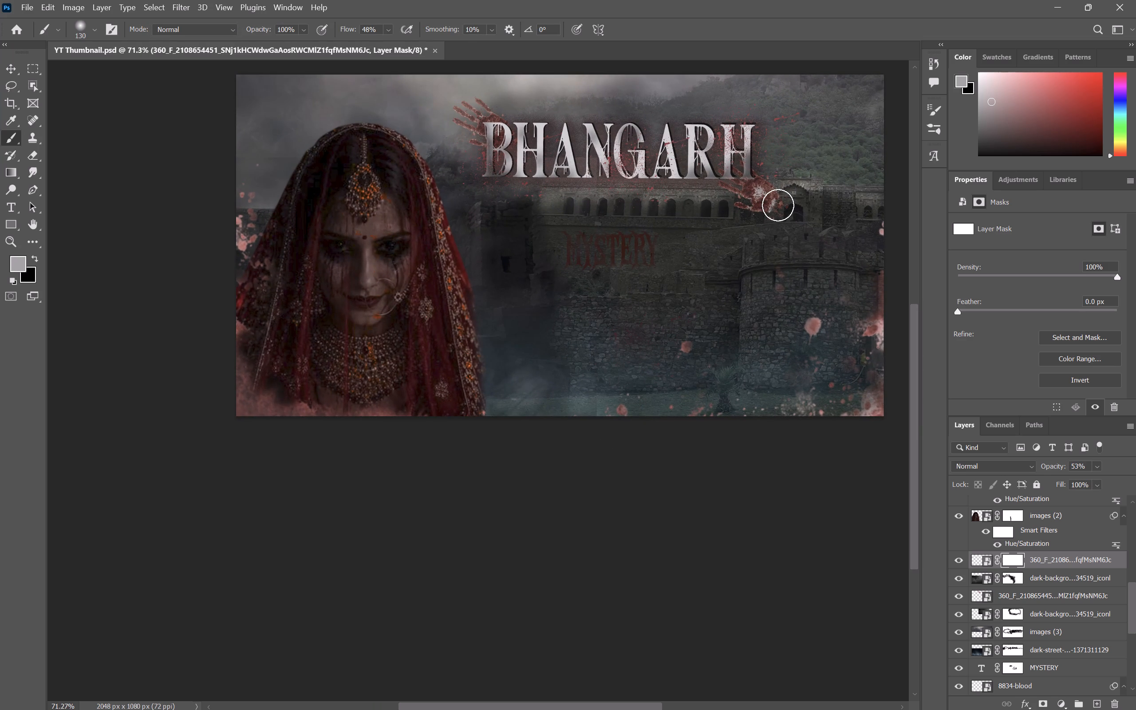
{"action": "left_click", "coordinate": [778, 205]}
{"action": "left_click", "coordinate": [763, 192]}
{"action": "left_click", "coordinate": [754, 192]}
{"action": "left_click", "coordinate": [486, 136]}
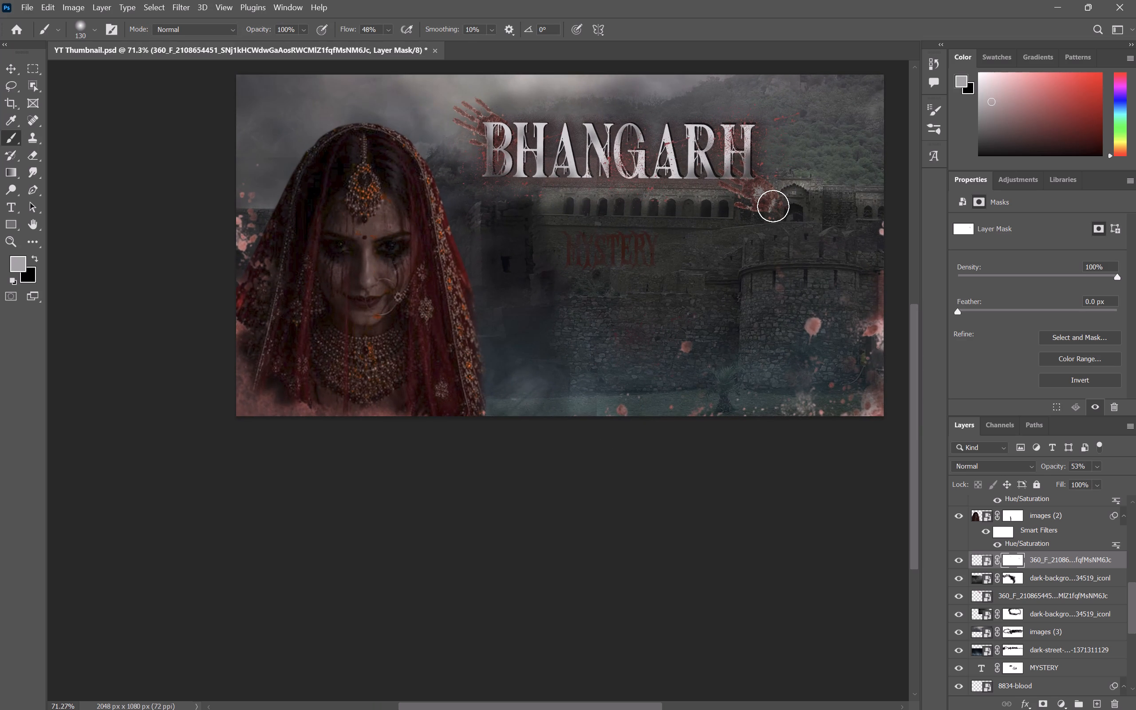
{"action": "left_click", "coordinate": [773, 206]}
{"action": "left_click_drag", "start_coordinate": [753, 205], "coordinate": [725, 175]}
{"action": "left_click", "coordinate": [725, 175]}
{"action": "left_click", "coordinate": [770, 187]}
Place the masked handprint layer just below the upper fog layer and move it to the fort wall under MYSTERY, about X 995, Y 720 px.
{"action": "left_click_drag", "start_coordinate": [1057, 575], "coordinate": [1056, 570]}
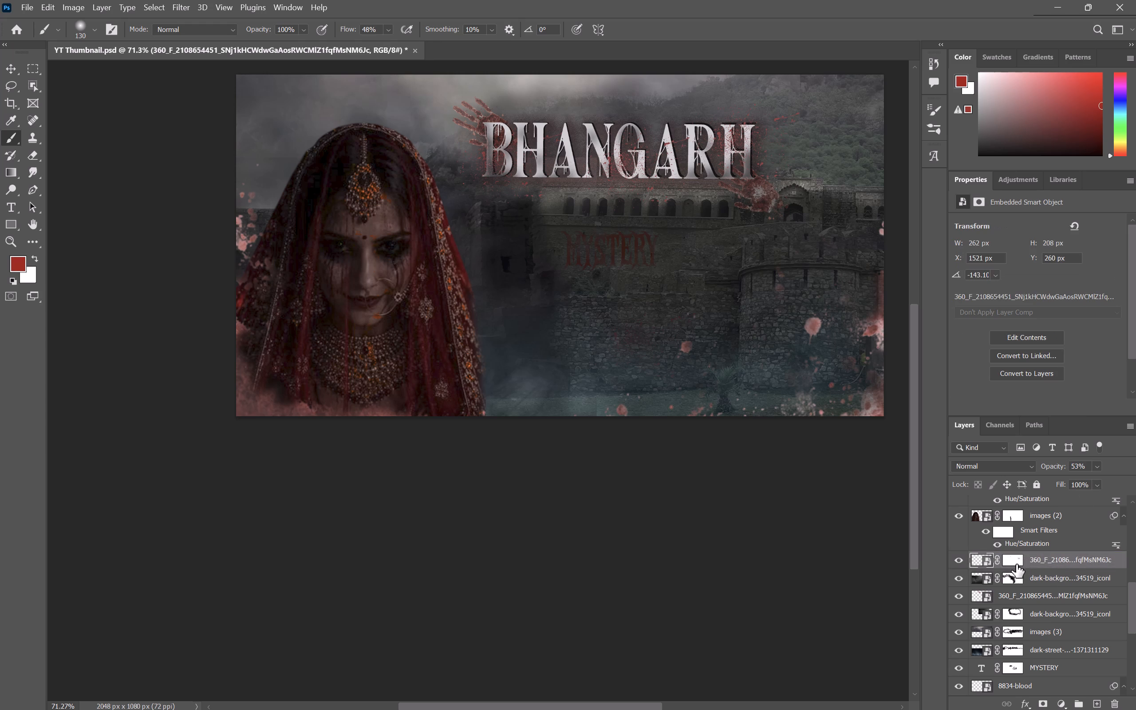
{"action": "left_click_drag", "start_coordinate": [1042, 557], "coordinate": [1045, 588]}
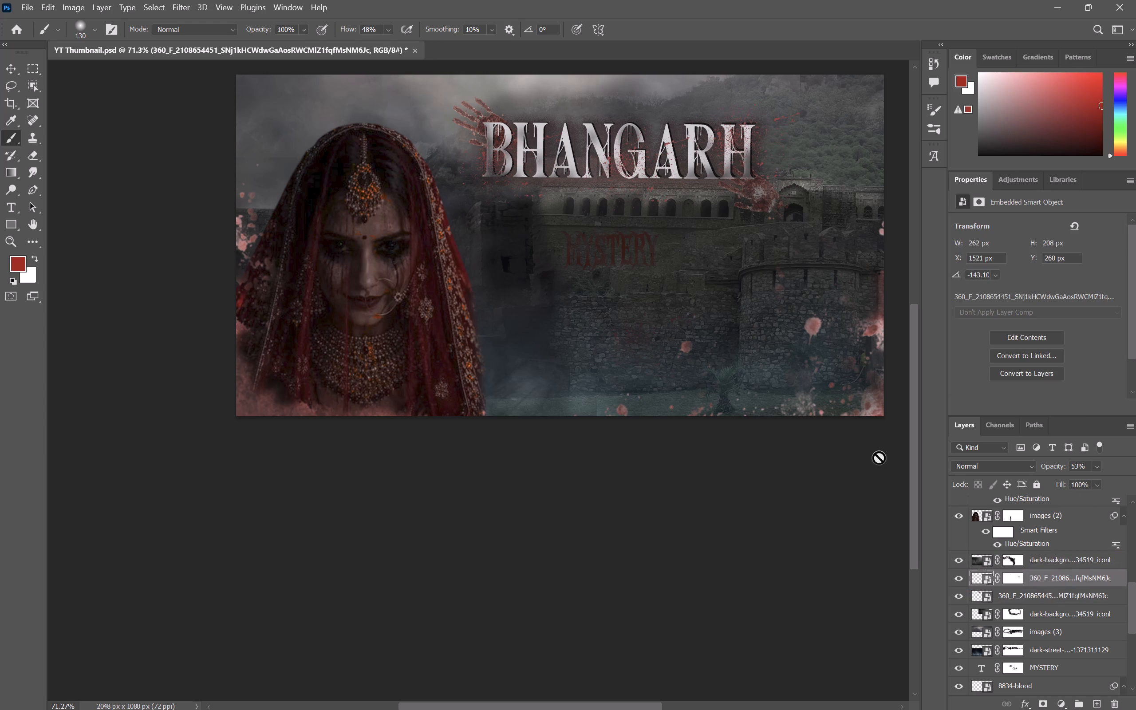
{"action": "left_click", "coordinate": [978, 577]}
{"action": "left_click", "coordinate": [9, 72]}
{"action": "left_click_drag", "start_coordinate": [776, 195], "coordinate": [802, 340]}
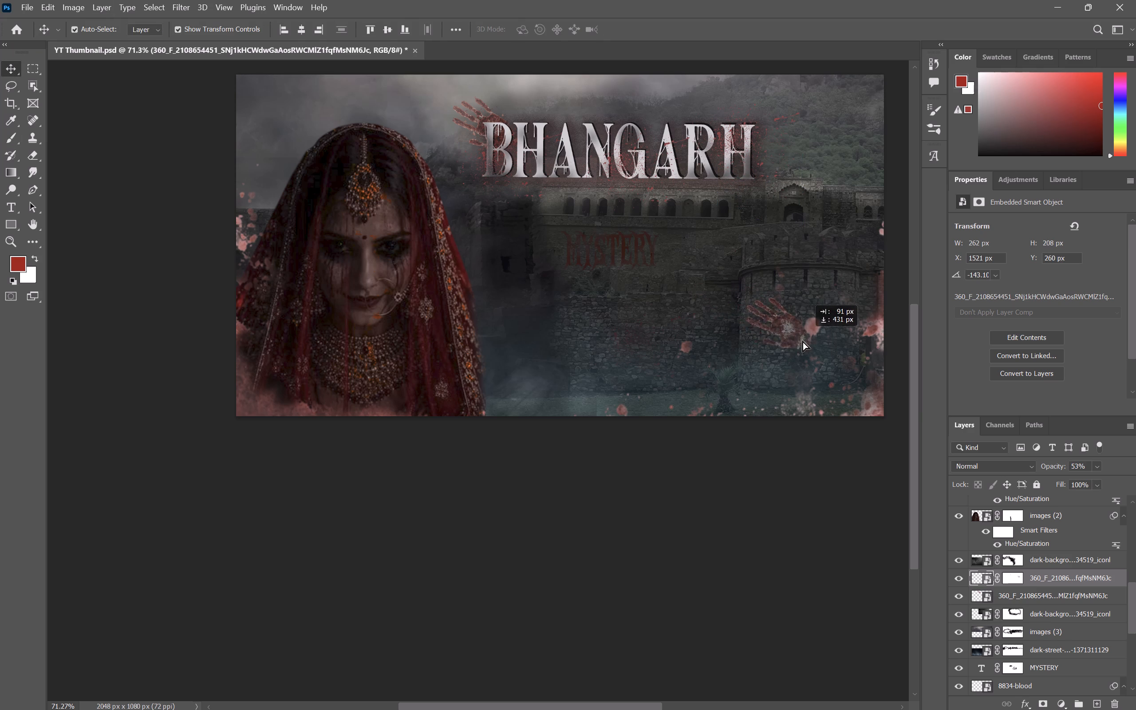
{"action": "left_click_drag", "start_coordinate": [802, 340], "coordinate": [622, 354]}
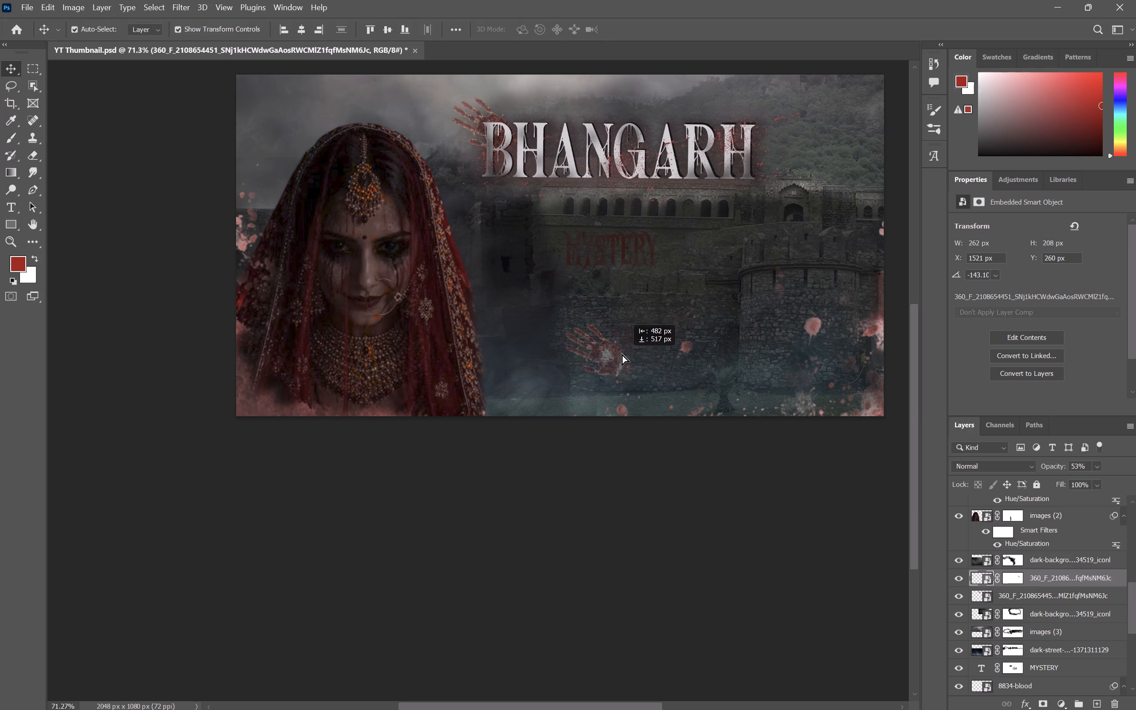
{"action": "left_click_drag", "start_coordinate": [622, 354], "coordinate": [611, 343]}
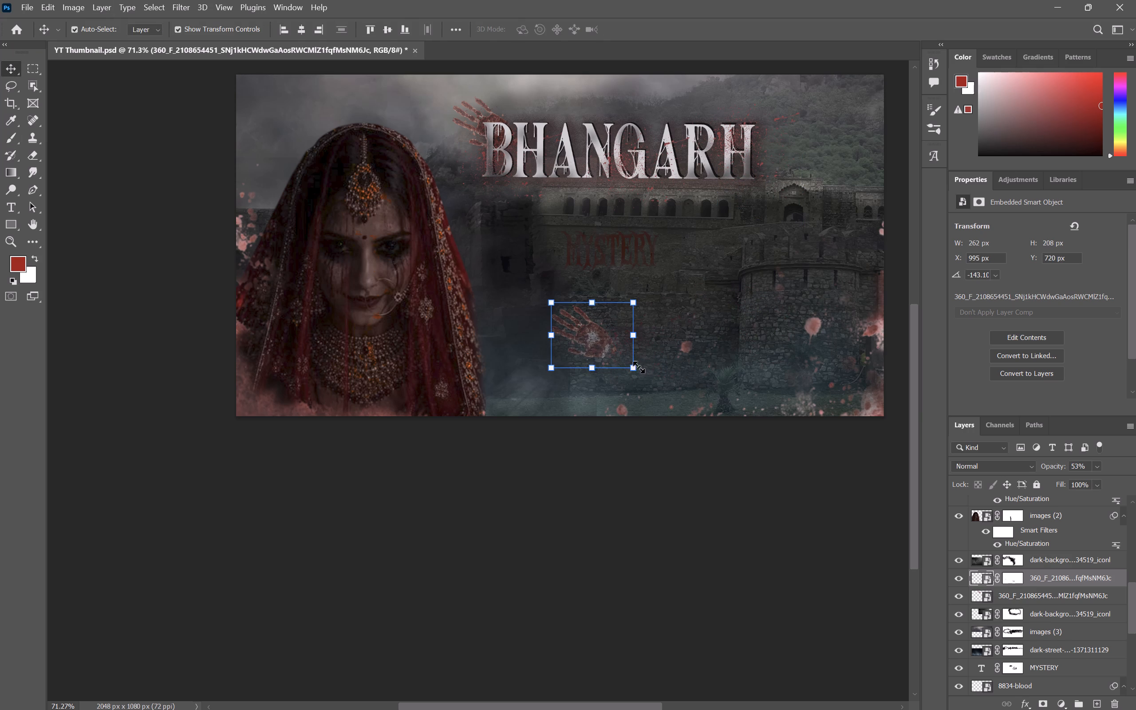
Scale the masked handprint on the lower fort wall down to about 167 × 132 px.
{"action": "left_click", "coordinate": [636, 377]}
{"action": "left_click_drag", "start_coordinate": [628, 364], "coordinate": [609, 358]}
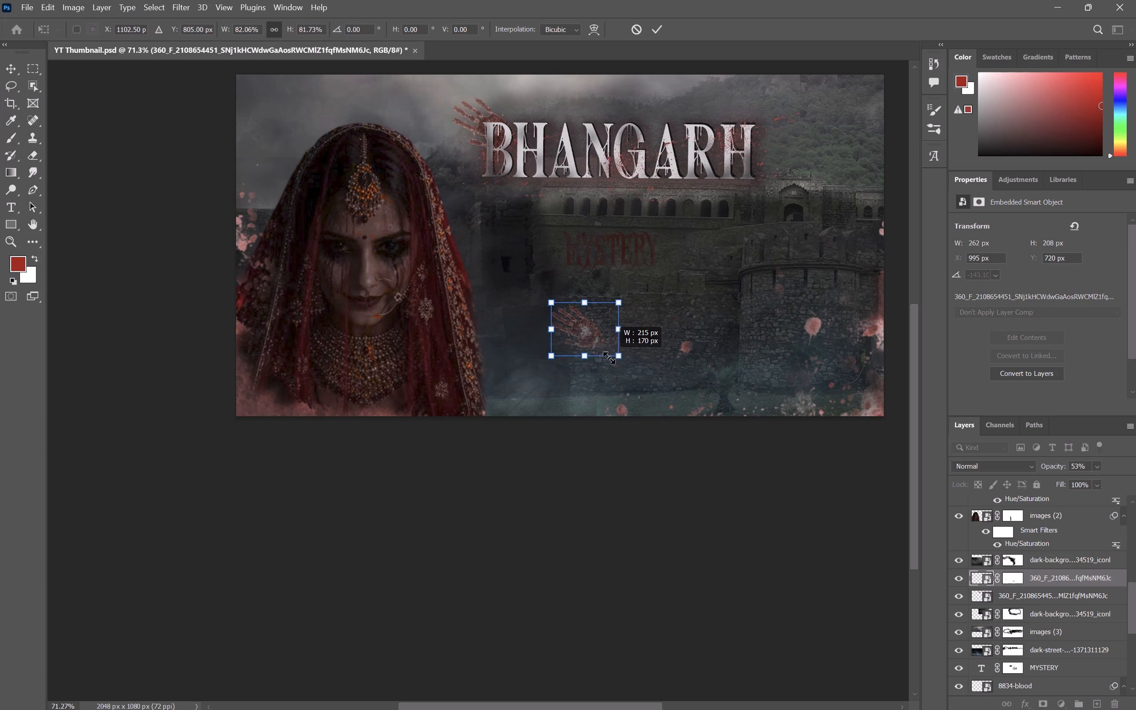
{"action": "left_click_drag", "start_coordinate": [609, 358], "coordinate": [616, 360]}
{"action": "left_click_drag", "start_coordinate": [625, 360], "coordinate": [603, 345]}
{"action": "left_click", "coordinate": [661, 445]}
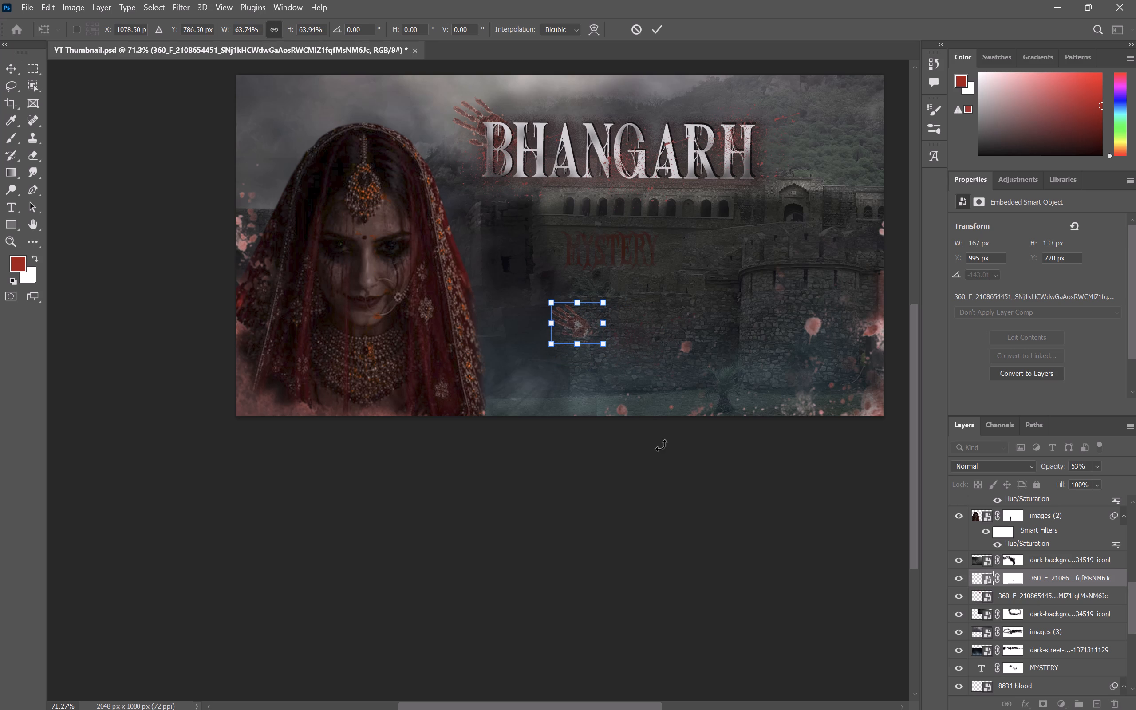
{"action": "left_click", "coordinate": [789, 556]}
{"action": "left_click", "coordinate": [789, 556]}
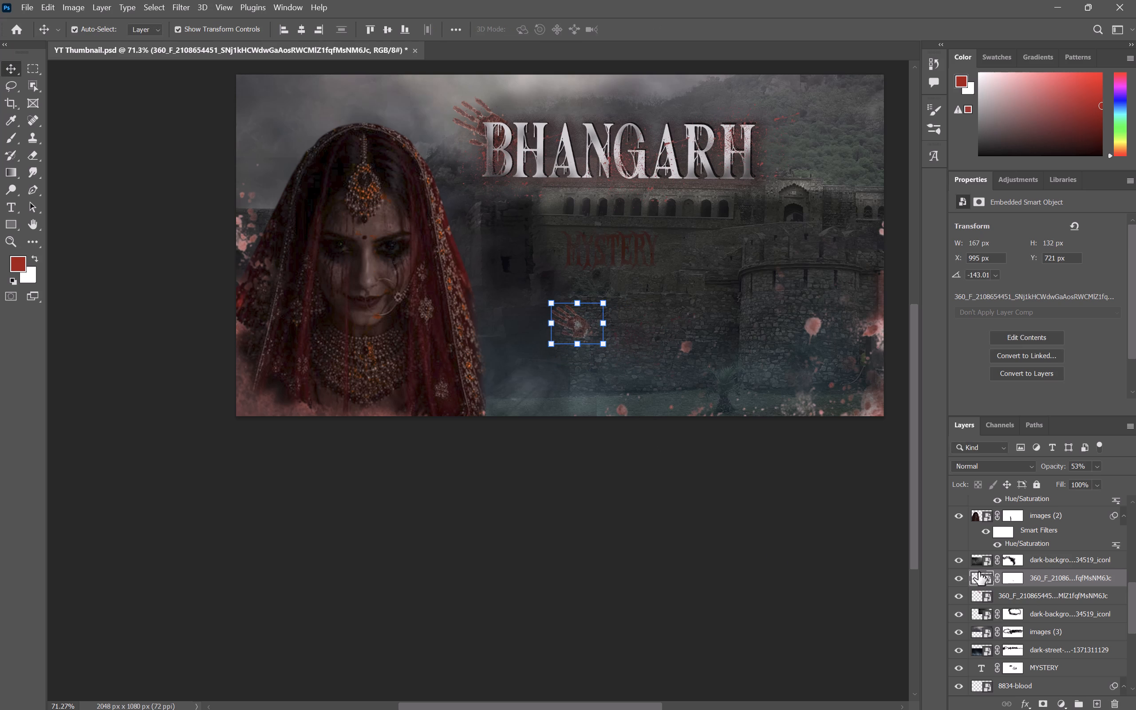
Reorder the masked handprint layer to sit between the images (3) and dark-street layers, and leave no layer selected.
{"action": "left_click_drag", "start_coordinate": [1037, 579], "coordinate": [1037, 607]}
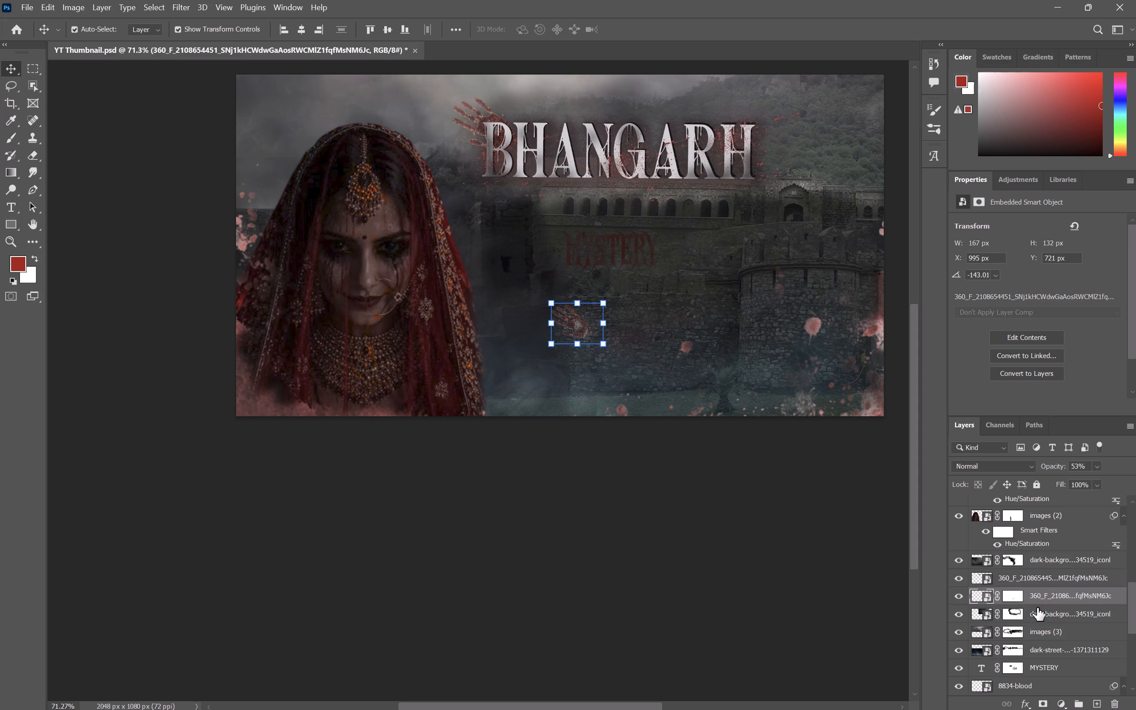
{"action": "left_click_drag", "start_coordinate": [1047, 592], "coordinate": [1050, 614]}
{"action": "left_click_drag", "start_coordinate": [1060, 595], "coordinate": [1065, 627]}
{"action": "left_click_drag", "start_coordinate": [1073, 621], "coordinate": [1079, 649]}
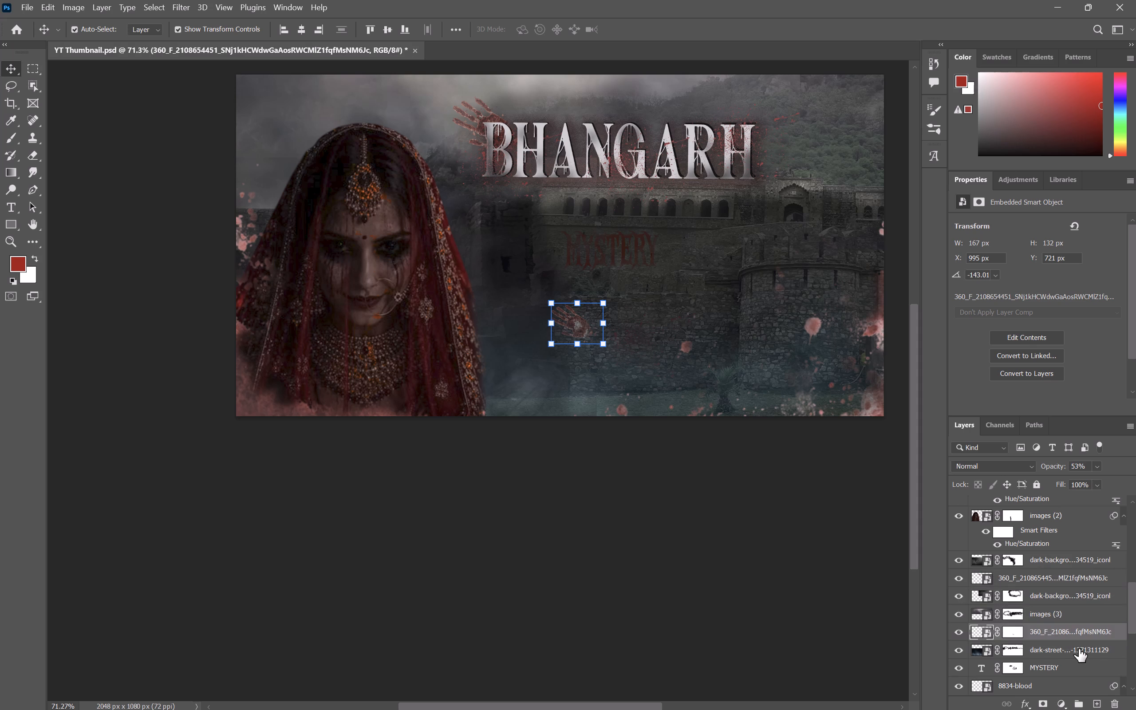
{"action": "left_click_drag", "start_coordinate": [1071, 638], "coordinate": [1075, 663]}
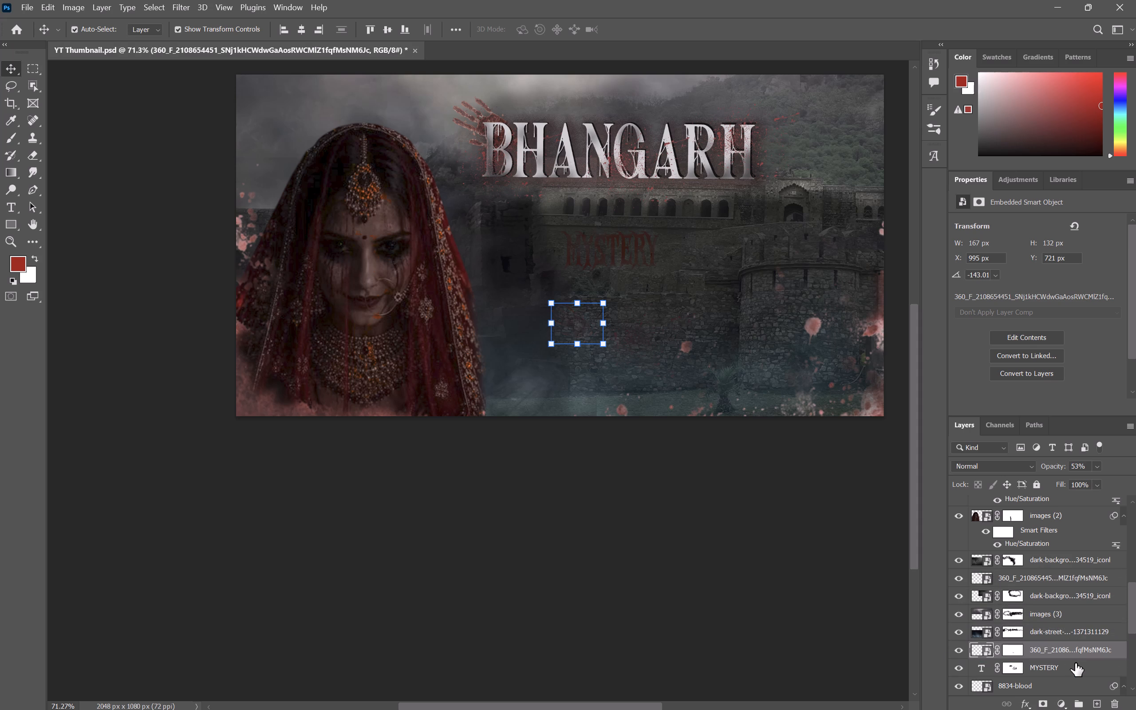
{"action": "left_click_drag", "start_coordinate": [1075, 655], "coordinate": [1079, 625]}
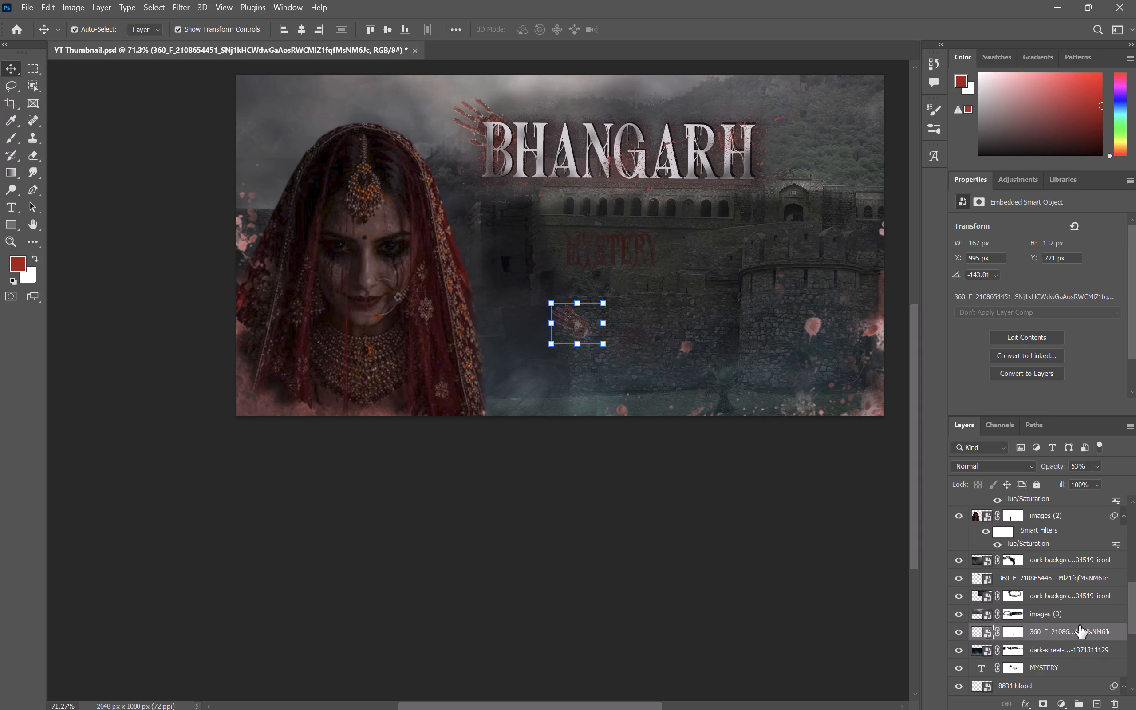
{"action": "left_click", "coordinate": [795, 655]}
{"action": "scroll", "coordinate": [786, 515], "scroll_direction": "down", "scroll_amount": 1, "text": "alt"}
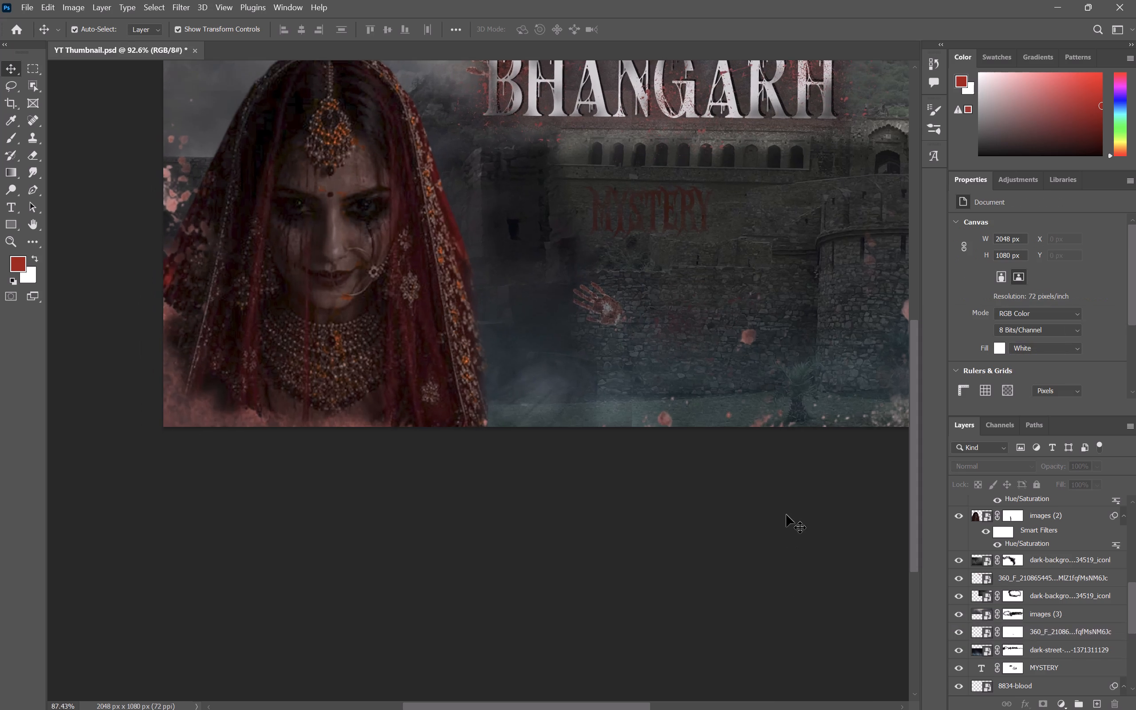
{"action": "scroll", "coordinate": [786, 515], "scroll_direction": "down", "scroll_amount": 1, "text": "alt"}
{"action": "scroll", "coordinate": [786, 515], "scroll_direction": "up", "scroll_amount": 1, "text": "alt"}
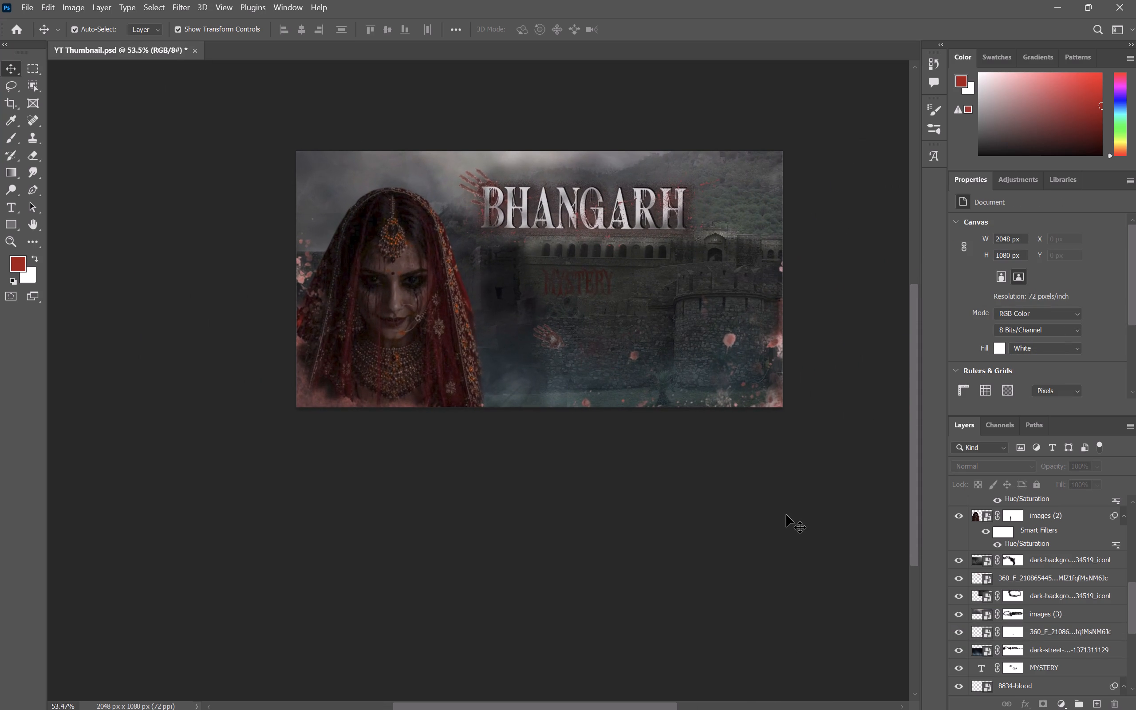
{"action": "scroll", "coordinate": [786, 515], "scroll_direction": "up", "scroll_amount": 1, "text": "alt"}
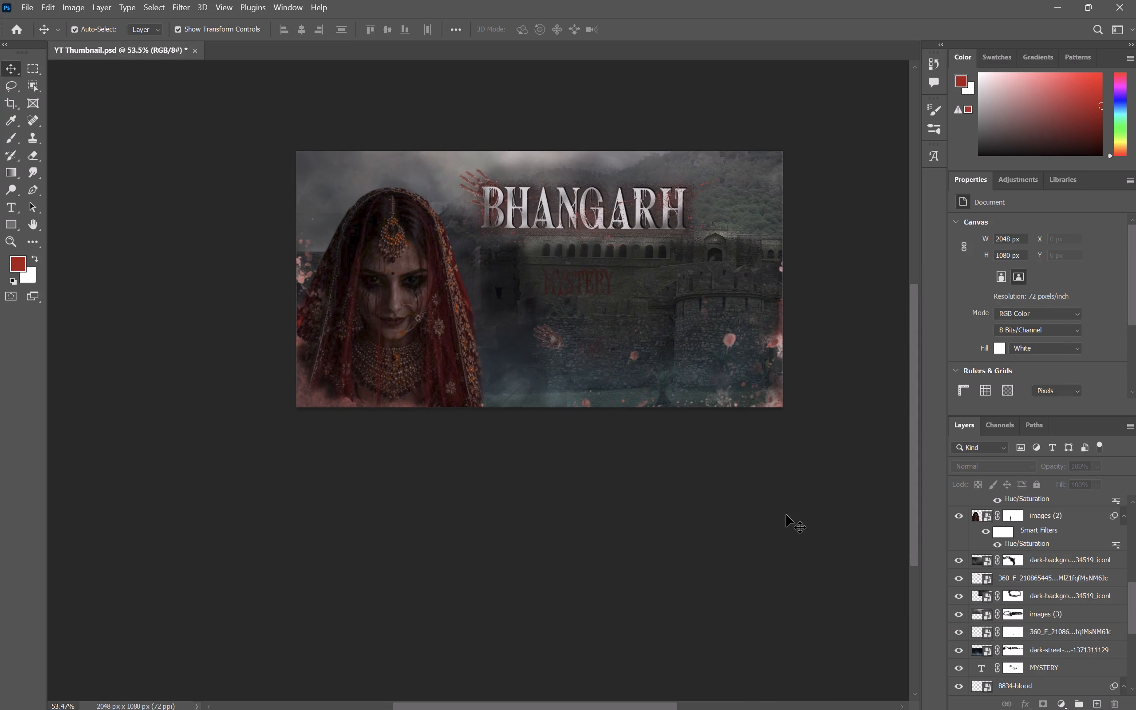
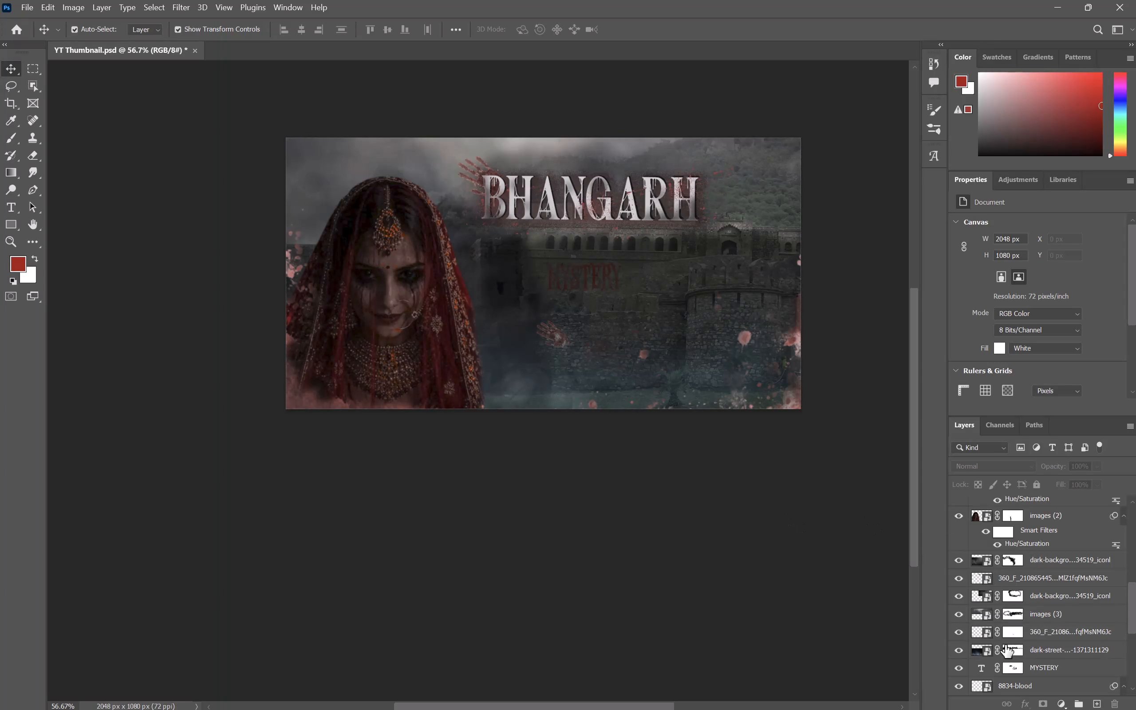
Compare the thumbnail with and without the masked handprint on the lower fort wall, and delete that handprint layer.
{"action": "left_click", "coordinate": [956, 635]}
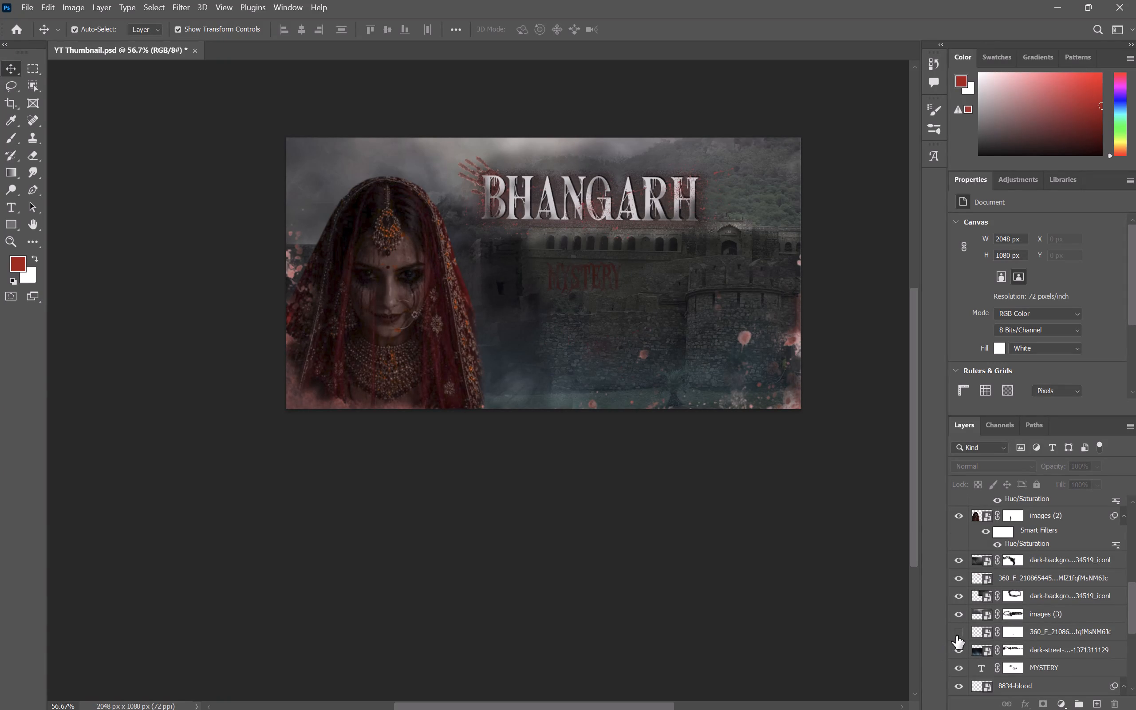
{"action": "left_click", "coordinate": [956, 635]}
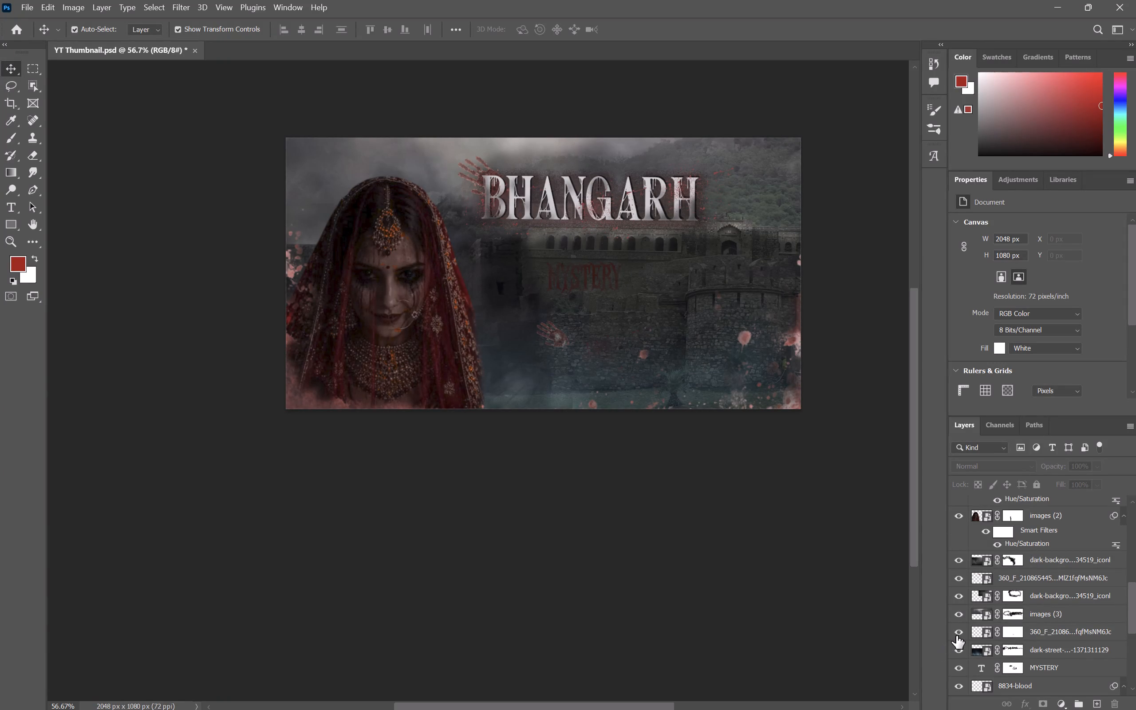
{"action": "left_click", "coordinate": [956, 635]}
{"action": "left_click", "coordinate": [1037, 626]}
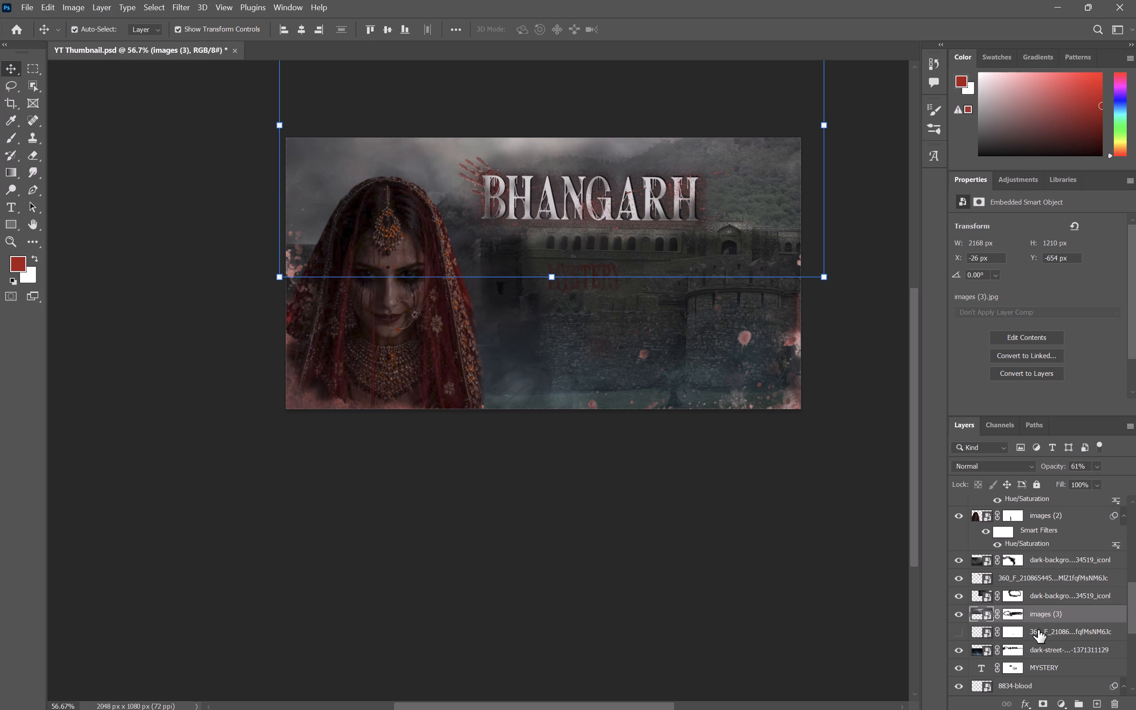
{"action": "left_click", "coordinate": [1038, 630]}
{"action": "key", "text": "BackSpace"}
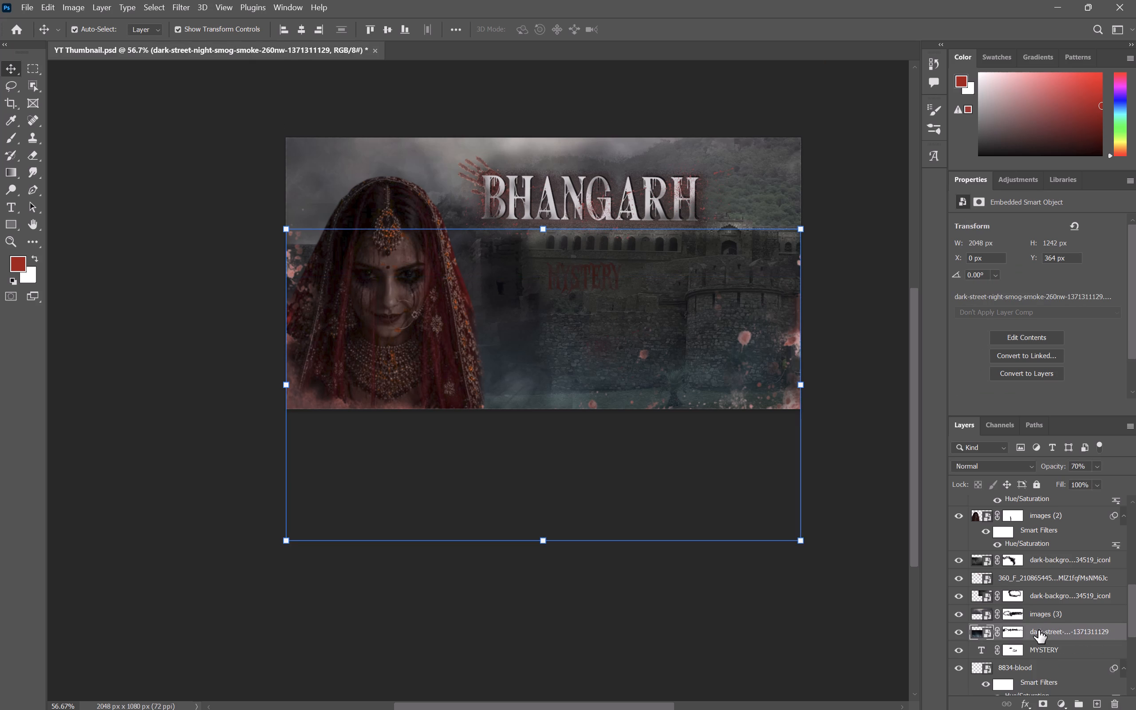
{"action": "left_click", "coordinate": [848, 615]}
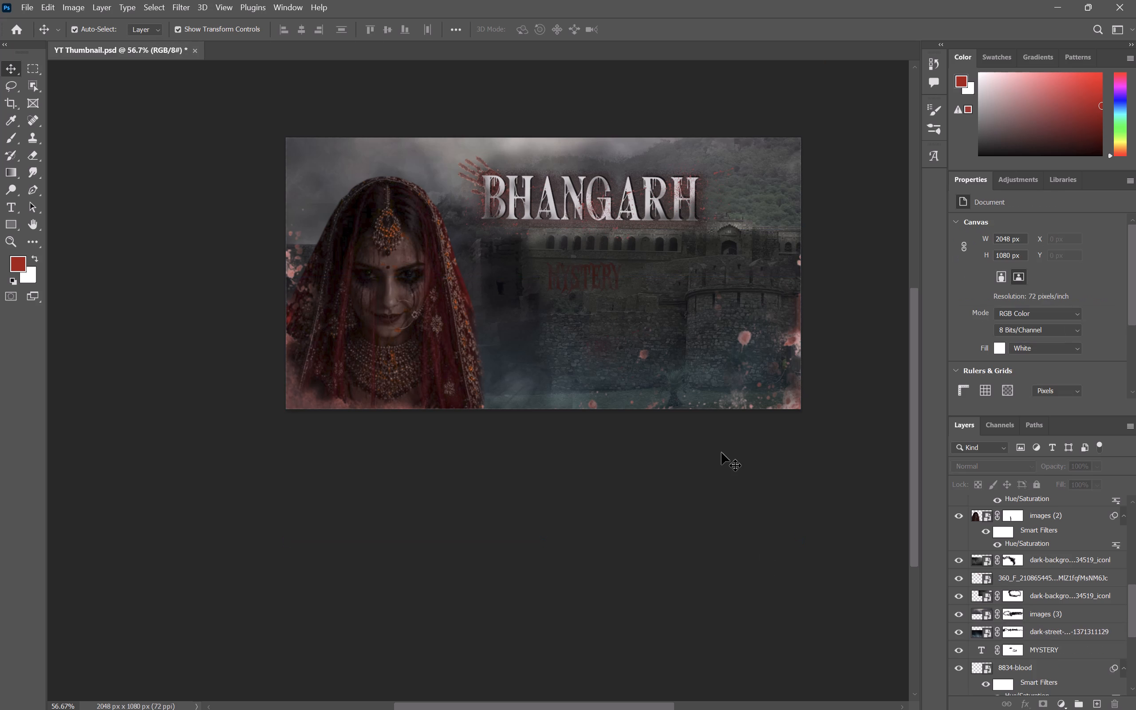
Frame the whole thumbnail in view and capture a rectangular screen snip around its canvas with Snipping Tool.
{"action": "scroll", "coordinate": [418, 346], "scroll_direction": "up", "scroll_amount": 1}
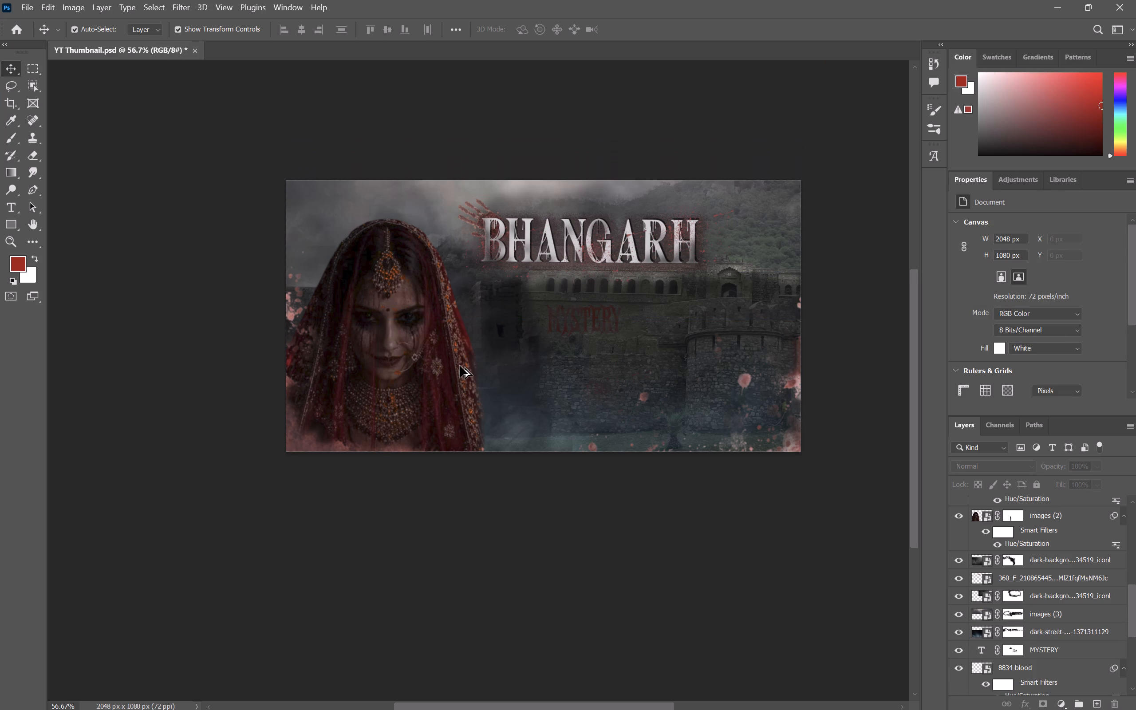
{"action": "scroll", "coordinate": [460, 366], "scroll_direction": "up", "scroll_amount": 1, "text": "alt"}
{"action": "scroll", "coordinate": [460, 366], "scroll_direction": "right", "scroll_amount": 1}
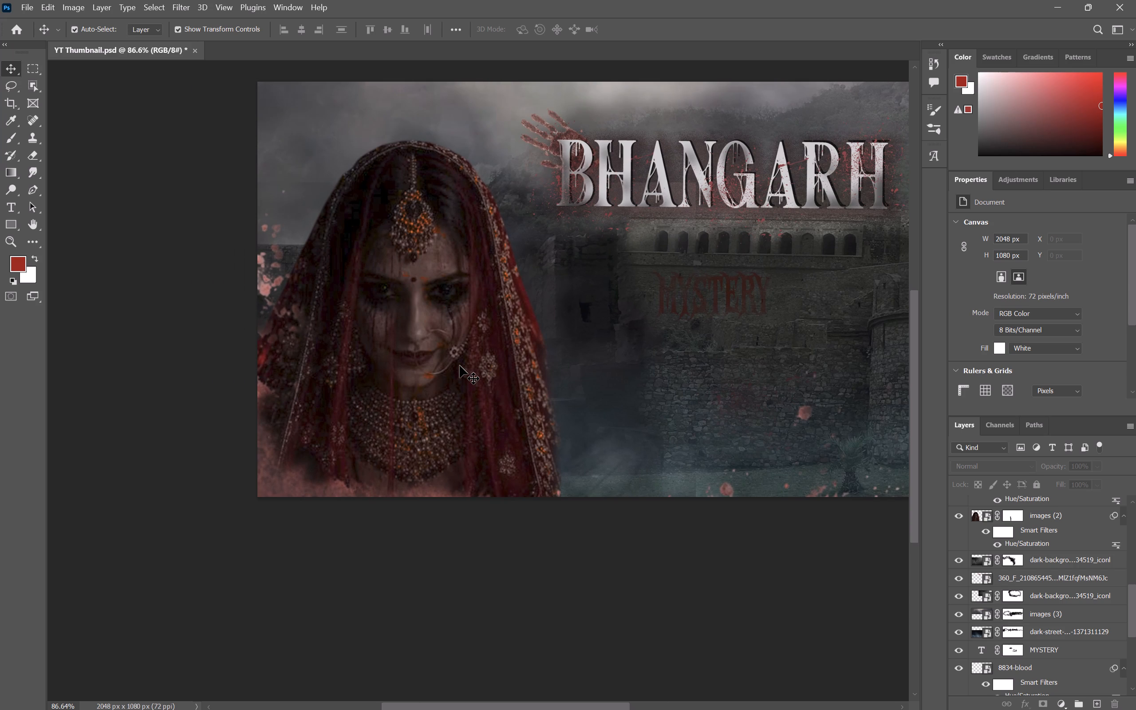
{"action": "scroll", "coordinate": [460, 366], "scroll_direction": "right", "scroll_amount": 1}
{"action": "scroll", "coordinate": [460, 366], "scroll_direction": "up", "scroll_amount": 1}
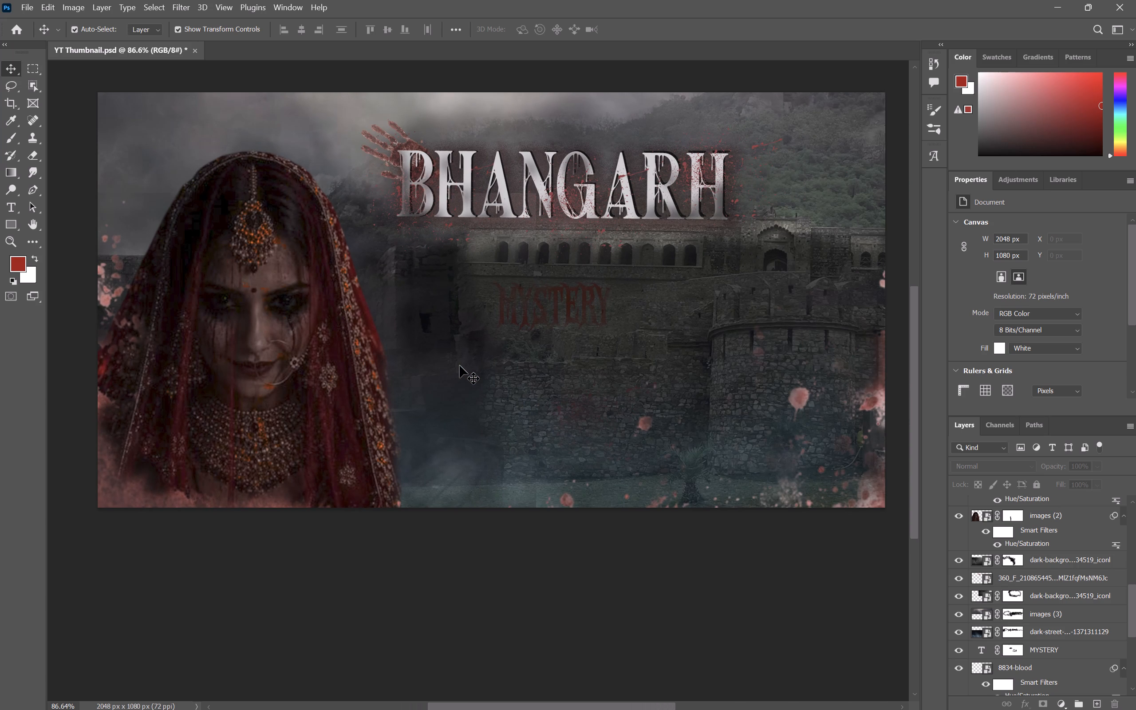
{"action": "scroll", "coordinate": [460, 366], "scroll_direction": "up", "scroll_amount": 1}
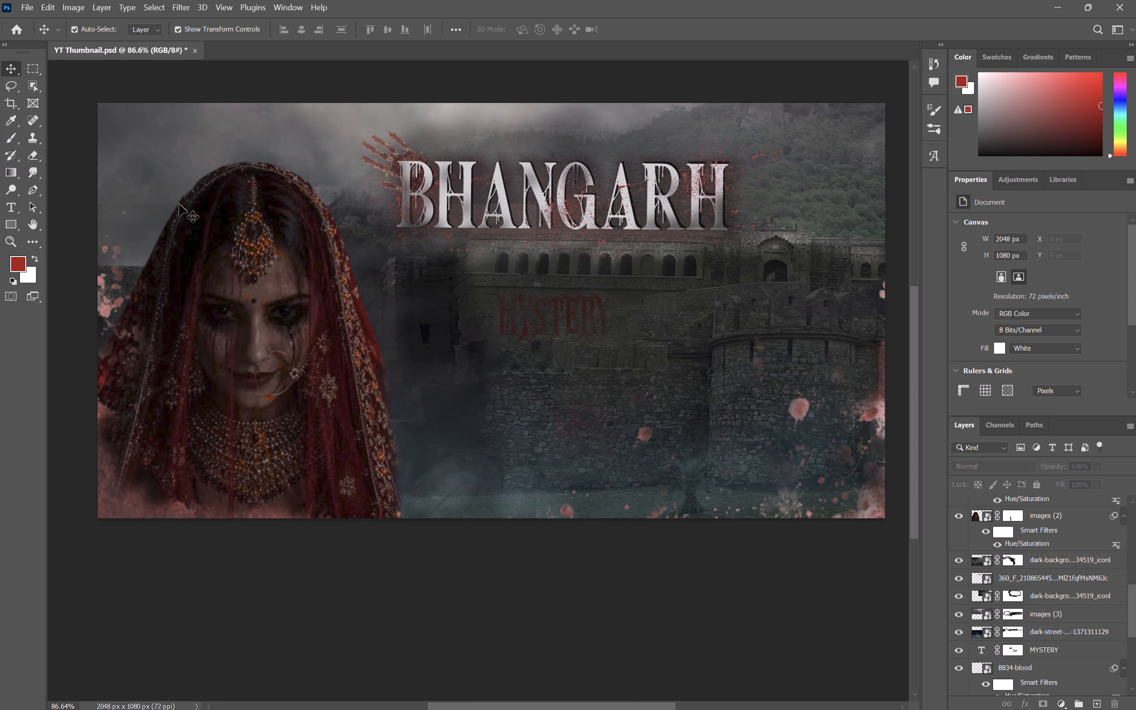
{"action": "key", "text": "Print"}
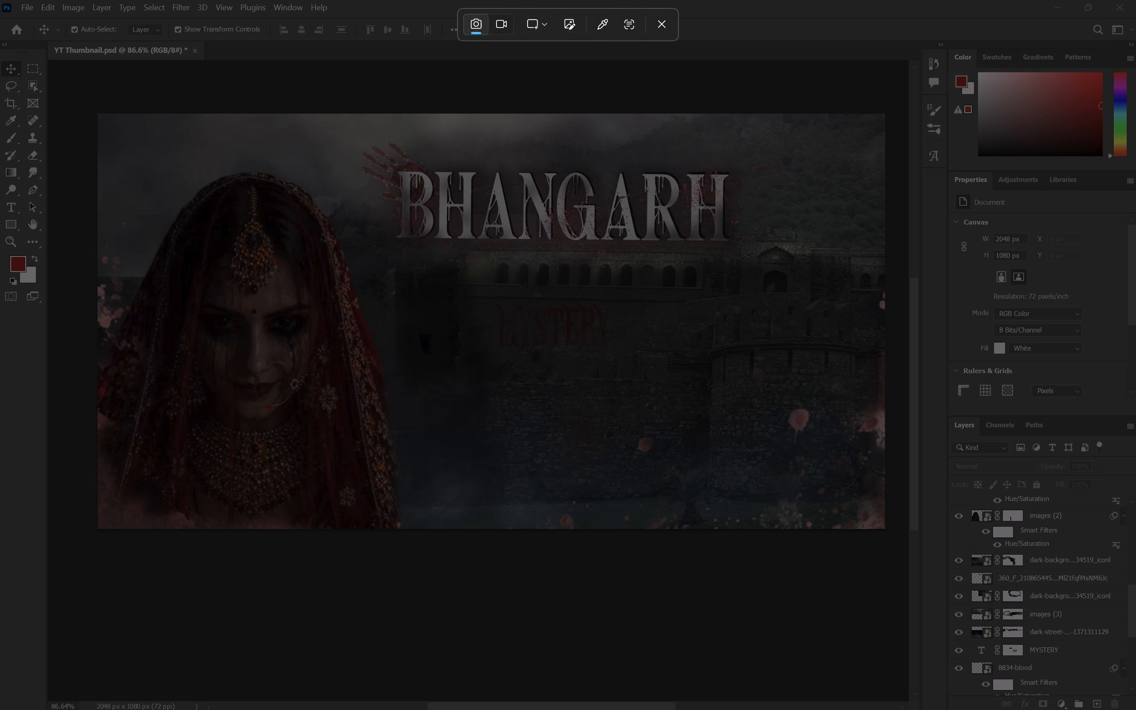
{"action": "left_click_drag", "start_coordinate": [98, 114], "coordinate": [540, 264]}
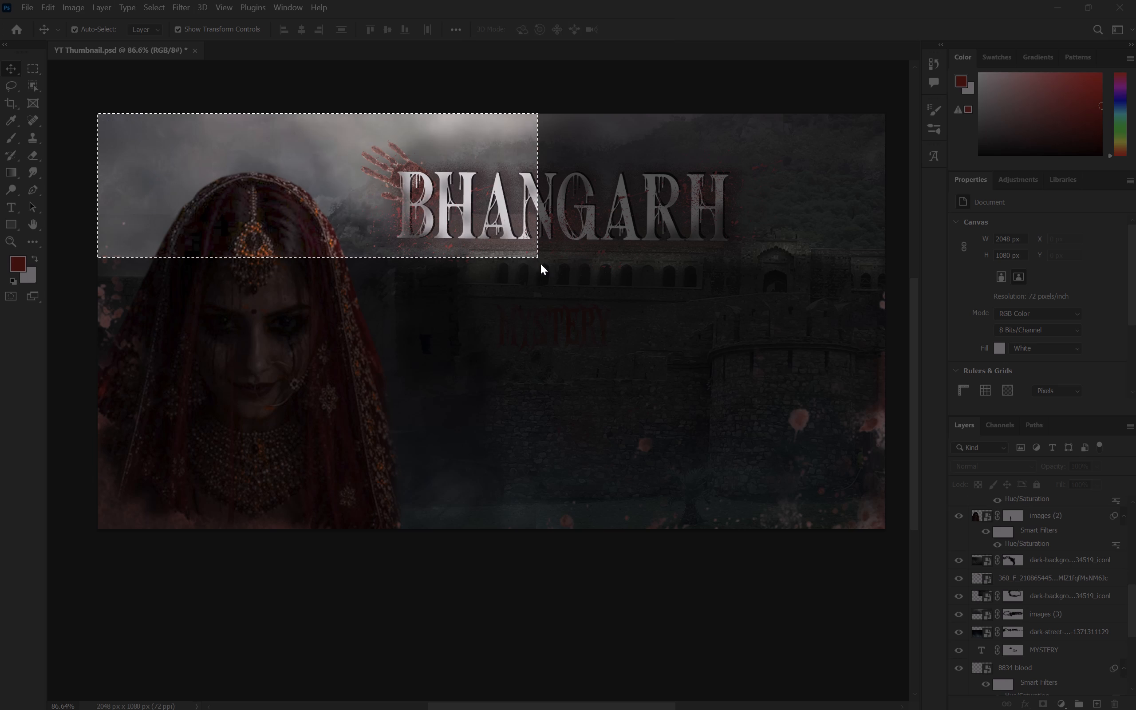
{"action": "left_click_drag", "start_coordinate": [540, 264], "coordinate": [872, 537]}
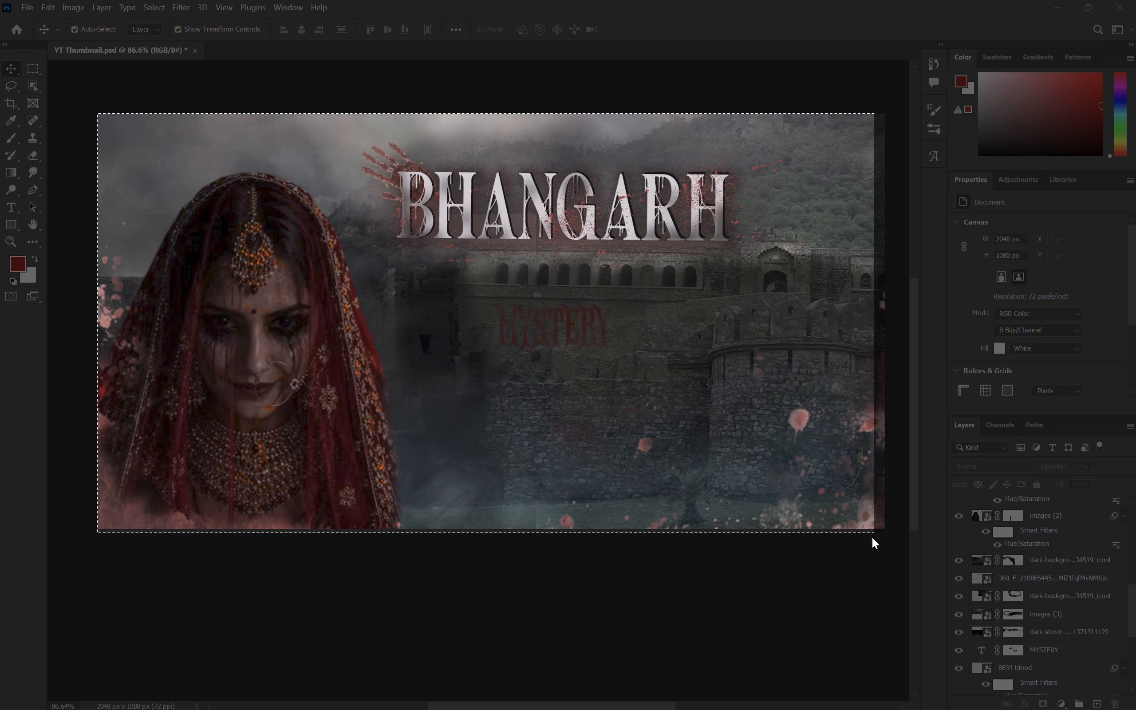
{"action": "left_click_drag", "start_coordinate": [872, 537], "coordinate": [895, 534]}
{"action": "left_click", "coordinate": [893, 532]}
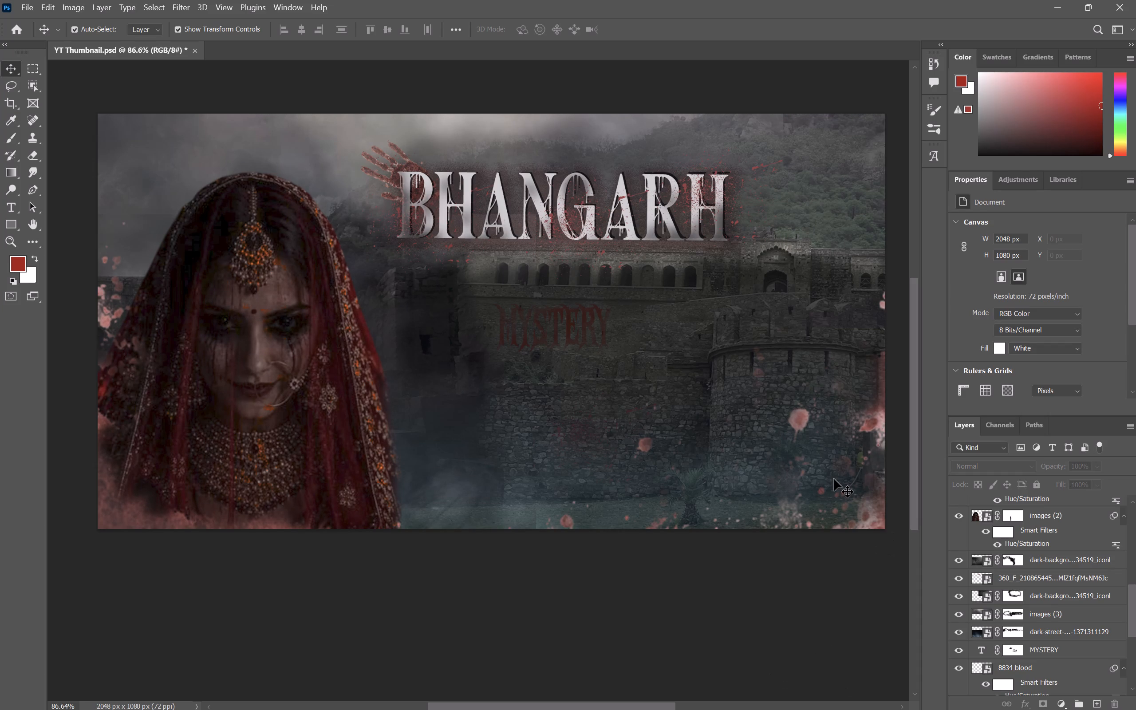
Retake the rectangular screen snip with Snipping Tool, cropped tightly to the edges of the thumbnail canvas.
{"action": "key", "text": "Print"}
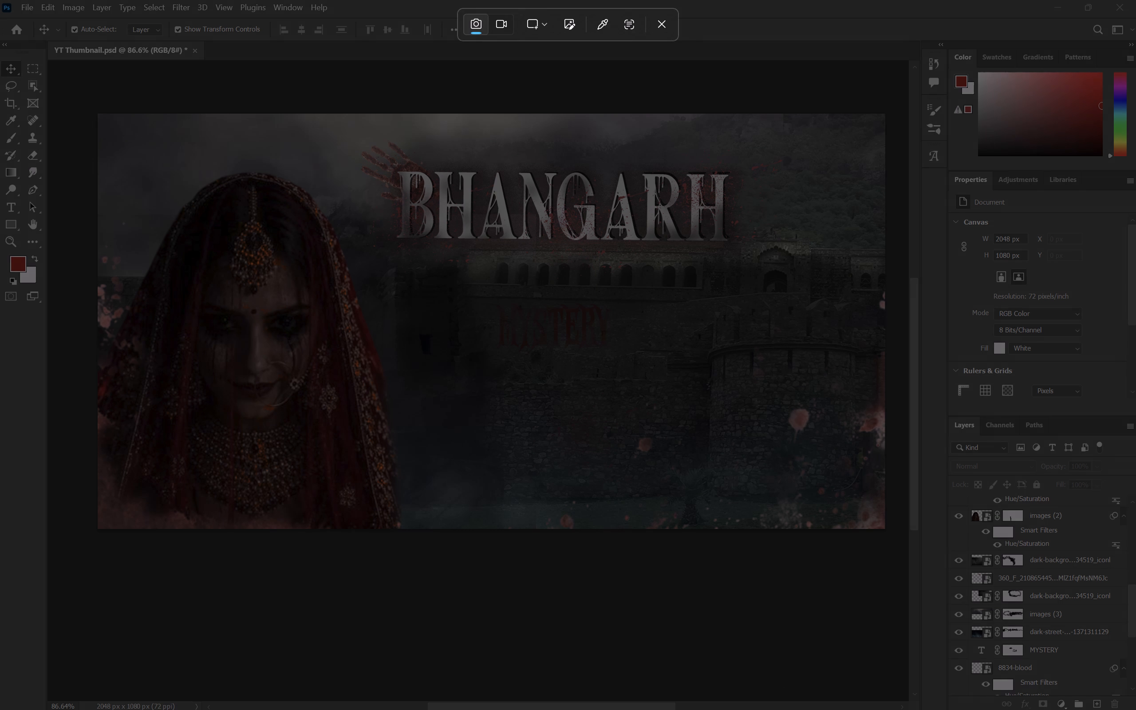
{"action": "left_click_drag", "start_coordinate": [886, 529], "coordinate": [513, 319]}
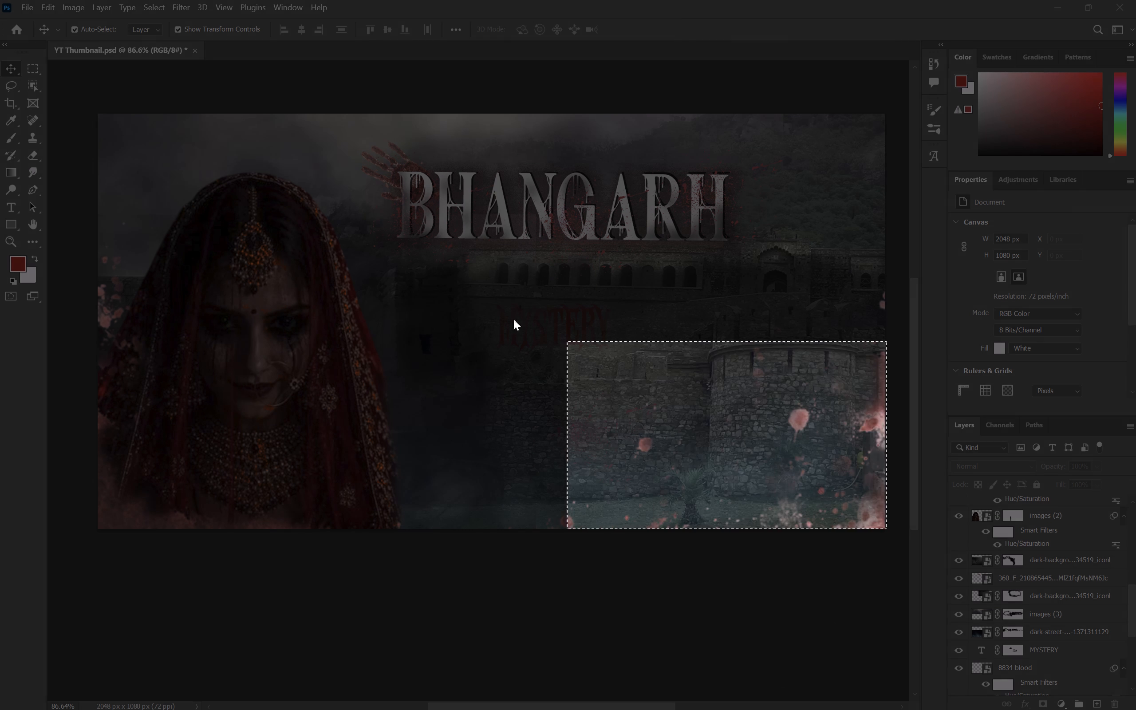
{"action": "left_click_drag", "start_coordinate": [513, 319], "coordinate": [104, 114]}
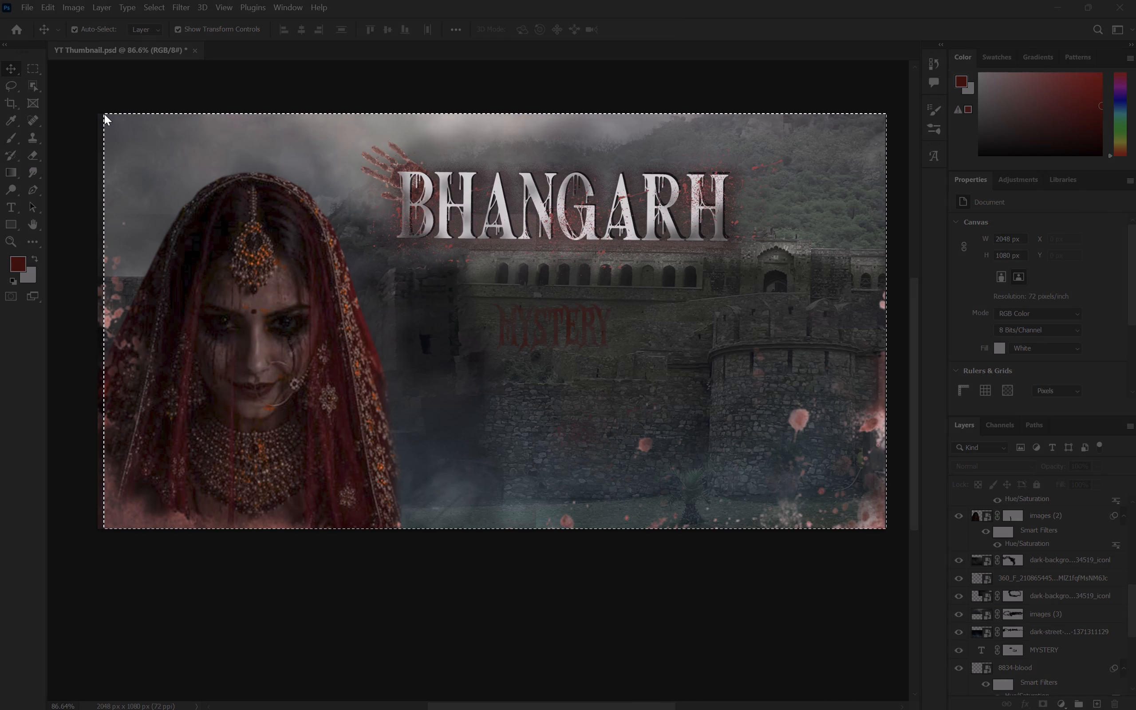
{"action": "left_click_drag", "start_coordinate": [104, 114], "coordinate": [97, 114]}
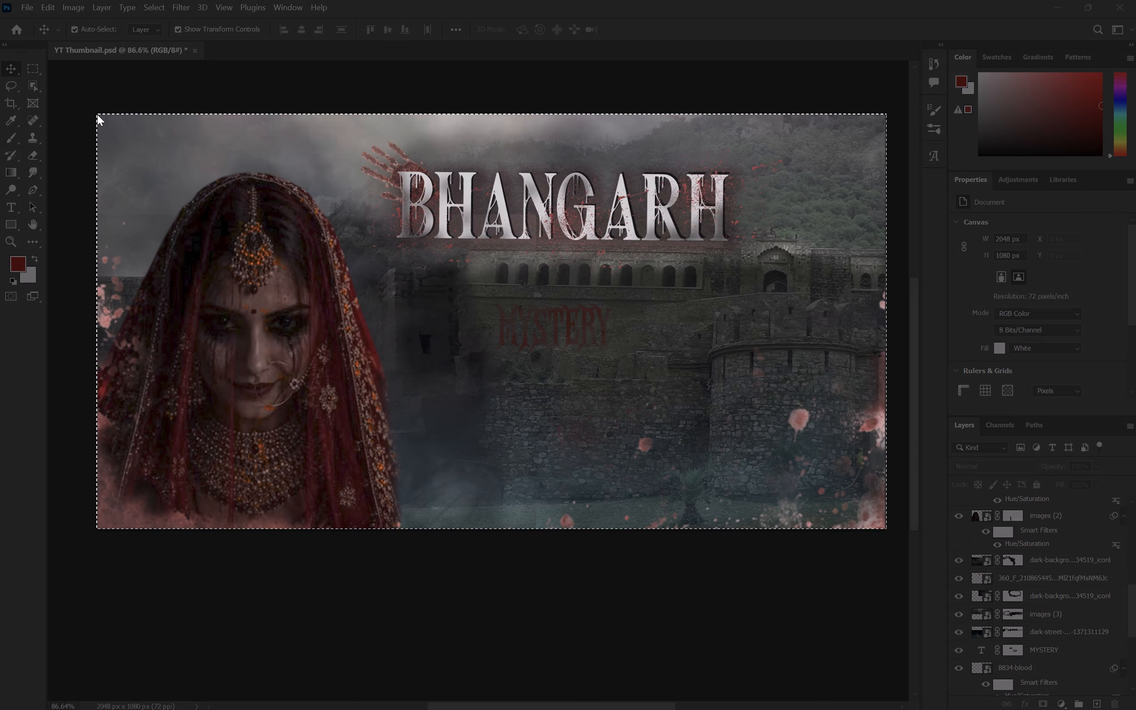
Finish the rectangular screen snip with its upper-left corner trimmed to the edge of the thumbnail canvas.
{"action": "left_click_drag", "start_coordinate": [97, 114], "coordinate": [101, 115]}
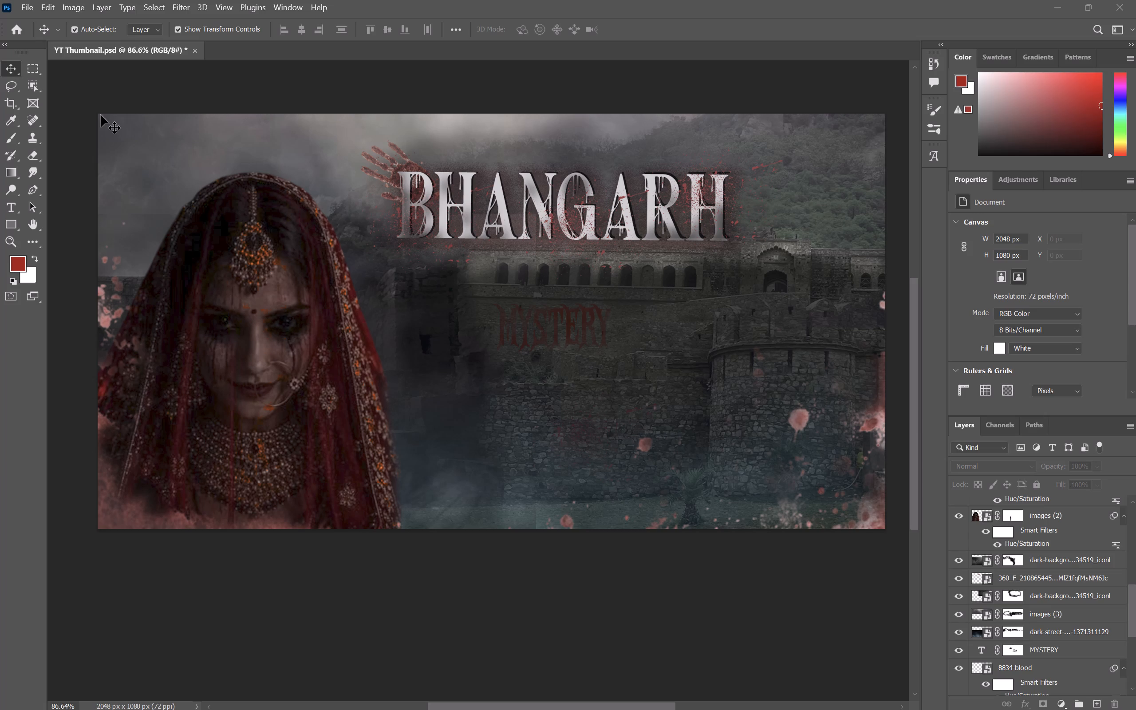
Switch to the Downloads folder window in File Explorer.
{"action": "key", "text": "alt+Tab"}
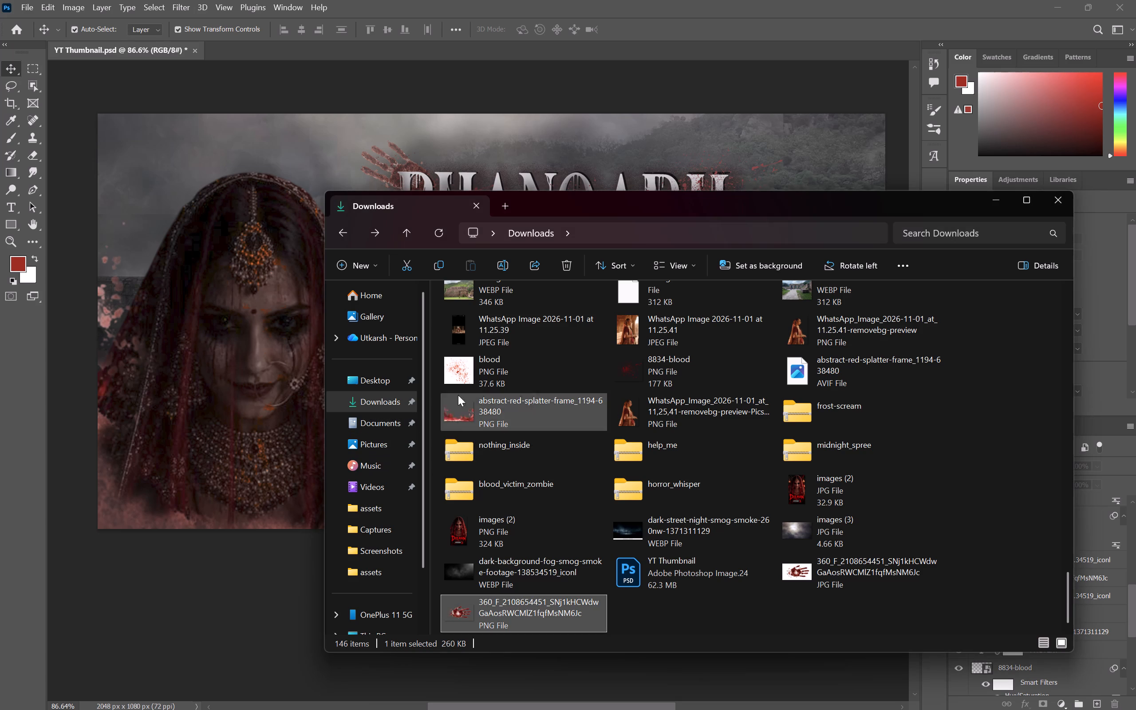
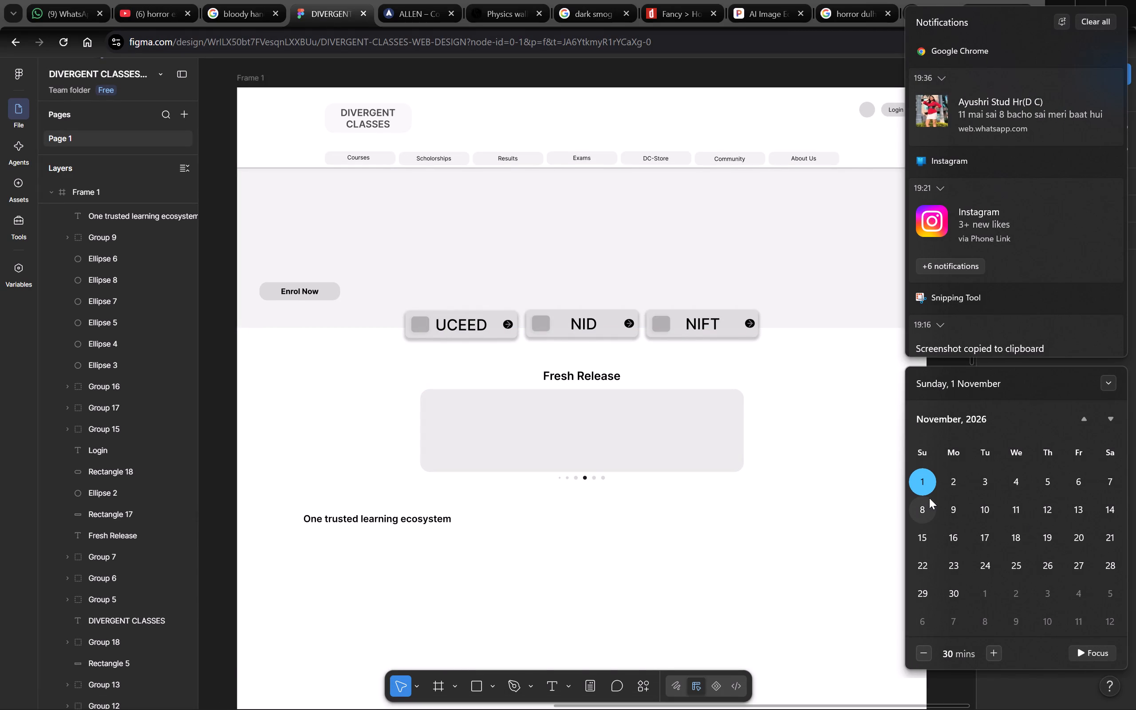
Dismiss the notifications and calendar overlay covering the DIVERGENT CLASSES web design.
{"action": "left_click", "coordinate": [1003, 686]}
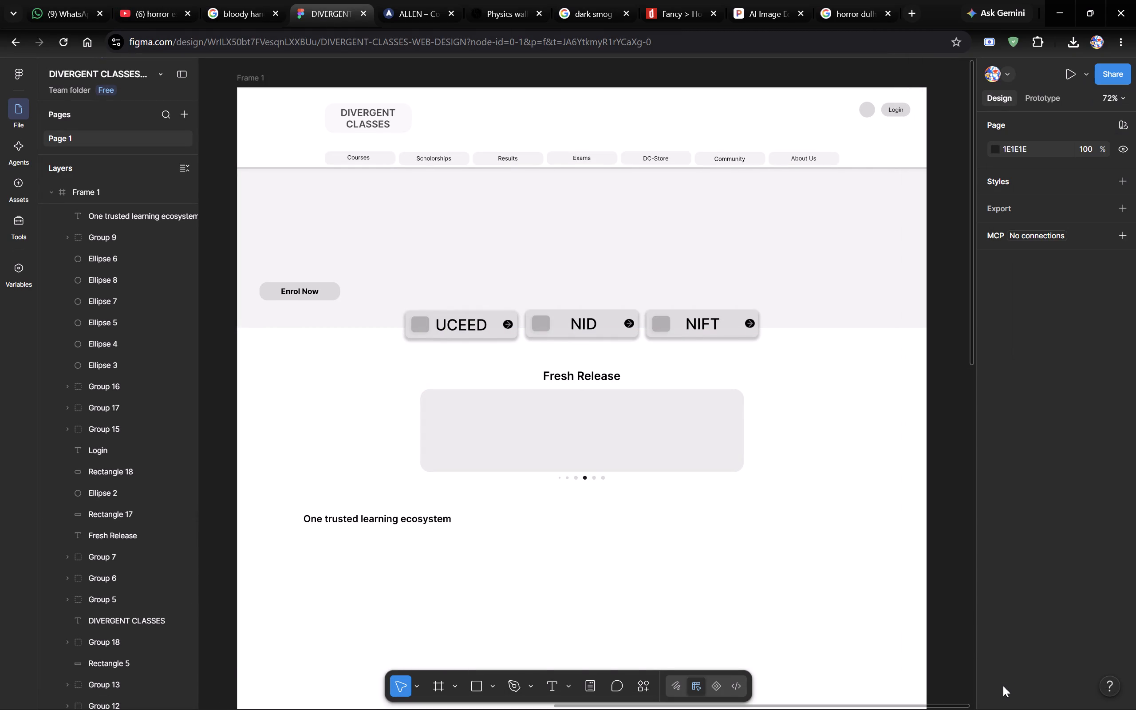